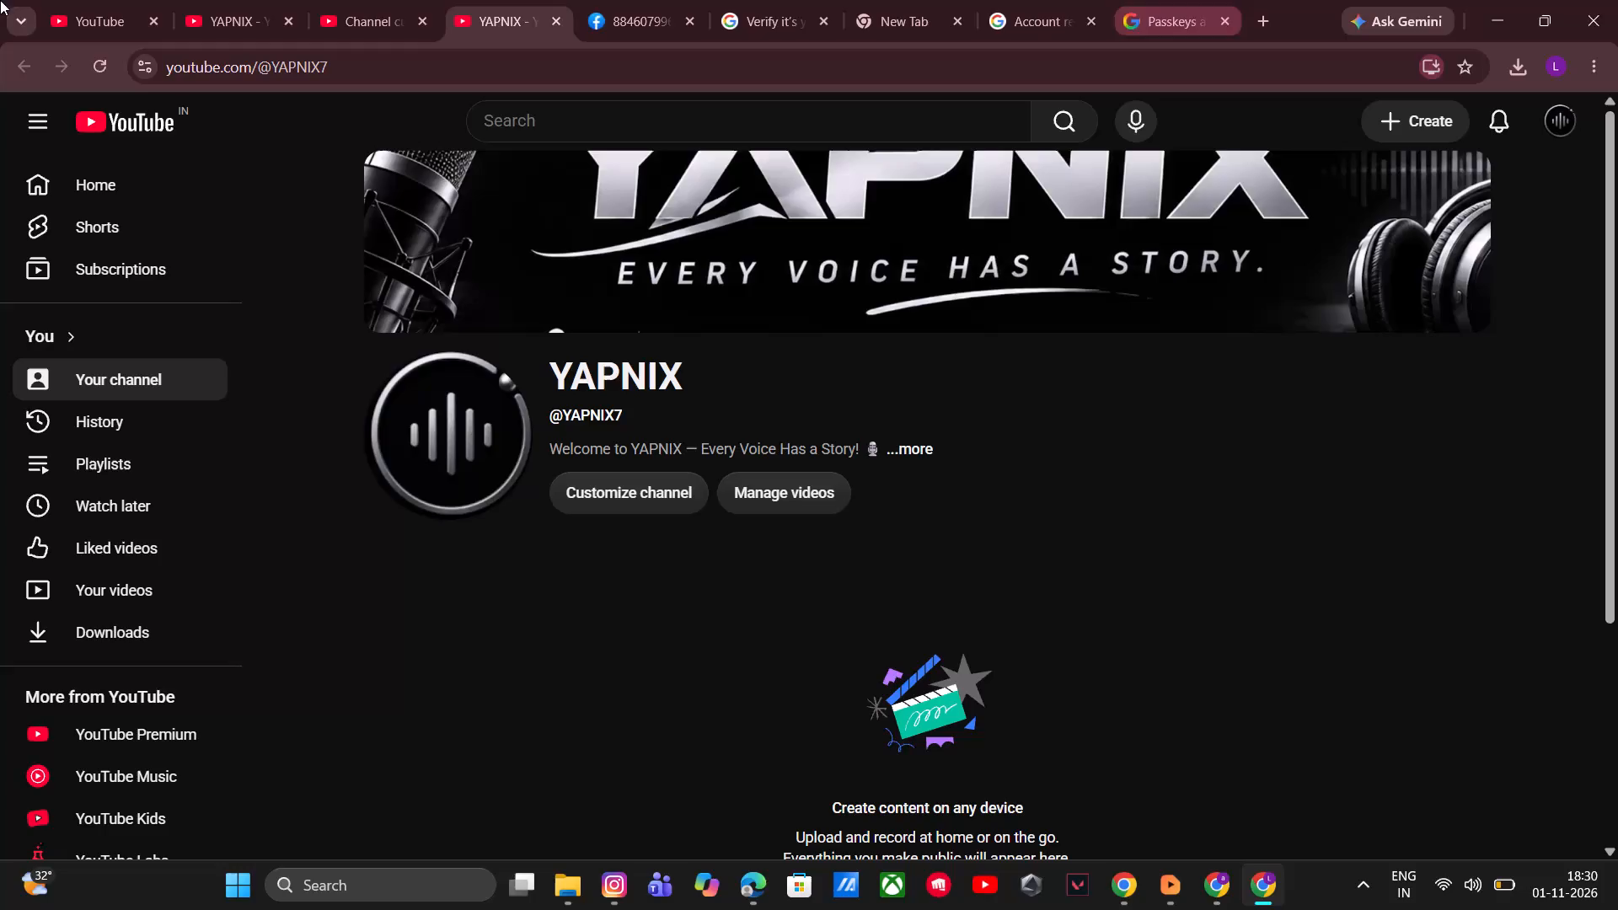
{"action": "left_click", "coordinate": [1207, 899]}
{"action": "left_click", "coordinate": [145, 0]}
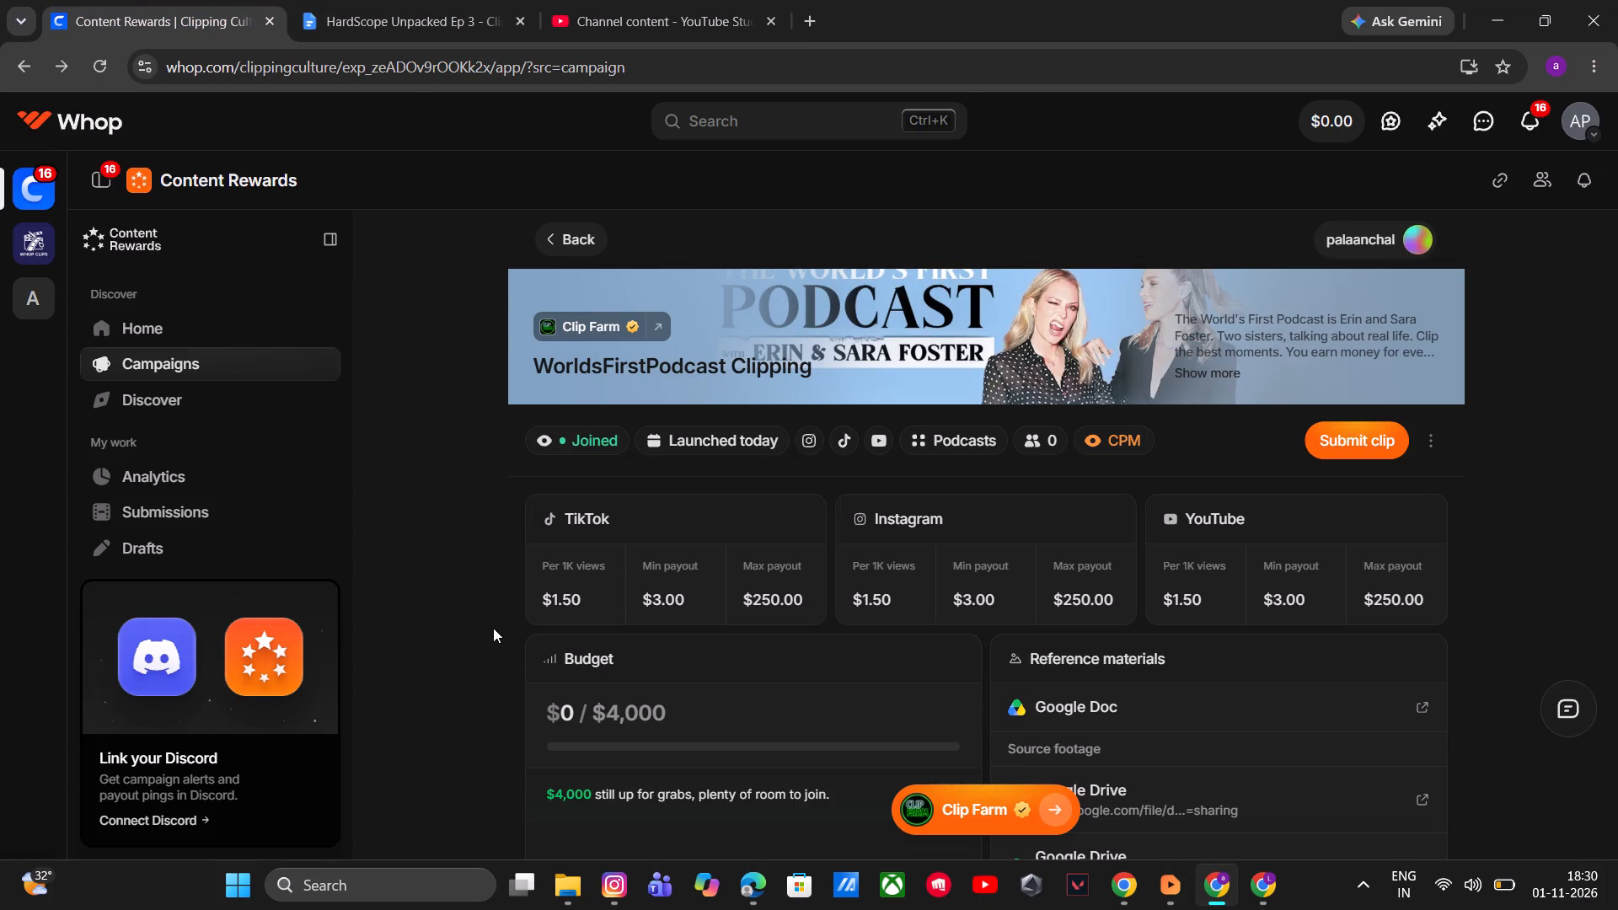
{"action": "scroll", "coordinate": [919, 486], "scroll_direction": "up", "scroll_amount": 2}
{"action": "scroll", "coordinate": [921, 487], "scroll_direction": "down", "scroll_amount": 2}
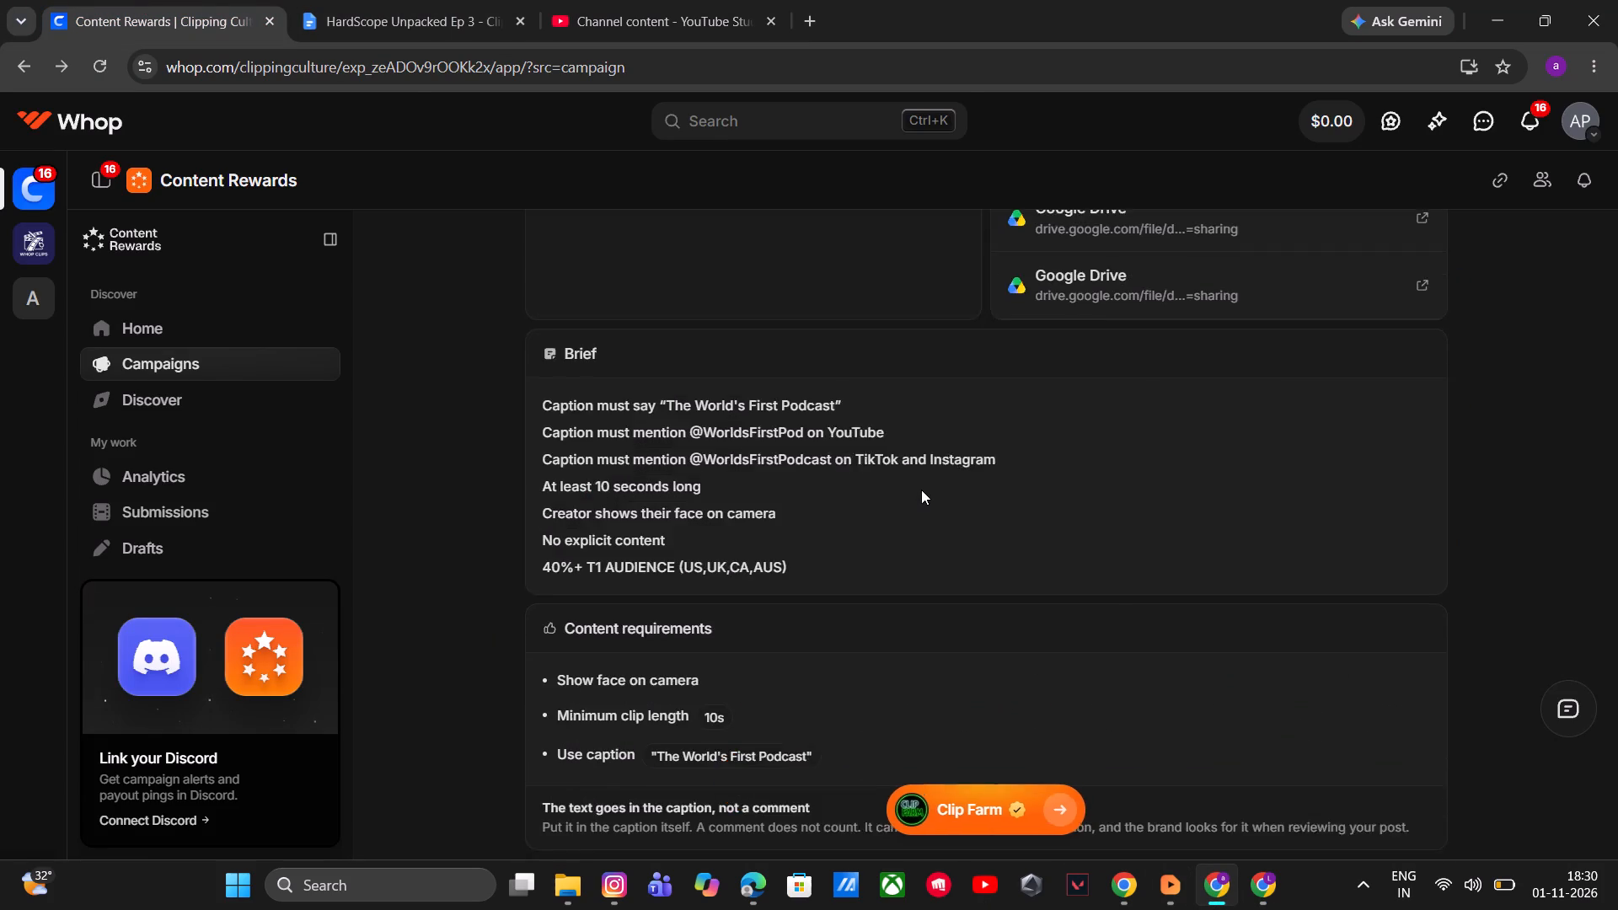
{"action": "scroll", "coordinate": [921, 490], "scroll_direction": "up", "scroll_amount": 1}
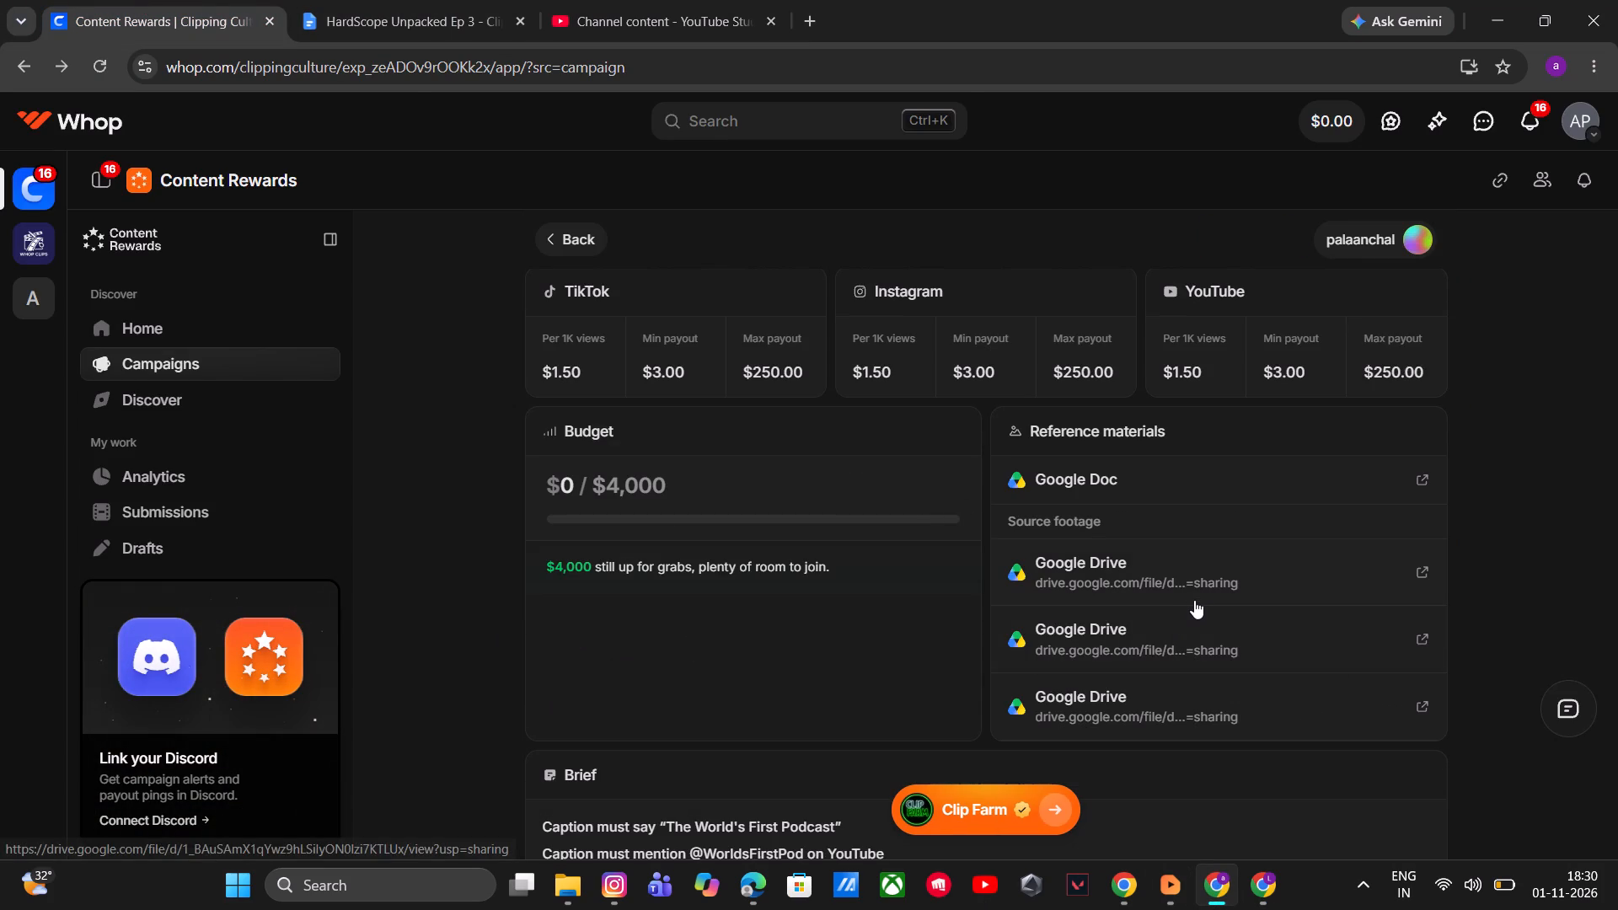
Play the first Google Drive source footage video of the WorldsFirstPodcast campaign, then close it and return to the campaign.
{"action": "left_click", "coordinate": [1208, 592]}
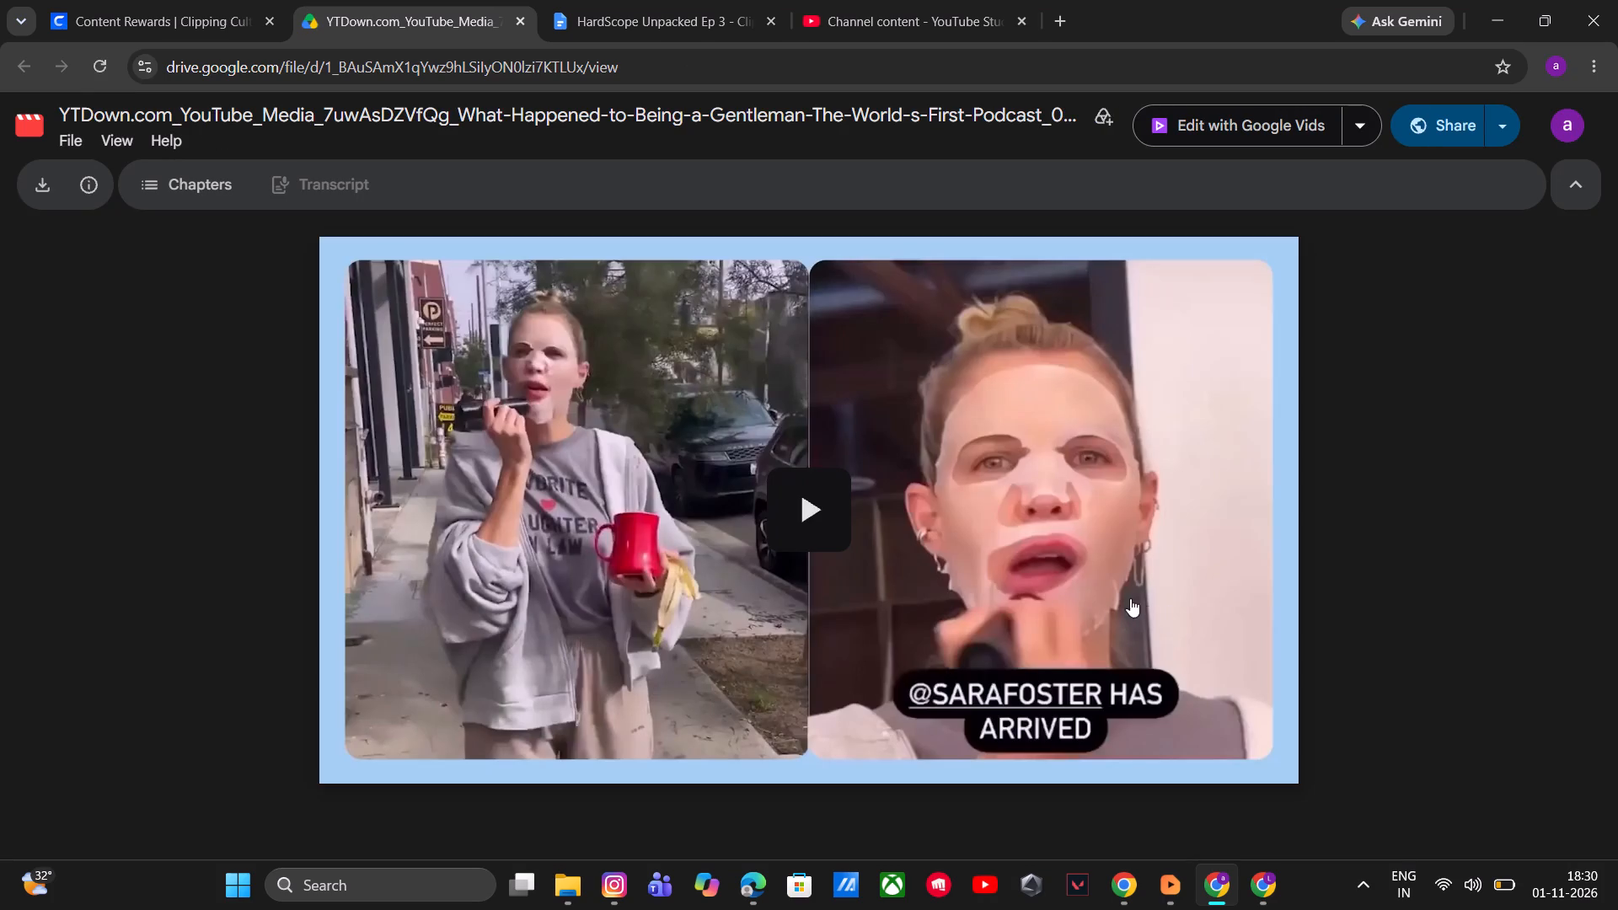
{"action": "left_click", "coordinate": [843, 490]}
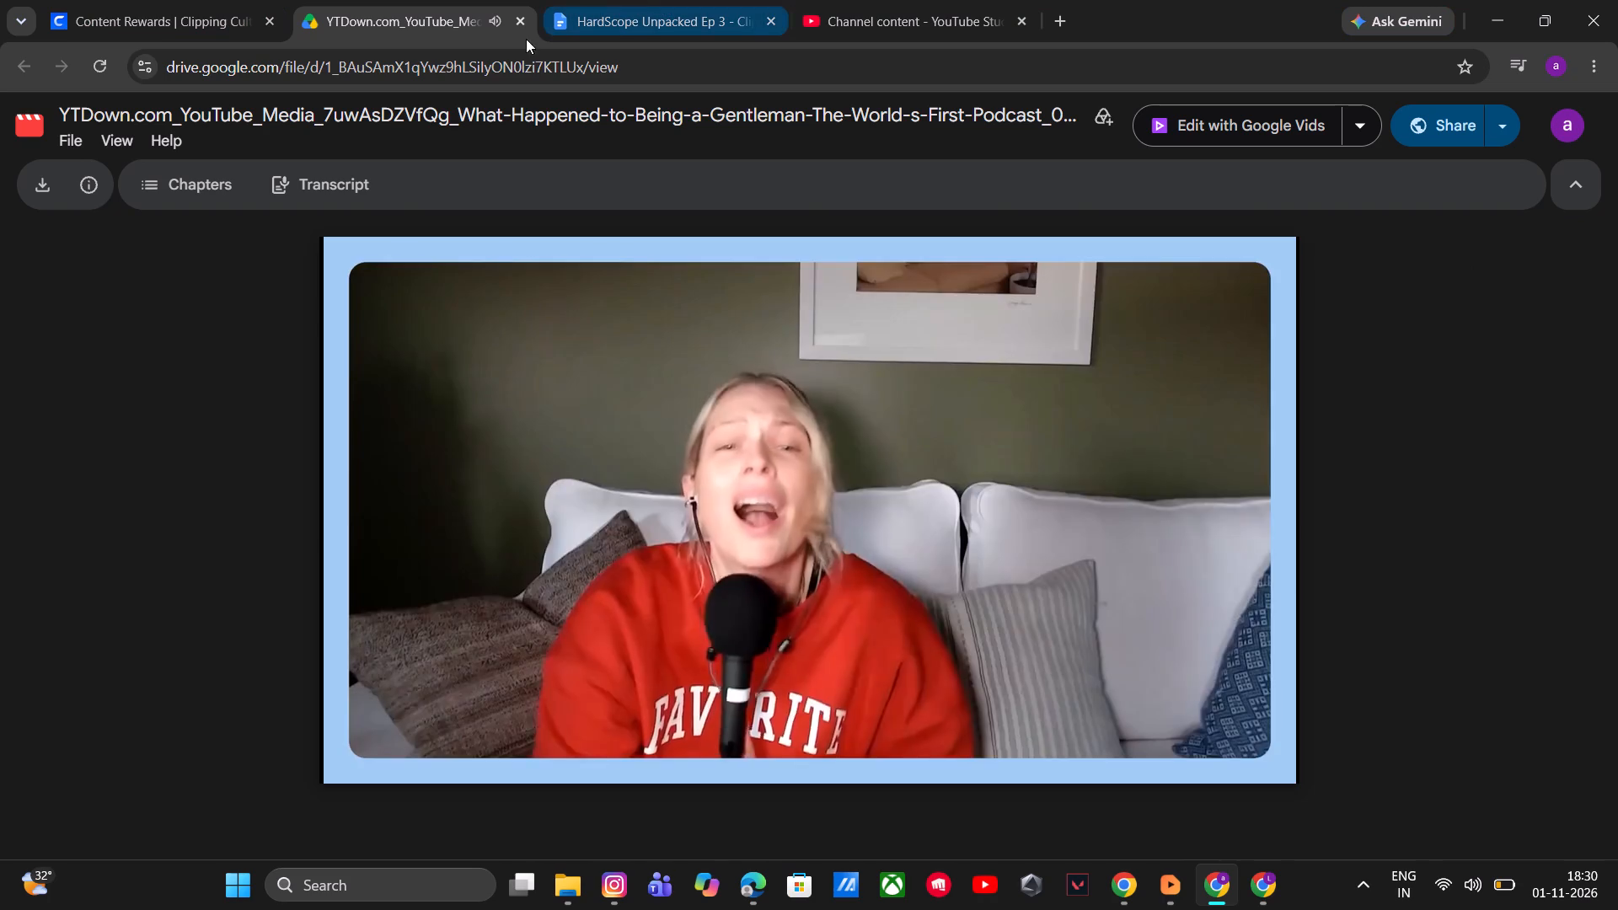
{"action": "left_click", "coordinate": [522, 22]}
{"action": "left_click", "coordinate": [175, 3]}
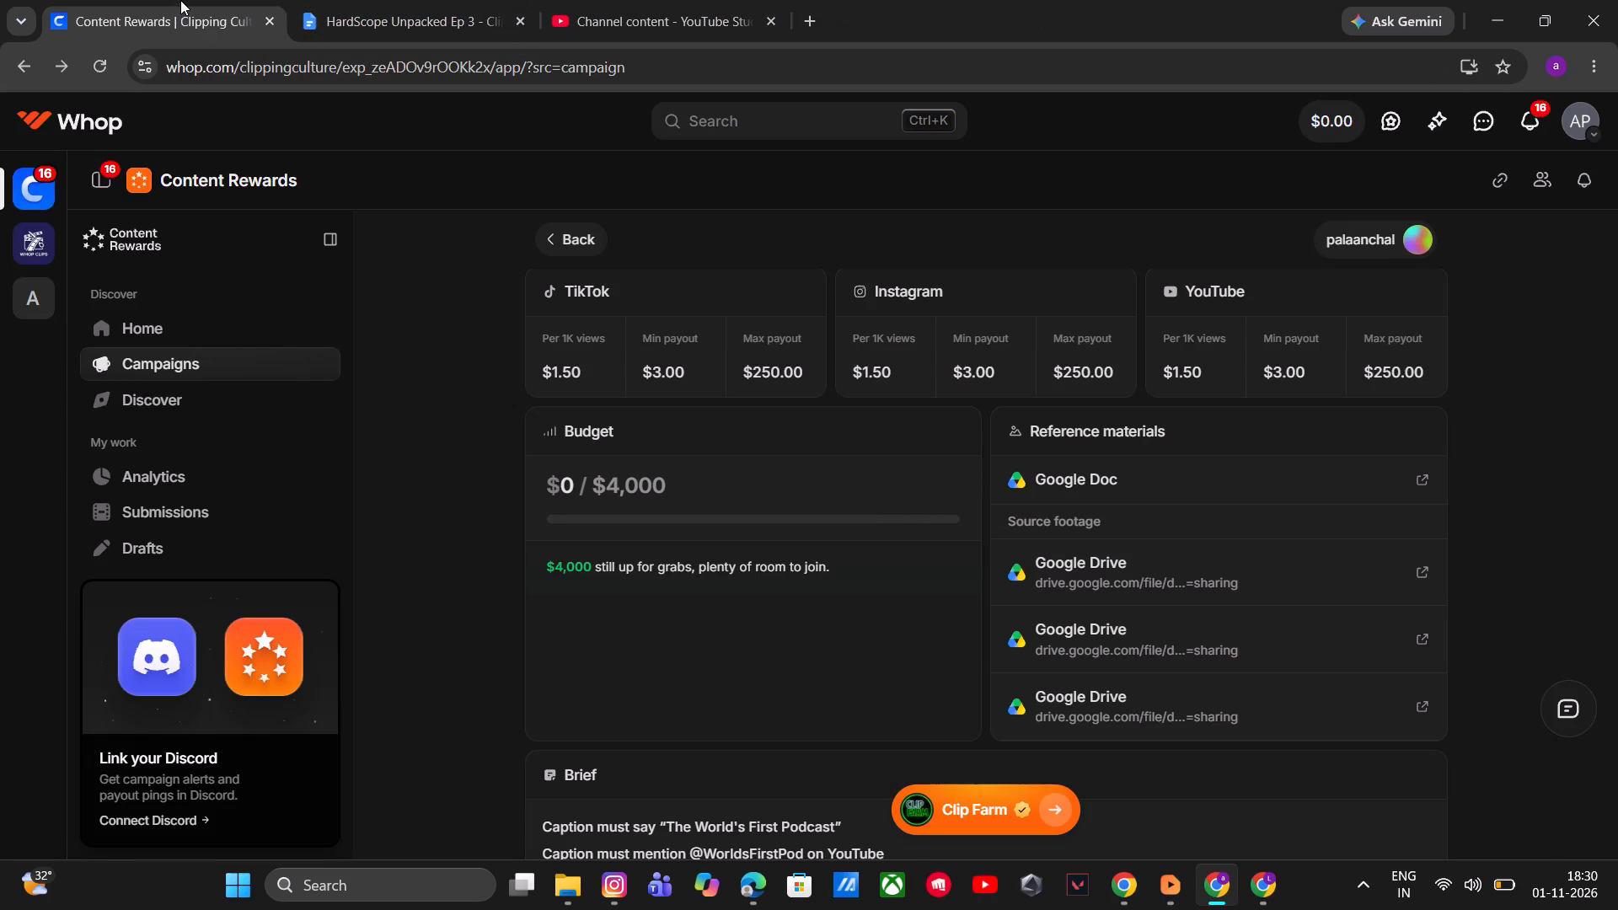
Go back from the WorldsFirstPodcast campaign through the Clip Farm profile and SoFi campaign to the Discover page.
{"action": "scroll", "coordinate": [801, 485], "scroll_direction": "down", "scroll_amount": 2}
{"action": "scroll", "coordinate": [769, 447], "scroll_direction": "up", "scroll_amount": 6}
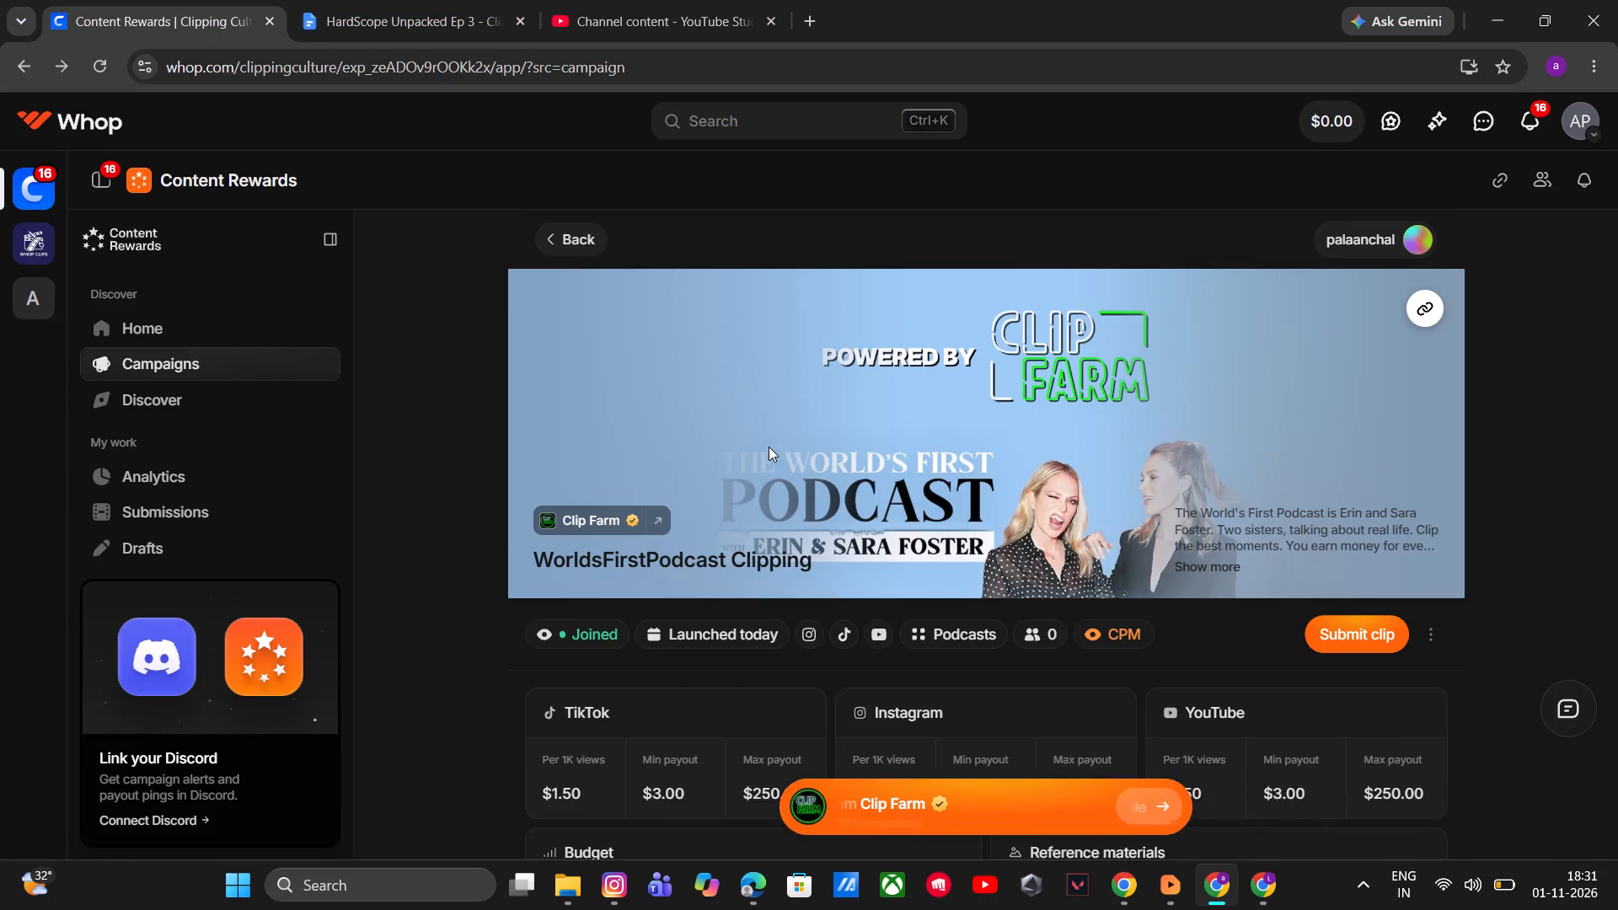
{"action": "left_click", "coordinate": [578, 245]}
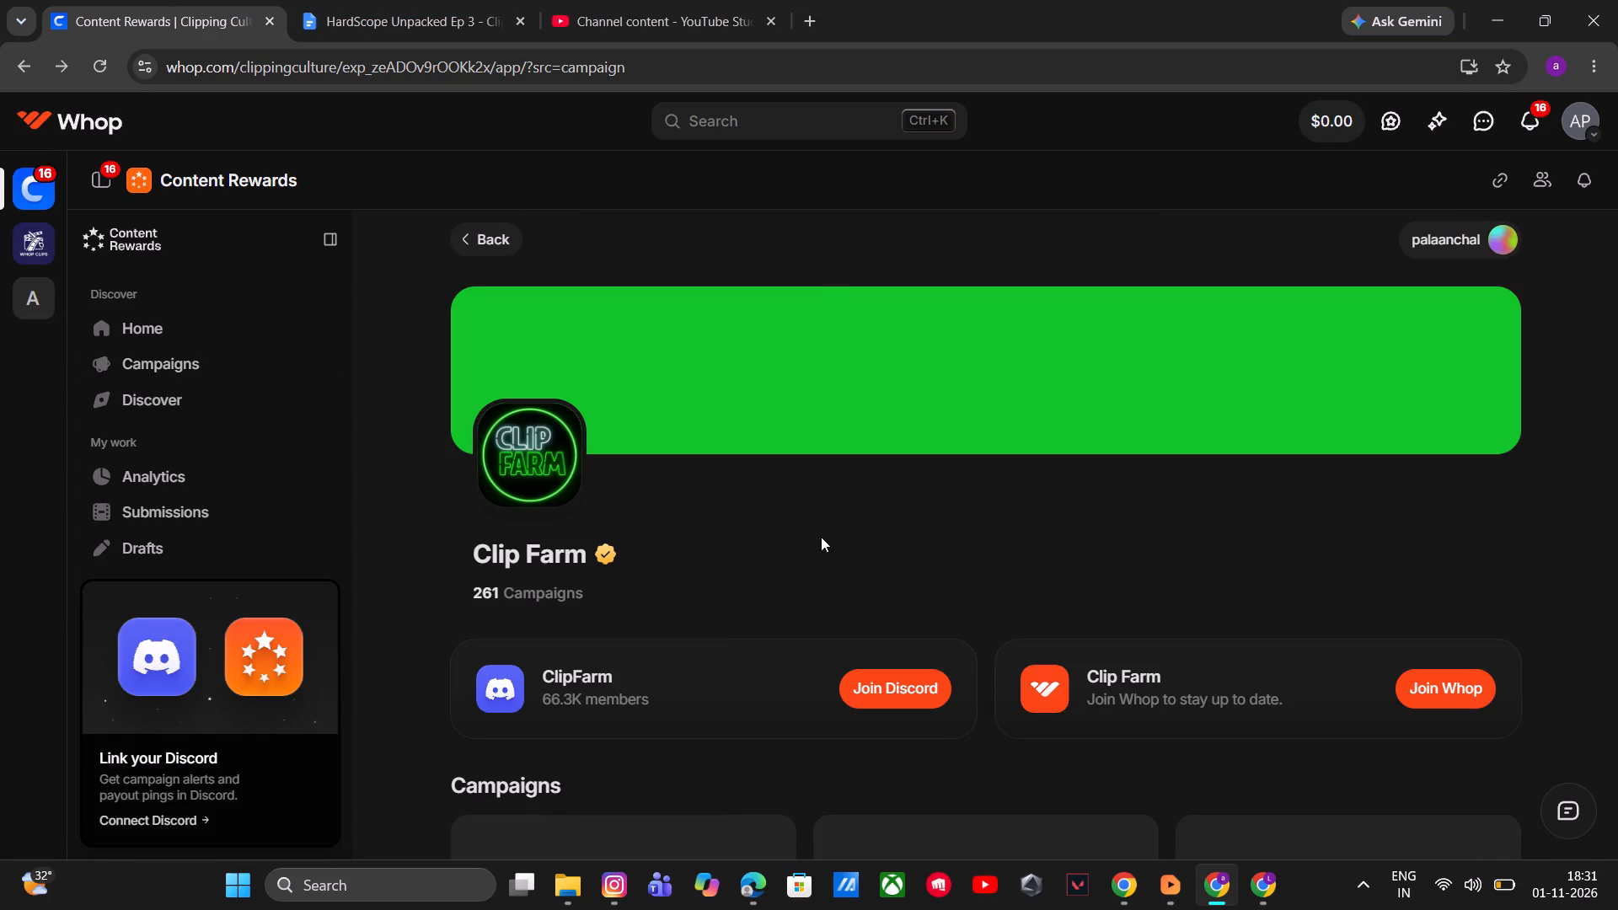
{"action": "left_click", "coordinate": [473, 250]}
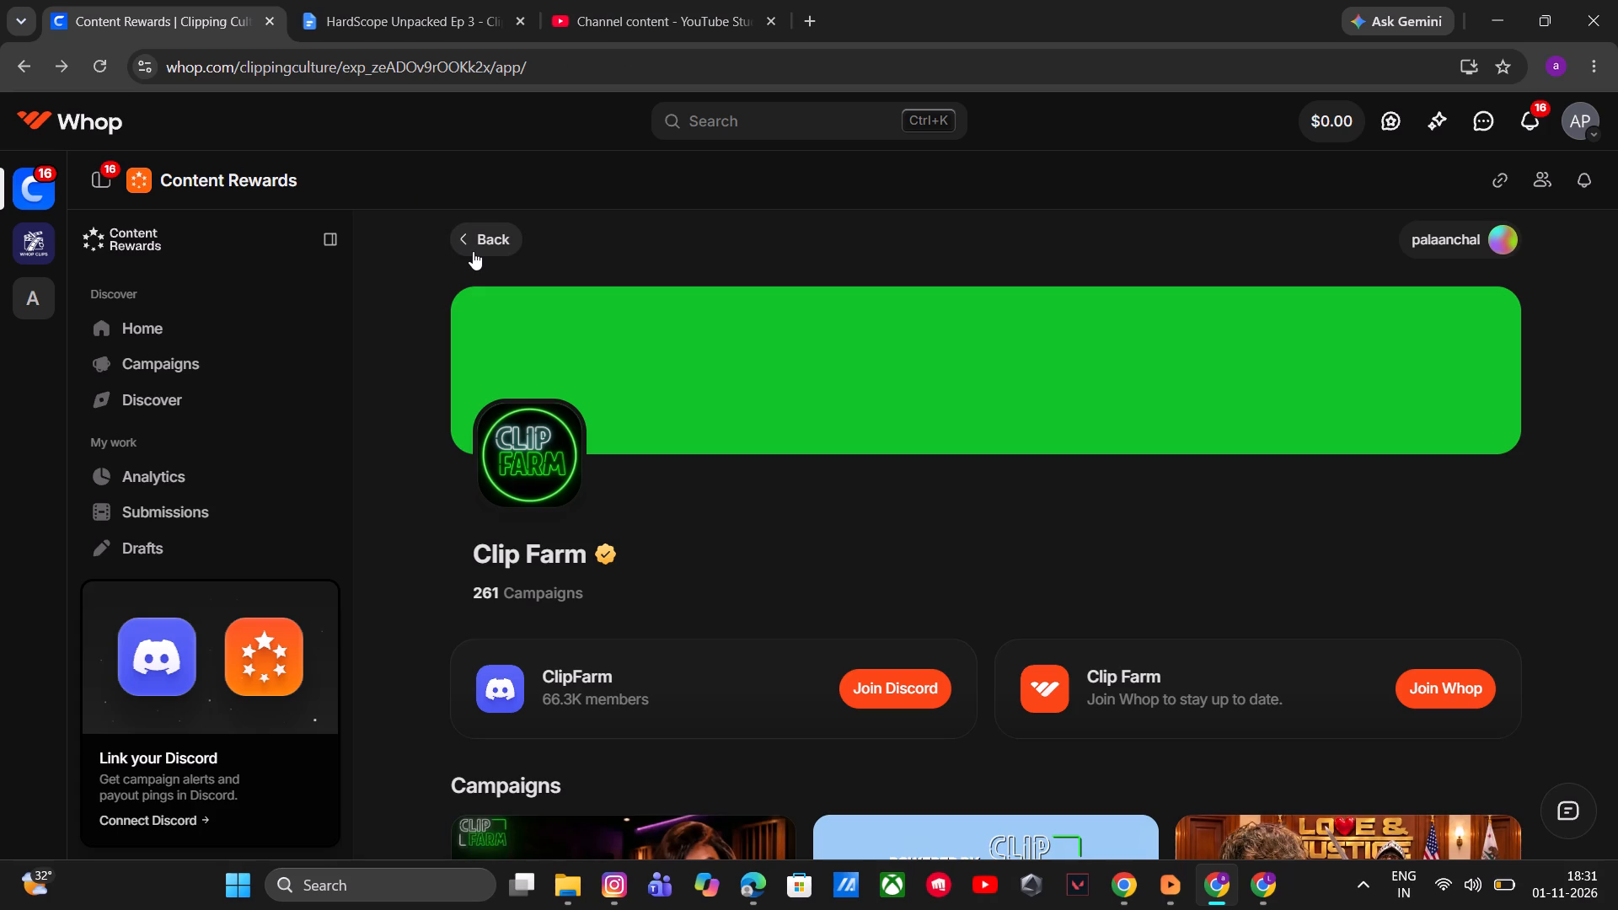
{"action": "left_click", "coordinate": [469, 251]}
{"action": "scroll", "coordinate": [934, 304], "scroll_direction": "down", "scroll_amount": 2}
{"action": "scroll", "coordinate": [934, 304], "scroll_direction": "up", "scroll_amount": 3}
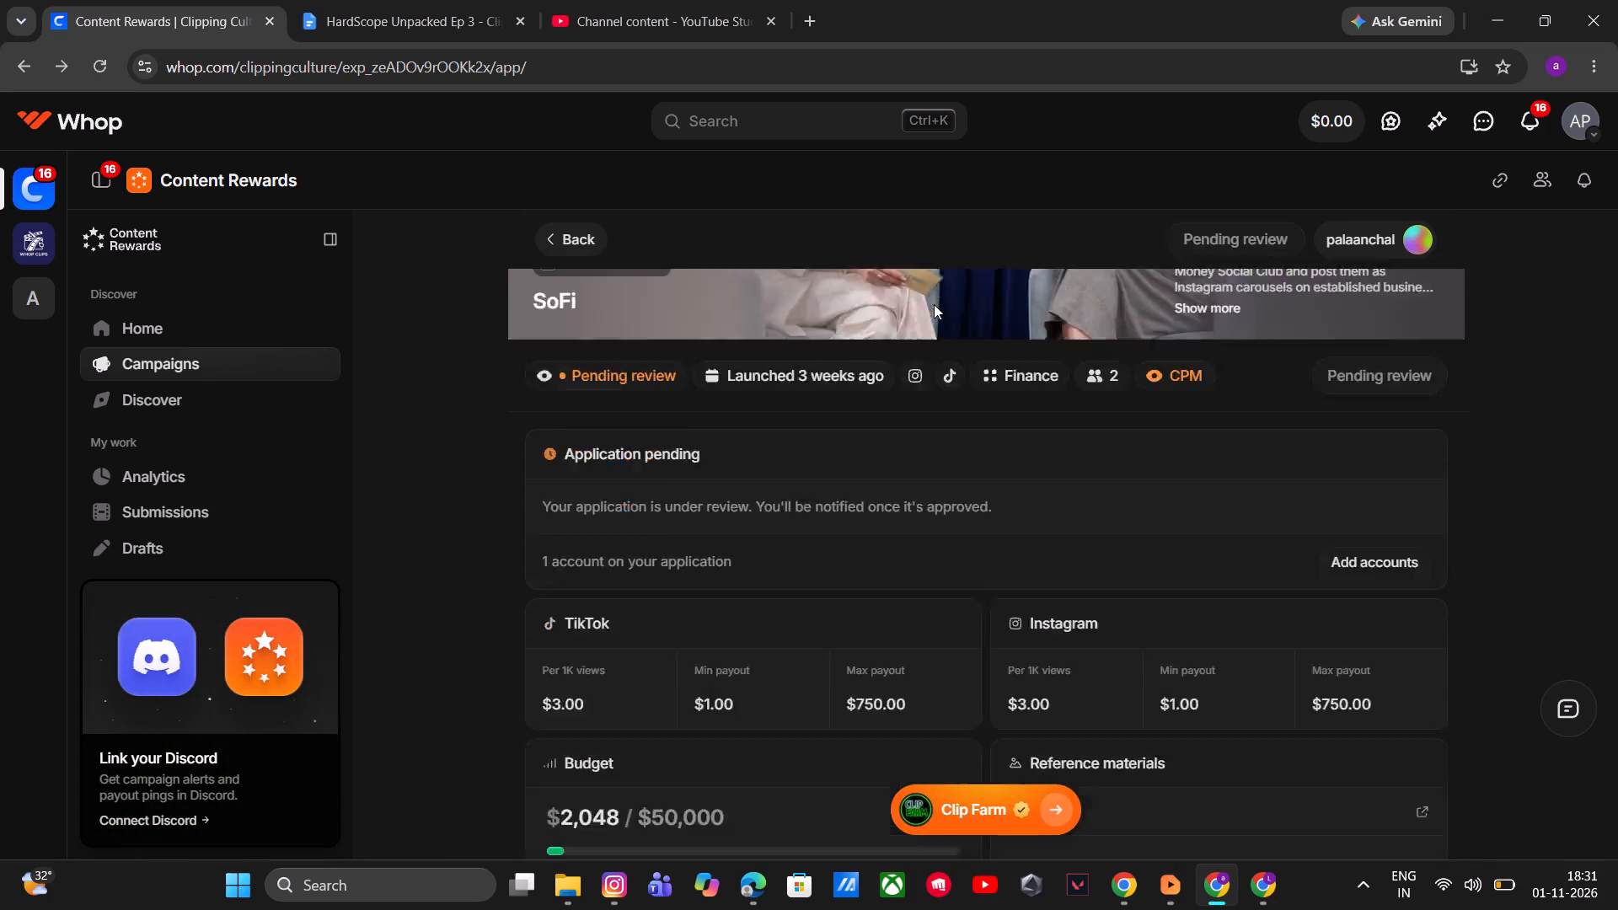
{"action": "left_click", "coordinate": [587, 260]}
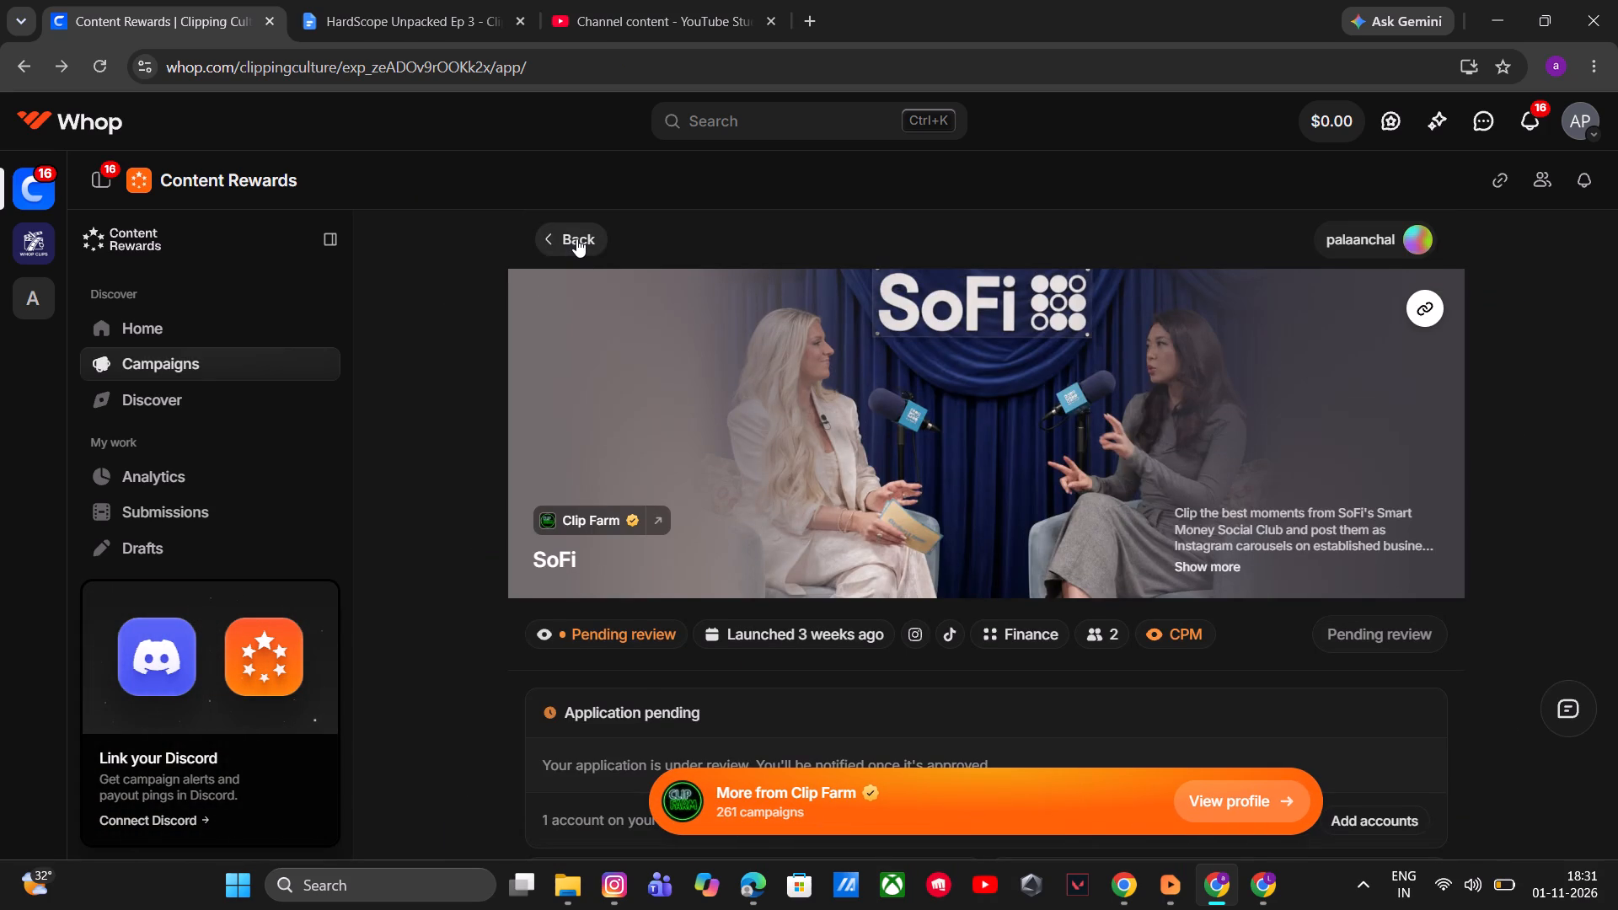
{"action": "left_click", "coordinate": [576, 238]}
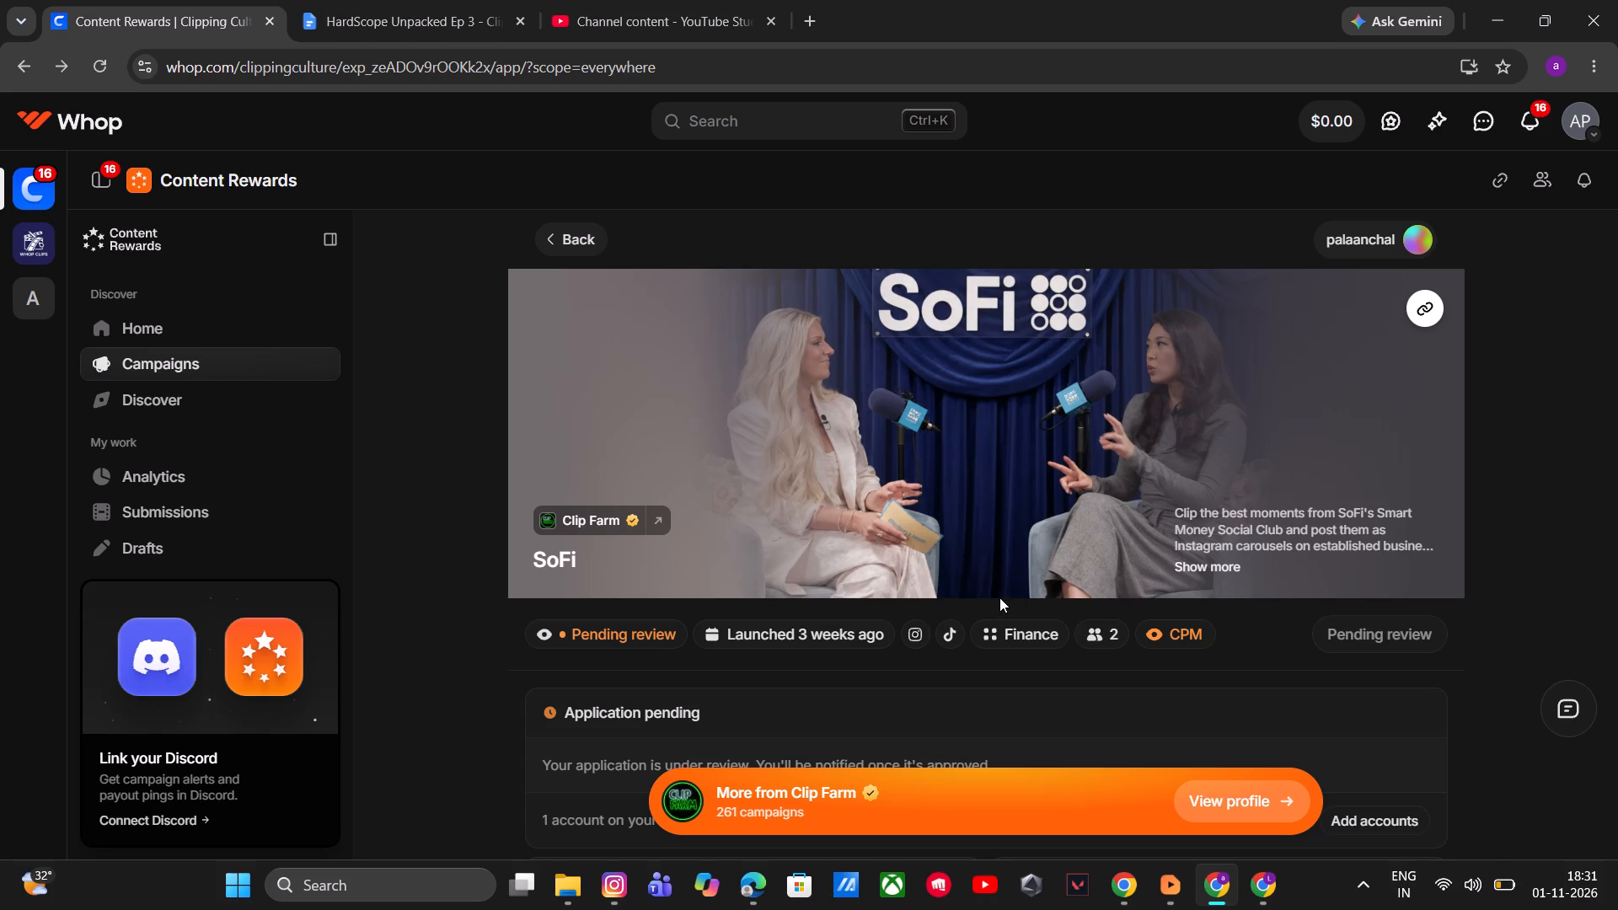
{"action": "scroll", "coordinate": [751, 226], "scroll_direction": "down", "scroll_amount": 2}
{"action": "scroll", "coordinate": [751, 226], "scroll_direction": "up", "scroll_amount": 2}
{"action": "left_click", "coordinate": [602, 245]}
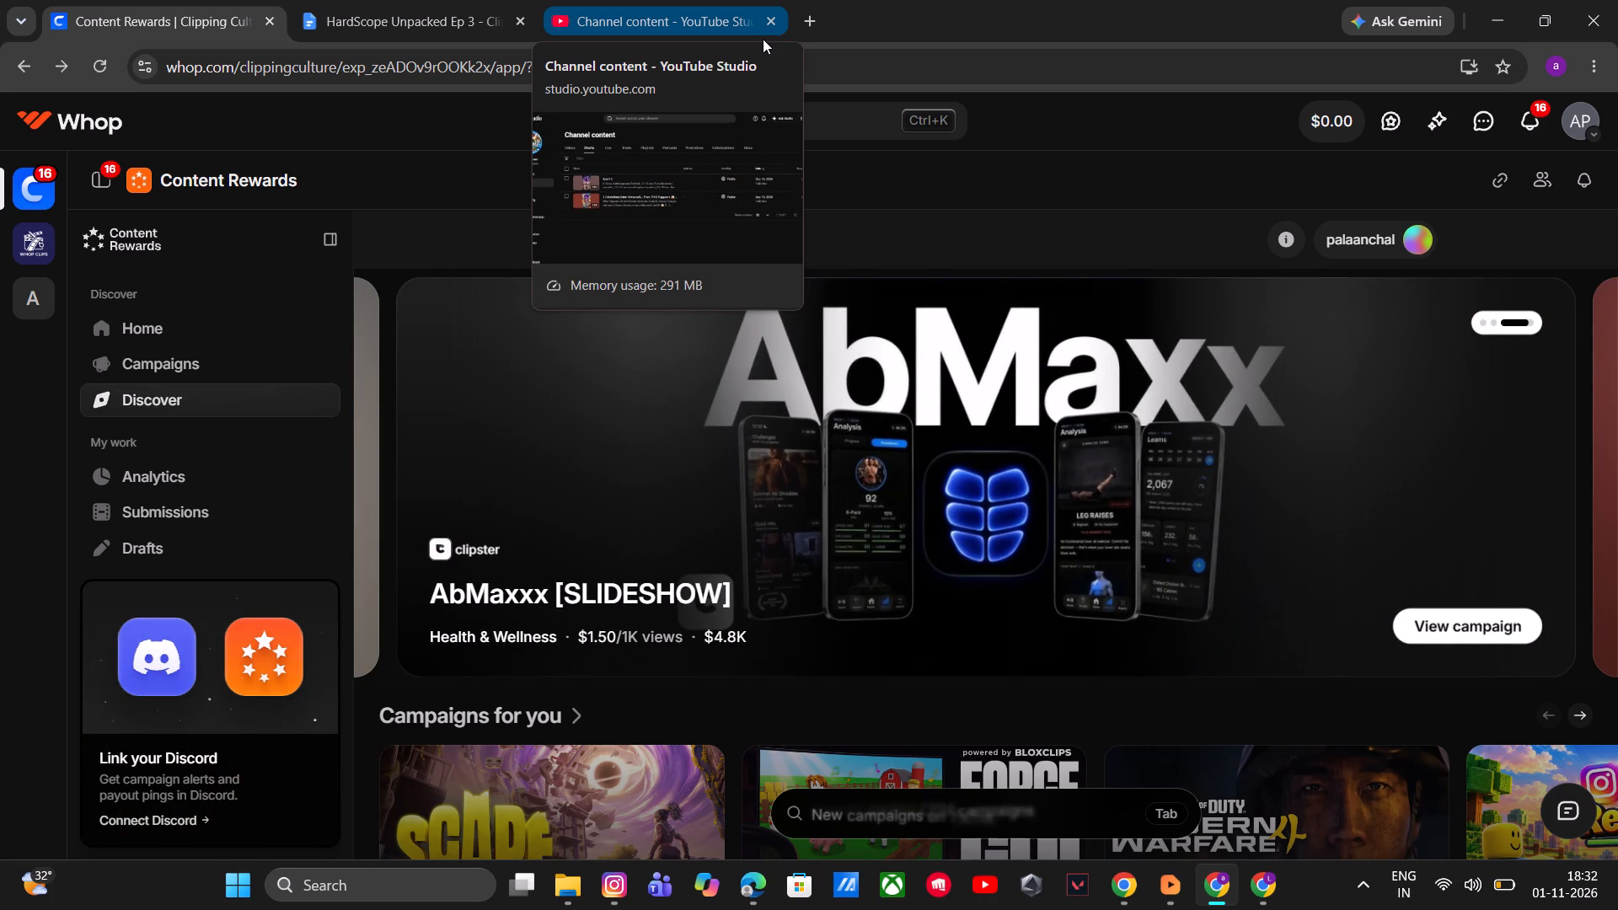
Browse the Discover campaigns and open SAMSUNG - SEA (PH/TH/VN/ID/SG/MY) under All campaigns.
{"action": "scroll", "coordinate": [706, 422], "scroll_direction": "down", "scroll_amount": 2}
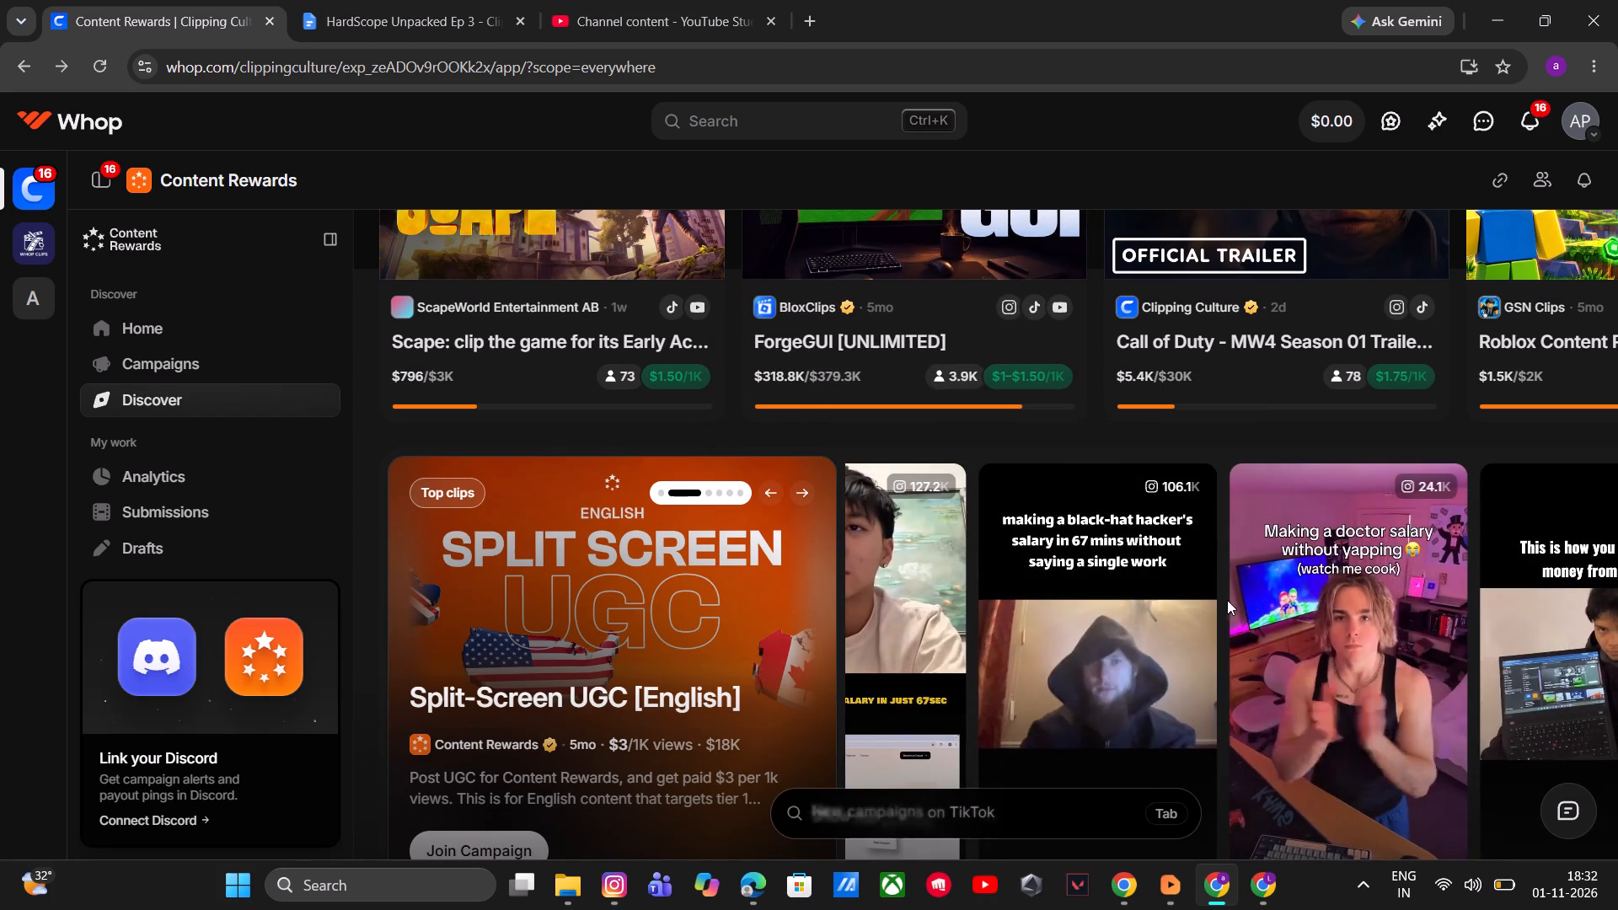
{"action": "scroll", "coordinate": [1319, 597], "scroll_direction": "down", "scroll_amount": 1}
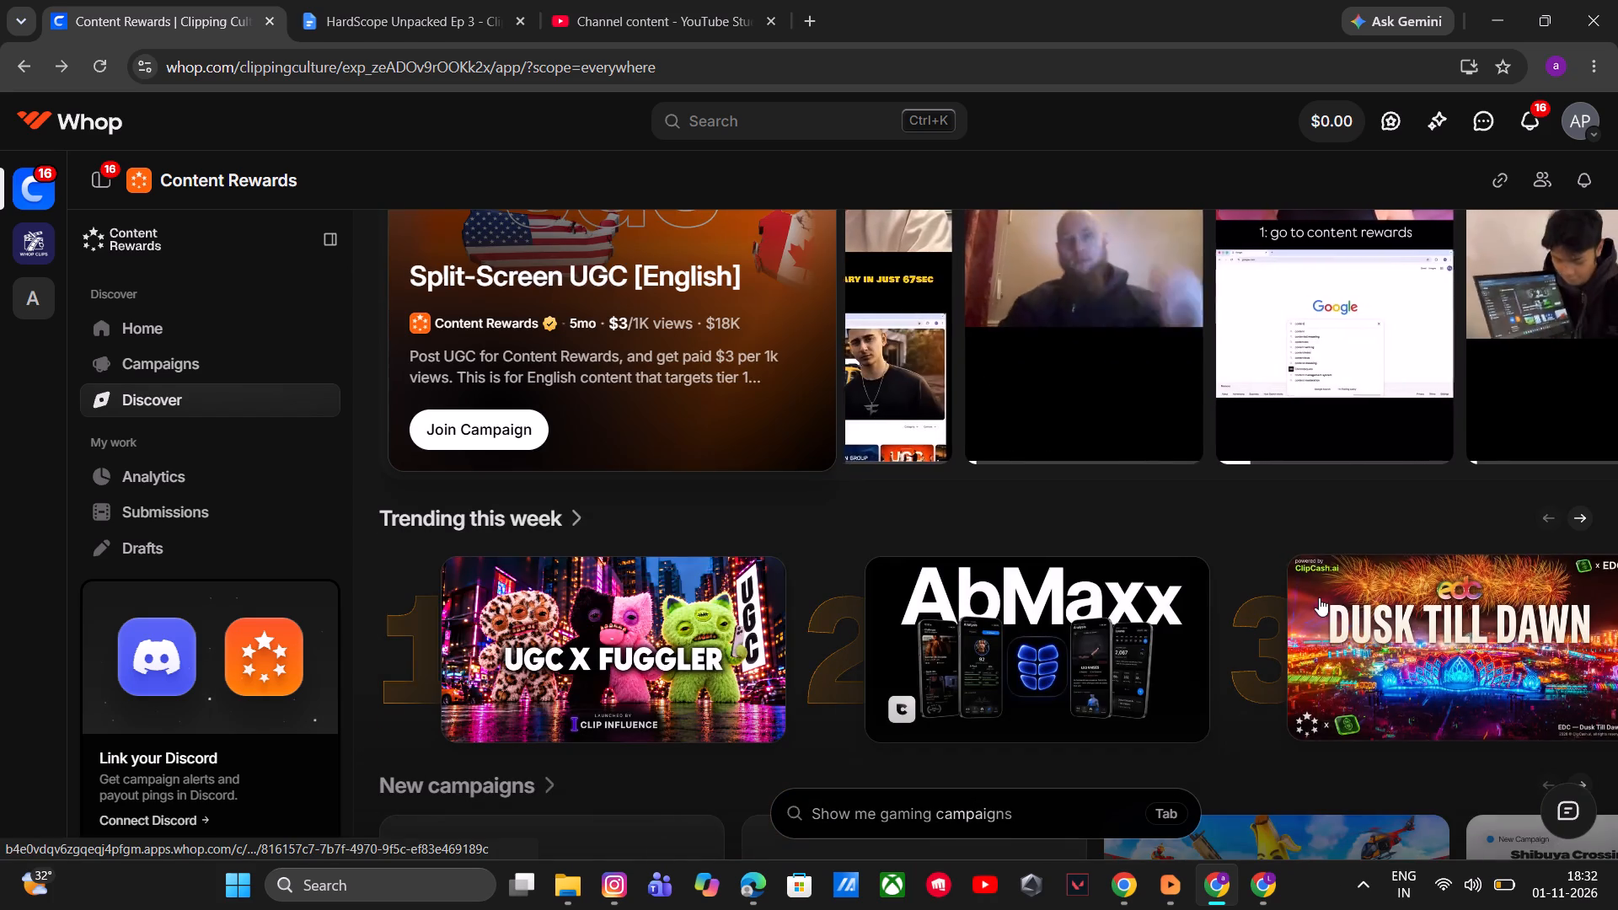
{"action": "scroll", "coordinate": [1319, 597], "scroll_direction": "down", "scroll_amount": 1}
{"action": "scroll", "coordinate": [1319, 597], "scroll_direction": "up", "scroll_amount": 1}
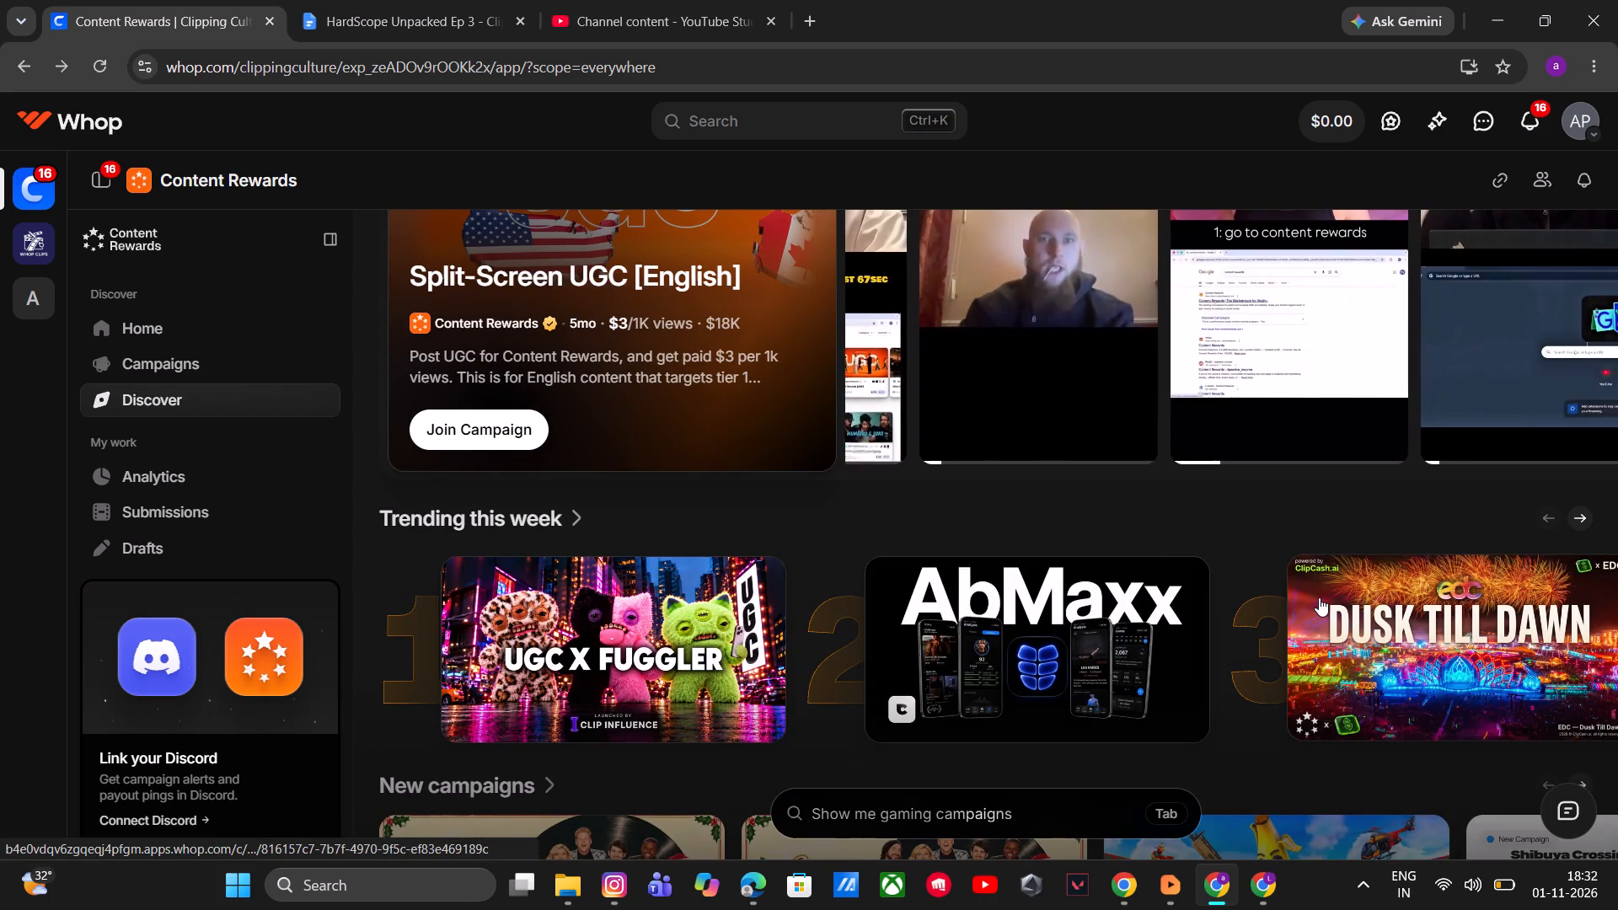
{"action": "scroll", "coordinate": [1317, 601], "scroll_direction": "down", "scroll_amount": 1}
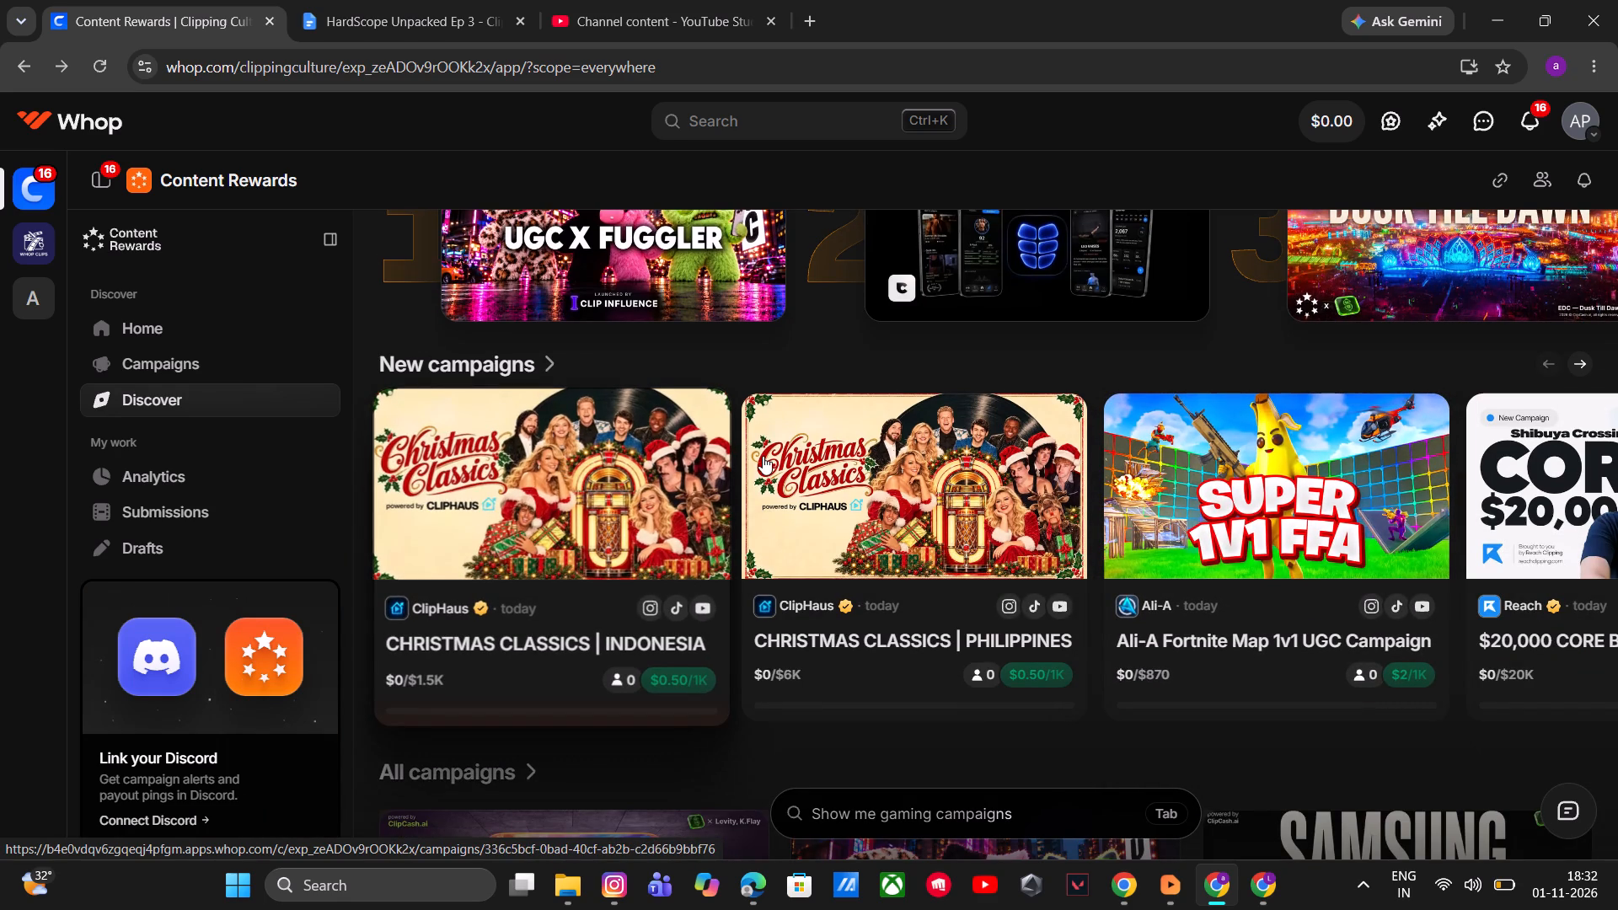
{"action": "scroll", "coordinate": [840, 446], "scroll_direction": "down", "scroll_amount": 1}
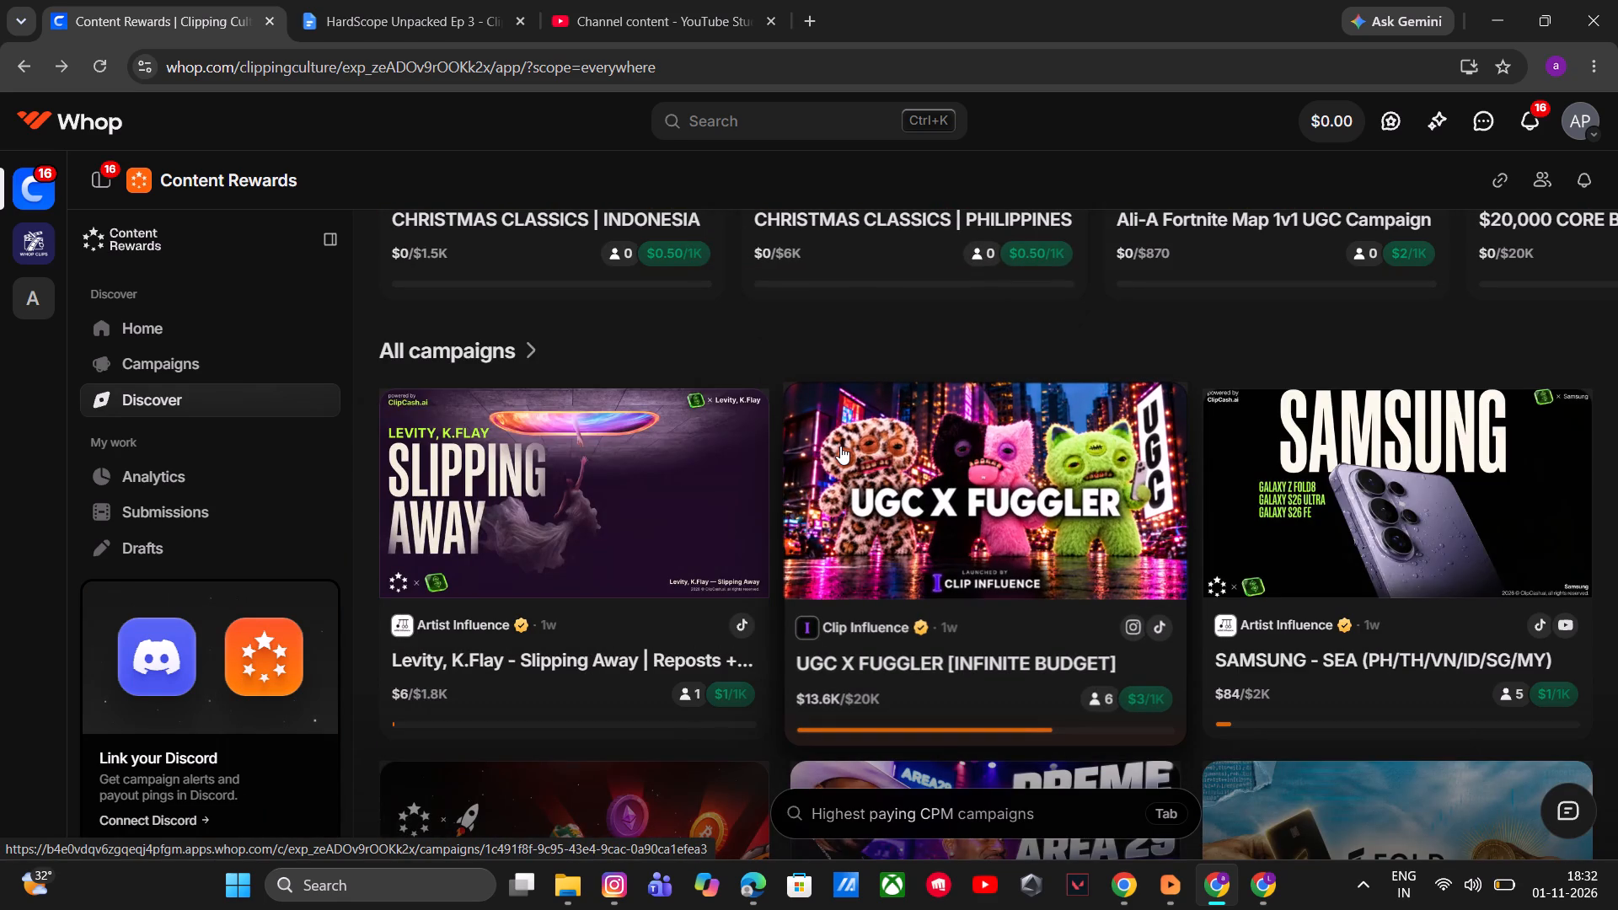
{"action": "left_click", "coordinate": [1312, 511]}
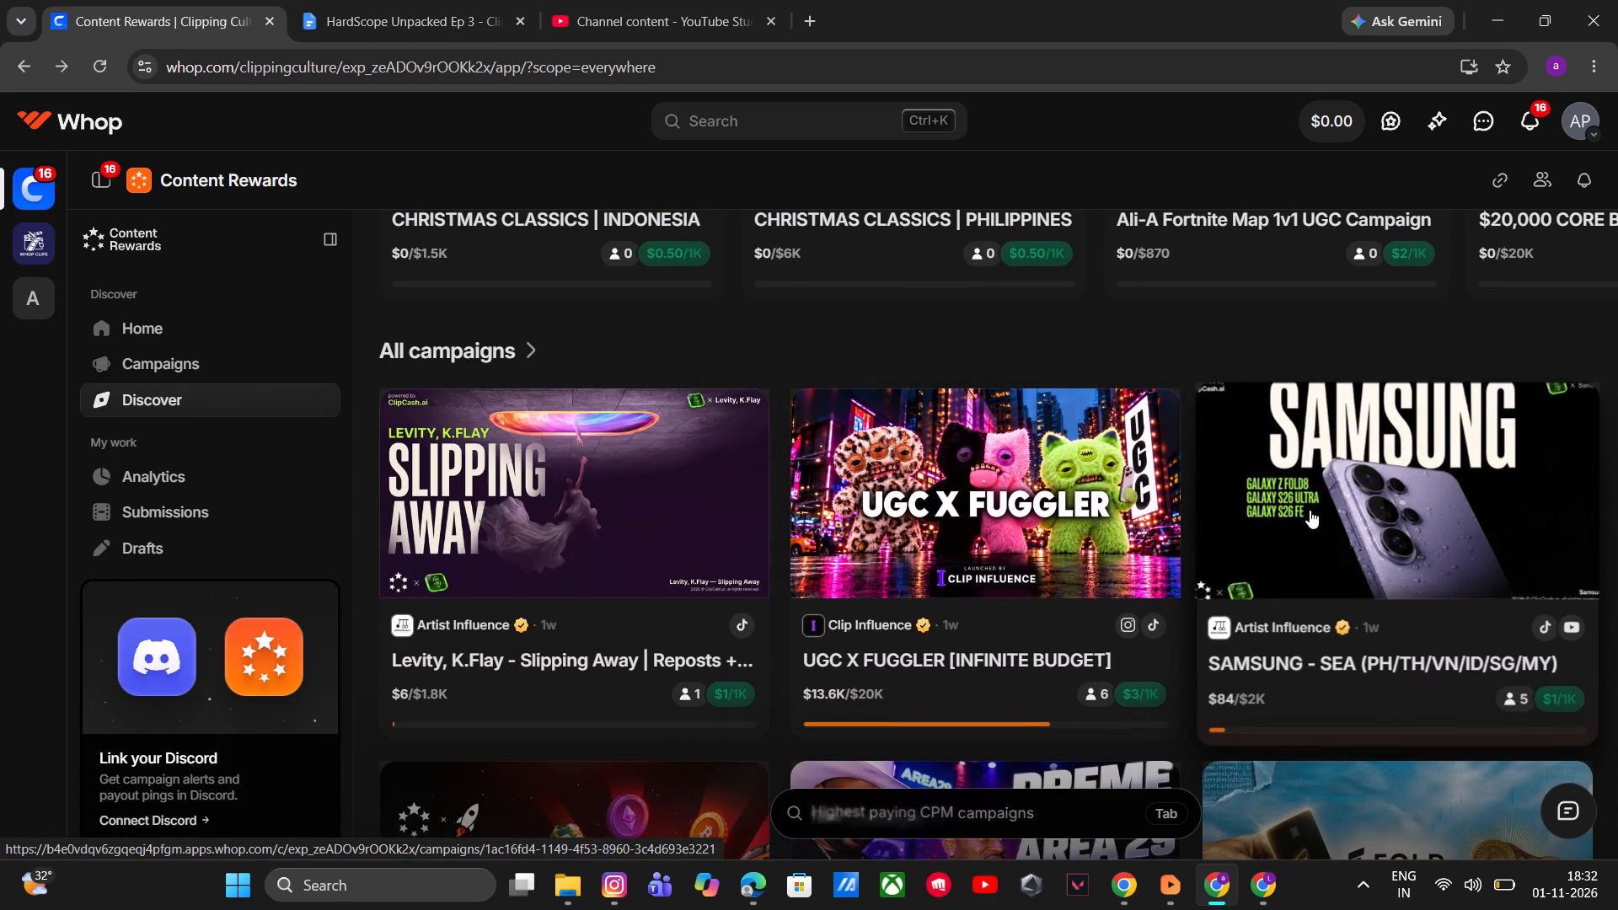
Review the Samsung SEA campaign's payouts and budget, and join the campaign.
{"action": "scroll", "coordinate": [1283, 516], "scroll_direction": "down", "scroll_amount": 1}
{"action": "scroll", "coordinate": [1283, 516], "scroll_direction": "up", "scroll_amount": 1}
{"action": "scroll", "coordinate": [1283, 516], "scroll_direction": "down", "scroll_amount": 1}
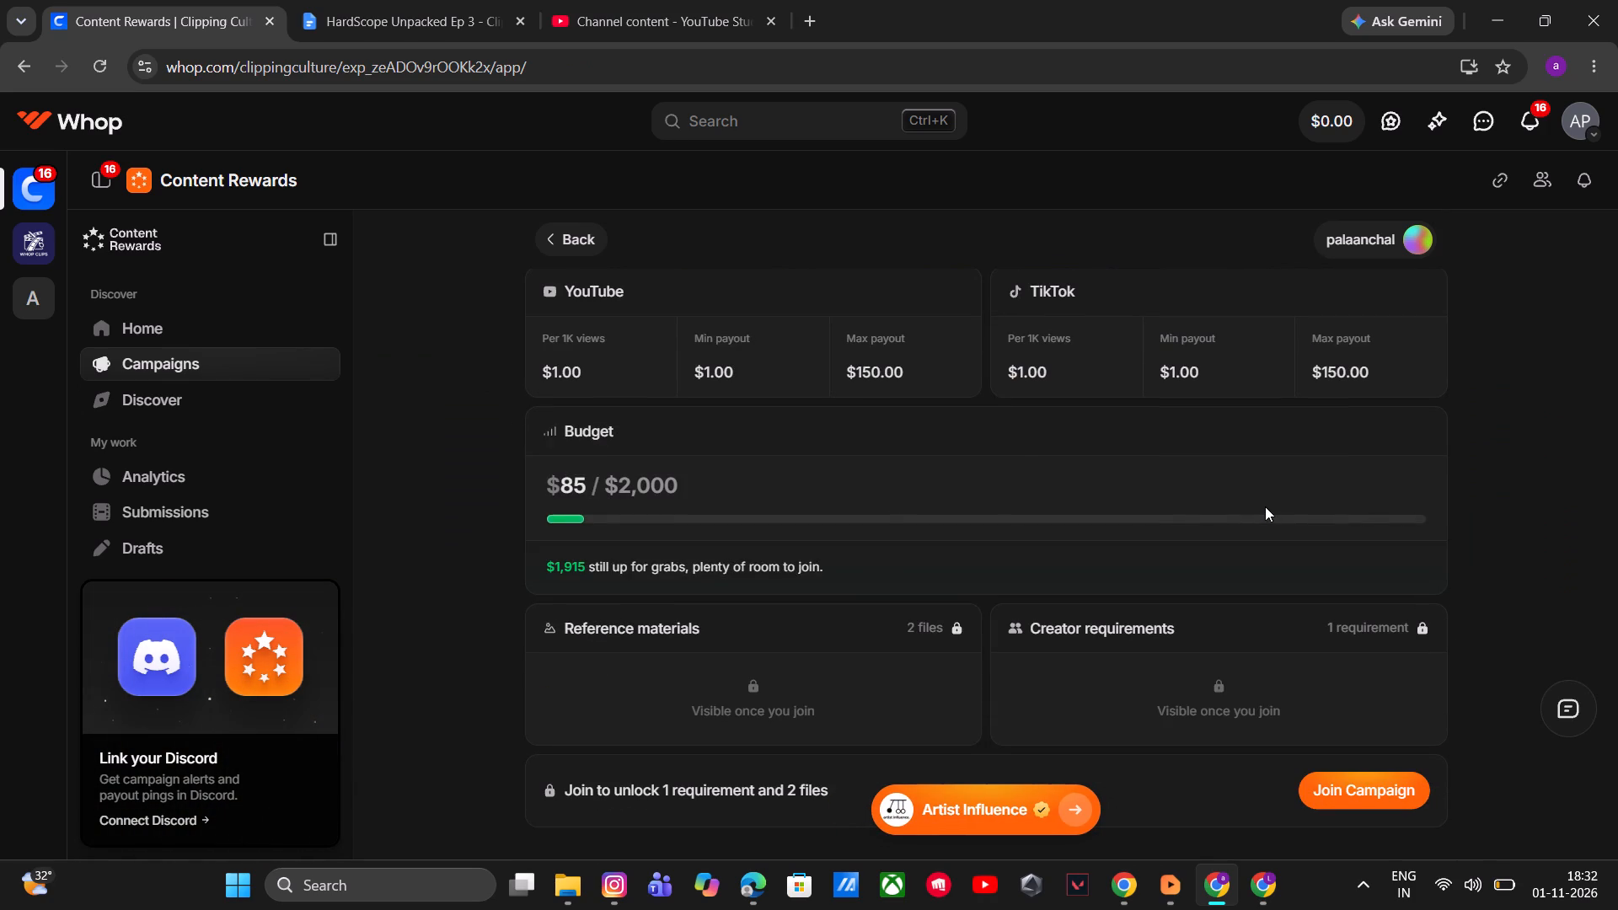
{"action": "scroll", "coordinate": [1265, 506], "scroll_direction": "up", "scroll_amount": 1}
{"action": "left_click", "coordinate": [1327, 615]}
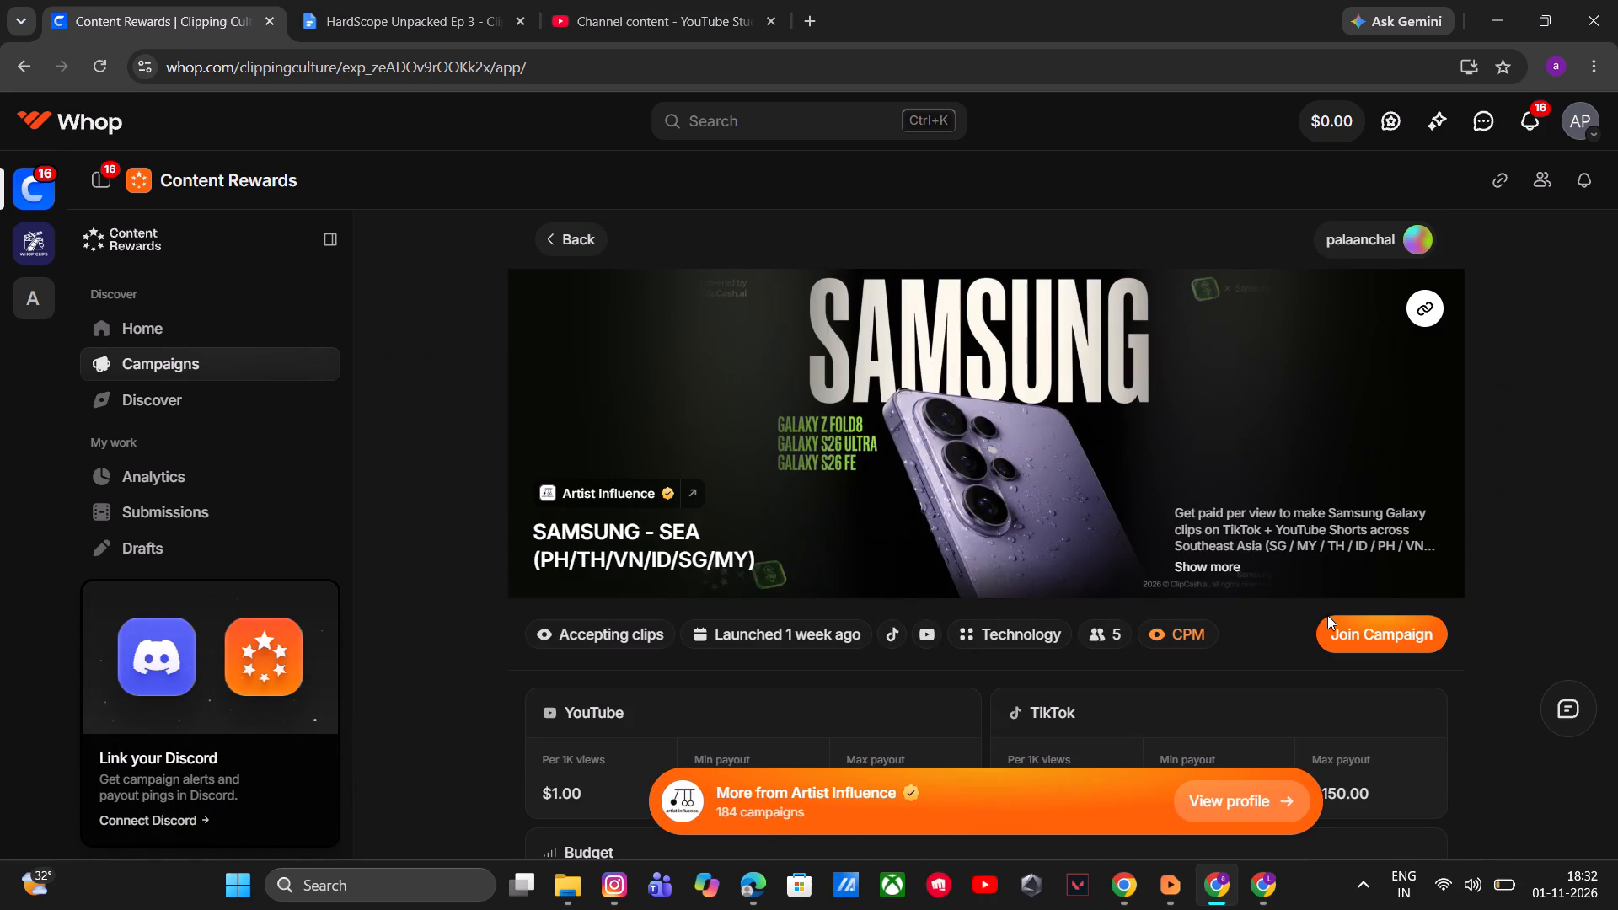
{"action": "left_click", "coordinate": [1347, 633]}
Open the ClipperBrief-Samsung (SEA).pdf reference material and skim its guidelines through the suggested CTA lines by market.
{"action": "scroll", "coordinate": [1132, 418], "scroll_direction": "down", "scroll_amount": 2}
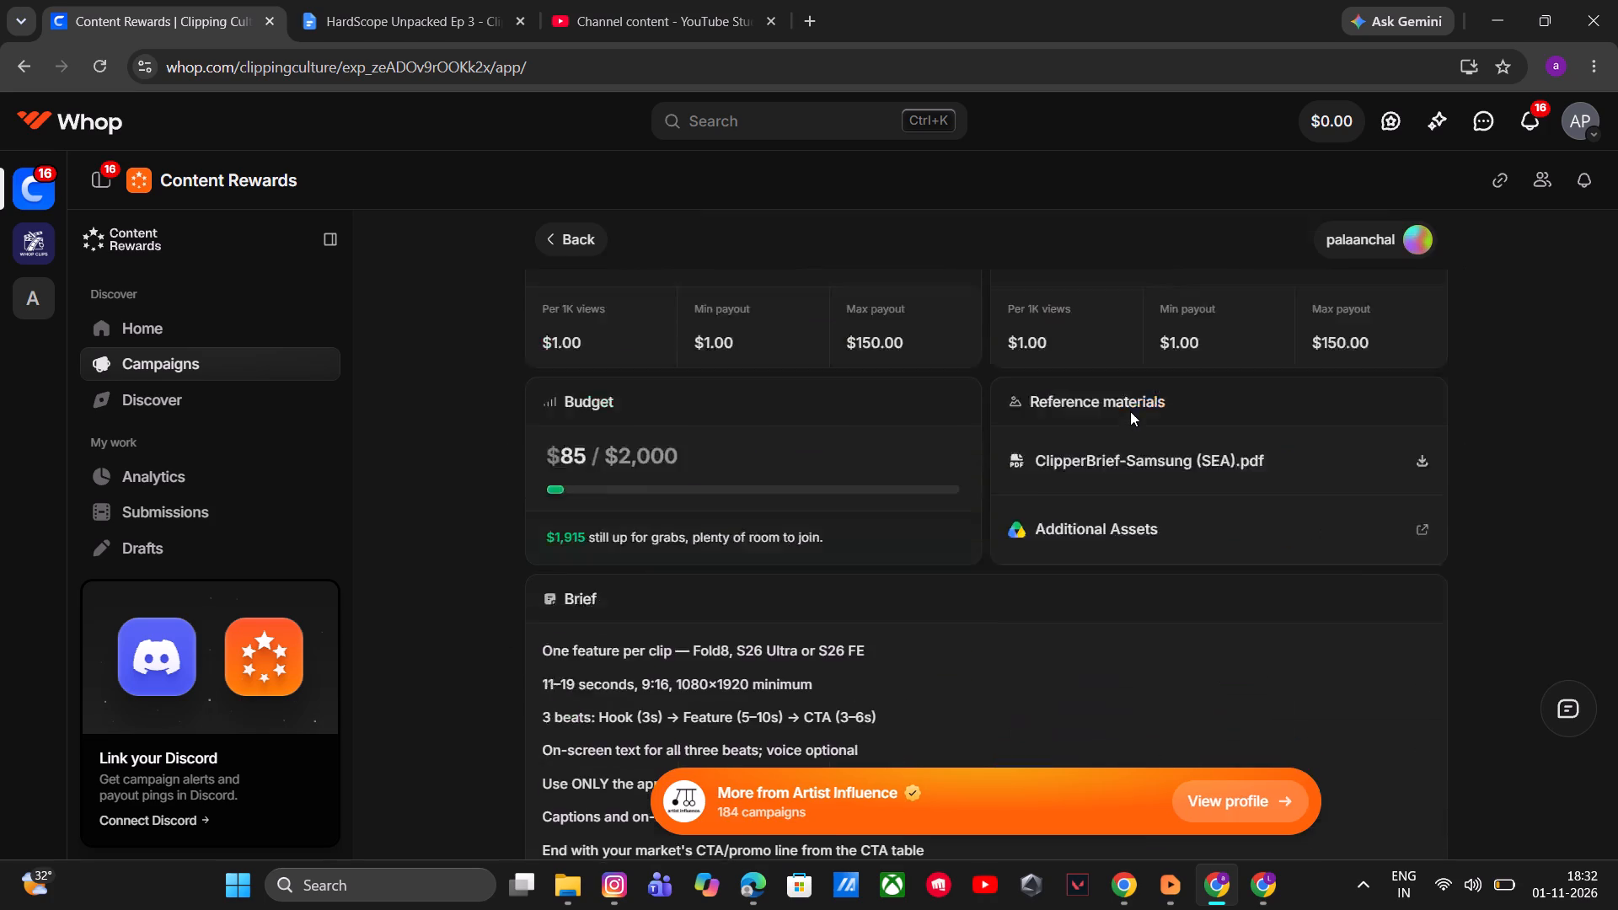
{"action": "scroll", "coordinate": [1130, 411], "scroll_direction": "up", "scroll_amount": 1}
{"action": "left_click", "coordinate": [1127, 491]}
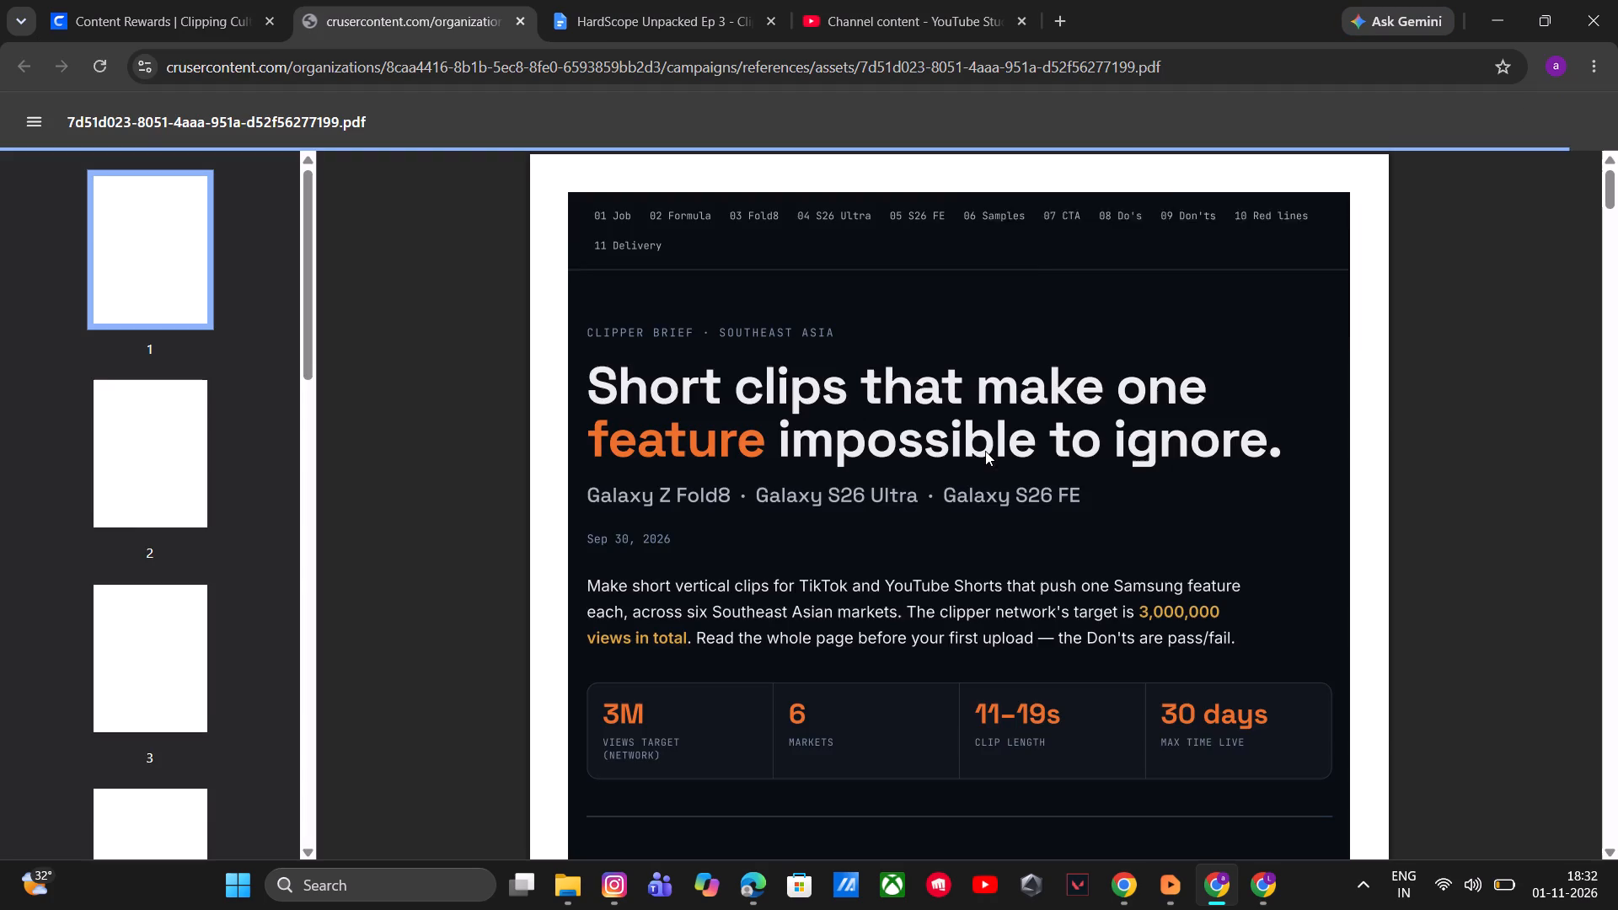
{"action": "scroll", "coordinate": [998, 480], "scroll_direction": "down", "scroll_amount": 6}
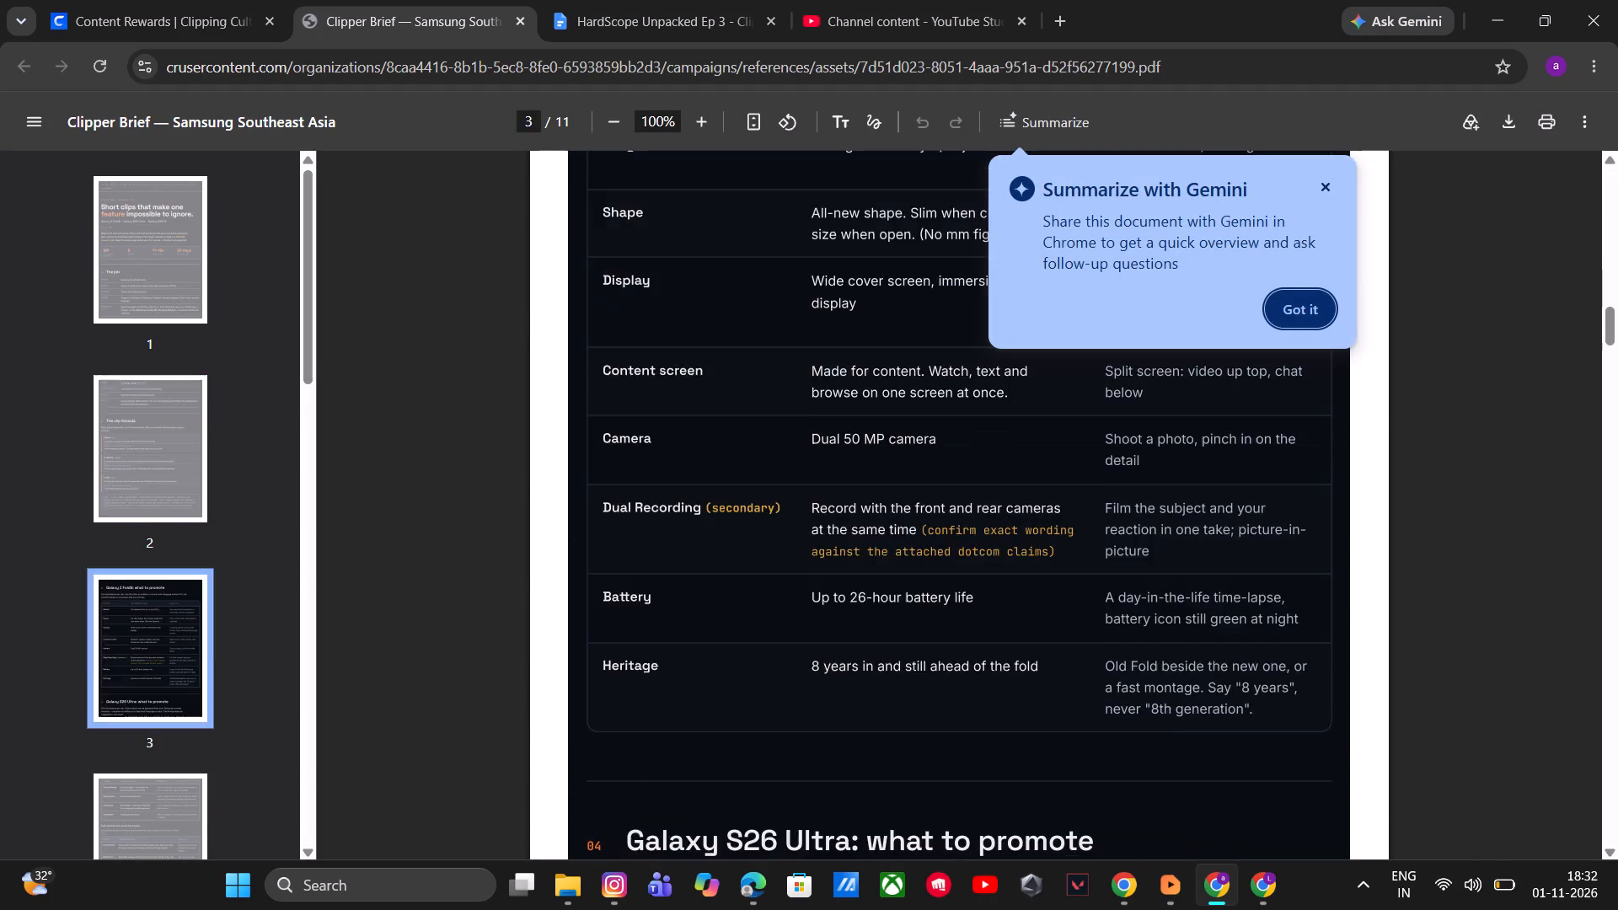
{"action": "scroll", "coordinate": [1005, 501], "scroll_direction": "down", "scroll_amount": 13}
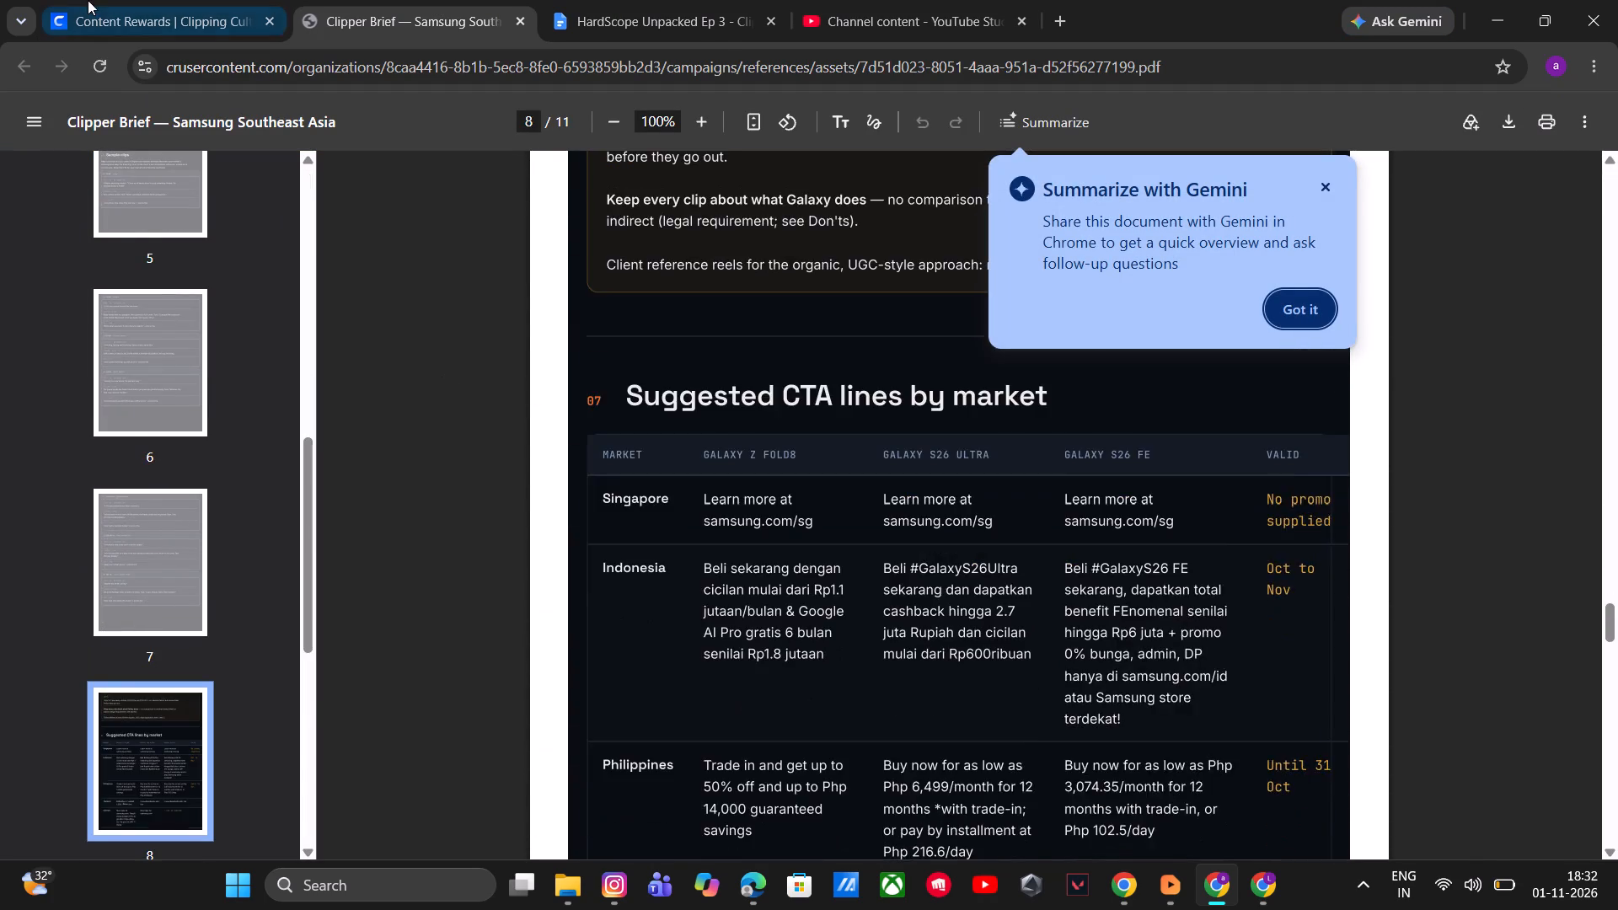
Open the Samsung campaign's Additional Assets and go into Gengen_Samsung_In_House_Sample, then its ID_Indonesia folder.
{"action": "left_click", "coordinate": [89, 0]}
{"action": "left_click", "coordinate": [1322, 564]}
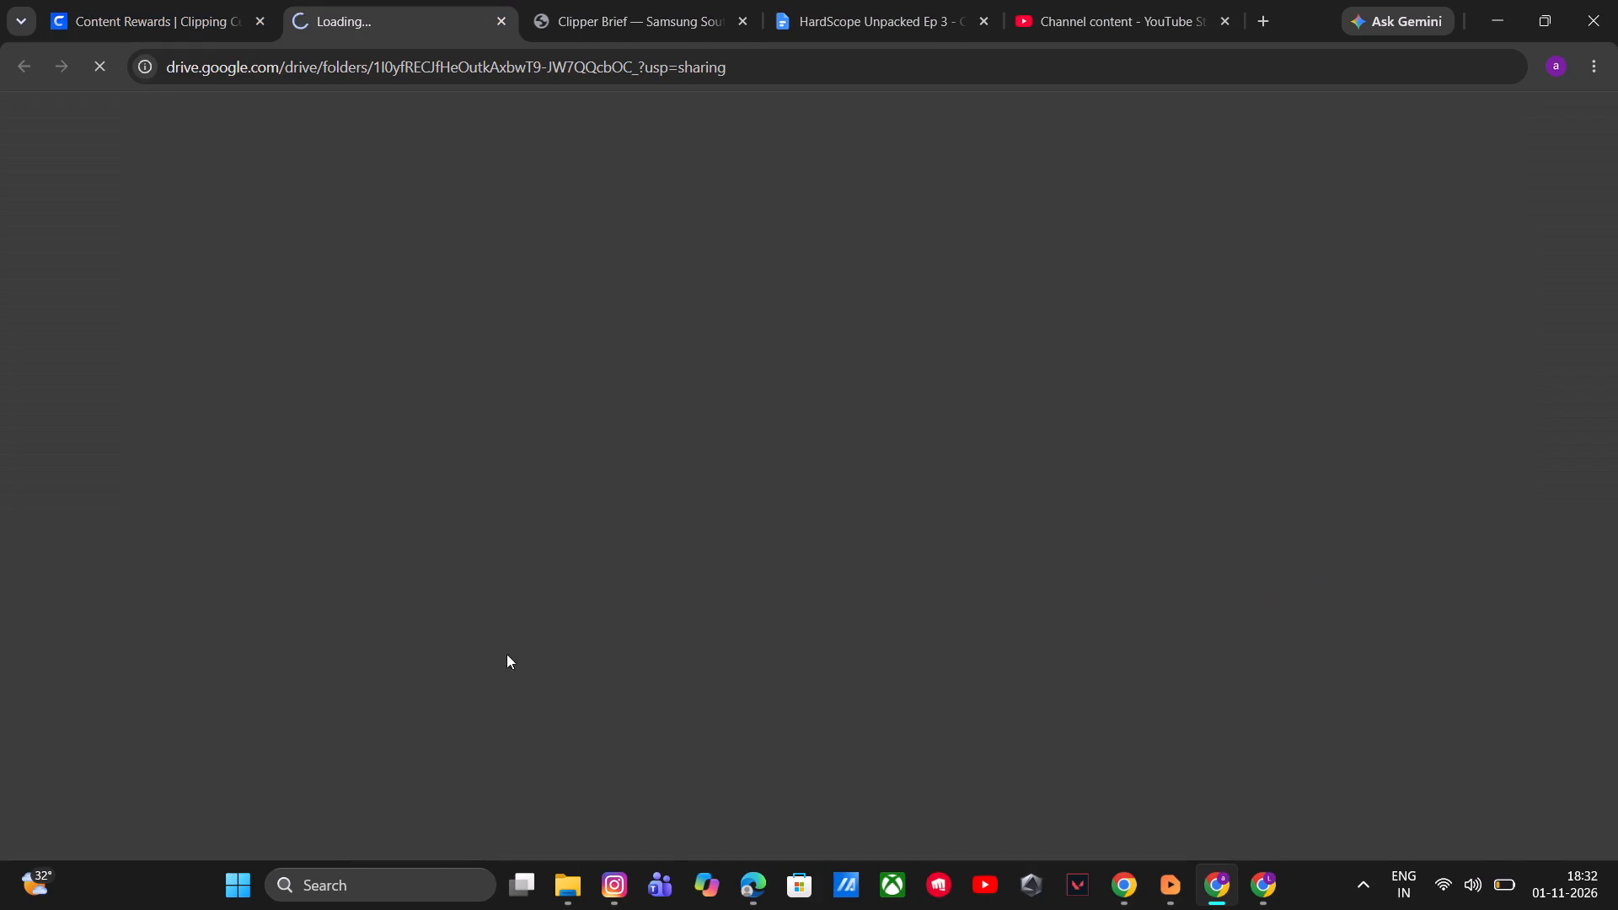
{"action": "double_click", "coordinate": [838, 341]}
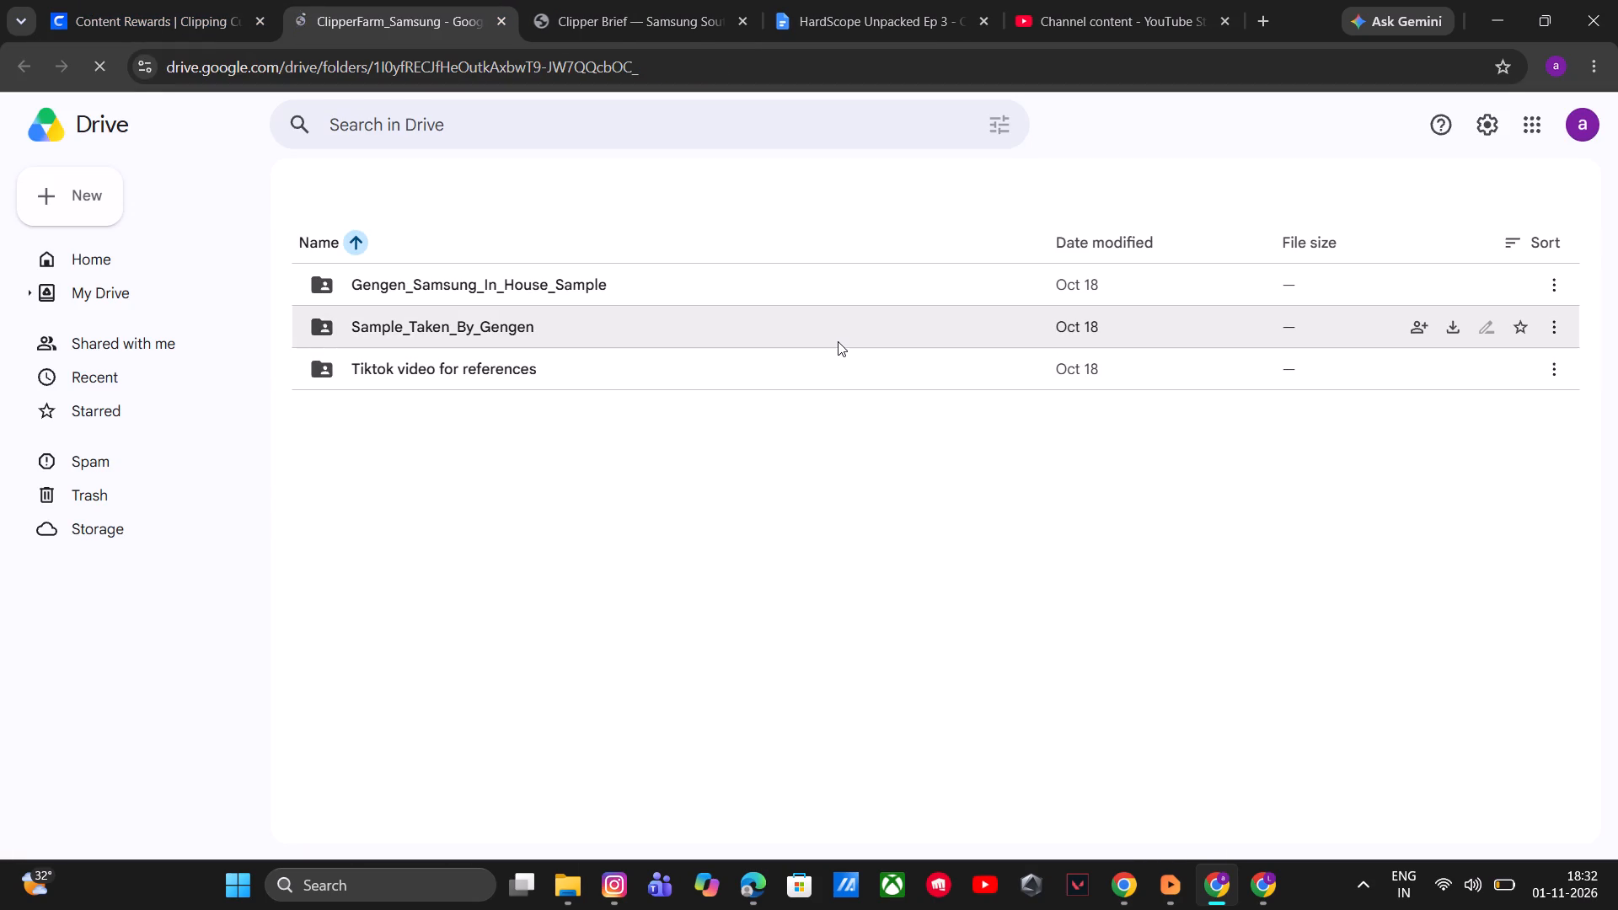
{"action": "double_click", "coordinate": [838, 341]}
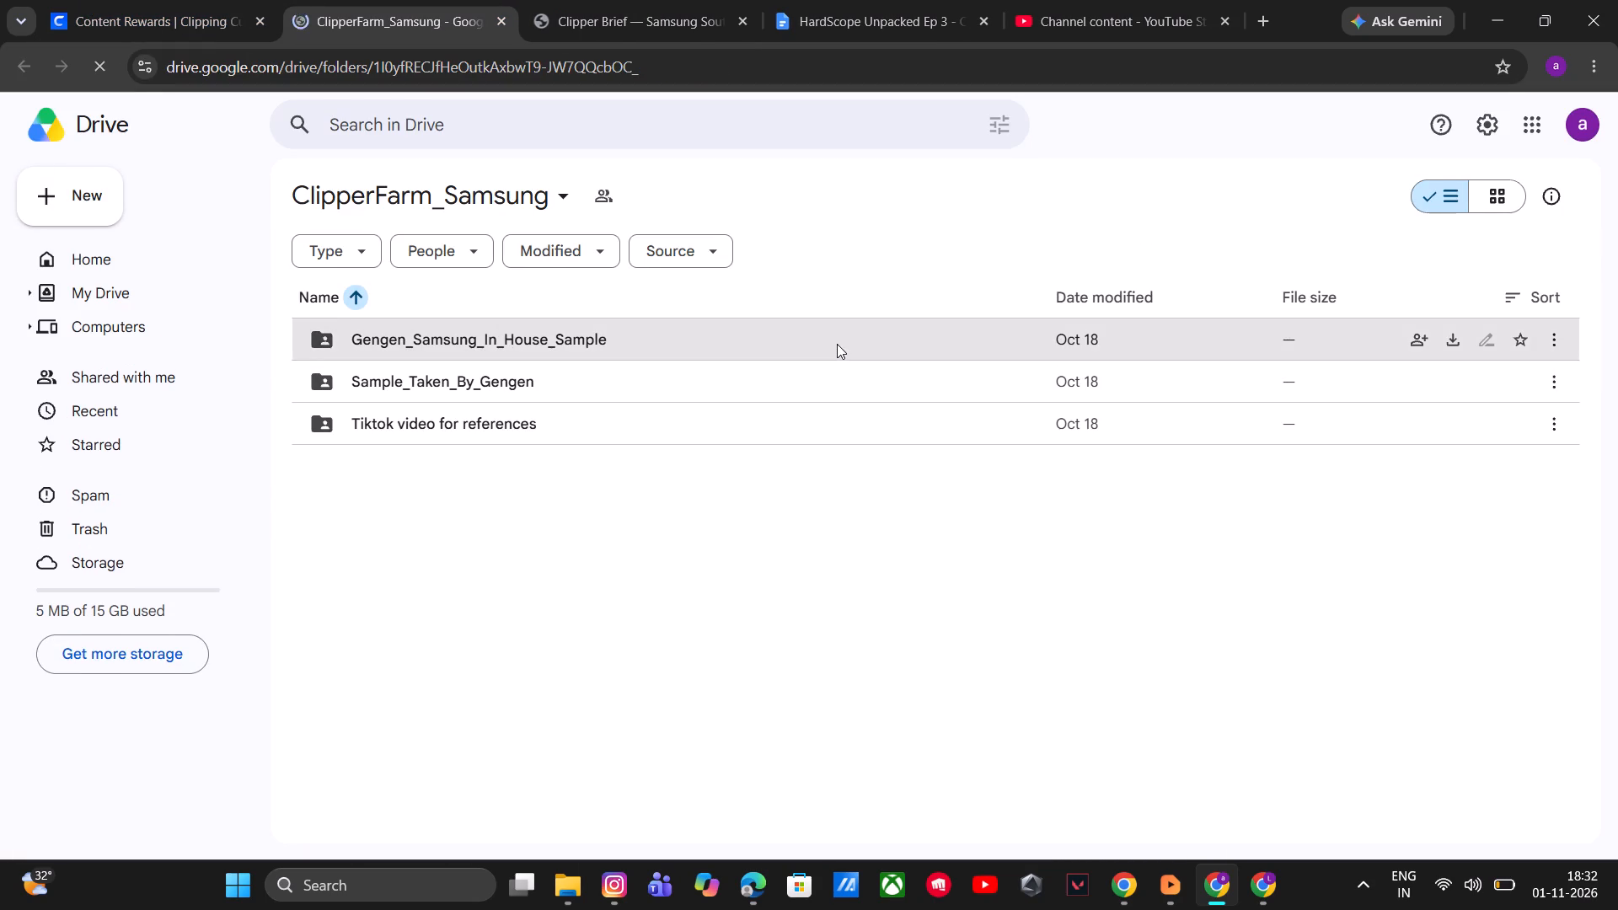
{"action": "double_click", "coordinate": [837, 347]}
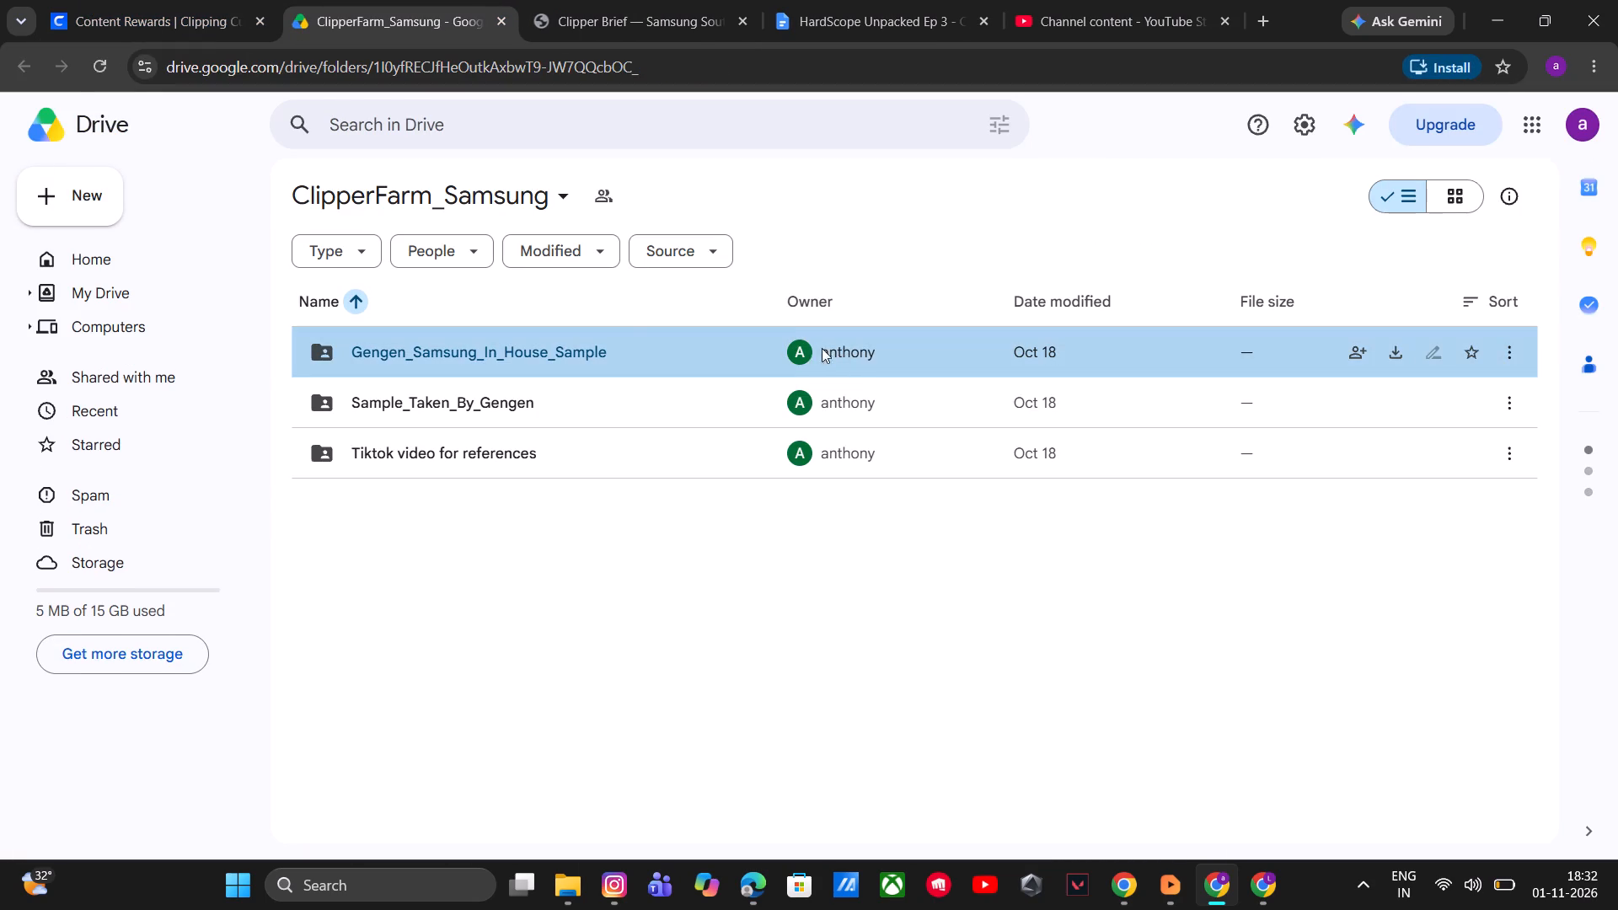
{"action": "double_click", "coordinate": [602, 345]}
{"action": "left_click", "coordinate": [617, 397]}
{"action": "triple_click", "coordinate": [622, 358]}
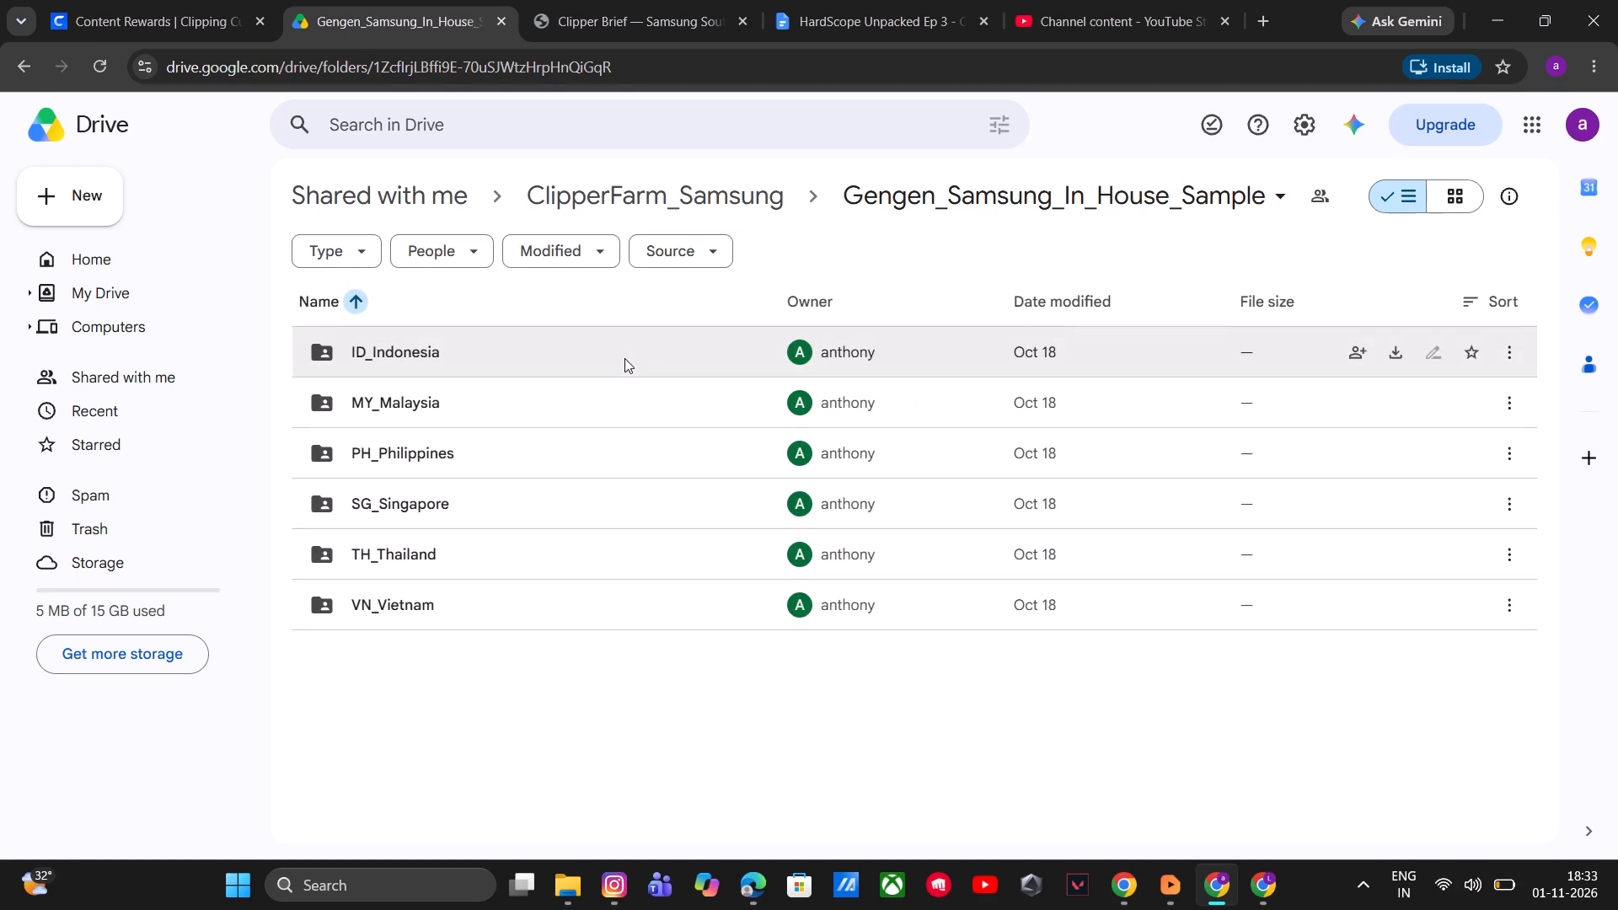
{"action": "double_click", "coordinate": [624, 358]}
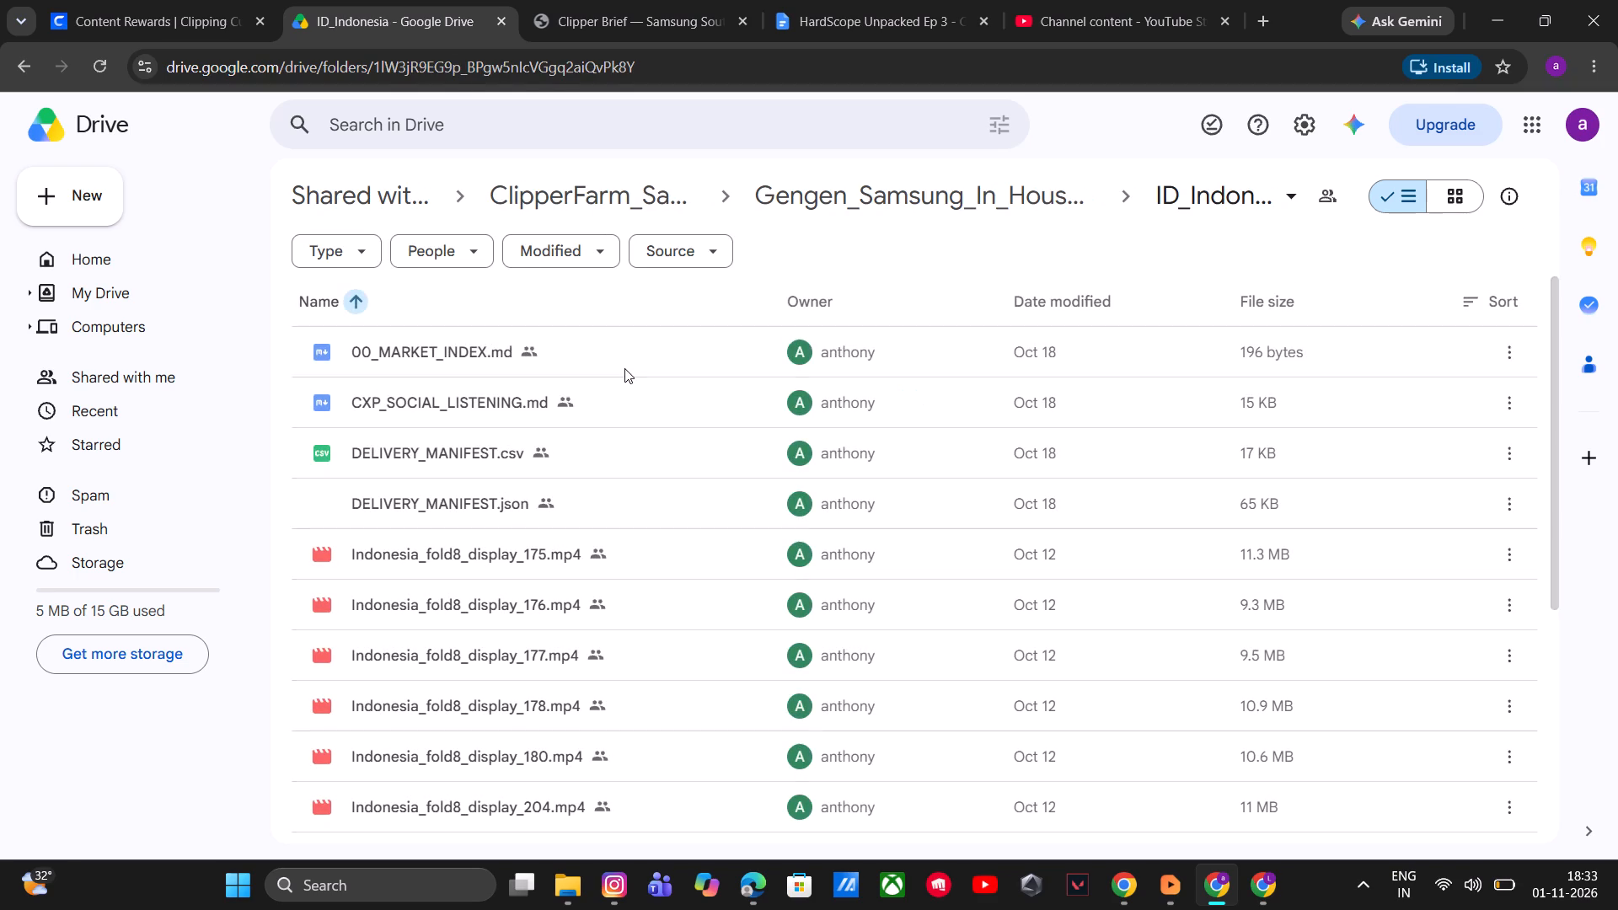
Open the Indonesia_fold8_display_175.mp4 sample video for viewing.
{"action": "double_click", "coordinate": [624, 374]}
{"action": "triple_click", "coordinate": [577, 575]}
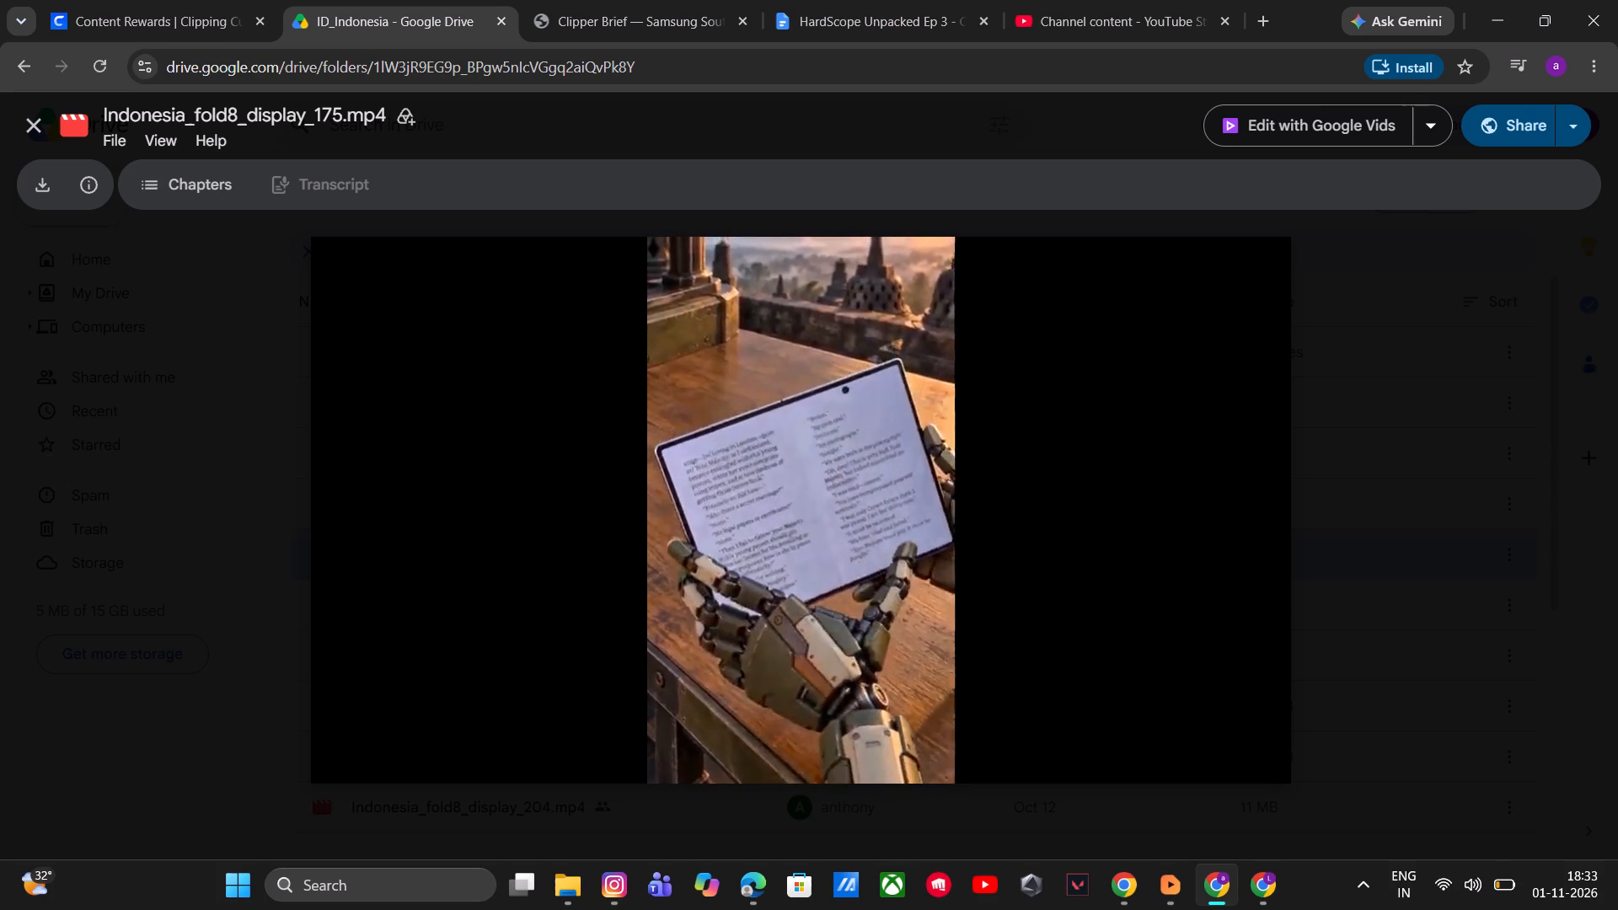
Return to the Whop Content Rewards page and leave the Samsung SEA campaign for the Discover page.
{"action": "left_click", "coordinate": [1105, 3]}
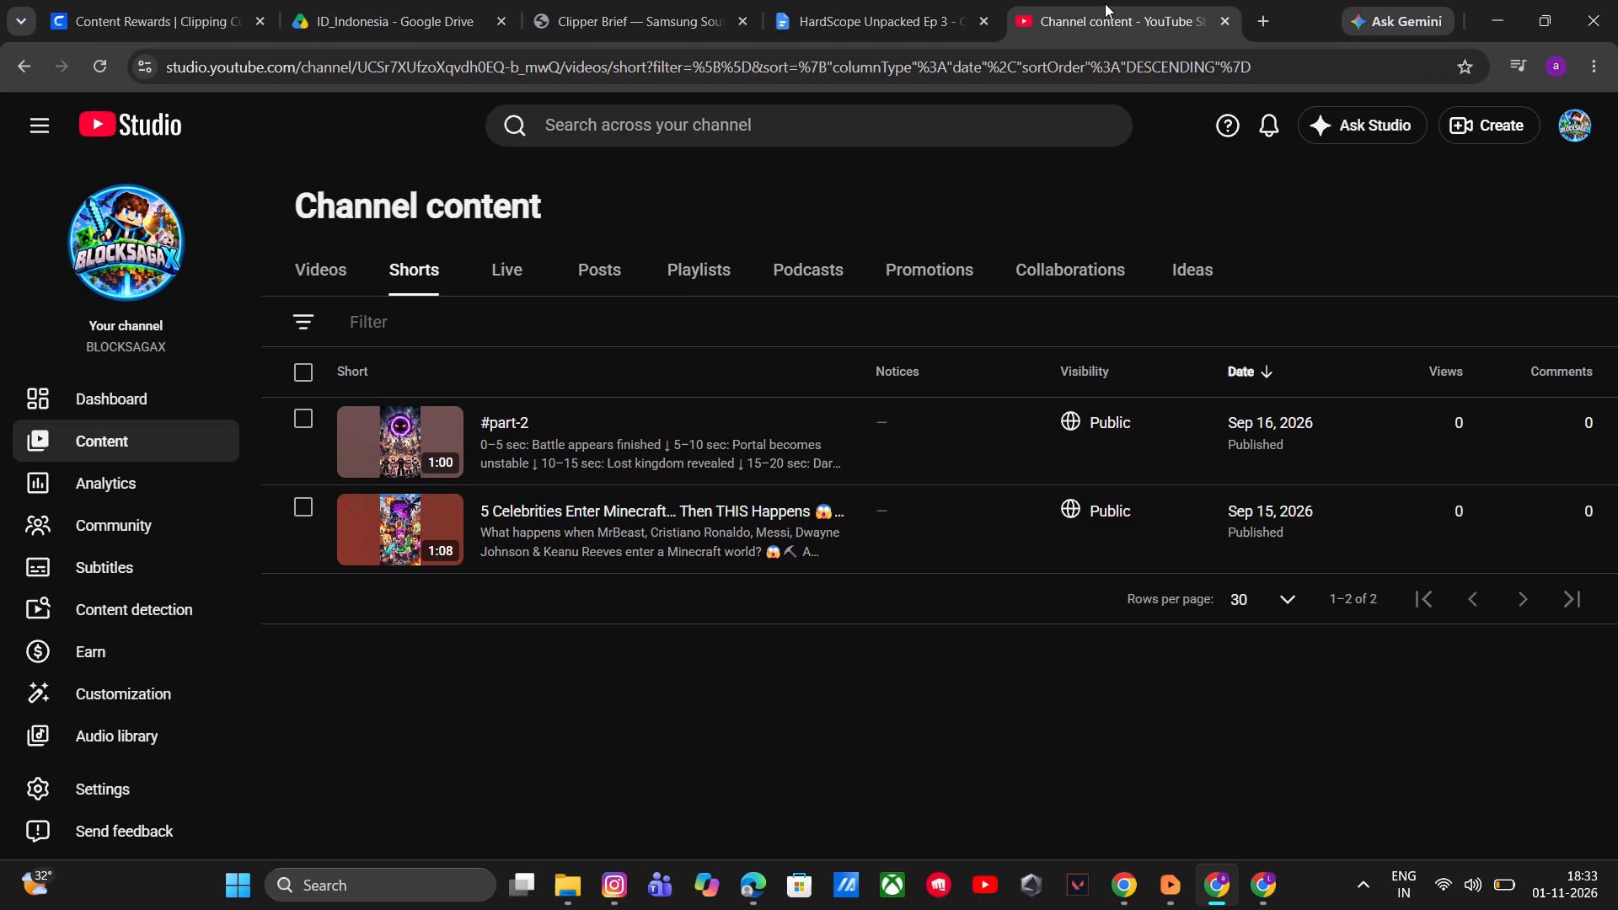
{"action": "left_click", "coordinate": [156, 9]}
{"action": "scroll", "coordinate": [655, 327], "scroll_direction": "up", "scroll_amount": 3}
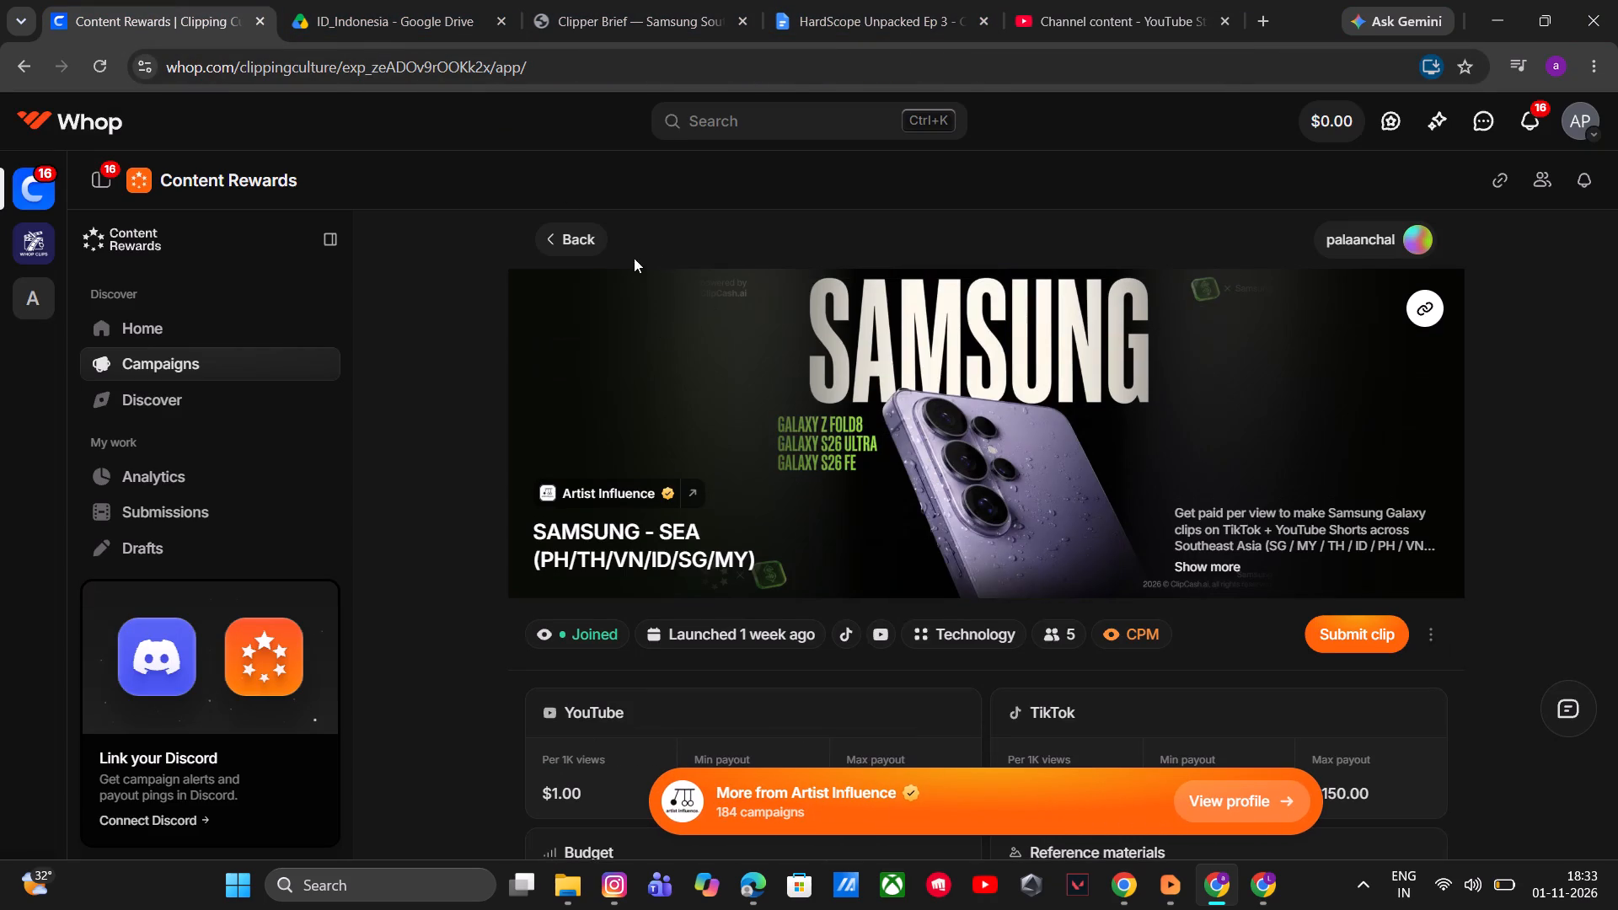
{"action": "left_click", "coordinate": [549, 251]}
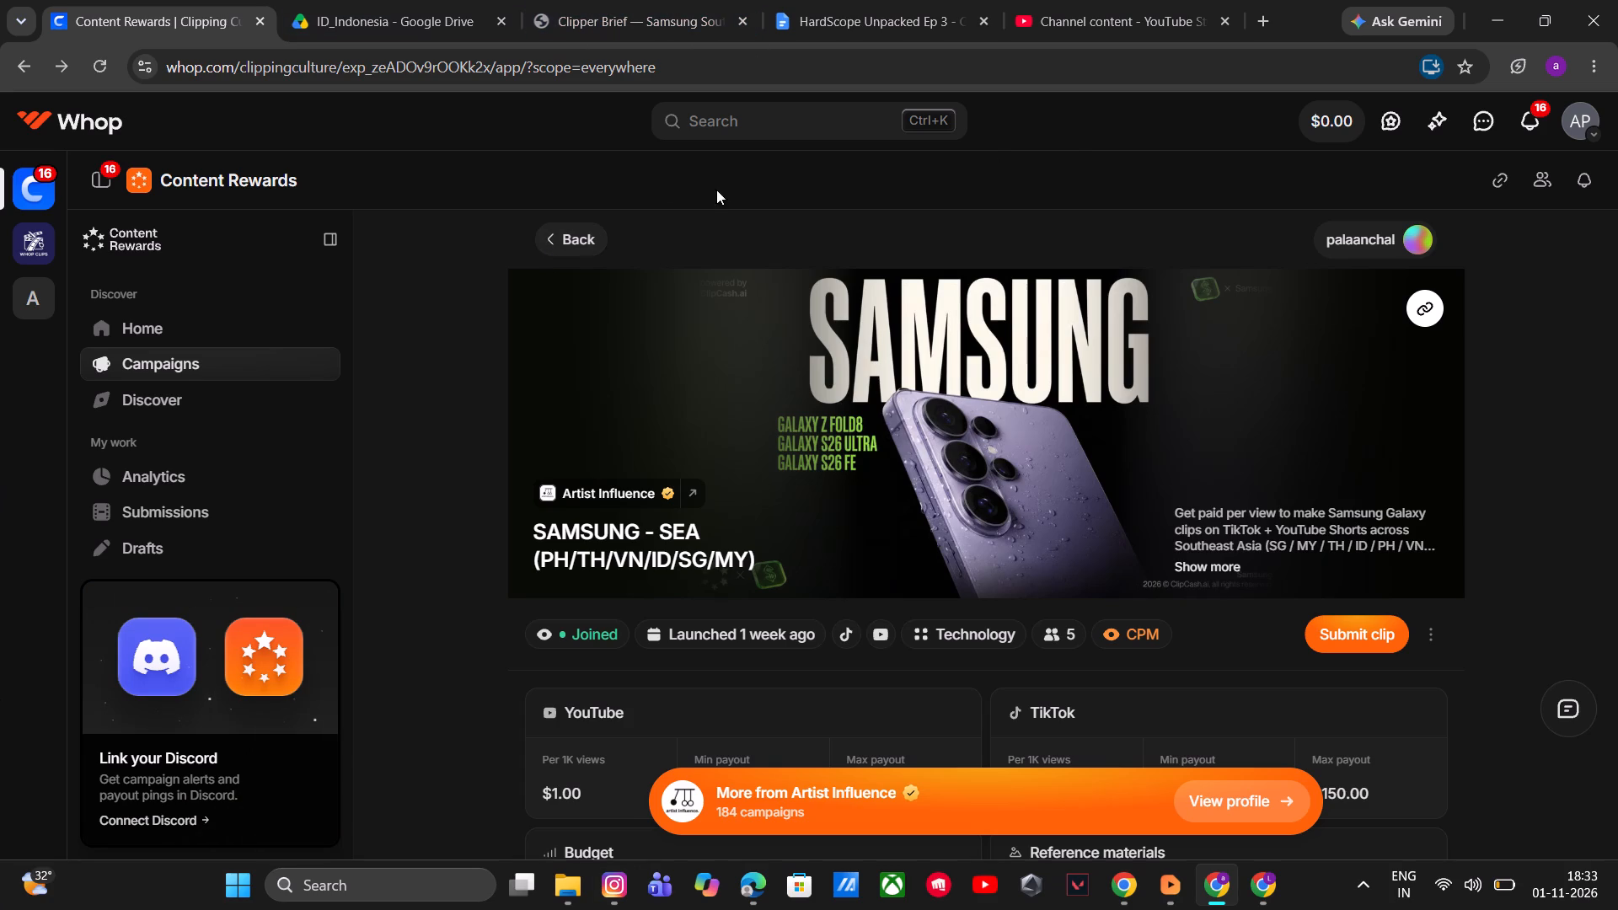
{"action": "left_click", "coordinate": [569, 246]}
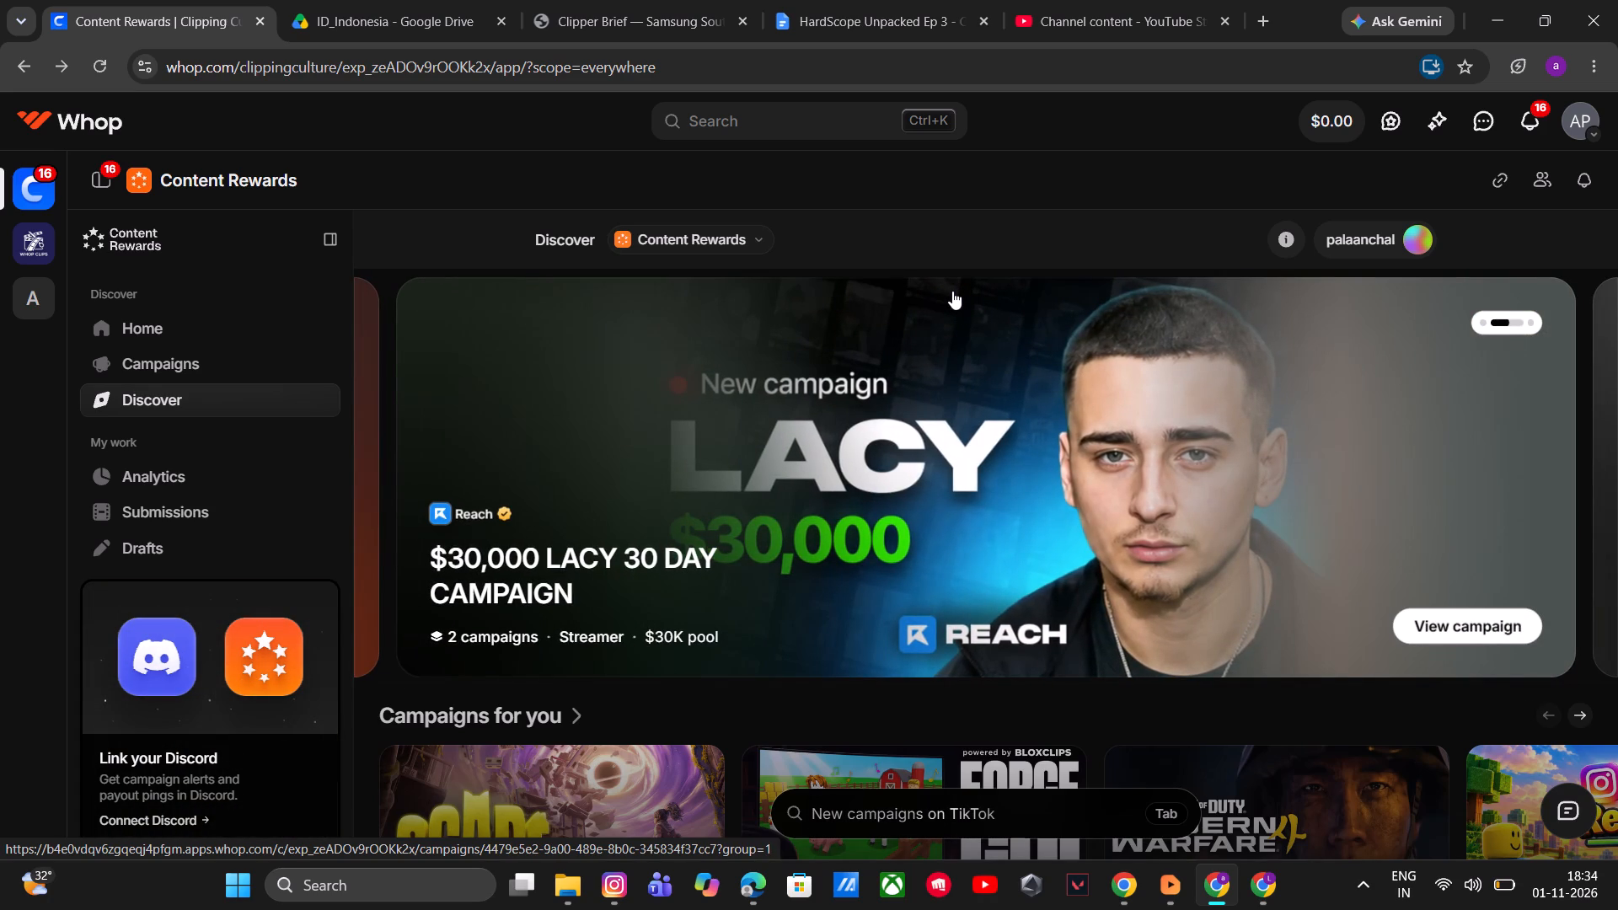
Browse the Discover page's campaign sections, from the featured campaigns through to All campaigns.
{"action": "scroll", "coordinate": [952, 291], "scroll_direction": "down", "scroll_amount": 2}
{"action": "scroll", "coordinate": [952, 291], "scroll_direction": "up", "scroll_amount": 2}
{"action": "scroll", "coordinate": [952, 292], "scroll_direction": "down", "scroll_amount": 1}
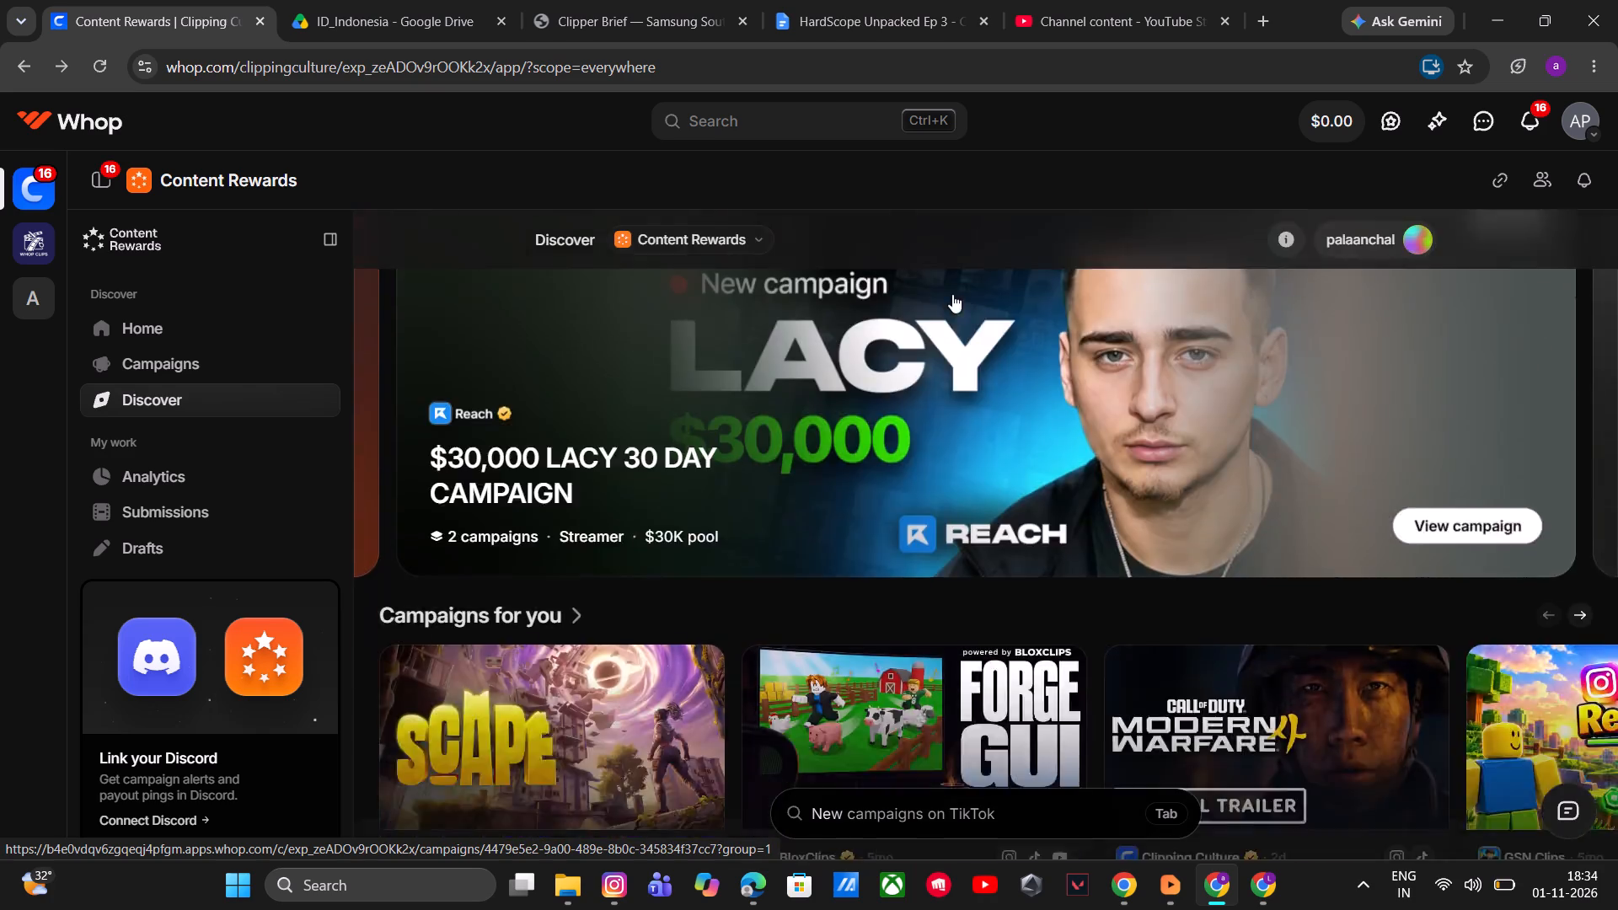
{"action": "scroll", "coordinate": [952, 294], "scroll_direction": "down", "scroll_amount": 2}
{"action": "scroll", "coordinate": [952, 294], "scroll_direction": "up", "scroll_amount": 3}
{"action": "scroll", "coordinate": [952, 294], "scroll_direction": "down", "scroll_amount": 4}
{"action": "scroll", "coordinate": [952, 294], "scroll_direction": "up", "scroll_amount": 4}
{"action": "scroll", "coordinate": [952, 295], "scroll_direction": "down", "scroll_amount": 5}
{"action": "scroll", "coordinate": [952, 297], "scroll_direction": "up", "scroll_amount": 5}
{"action": "scroll", "coordinate": [952, 297], "scroll_direction": "down", "scroll_amount": 4}
{"action": "scroll", "coordinate": [952, 299], "scroll_direction": "up", "scroll_amount": 5}
{"action": "scroll", "coordinate": [952, 299], "scroll_direction": "down", "scroll_amount": 5}
{"action": "scroll", "coordinate": [952, 299], "scroll_direction": "up", "scroll_amount": 6}
{"action": "scroll", "coordinate": [952, 299], "scroll_direction": "down", "scroll_amount": 6}
{"action": "scroll", "coordinate": [952, 301], "scroll_direction": "up", "scroll_amount": 6}
{"action": "scroll", "coordinate": [951, 301], "scroll_direction": "down", "scroll_amount": 6}
{"action": "scroll", "coordinate": [951, 296], "scroll_direction": "up", "scroll_amount": 7}
{"action": "scroll", "coordinate": [951, 296], "scroll_direction": "down", "scroll_amount": 8}
{"action": "scroll", "coordinate": [951, 296], "scroll_direction": "up", "scroll_amount": 7}
{"action": "scroll", "coordinate": [951, 296], "scroll_direction": "down", "scroll_amount": 6}
{"action": "scroll", "coordinate": [951, 296], "scroll_direction": "up", "scroll_amount": 6}
{"action": "scroll", "coordinate": [951, 296], "scroll_direction": "down", "scroll_amount": 5}
{"action": "scroll", "coordinate": [951, 297], "scroll_direction": "up", "scroll_amount": 6}
{"action": "scroll", "coordinate": [951, 297], "scroll_direction": "down", "scroll_amount": 7}
{"action": "scroll", "coordinate": [951, 297], "scroll_direction": "up", "scroll_amount": 7}
{"action": "scroll", "coordinate": [951, 297], "scroll_direction": "down", "scroll_amount": 5}
{"action": "scroll", "coordinate": [951, 297], "scroll_direction": "up", "scroll_amount": 7}
{"action": "scroll", "coordinate": [951, 297], "scroll_direction": "down", "scroll_amount": 8}
{"action": "scroll", "coordinate": [951, 297], "scroll_direction": "up", "scroll_amount": 7}
{"action": "scroll", "coordinate": [951, 297], "scroll_direction": "down", "scroll_amount": 7}
{"action": "scroll", "coordinate": [951, 297], "scroll_direction": "up", "scroll_amount": 8}
{"action": "scroll", "coordinate": [951, 297], "scroll_direction": "down", "scroll_amount": 3}
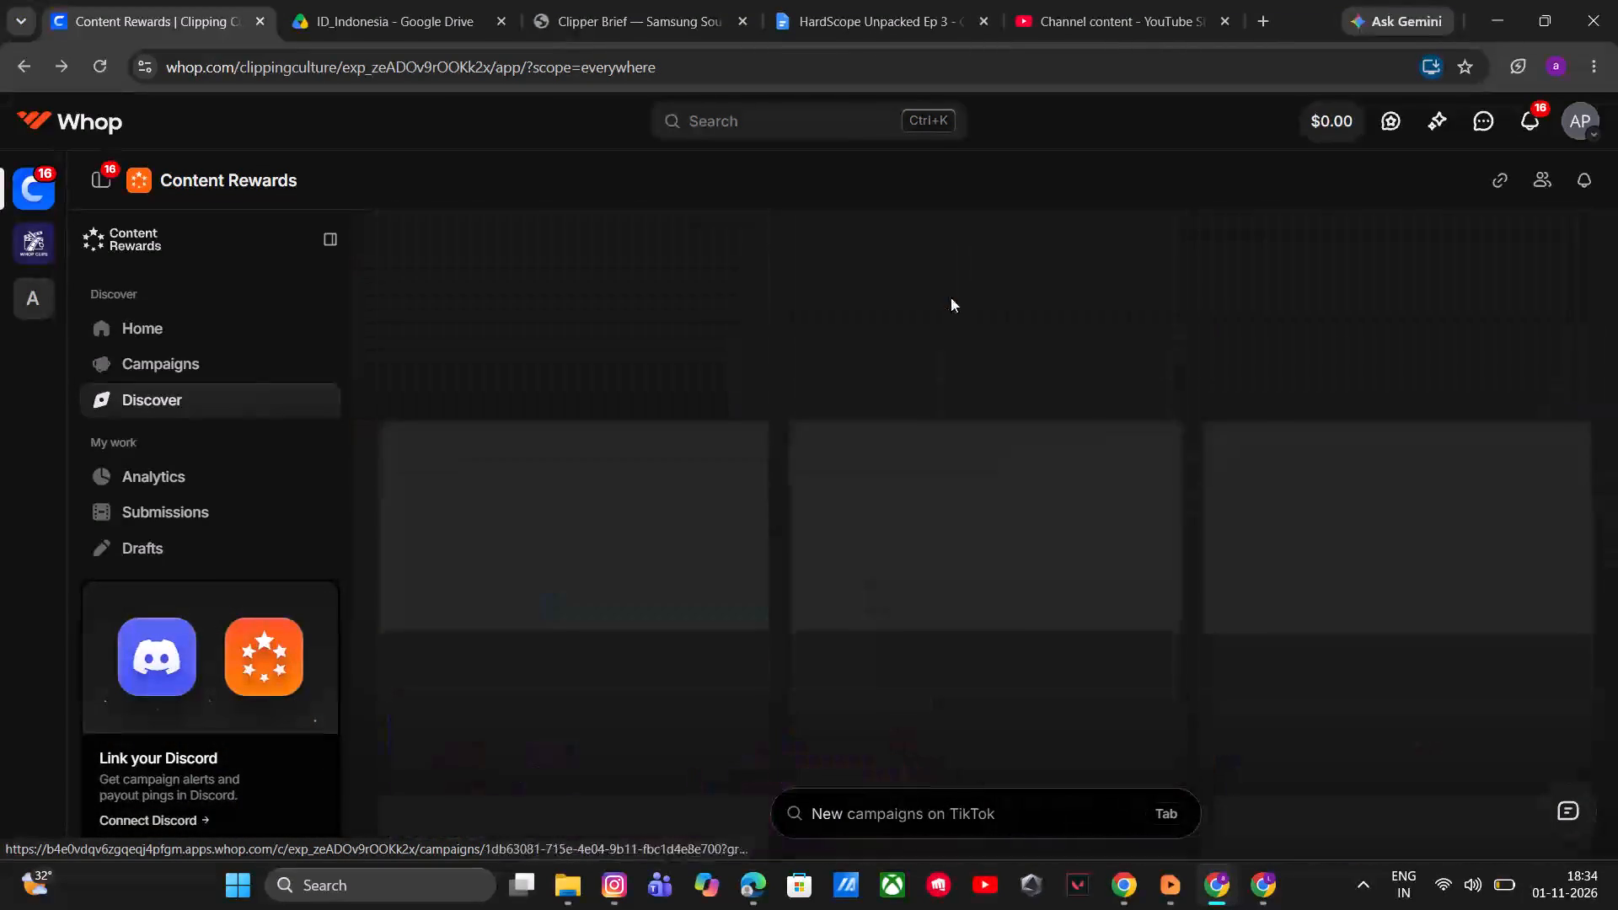
{"action": "scroll", "coordinate": [951, 297], "scroll_direction": "down", "scroll_amount": 4}
{"action": "scroll", "coordinate": [951, 297], "scroll_direction": "up", "scroll_amount": 8}
{"action": "scroll", "coordinate": [951, 297], "scroll_direction": "down", "scroll_amount": 8}
{"action": "scroll", "coordinate": [951, 298], "scroll_direction": "up", "scroll_amount": 9}
{"action": "scroll", "coordinate": [951, 298], "scroll_direction": "down", "scroll_amount": 5}
{"action": "scroll", "coordinate": [951, 298], "scroll_direction": "up", "scroll_amount": 7}
{"action": "scroll", "coordinate": [951, 298], "scroll_direction": "down", "scroll_amount": 6}
{"action": "scroll", "coordinate": [951, 298], "scroll_direction": "up", "scroll_amount": 7}
{"action": "scroll", "coordinate": [951, 298], "scroll_direction": "down", "scroll_amount": 7}
{"action": "scroll", "coordinate": [951, 301], "scroll_direction": "up", "scroll_amount": 8}
{"action": "scroll", "coordinate": [951, 303], "scroll_direction": "down", "scroll_amount": 7}
{"action": "scroll", "coordinate": [951, 306], "scroll_direction": "up", "scroll_amount": 7}
{"action": "scroll", "coordinate": [951, 306], "scroll_direction": "down", "scroll_amount": 5}
{"action": "scroll", "coordinate": [951, 308], "scroll_direction": "up", "scroll_amount": 6}
{"action": "scroll", "coordinate": [951, 306], "scroll_direction": "down", "scroll_amount": 3}
{"action": "scroll", "coordinate": [951, 308], "scroll_direction": "up", "scroll_amount": 3}
{"action": "scroll", "coordinate": [951, 307], "scroll_direction": "down", "scroll_amount": 3}
{"action": "scroll", "coordinate": [951, 307], "scroll_direction": "up", "scroll_amount": 4}
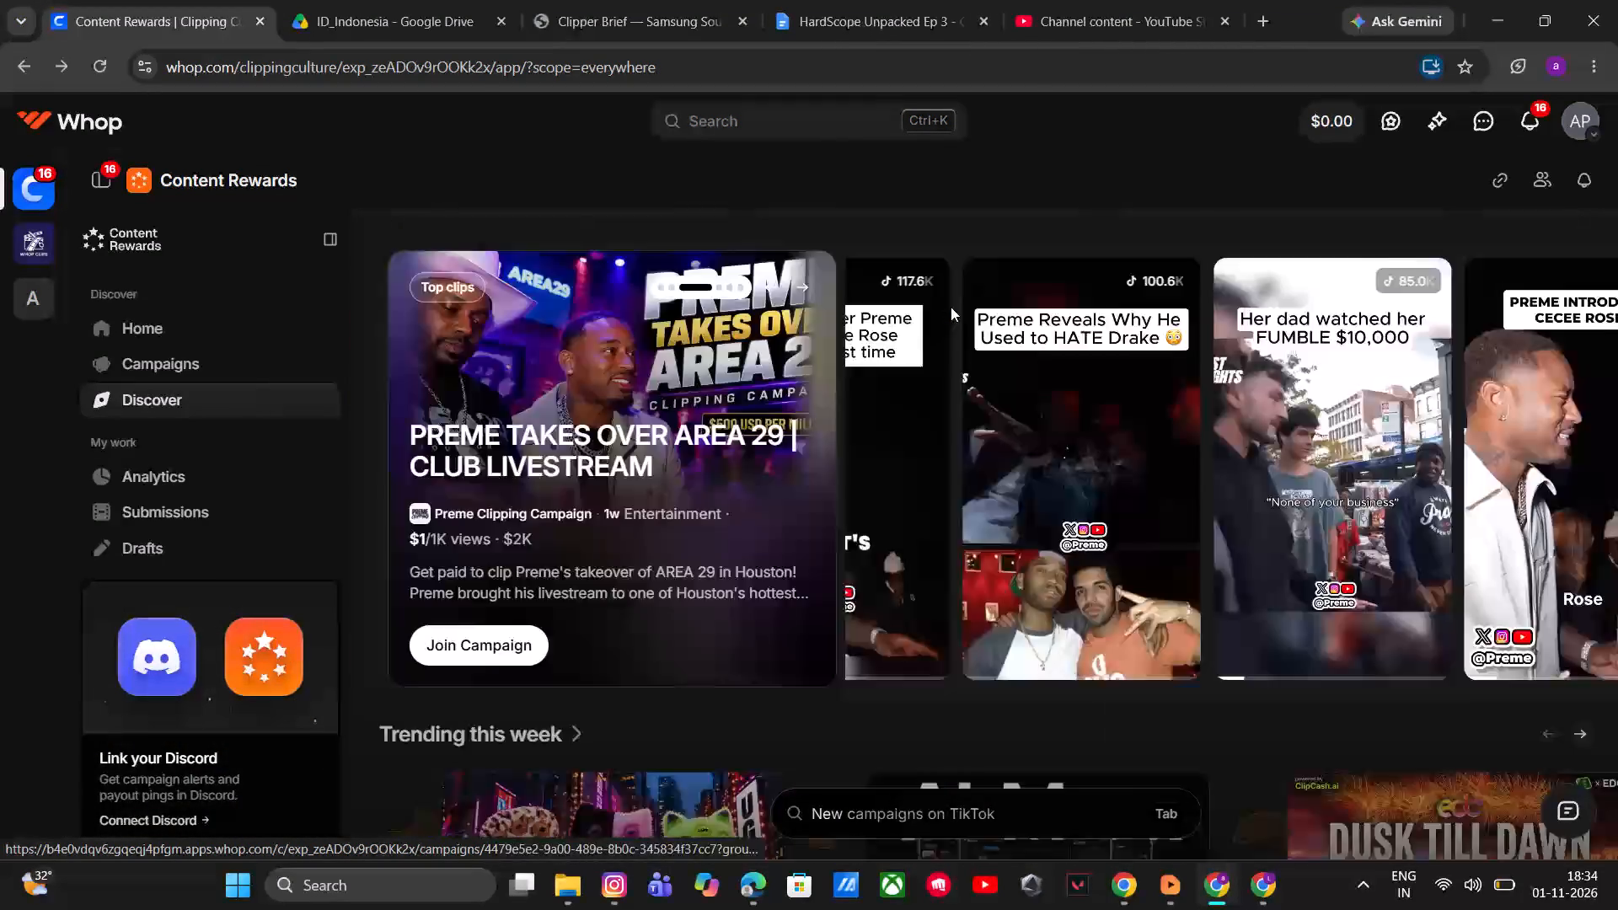
{"action": "scroll", "coordinate": [951, 307], "scroll_direction": "up", "scroll_amount": 1}
{"action": "scroll", "coordinate": [951, 307], "scroll_direction": "down", "scroll_amount": 6}
{"action": "scroll", "coordinate": [951, 308], "scroll_direction": "up", "scroll_amount": 7}
{"action": "scroll", "coordinate": [948, 308], "scroll_direction": "down", "scroll_amount": 7}
{"action": "scroll", "coordinate": [948, 308], "scroll_direction": "up", "scroll_amount": 7}
{"action": "scroll", "coordinate": [948, 308], "scroll_direction": "down", "scroll_amount": 7}
{"action": "scroll", "coordinate": [948, 309], "scroll_direction": "up", "scroll_amount": 7}
{"action": "scroll", "coordinate": [948, 309], "scroll_direction": "down", "scroll_amount": 7}
{"action": "scroll", "coordinate": [948, 309], "scroll_direction": "up", "scroll_amount": 7}
{"action": "scroll", "coordinate": [948, 309], "scroll_direction": "down", "scroll_amount": 4}
{"action": "scroll", "coordinate": [948, 312], "scroll_direction": "up", "scroll_amount": 4}
{"action": "scroll", "coordinate": [948, 311], "scroll_direction": "down", "scroll_amount": 5}
{"action": "scroll", "coordinate": [948, 312], "scroll_direction": "up", "scroll_amount": 6}
{"action": "scroll", "coordinate": [948, 312], "scroll_direction": "down", "scroll_amount": 5}
{"action": "scroll", "coordinate": [948, 312], "scroll_direction": "up", "scroll_amount": 6}
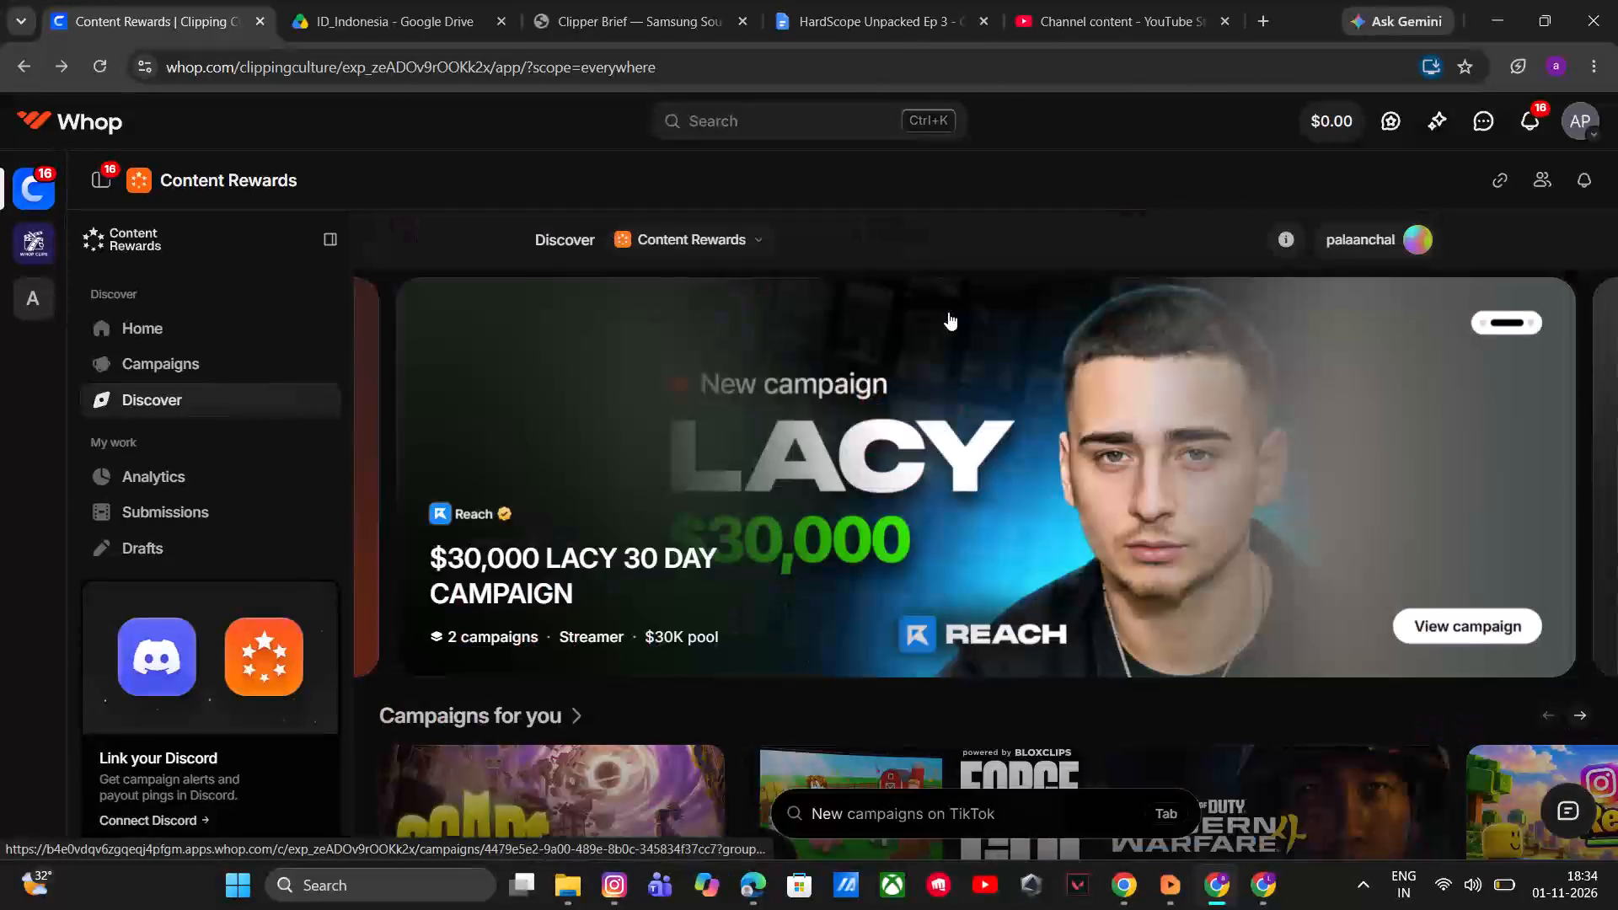
{"action": "scroll", "coordinate": [948, 312], "scroll_direction": "down", "scroll_amount": 2}
{"action": "scroll", "coordinate": [948, 312], "scroll_direction": "up", "scroll_amount": 3}
{"action": "scroll", "coordinate": [948, 312], "scroll_direction": "down", "scroll_amount": 7}
{"action": "scroll", "coordinate": [948, 312], "scroll_direction": "up", "scroll_amount": 7}
{"action": "scroll", "coordinate": [948, 312], "scroll_direction": "down", "scroll_amount": 9}
{"action": "scroll", "coordinate": [950, 315], "scroll_direction": "up", "scroll_amount": 9}
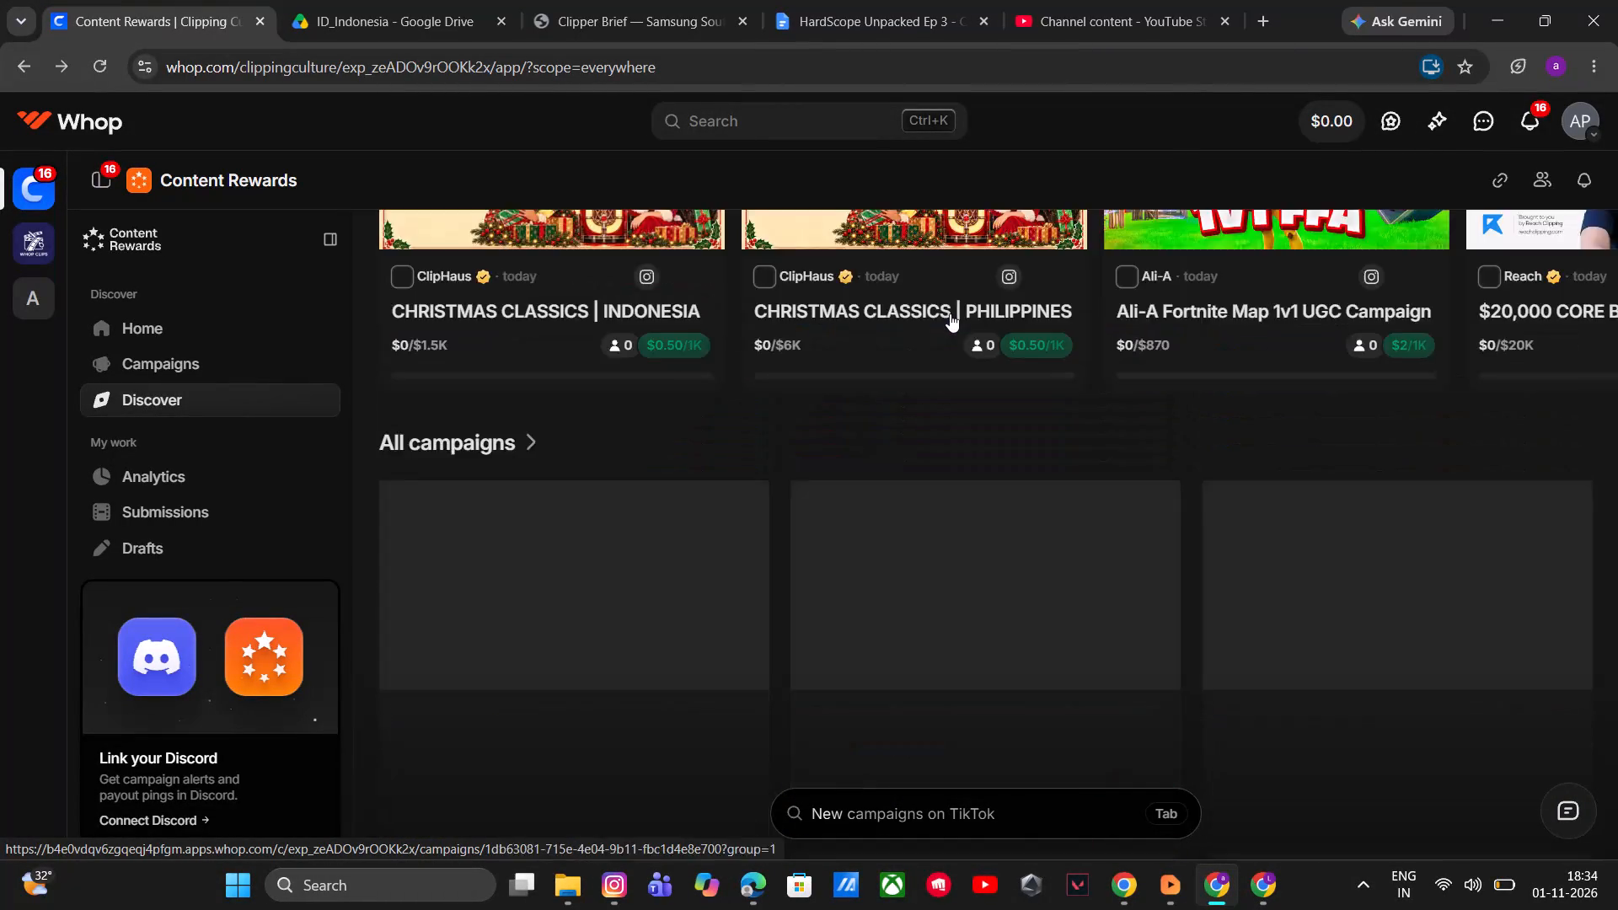
{"action": "scroll", "coordinate": [950, 315], "scroll_direction": "up", "scroll_amount": 7}
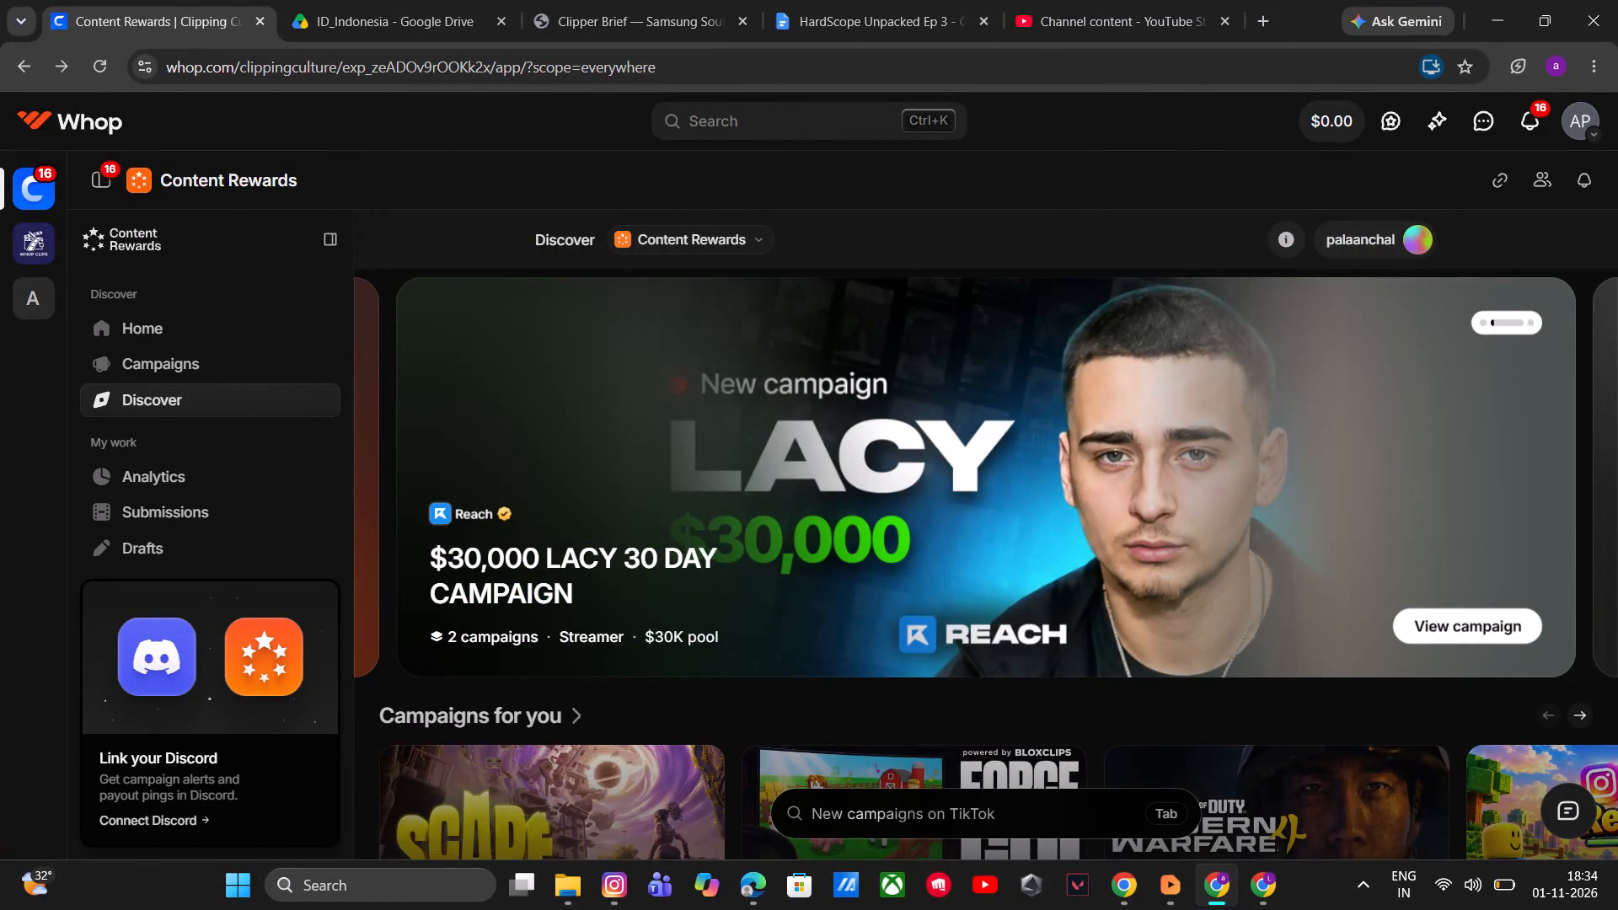
Search the Discover campaigns for "podcast".
{"action": "left_click", "coordinate": [927, 814]}
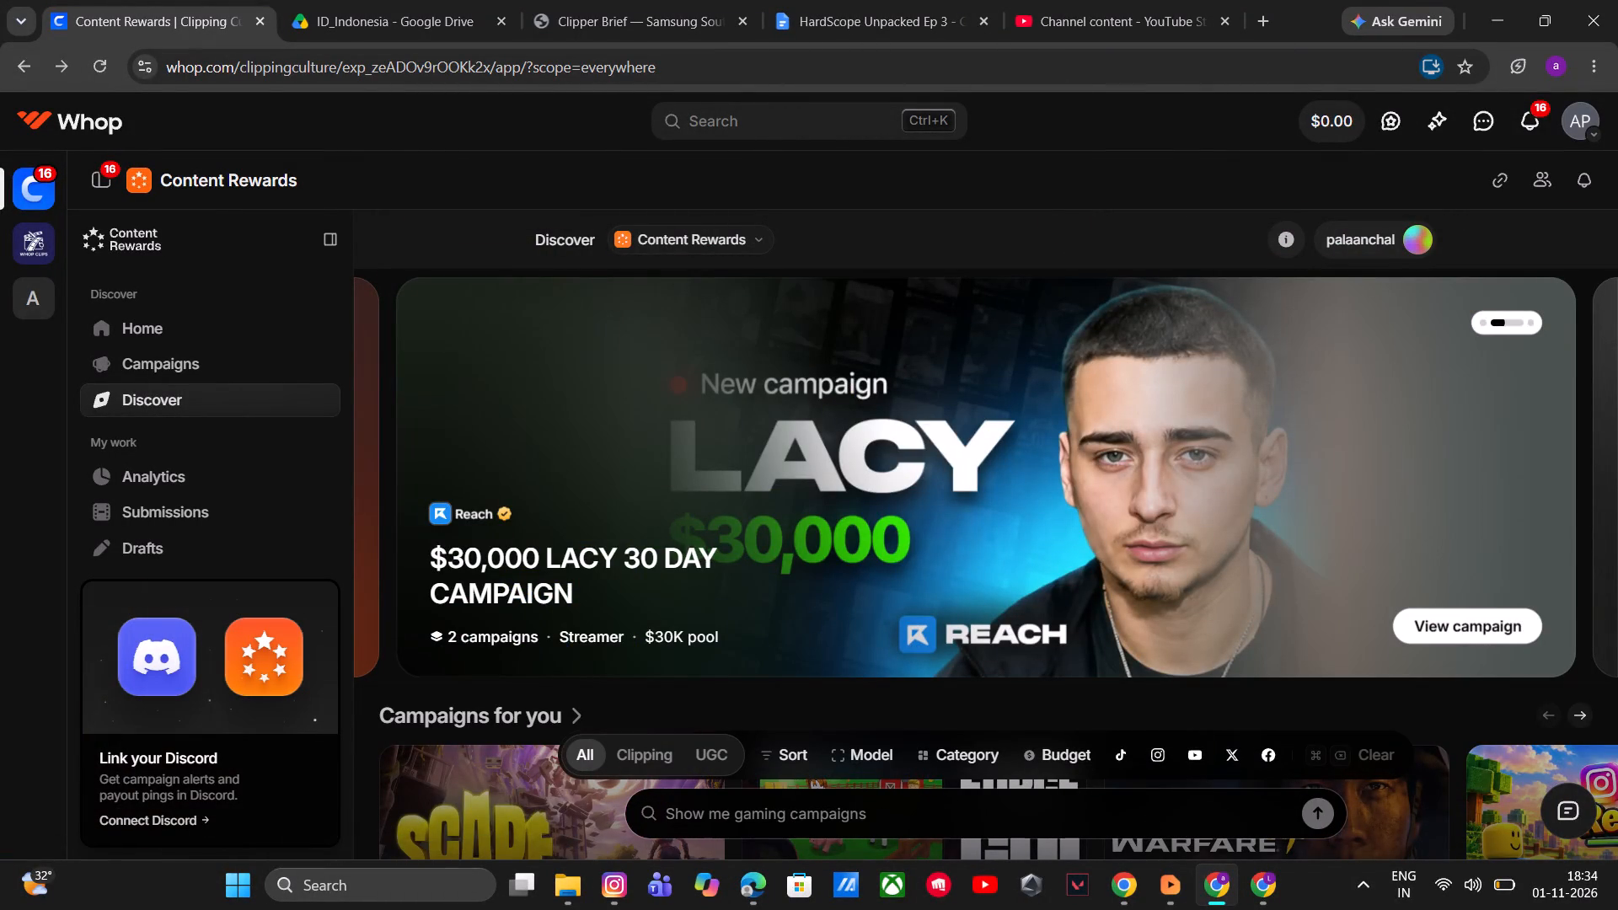
{"action": "type", "text": "po"}
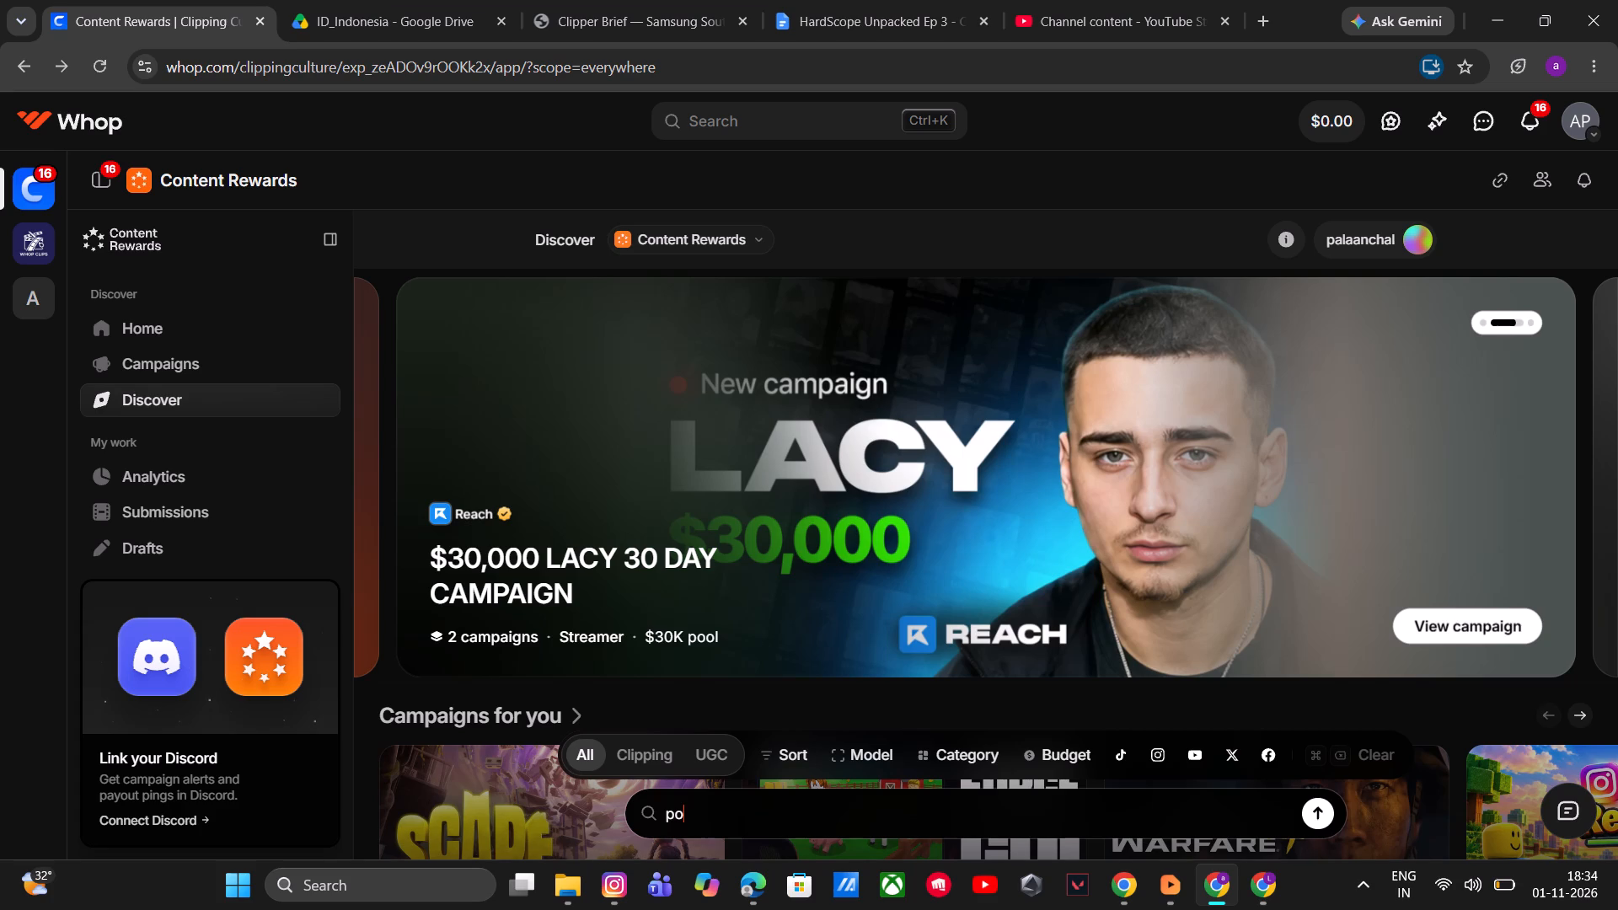
{"action": "type", "text": "dcast"}
{"action": "key", "text": "Return"}
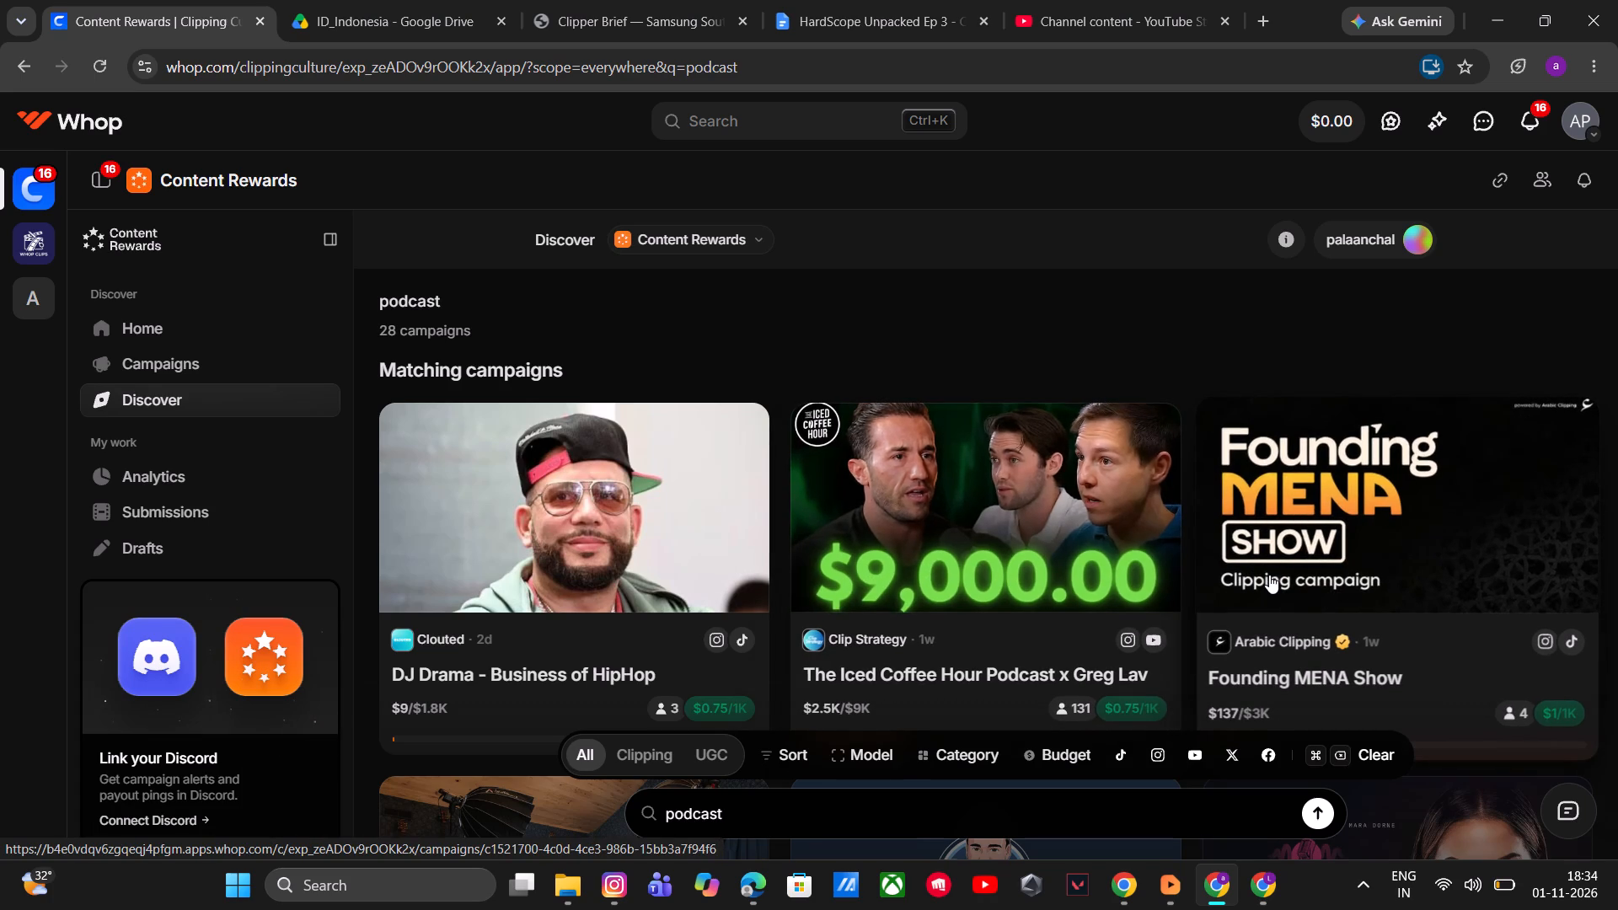
Examine the matching podcast campaigns, comparing their budgets, clipper counts, payout rates and supported platforms.
{"action": "scroll", "coordinate": [1269, 575], "scroll_direction": "down", "scroll_amount": 1}
{"action": "scroll", "coordinate": [1269, 575], "scroll_direction": "up", "scroll_amount": 1}
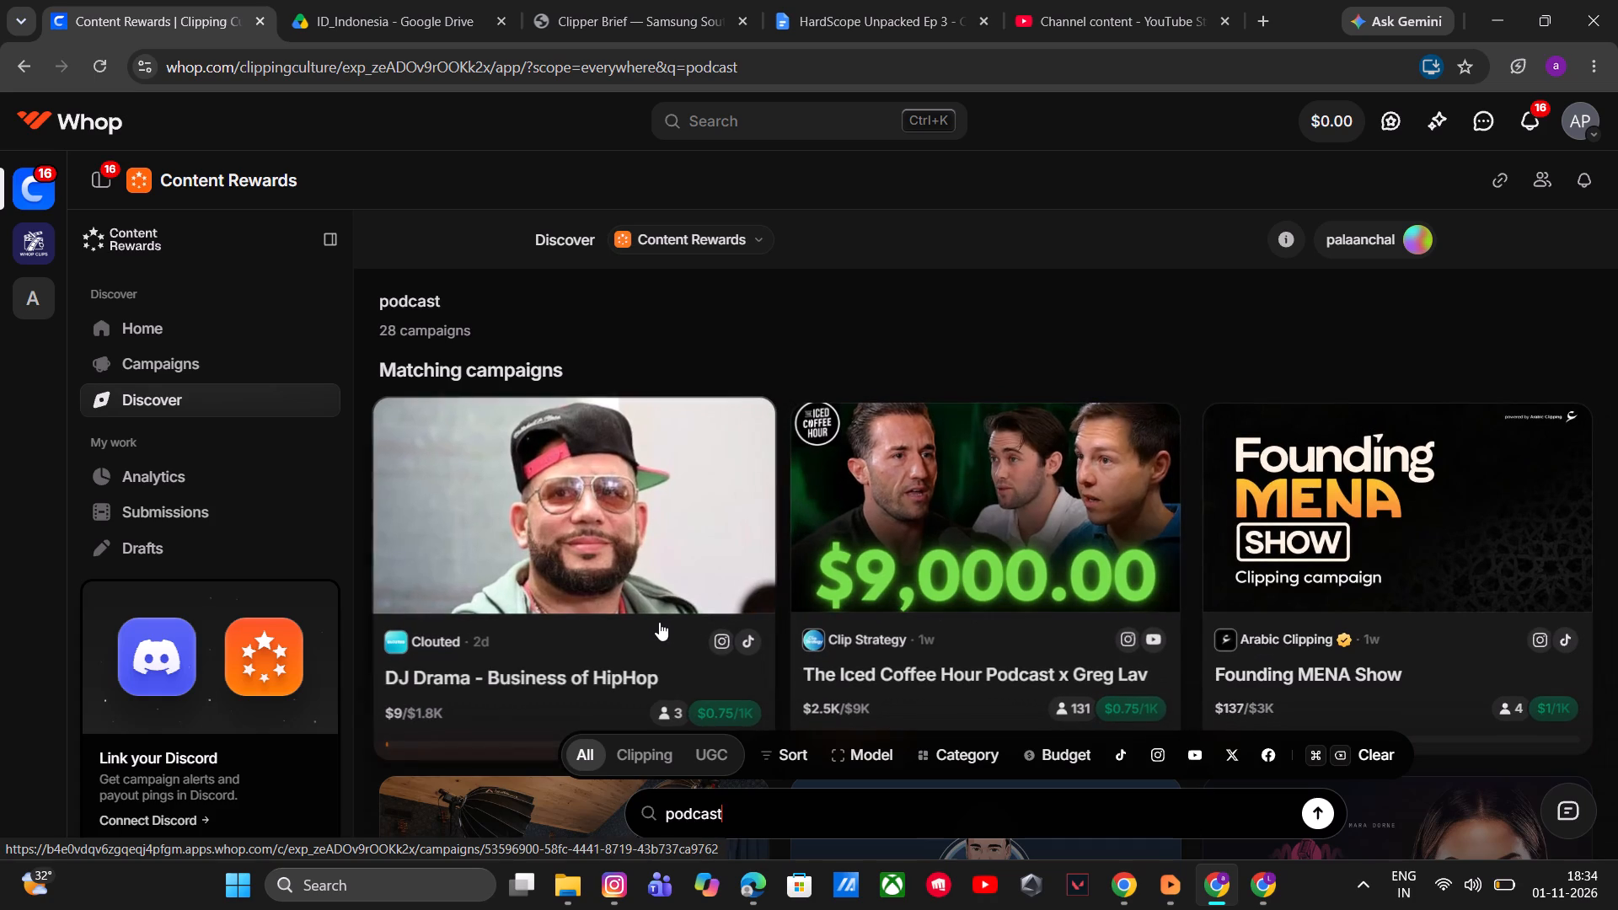
{"action": "scroll", "coordinate": [697, 591], "scroll_direction": "down", "scroll_amount": 2}
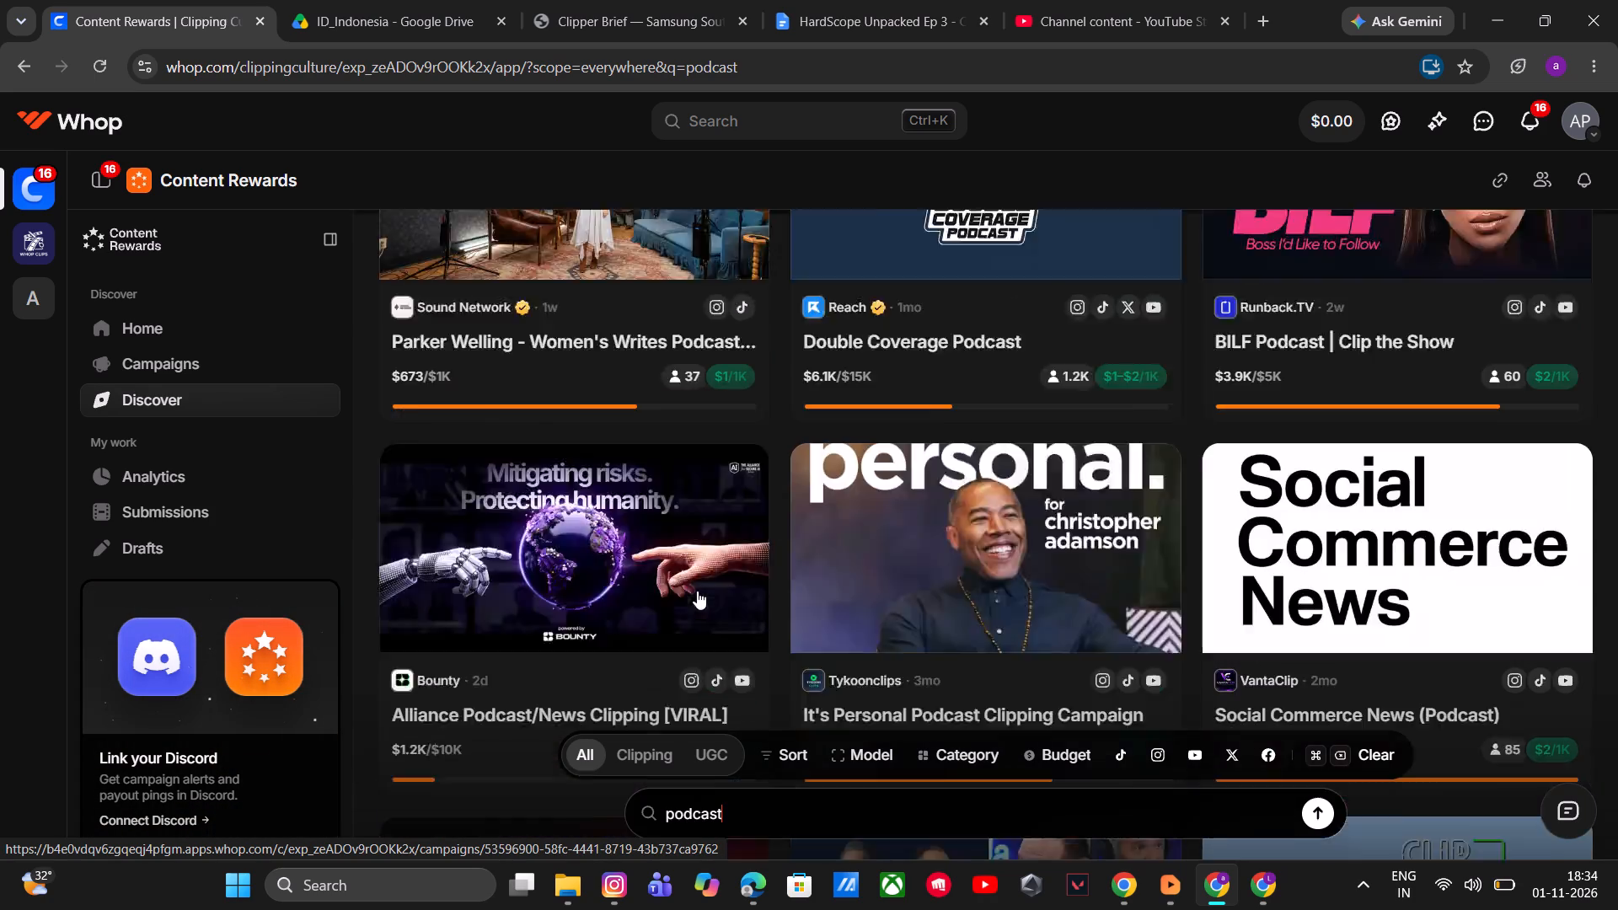
{"action": "scroll", "coordinate": [697, 591], "scroll_direction": "up", "scroll_amount": 2}
{"action": "scroll", "coordinate": [697, 591], "scroll_direction": "down", "scroll_amount": 1}
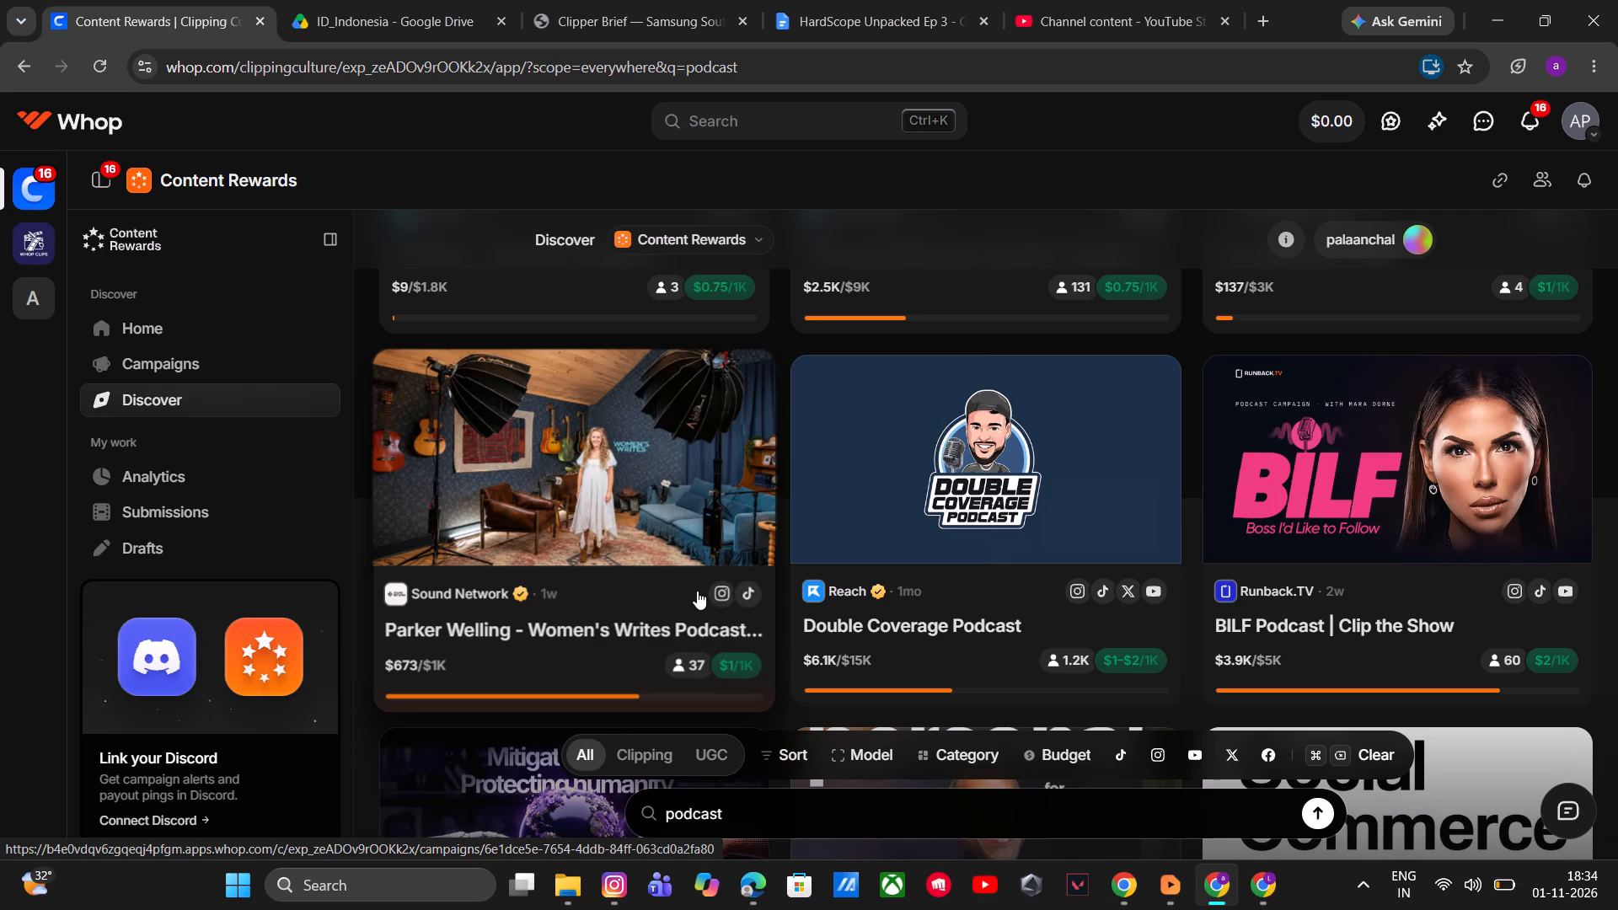
{"action": "scroll", "coordinate": [1374, 527], "scroll_direction": "down", "scroll_amount": 1}
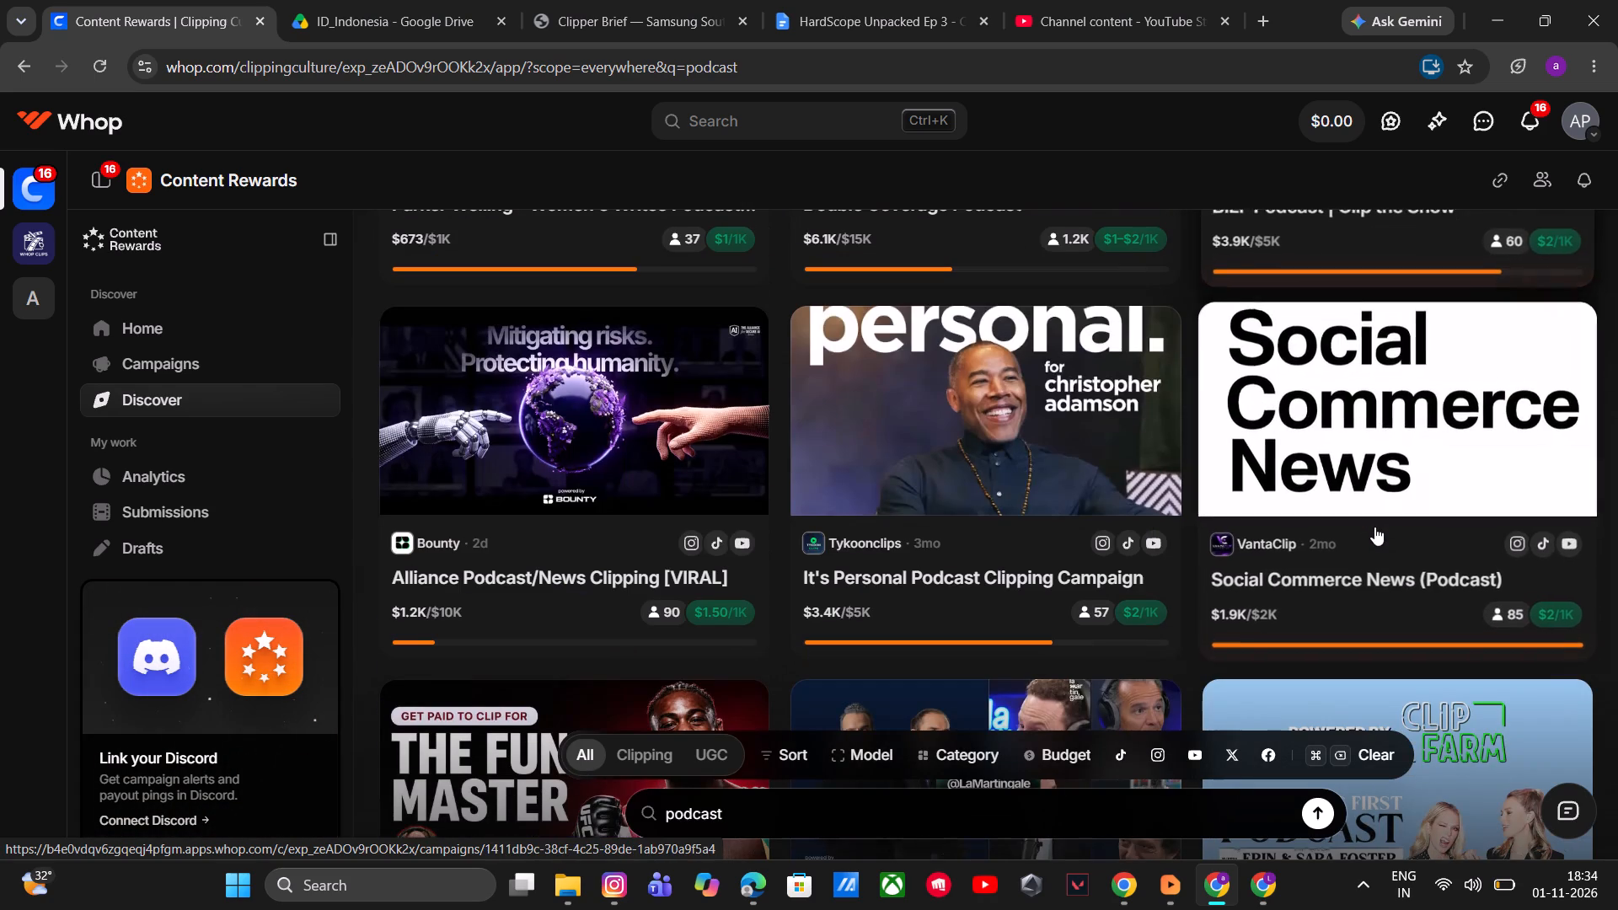
{"action": "scroll", "coordinate": [1370, 530], "scroll_direction": "down", "scroll_amount": 1}
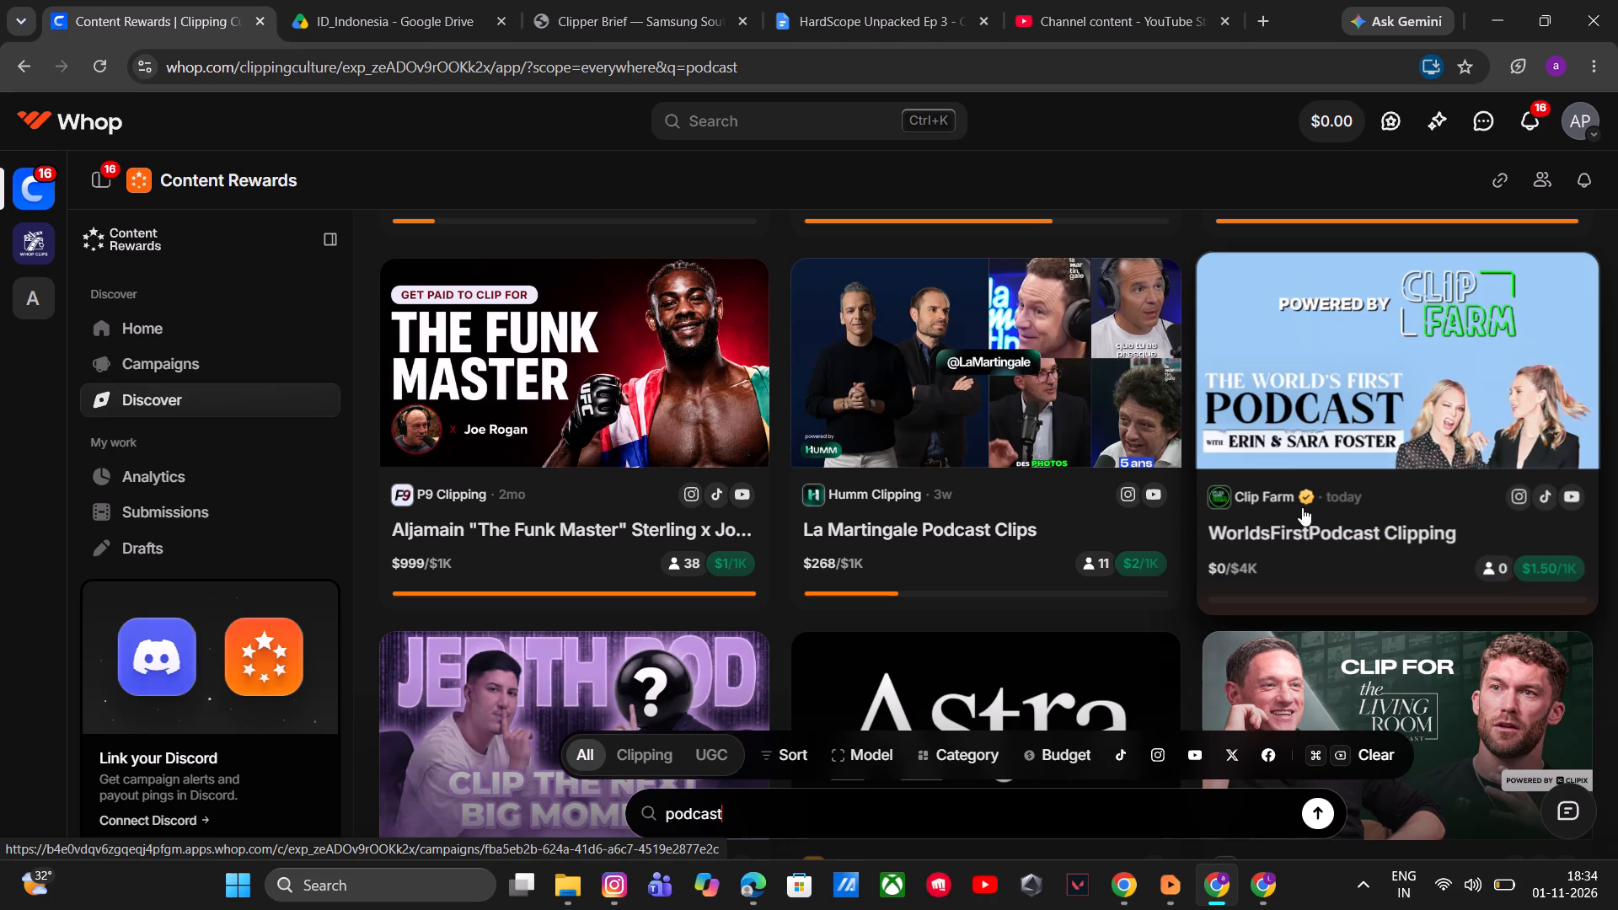
{"action": "scroll", "coordinate": [805, 416], "scroll_direction": "down", "scroll_amount": 1}
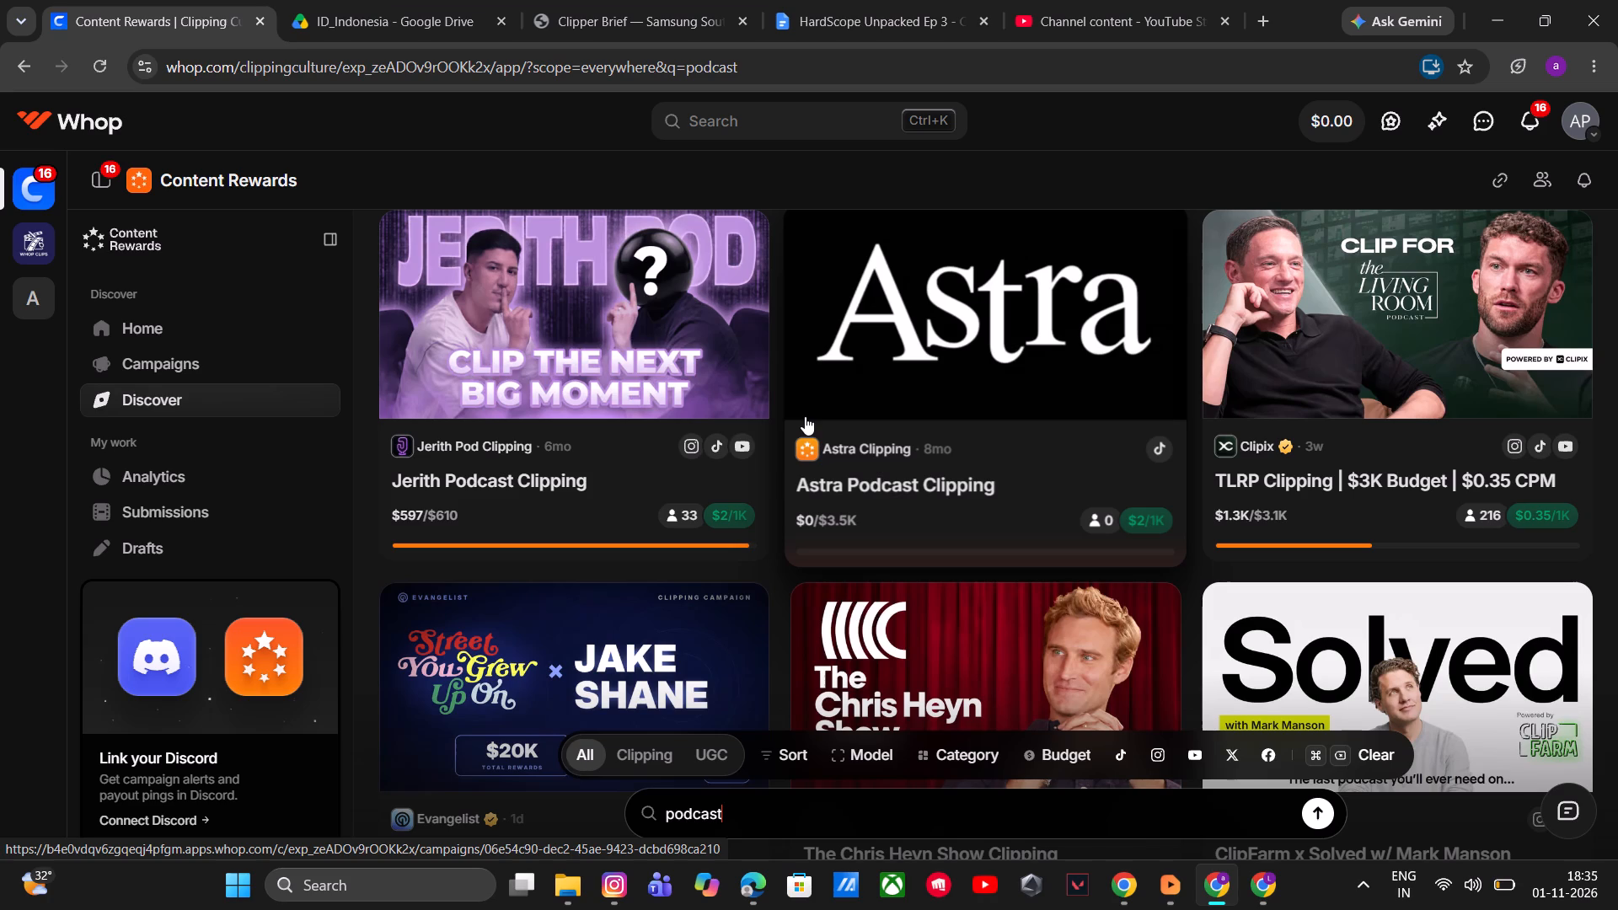
{"action": "scroll", "coordinate": [766, 404], "scroll_direction": "down", "scroll_amount": 1}
{"action": "scroll", "coordinate": [762, 412], "scroll_direction": "up", "scroll_amount": 1}
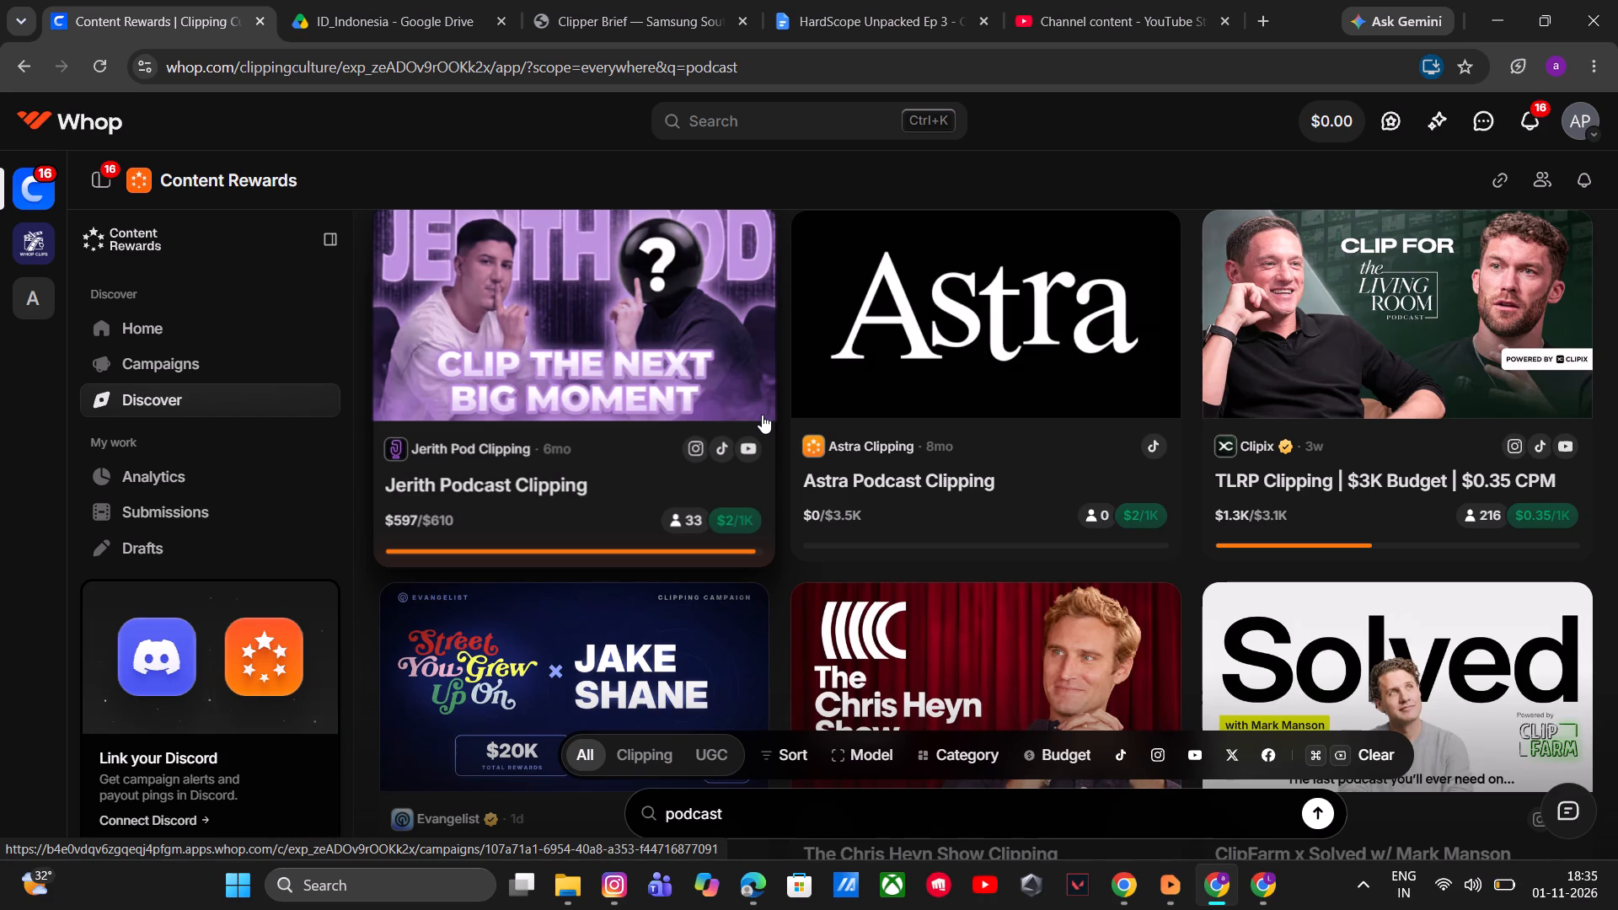
{"action": "scroll", "coordinate": [1112, 474], "scroll_direction": "down", "scroll_amount": 1}
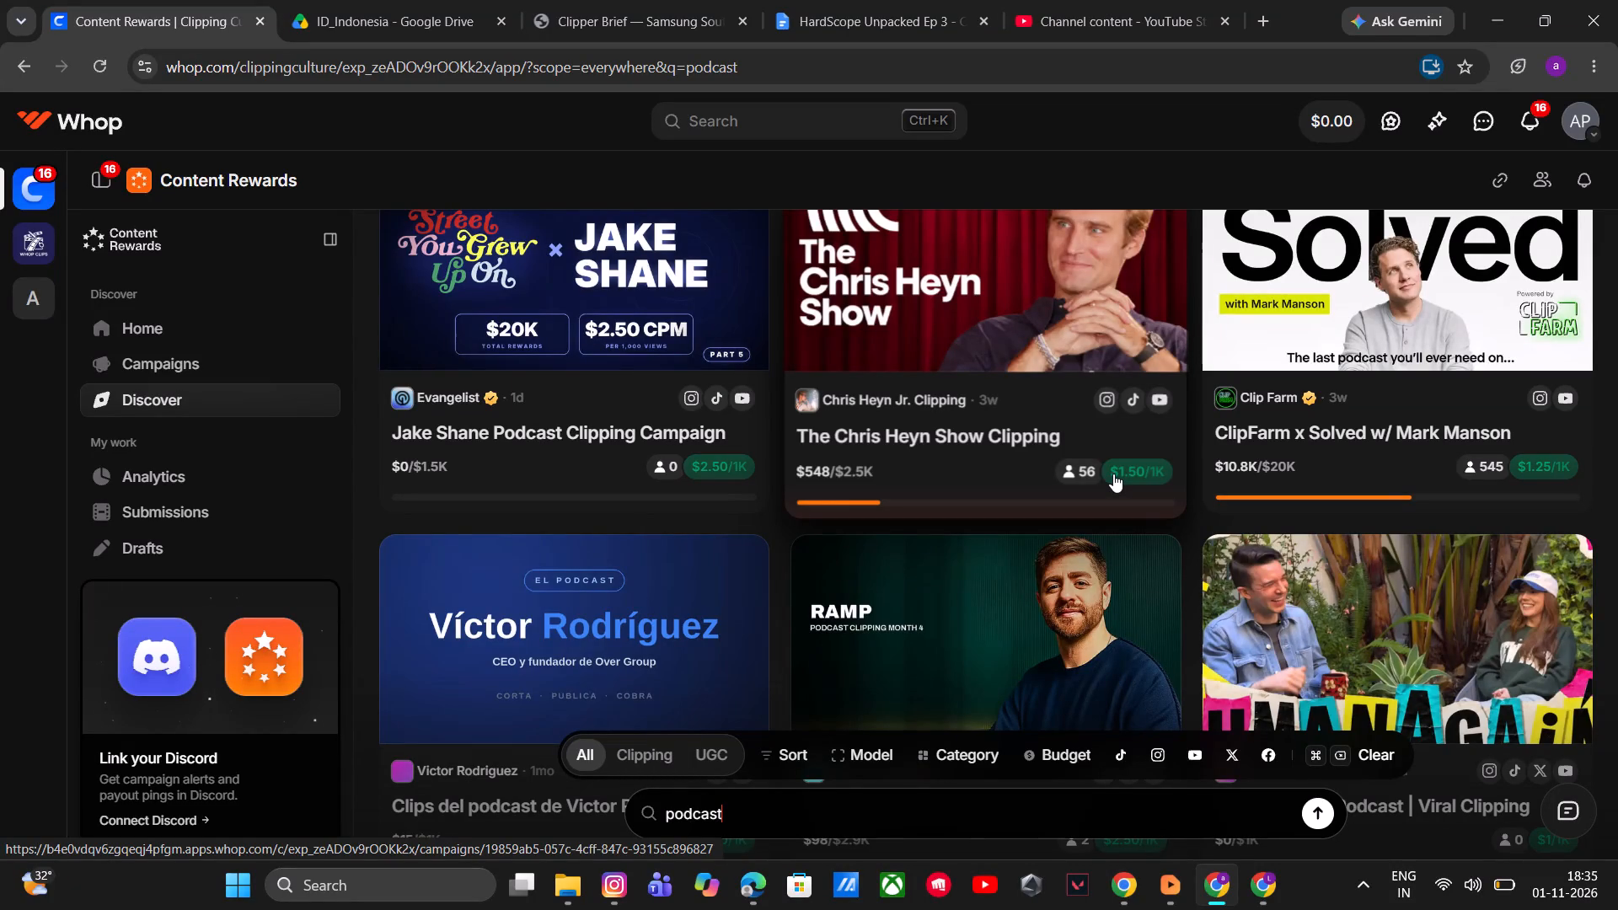
{"action": "scroll", "coordinate": [1113, 474], "scroll_direction": "down", "scroll_amount": 1}
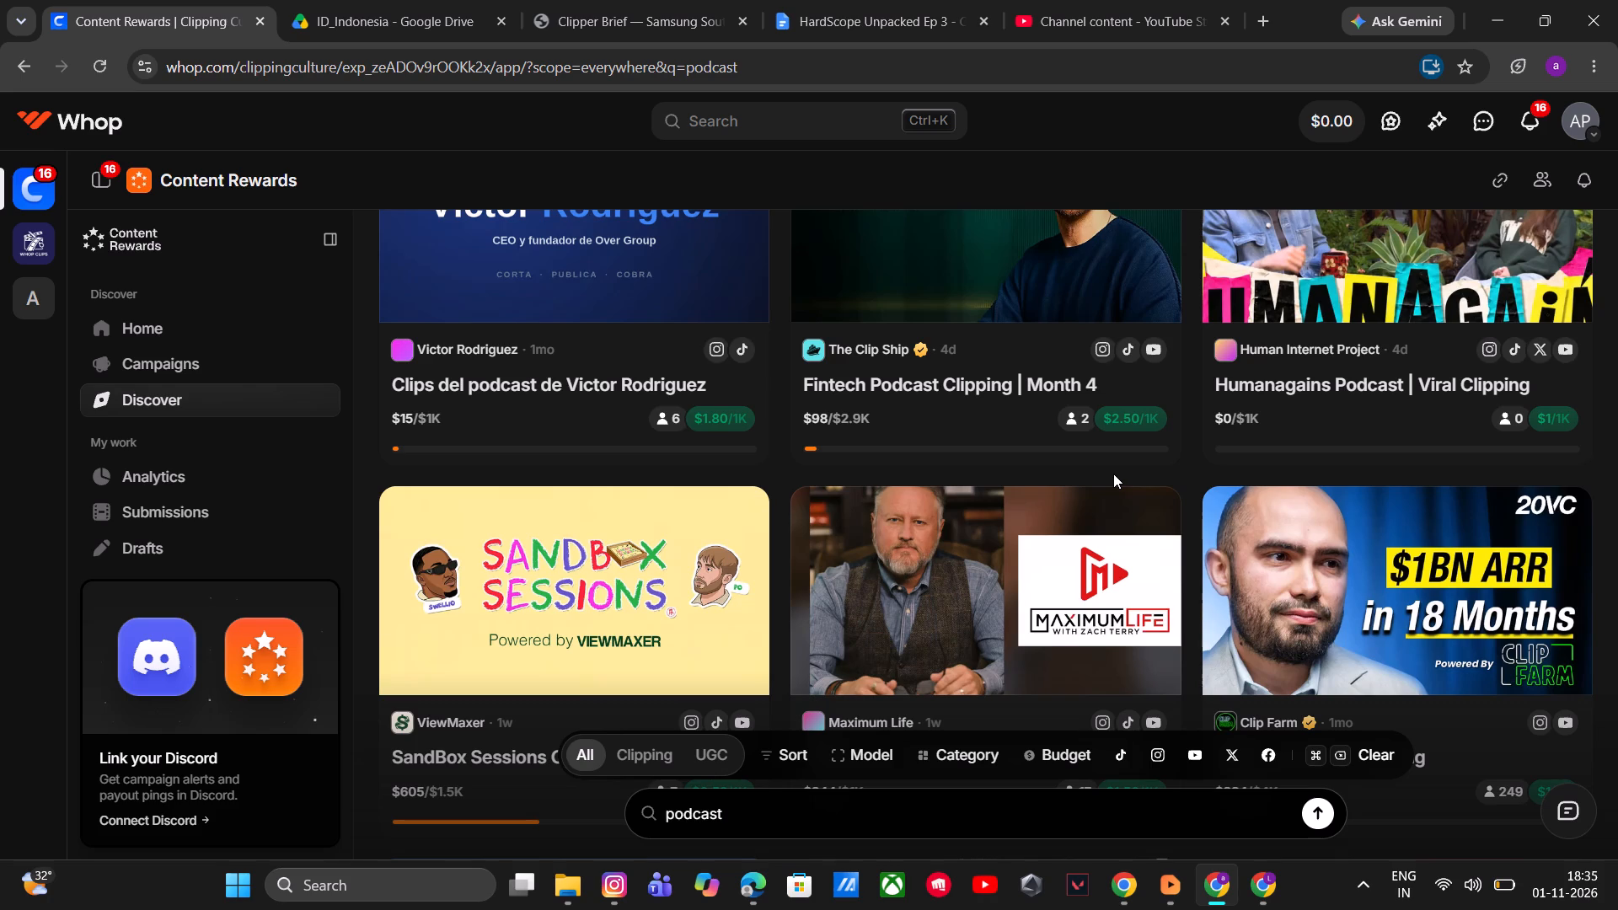
{"action": "scroll", "coordinate": [1113, 474], "scroll_direction": "up", "scroll_amount": 2}
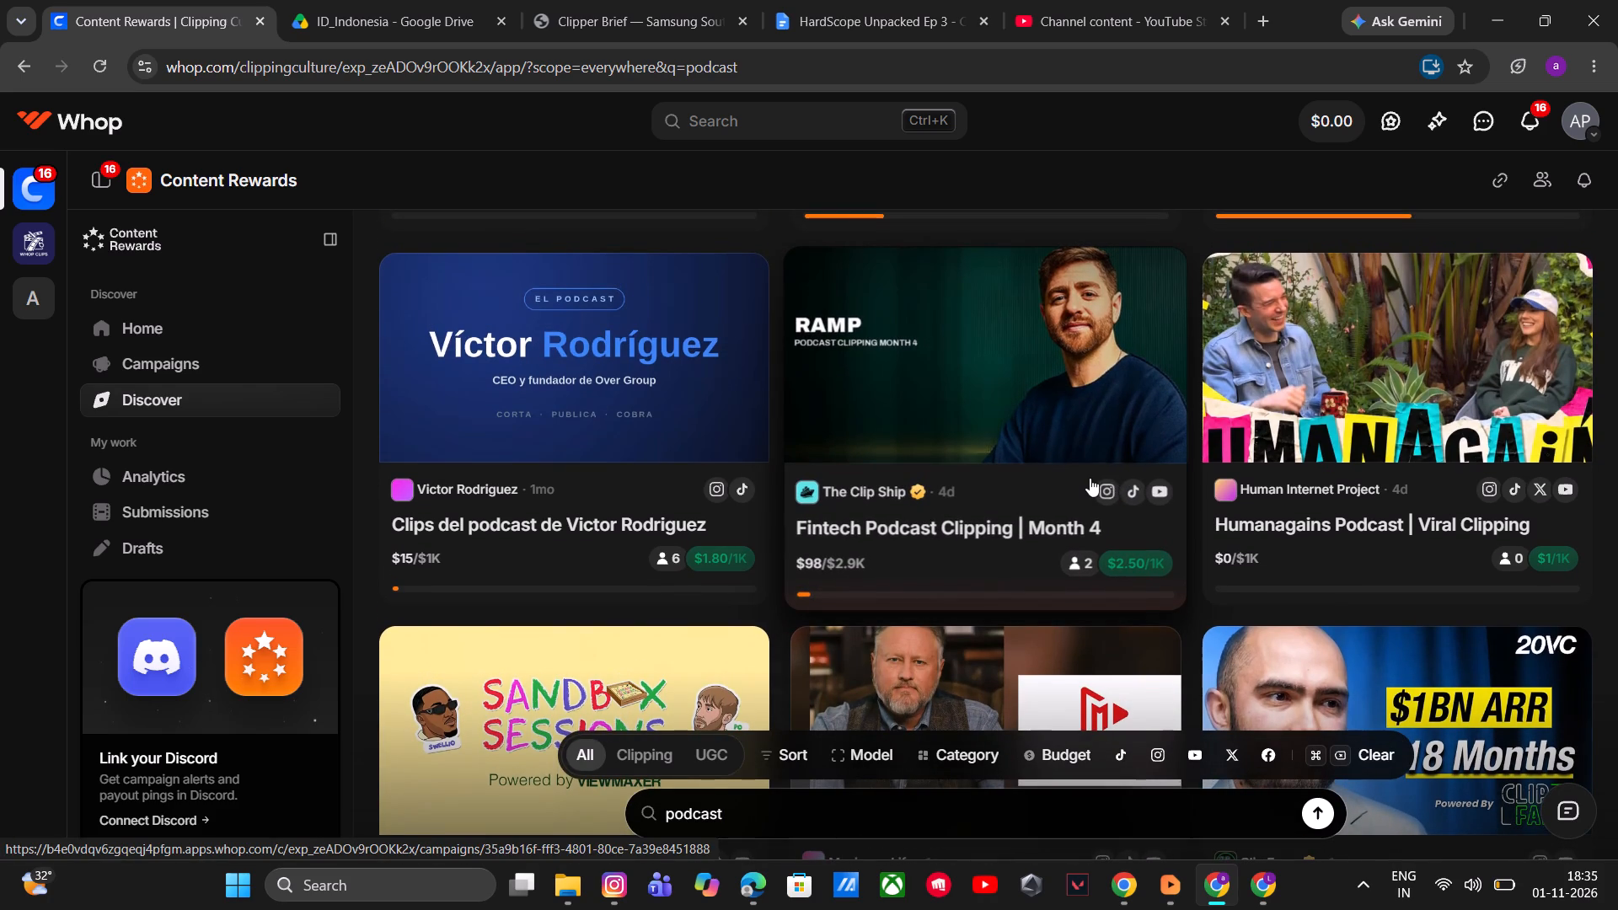
{"action": "scroll", "coordinate": [1098, 475], "scroll_direction": "down", "scroll_amount": 1}
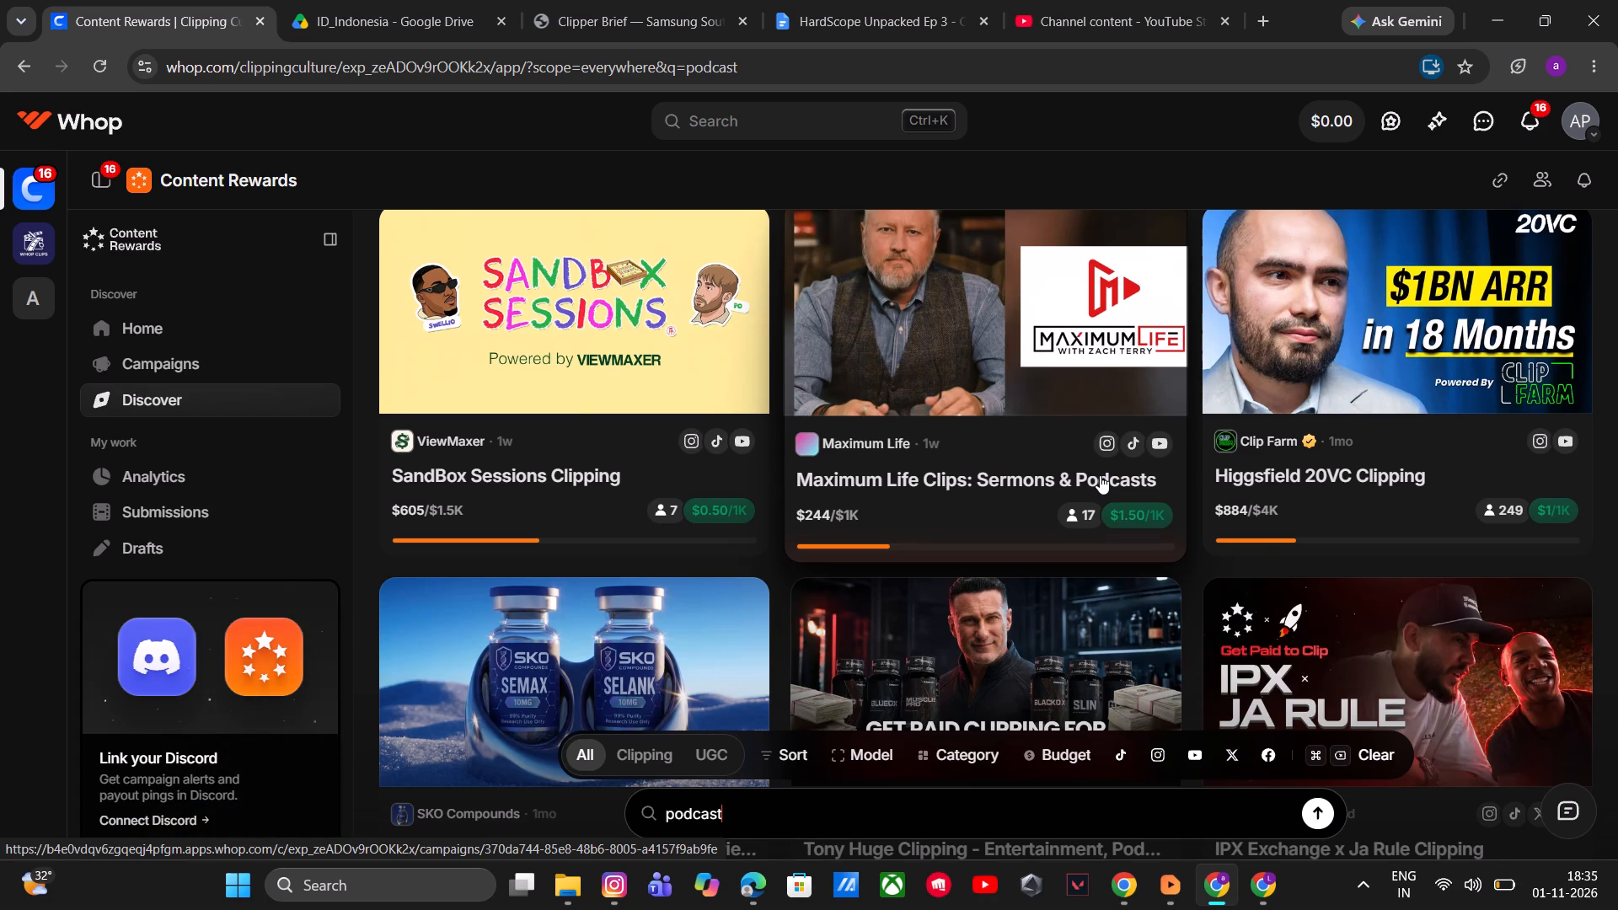
{"action": "scroll", "coordinate": [1100, 475], "scroll_direction": "down", "scroll_amount": 1}
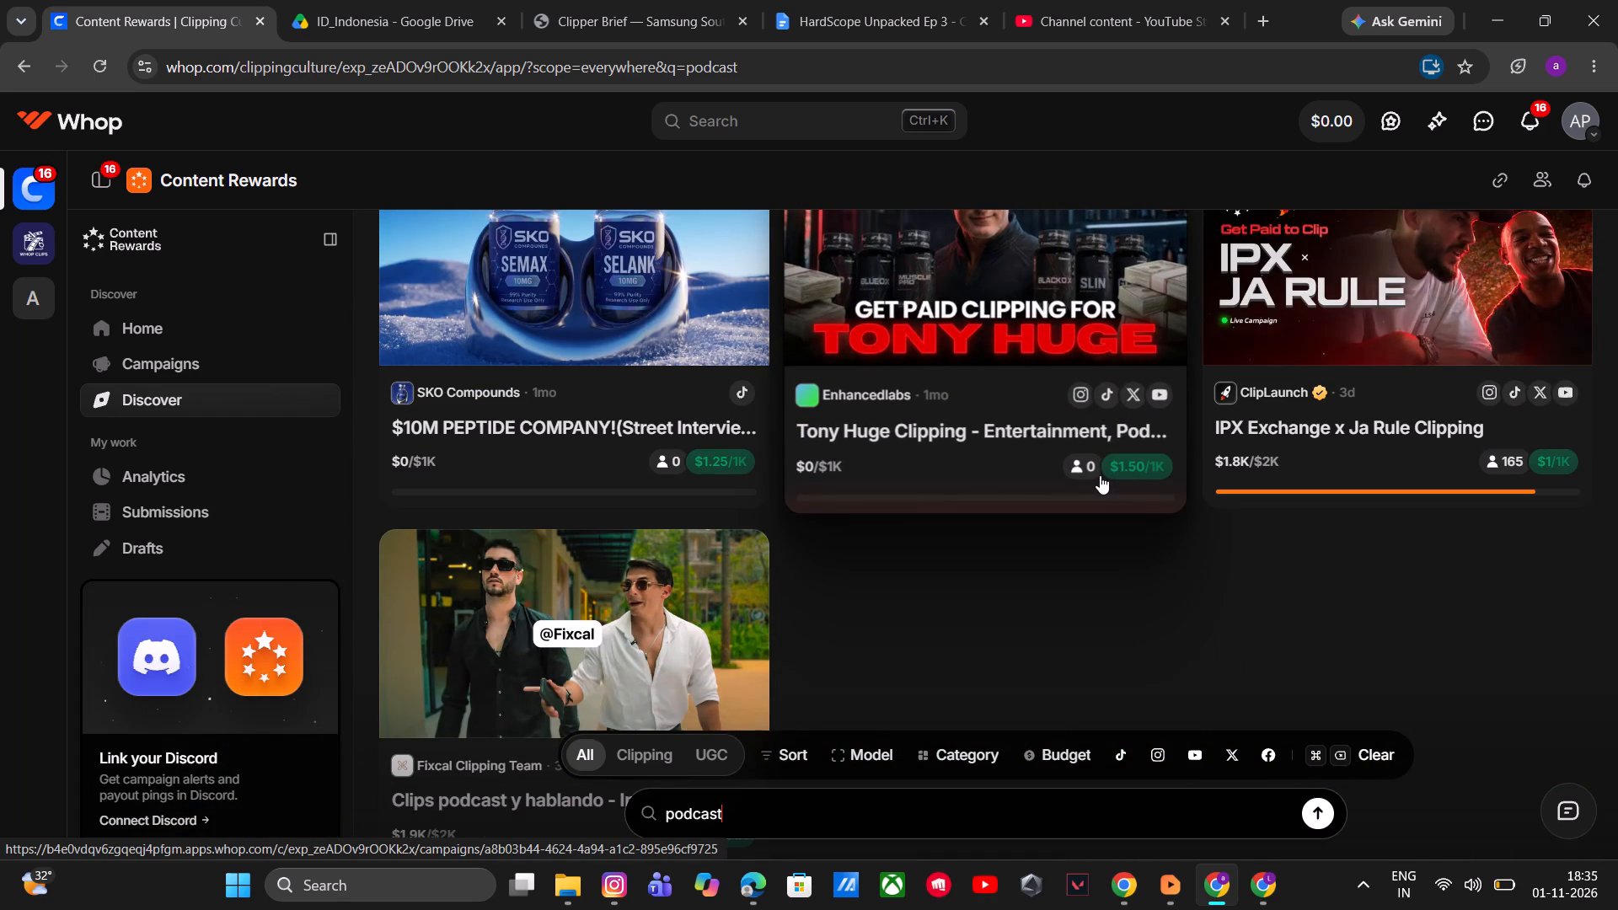
{"action": "scroll", "coordinate": [1100, 475], "scroll_direction": "up", "scroll_amount": 3}
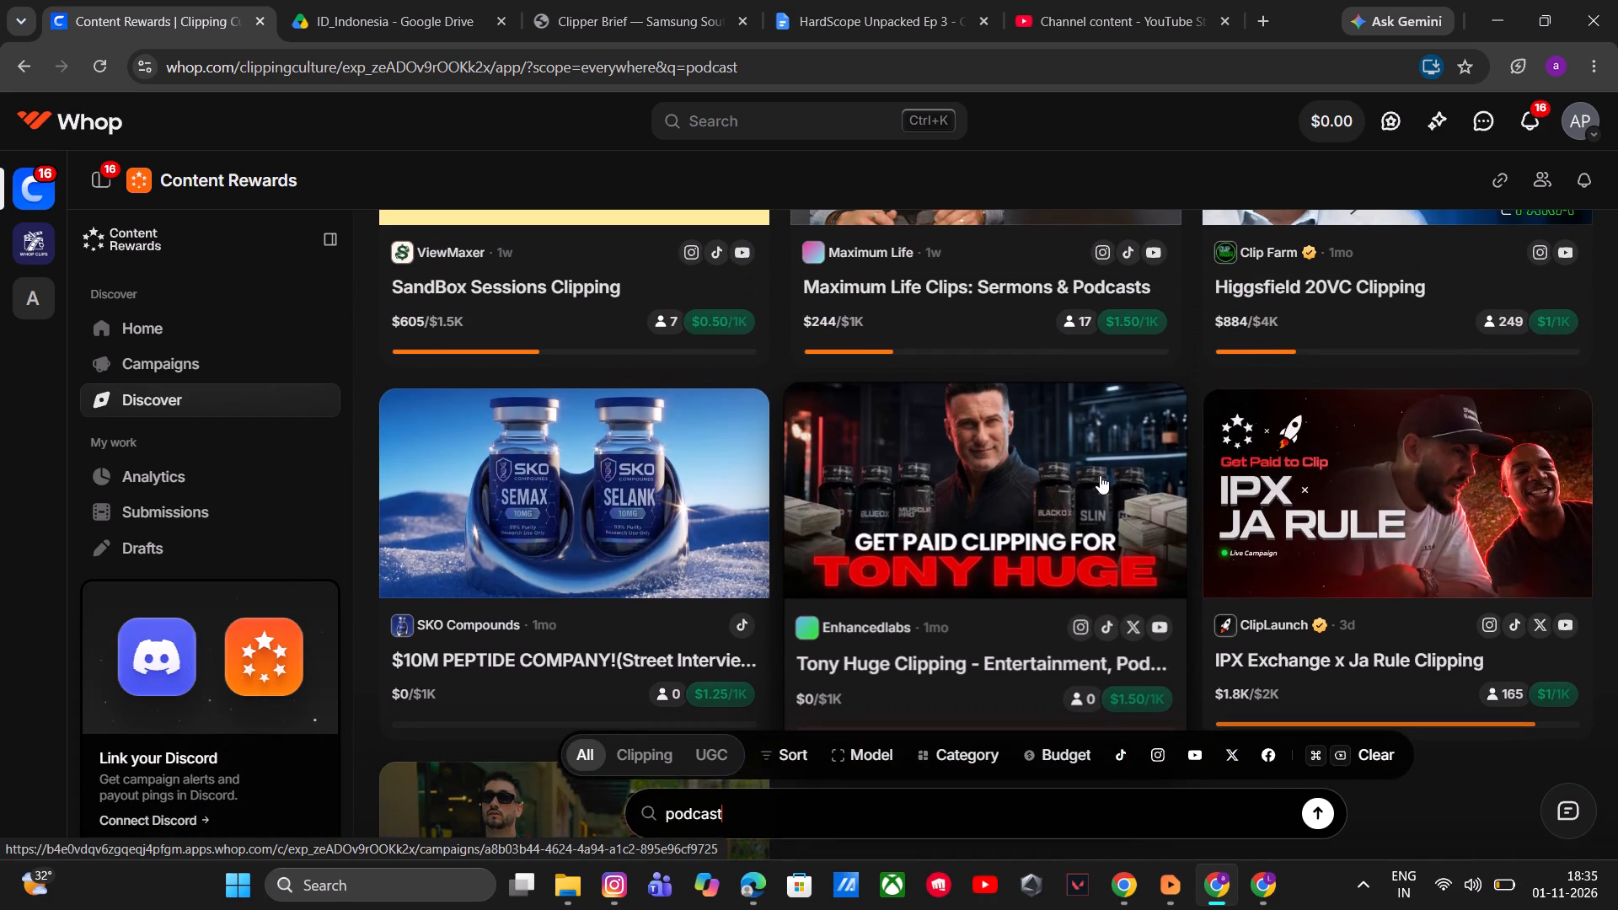
{"action": "scroll", "coordinate": [1100, 475], "scroll_direction": "up", "scroll_amount": 3}
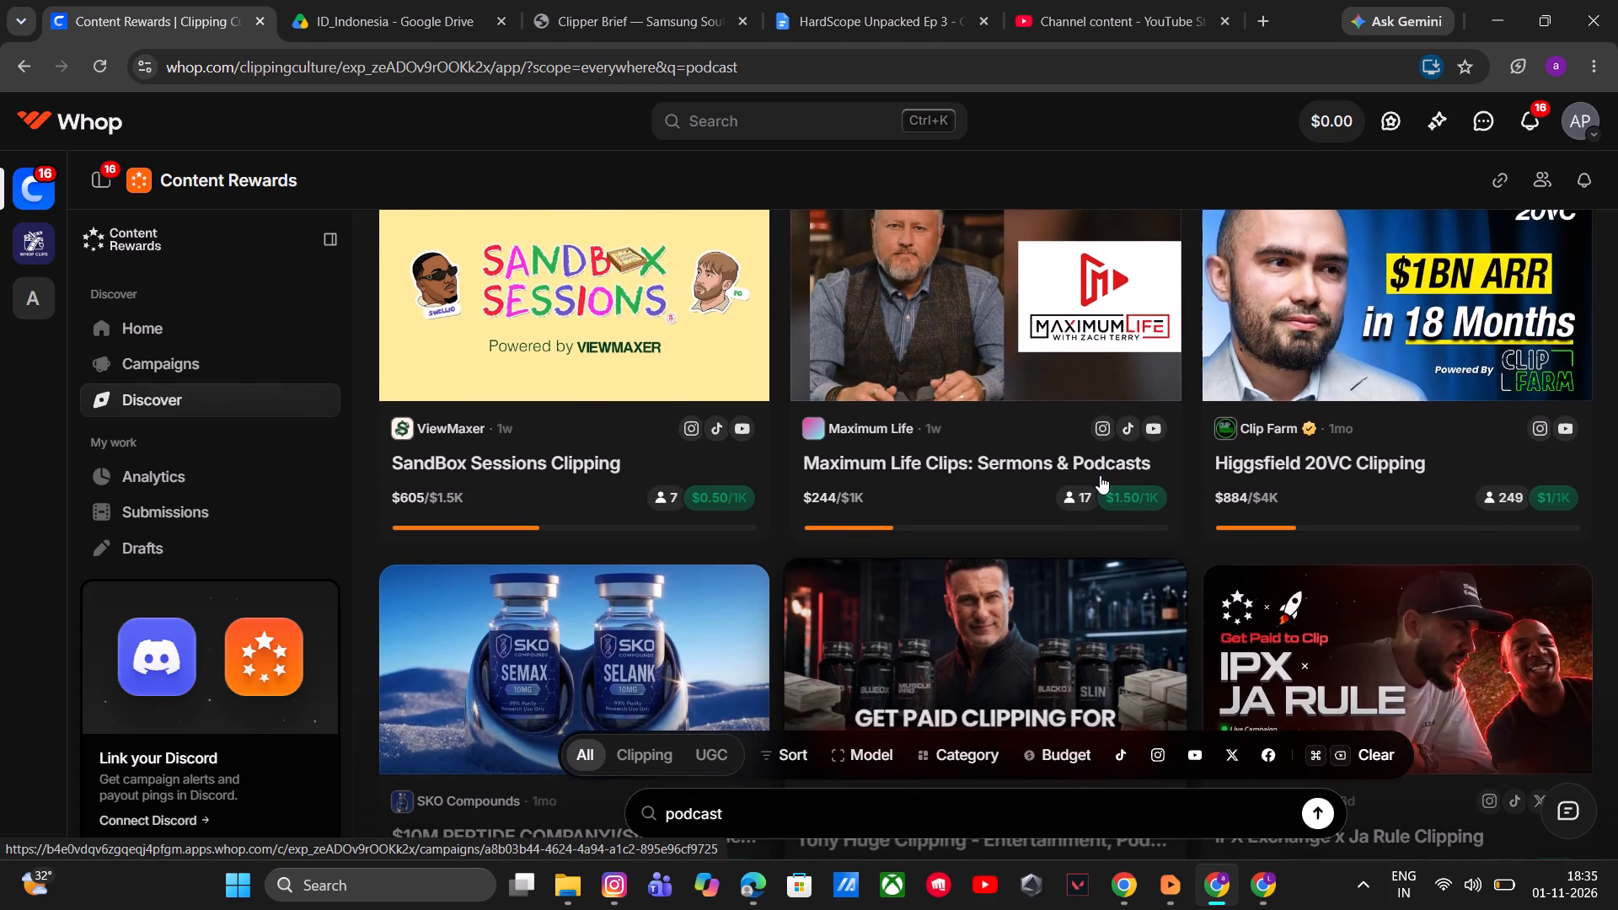
{"action": "scroll", "coordinate": [1100, 475], "scroll_direction": "up", "scroll_amount": 2}
{"action": "scroll", "coordinate": [1096, 508], "scroll_direction": "down", "scroll_amount": 2}
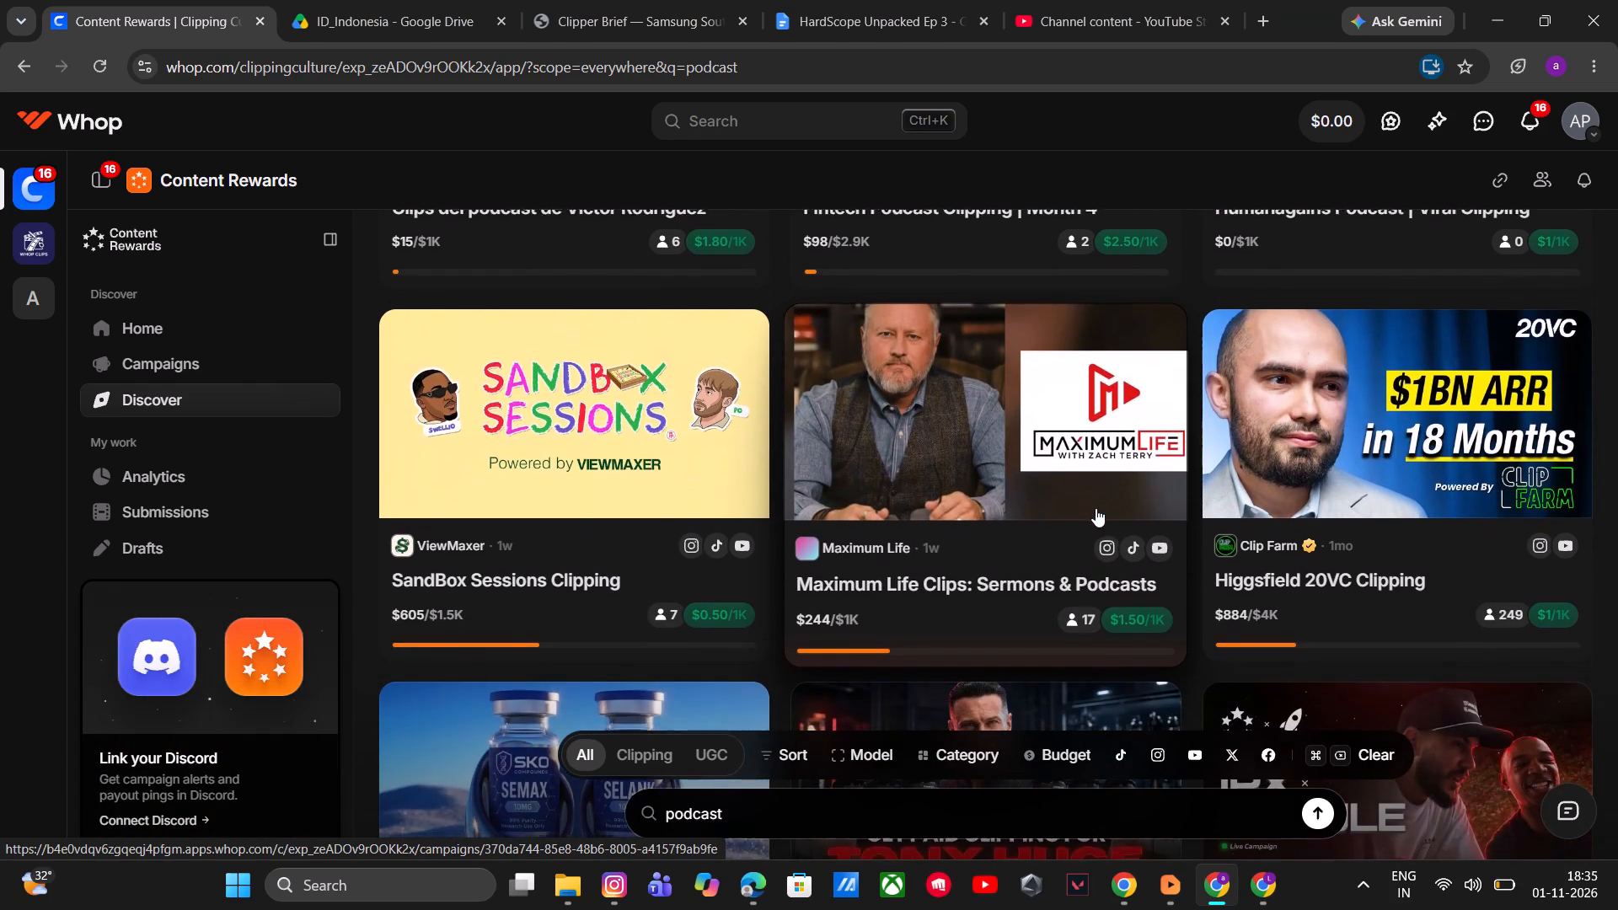
{"action": "scroll", "coordinate": [1096, 508], "scroll_direction": "left", "scroll_amount": 1}
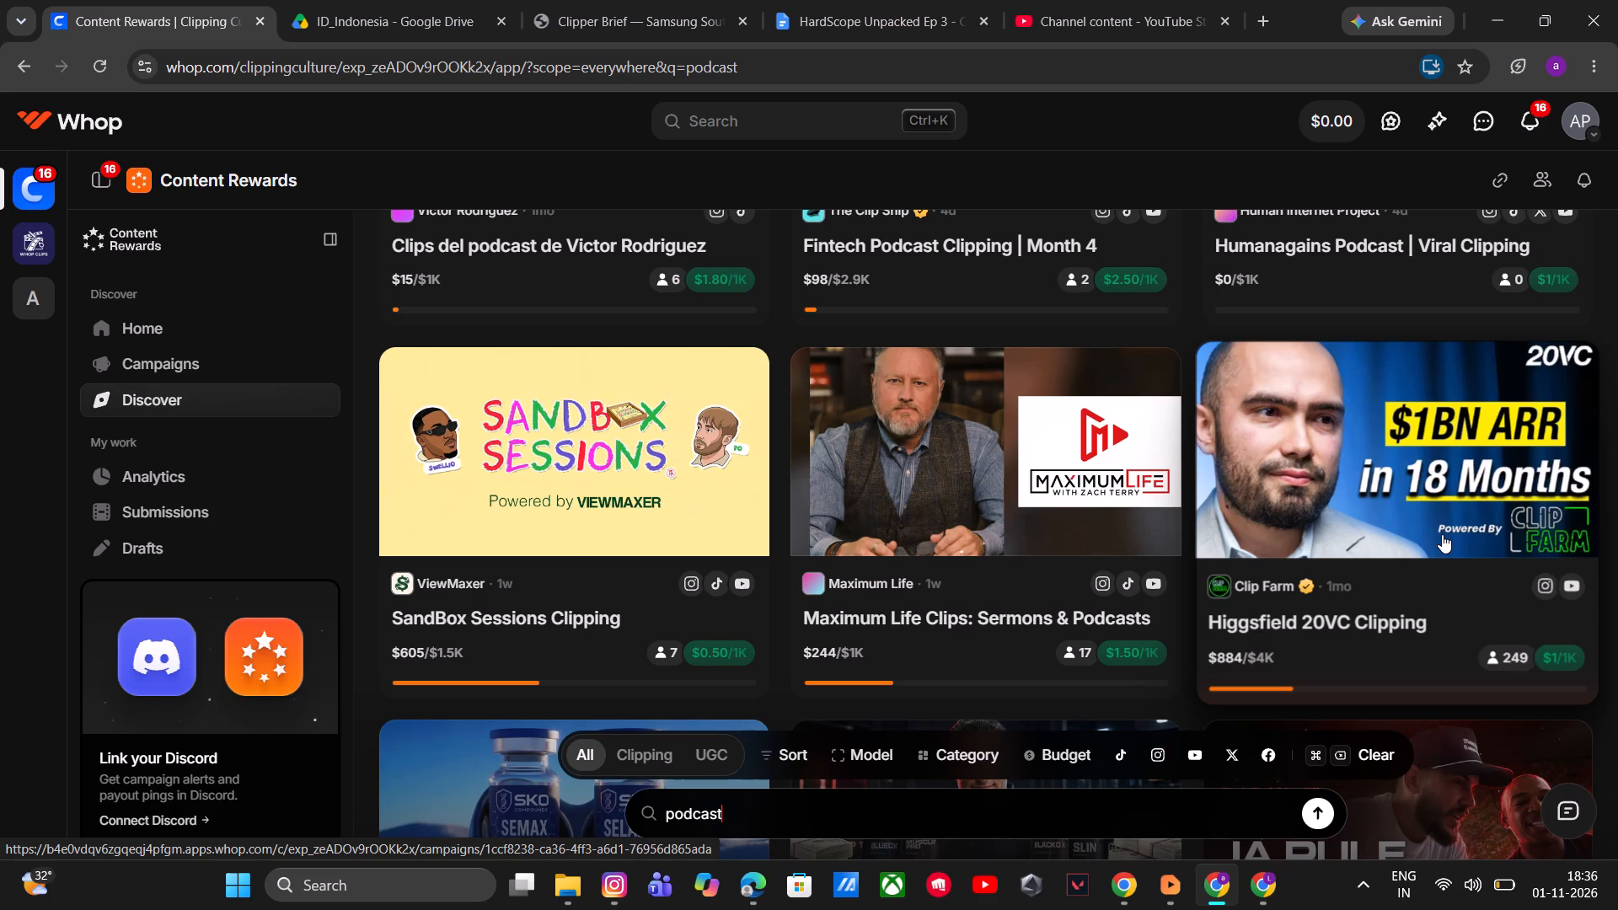
{"action": "scroll", "coordinate": [1439, 534], "scroll_direction": "up", "scroll_amount": 1}
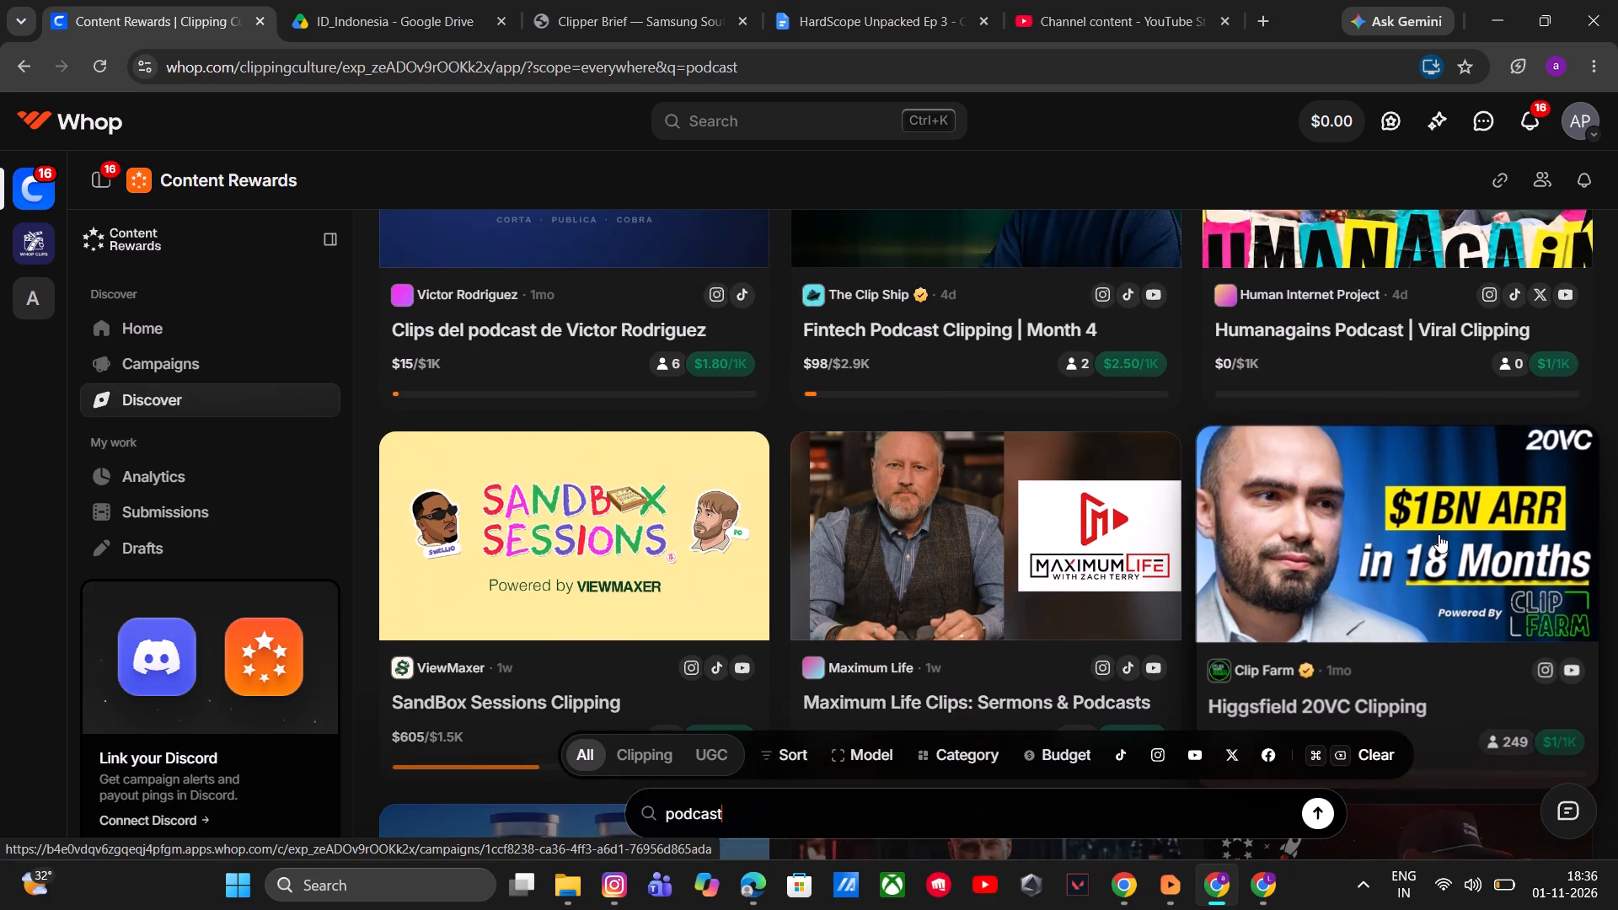
{"action": "scroll", "coordinate": [1439, 534], "scroll_direction": "up", "scroll_amount": 3}
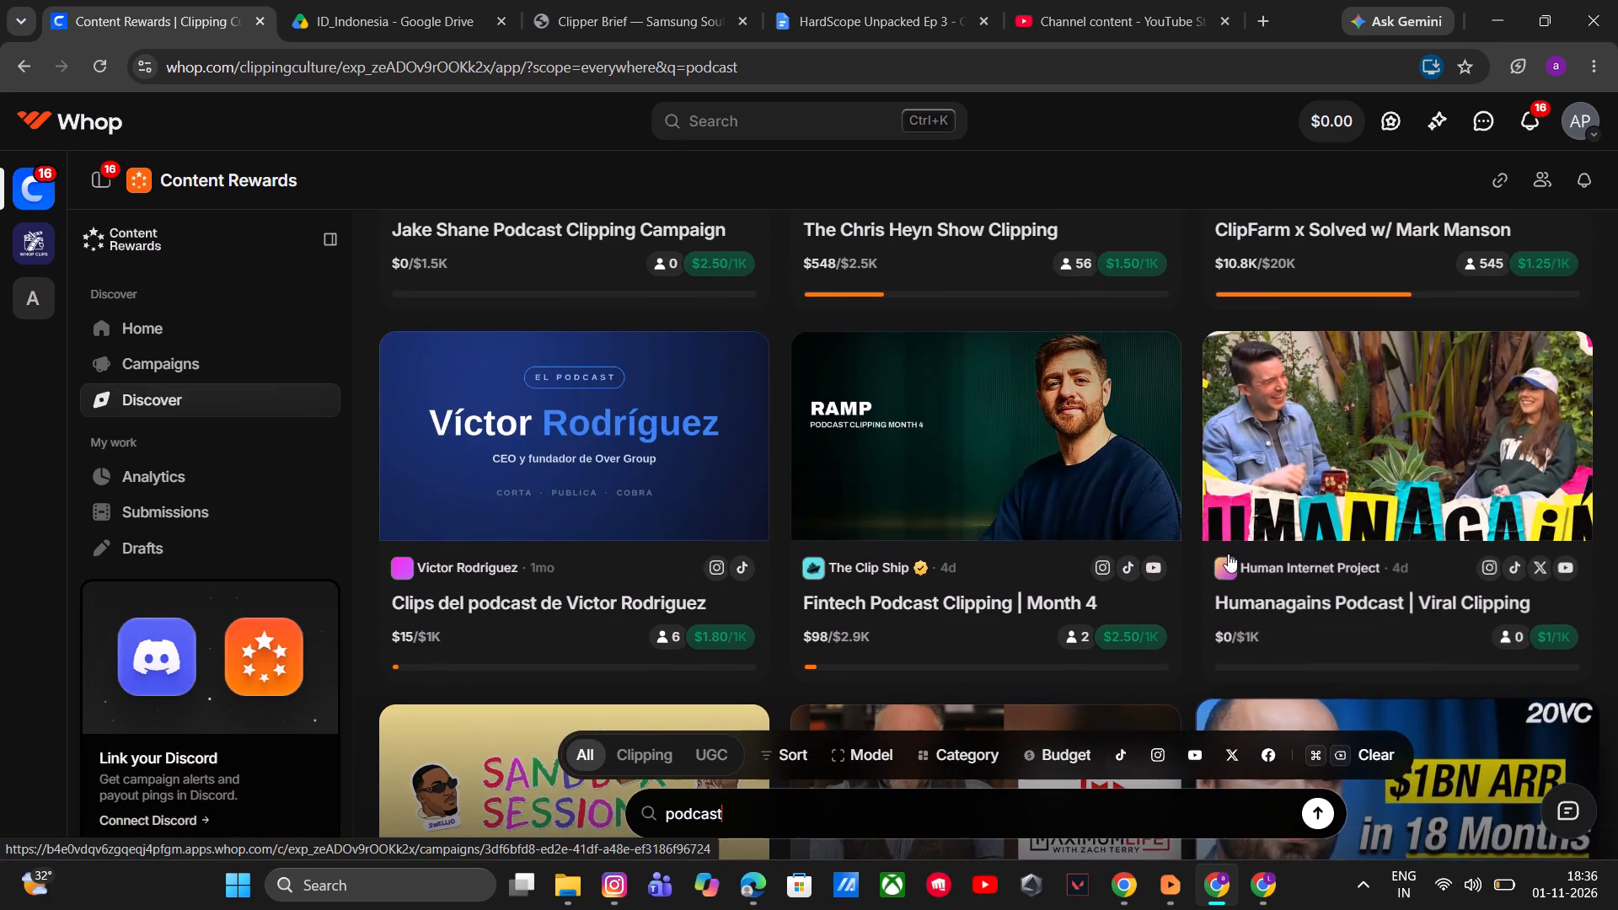
Open The Clip Ship's "Fintech Podcast Clipping | Month 4" campaign and join it.
{"action": "left_click", "coordinate": [1058, 572]}
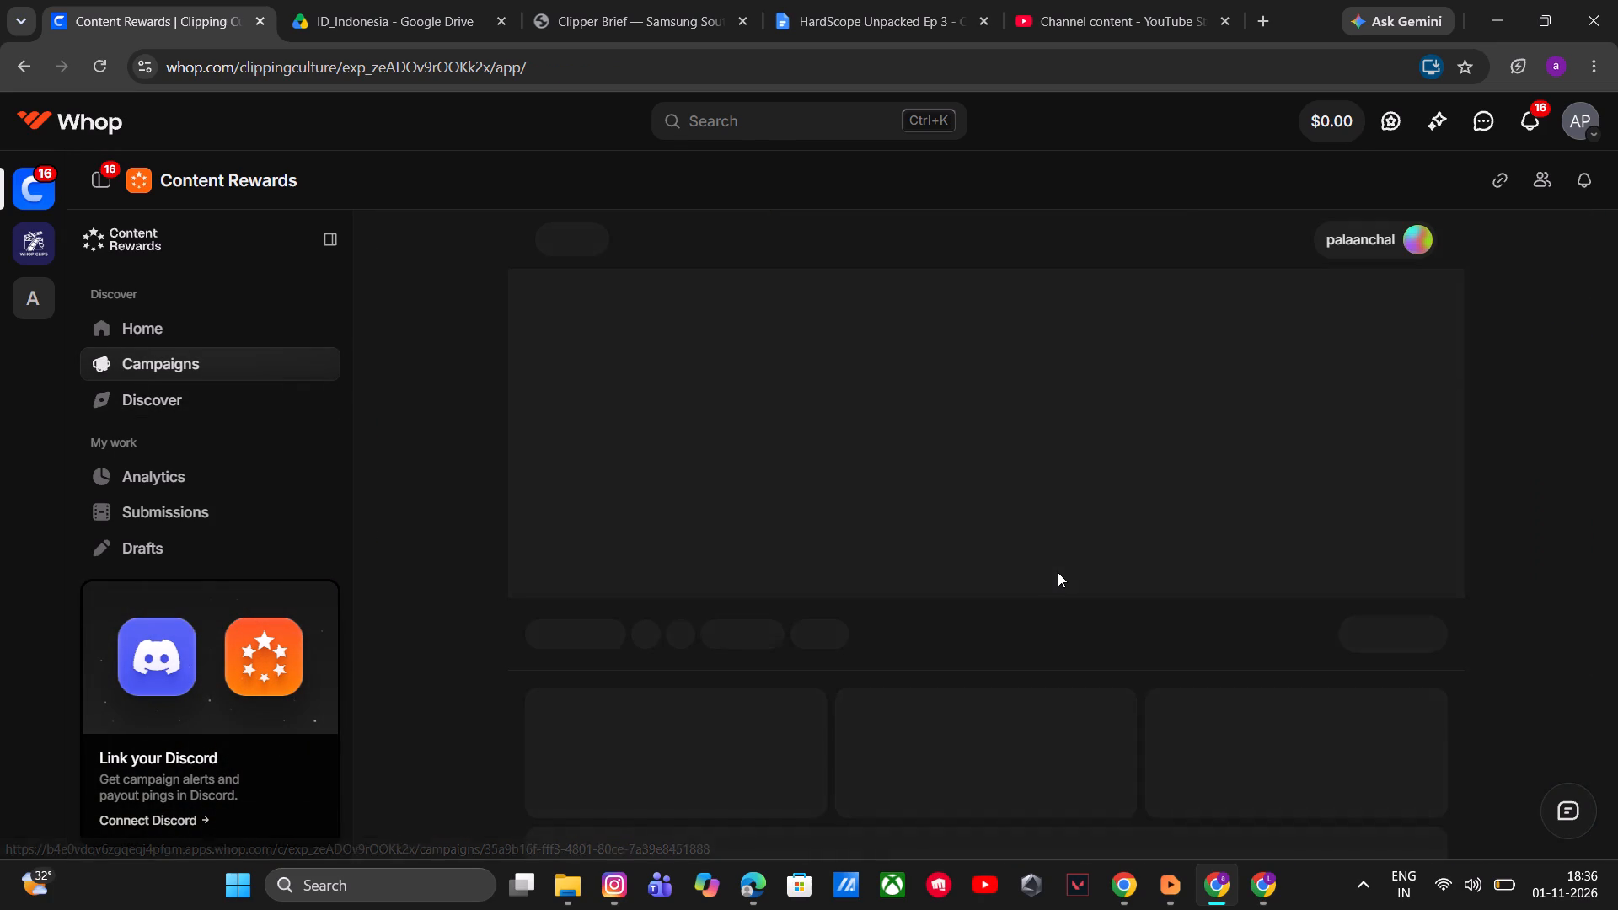
{"action": "scroll", "coordinate": [1058, 572], "scroll_direction": "down", "scroll_amount": 1}
{"action": "scroll", "coordinate": [1058, 572], "scroll_direction": "up", "scroll_amount": 1}
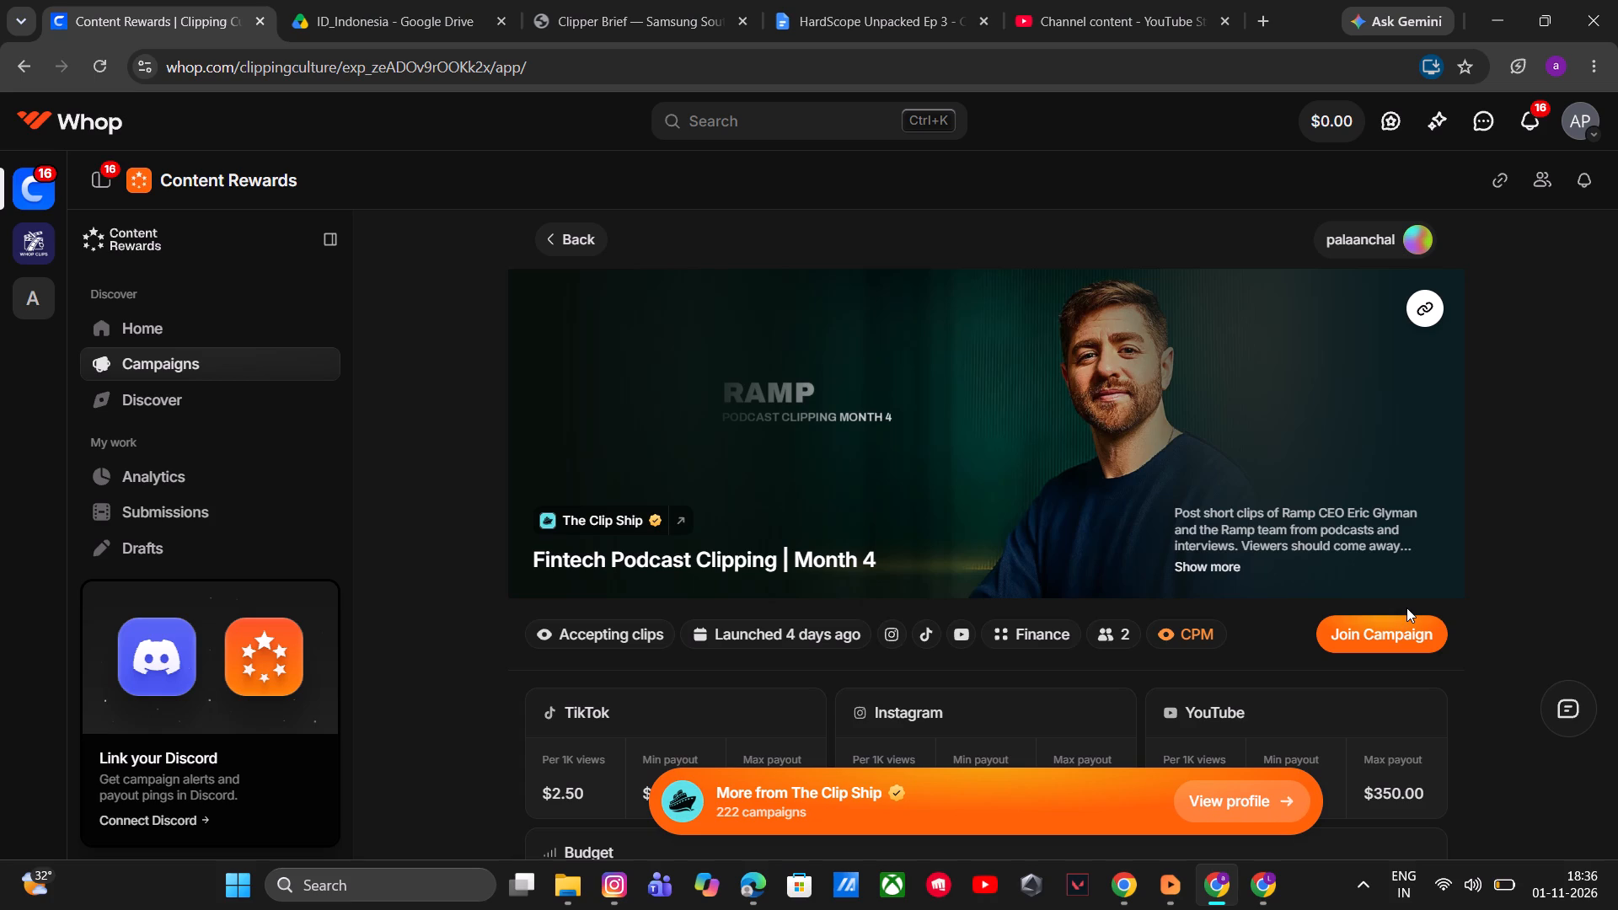
{"action": "double_click", "coordinate": [1369, 647]}
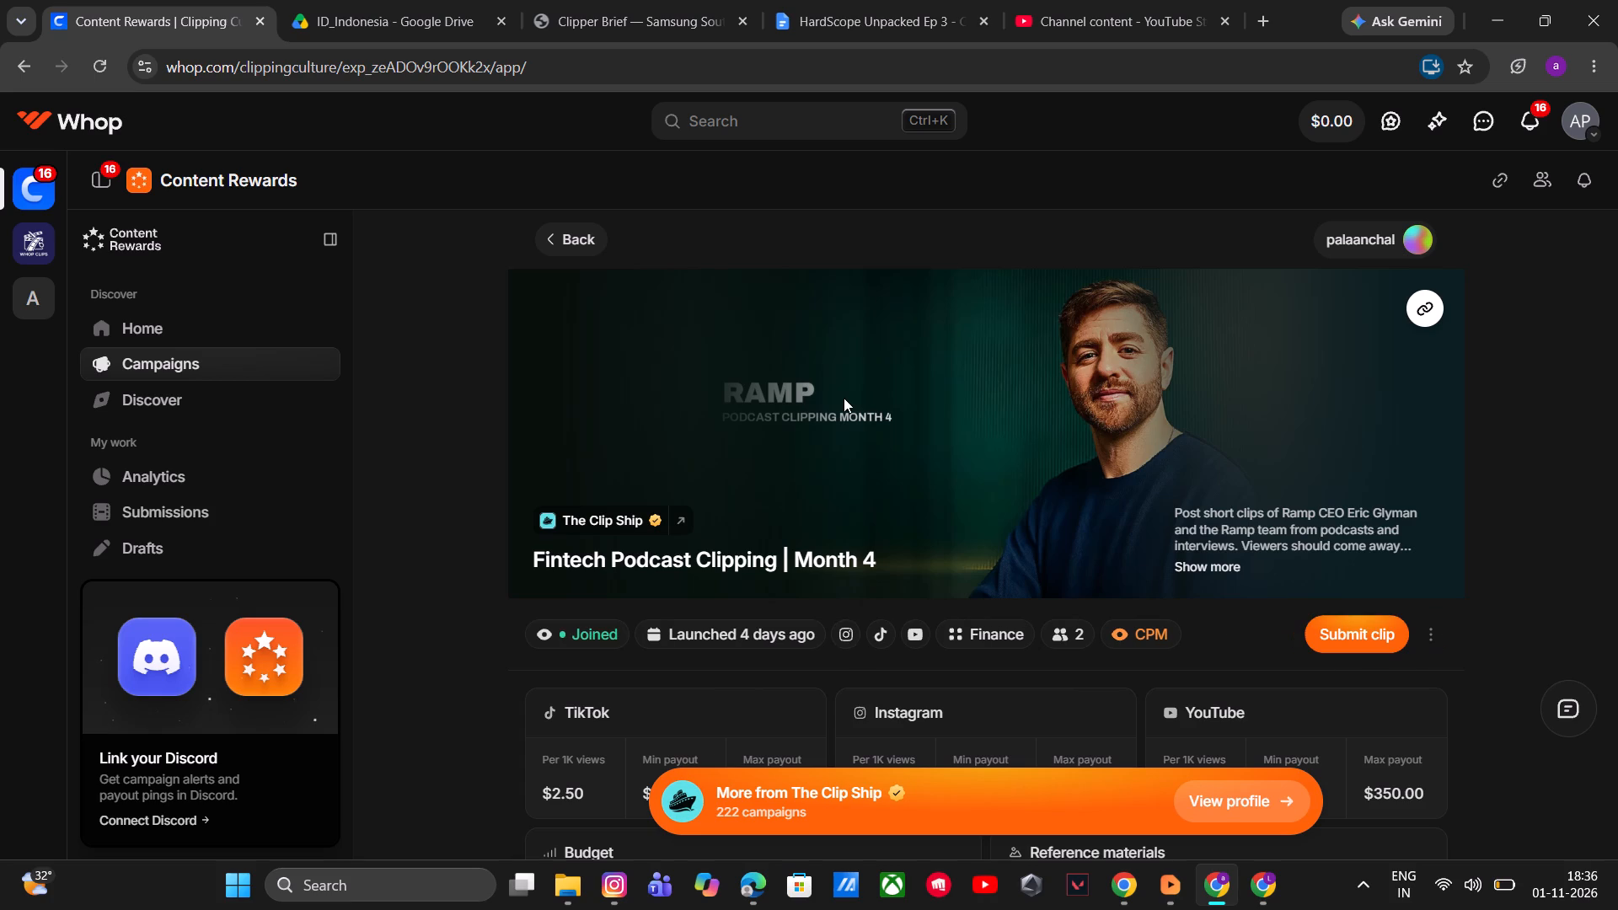
{"action": "left_click", "coordinate": [844, 398]}
{"action": "scroll", "coordinate": [1138, 487], "scroll_direction": "down", "scroll_amount": 2}
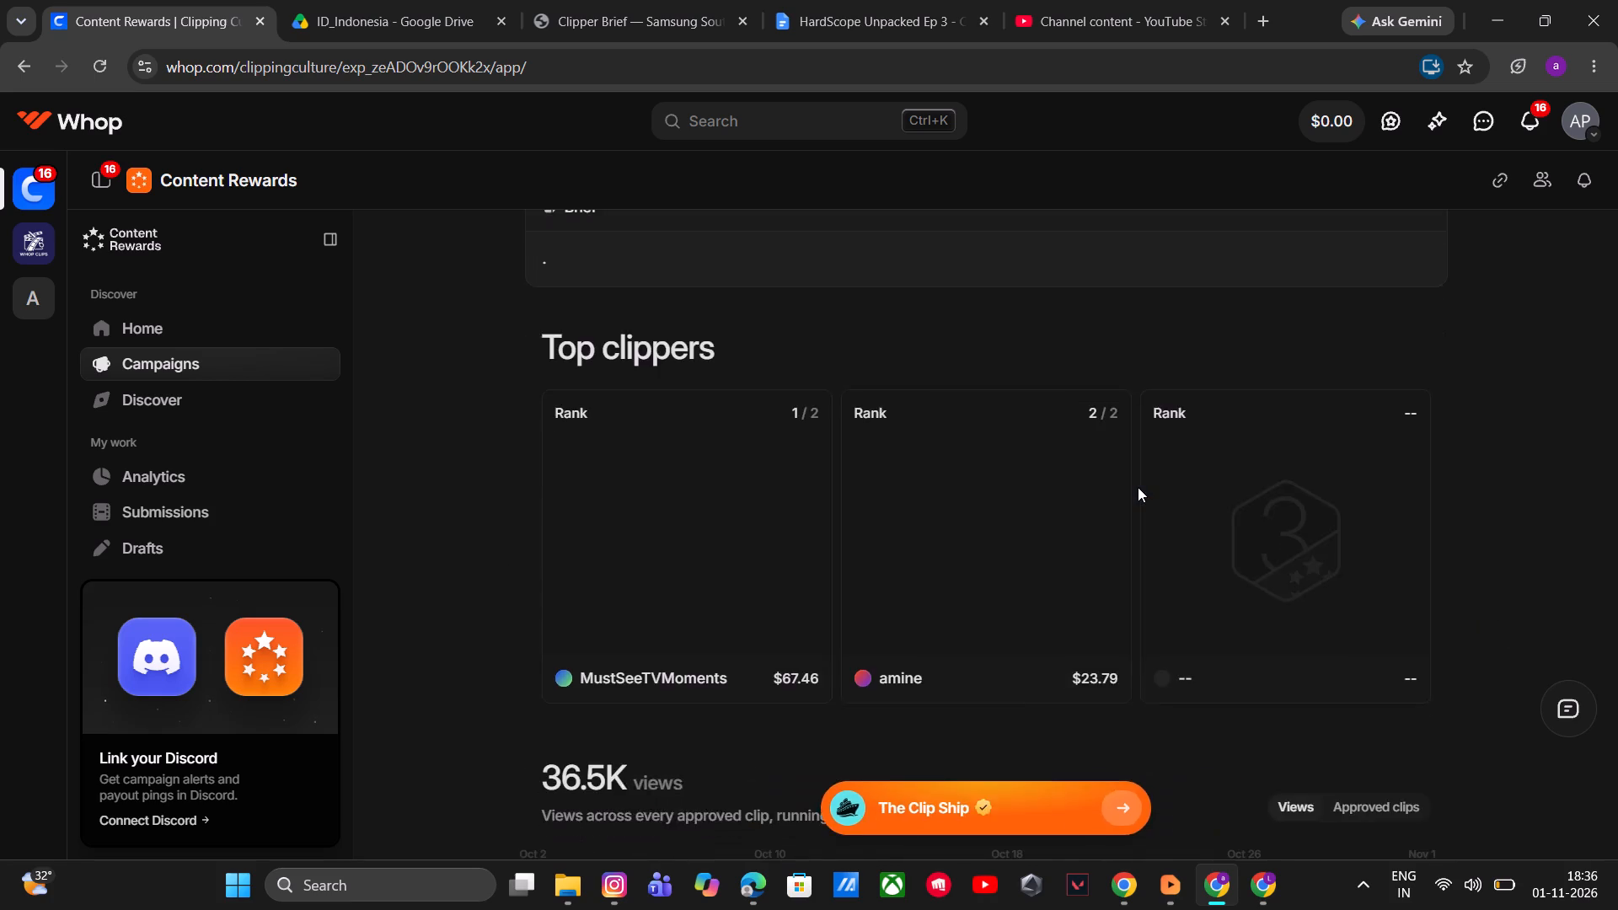
{"action": "scroll", "coordinate": [1138, 487], "scroll_direction": "up", "scroll_amount": 2}
{"action": "scroll", "coordinate": [1138, 487], "scroll_direction": "down", "scroll_amount": 1}
{"action": "scroll", "coordinate": [1138, 487], "scroll_direction": "up", "scroll_amount": 1}
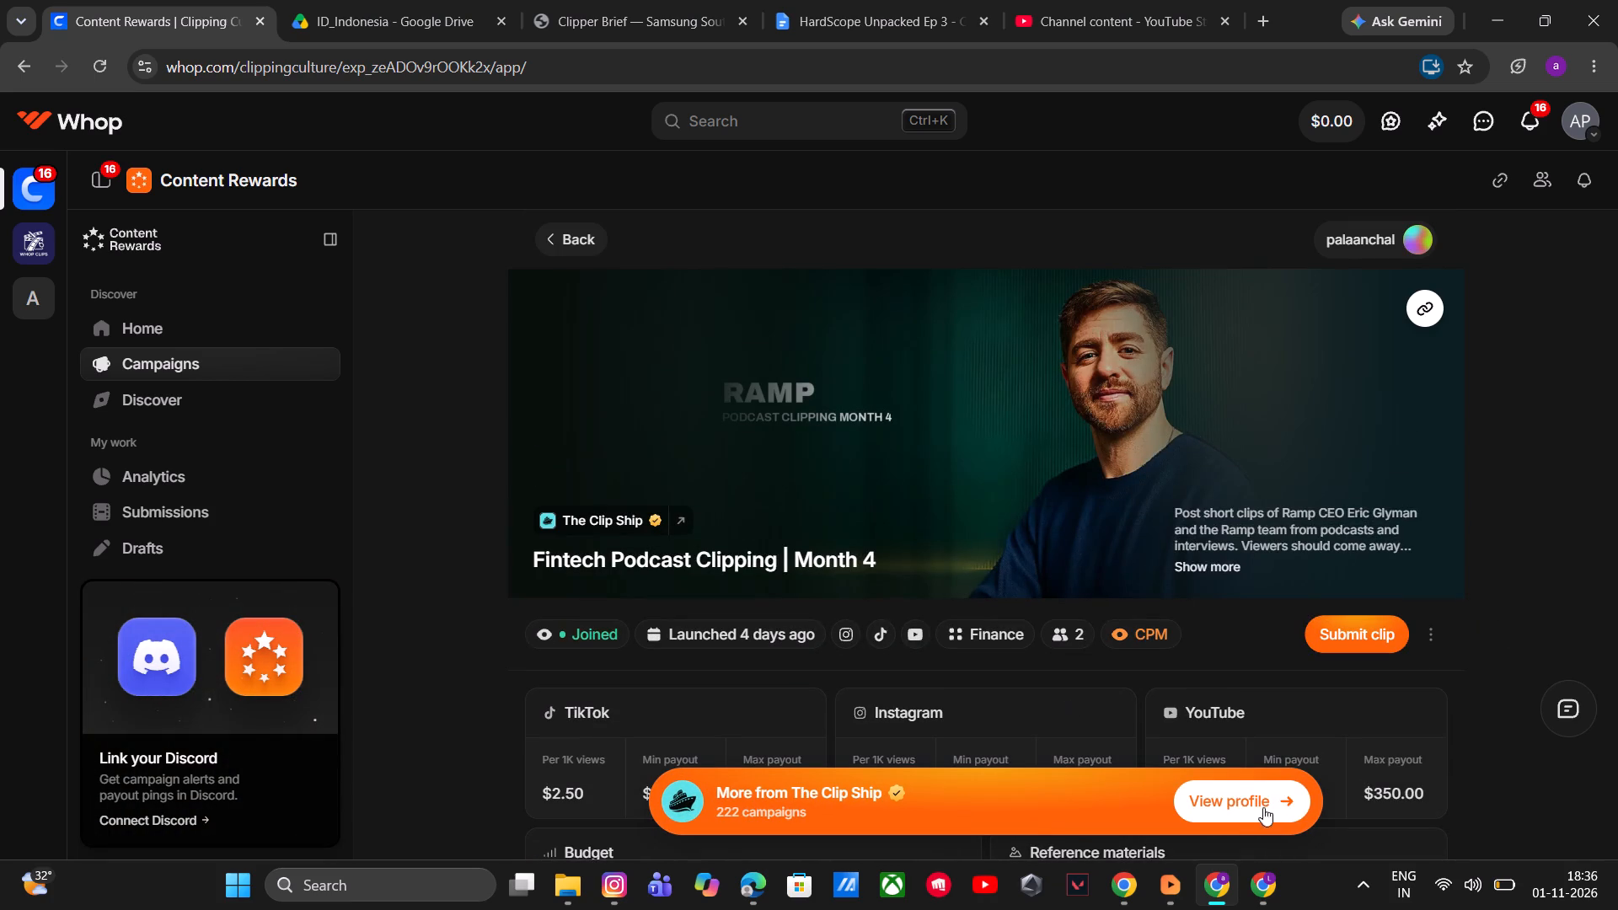
{"action": "left_click", "coordinate": [1269, 799]}
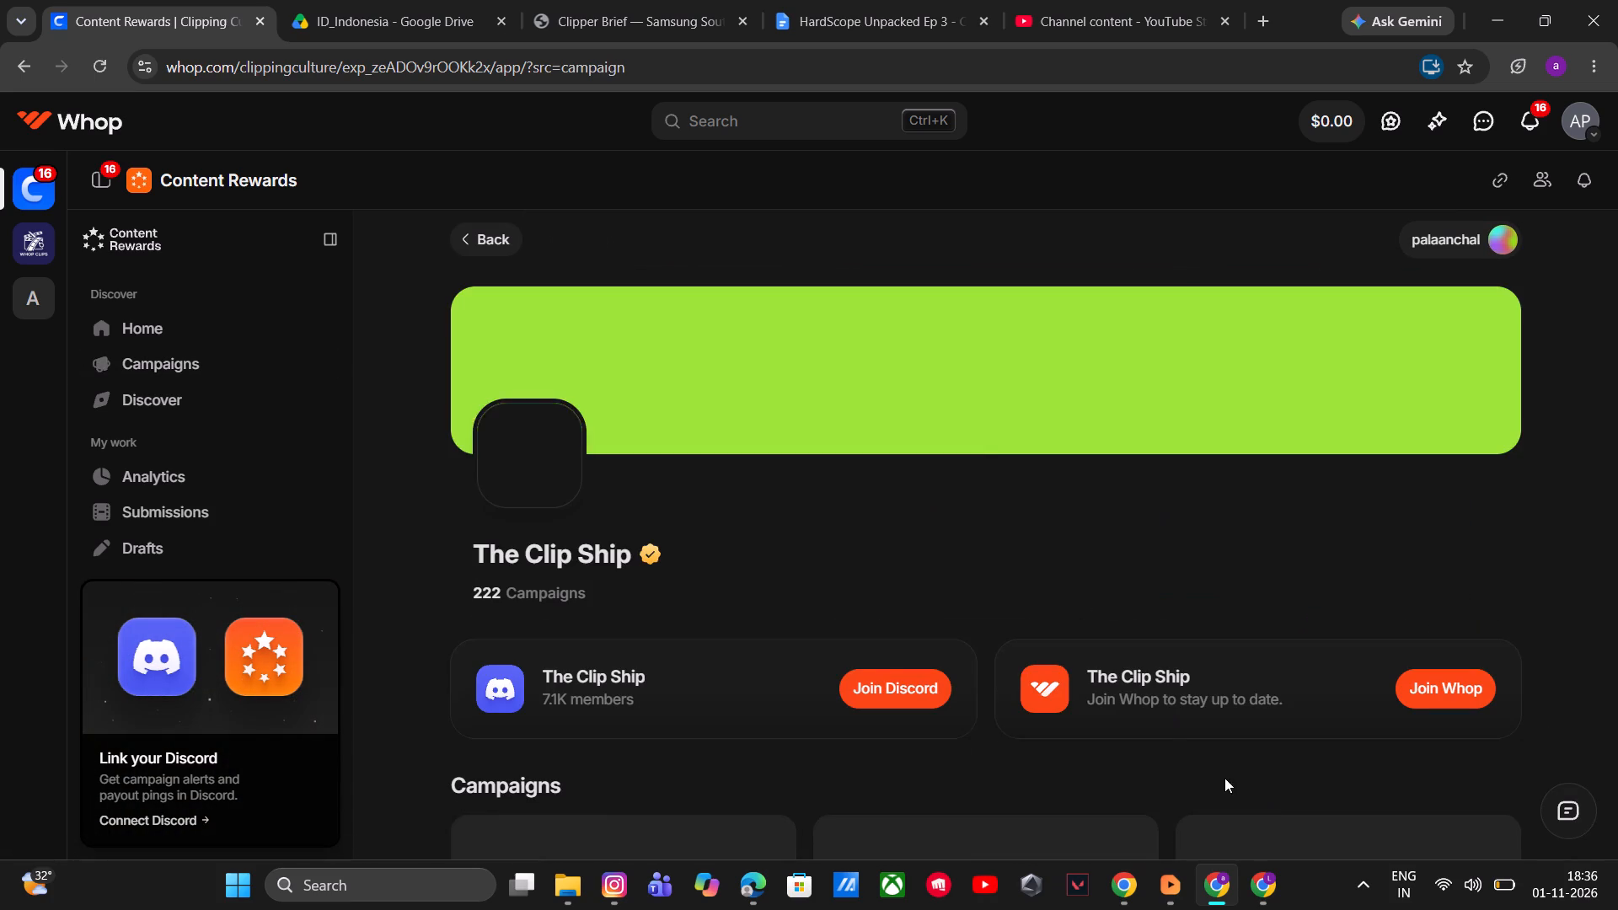
{"action": "scroll", "coordinate": [984, 441], "scroll_direction": "down", "scroll_amount": 2}
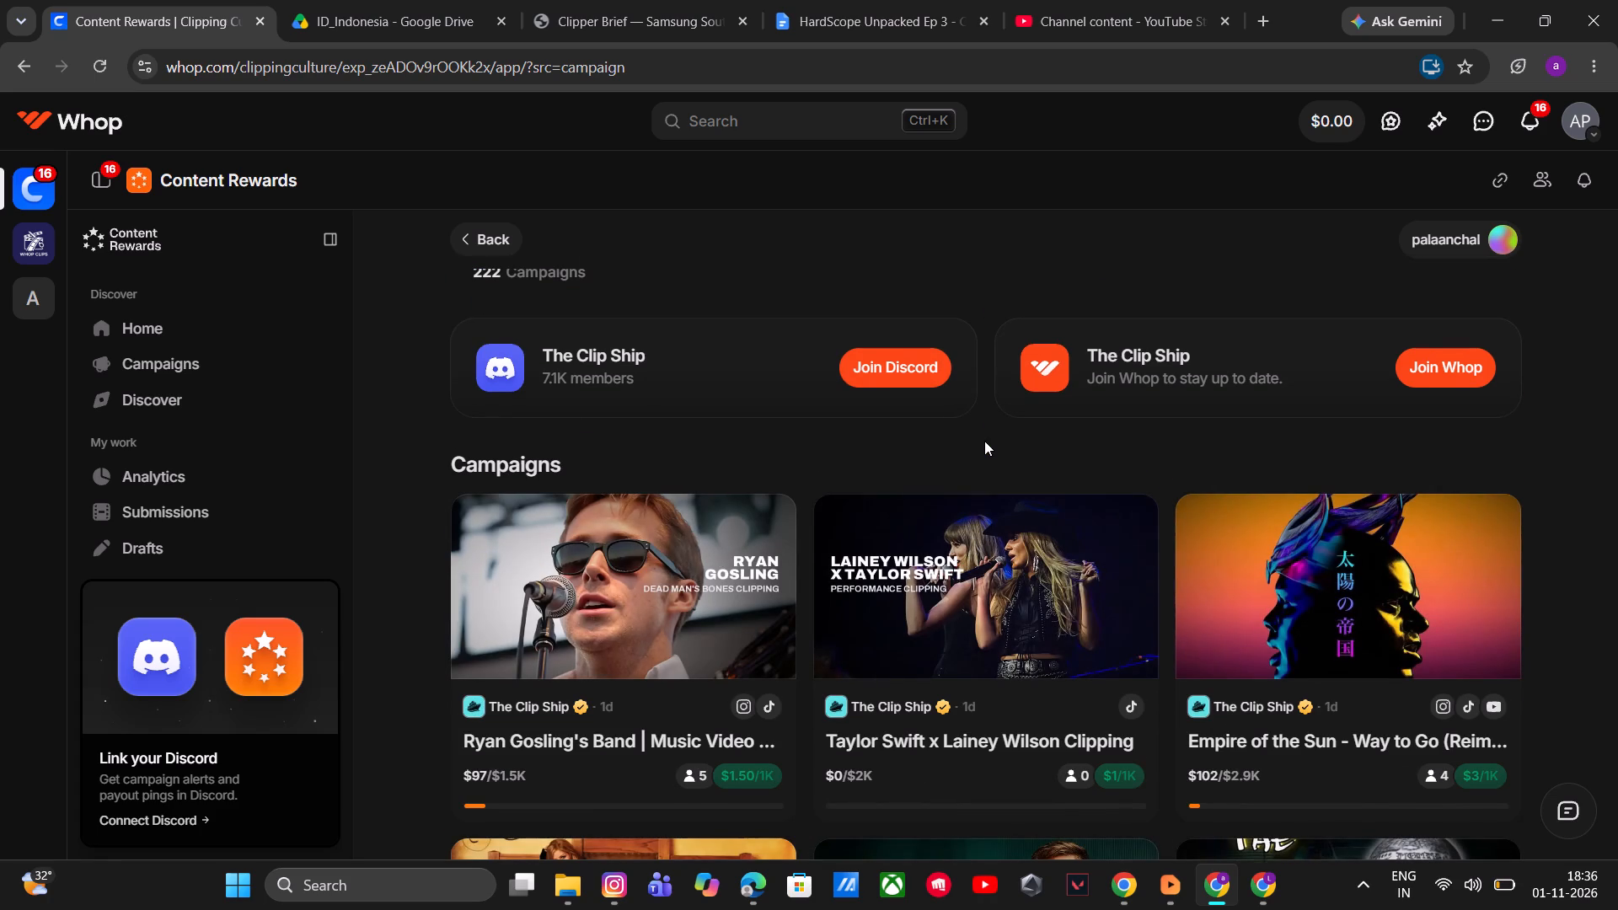
{"action": "scroll", "coordinate": [984, 441], "scroll_direction": "down", "scroll_amount": 5}
{"action": "scroll", "coordinate": [983, 443], "scroll_direction": "up", "scroll_amount": 3}
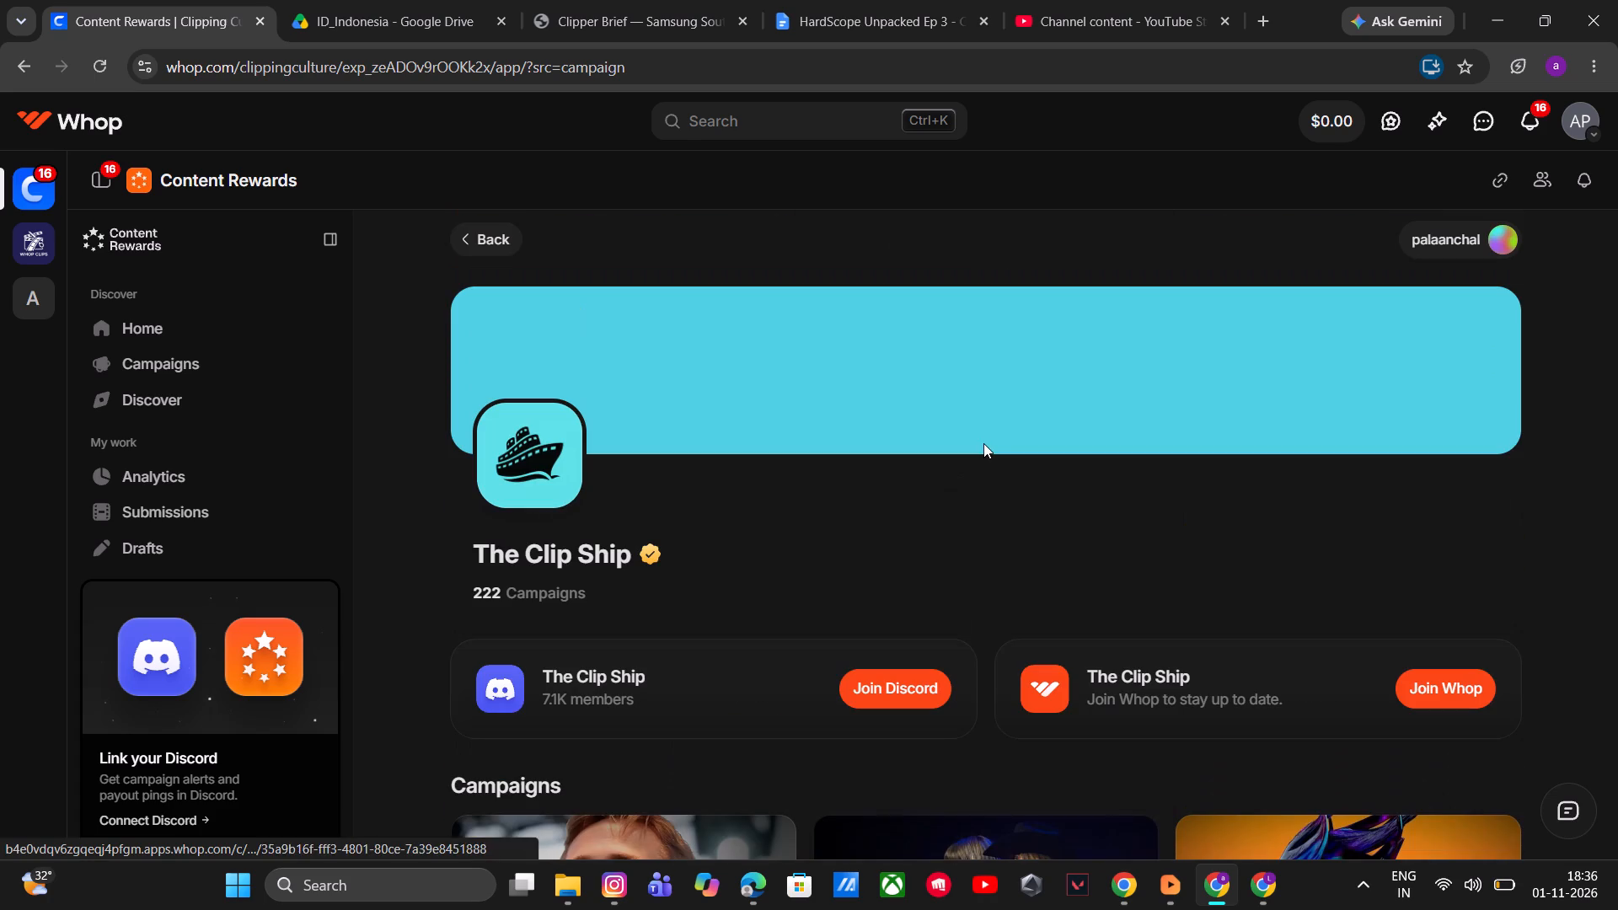
{"action": "left_click", "coordinate": [1470, 702]}
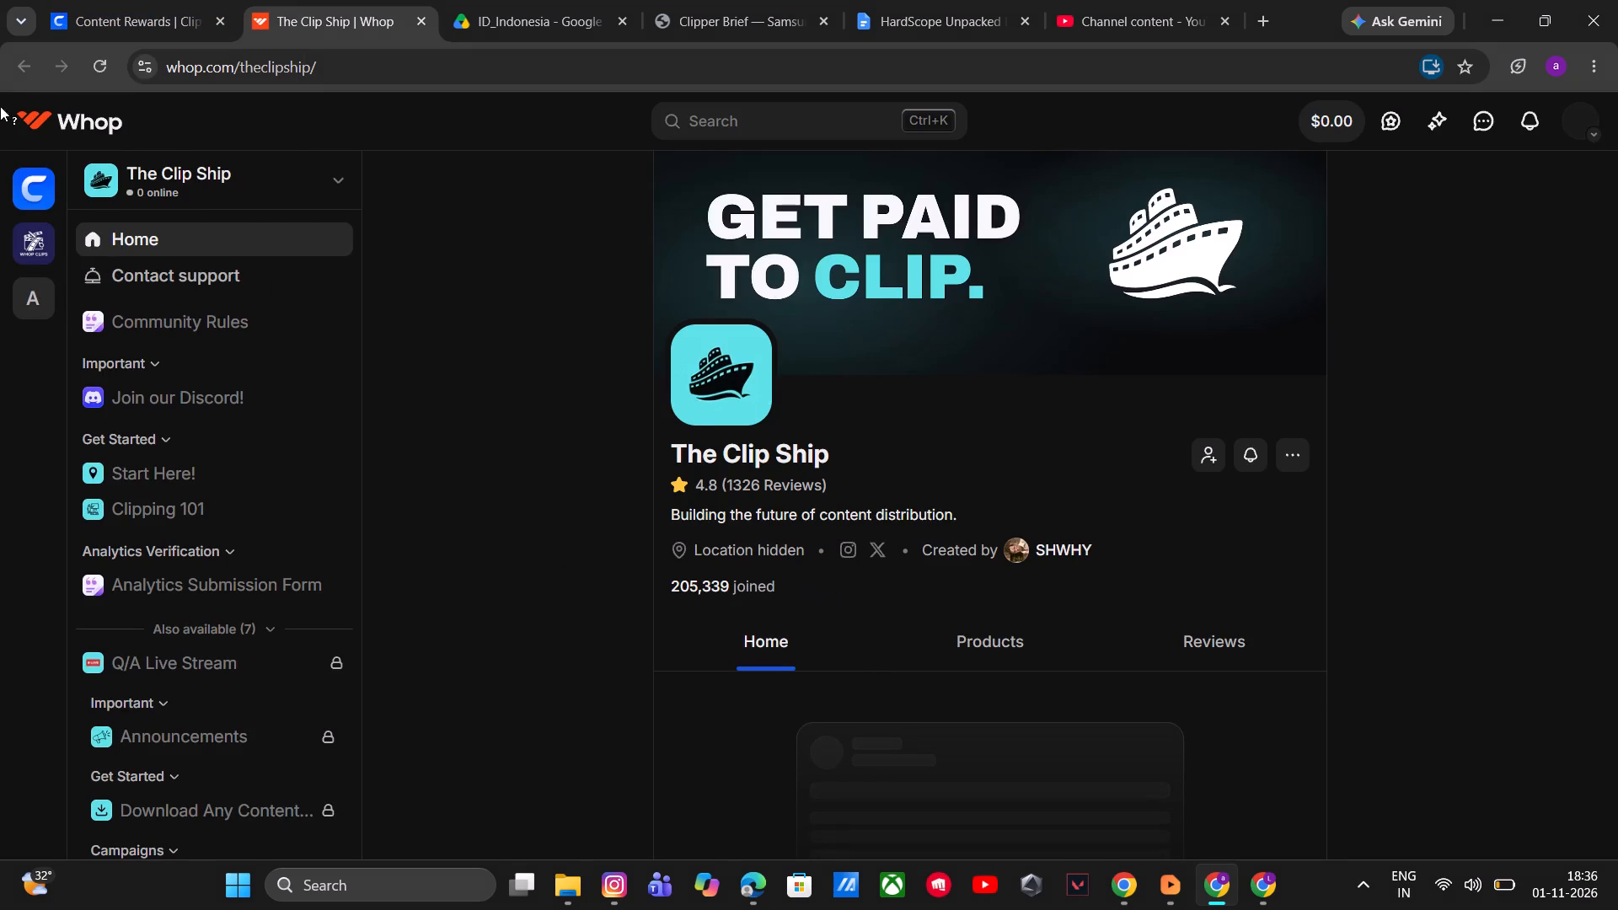
Return to the Content Rewards page and examine The Clip Ship's campaigns for their budgets, clipper counts, payout rates and platforms.
{"action": "left_click", "coordinate": [147, 0]}
{"action": "scroll", "coordinate": [935, 510], "scroll_direction": "down", "scroll_amount": 1}
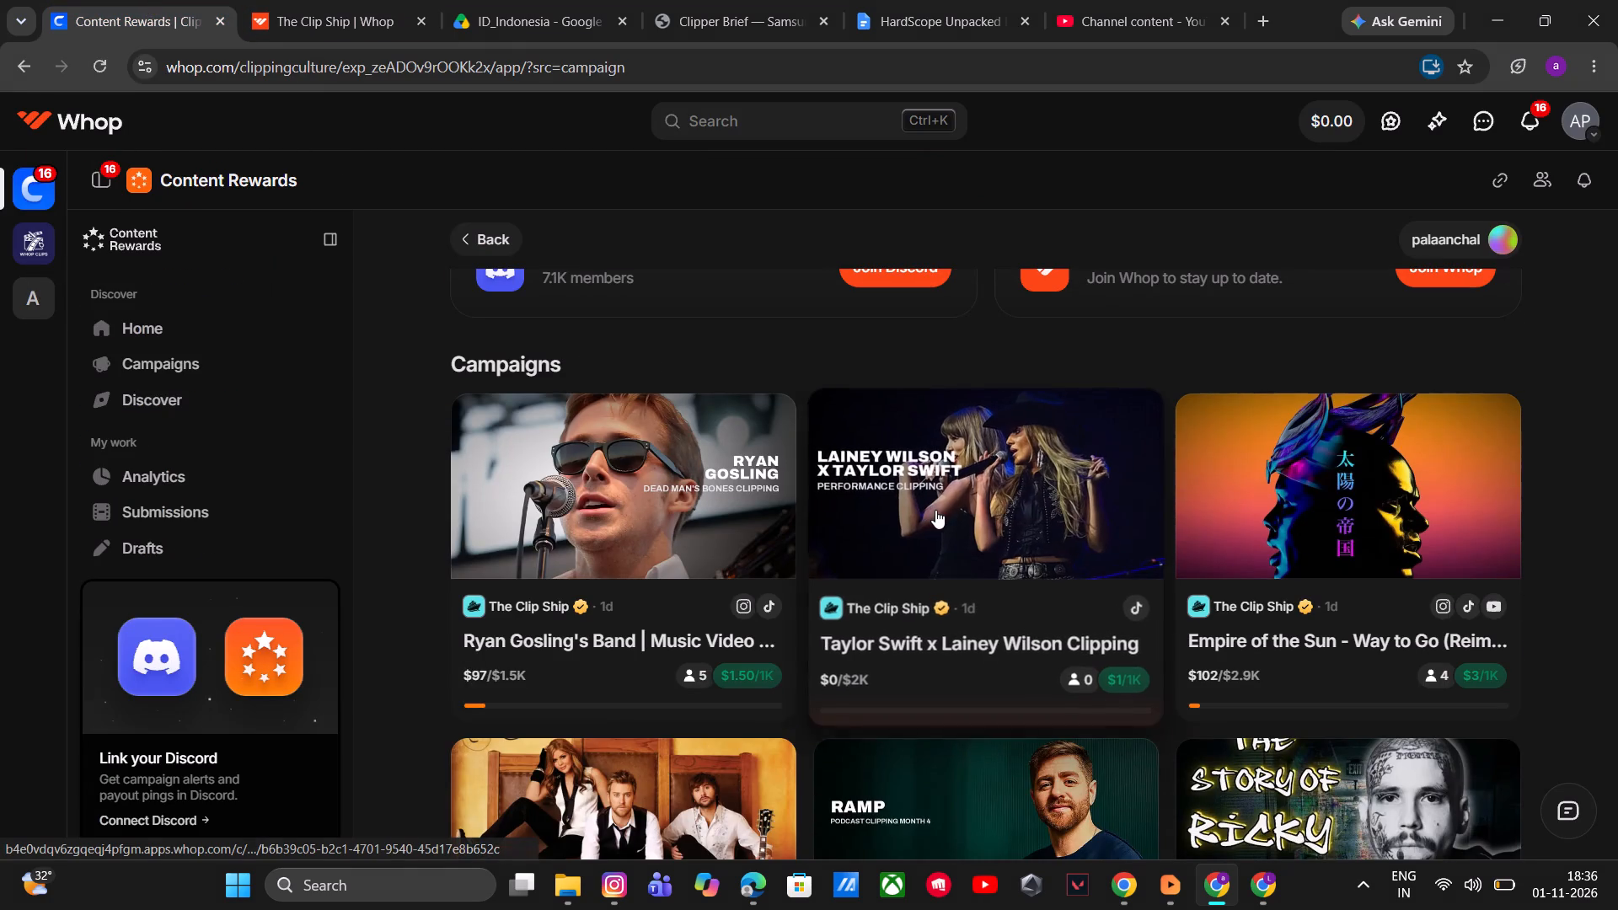
{"action": "scroll", "coordinate": [935, 510], "scroll_direction": "down", "scroll_amount": 11}
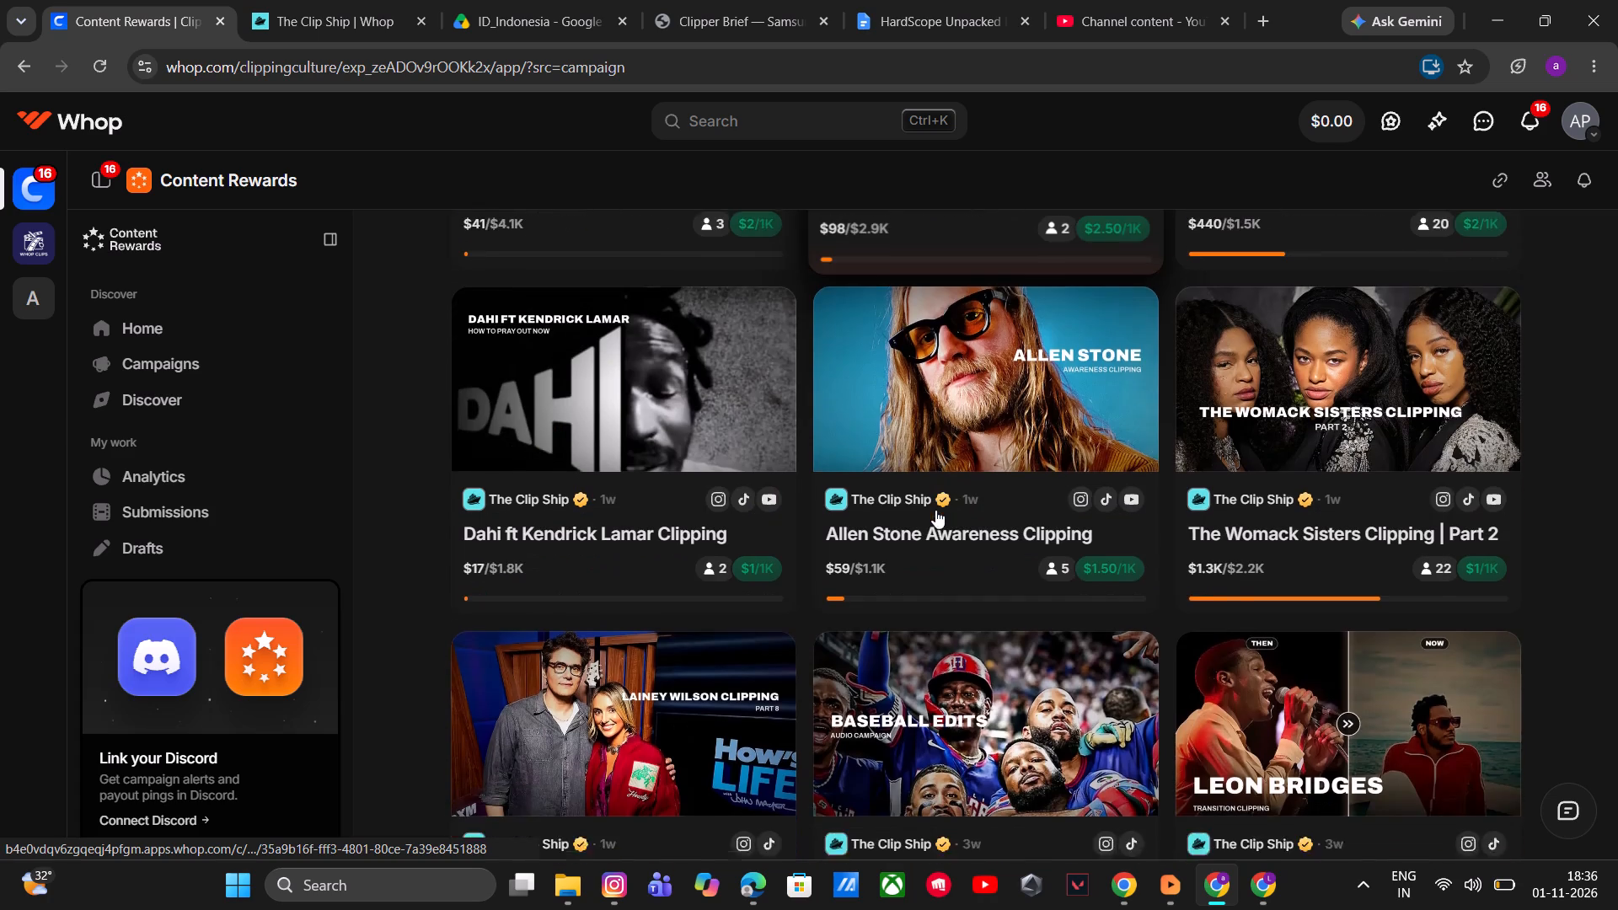
{"action": "scroll", "coordinate": [935, 510], "scroll_direction": "down", "scroll_amount": 10}
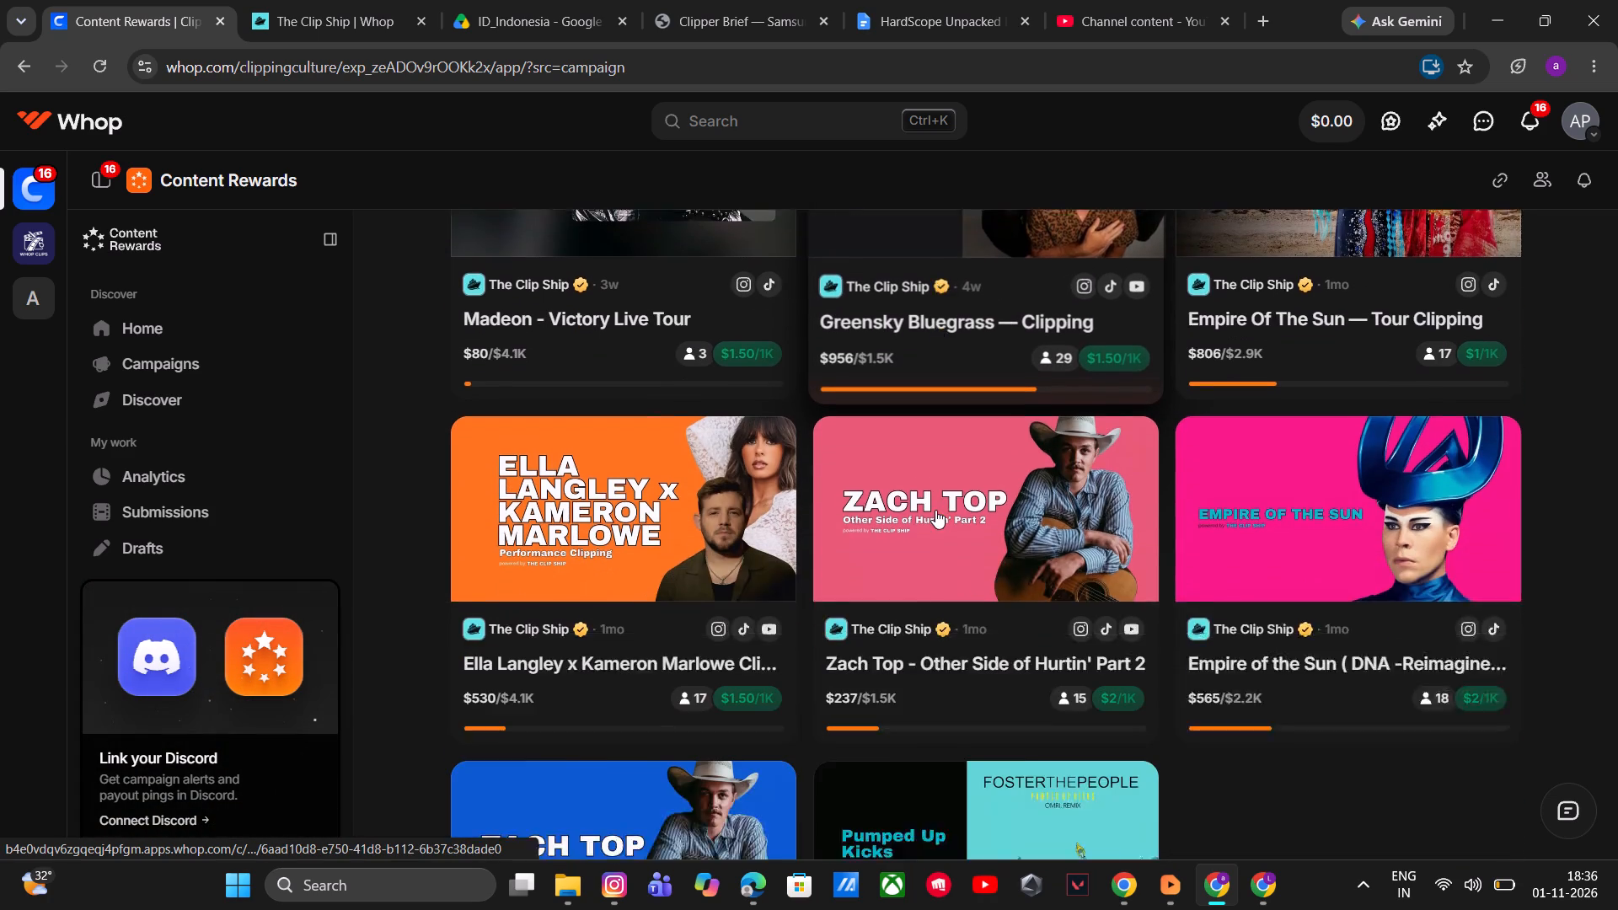
{"action": "scroll", "coordinate": [935, 510], "scroll_direction": "up", "scroll_amount": 1}
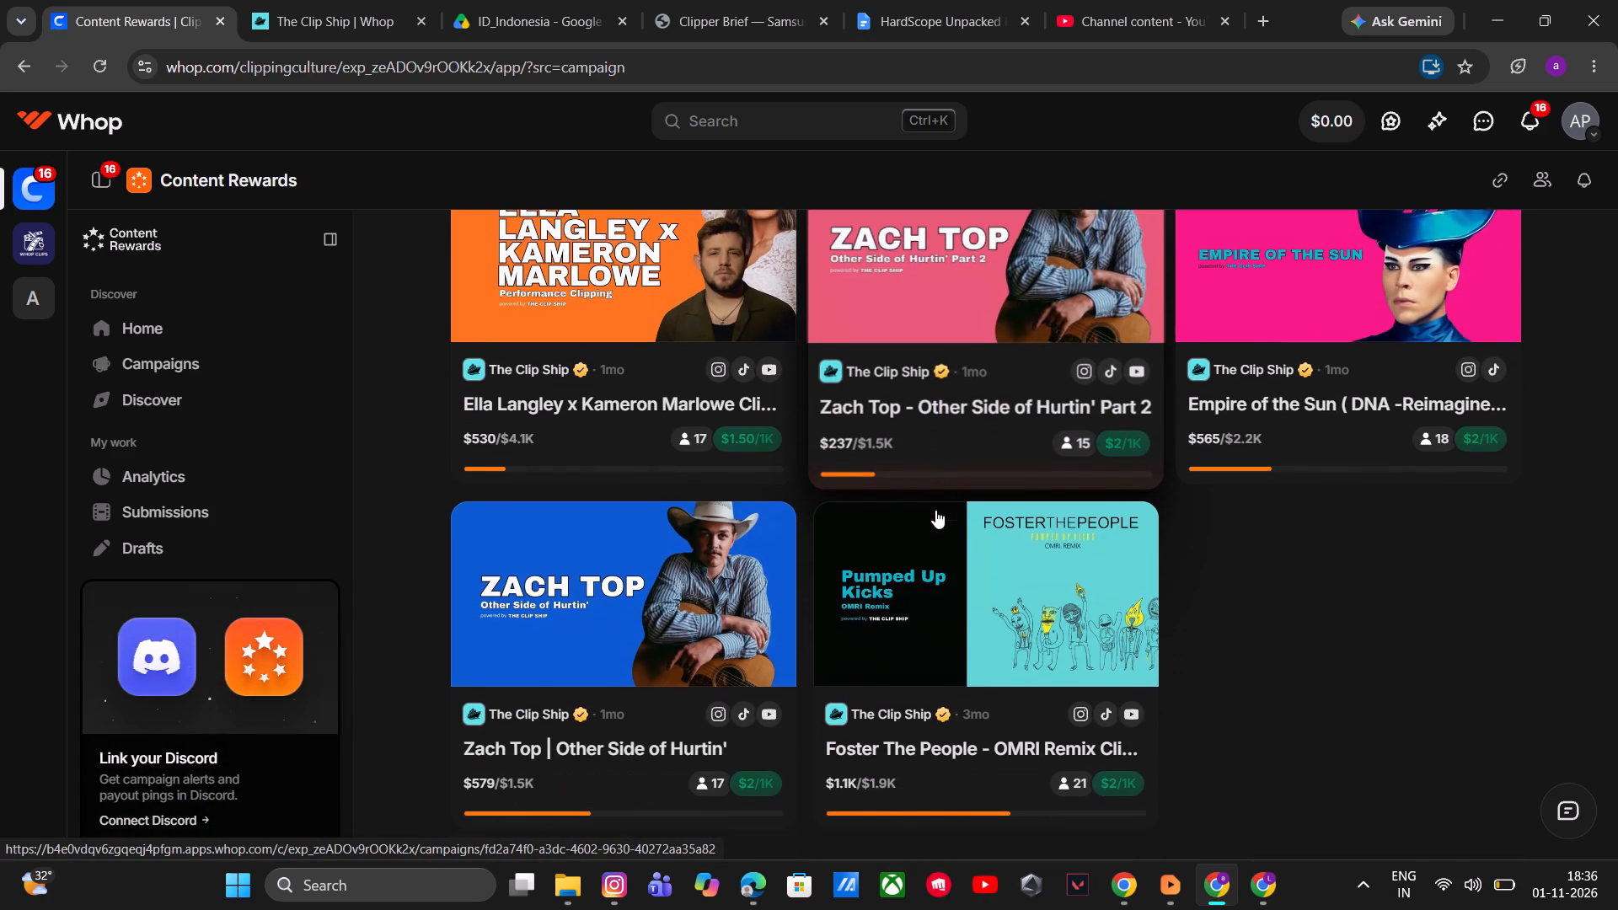
{"action": "scroll", "coordinate": [935, 510], "scroll_direction": "up", "scroll_amount": 1}
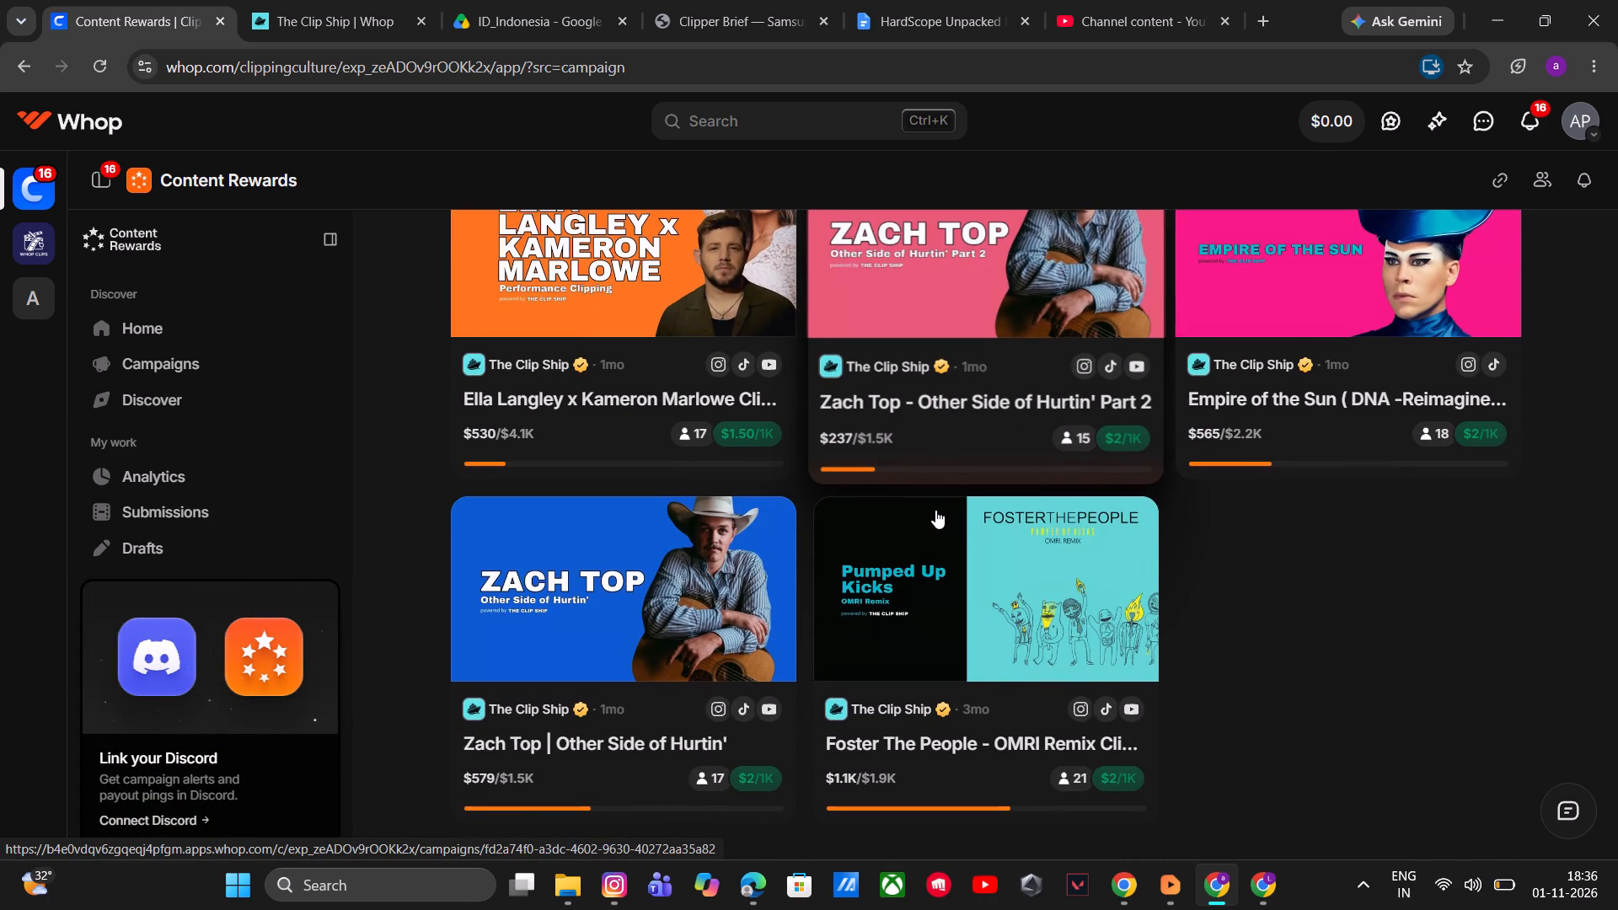
{"action": "scroll", "coordinate": [935, 510], "scroll_direction": "up", "scroll_amount": 1}
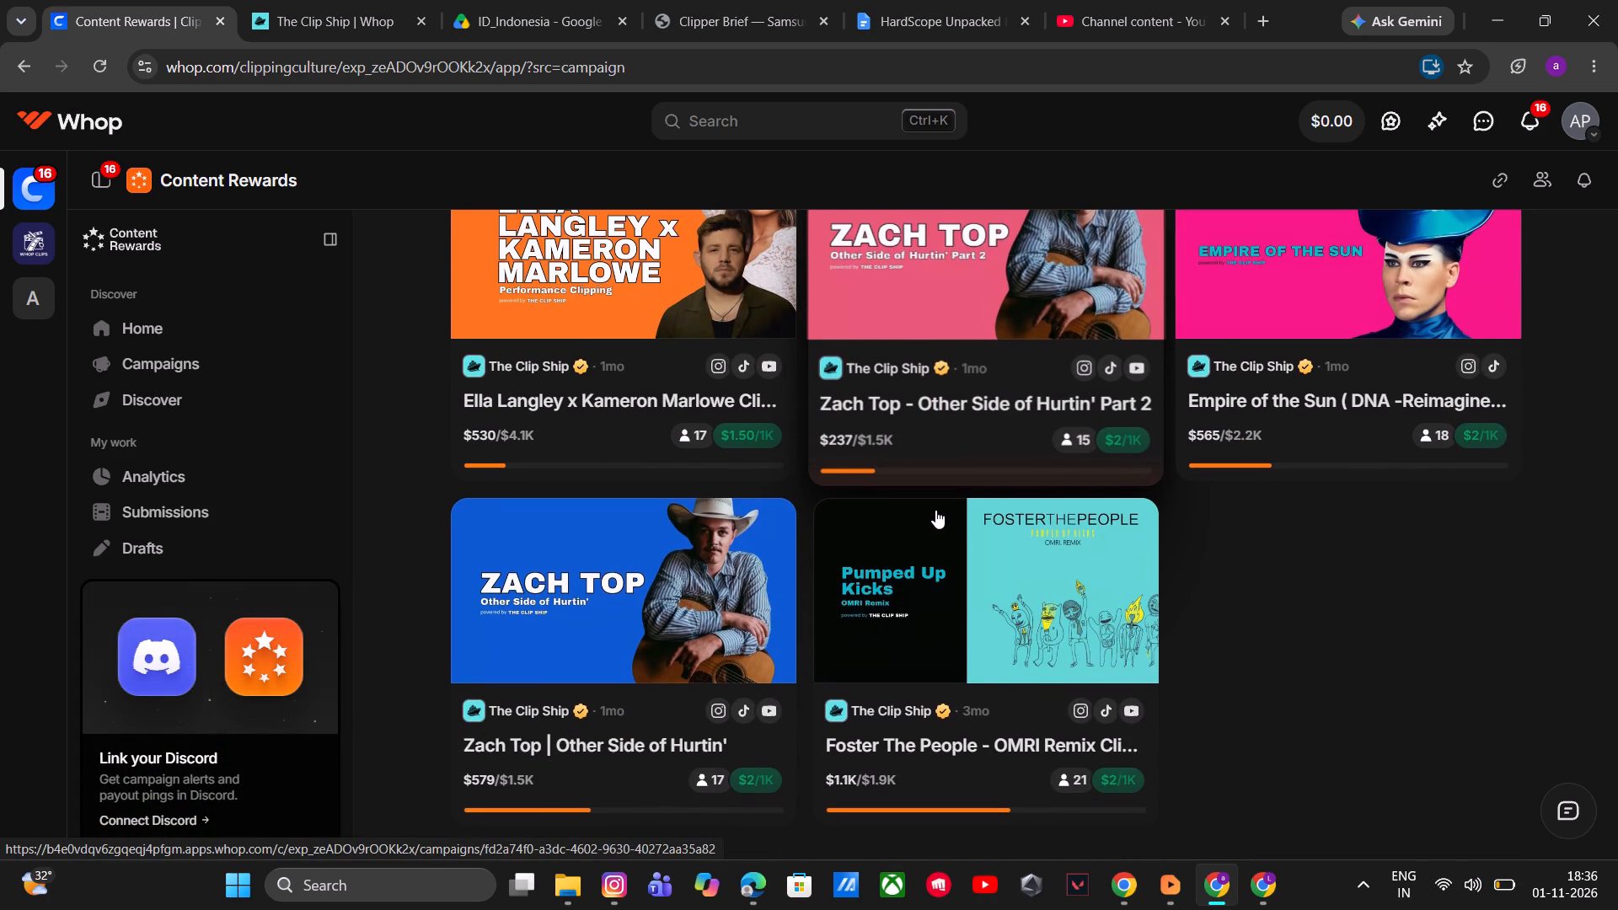
{"action": "scroll", "coordinate": [935, 510], "scroll_direction": "up", "scroll_amount": 1}
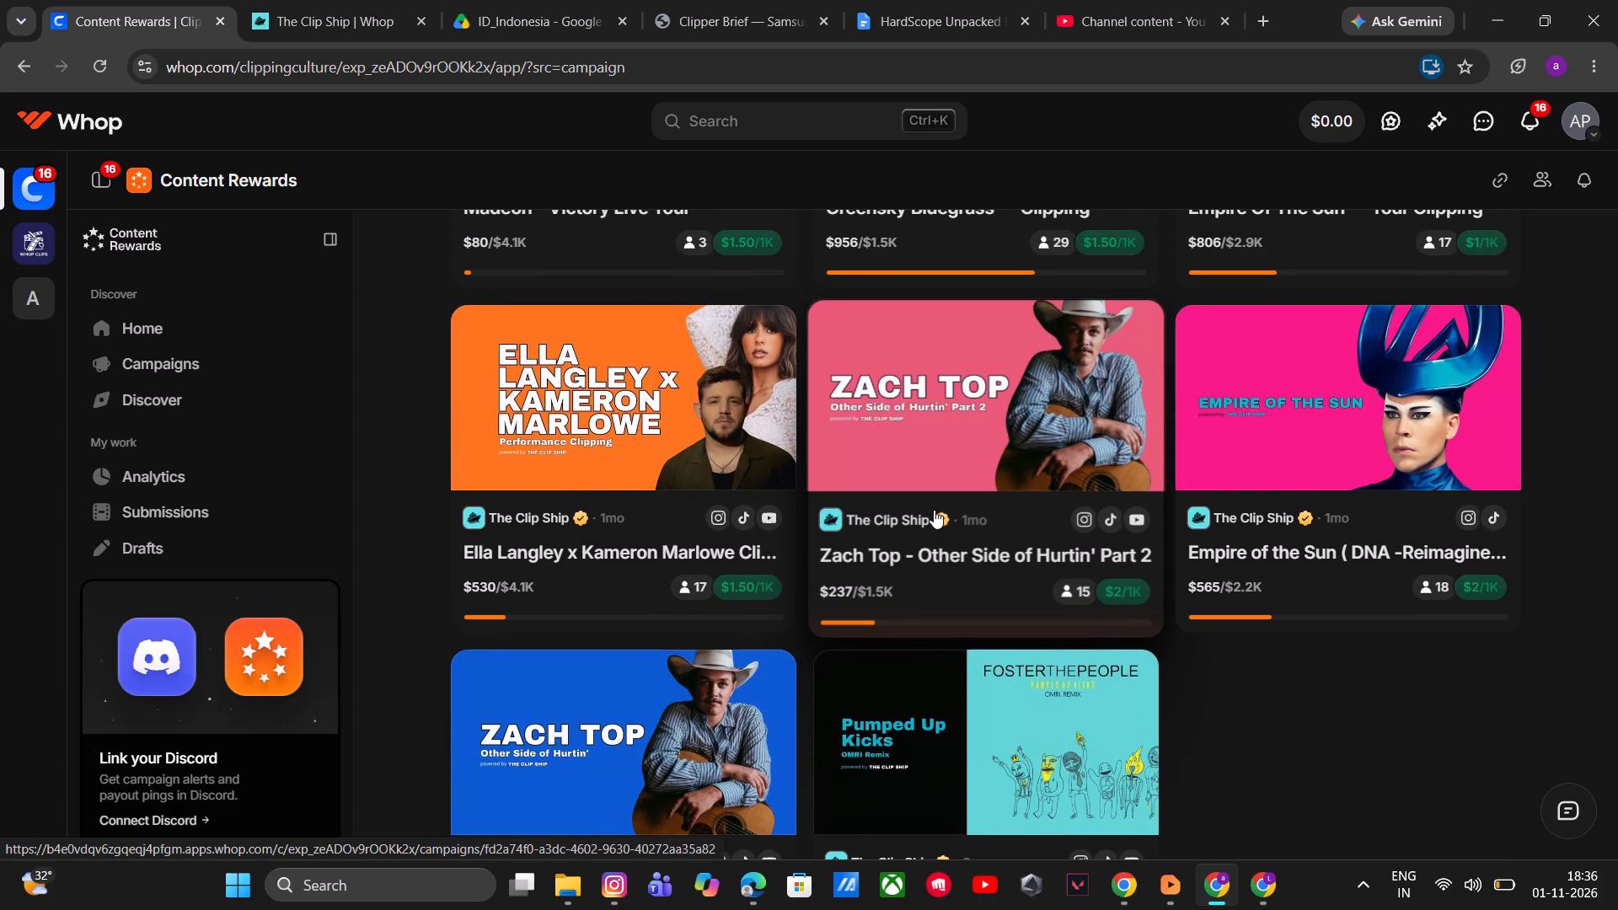
{"action": "scroll", "coordinate": [934, 510], "scroll_direction": "up", "scroll_amount": 2}
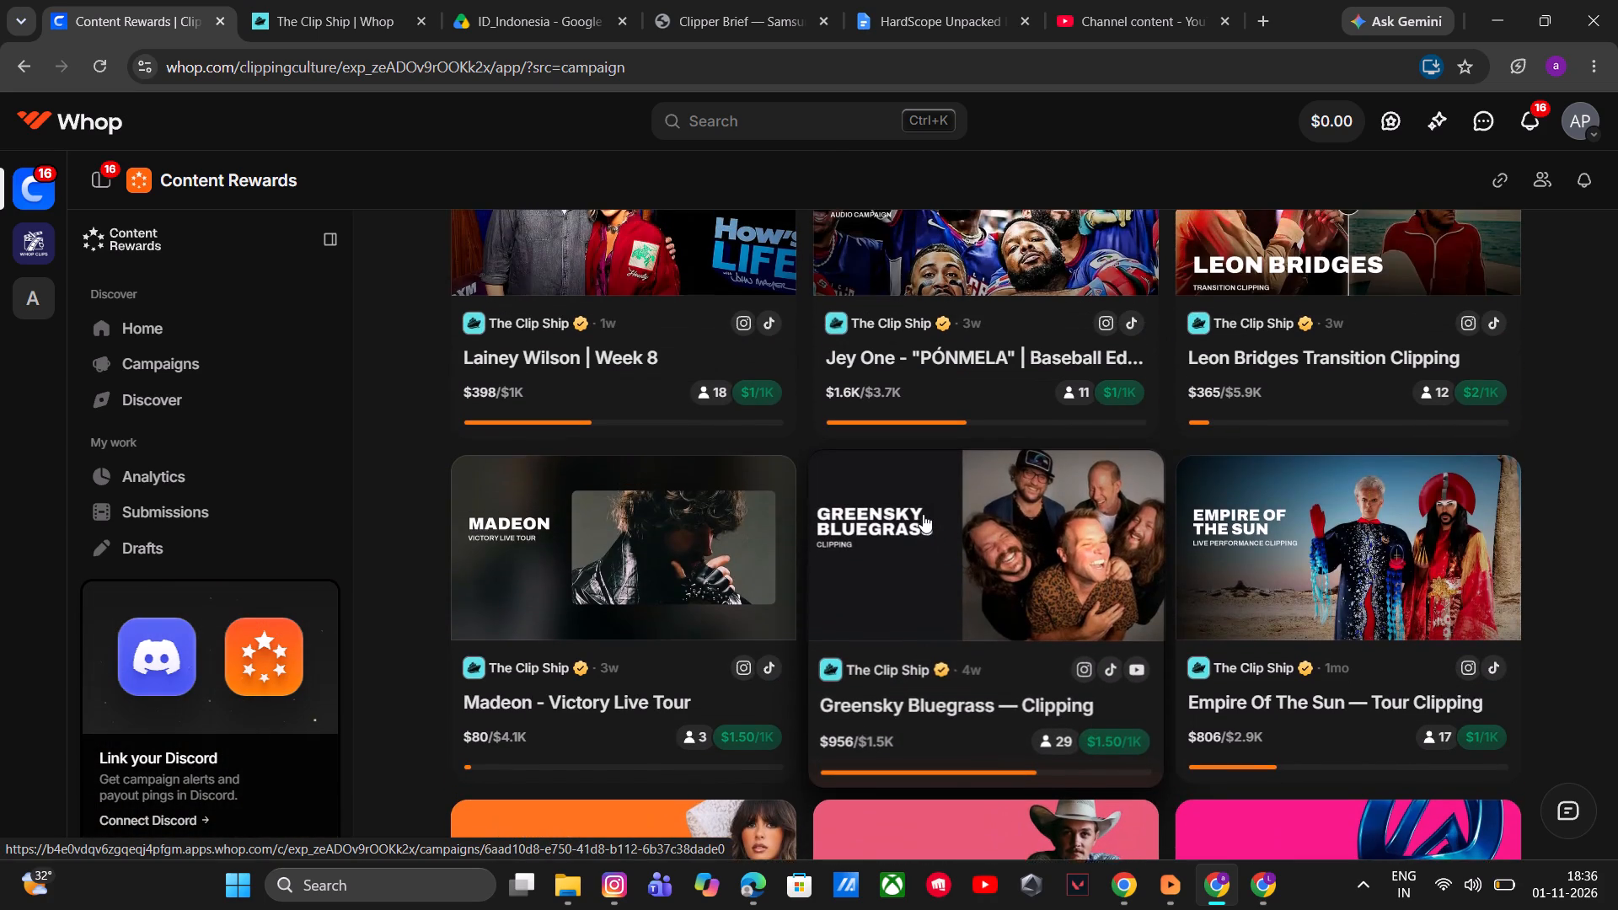
{"action": "scroll", "coordinate": [923, 514], "scroll_direction": "up", "scroll_amount": 1}
{"action": "scroll", "coordinate": [923, 514], "scroll_direction": "right", "scroll_amount": 10}
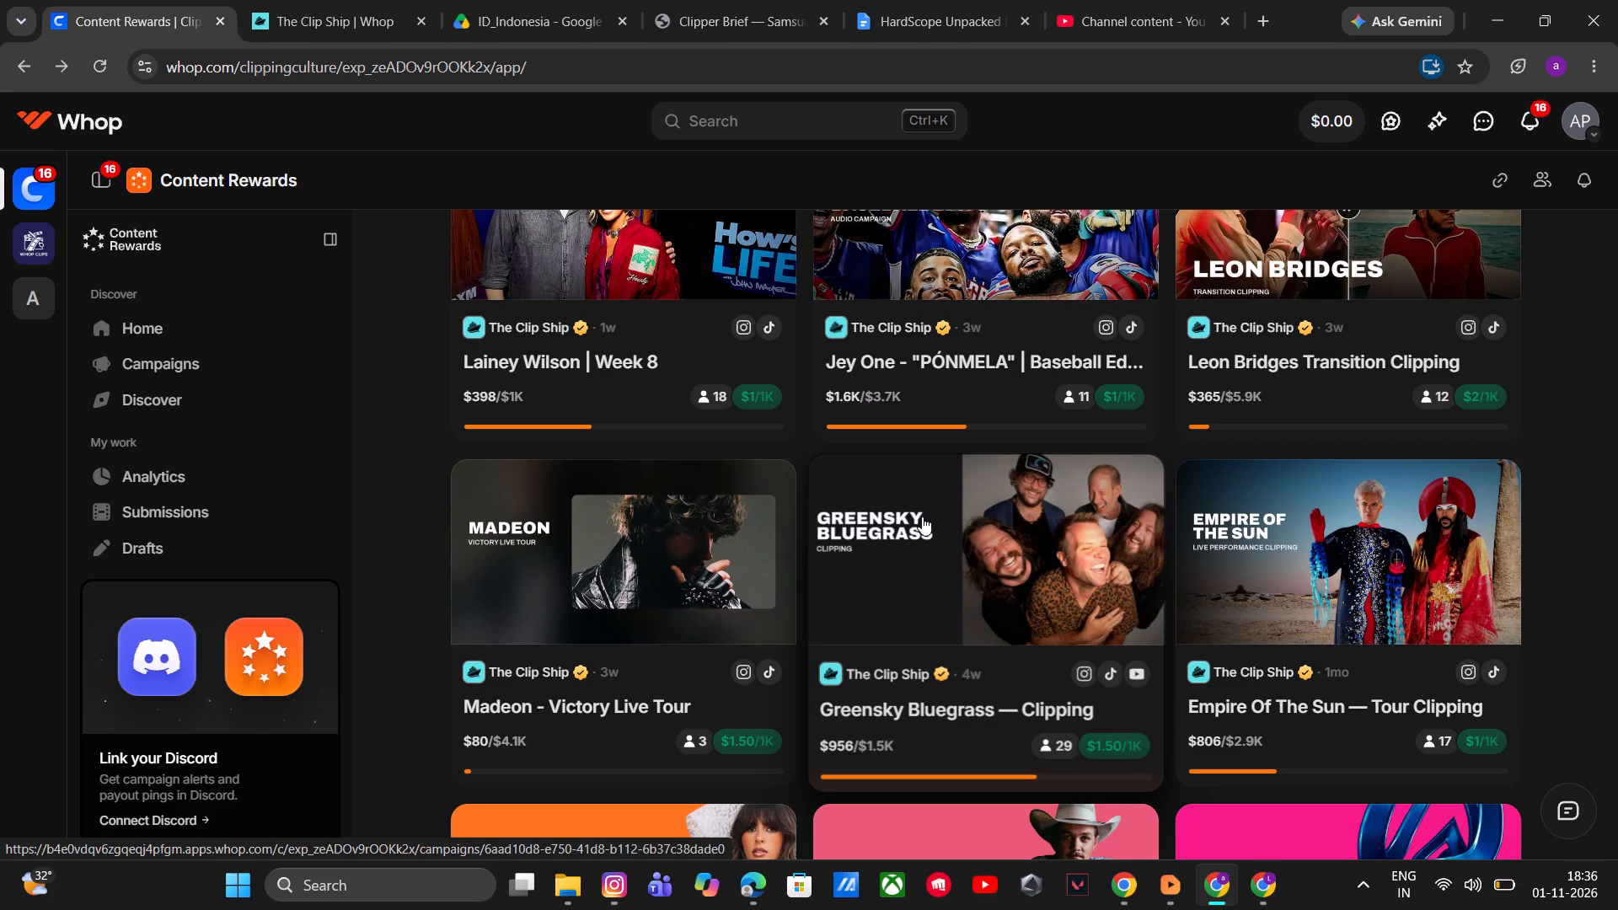
{"action": "scroll", "coordinate": [953, 490], "scroll_direction": "up", "scroll_amount": 9}
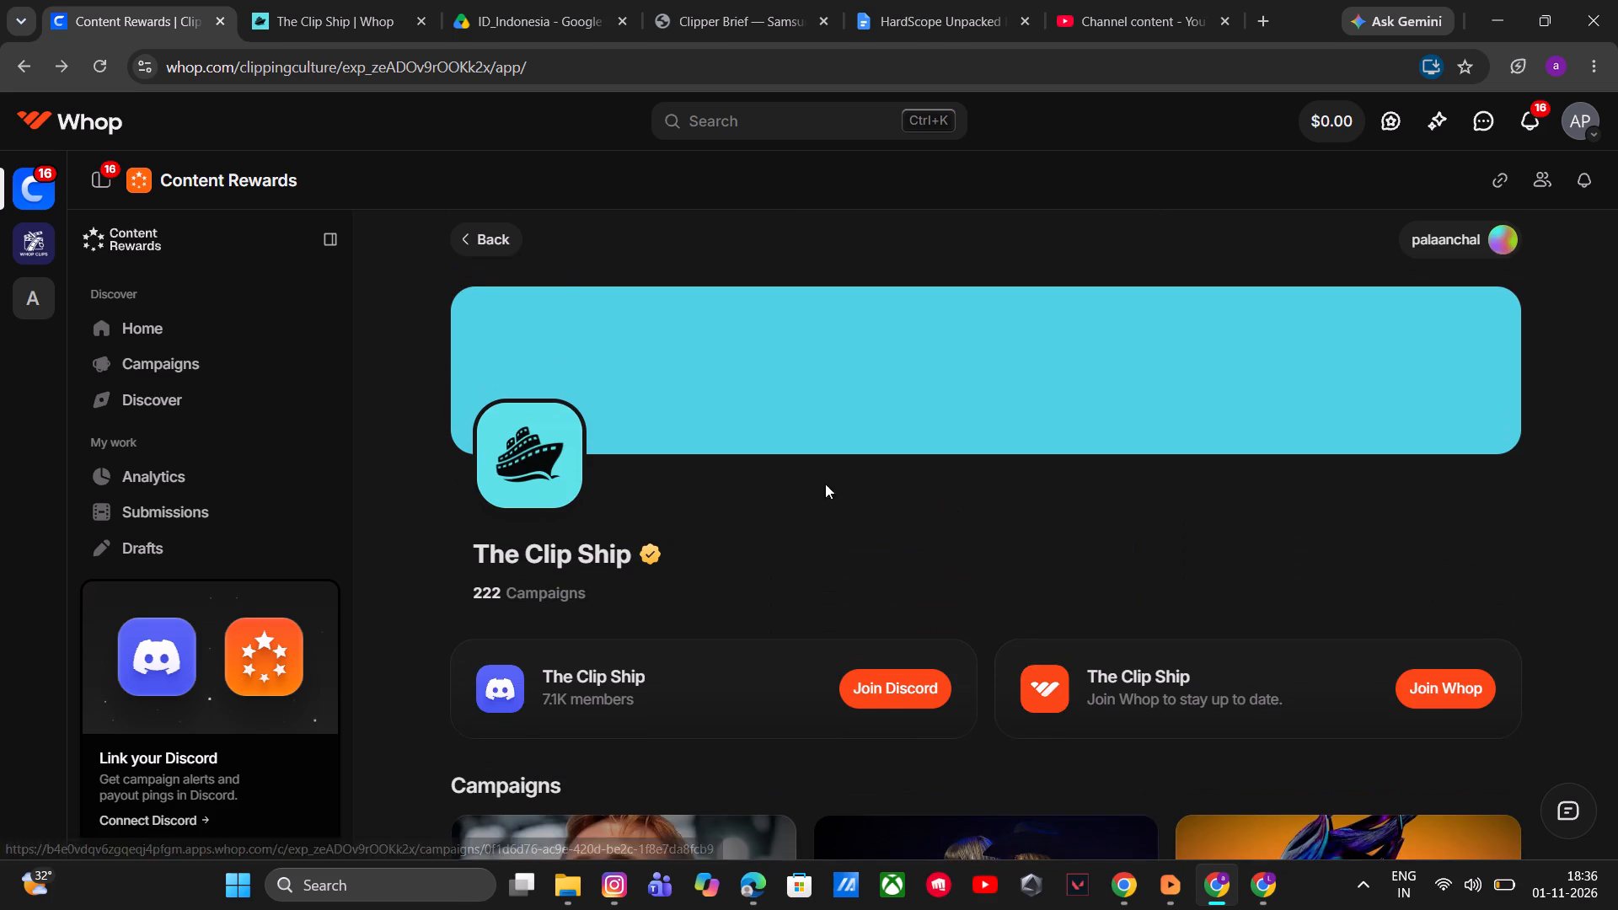
Go back to the Fintech Podcast Clipping campaign and open the Requirements document from its reference materials.
{"action": "left_click", "coordinate": [474, 241]}
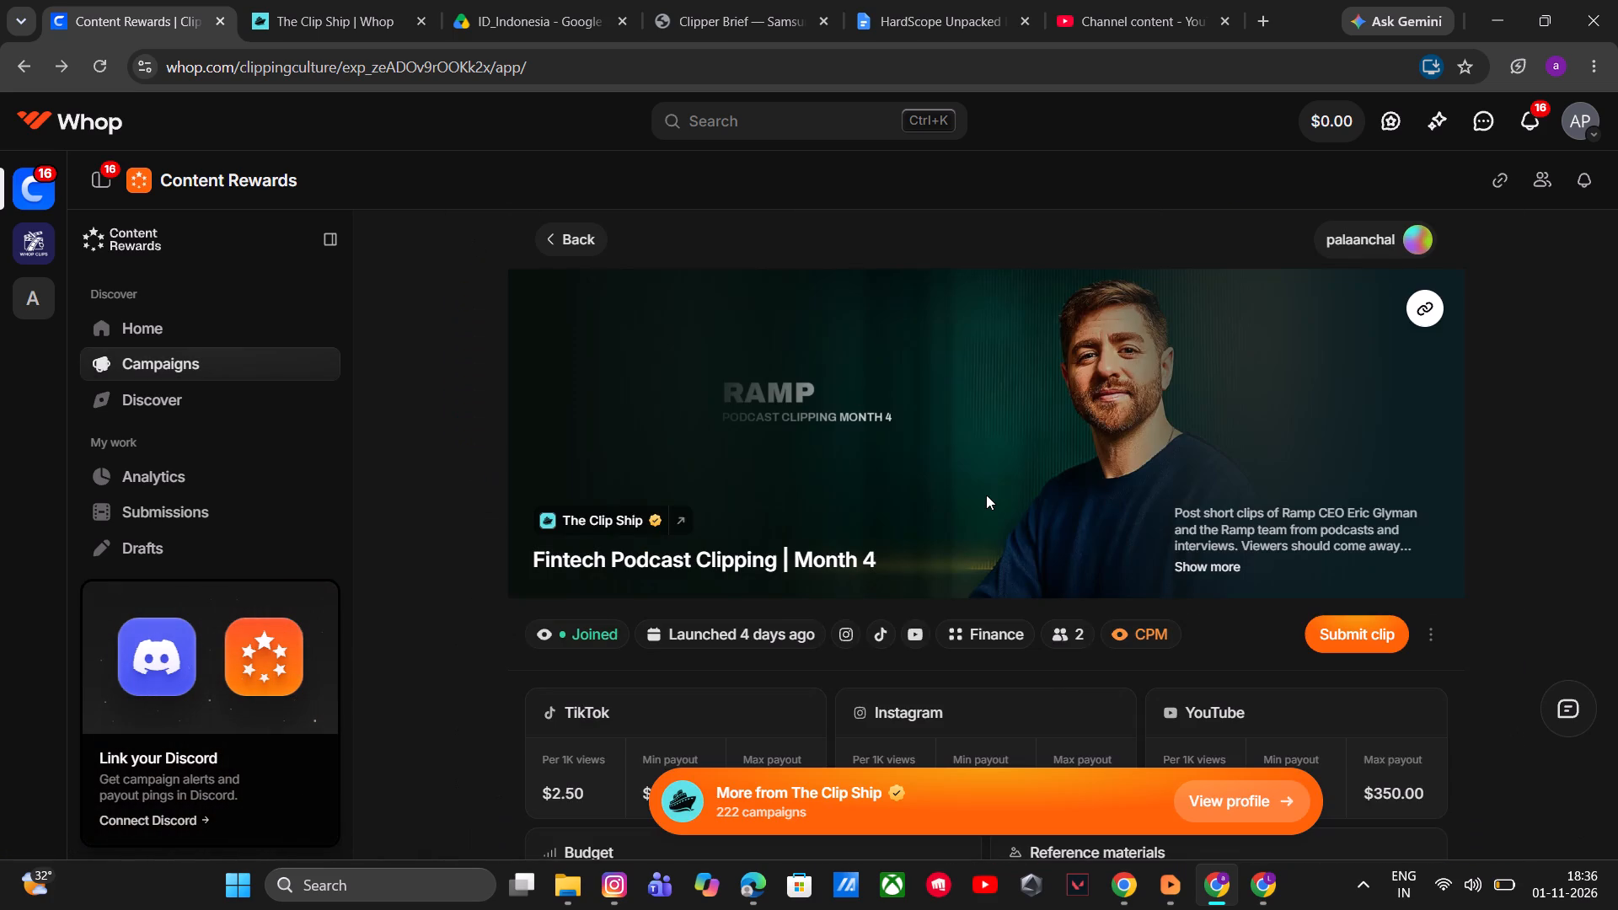
{"action": "scroll", "coordinate": [986, 495], "scroll_direction": "down", "scroll_amount": 2}
{"action": "scroll", "coordinate": [986, 495], "scroll_direction": "up", "scroll_amount": 2}
{"action": "scroll", "coordinate": [986, 495], "scroll_direction": "down", "scroll_amount": 1}
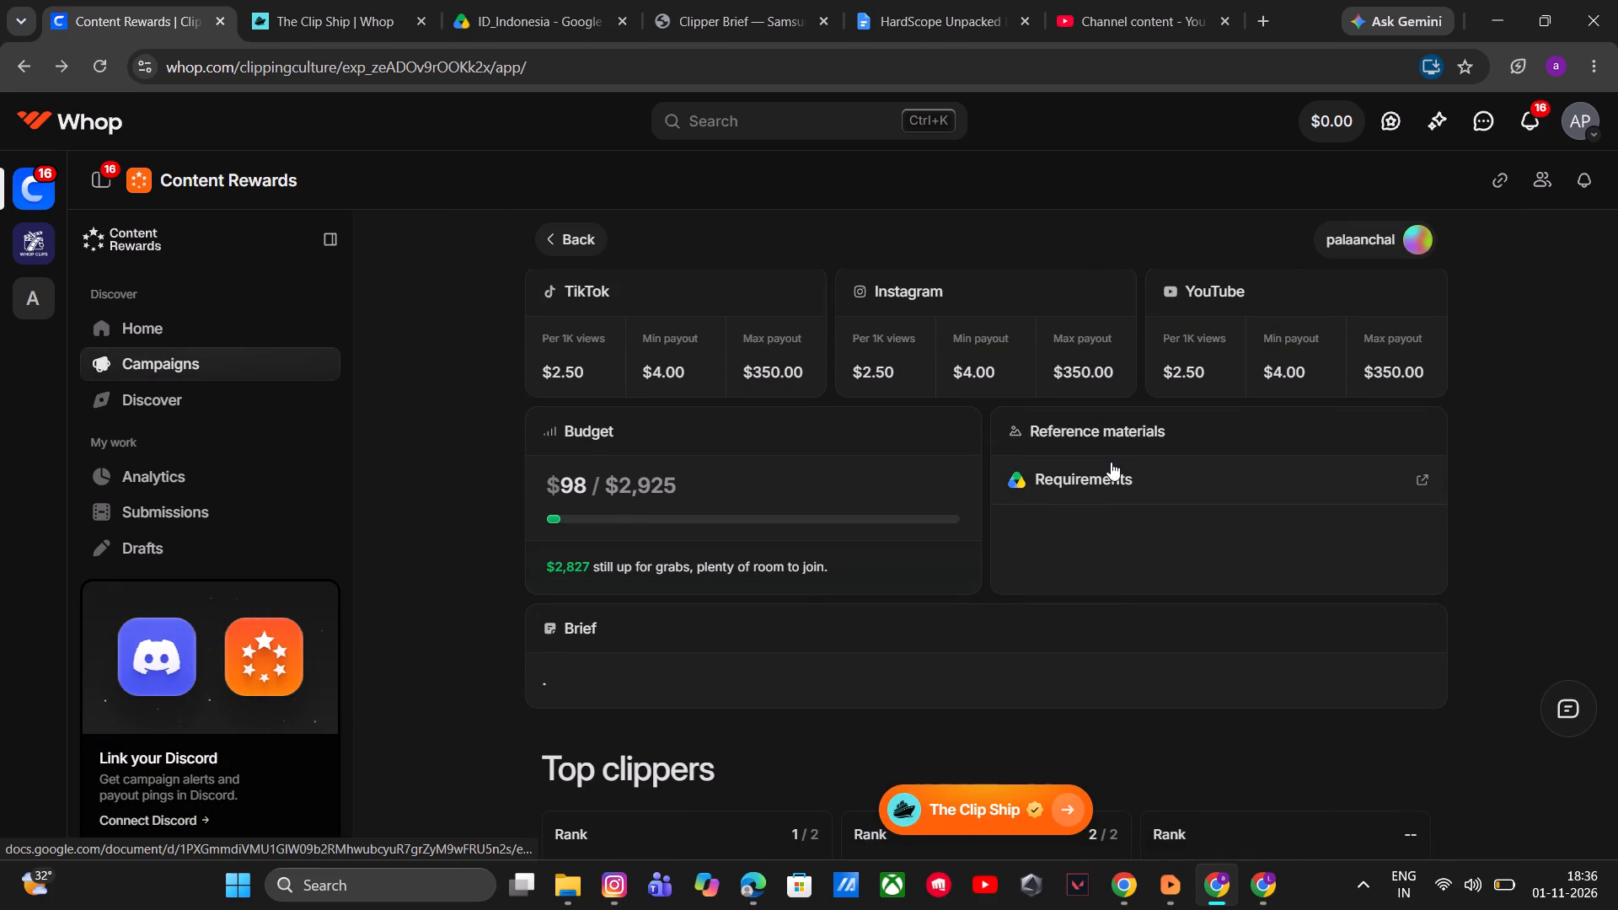
{"action": "left_click", "coordinate": [1108, 470]}
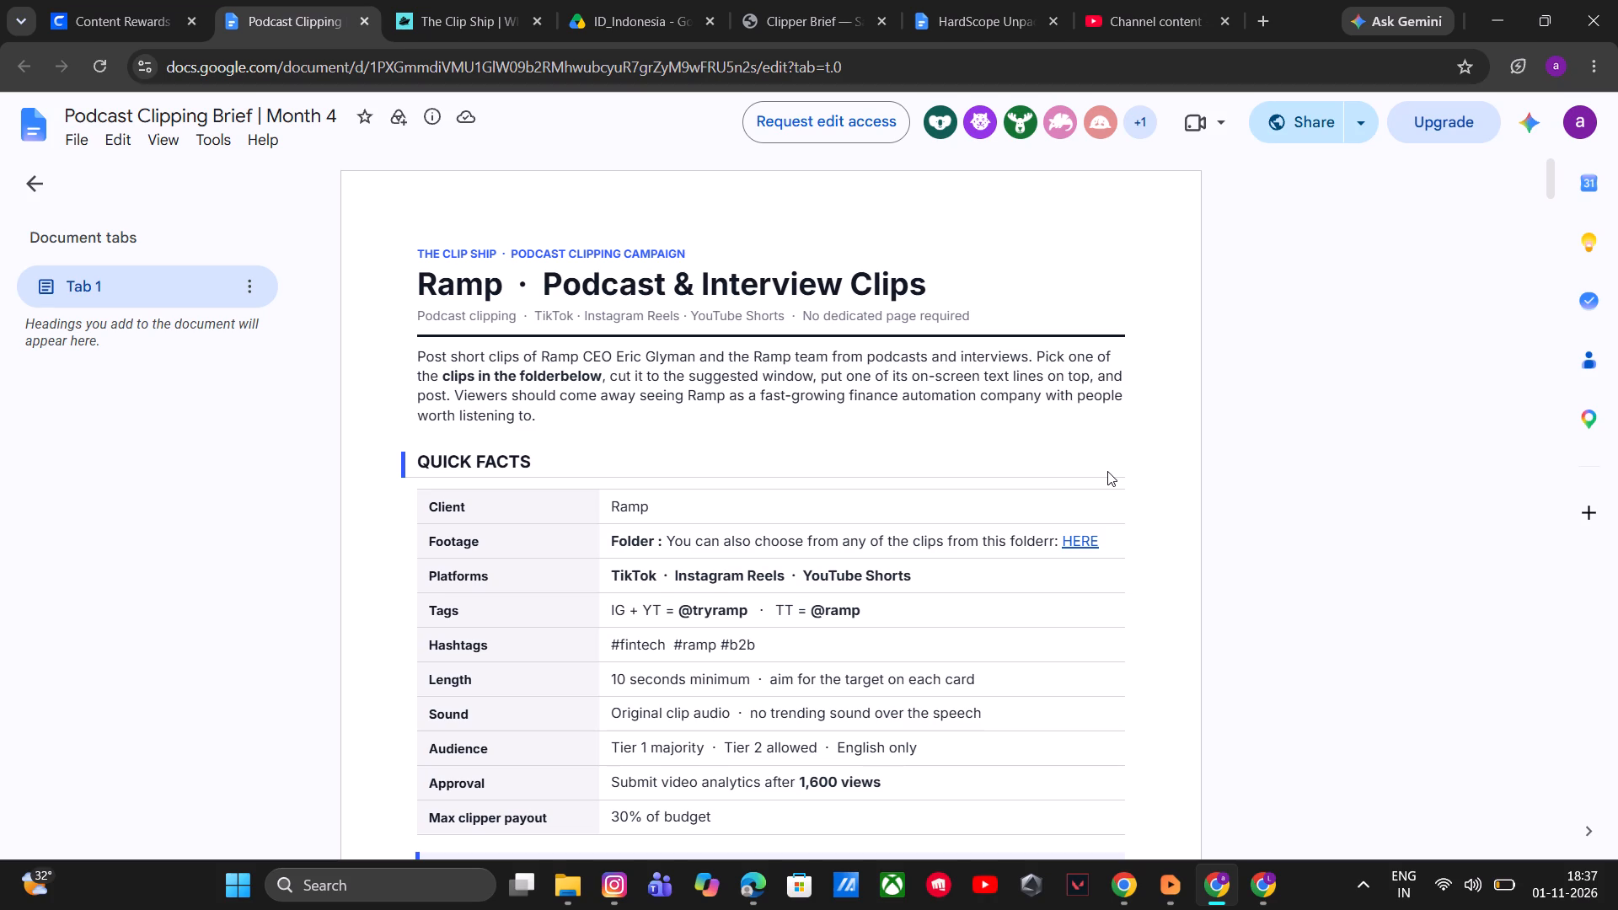
Read the podcast clipping brief from Quick Facts through About Ramp, the clip card instructions and the first three clip cards.
{"action": "scroll", "coordinate": [1107, 471], "scroll_direction": "down", "scroll_amount": 1}
{"action": "scroll", "coordinate": [1107, 471], "scroll_direction": "up", "scroll_amount": 1}
{"action": "scroll", "coordinate": [1112, 507], "scroll_direction": "down", "scroll_amount": 2}
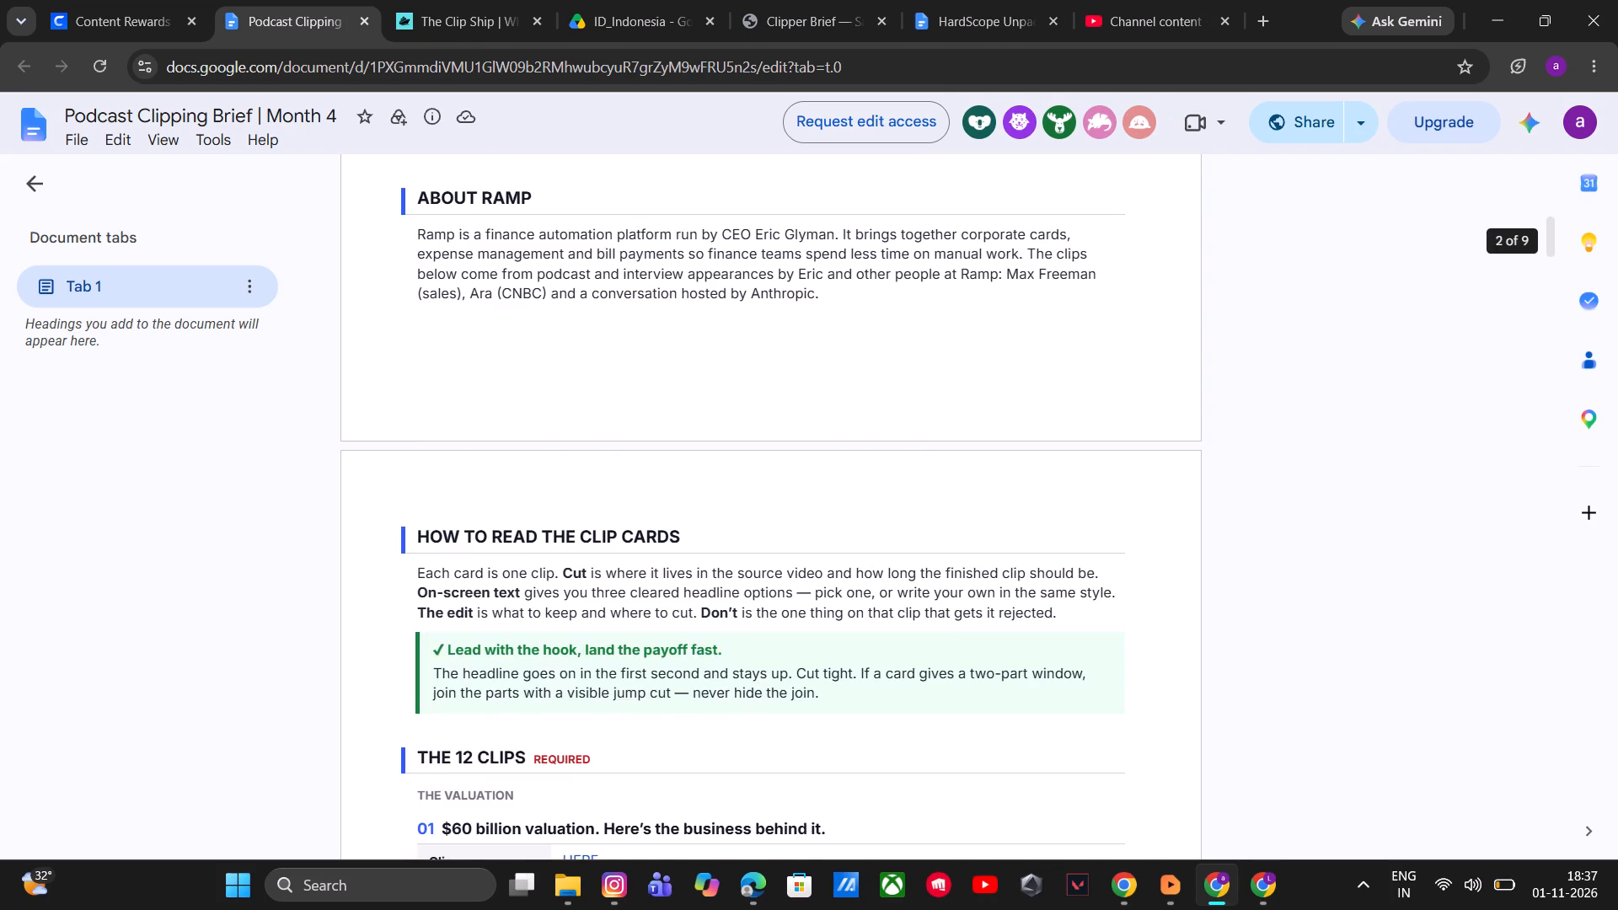
{"action": "scroll", "coordinate": [1112, 511], "scroll_direction": "up", "scroll_amount": 1}
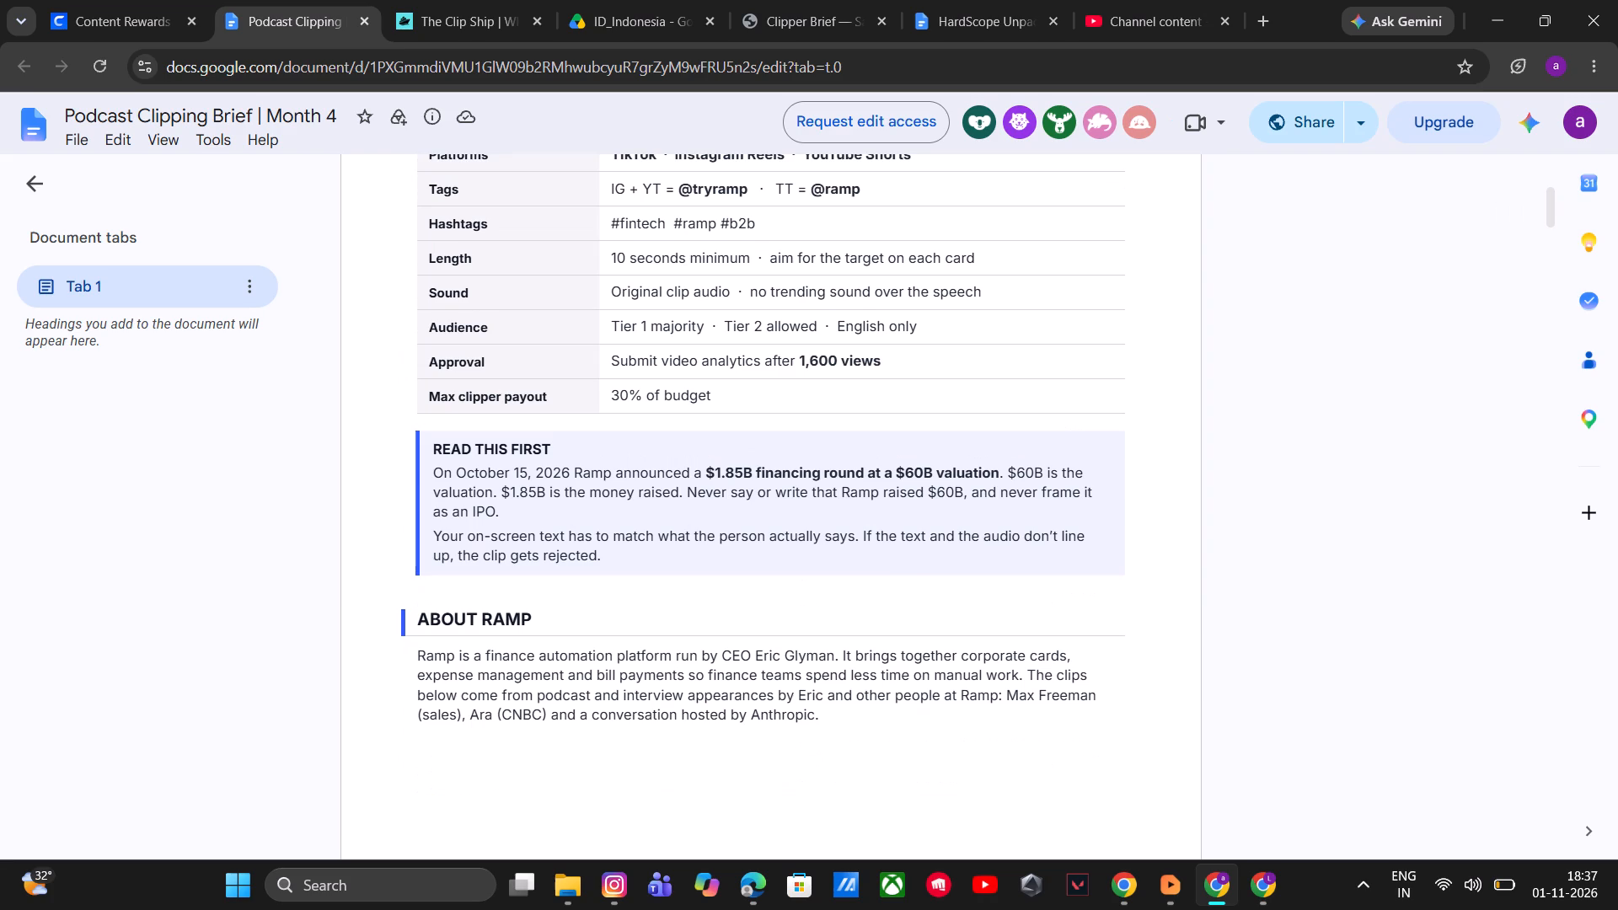
{"action": "scroll", "coordinate": [1112, 511], "scroll_direction": "down", "scroll_amount": 1}
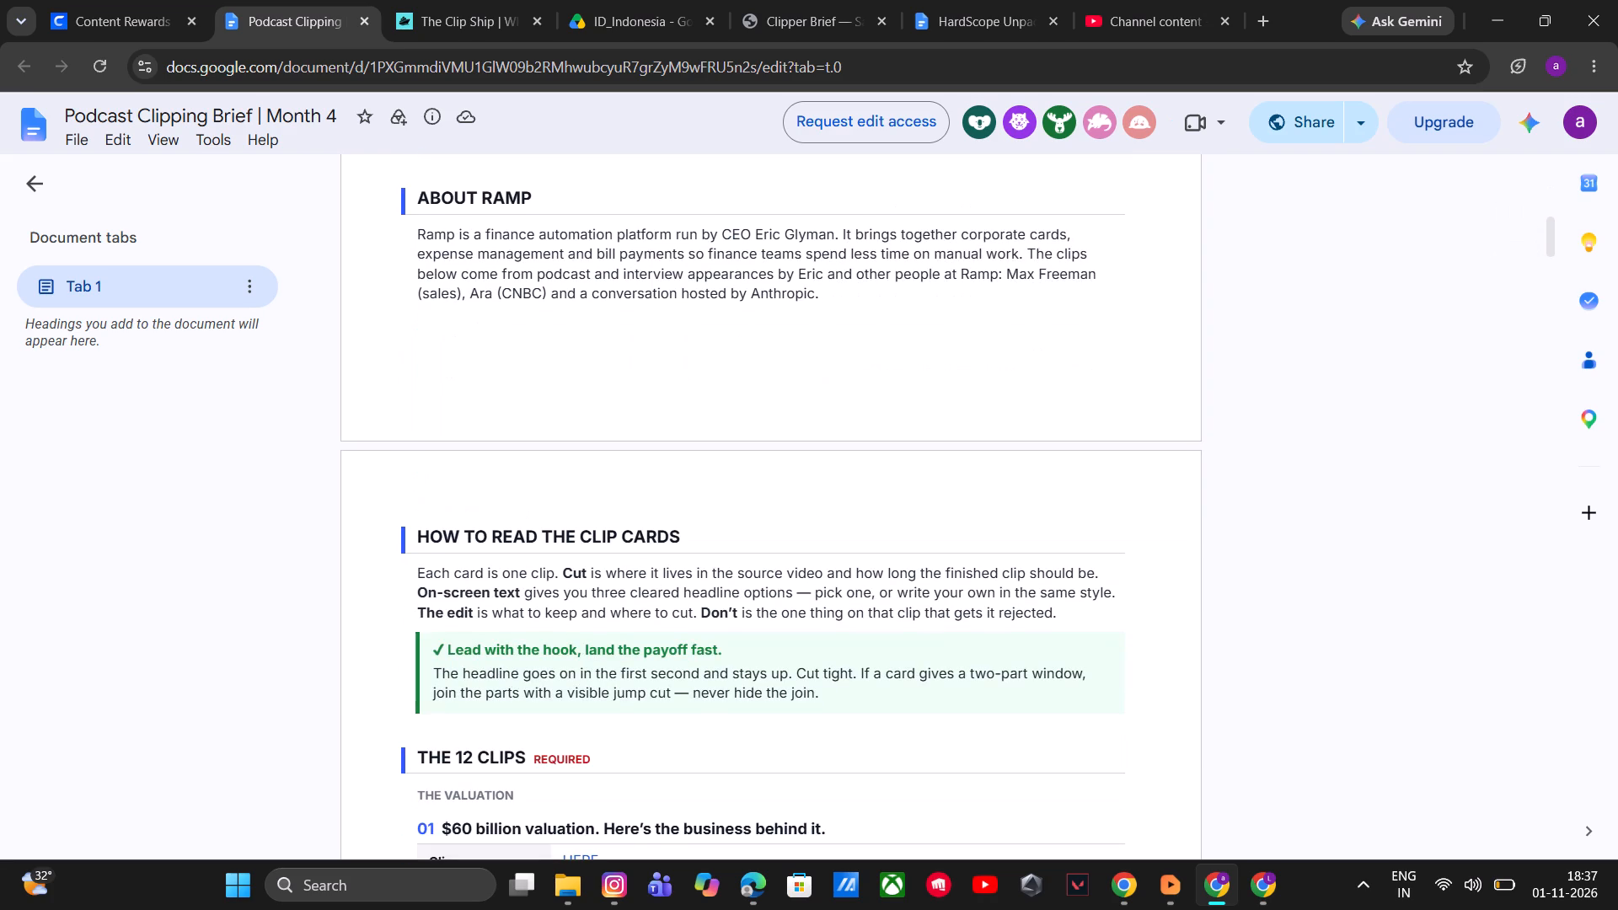
{"action": "scroll", "coordinate": [1114, 511], "scroll_direction": "down", "scroll_amount": 1}
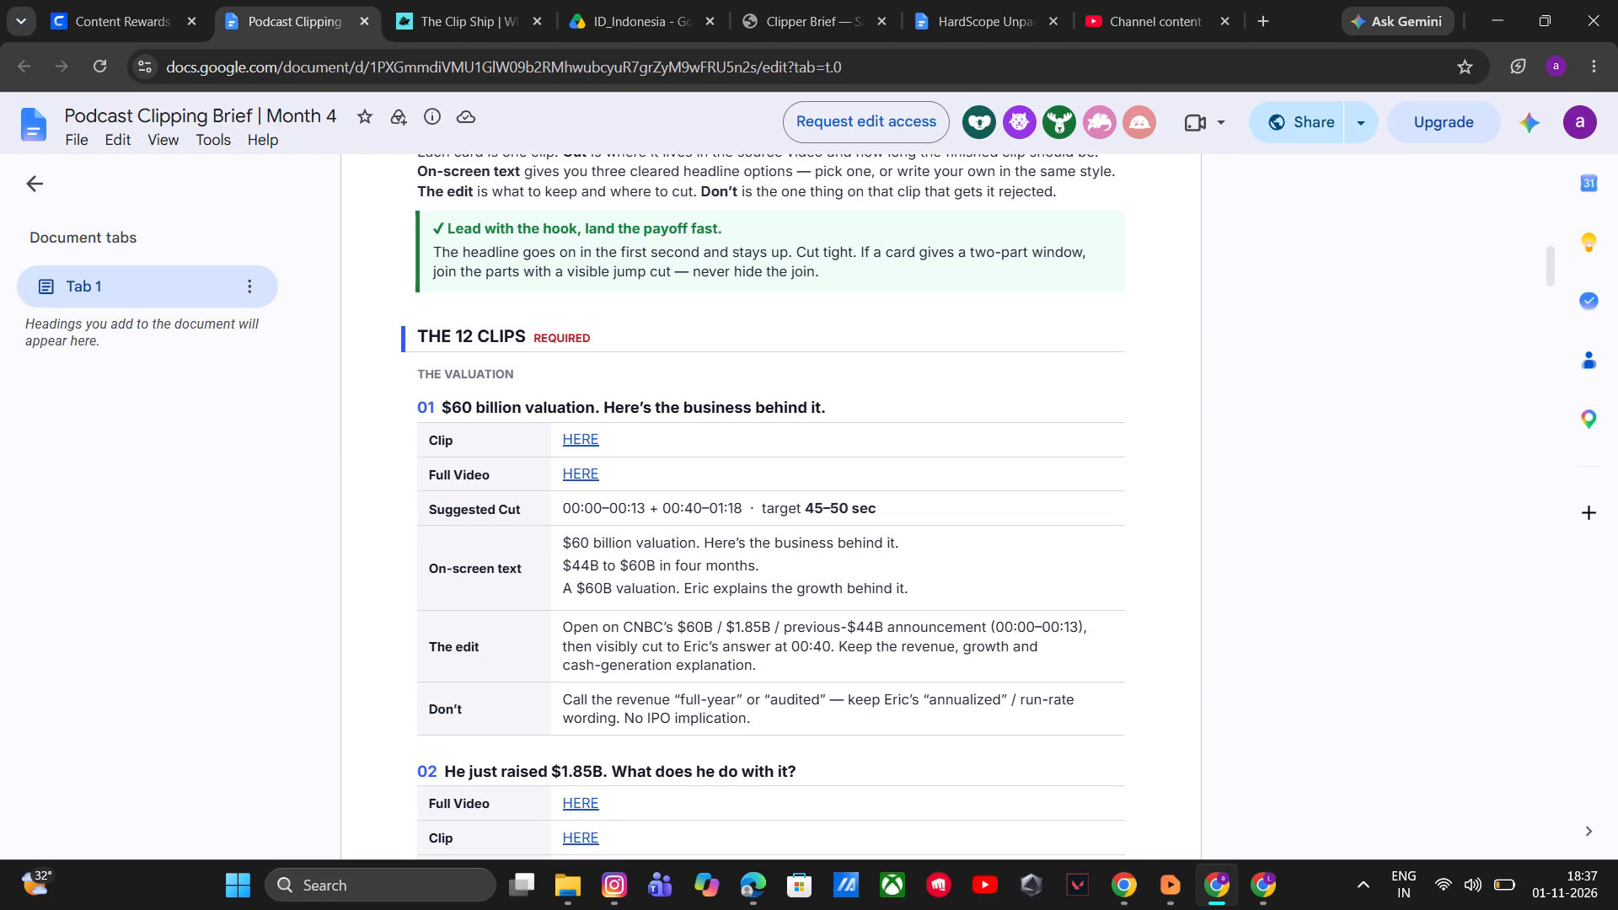
{"action": "scroll", "coordinate": [1114, 511], "scroll_direction": "down", "scroll_amount": 1}
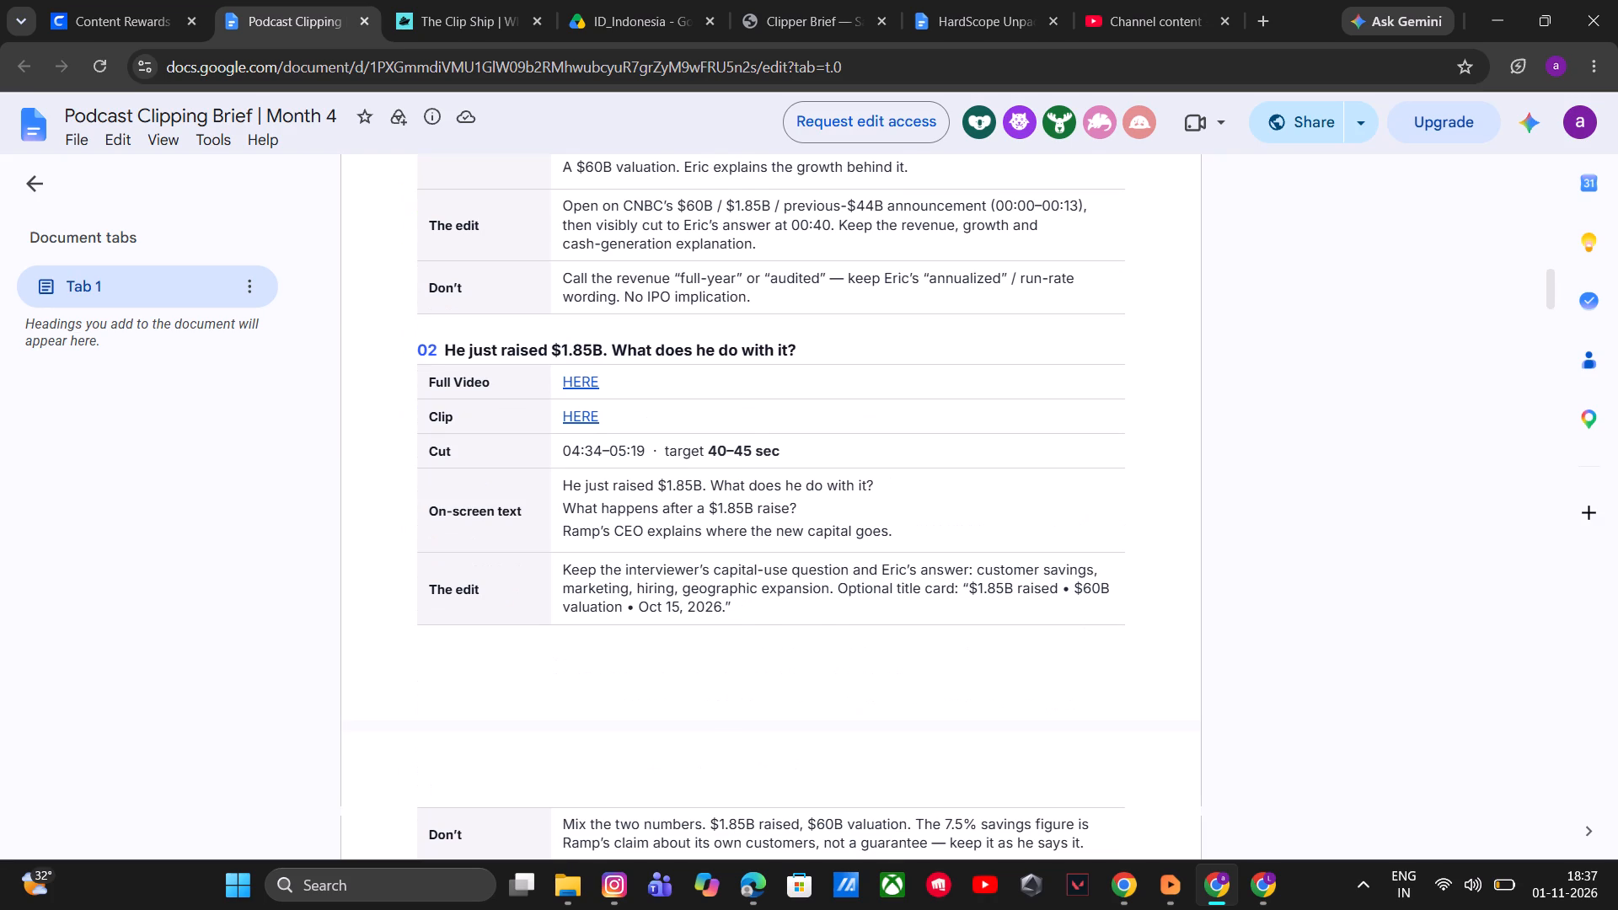
{"action": "scroll", "coordinate": [1115, 511], "scroll_direction": "down", "scroll_amount": 1}
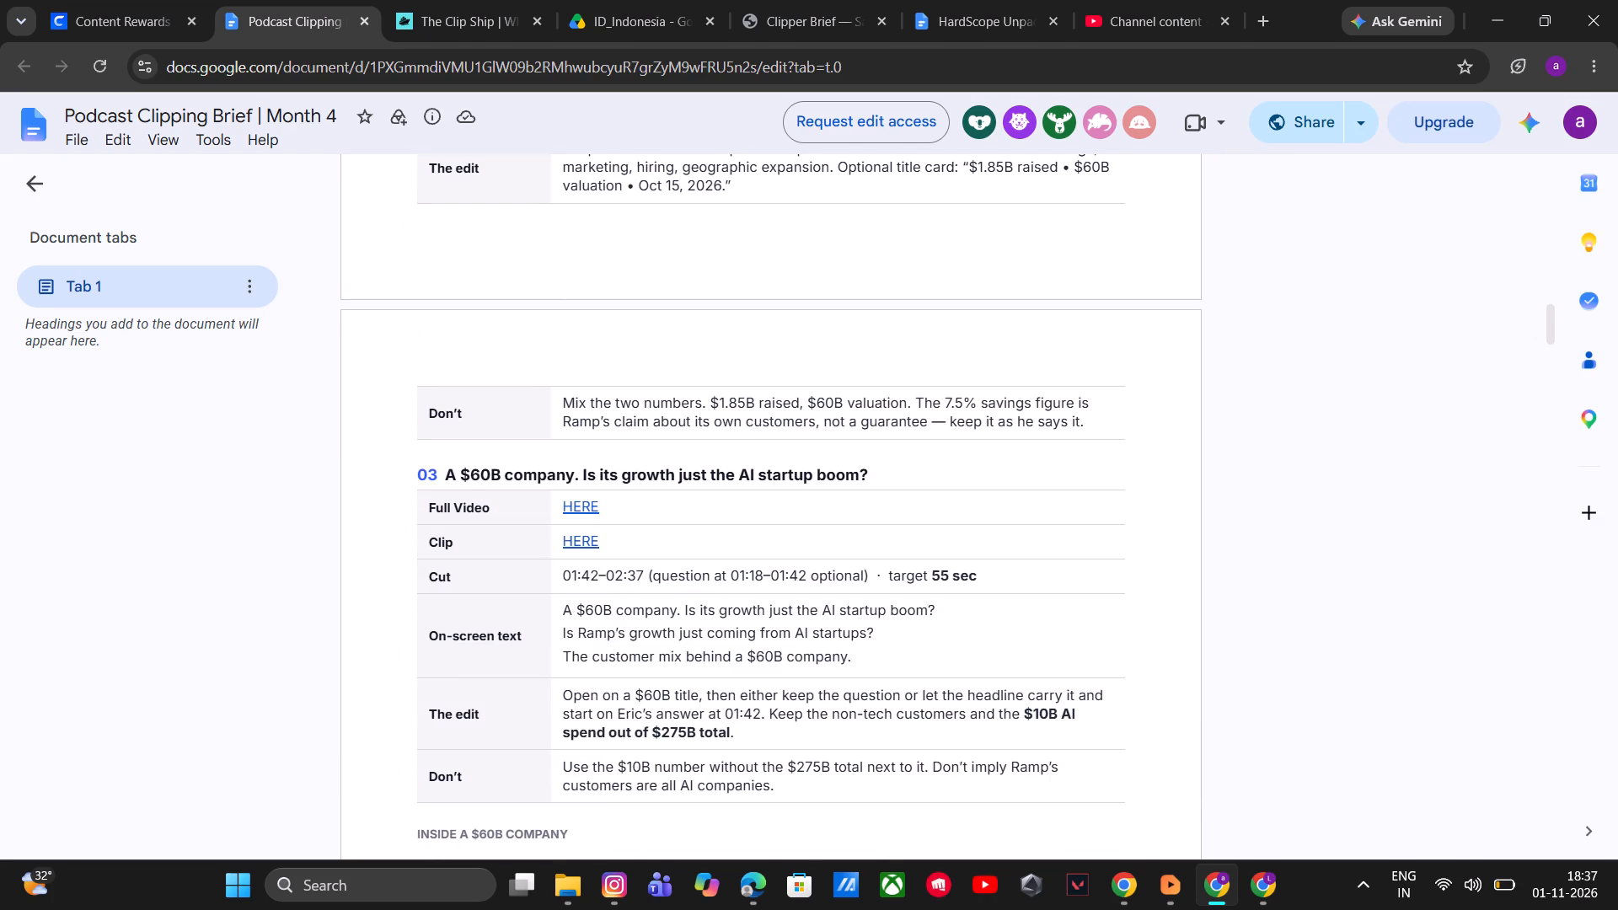
Examine the rest of the brief: remaining clip cards, brand safety, what to do, captions and tagging, rules and approval requirements.
{"action": "scroll", "coordinate": [1117, 510], "scroll_direction": "down", "scroll_amount": 7}
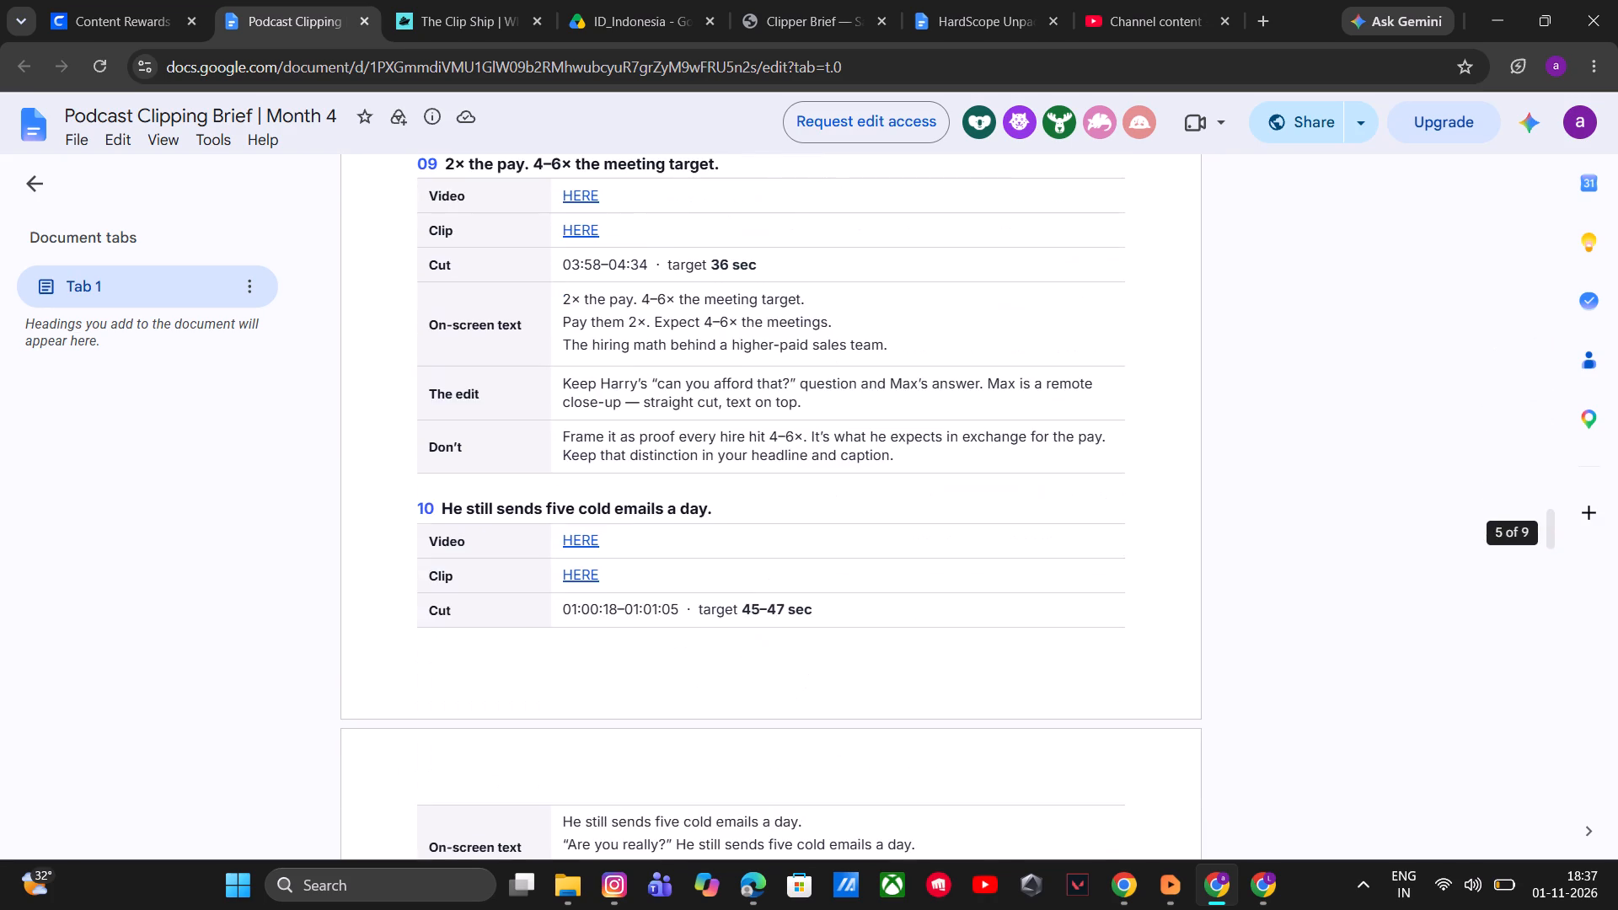
{"action": "scroll", "coordinate": [1118, 508], "scroll_direction": "down", "scroll_amount": 12}
{"action": "scroll", "coordinate": [1121, 508], "scroll_direction": "up", "scroll_amount": 7}
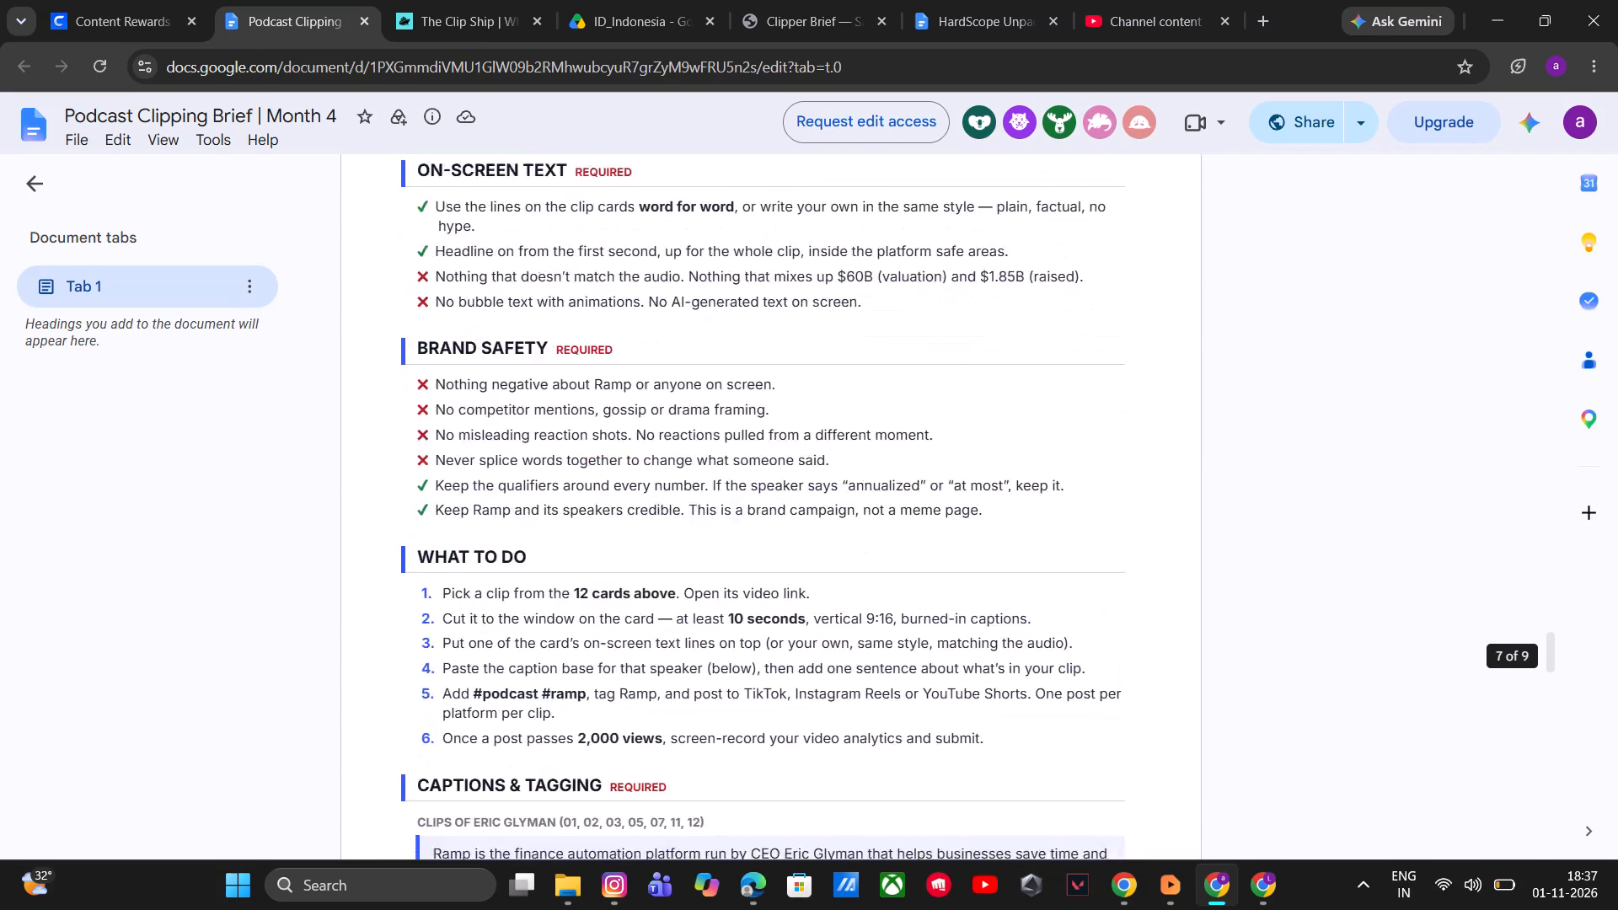
{"action": "scroll", "coordinate": [1122, 506], "scroll_direction": "up", "scroll_amount": 2}
{"action": "scroll", "coordinate": [1122, 509], "scroll_direction": "down", "scroll_amount": 3}
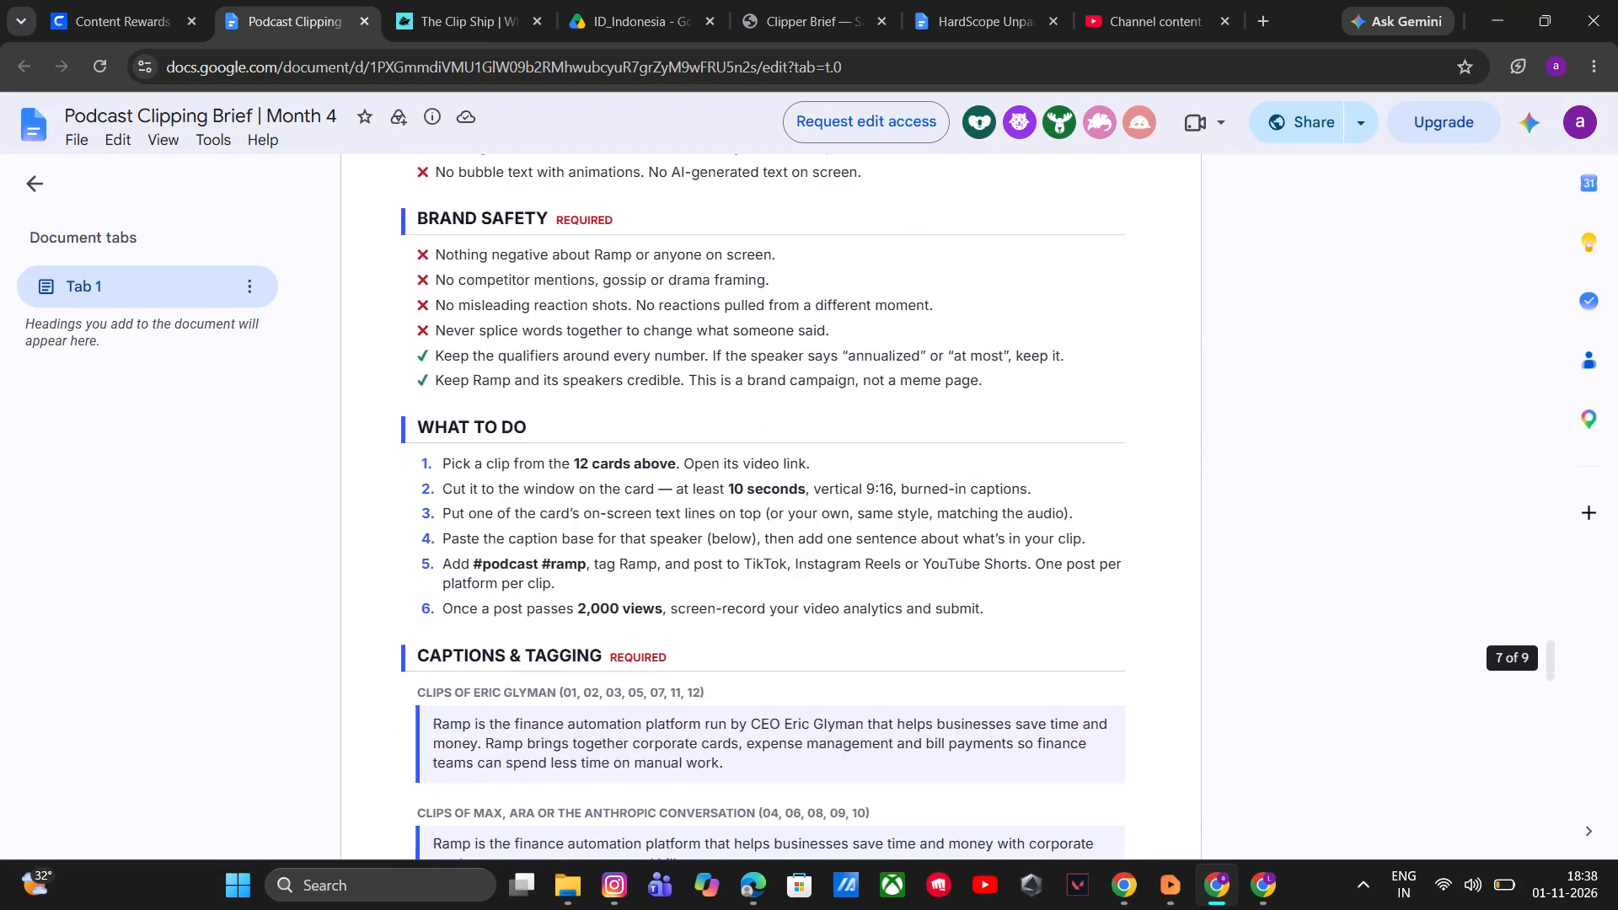
{"action": "scroll", "coordinate": [1122, 512], "scroll_direction": "down", "scroll_amount": 5}
{"action": "scroll", "coordinate": [1122, 512], "scroll_direction": "up", "scroll_amount": 2}
{"action": "scroll", "coordinate": [1122, 512], "scroll_direction": "down", "scroll_amount": 1}
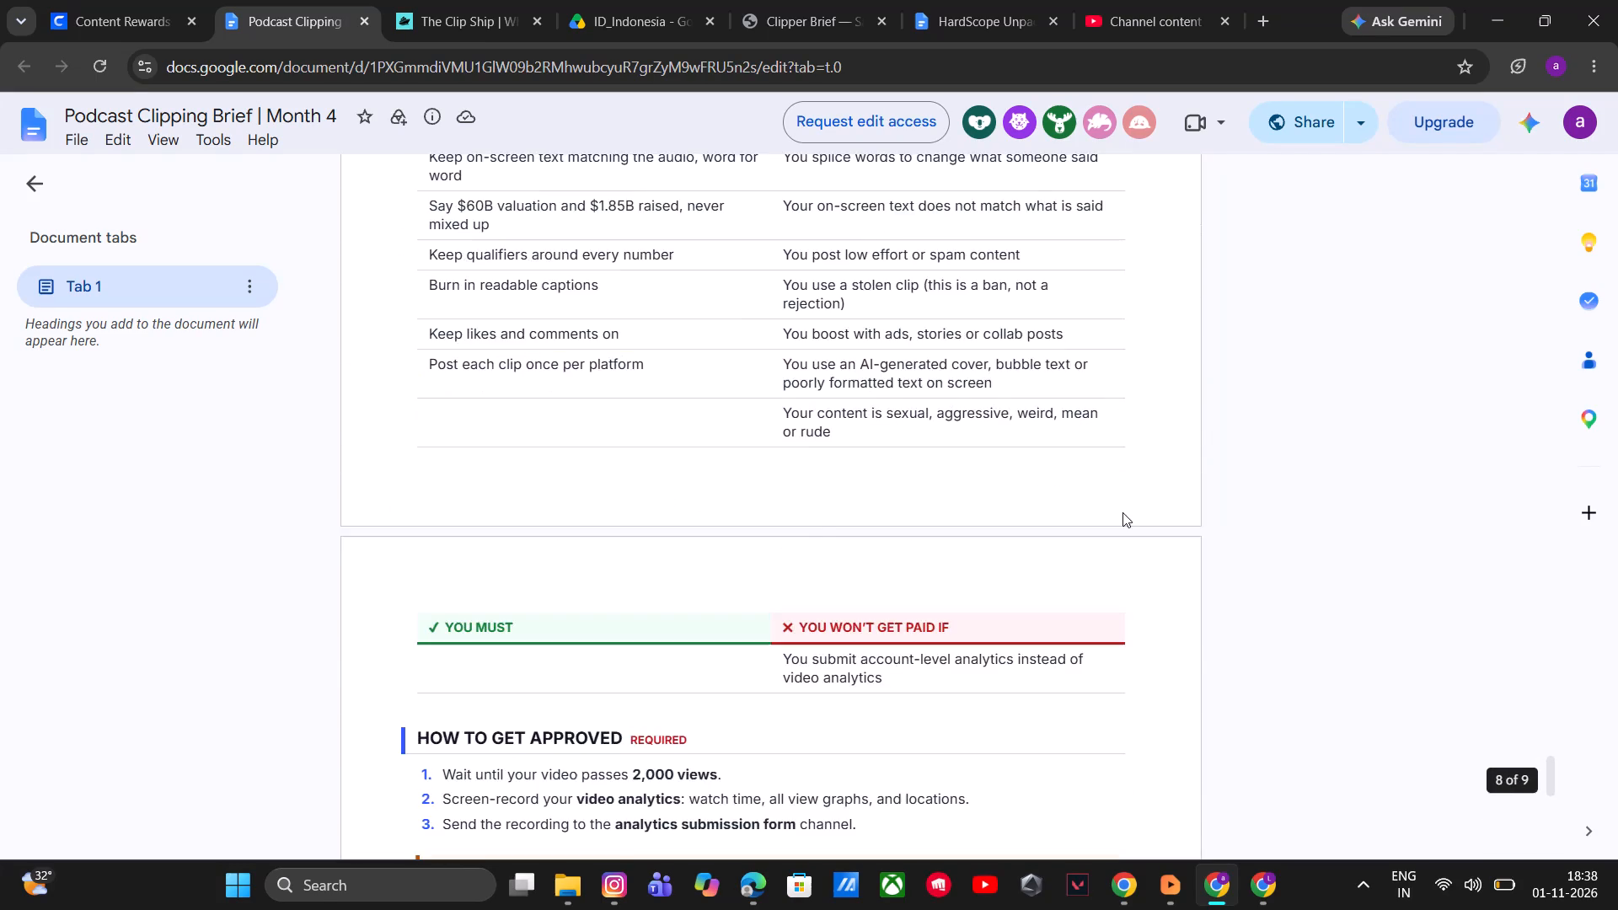
{"action": "scroll", "coordinate": [1122, 512], "scroll_direction": "up", "scroll_amount": 1}
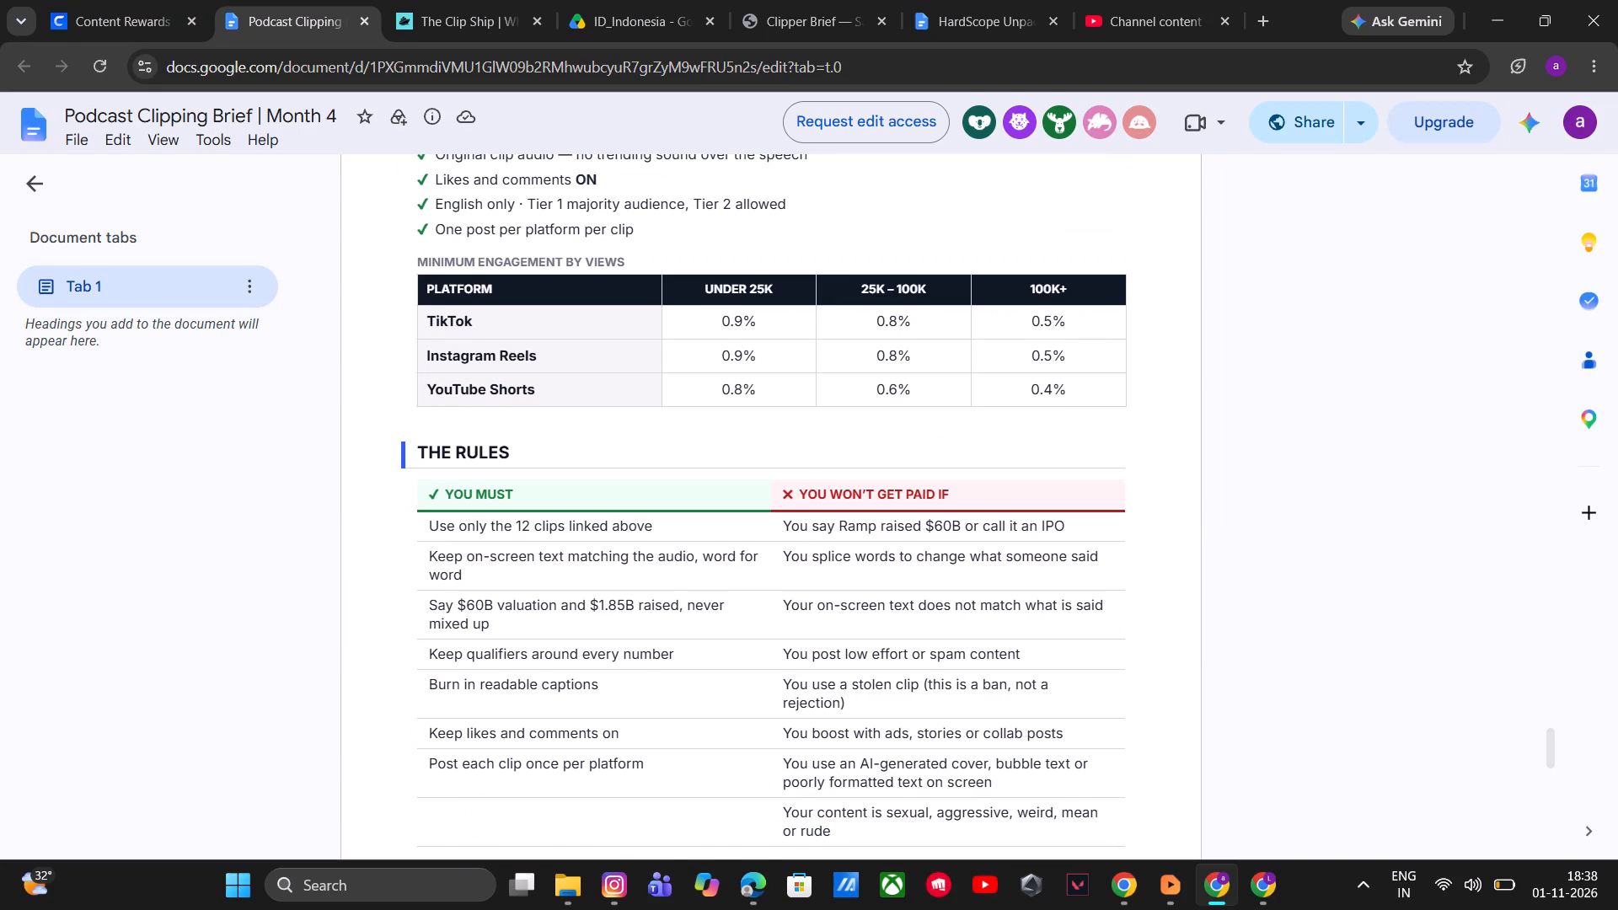
{"action": "scroll", "coordinate": [1122, 512], "scroll_direction": "down", "scroll_amount": 2}
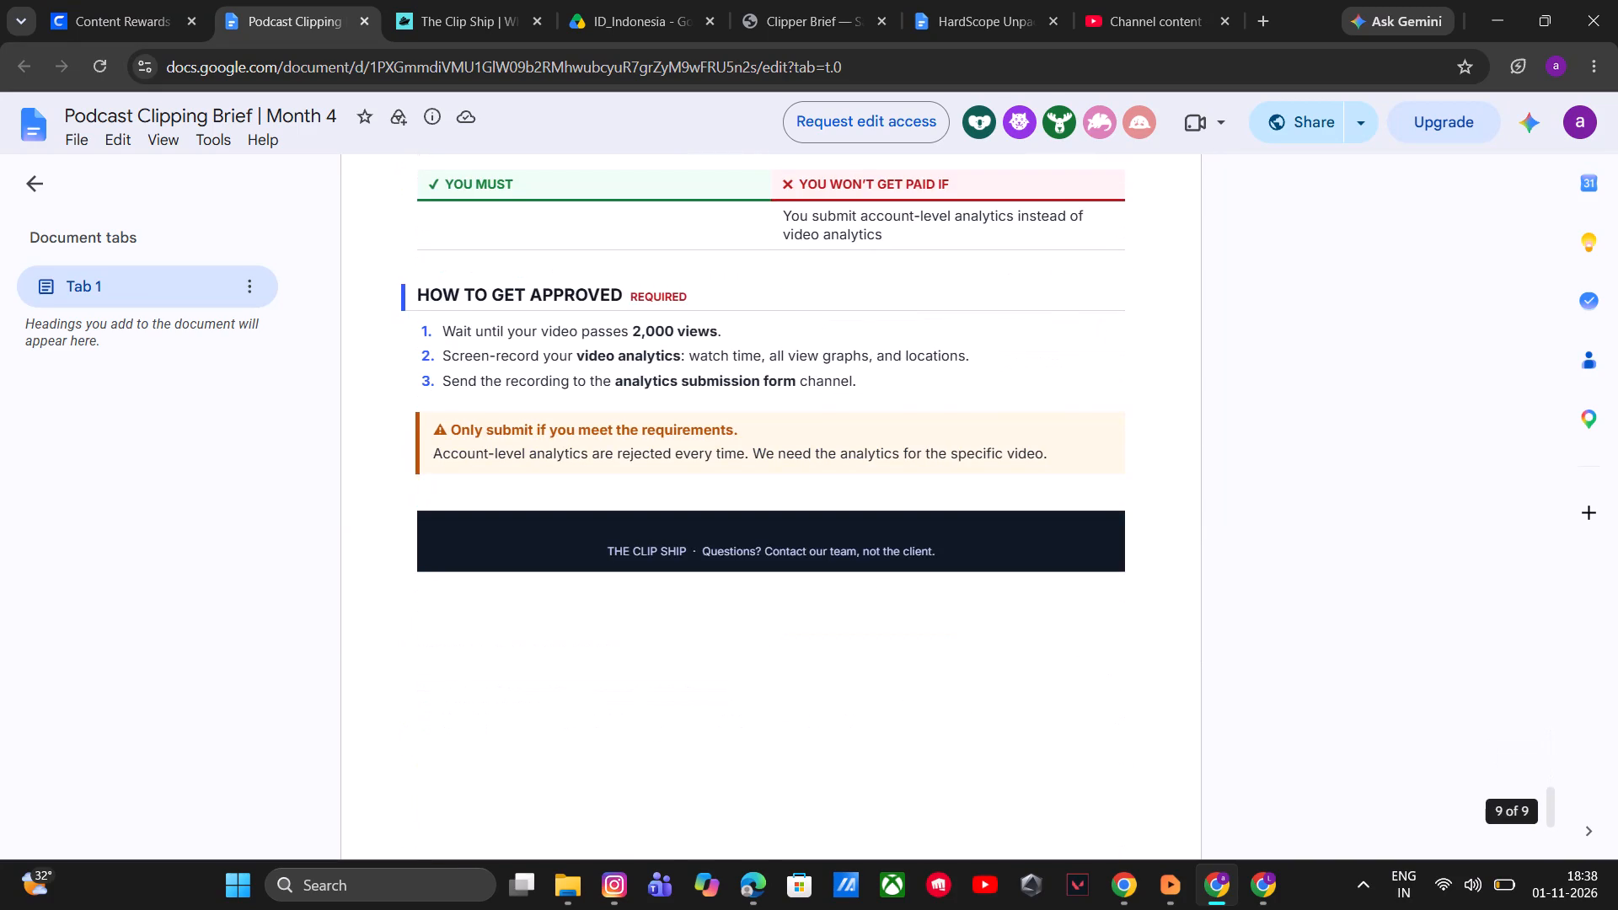
{"action": "scroll", "coordinate": [1122, 512], "scroll_direction": "up", "scroll_amount": 11}
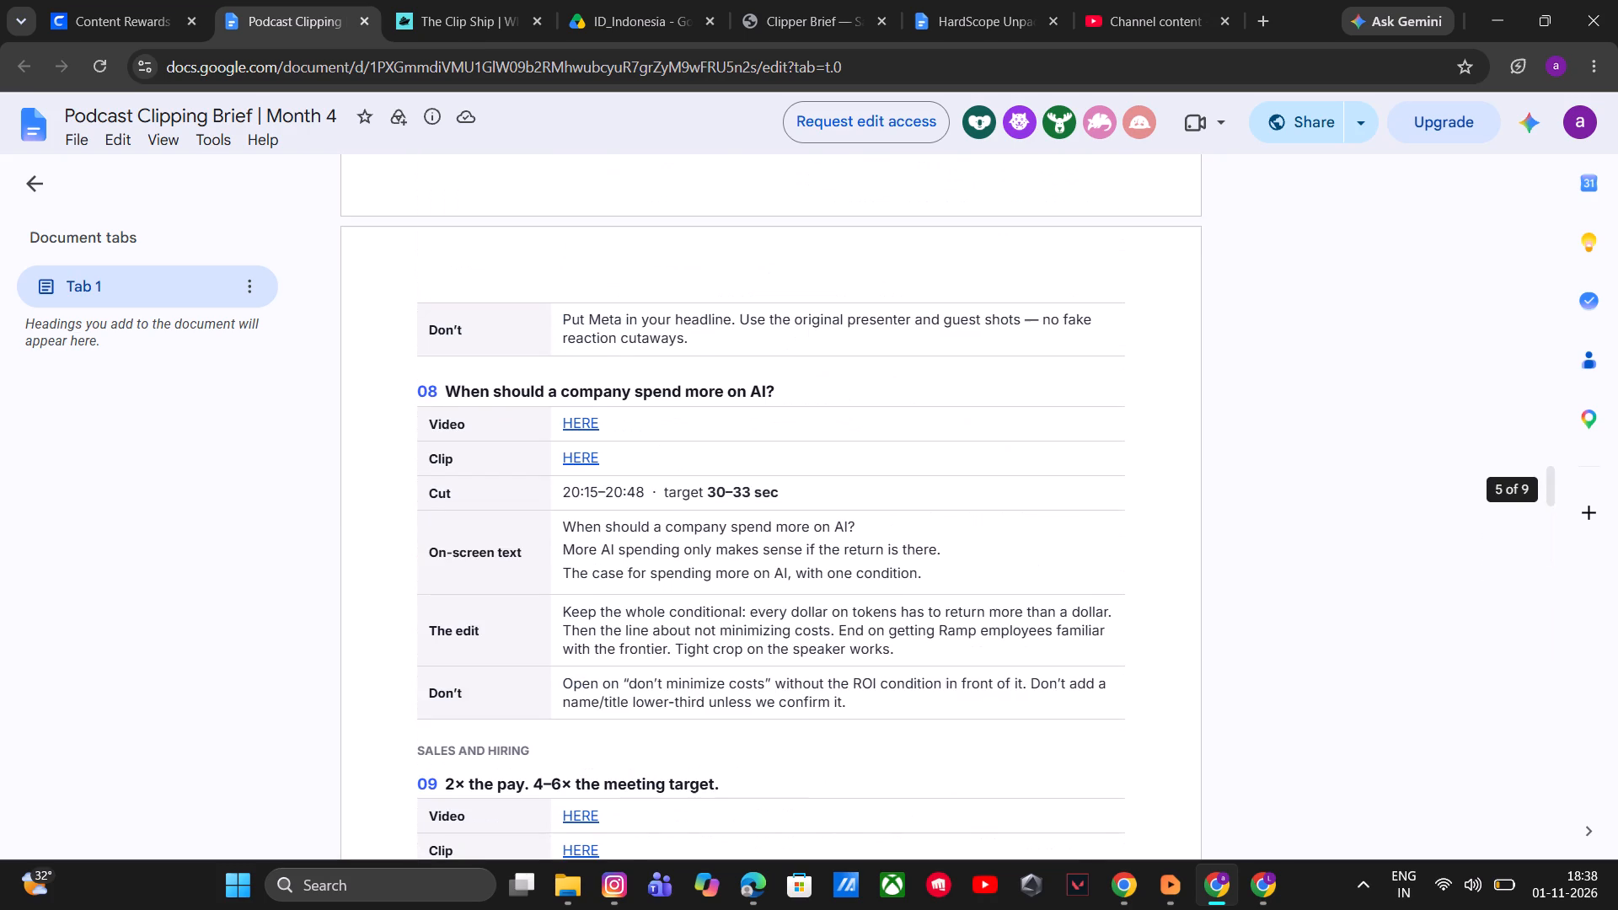
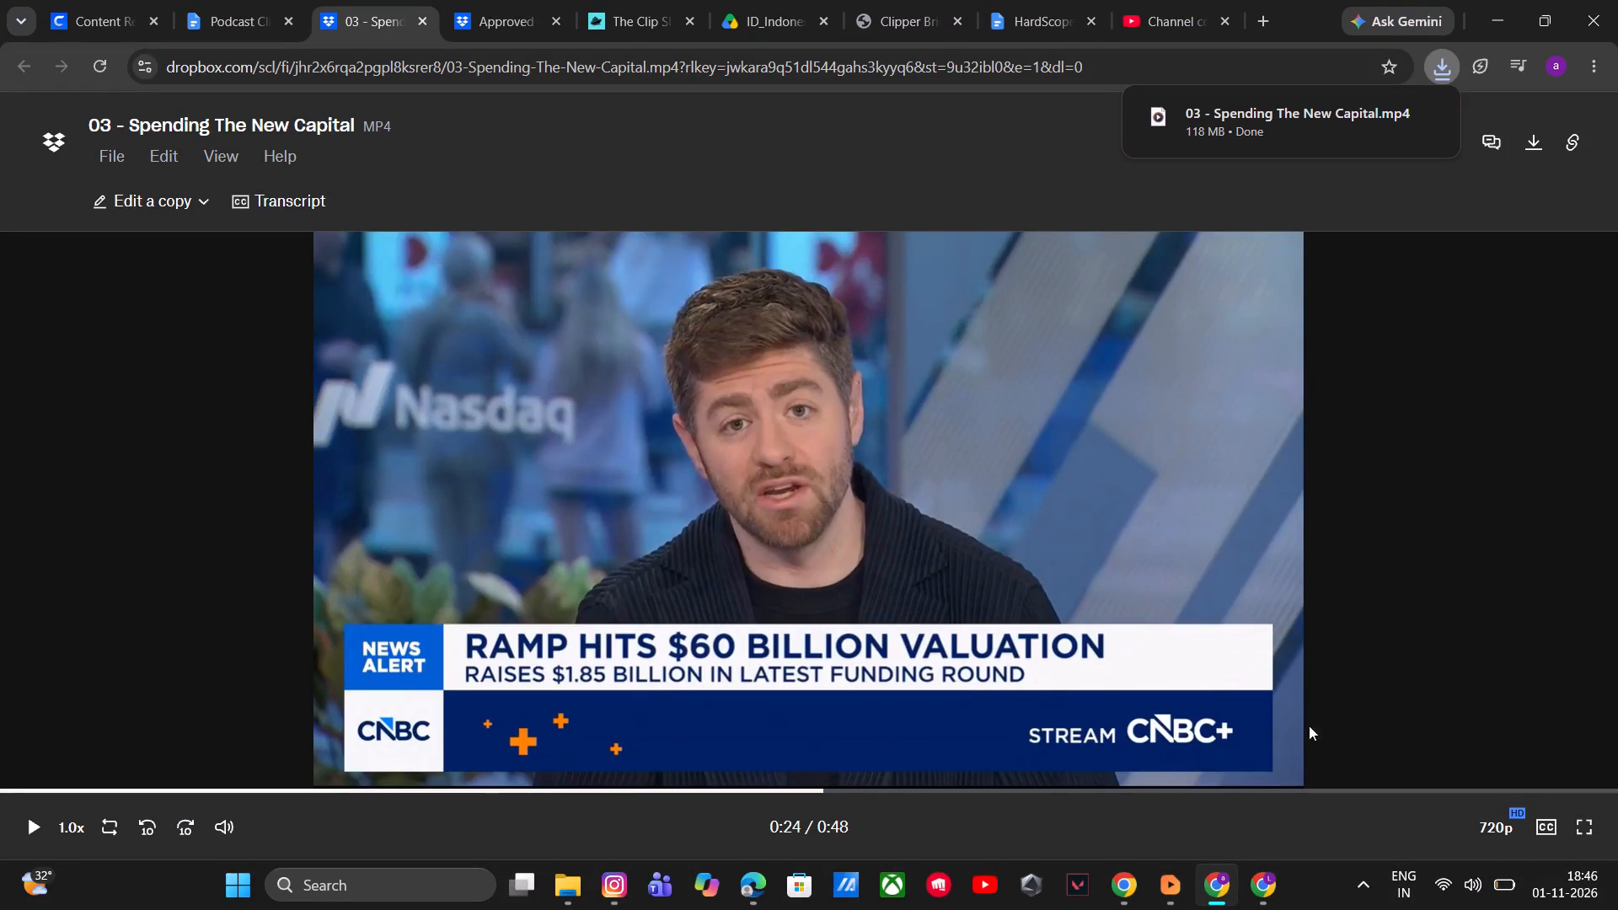
Minimize the browser window with the Dropbox clip and the YAPNIX YouTube channel window behind it.
{"action": "left_click", "coordinate": [1507, 1]}
{"action": "left_click", "coordinate": [1508, 2]}
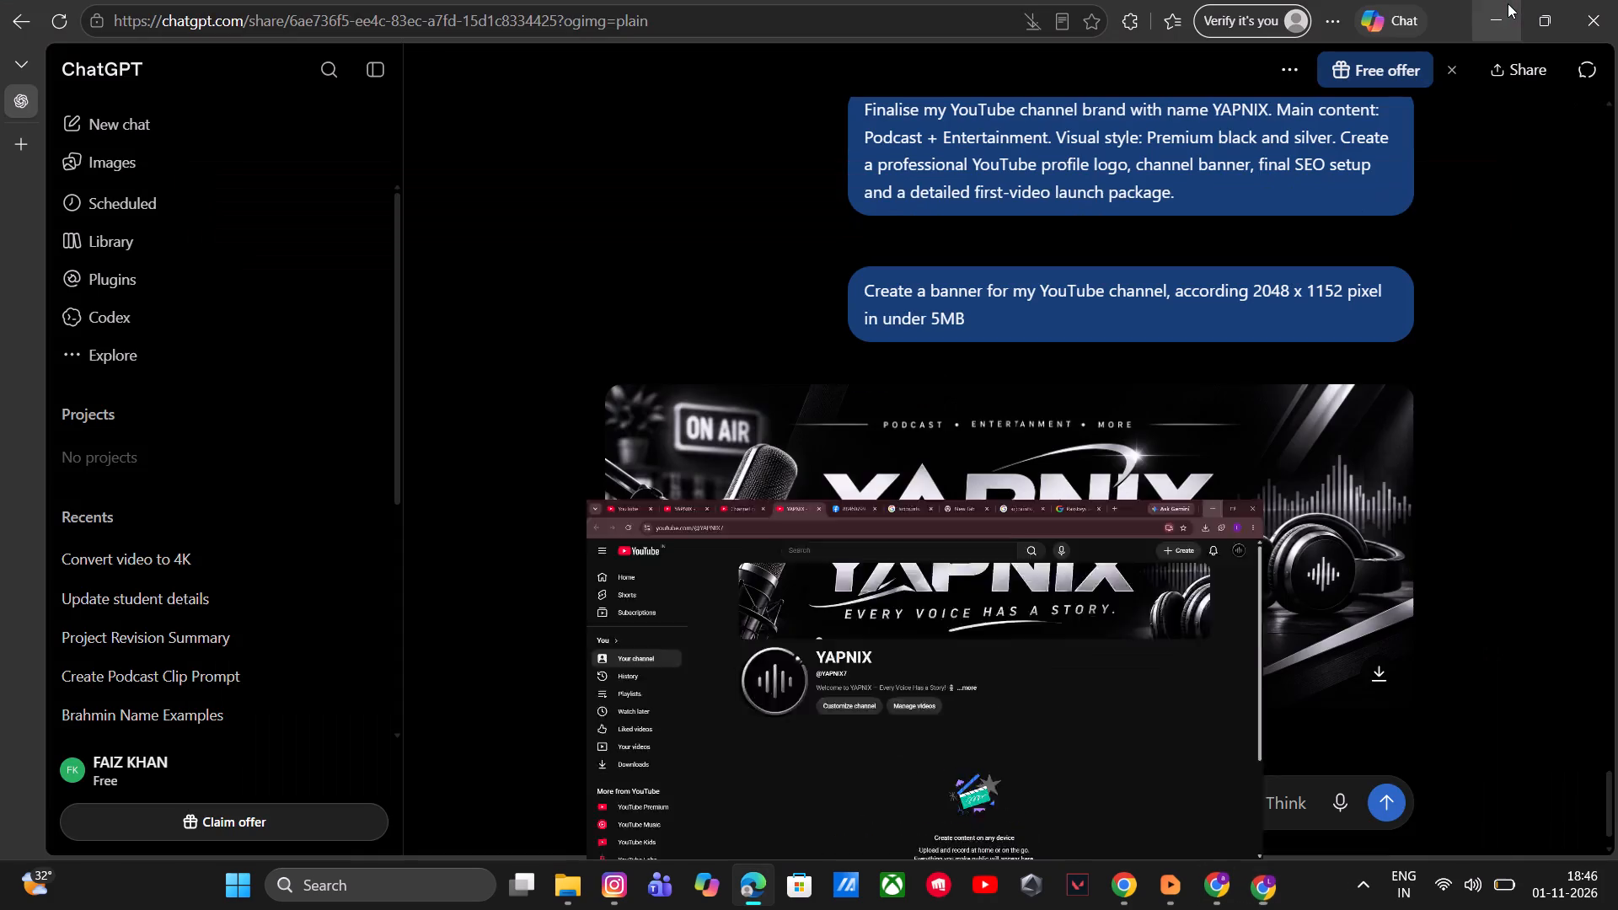
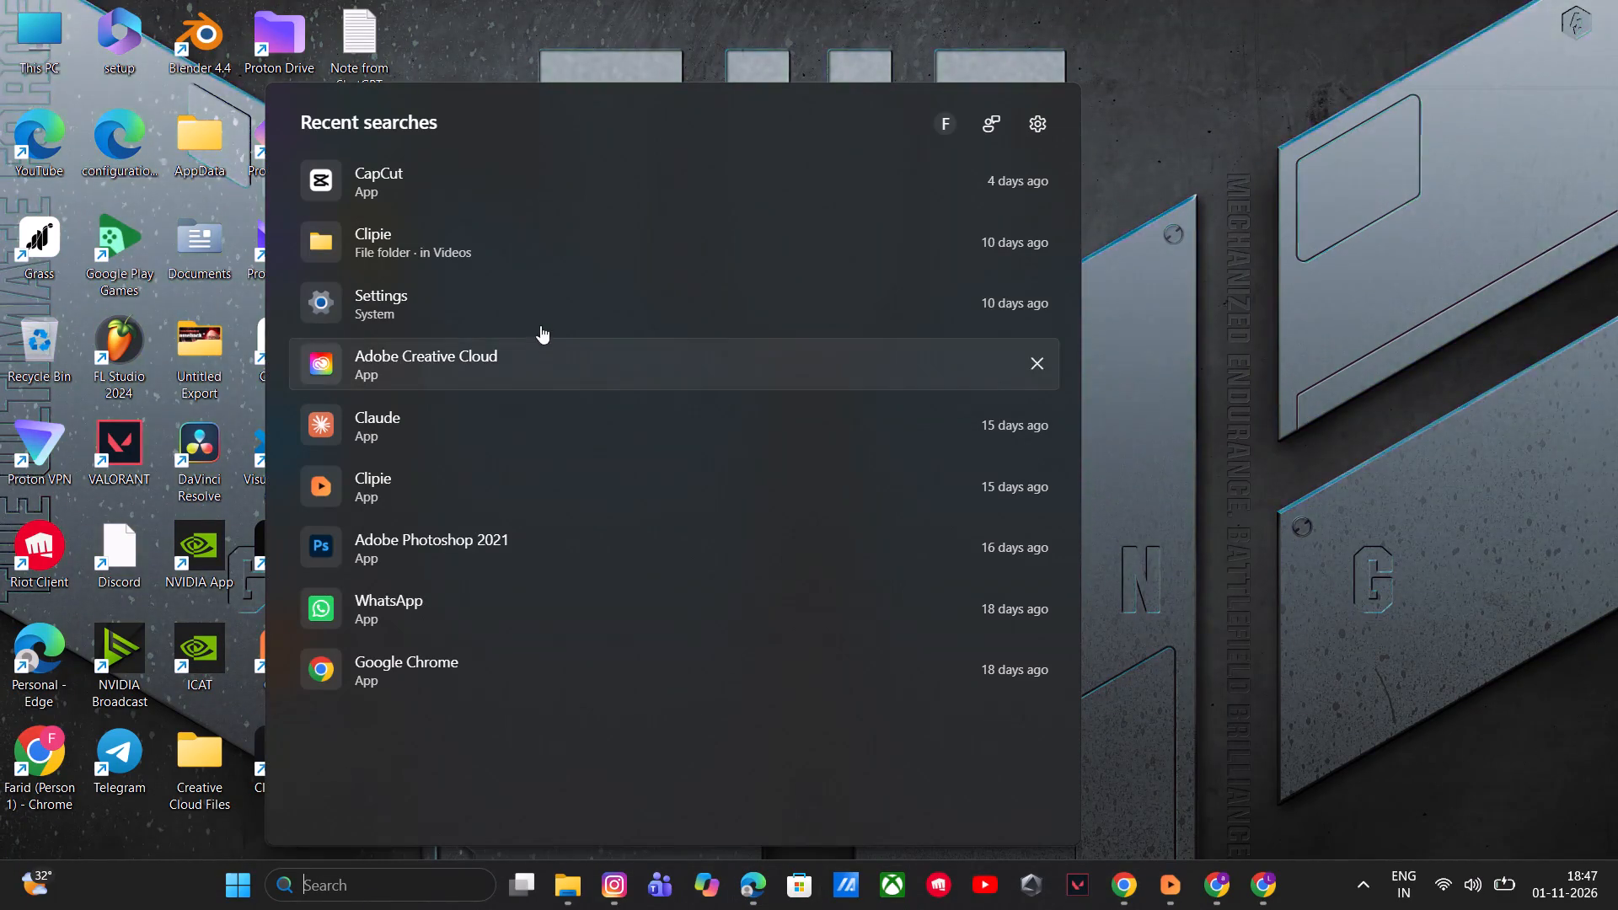
Open CapCut and create a new video project.
{"action": "left_click", "coordinate": [527, 195]}
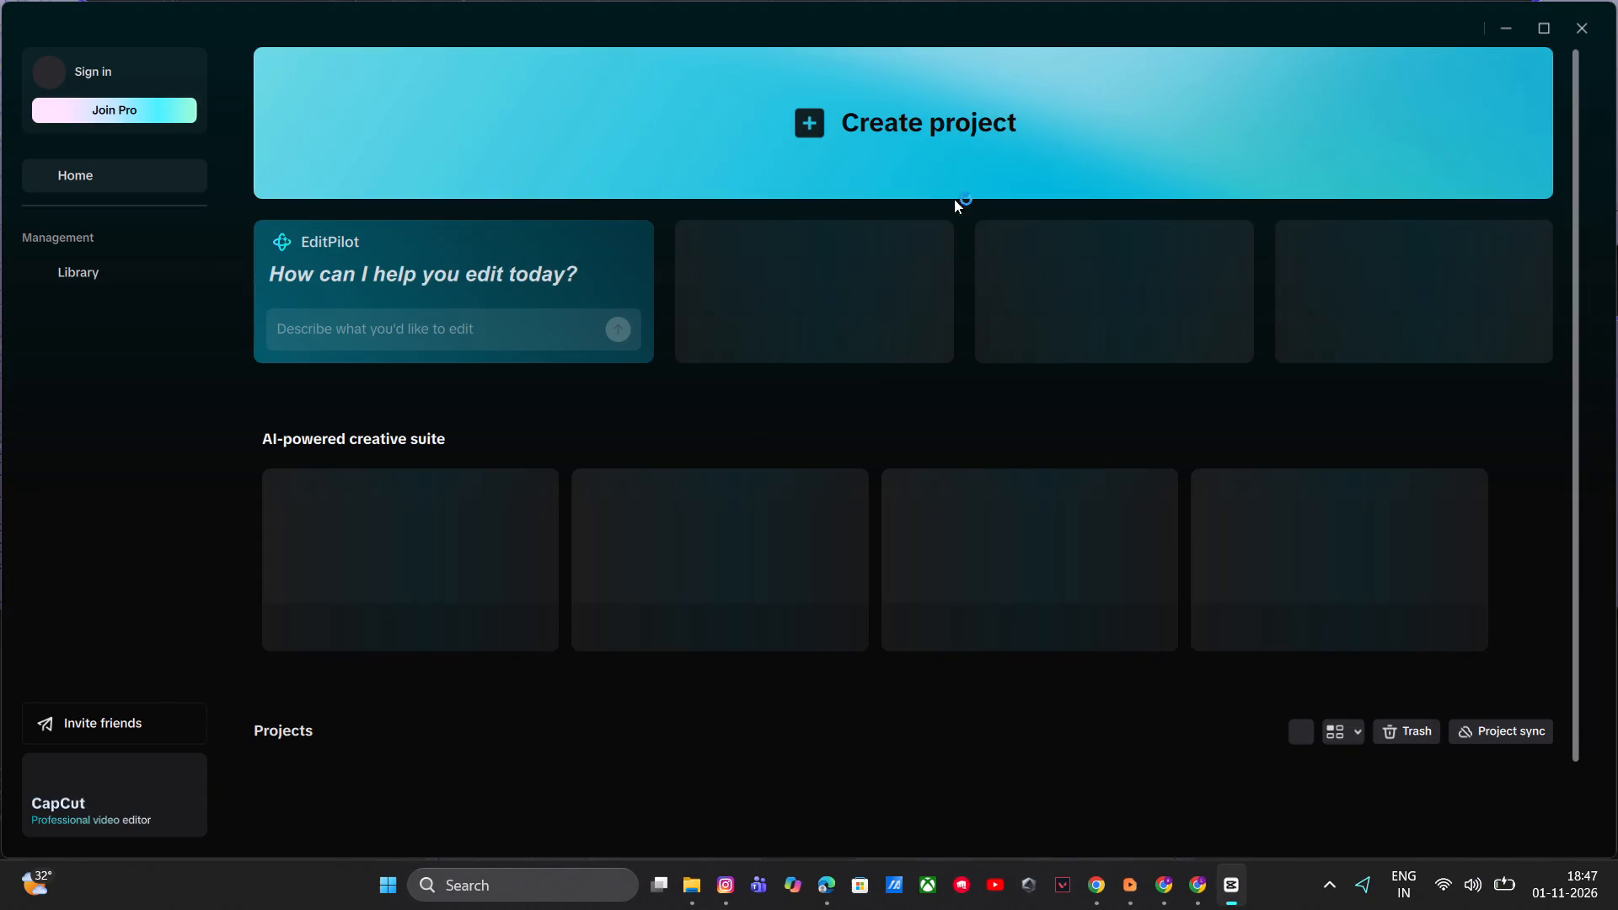
{"action": "left_click", "coordinate": [1009, 151]}
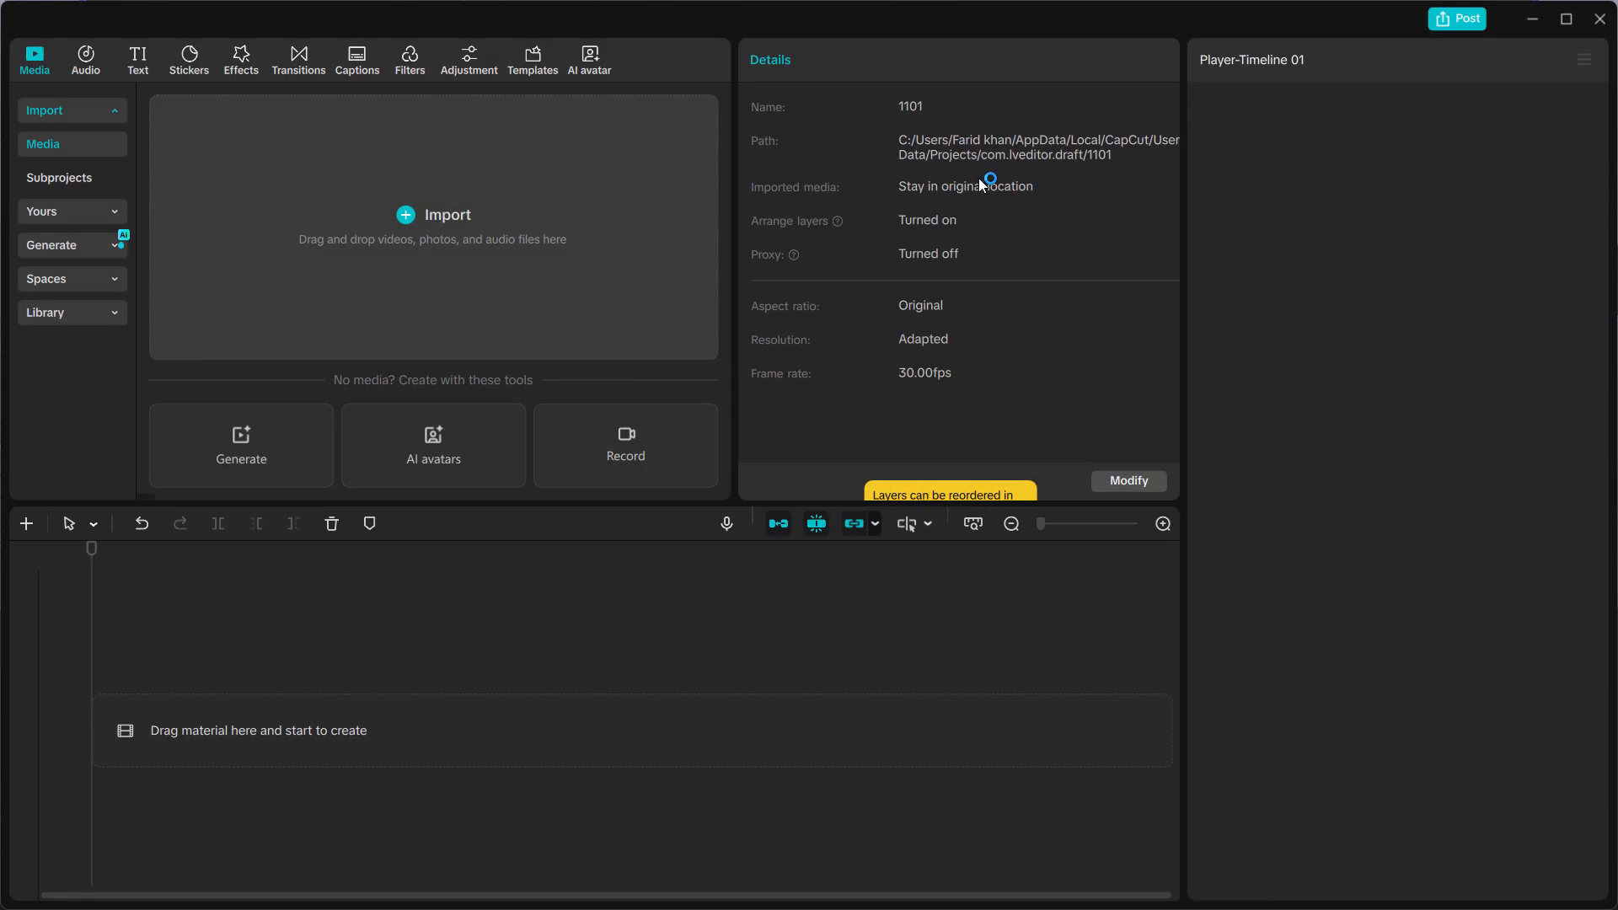
Import the images JPEG from the Downloads folder and place it at the start of the main timeline track.
{"action": "left_click", "coordinate": [299, 279]}
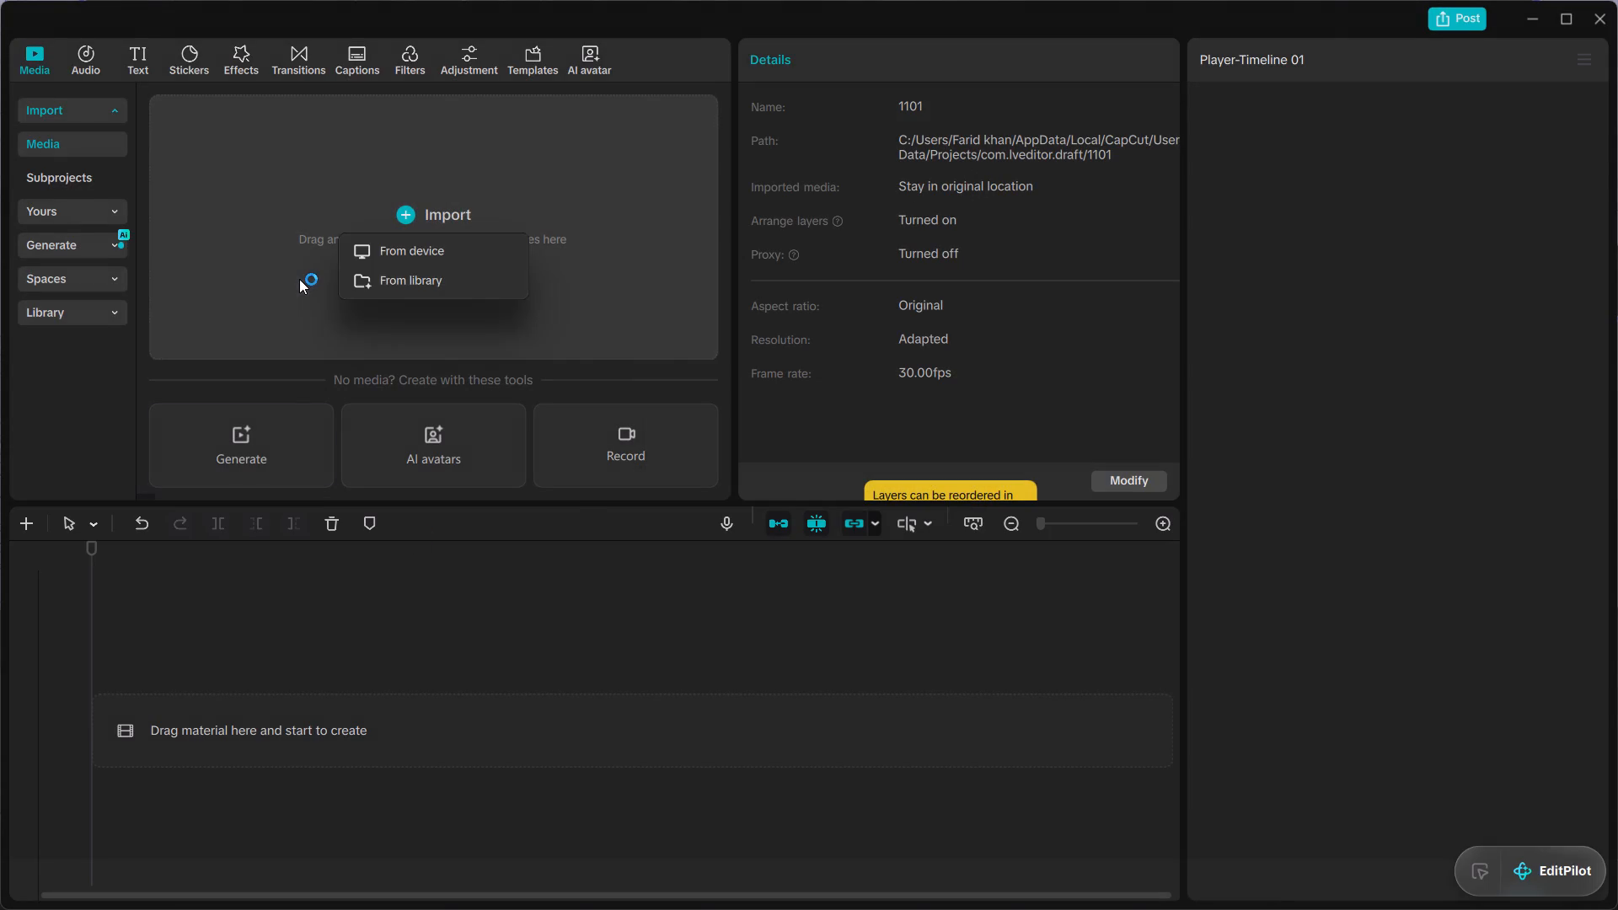
{"action": "left_click", "coordinate": [420, 260]}
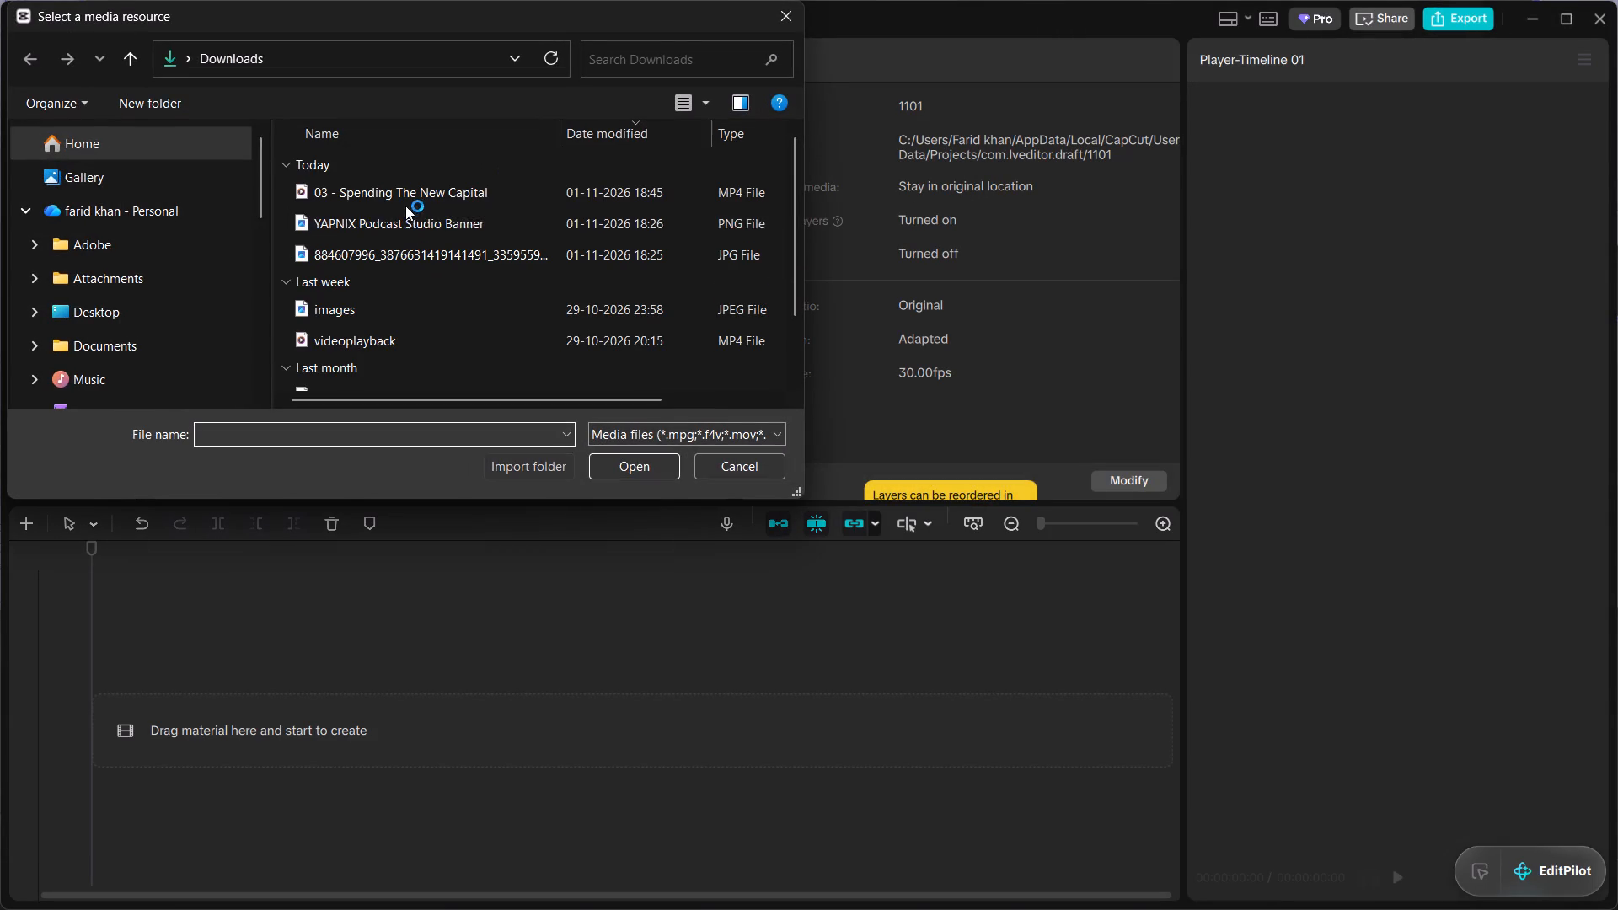
{"action": "left_click", "coordinate": [402, 318]}
{"action": "left_click", "coordinate": [619, 473]}
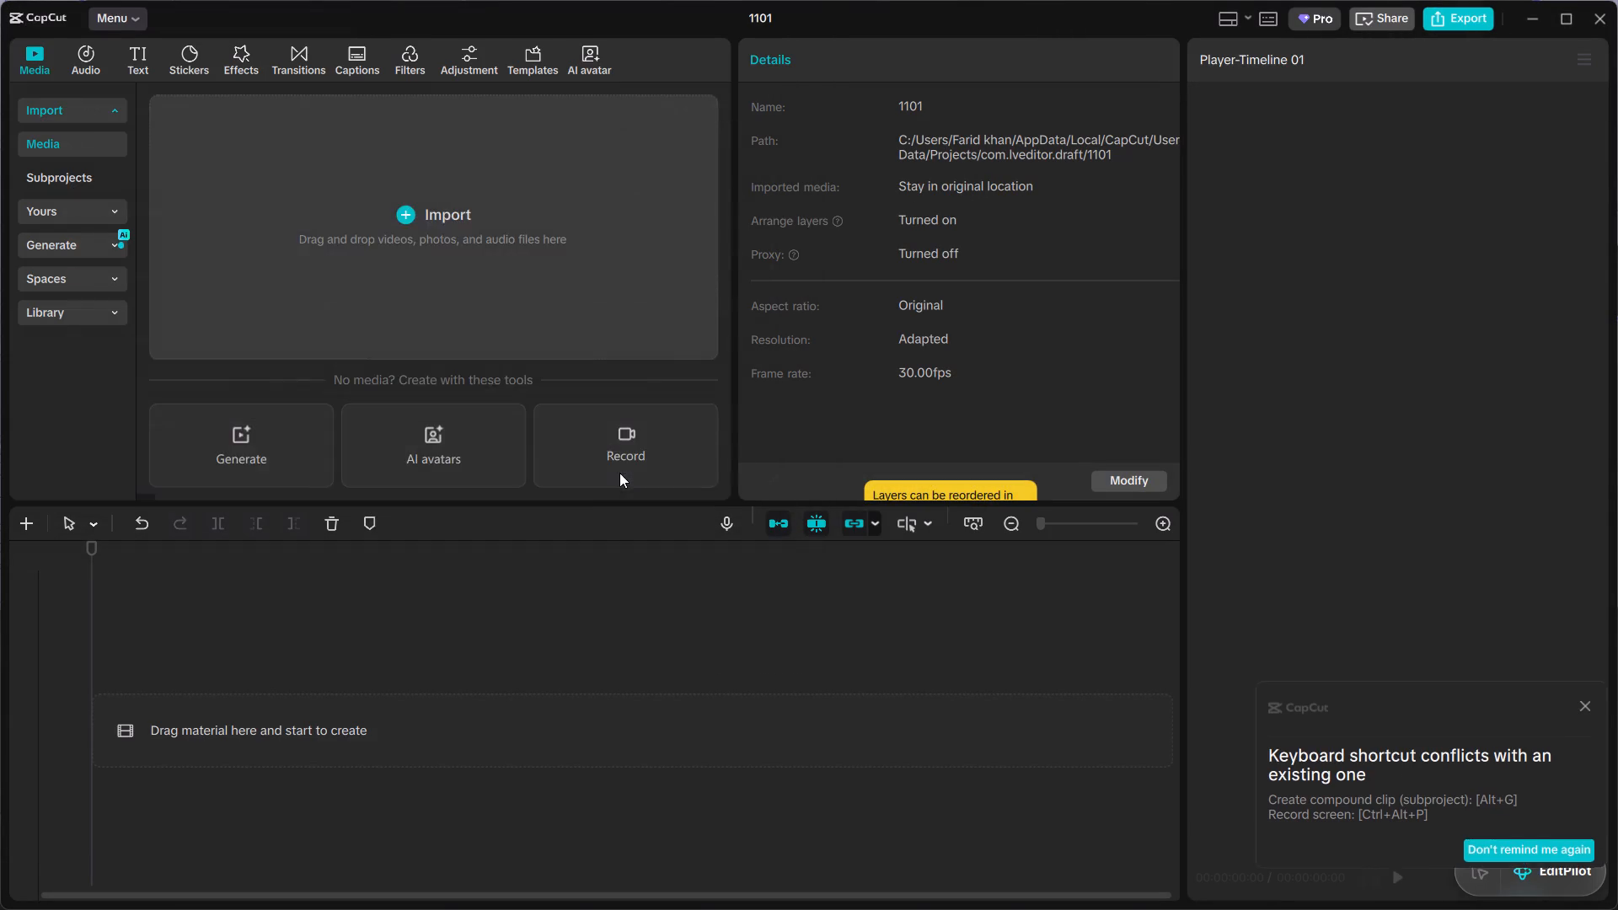
{"action": "left_click_drag", "start_coordinate": [208, 191], "coordinate": [163, 724]}
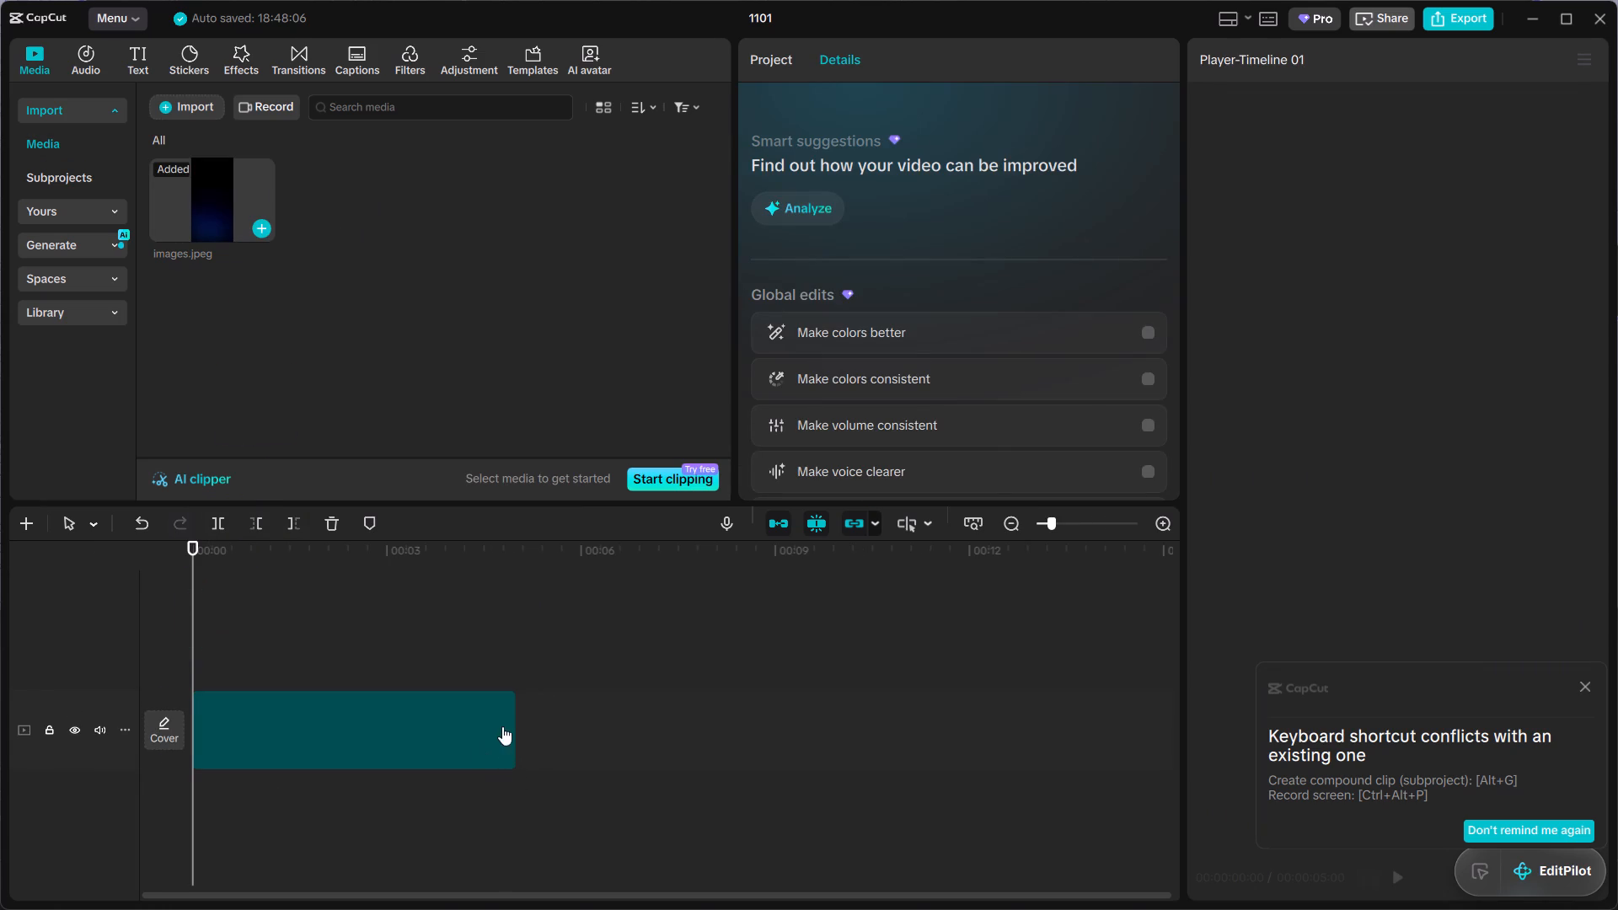
Extend the background image clip to about 00:00:11:08 and dismiss the shortcut conflict notice.
{"action": "left_click_drag", "start_coordinate": [511, 732], "coordinate": [917, 745]}
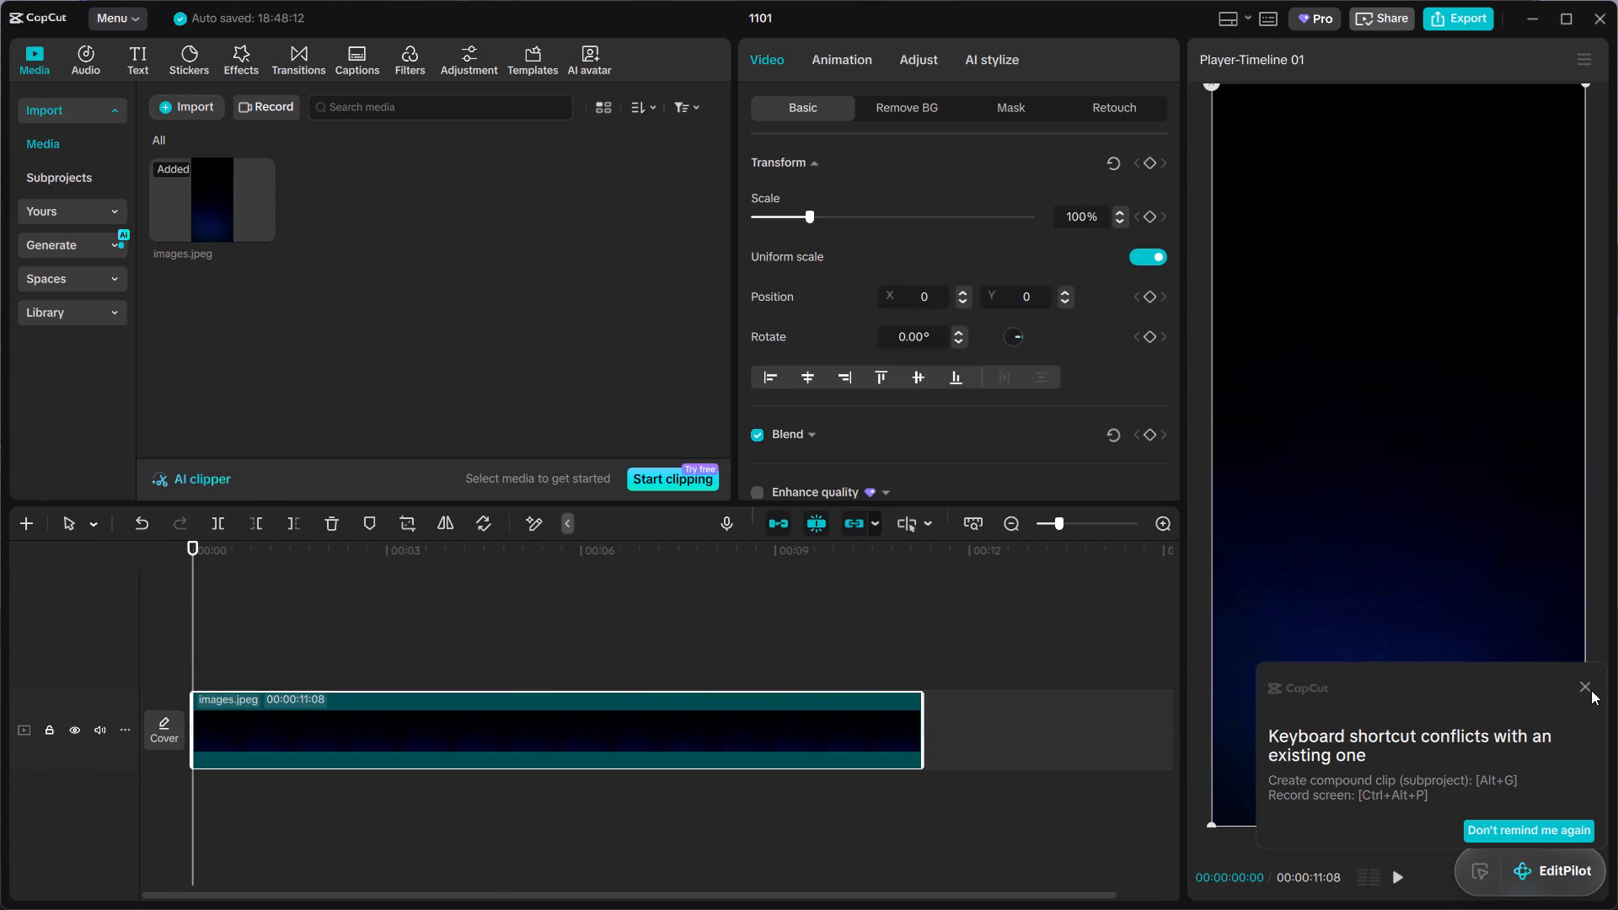
{"action": "left_click", "coordinate": [1583, 693]}
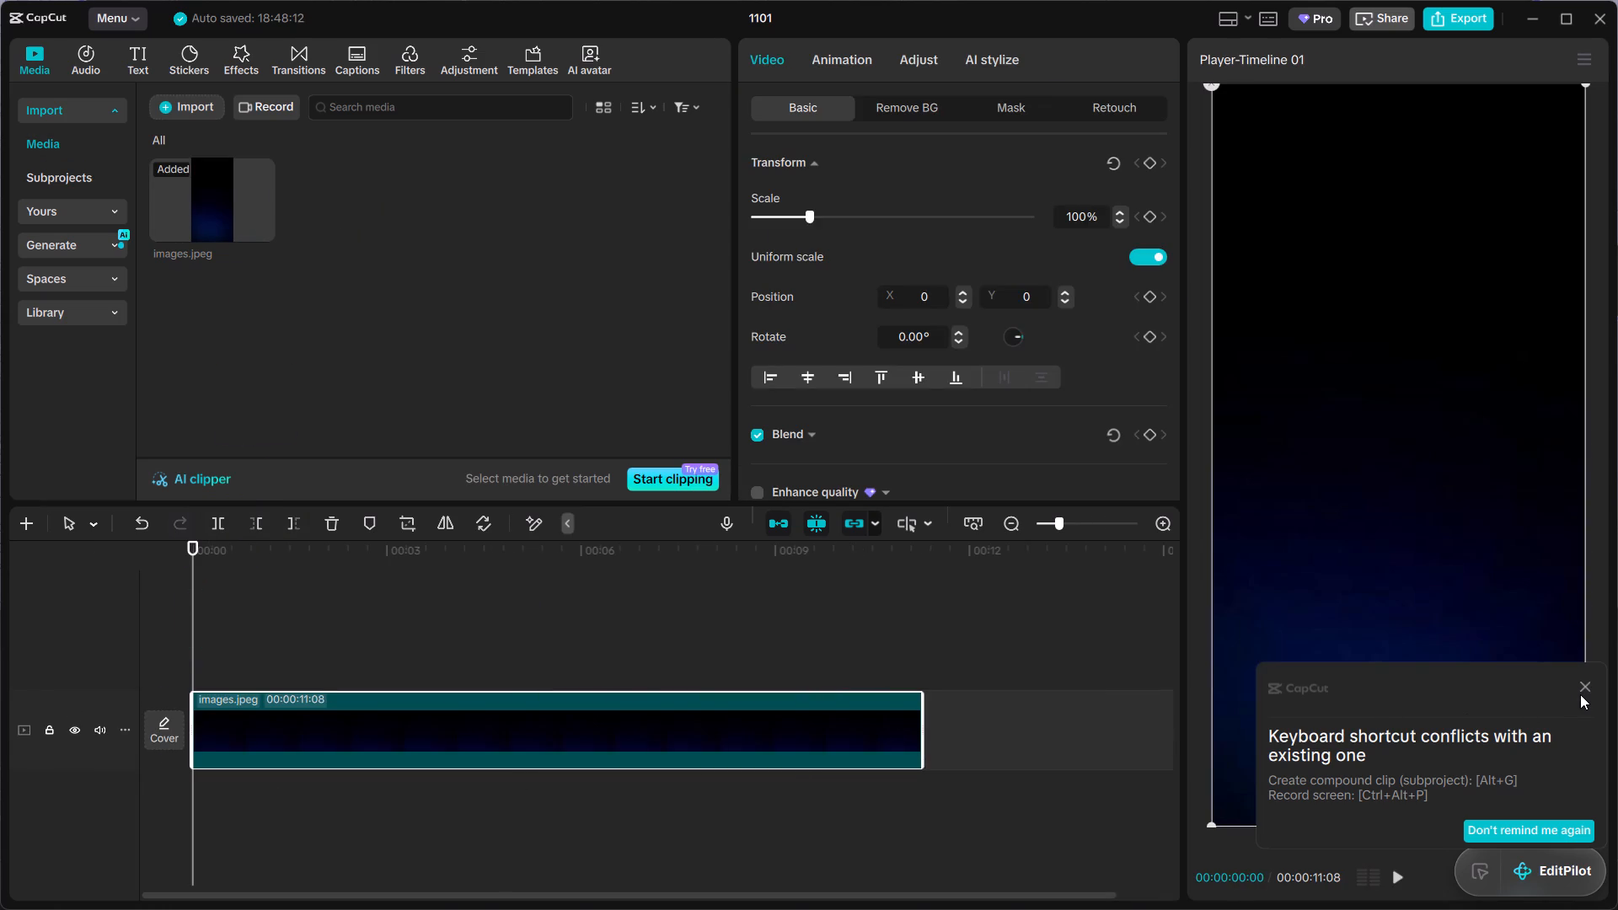
{"action": "left_click", "coordinate": [1587, 692]}
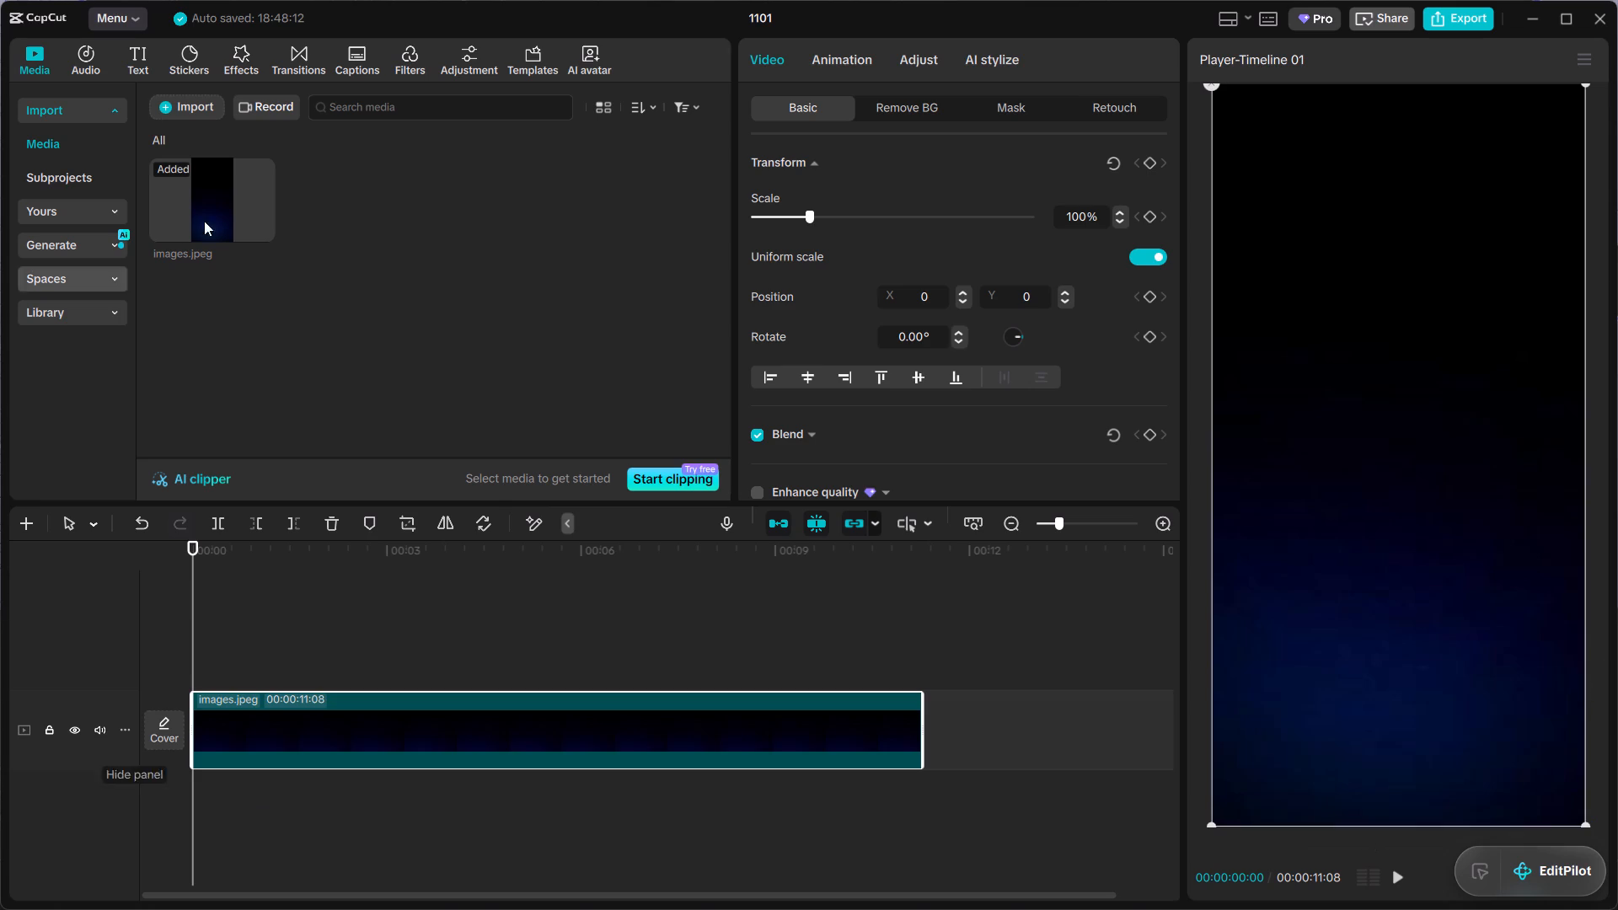
Import "03 - Spending The New Capital" from Downloads and place it above the background image at the timeline start.
{"action": "left_click", "coordinate": [206, 108]}
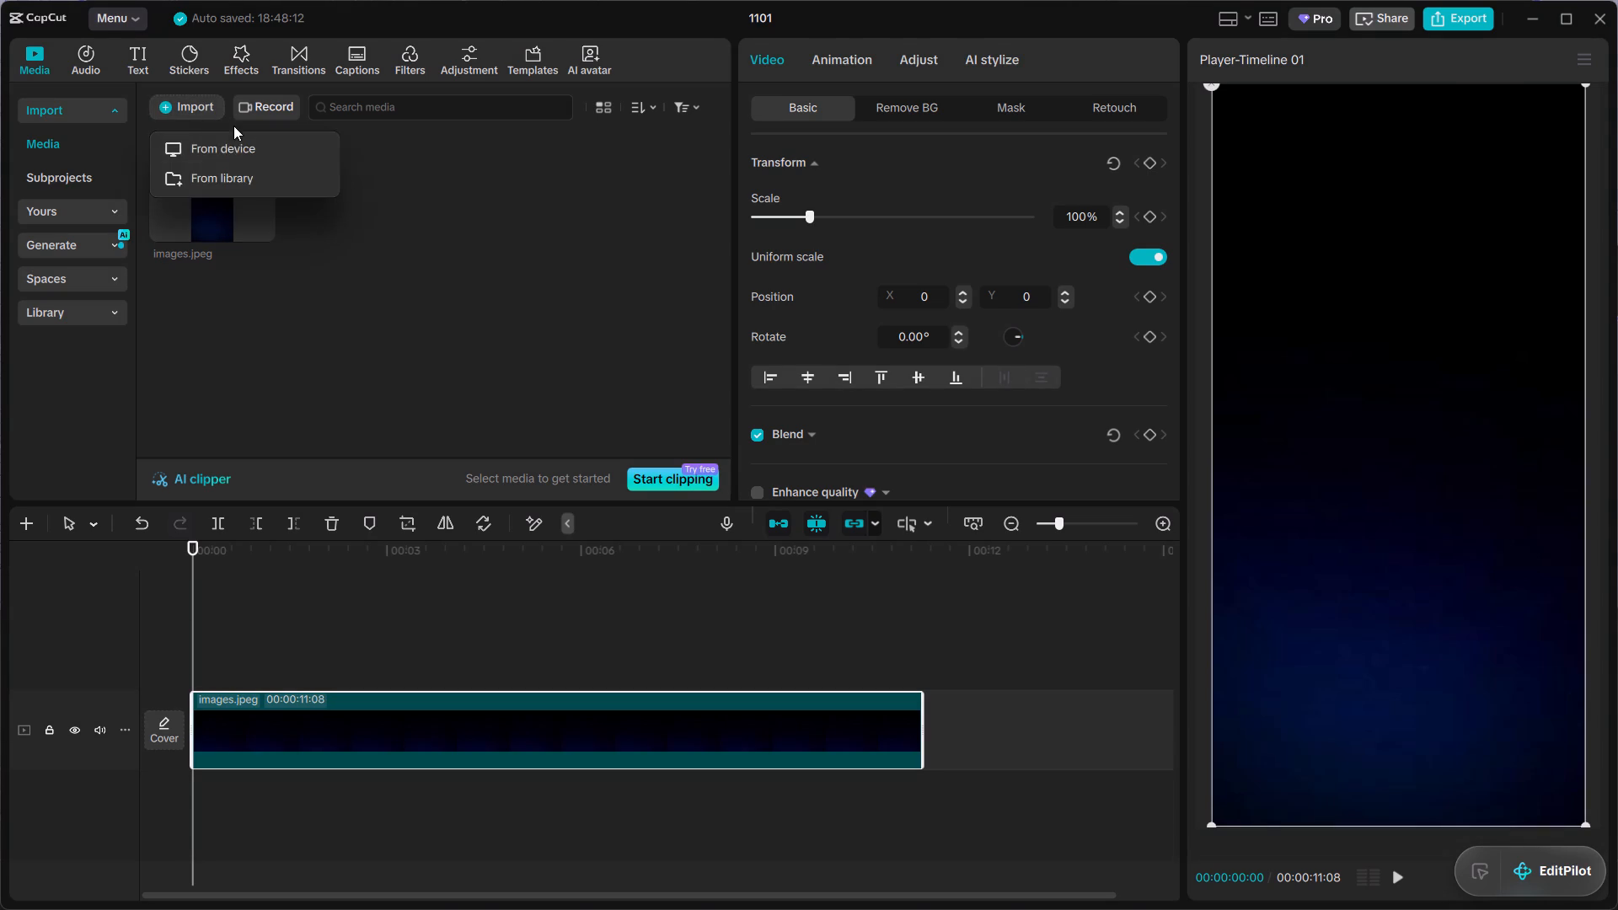
{"action": "left_click", "coordinate": [233, 126]}
{"action": "left_click", "coordinate": [199, 110]}
{"action": "left_click", "coordinate": [205, 153]}
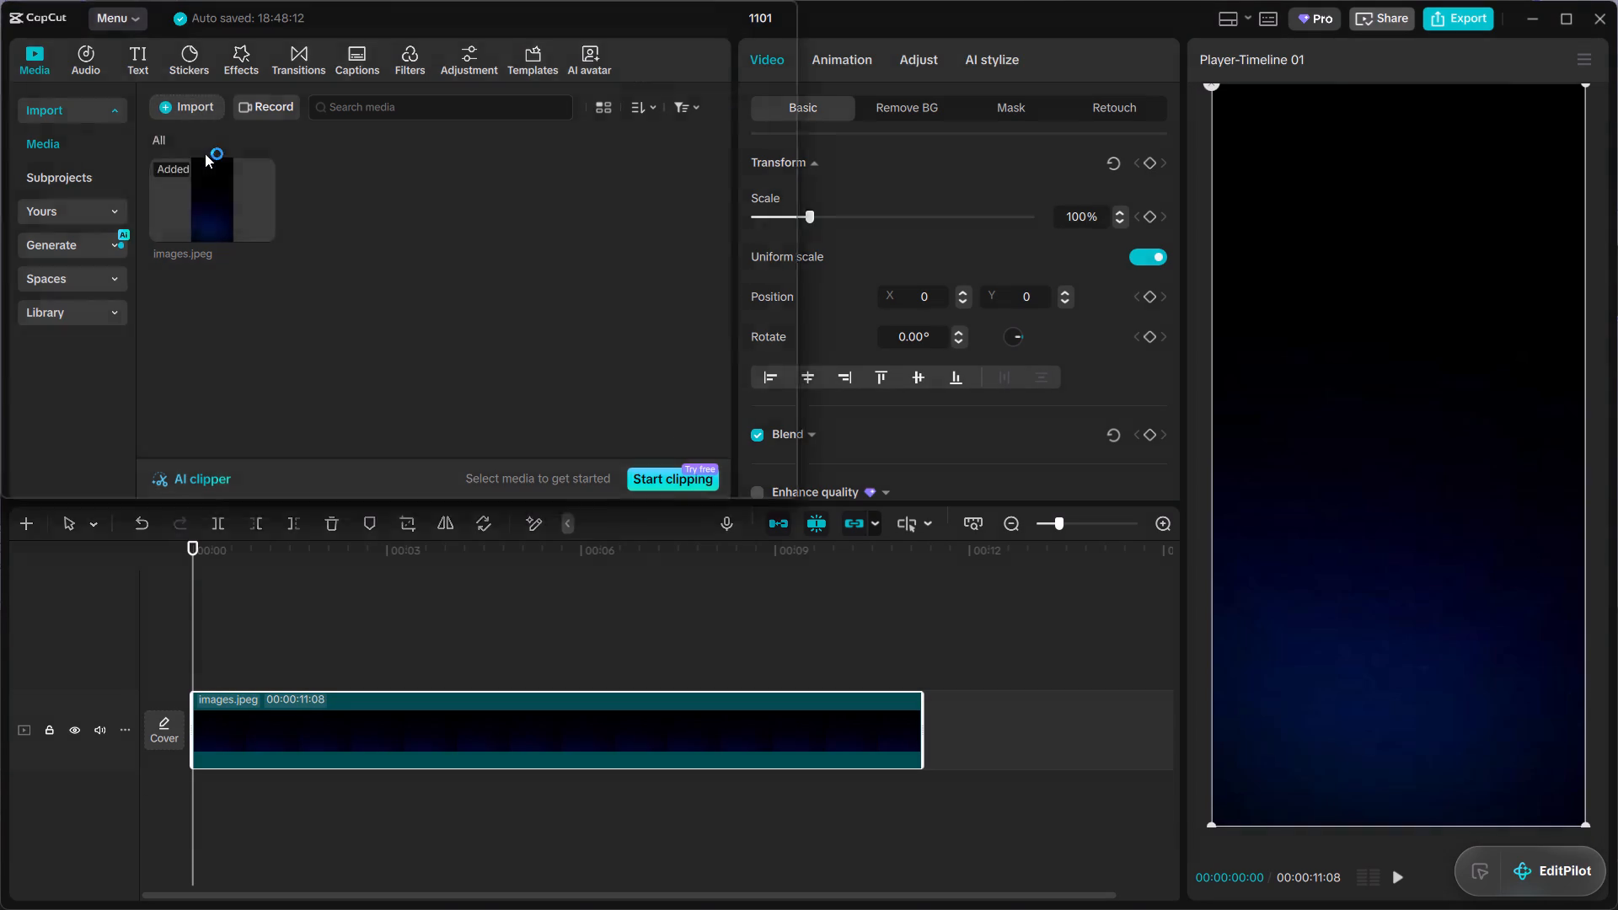
{"action": "left_click", "coordinate": [364, 190]}
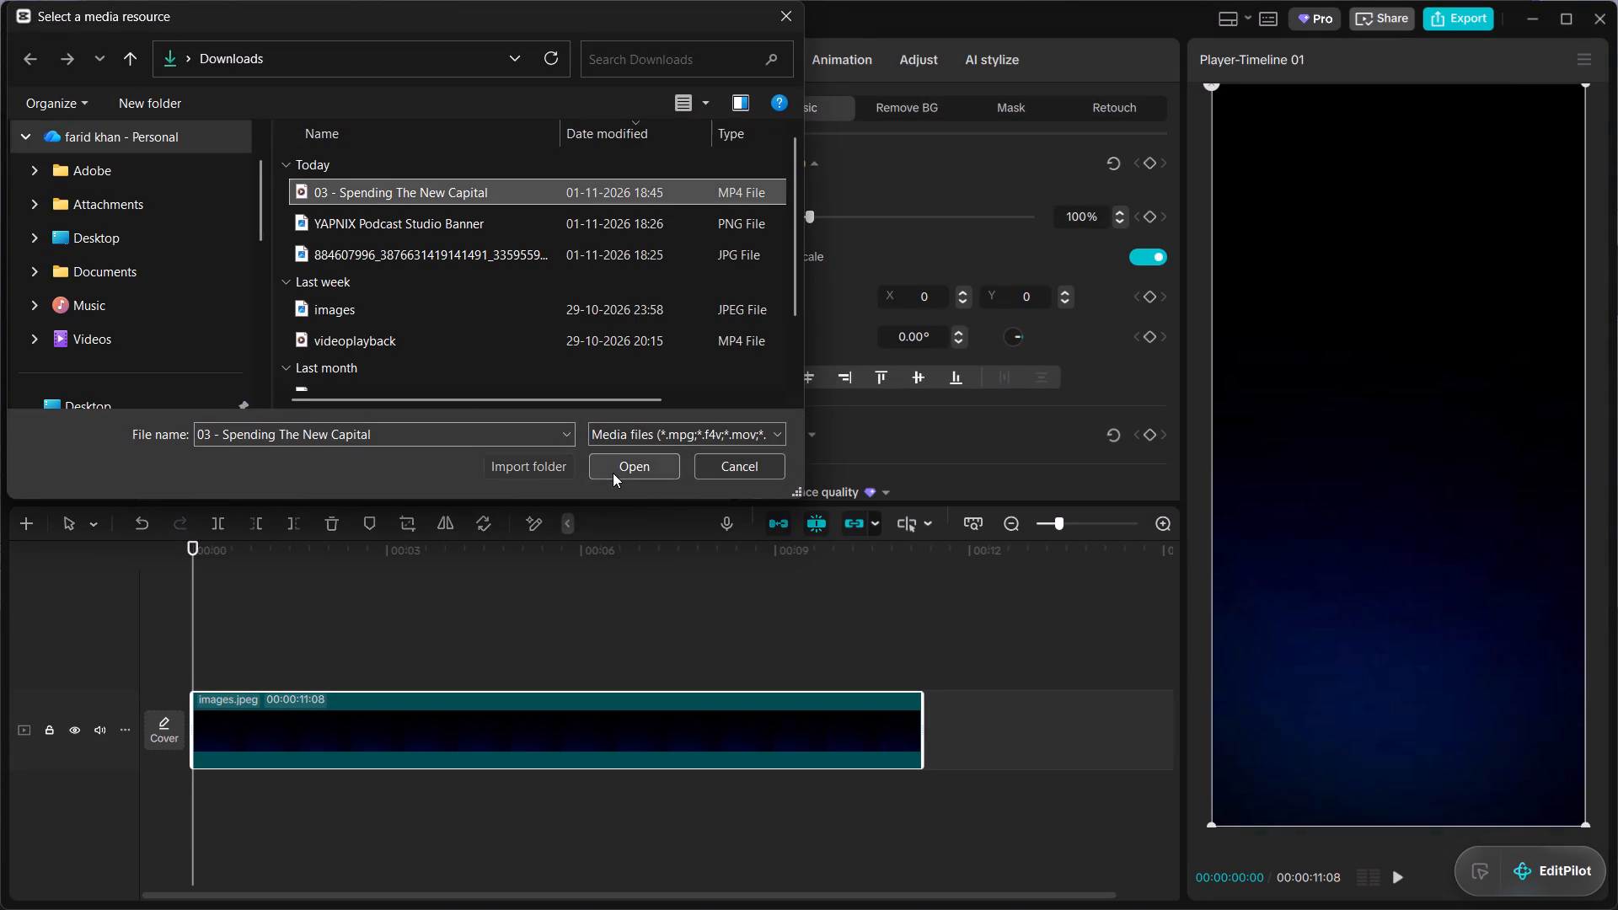
{"action": "left_click", "coordinate": [613, 473]}
{"action": "left_click_drag", "start_coordinate": [329, 190], "coordinate": [265, 538]}
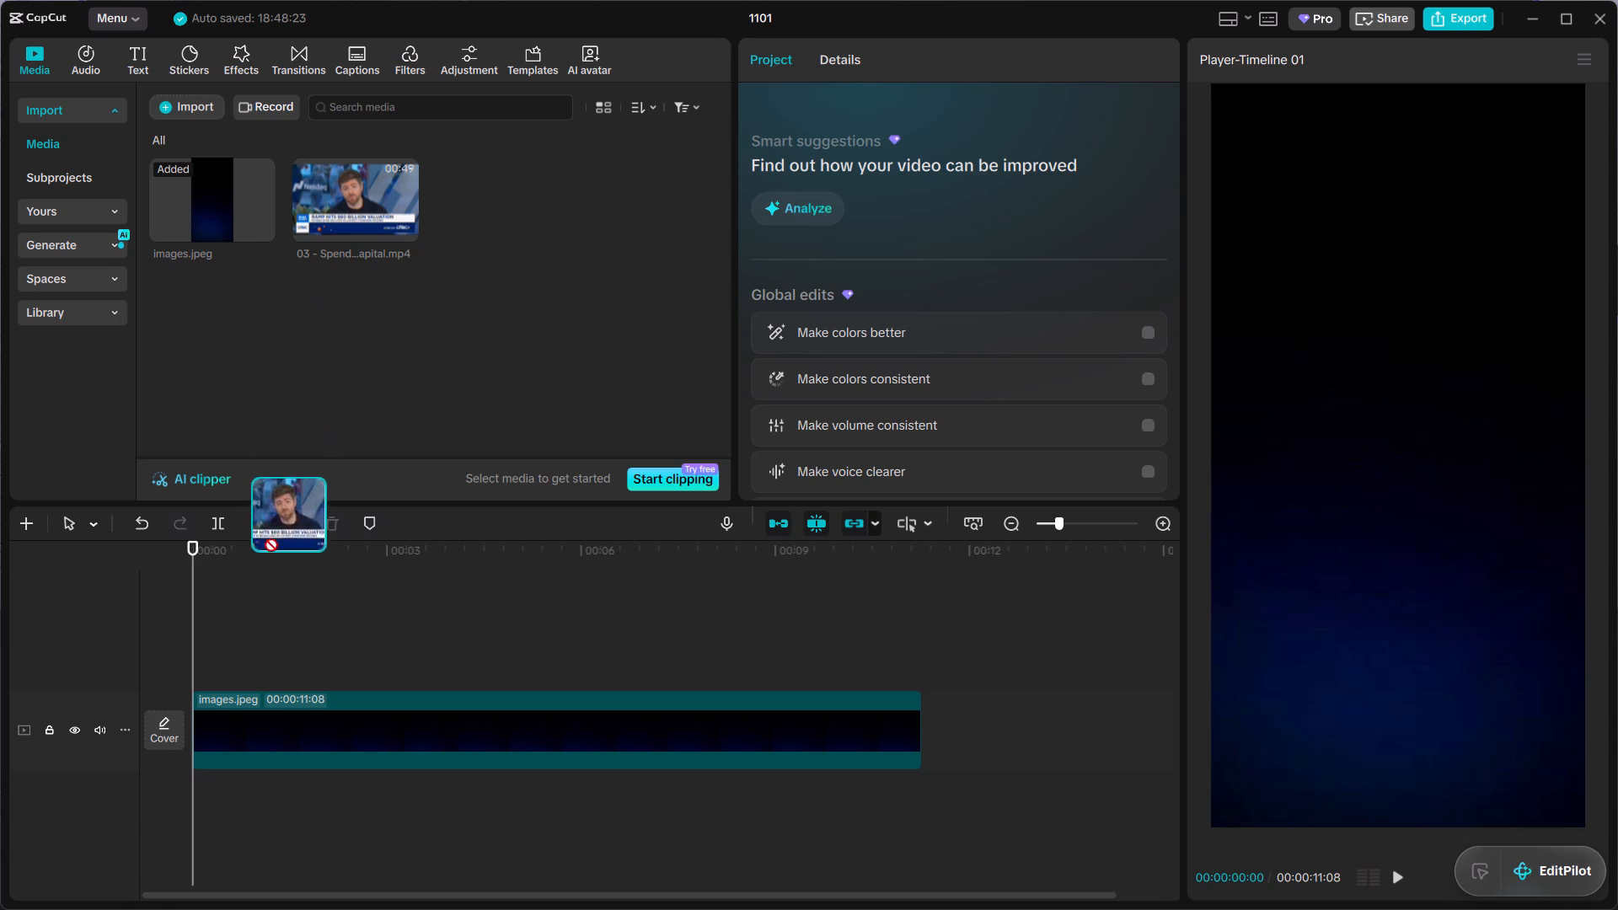
{"action": "left_click_drag", "start_coordinate": [265, 538], "coordinate": [169, 661]}
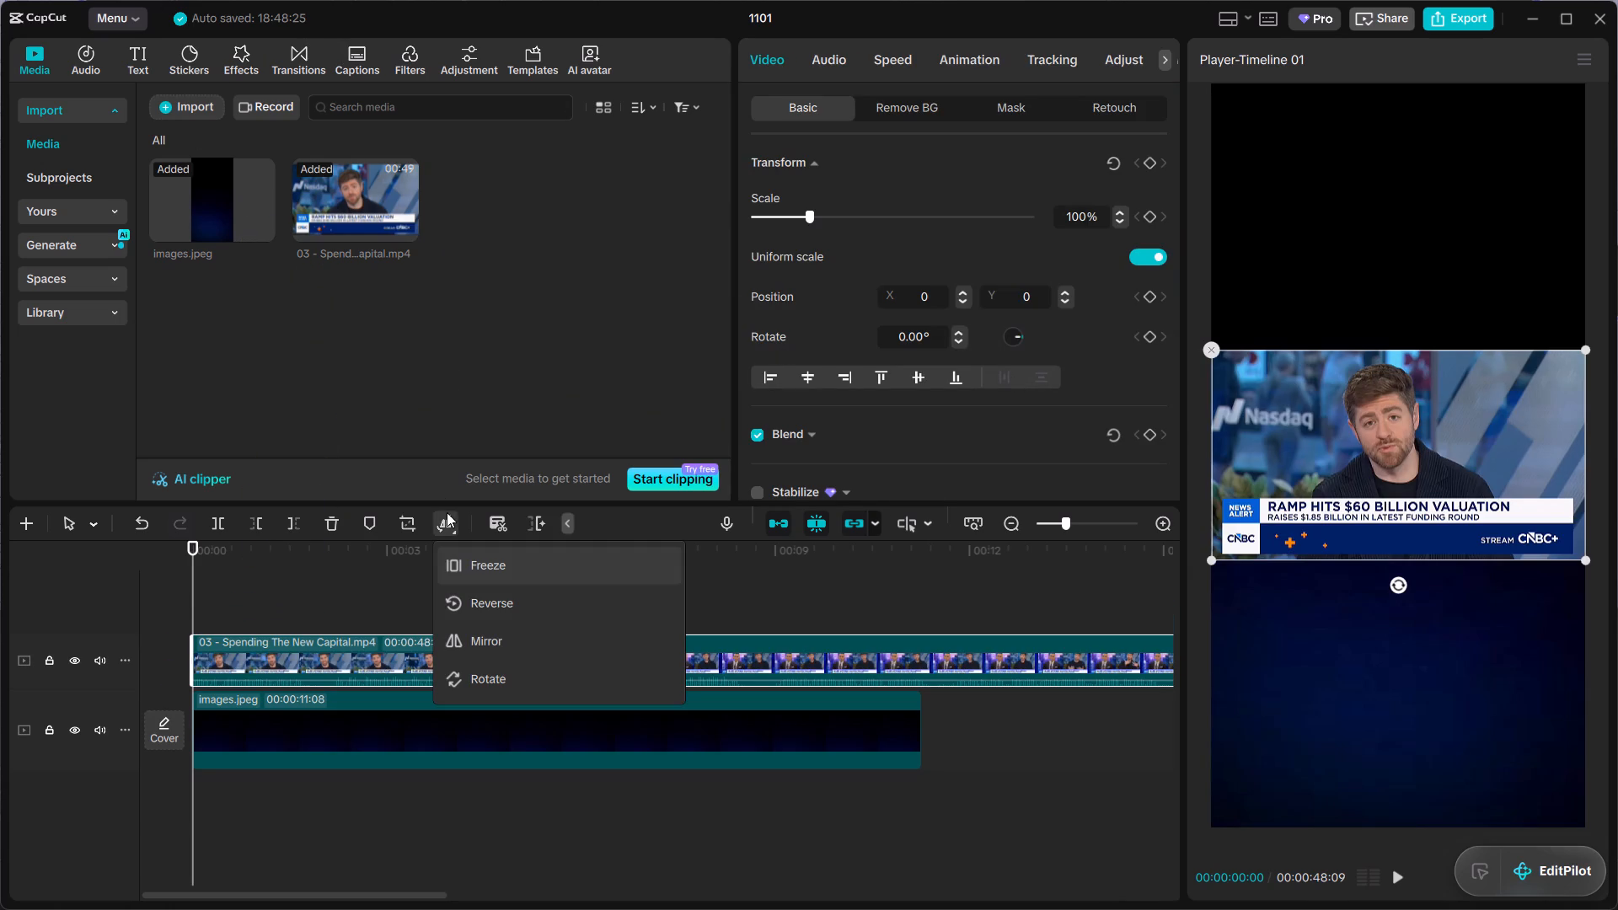
Crop the video clip tightly to the news banner reading "RAMP HITS $60 BILLION VALUATION".
{"action": "left_click", "coordinate": [398, 522]}
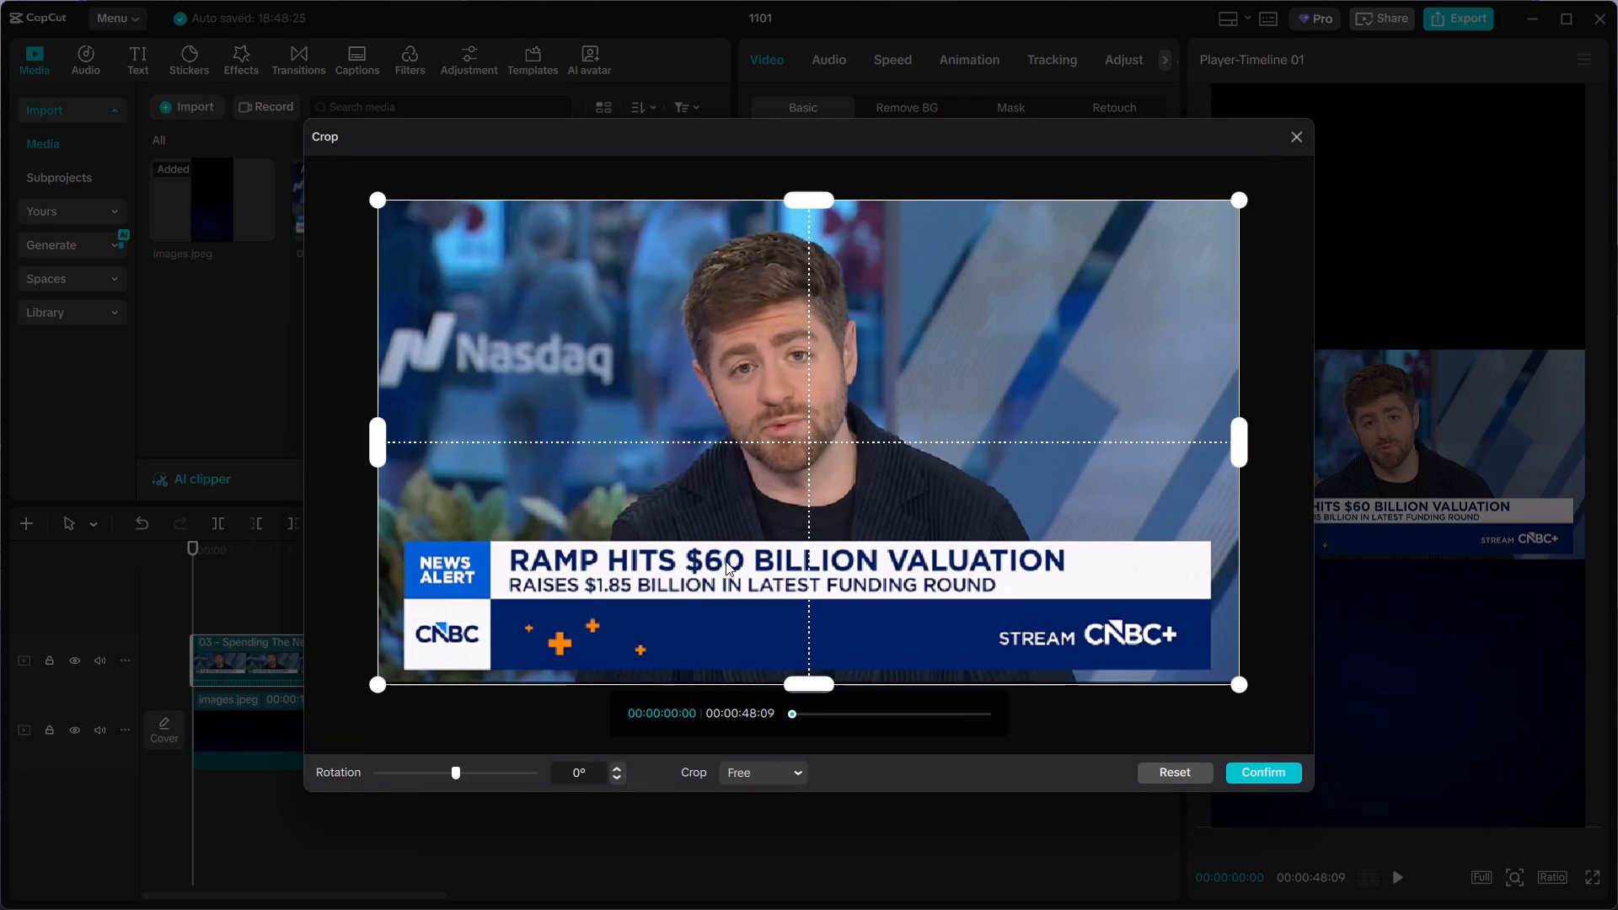
{"action": "left_click_drag", "start_coordinate": [814, 199], "coordinate": [809, 533]}
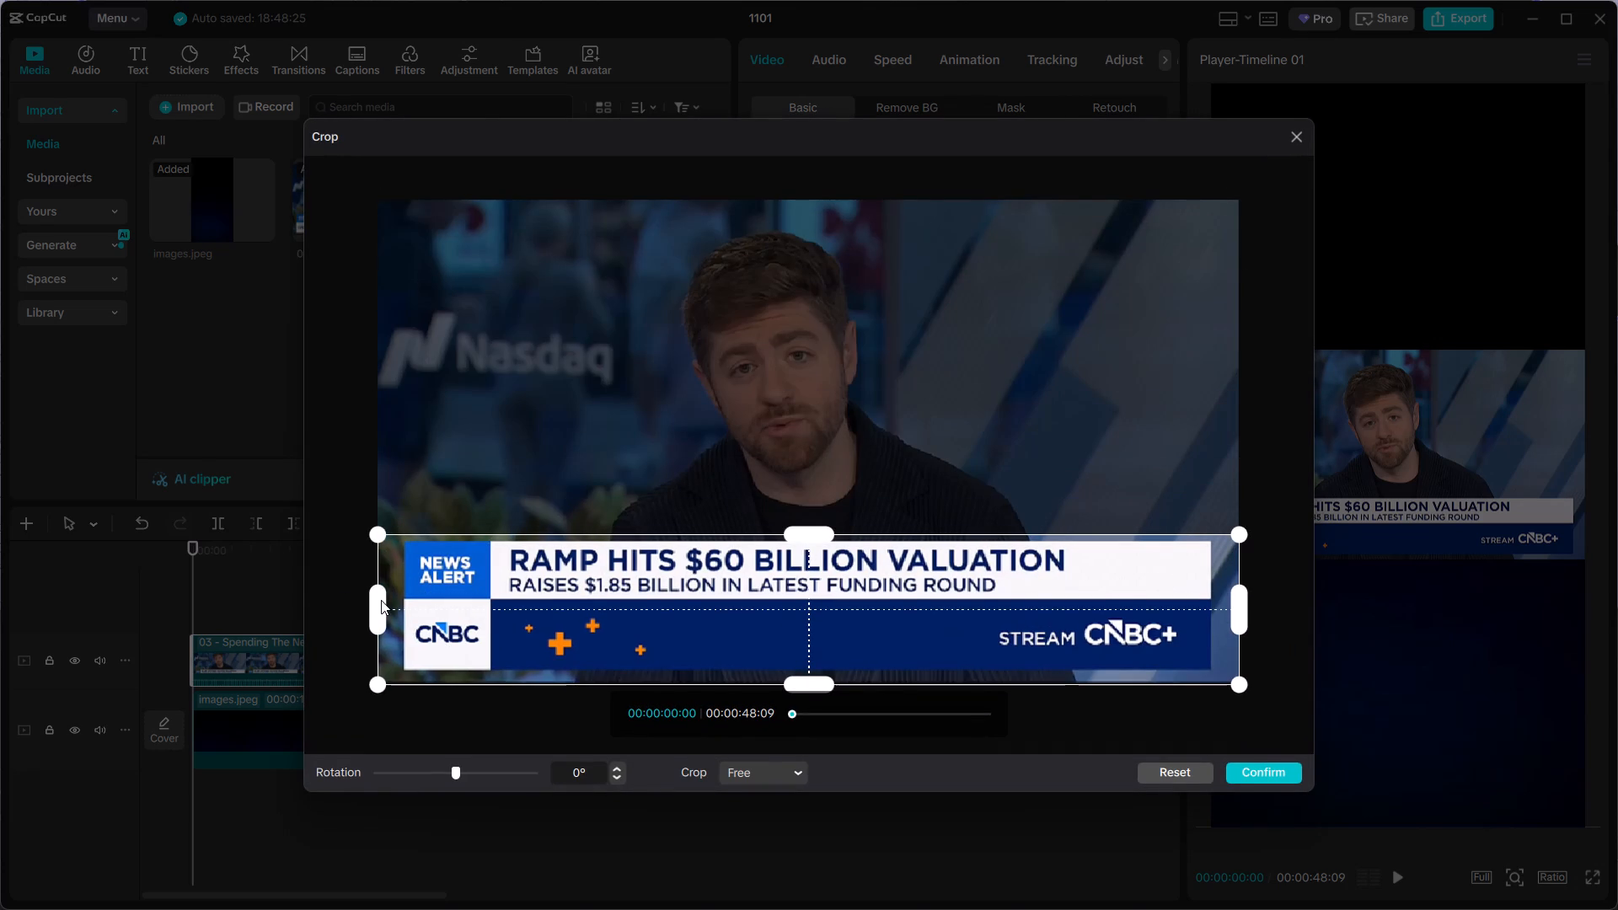
{"action": "left_click_drag", "start_coordinate": [381, 600], "coordinate": [409, 593]}
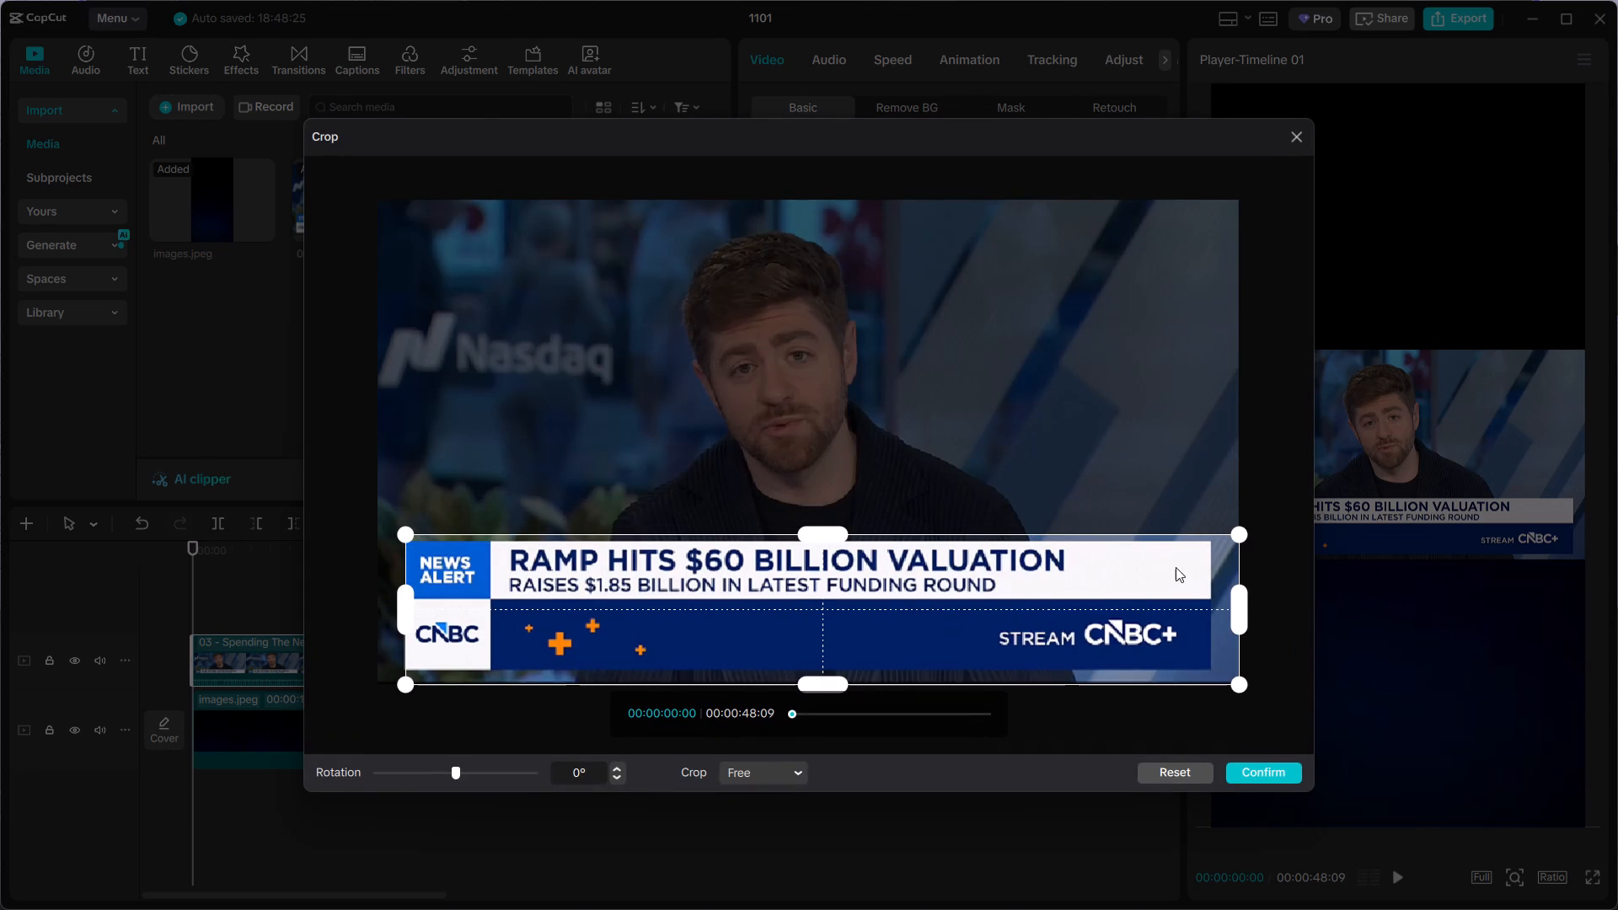
{"action": "left_click_drag", "start_coordinate": [1239, 598], "coordinate": [1212, 603]}
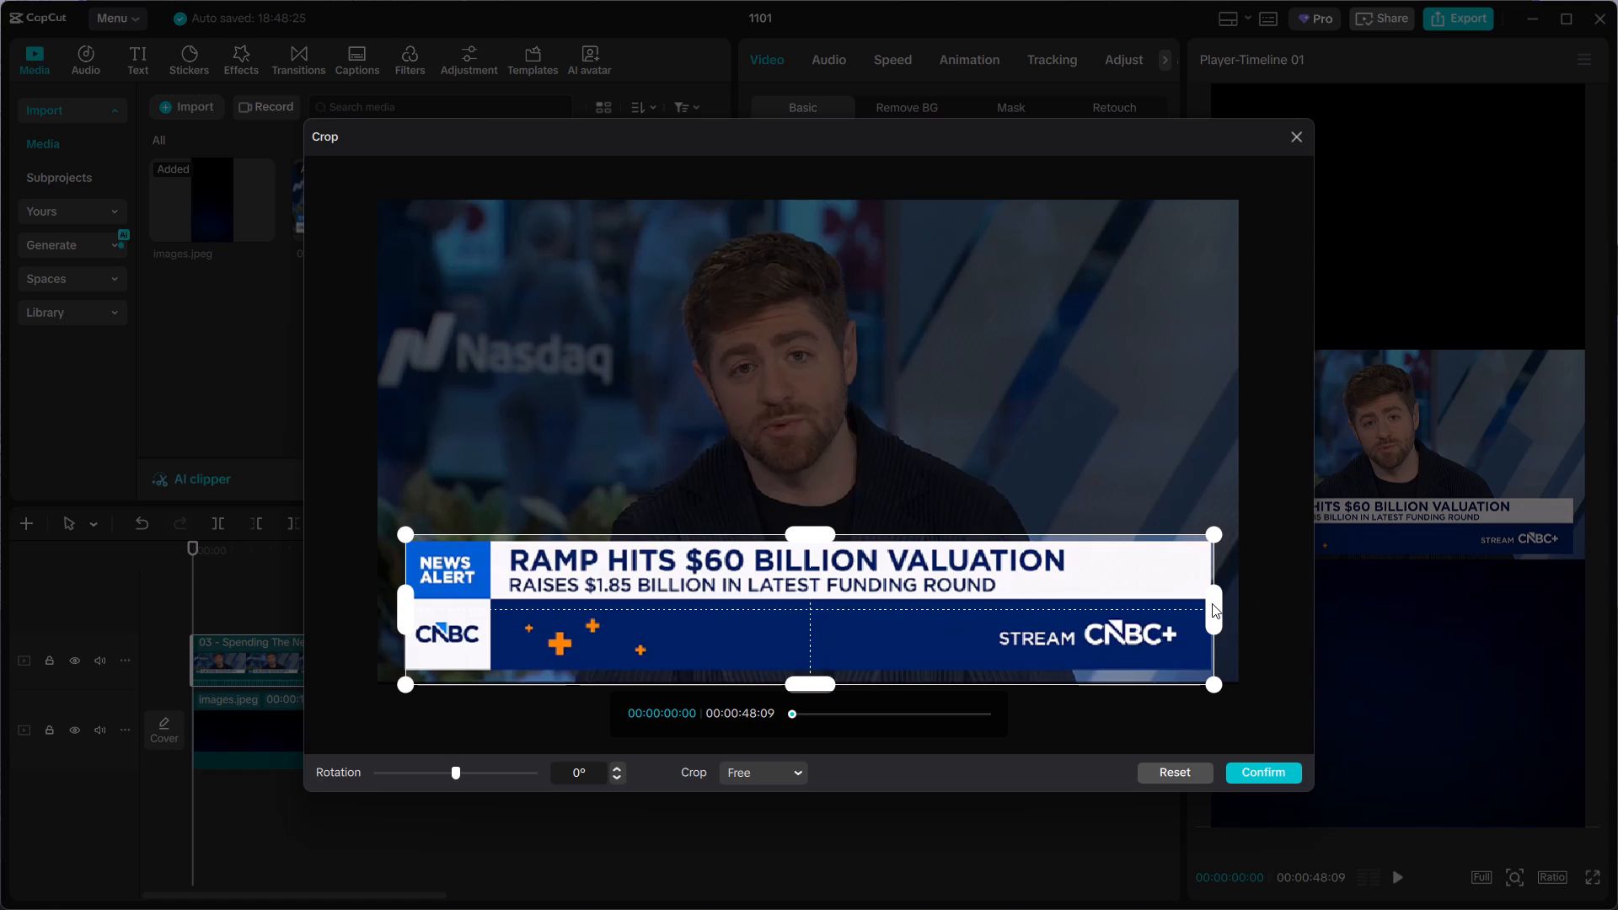
{"action": "left_click_drag", "start_coordinate": [1212, 603], "coordinate": [1211, 603]}
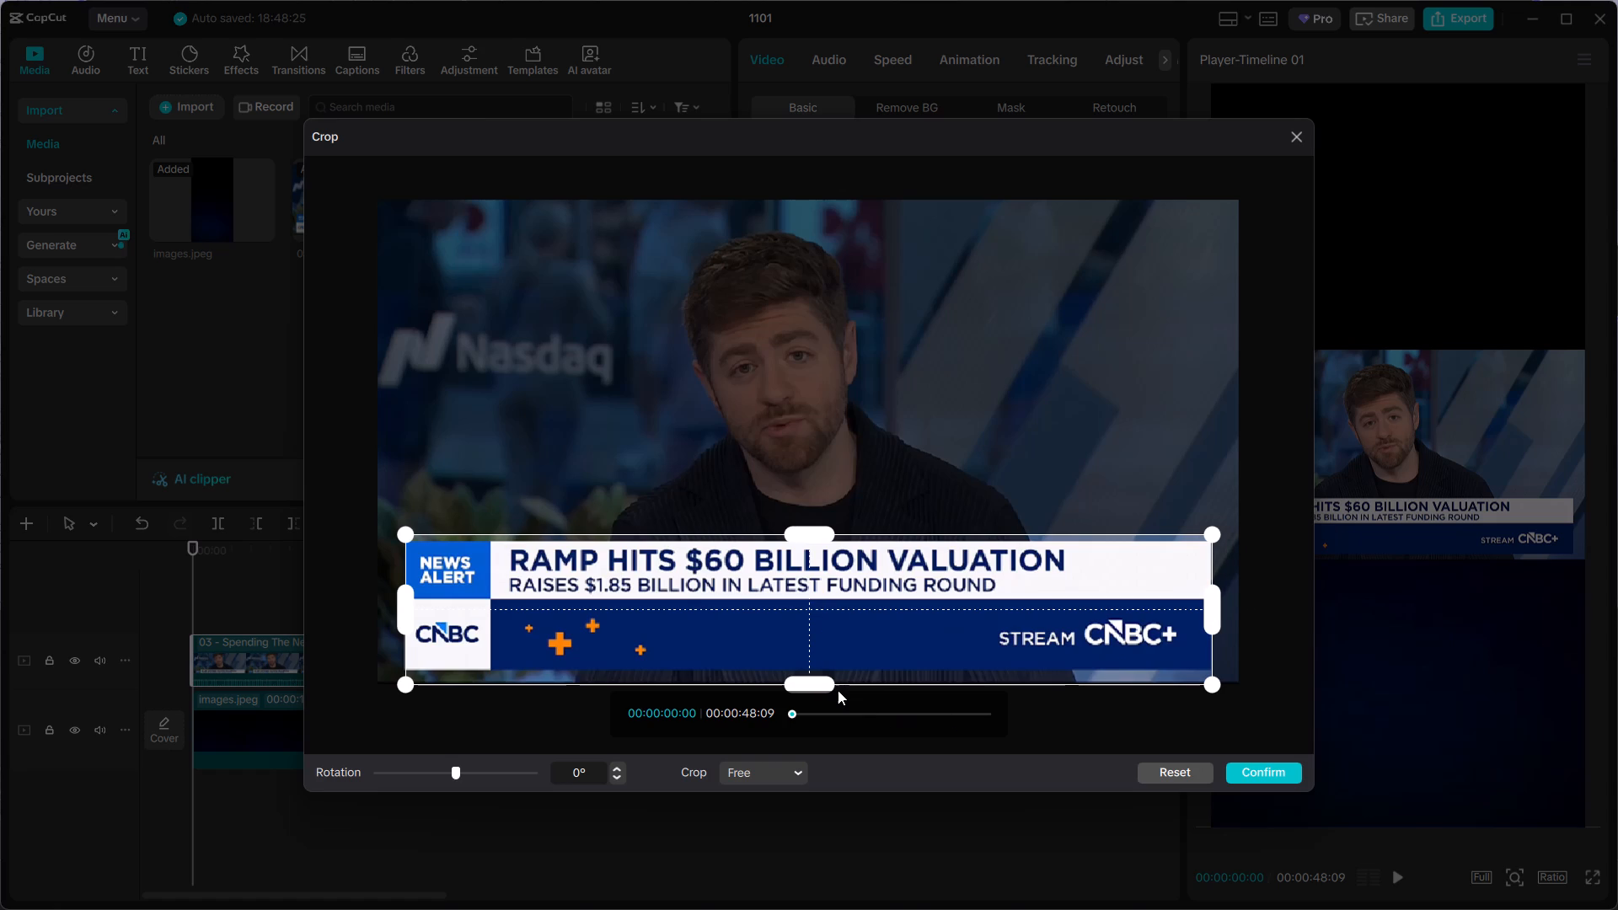
{"action": "left_click_drag", "start_coordinate": [819, 682], "coordinate": [824, 667]}
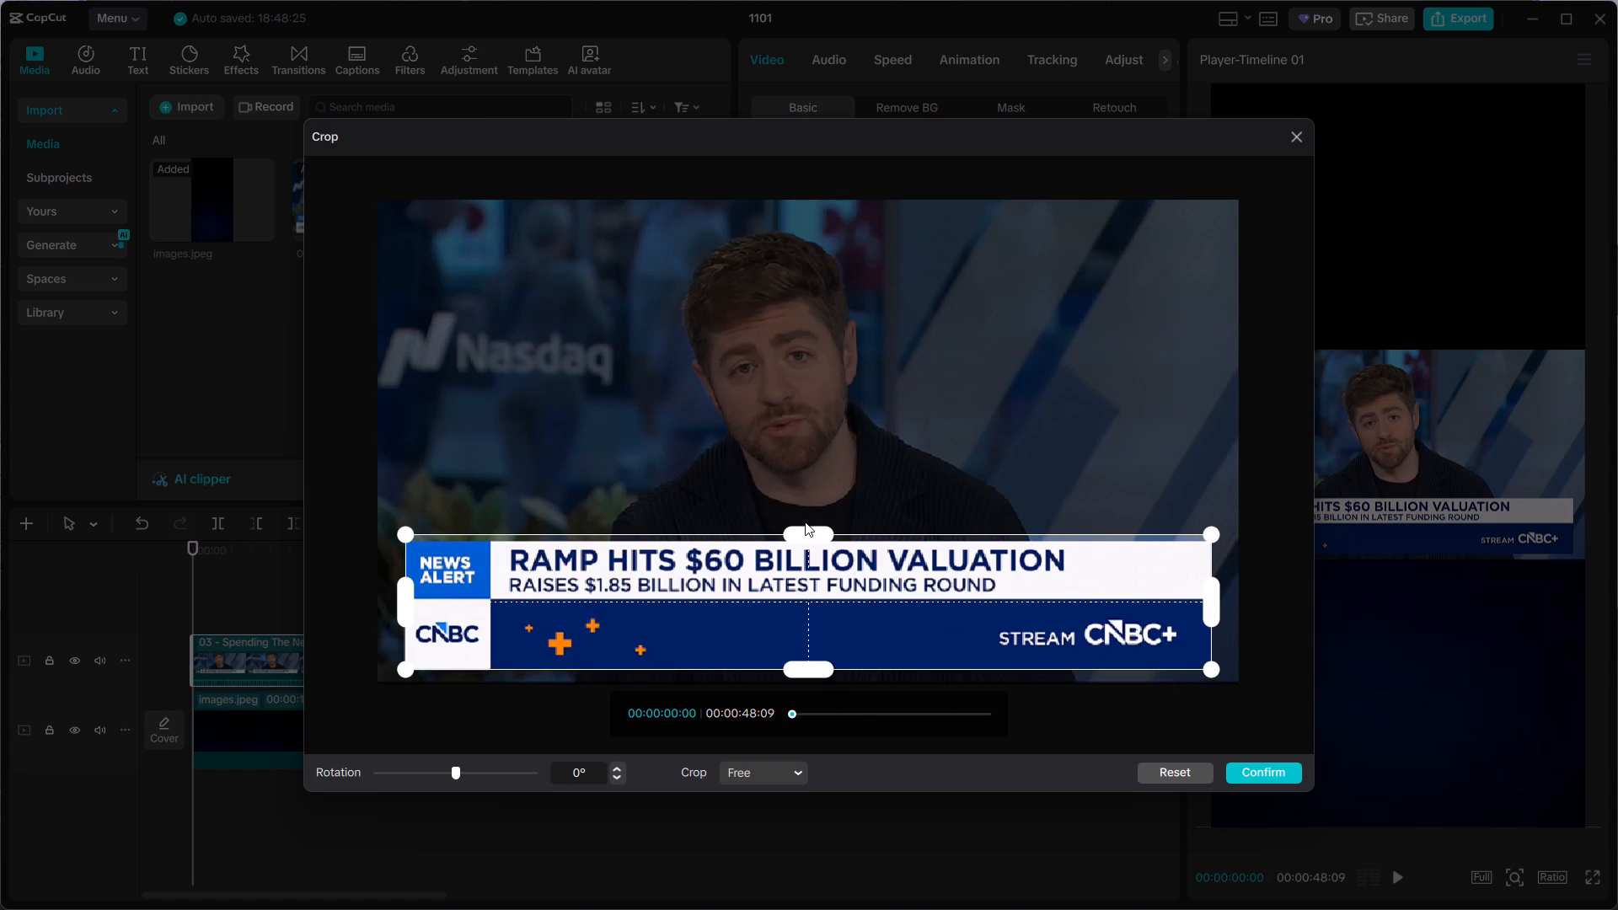
{"action": "left_click_drag", "start_coordinate": [805, 522], "coordinate": [800, 559]}
{"action": "left_click_drag", "start_coordinate": [806, 539], "coordinate": [817, 549]}
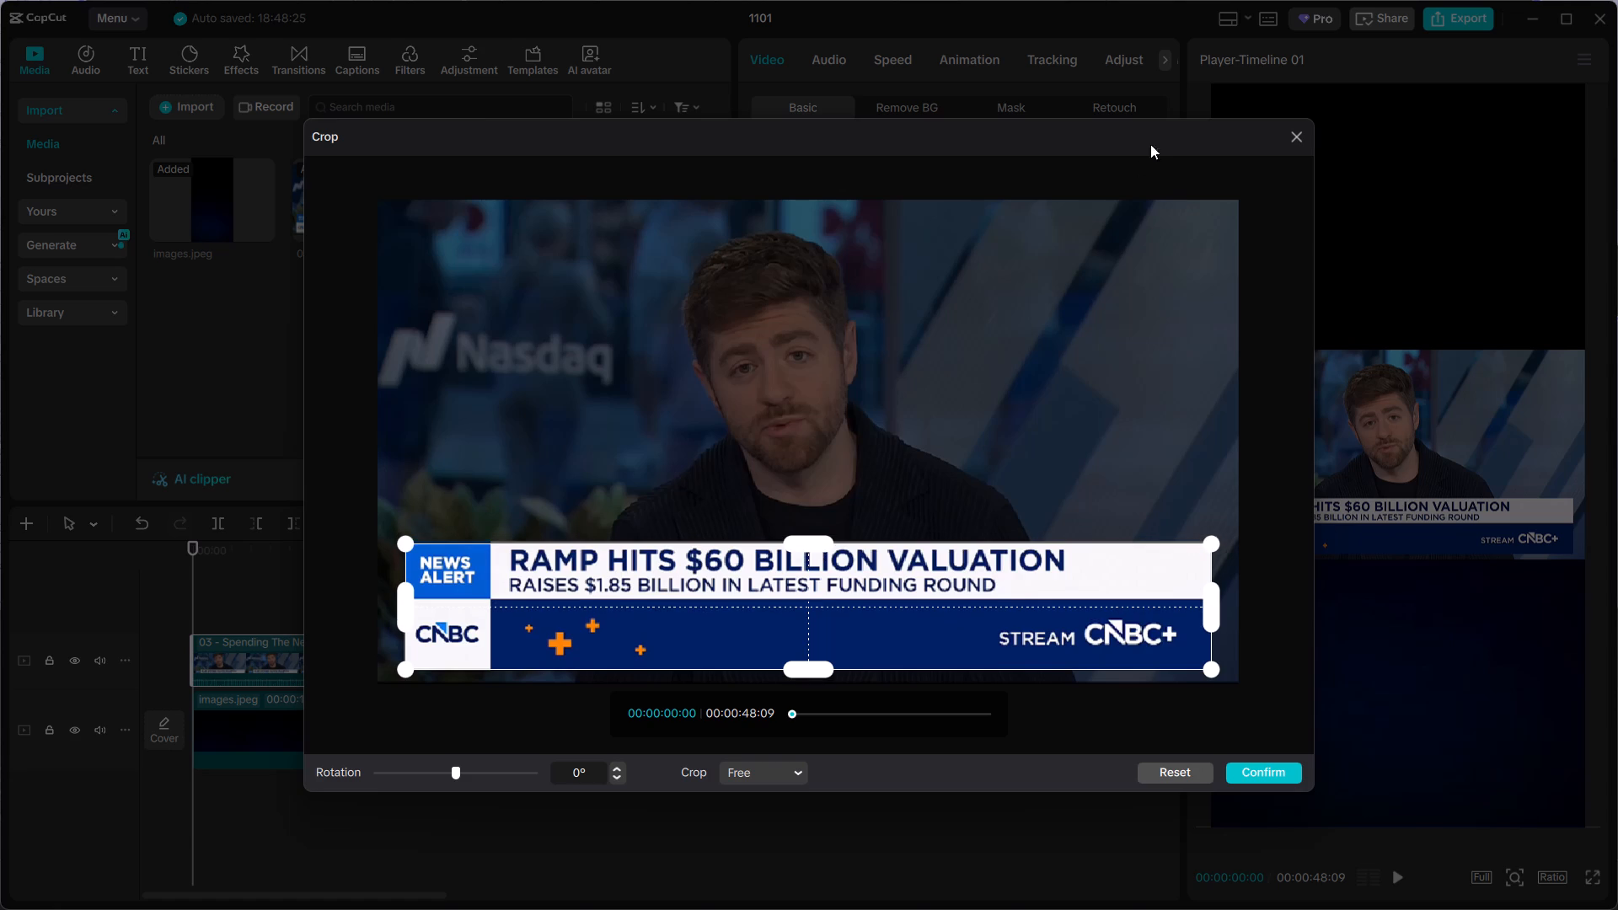
{"action": "left_click", "coordinate": [1262, 770]}
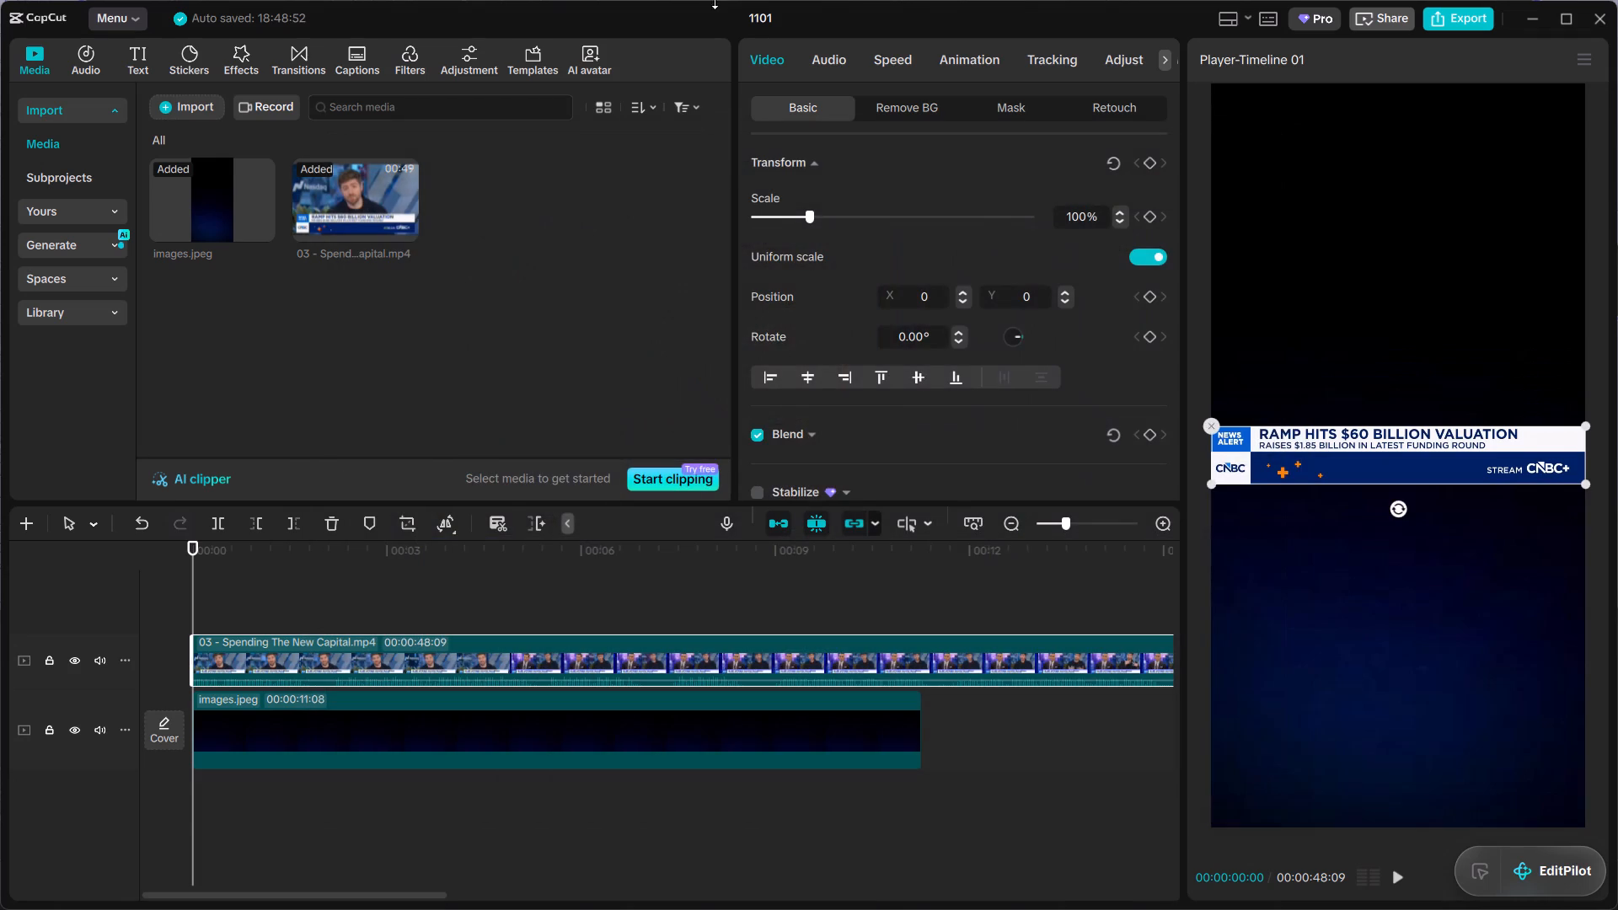
Position the cropped news banner slightly below the middle of the frame, at about X 0, Y -283.
{"action": "left_click_drag", "start_coordinate": [1429, 444], "coordinate": [1417, 598]}
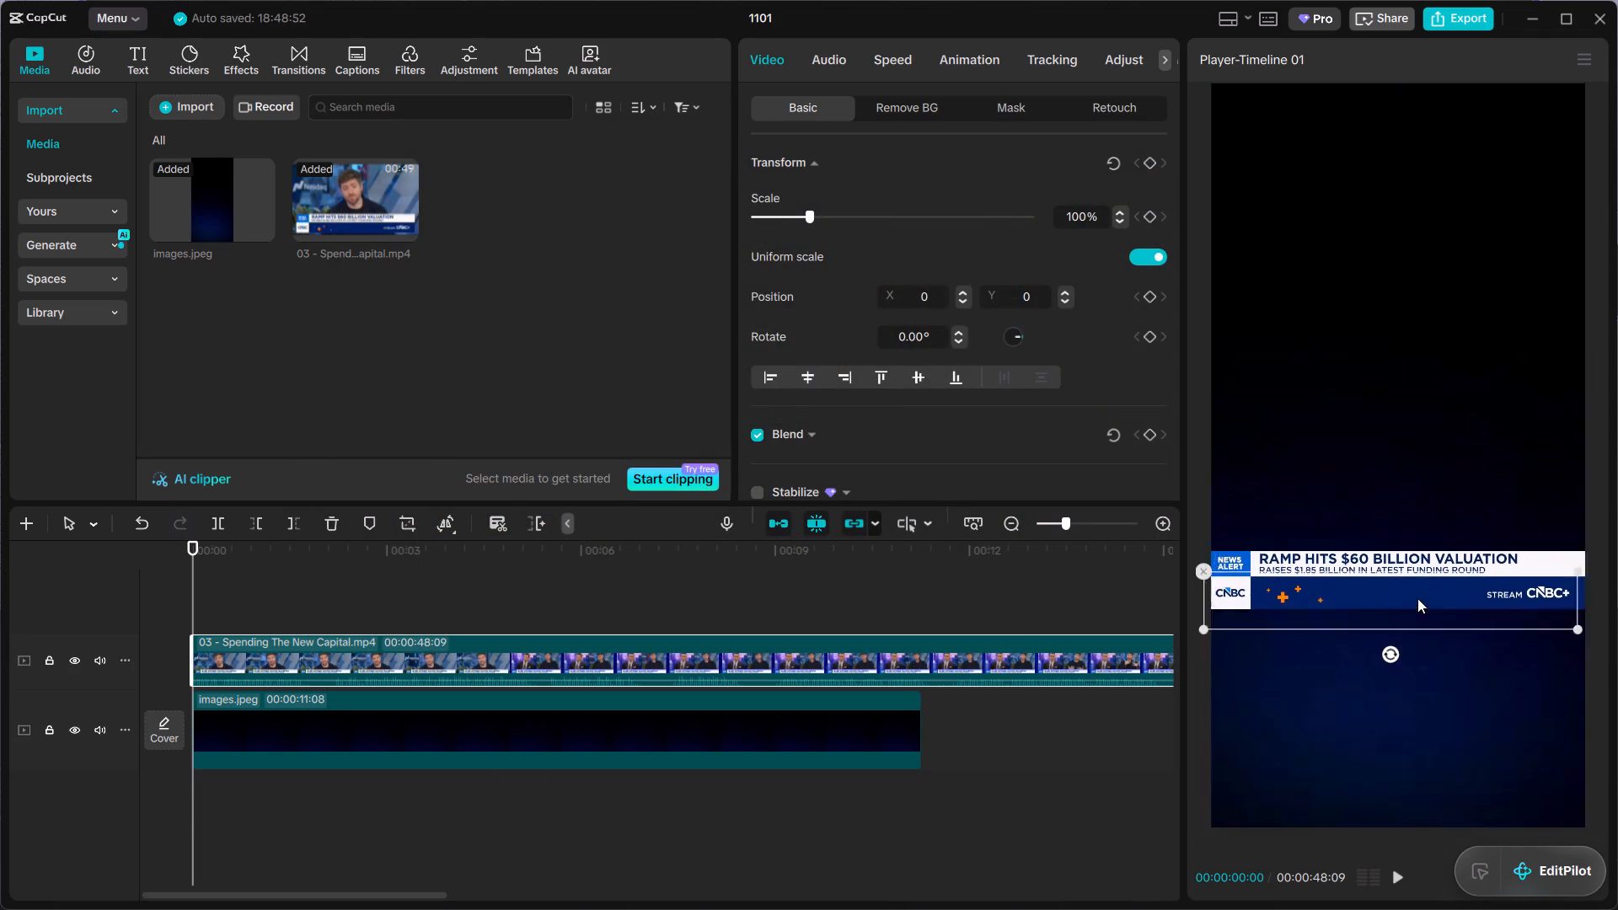
{"action": "left_click_drag", "start_coordinate": [1417, 598], "coordinate": [1430, 715]}
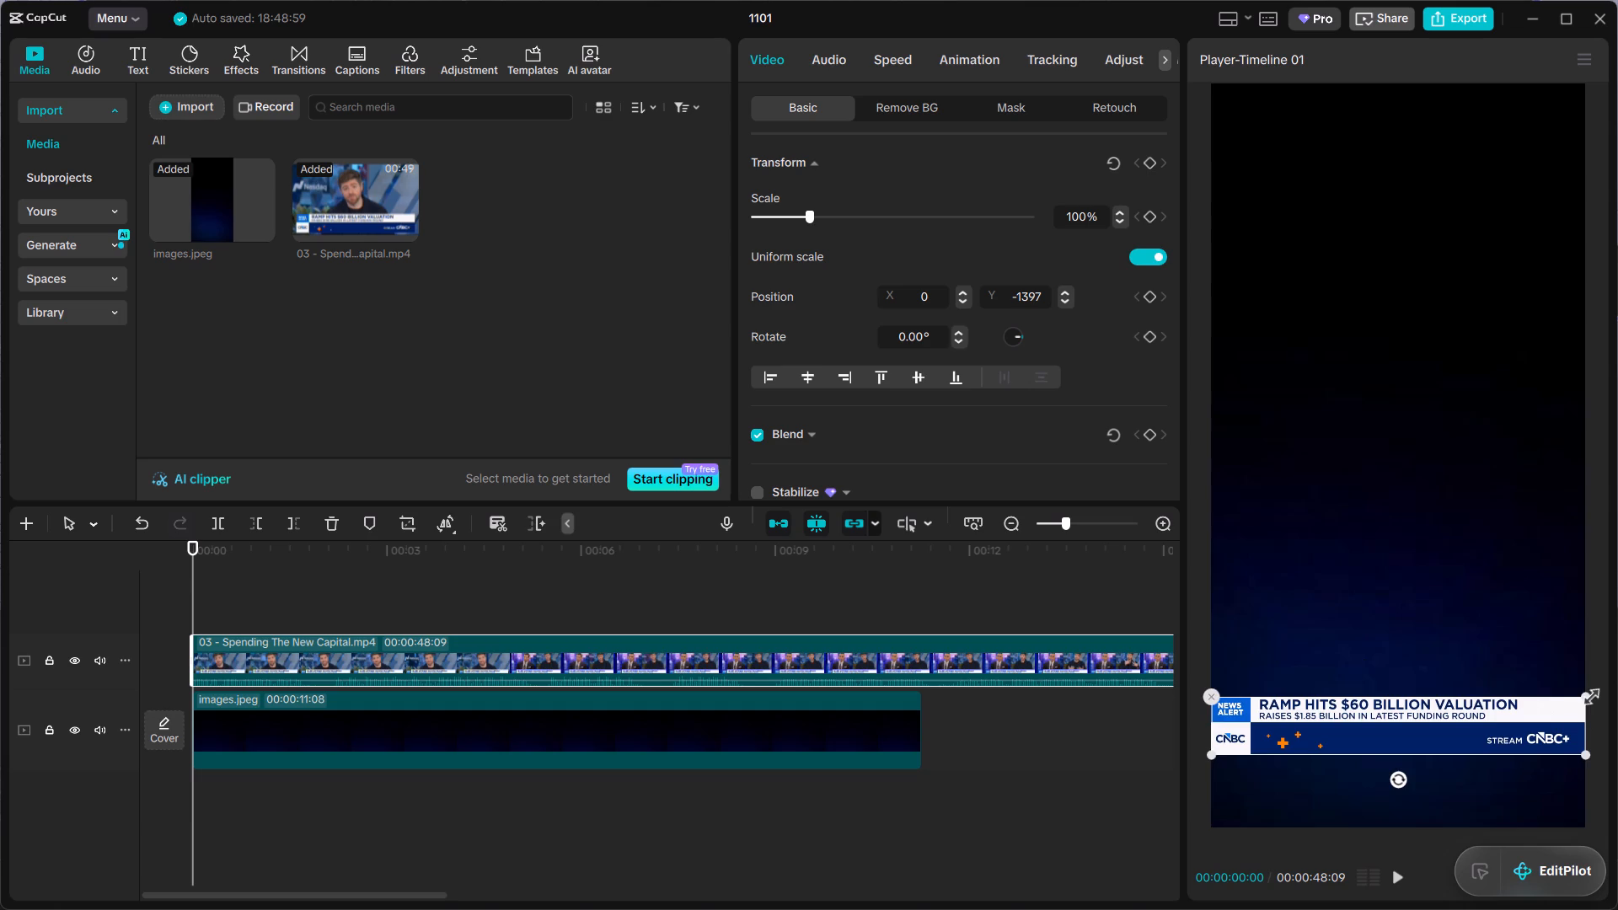
{"action": "left_click", "coordinate": [1588, 693]}
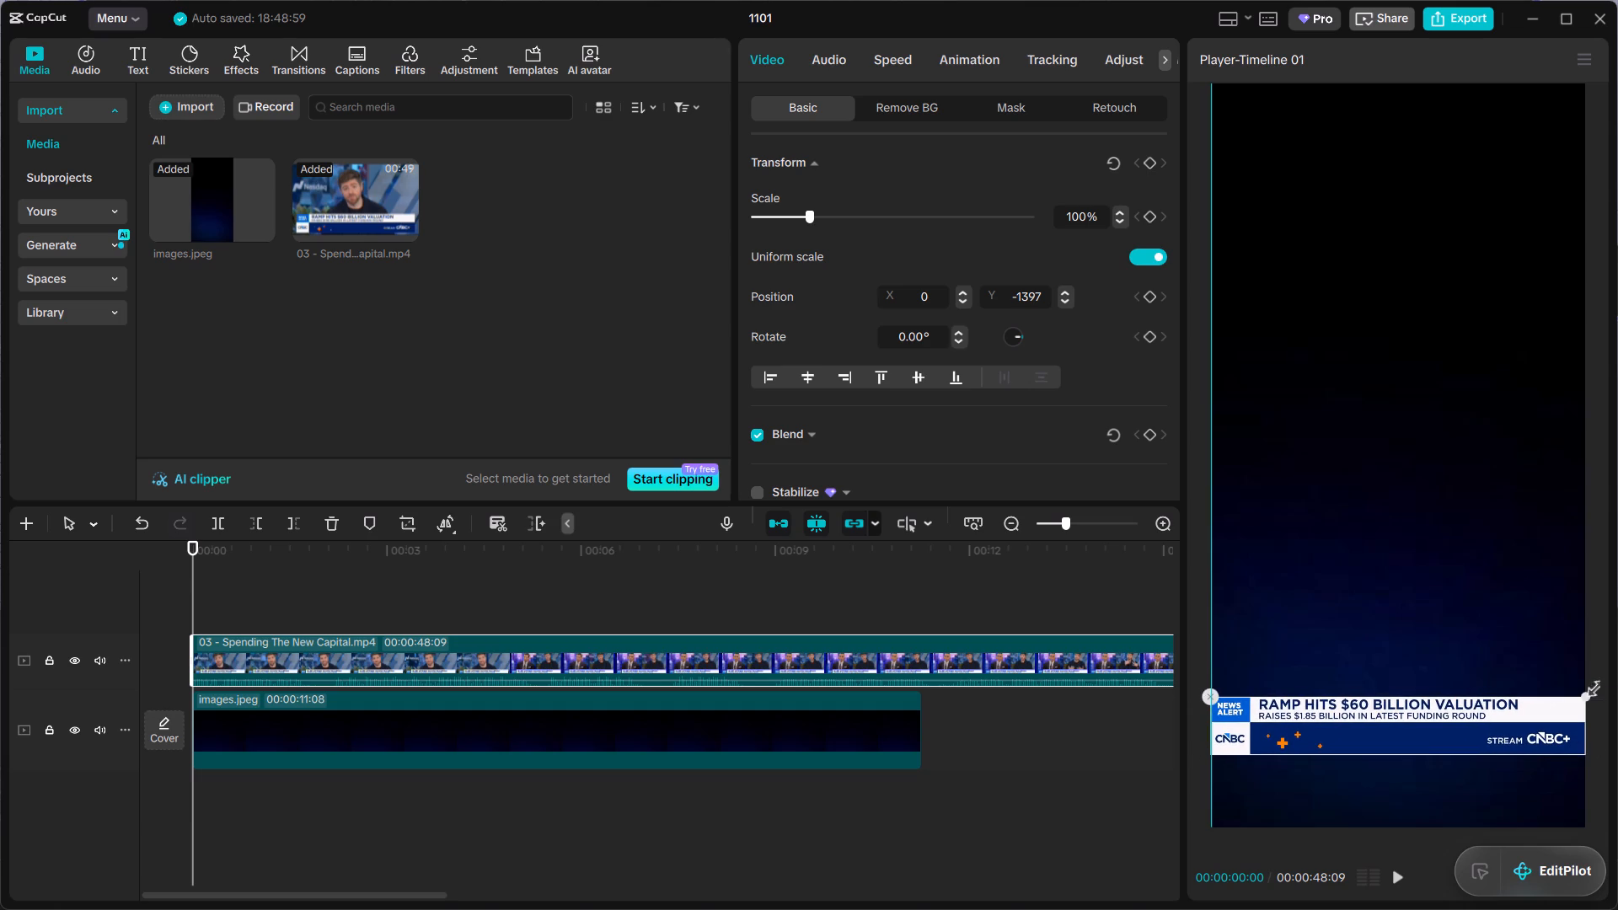
{"action": "left_click_drag", "start_coordinate": [1374, 725], "coordinate": [1422, 556]}
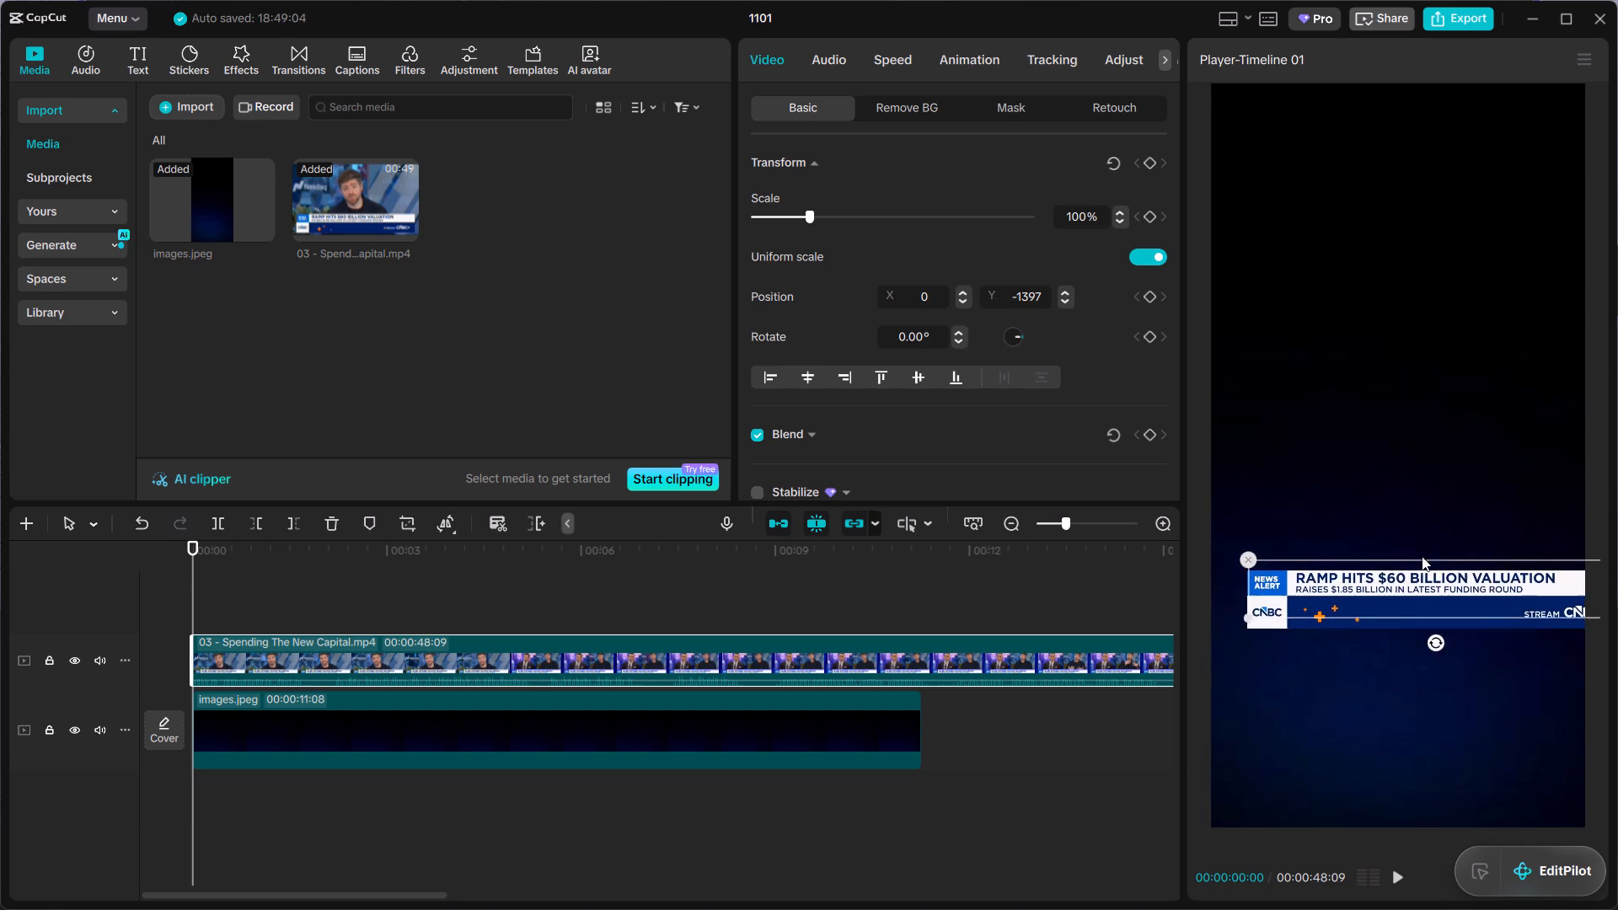
{"action": "left_click_drag", "start_coordinate": [1422, 556], "coordinate": [1374, 508]}
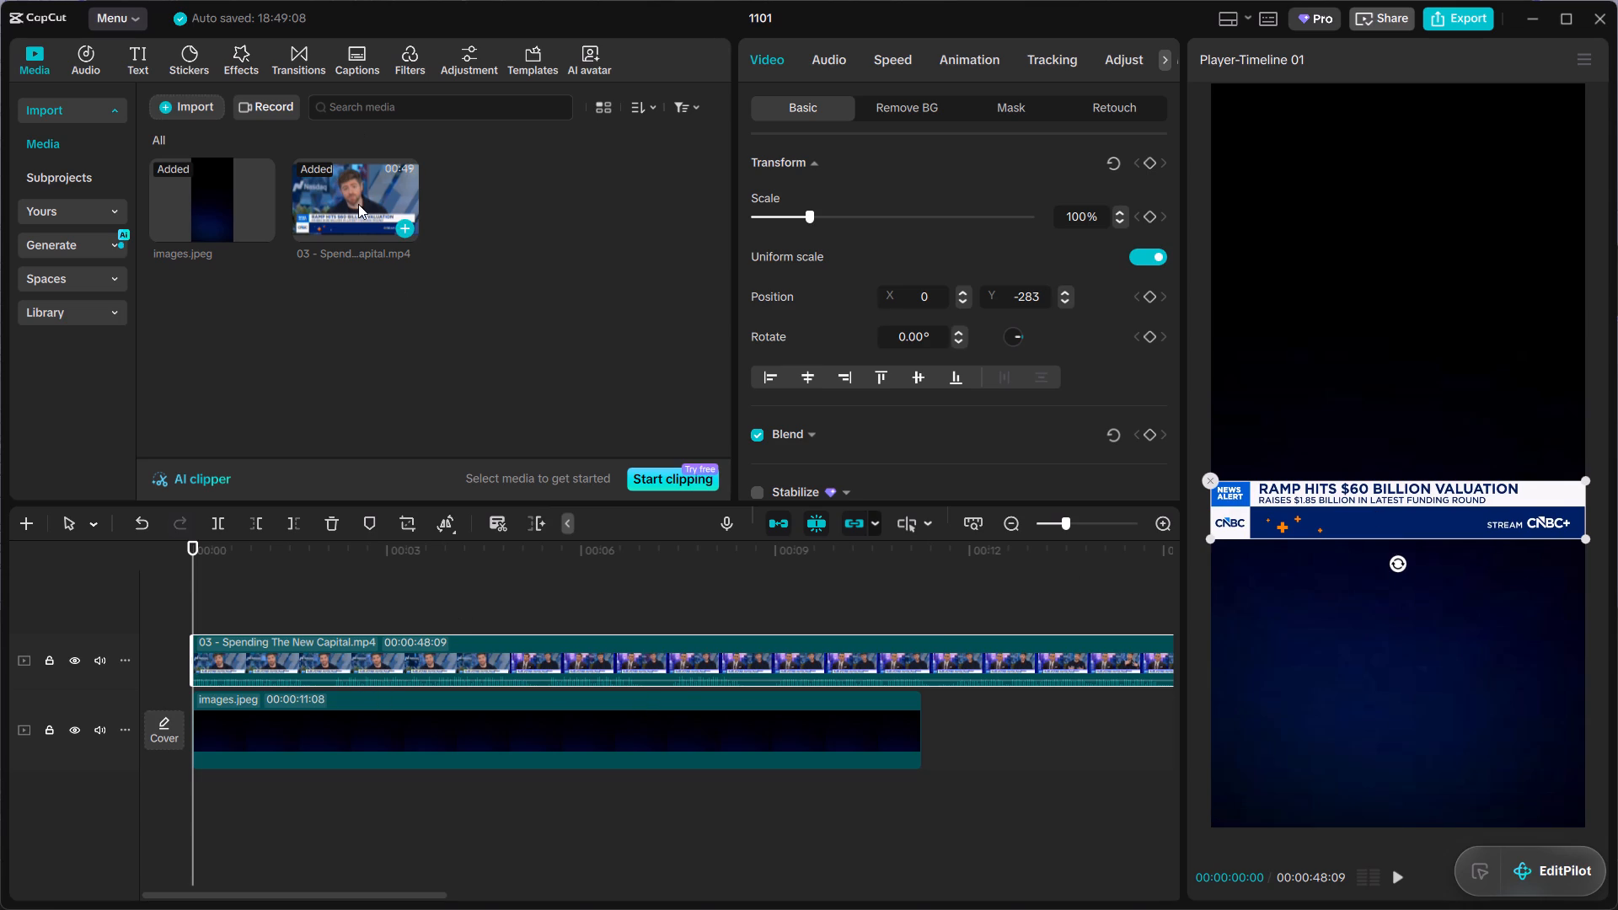
Add a second copy of the "03 - Spending The New Capital" video on a new top track at the timeline start.
{"action": "left_click_drag", "start_coordinate": [358, 202], "coordinate": [249, 587]}
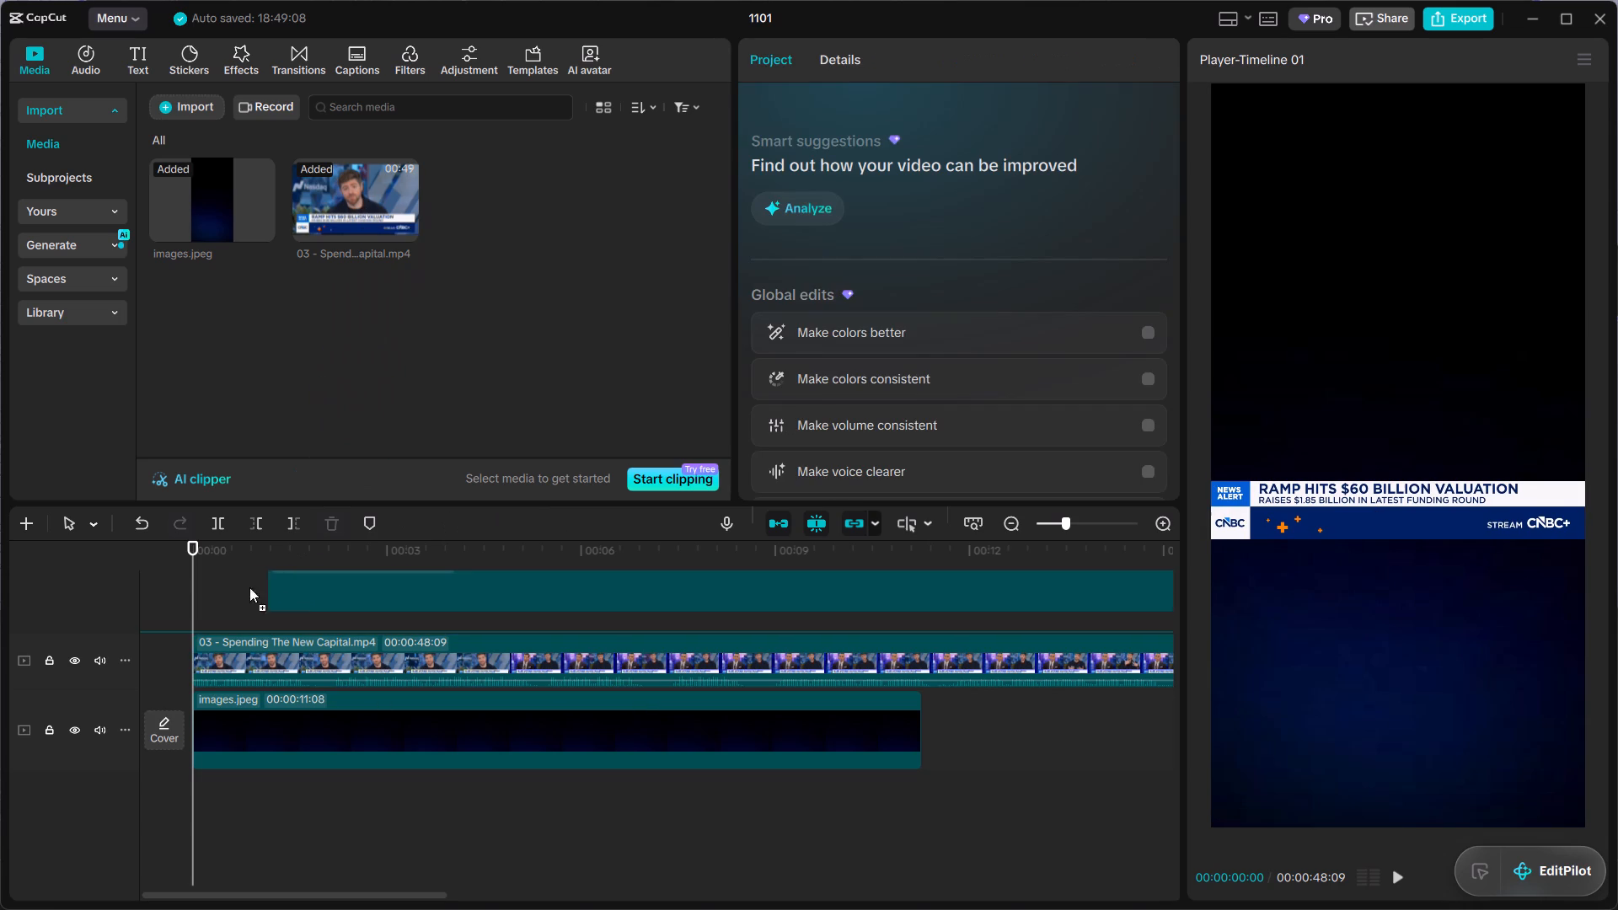
{"action": "left_click_drag", "start_coordinate": [249, 587], "coordinate": [185, 602]}
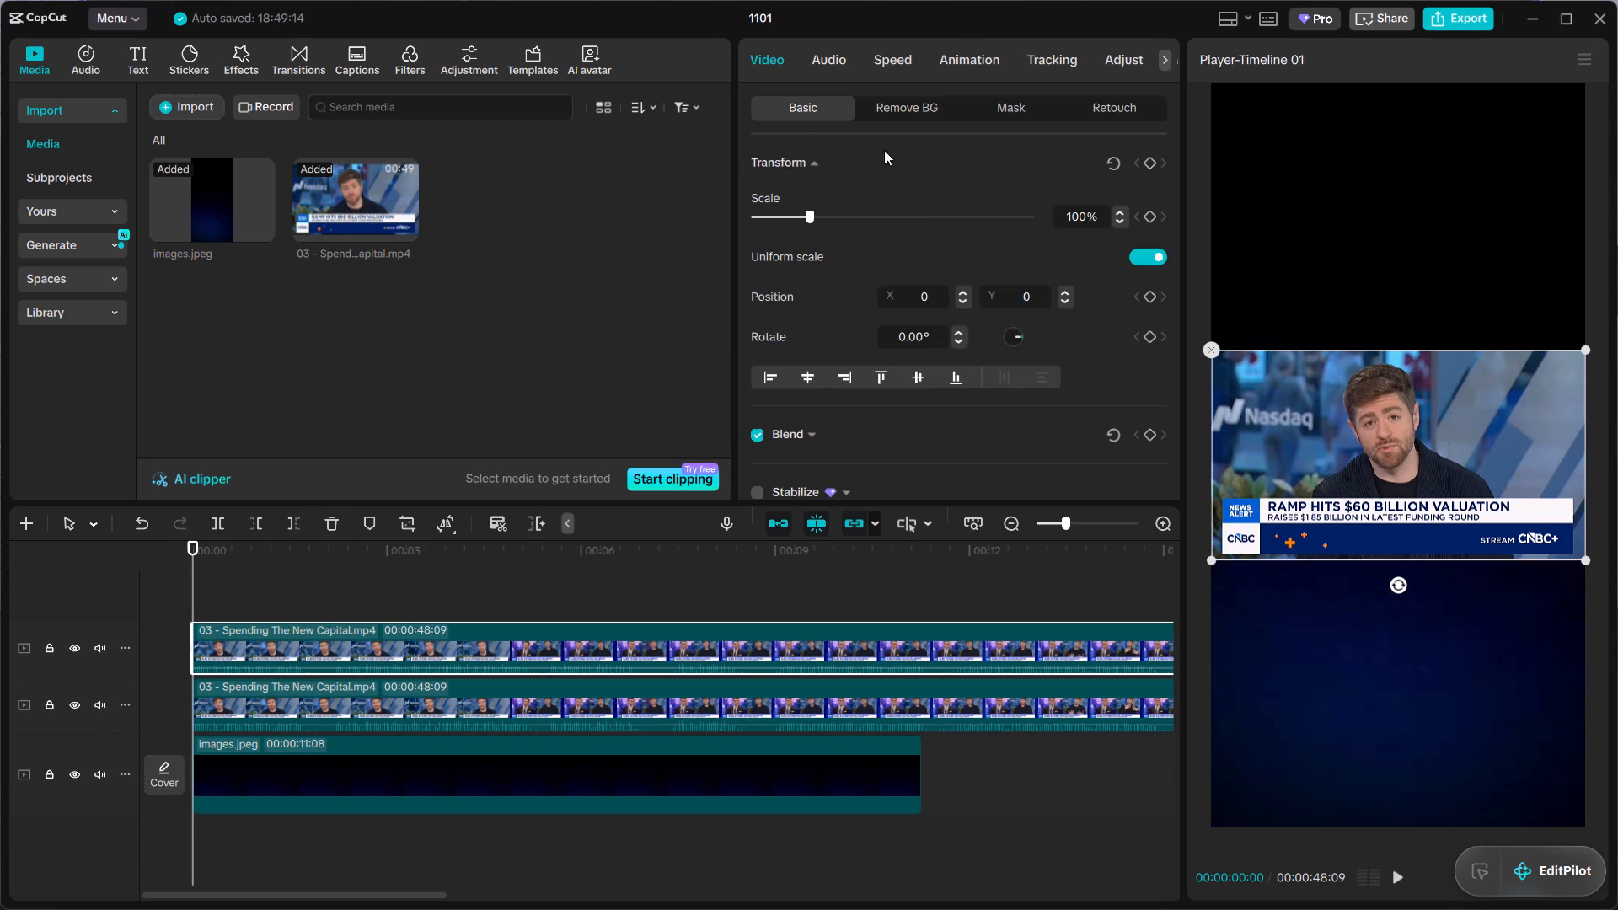
Move the uncropped video copy above the banner to about X 84, Y 946 and enlarge it to about 171%.
{"action": "left_click_drag", "start_coordinate": [1391, 471], "coordinate": [1388, 351]}
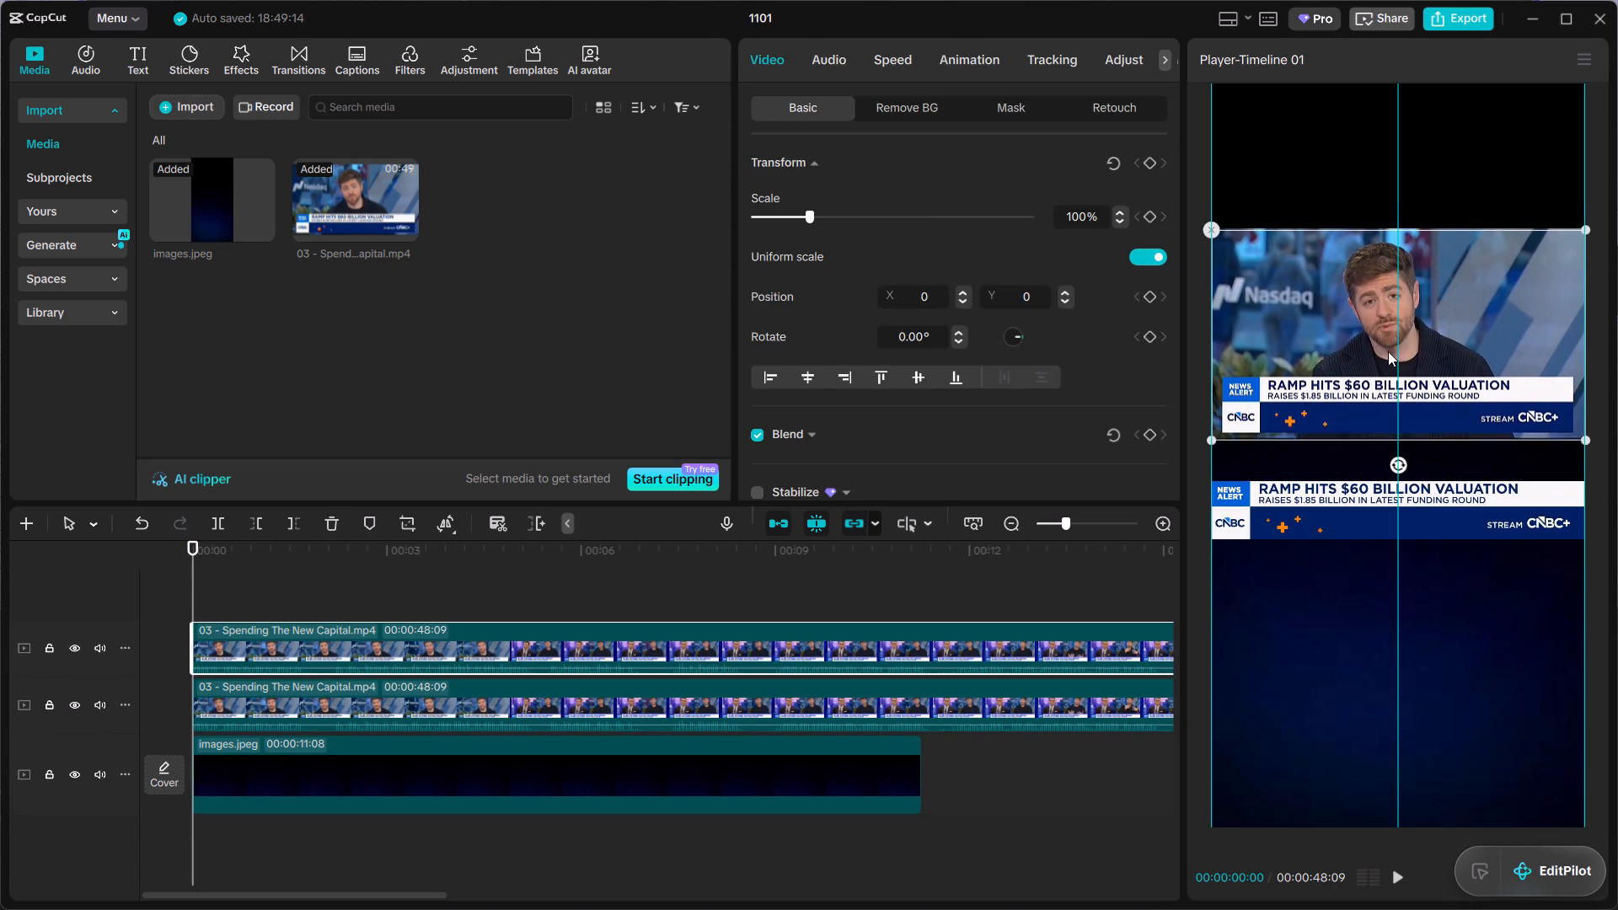
{"action": "left_click_drag", "start_coordinate": [1388, 351], "coordinate": [1407, 288]}
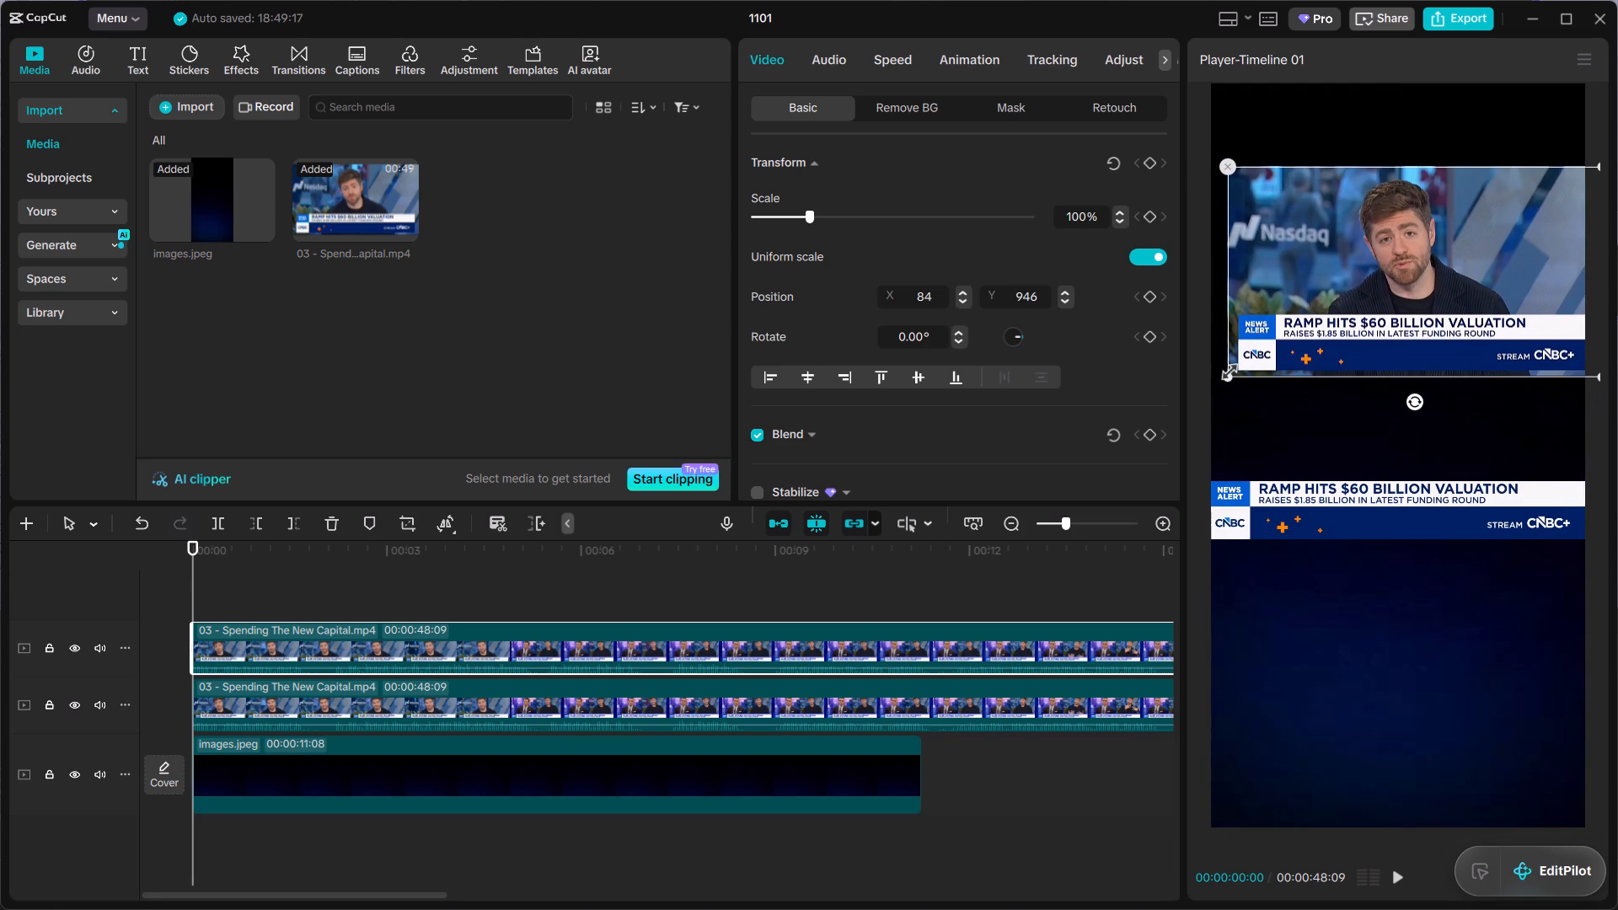
{"action": "left_click_drag", "start_coordinate": [1226, 370], "coordinate": [1059, 516]}
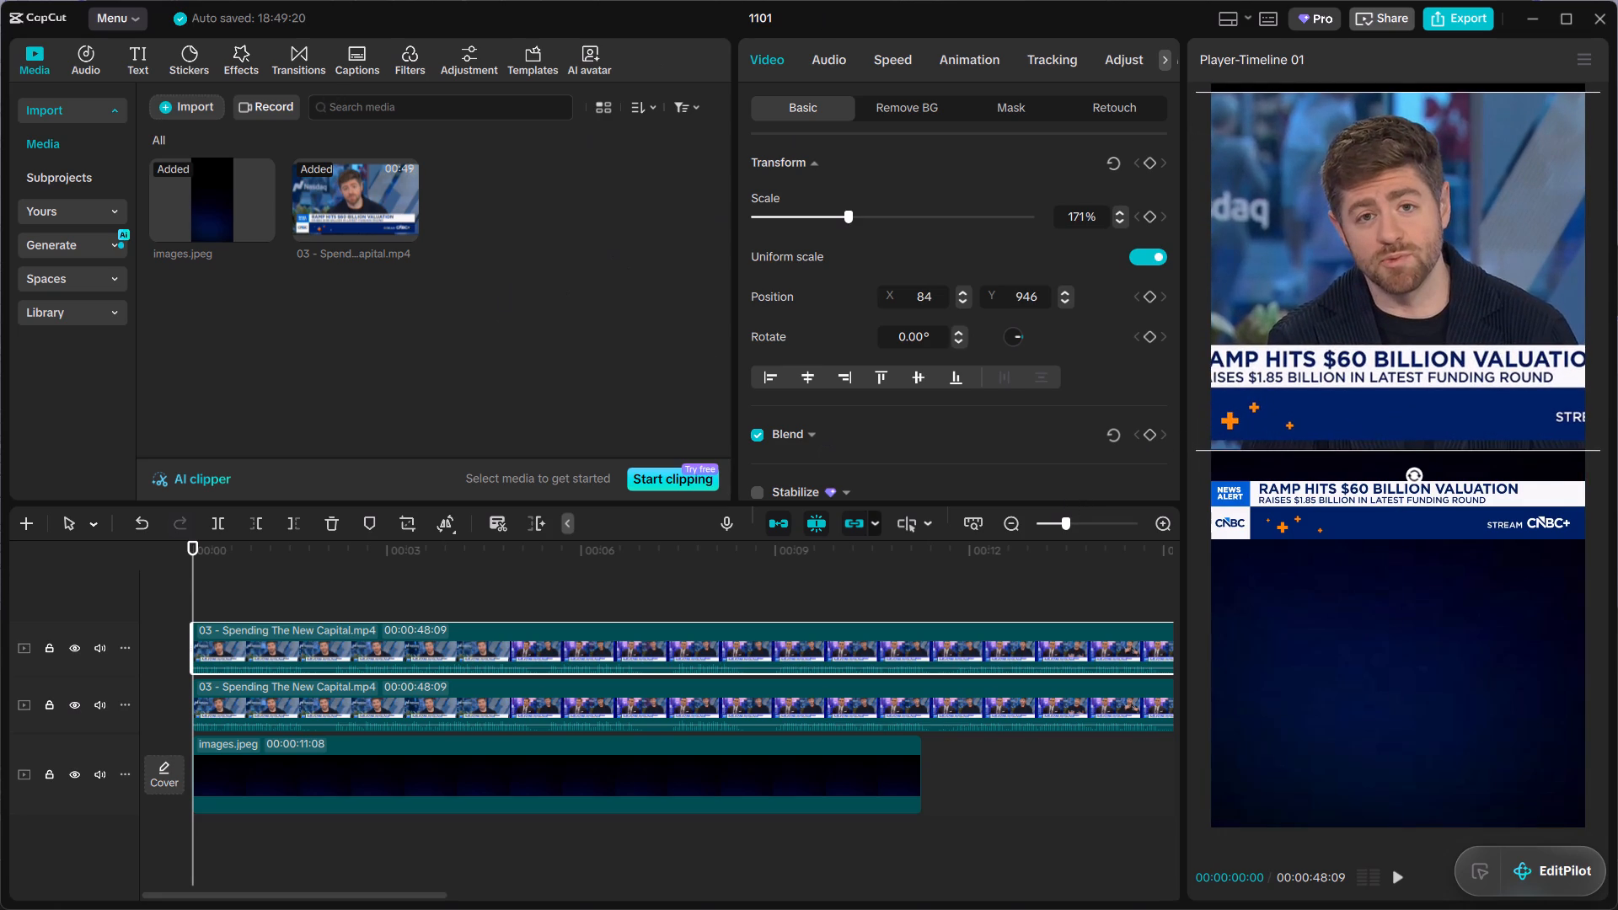
Crop the lower part off the top video copy so the news banner is excluded and only the speaker remains.
{"action": "left_click", "coordinate": [409, 515]}
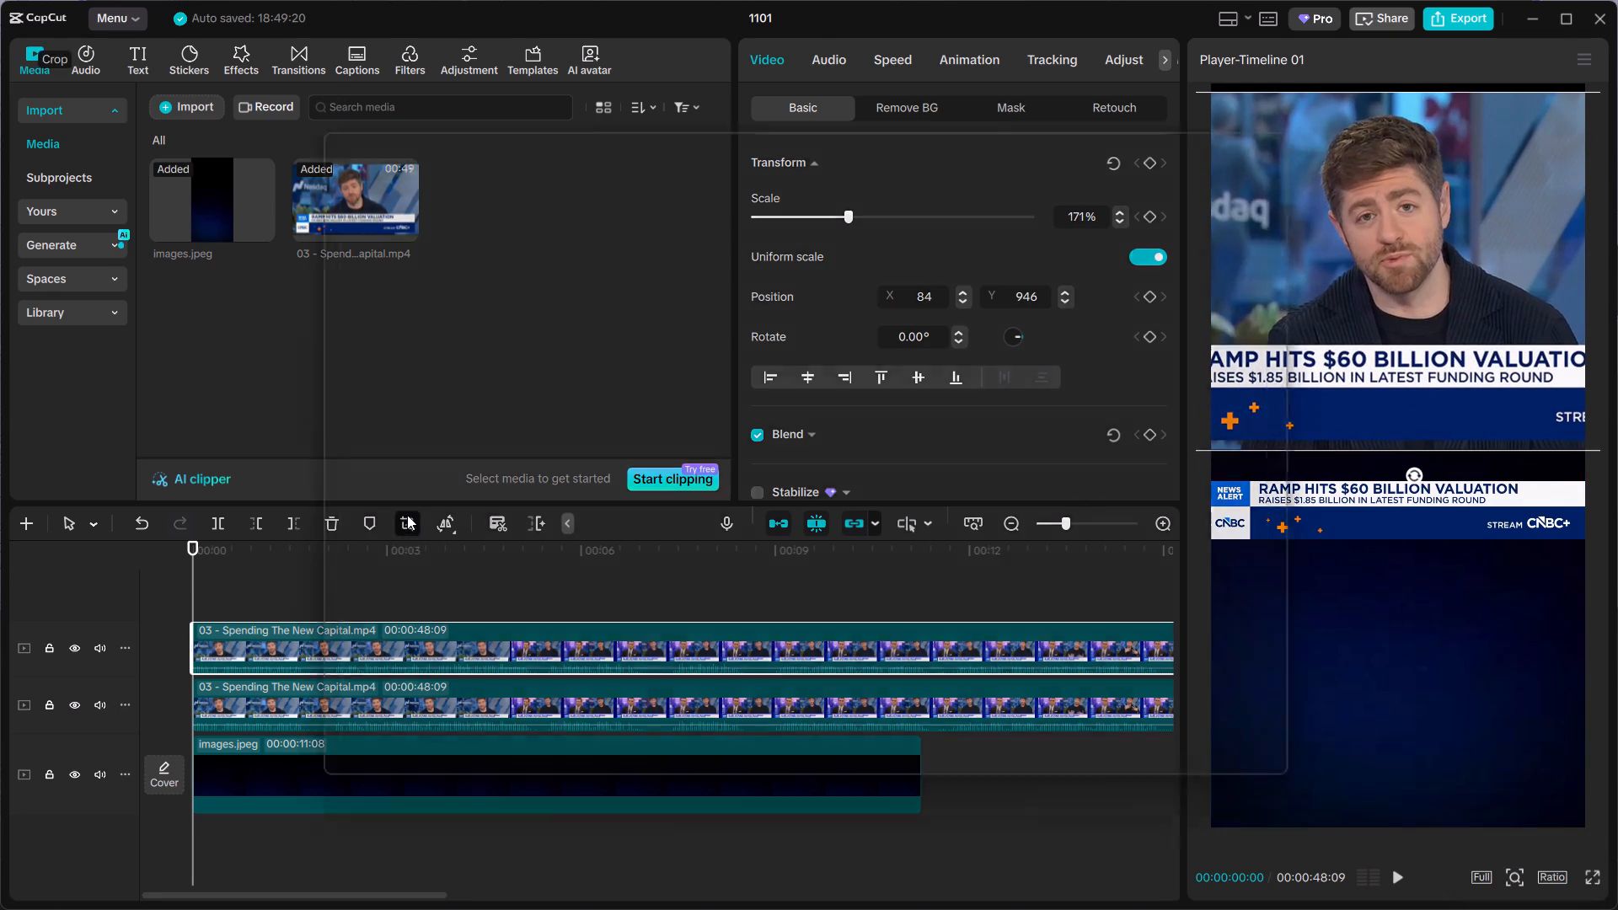
{"action": "left_click_drag", "start_coordinate": [802, 693], "coordinate": [812, 626]}
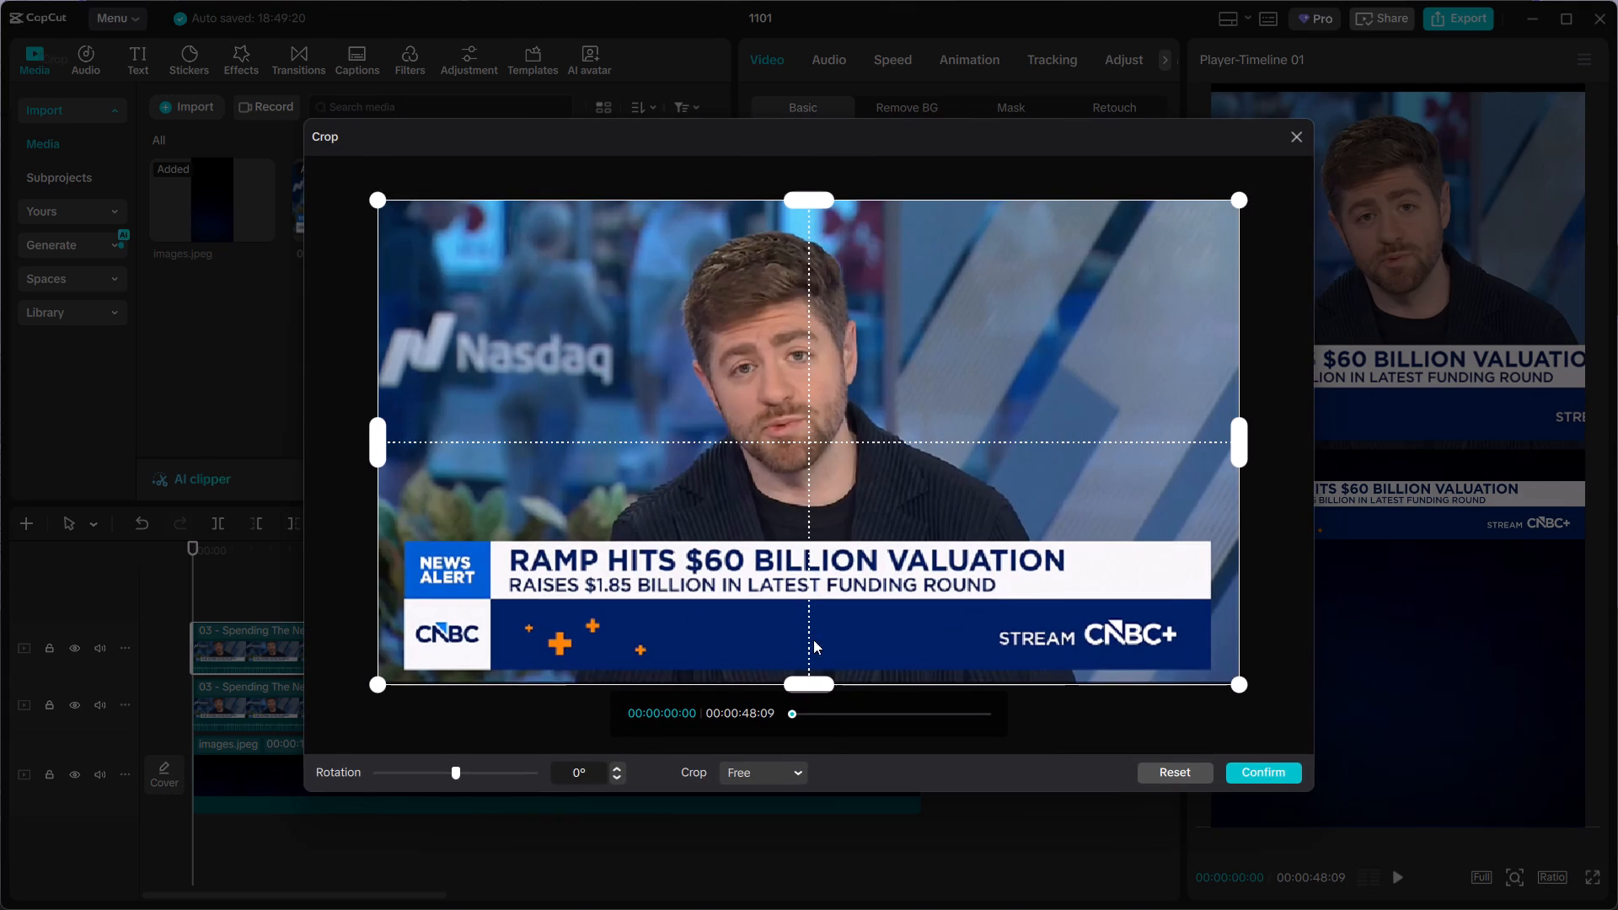
{"action": "left_click_drag", "start_coordinate": [807, 677], "coordinate": [844, 533]}
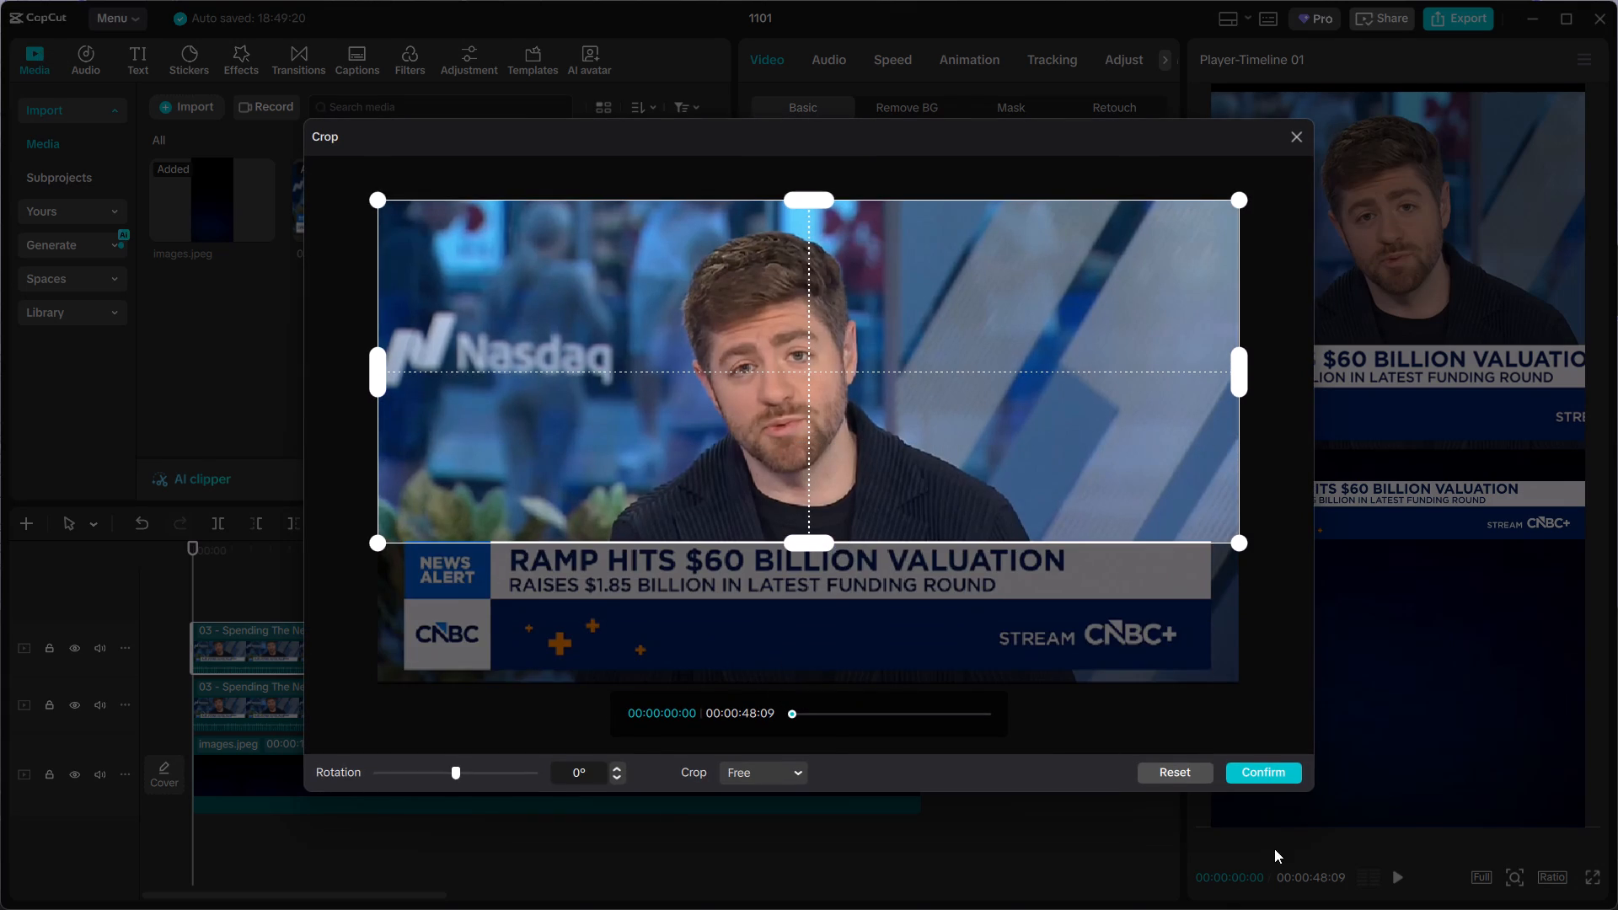
{"action": "left_click", "coordinate": [1289, 784]}
{"action": "left_click", "coordinate": [1291, 768]}
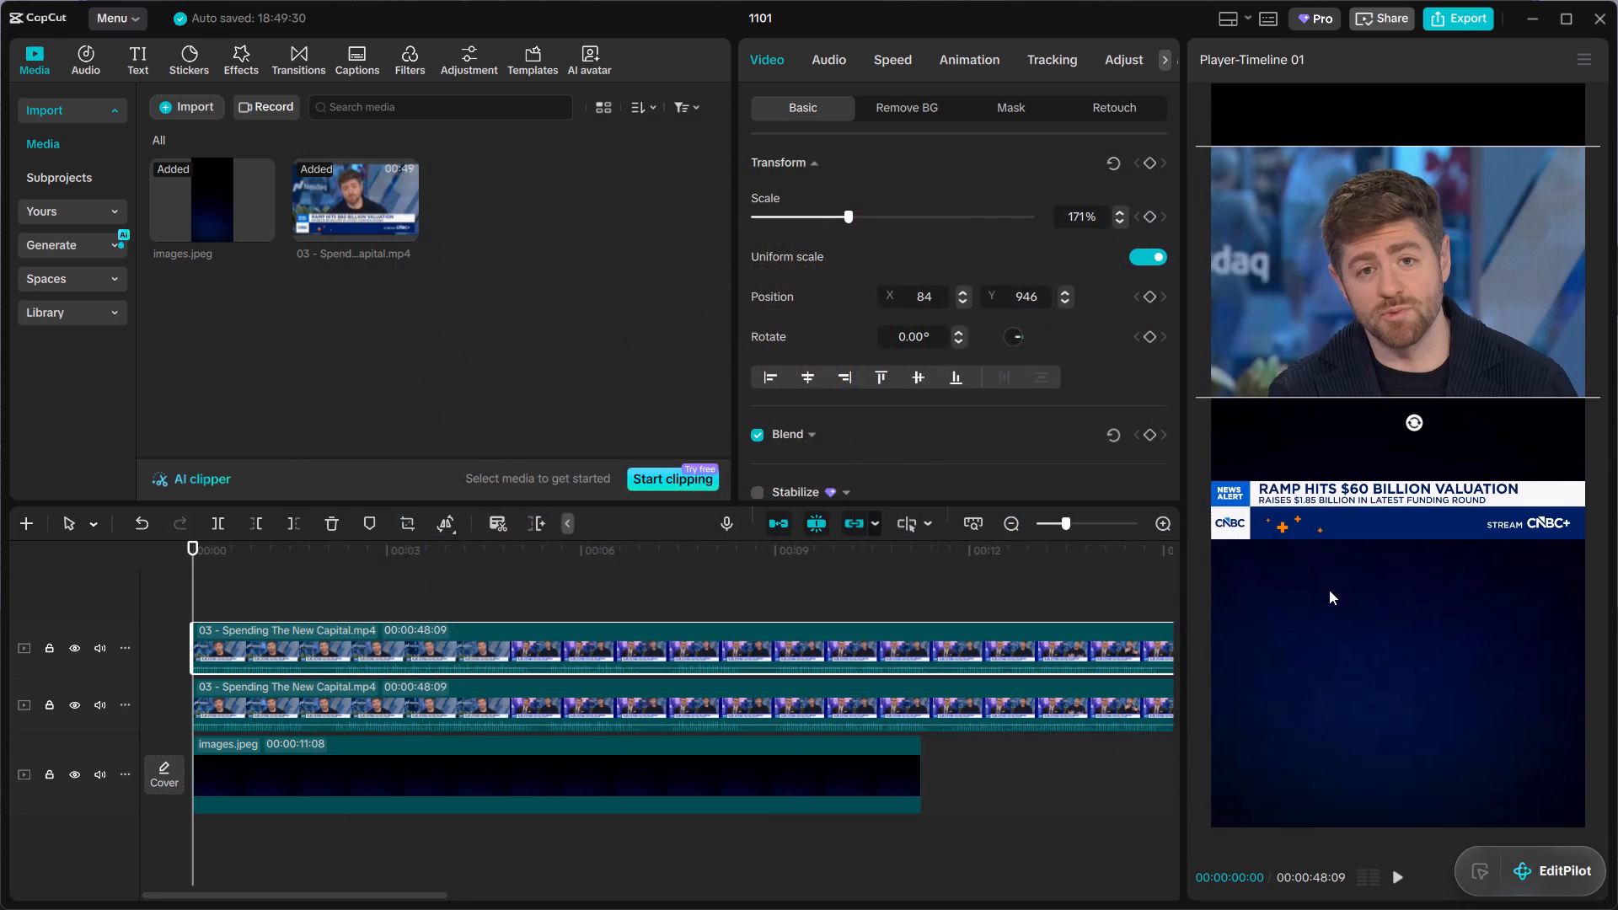
Move the cropped speaker video to about X 95, Y 919 and enlarge it to about 261% above the banner.
{"action": "left_click", "coordinate": [1399, 321]}
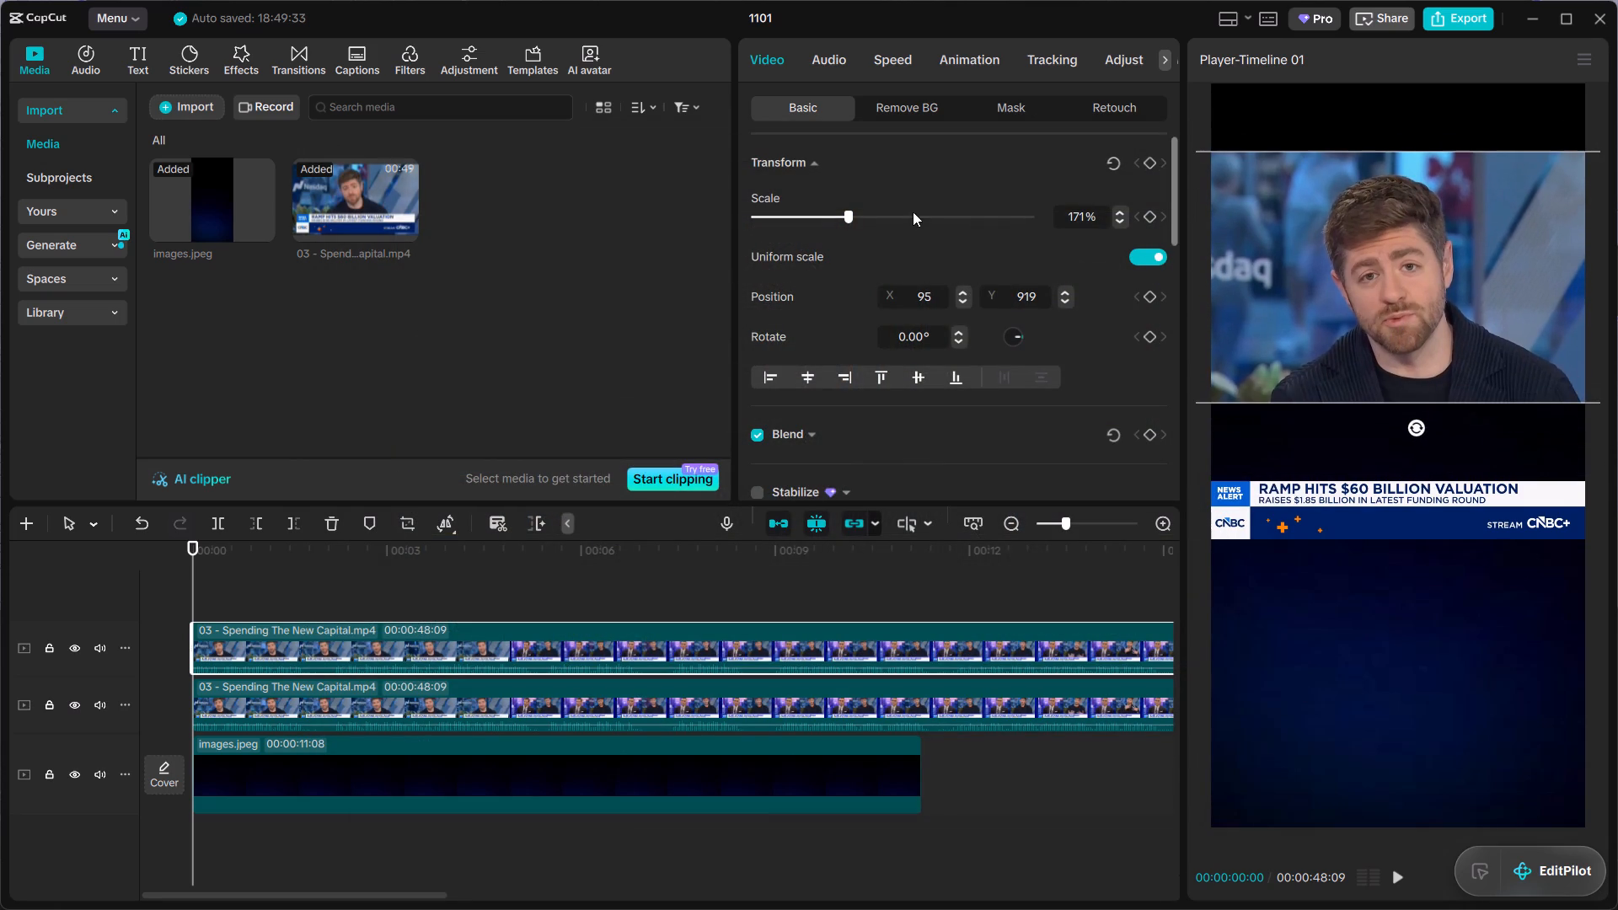
{"action": "left_click_drag", "start_coordinate": [851, 211], "coordinate": [890, 212]}
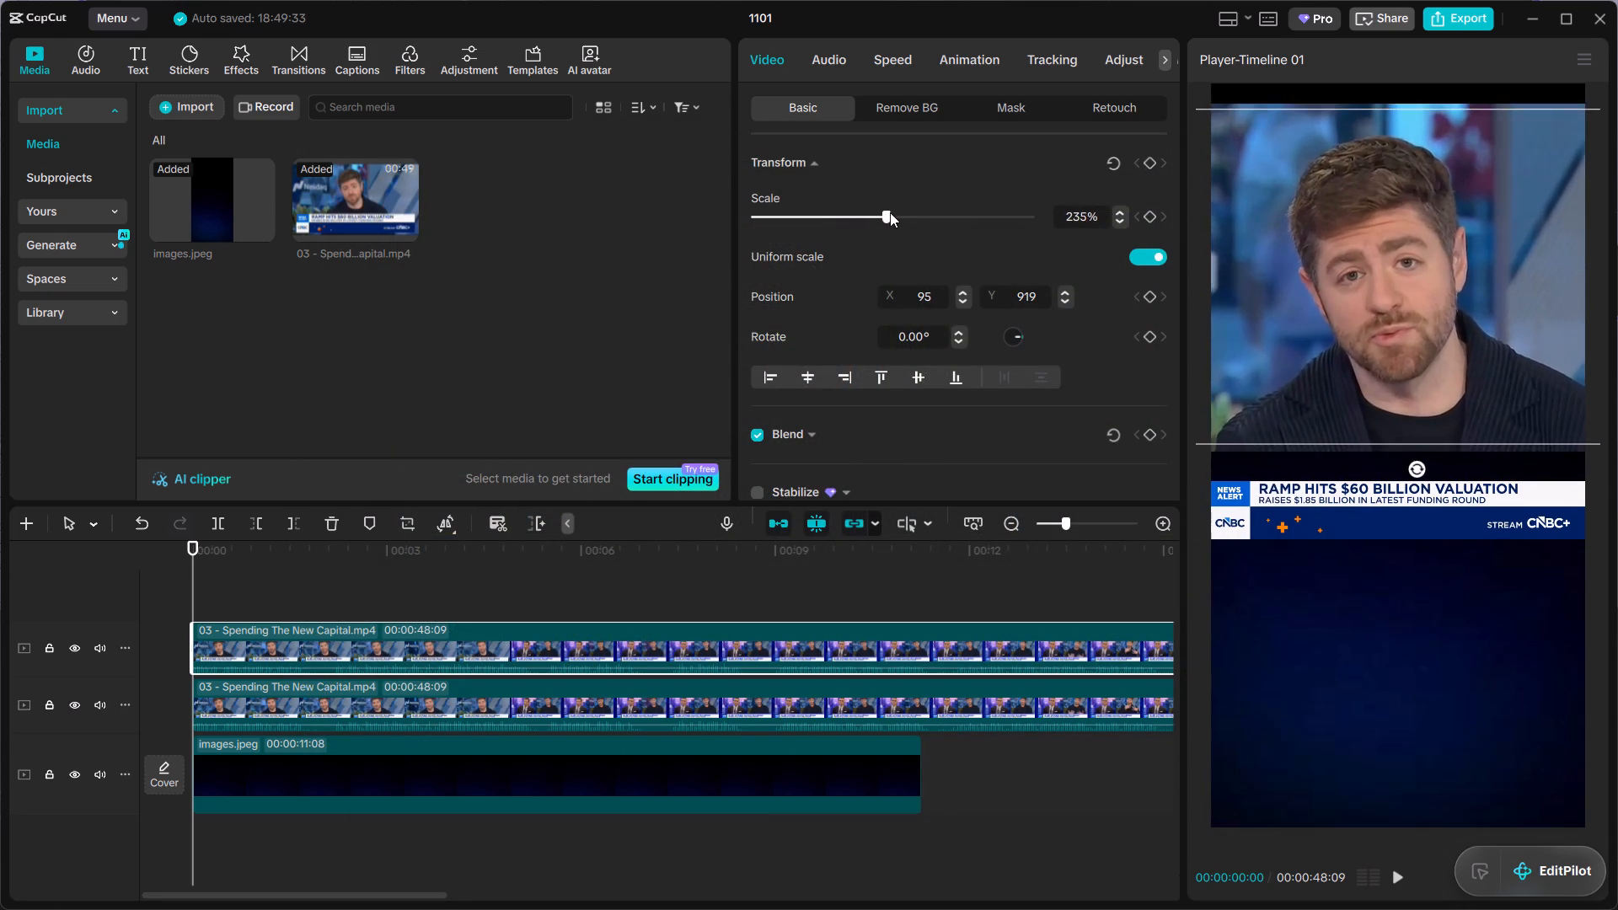
{"action": "left_click_drag", "start_coordinate": [890, 212], "coordinate": [901, 211]}
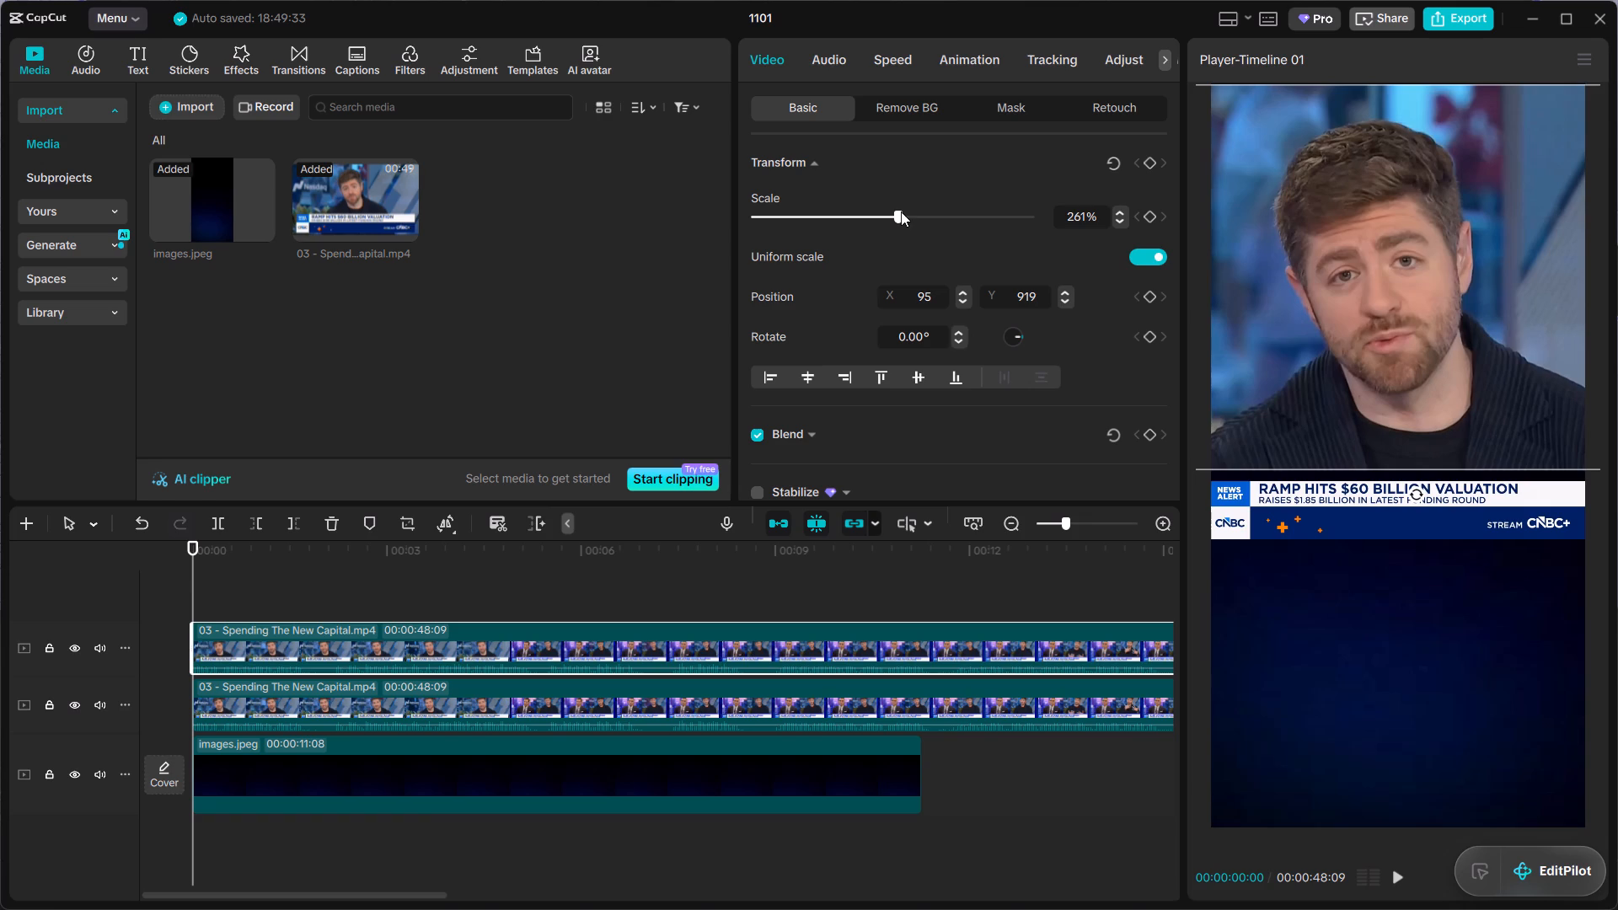
{"action": "left_click_drag", "start_coordinate": [901, 211], "coordinate": [901, 217]}
Nudge the news banner up to about X 0, Y -261, just beneath the speaker video.
{"action": "left_click", "coordinate": [1376, 517]}
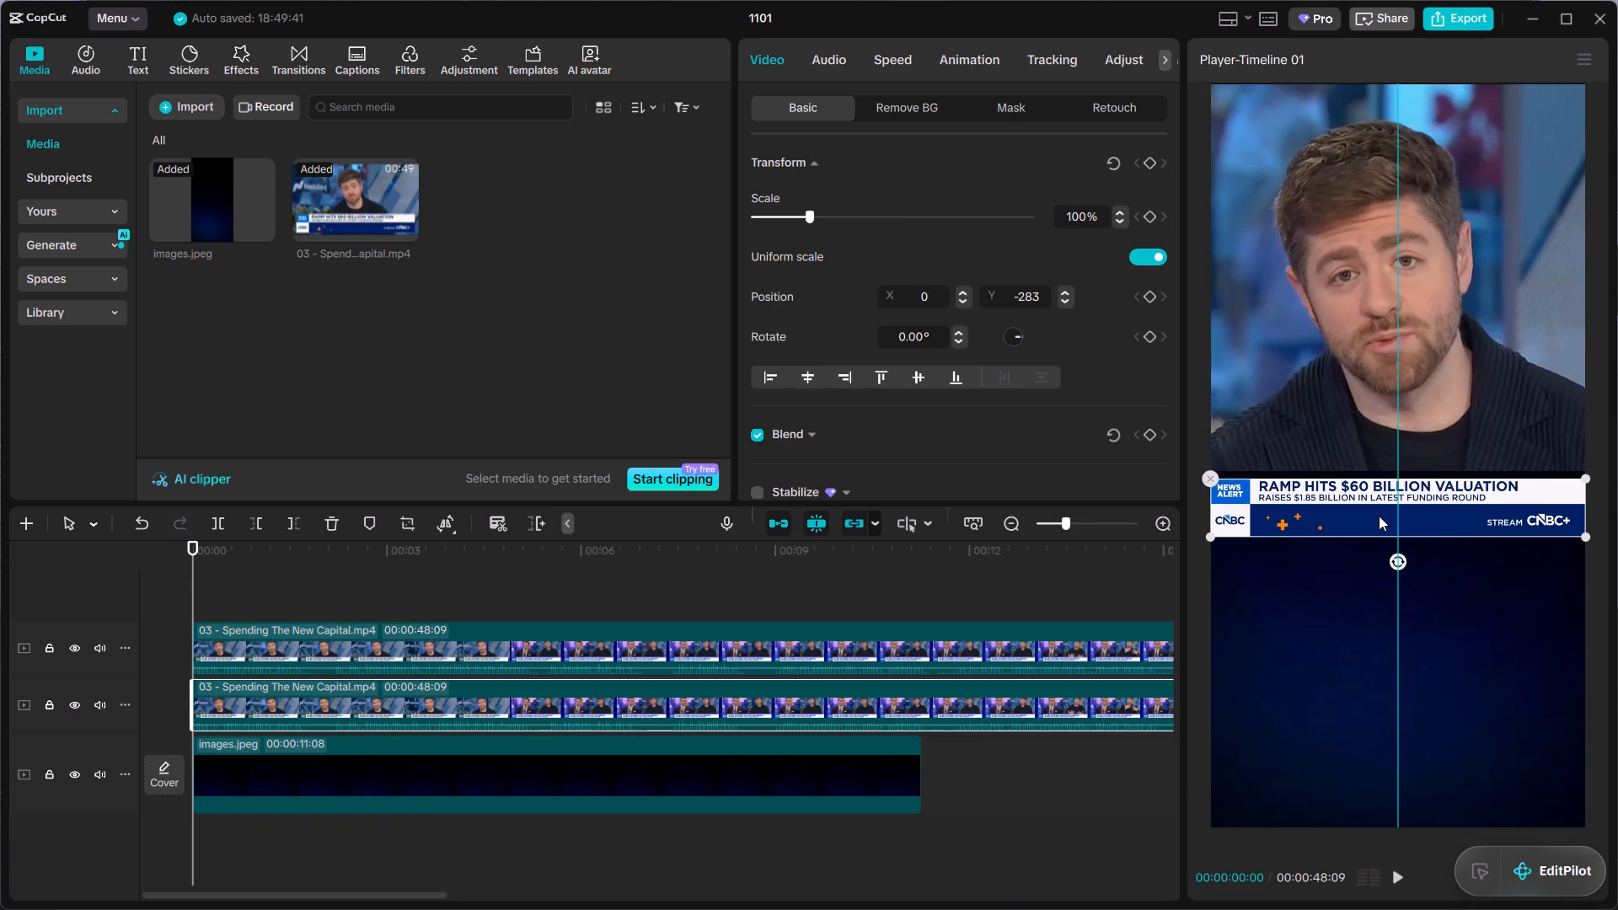
{"action": "left_click", "coordinate": [1334, 629]}
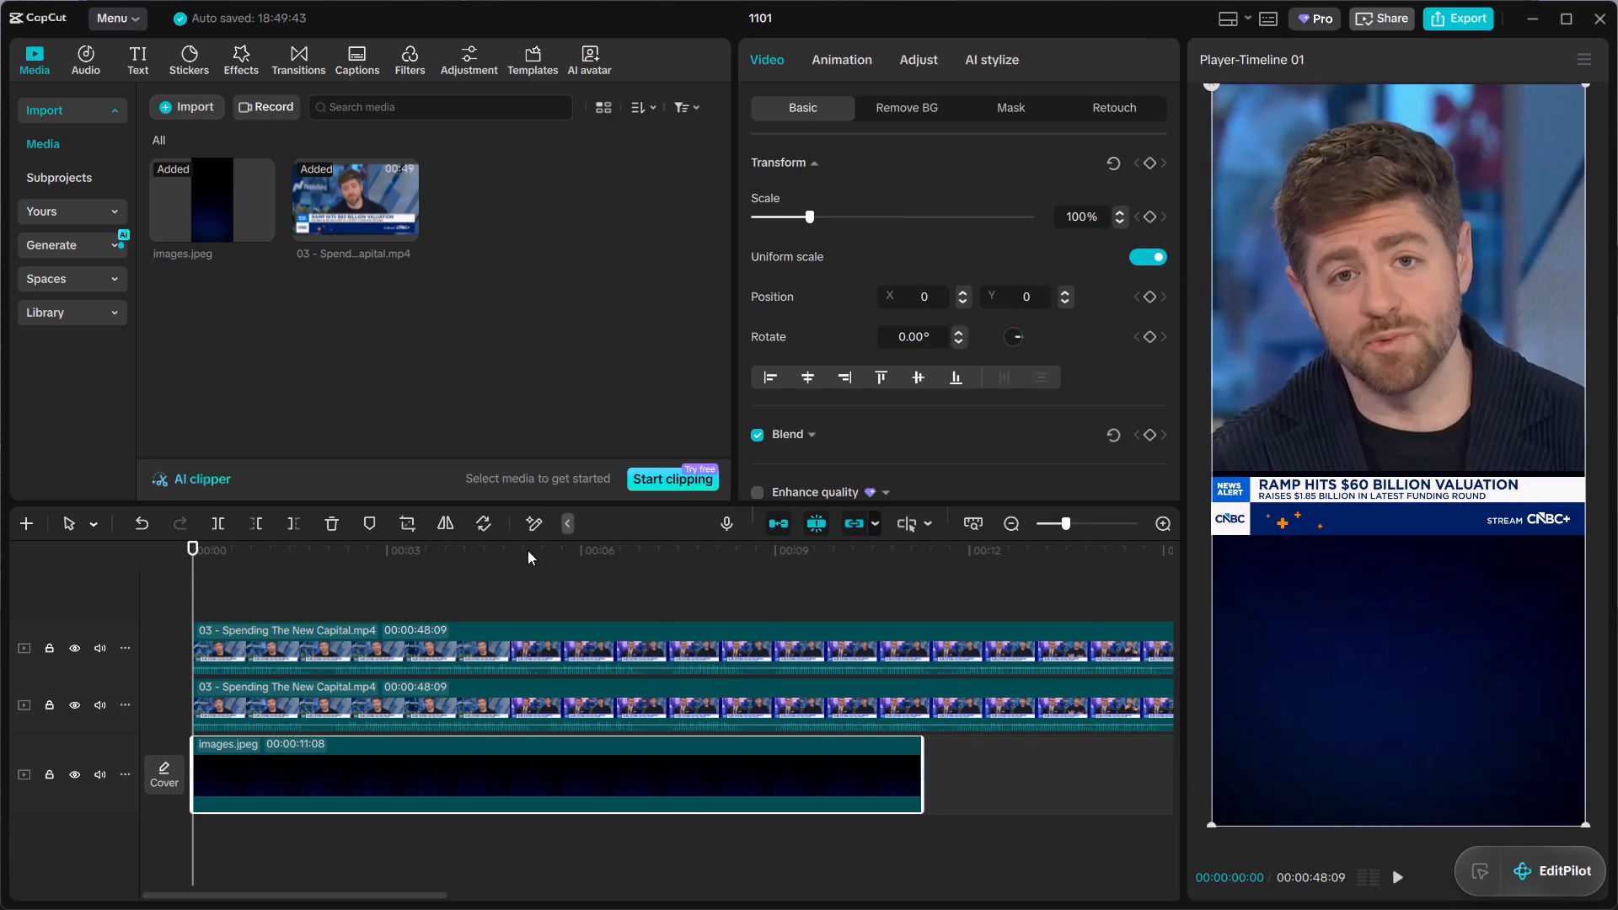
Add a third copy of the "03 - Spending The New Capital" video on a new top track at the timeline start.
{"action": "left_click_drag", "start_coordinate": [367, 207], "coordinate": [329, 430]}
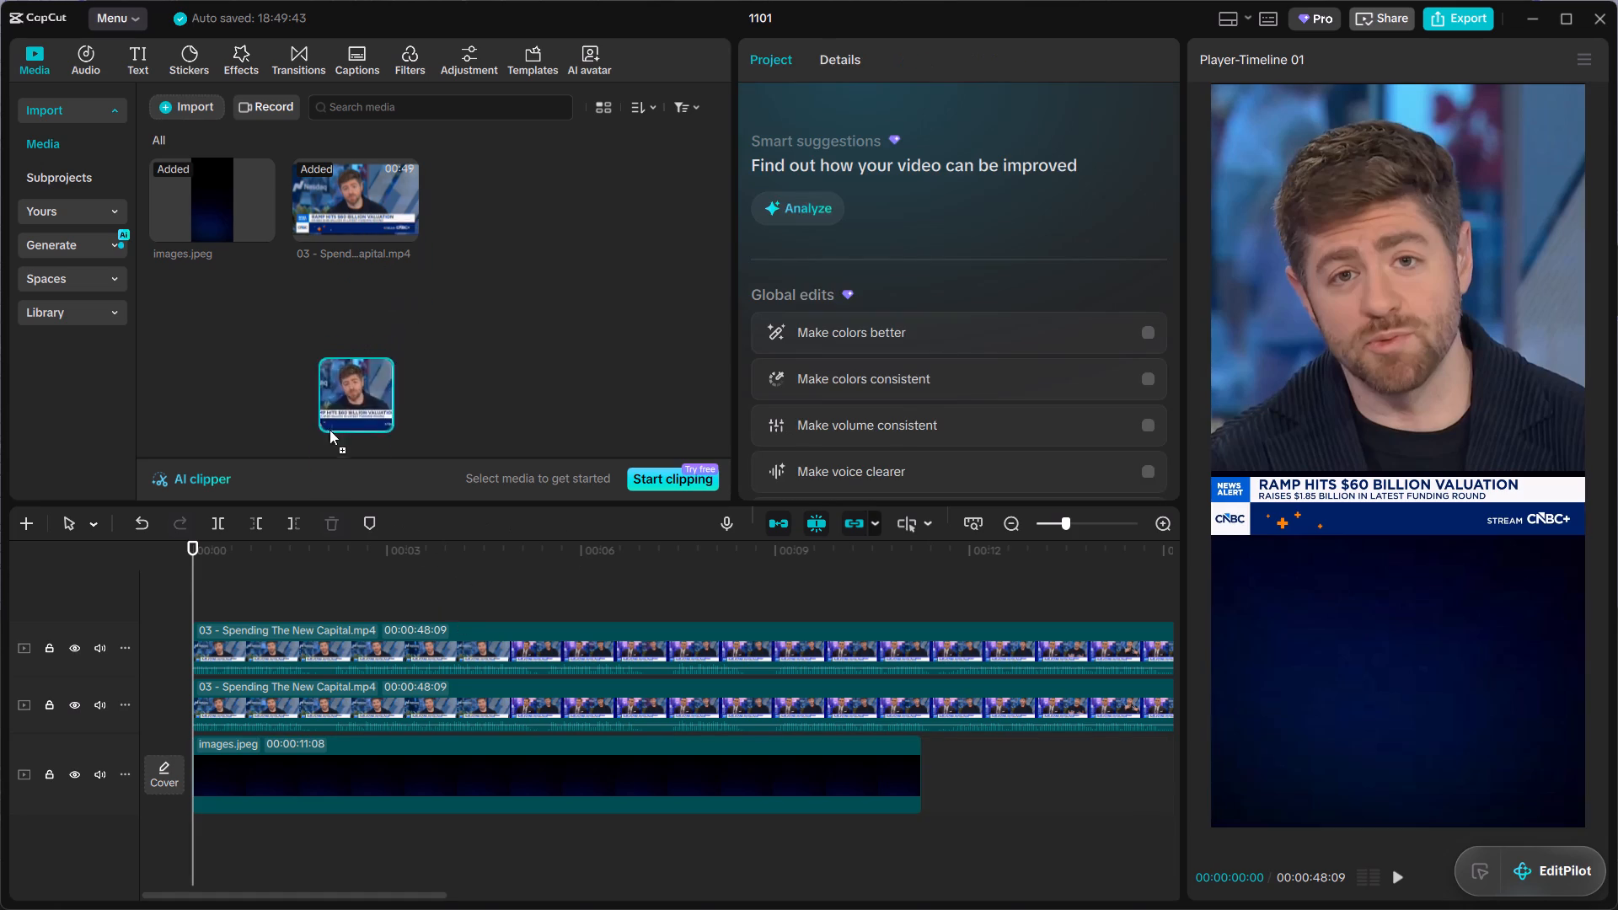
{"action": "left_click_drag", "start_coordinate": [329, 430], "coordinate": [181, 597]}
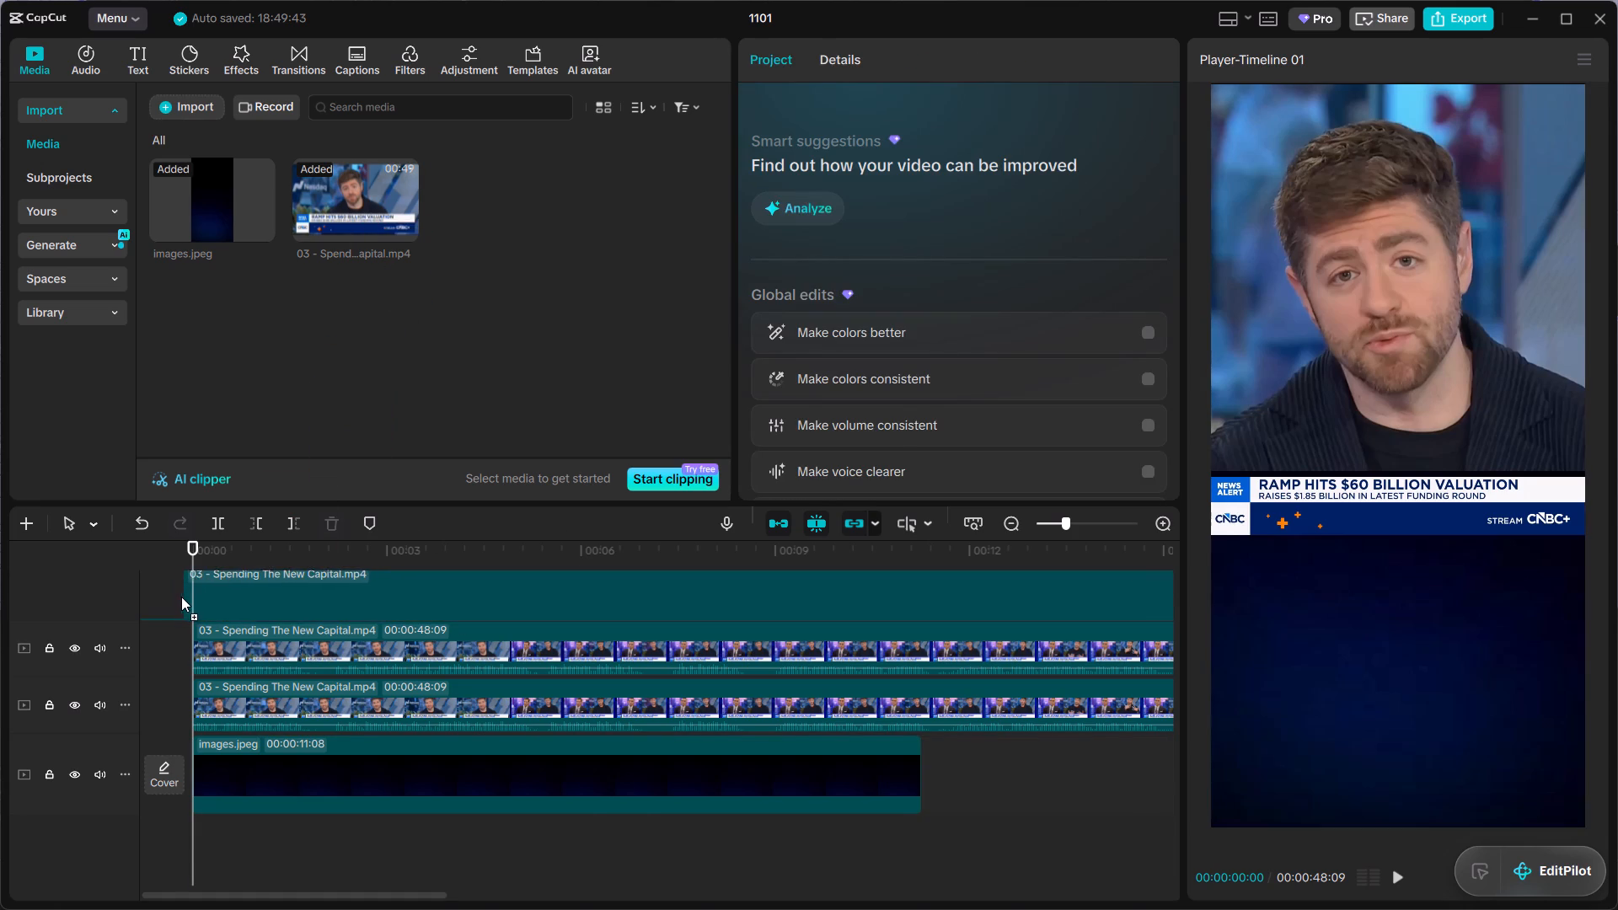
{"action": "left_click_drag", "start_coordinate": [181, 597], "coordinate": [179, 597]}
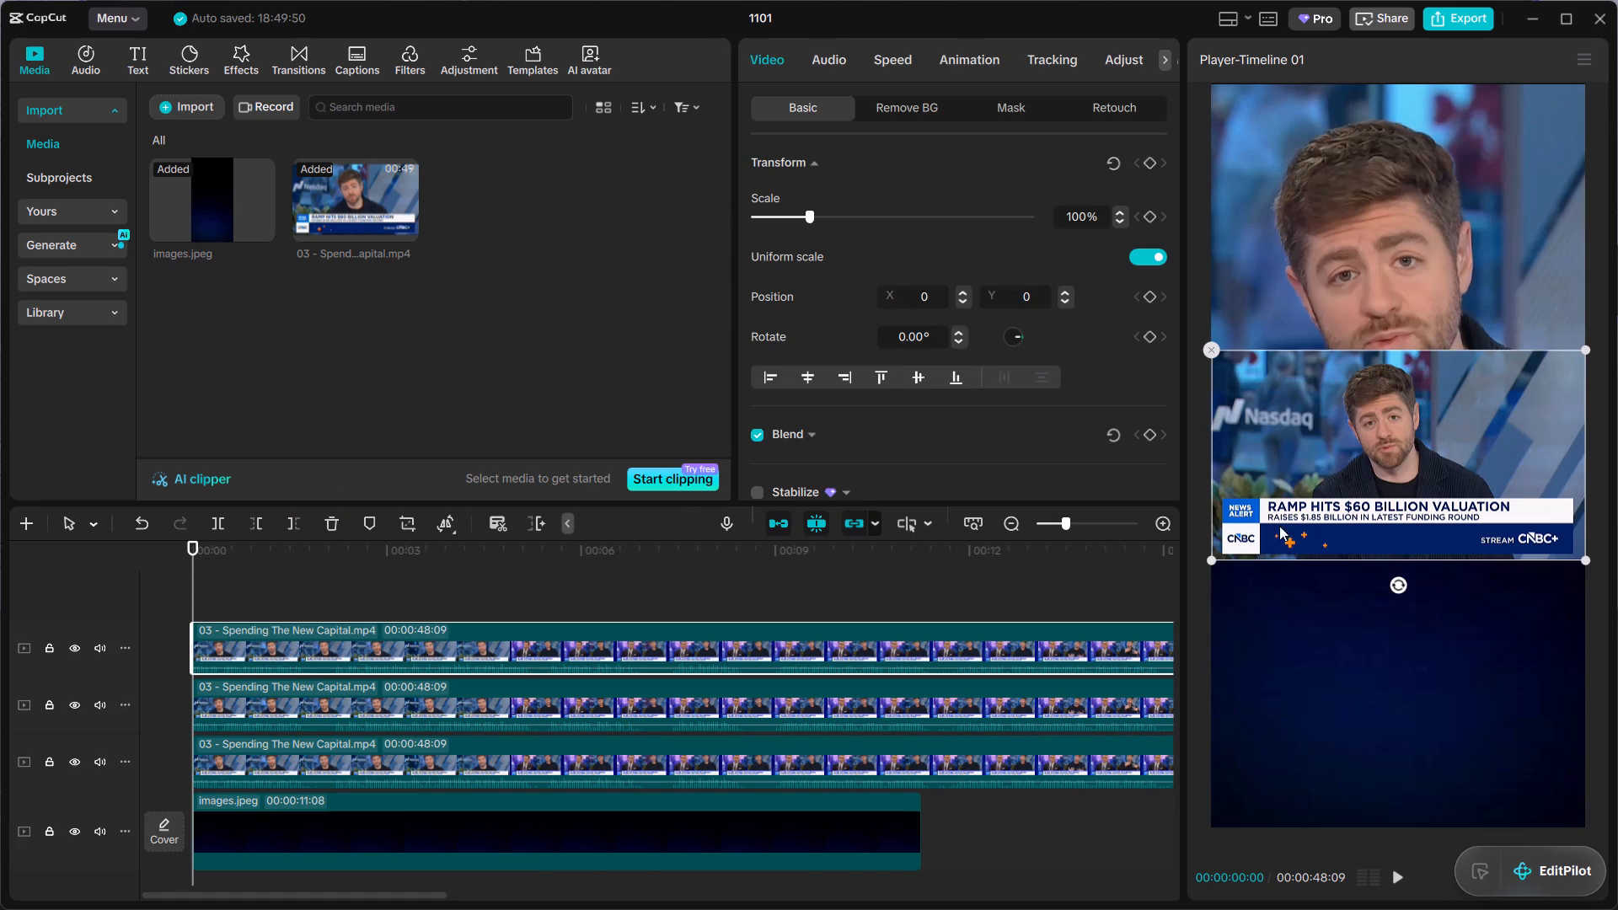
Scrub through the first six seconds to find where the single-speaker shot changes to the two-person split screen.
{"action": "left_click_drag", "start_coordinate": [195, 592], "coordinate": [584, 589]}
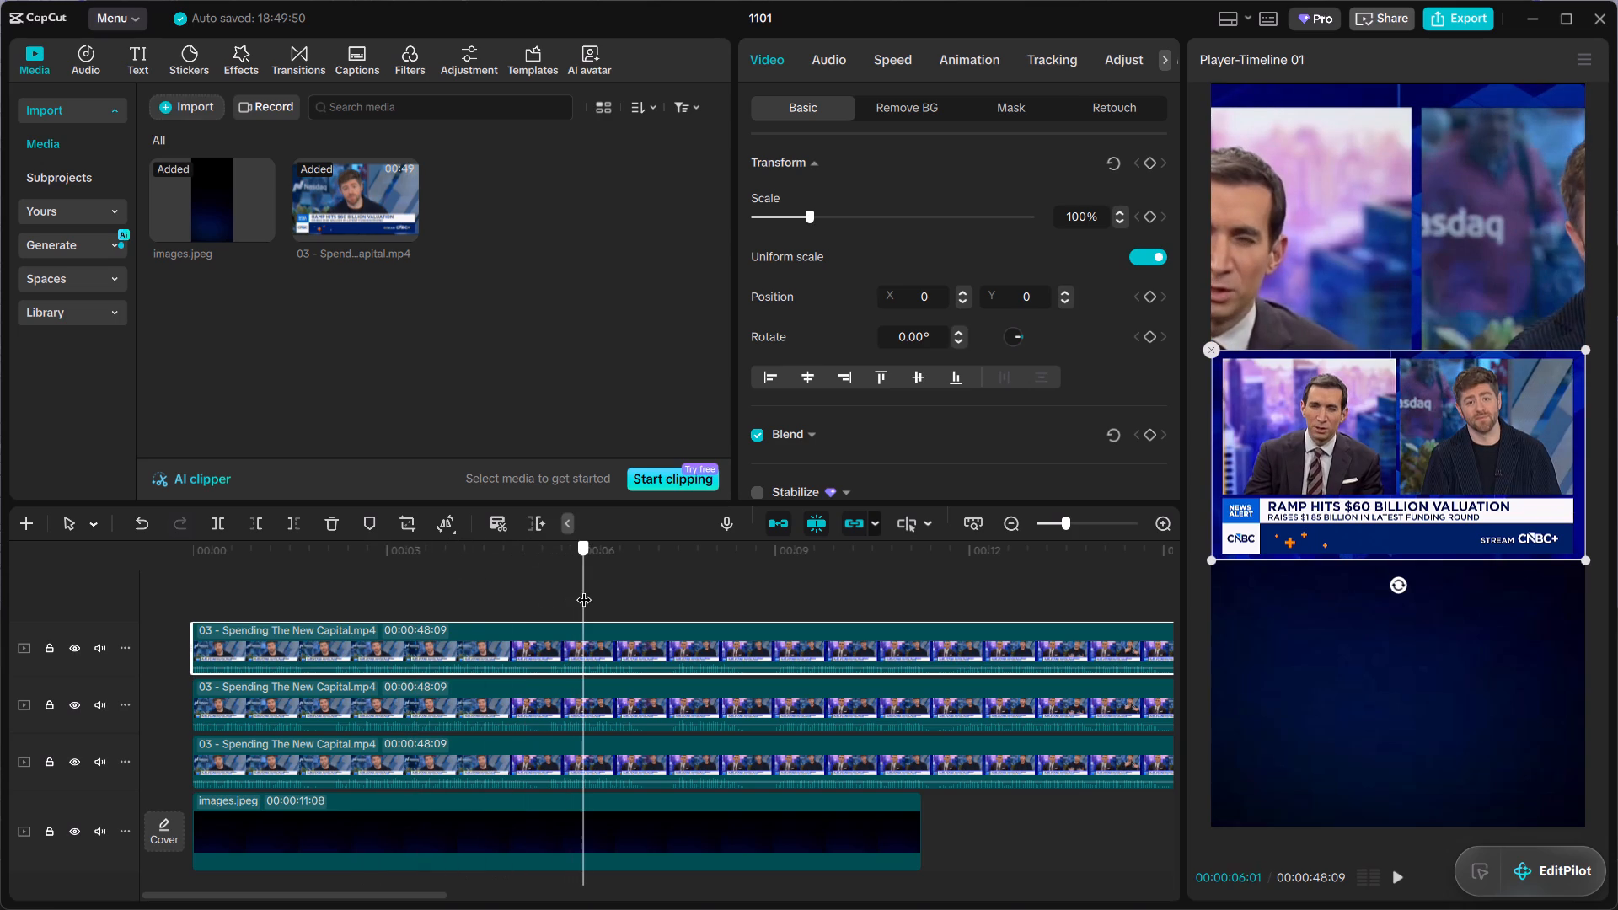
{"action": "left_click_drag", "start_coordinate": [584, 589], "coordinate": [362, 666]}
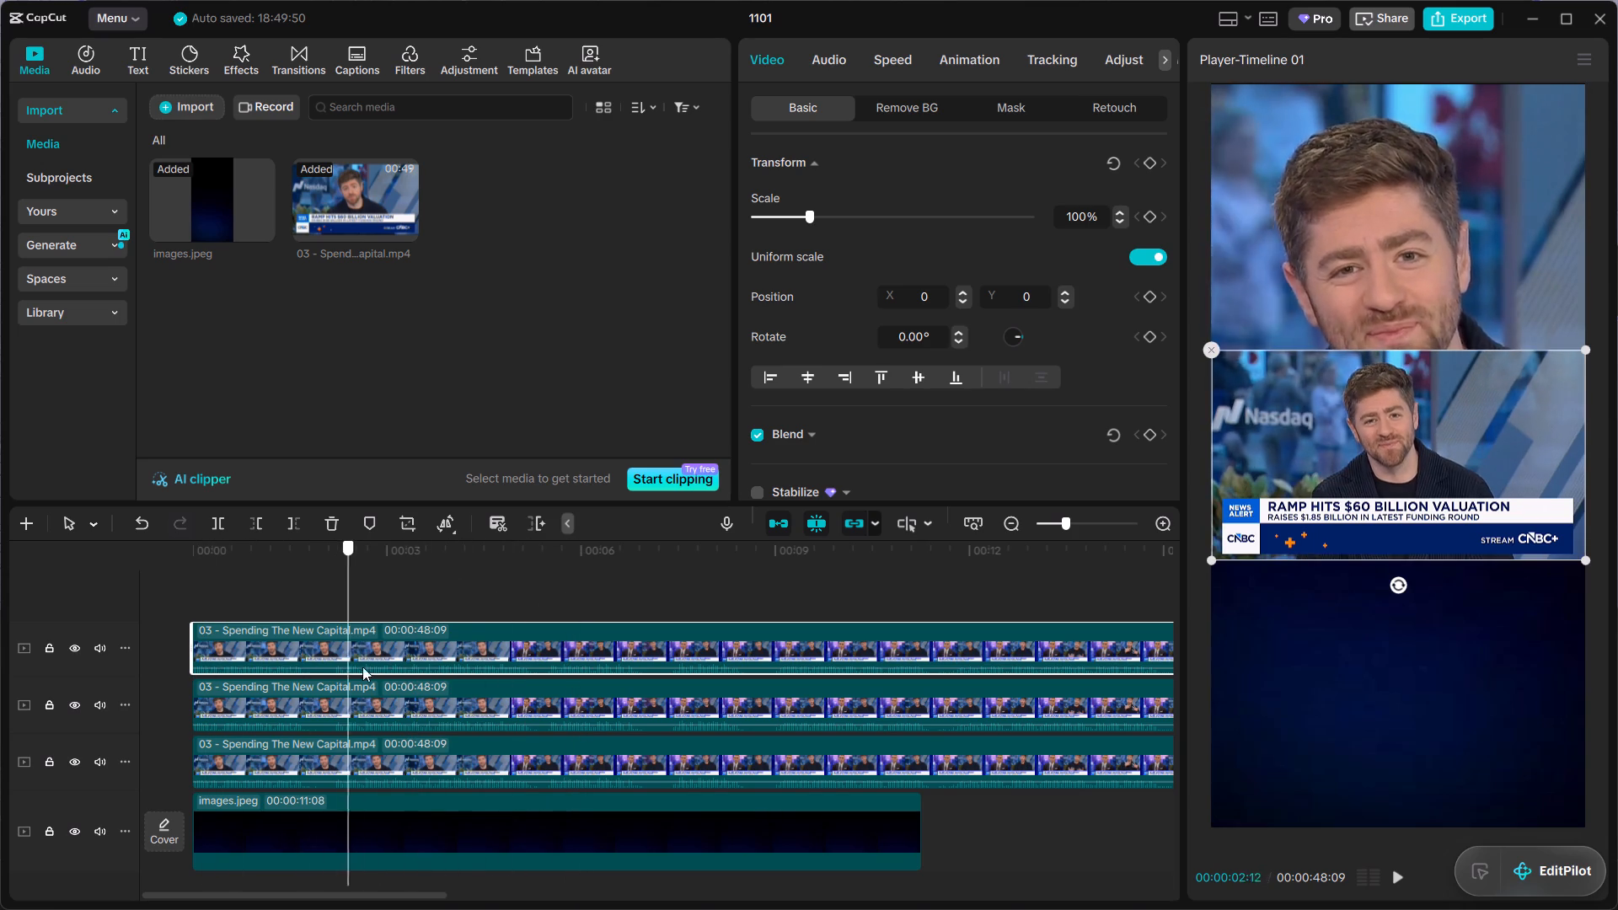
{"action": "left_click_drag", "start_coordinate": [362, 666], "coordinate": [343, 661]}
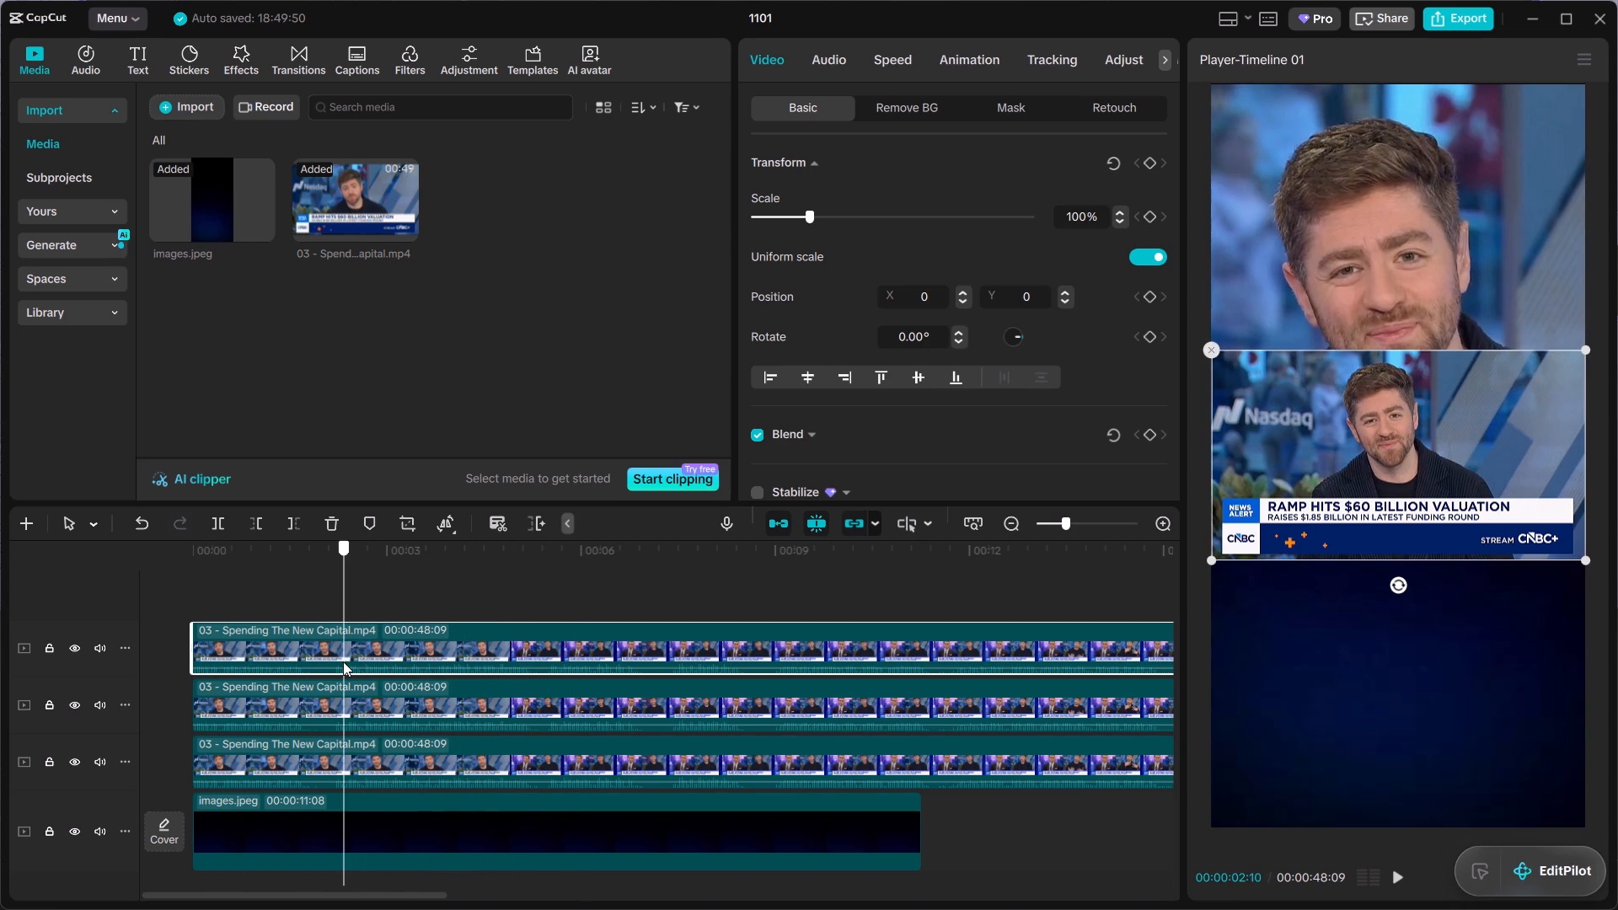
{"action": "left_click_drag", "start_coordinate": [343, 661], "coordinate": [172, 691]}
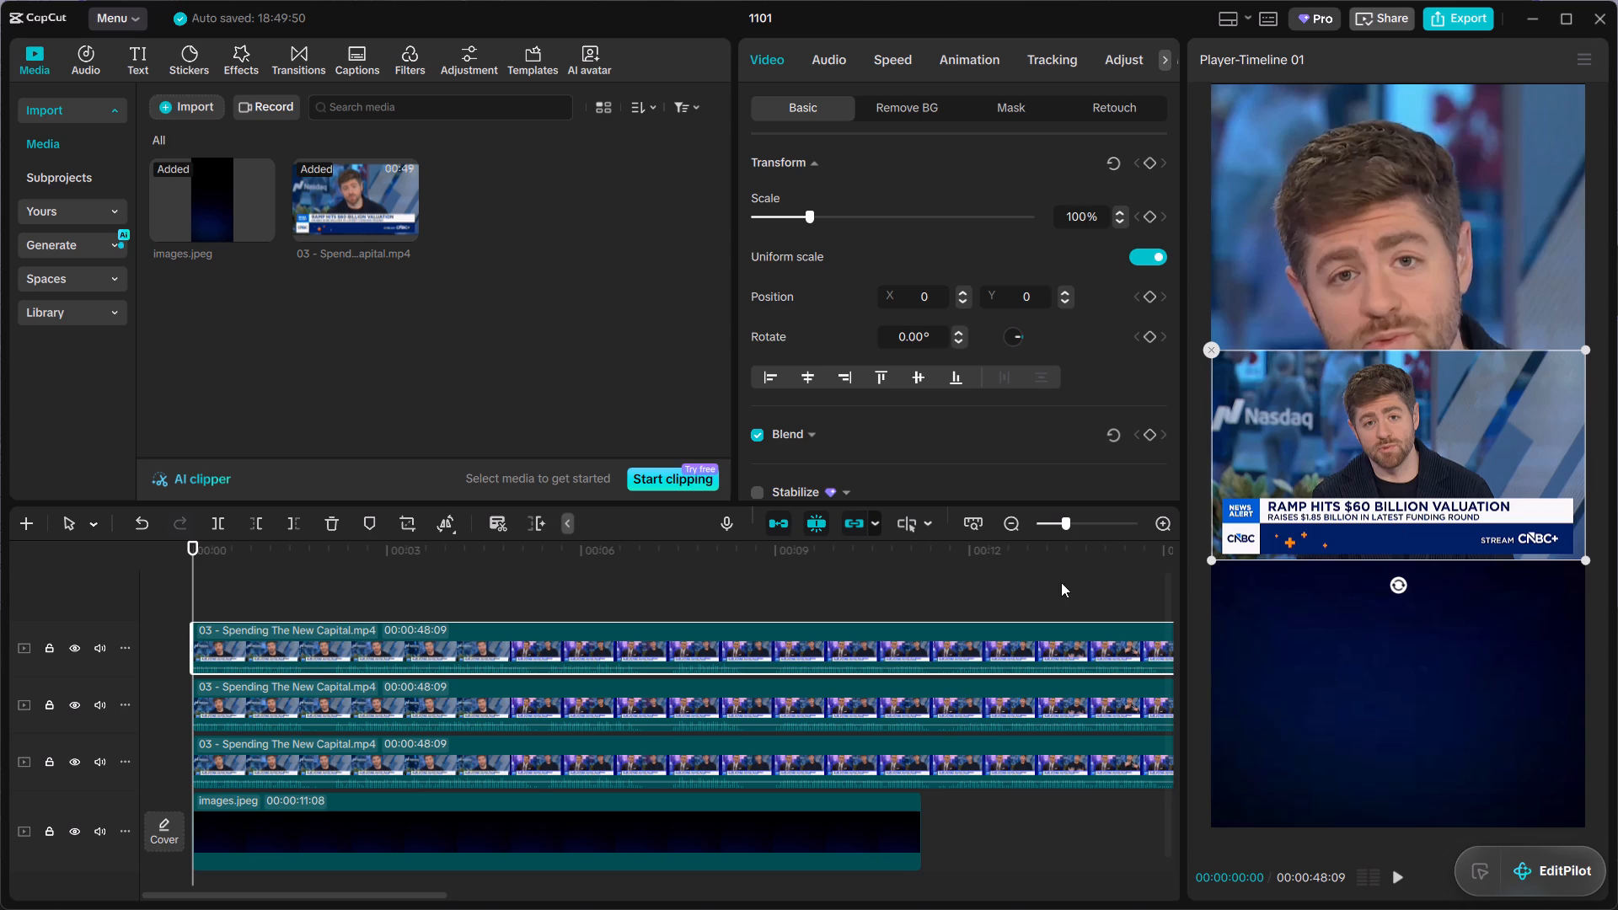
{"action": "left_click_drag", "start_coordinate": [193, 591], "coordinate": [316, 579]}
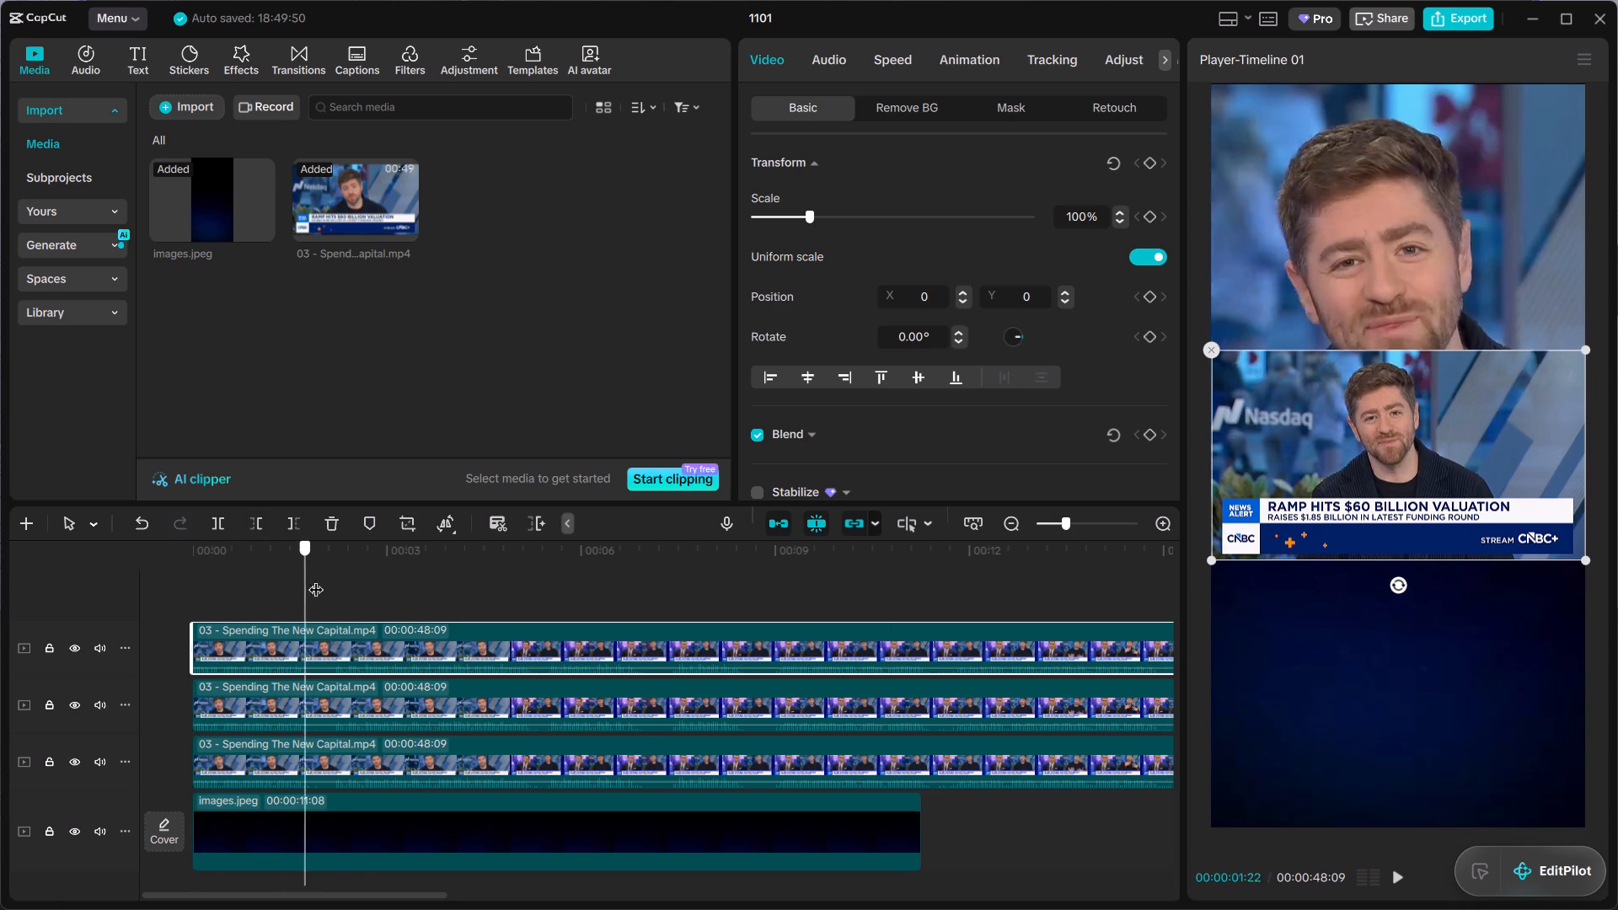
{"action": "left_click_drag", "start_coordinate": [316, 579], "coordinate": [530, 585]}
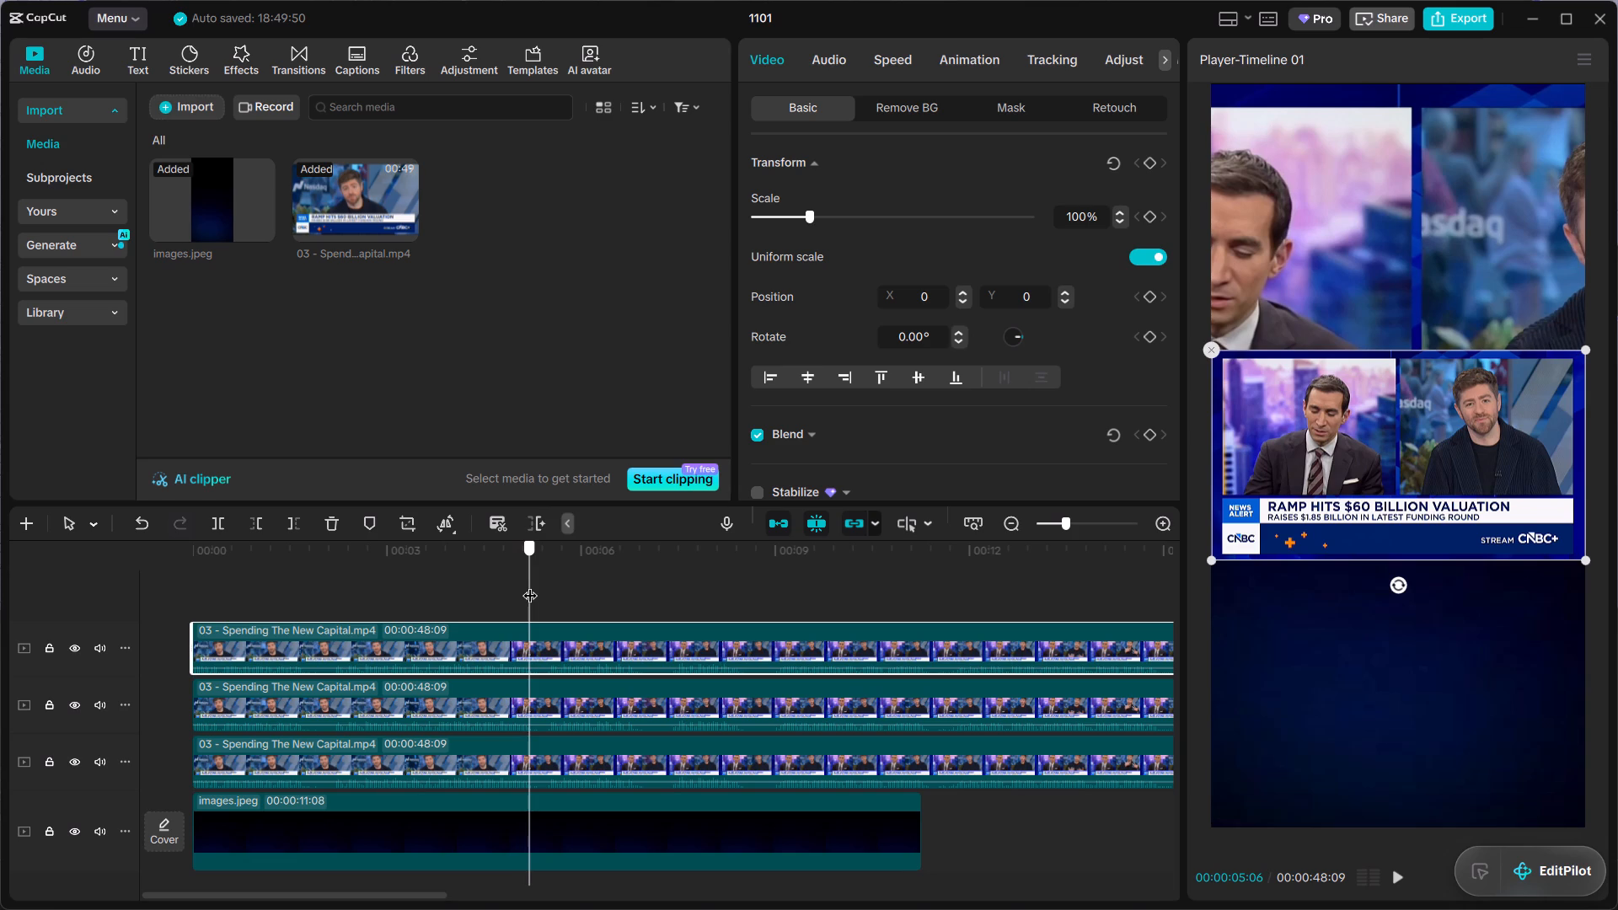
{"action": "left_click_drag", "start_coordinate": [530, 585], "coordinate": [506, 591]}
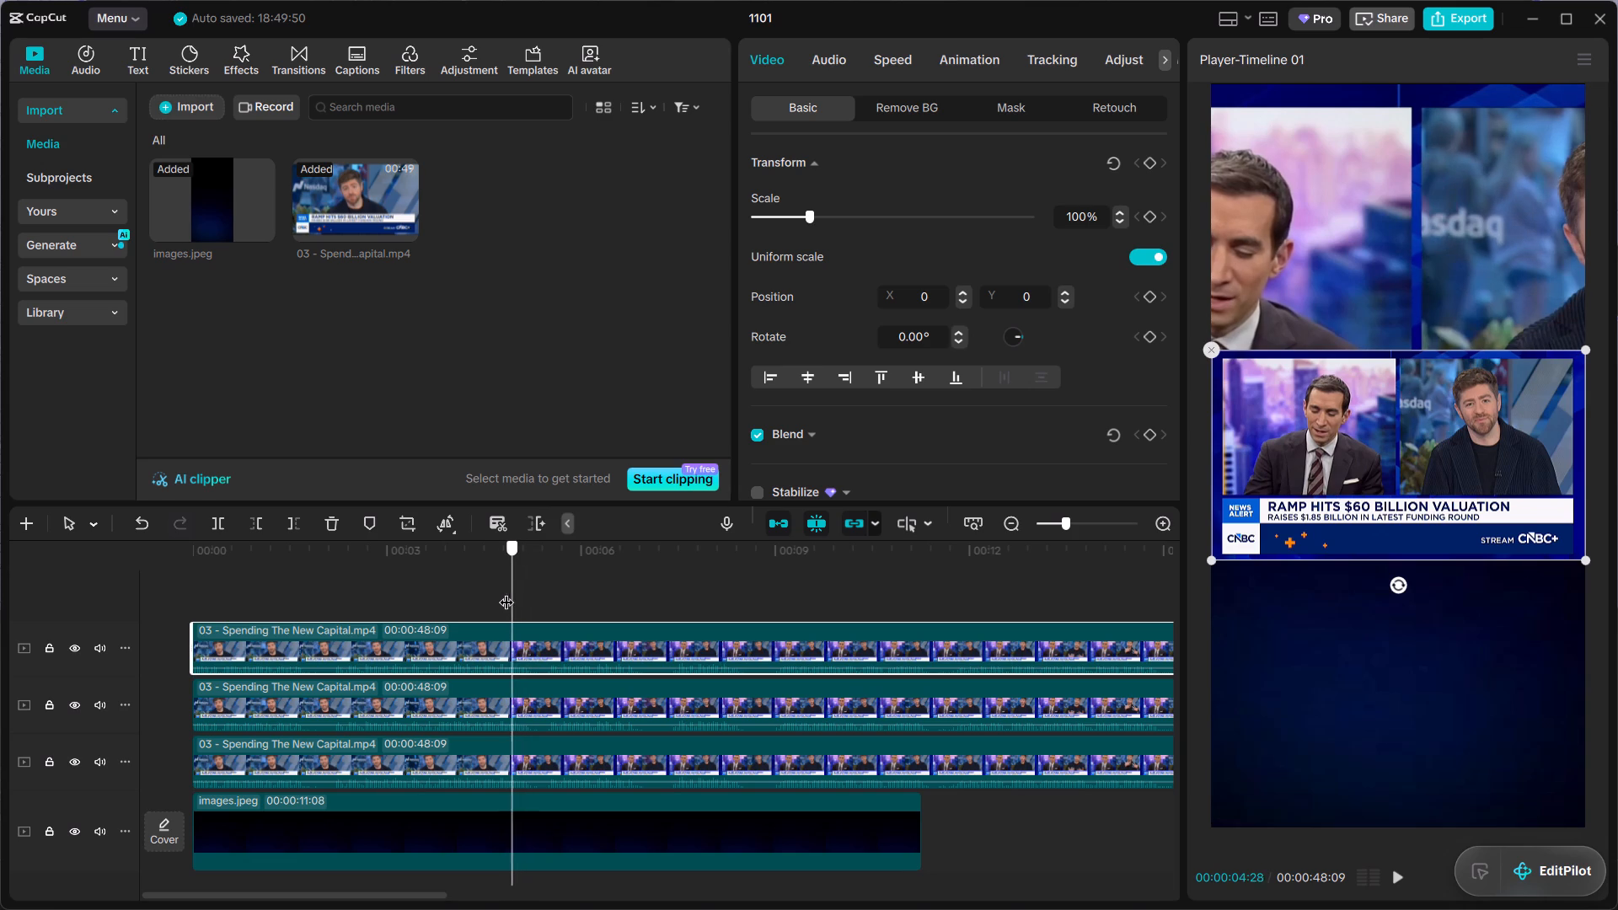
{"action": "left_click_drag", "start_coordinate": [506, 591], "coordinate": [502, 597]}
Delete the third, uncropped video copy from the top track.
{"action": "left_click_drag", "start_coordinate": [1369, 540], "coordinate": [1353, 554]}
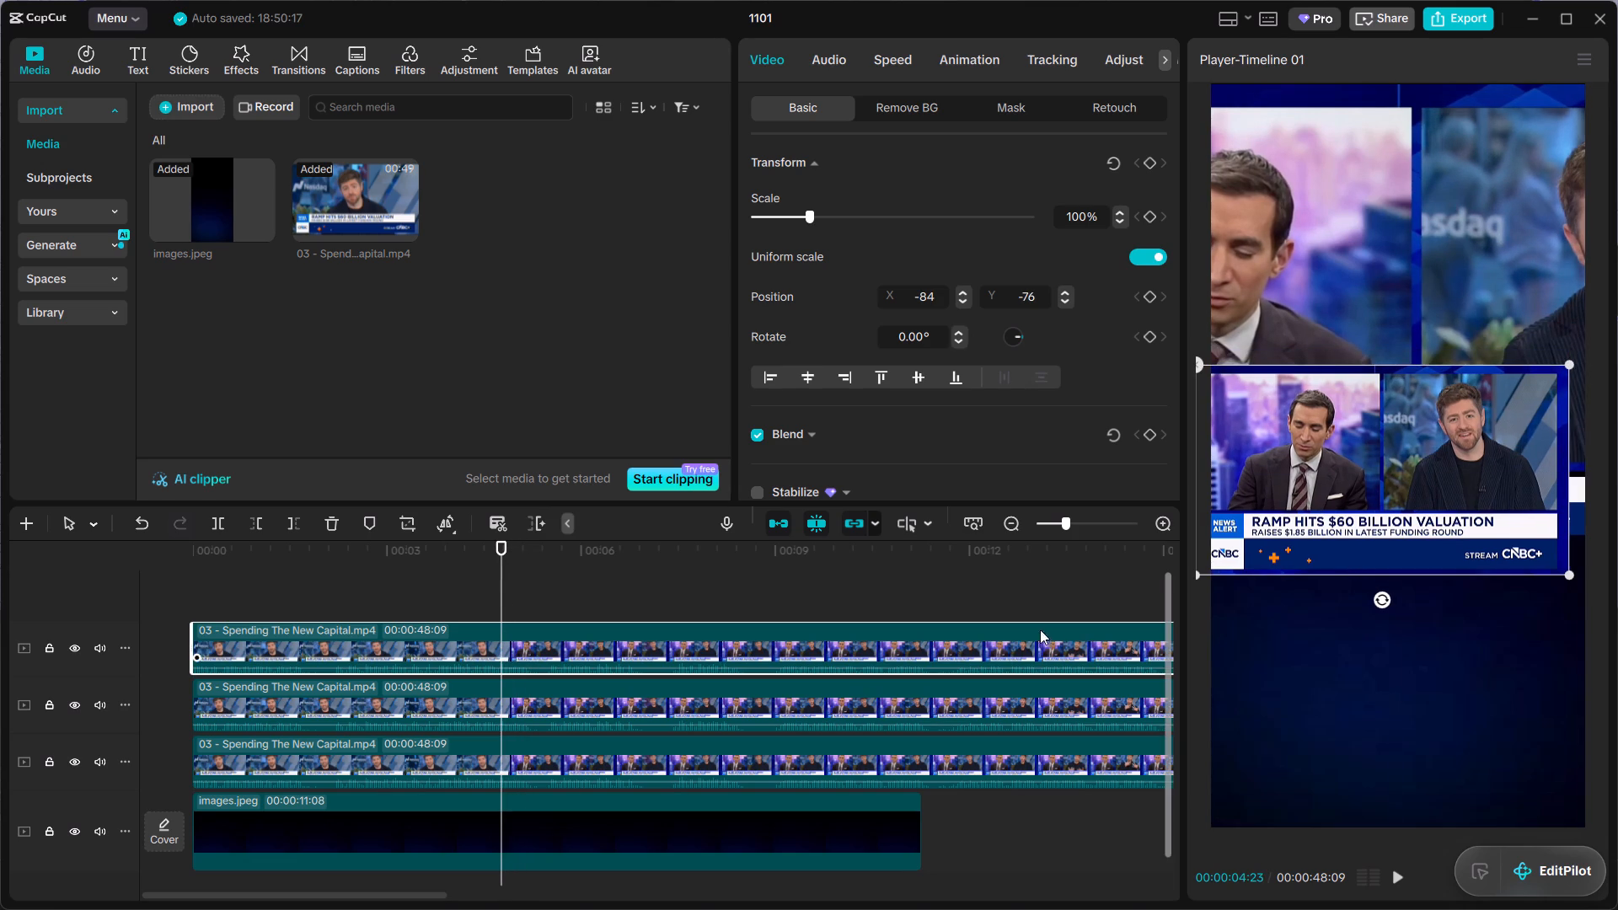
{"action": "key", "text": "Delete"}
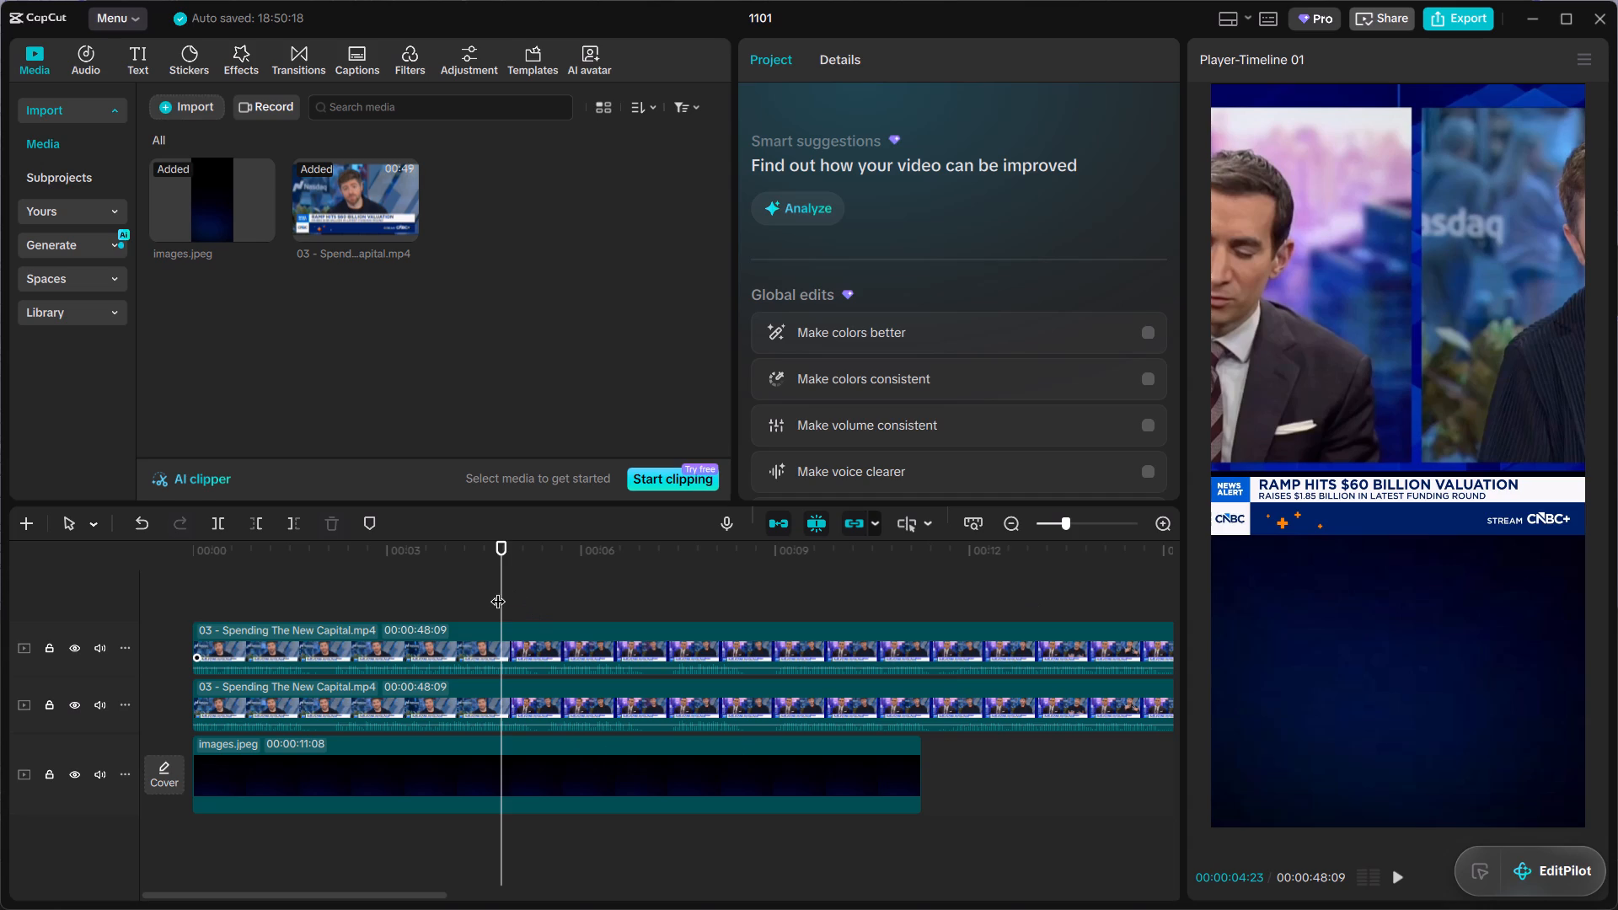
Split the cropped speaker clip at 00:00:04:12, the last frame before the shot changes to the split screen.
{"action": "key", "text": "Left"}
{"action": "key", "text": "Left"}
{"action": "key", "text": "Left"}
{"action": "key", "text": "Left"}
{"action": "key", "text": "Left"}
{"action": "key", "text": "Left"}
{"action": "key", "text": "Left"}
{"action": "key", "text": "Left"}
{"action": "key", "text": "Left"}
{"action": "key", "text": "Left"}
{"action": "key", "text": "Left"}
{"action": "key", "text": "Left"}
{"action": "key", "text": "Left"}
{"action": "key", "text": "Left"}
{"action": "key", "text": "Left"}
{"action": "key", "text": "Left"}
{"action": "key", "text": "Left"}
{"action": "key", "text": "Left"}
{"action": "key", "text": "Left"}
{"action": "key", "text": "Left"}
{"action": "key", "text": "Left"}
{"action": "key", "text": "Left"}
{"action": "key", "text": "Left"}
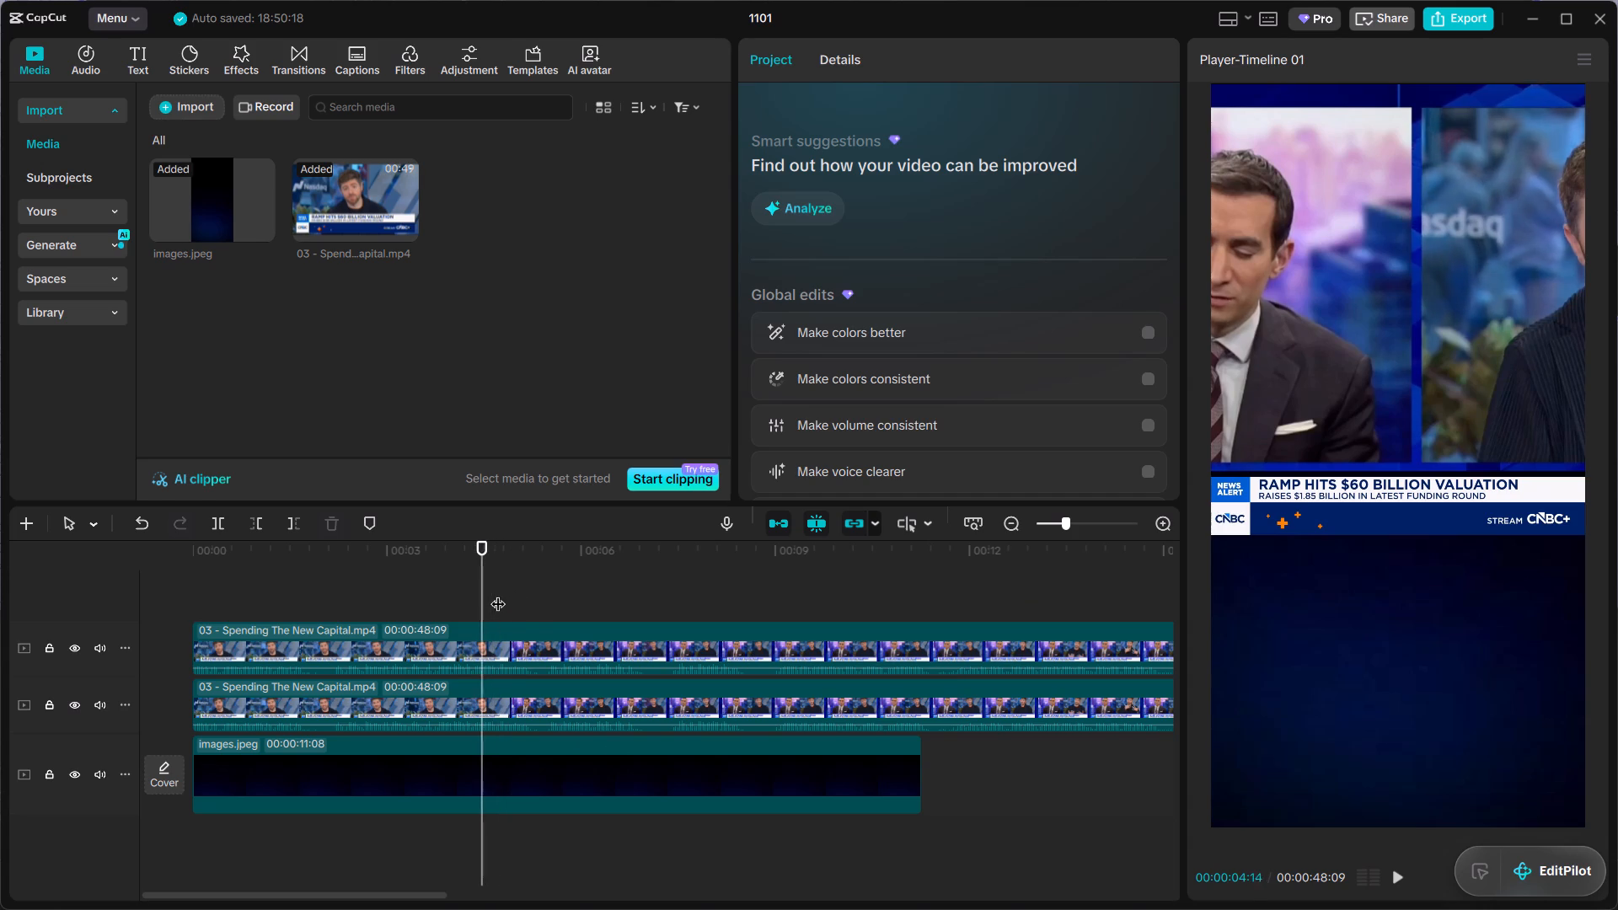
{"action": "key", "text": "Right"}
{"action": "key", "text": "Right"}
{"action": "key", "text": "Right"}
{"action": "key", "text": "Right"}
{"action": "key", "text": "Right"}
{"action": "key", "text": "Right"}
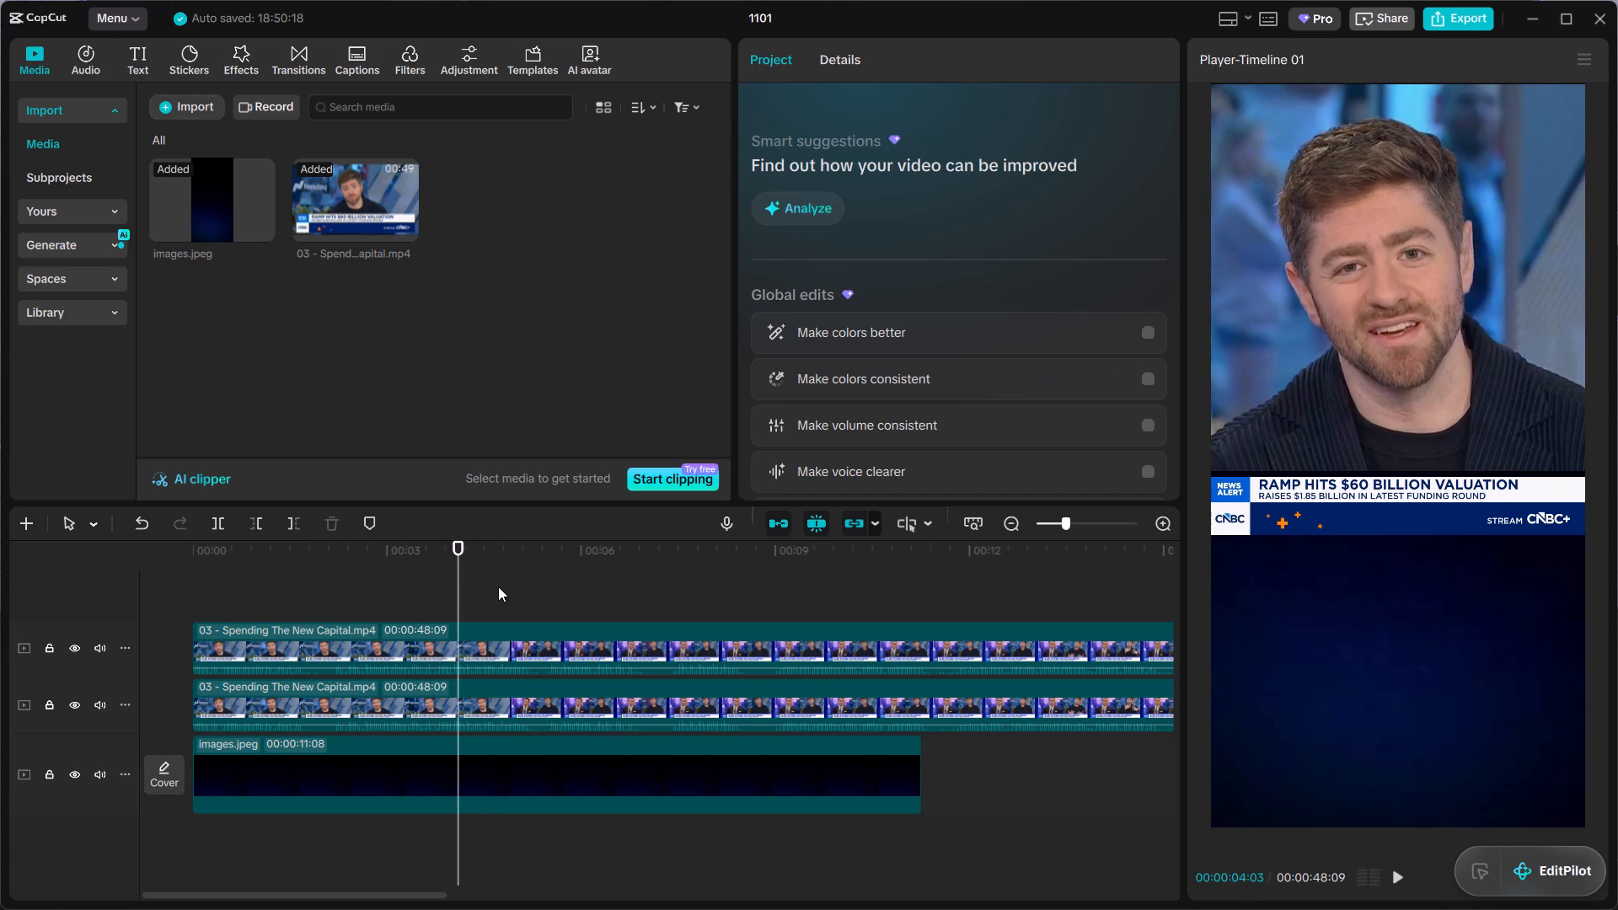
{"action": "key", "text": "Right"}
{"action": "key", "text": "Right"}
{"action": "key", "text": "Right"}
{"action": "key", "text": "Right"}
{"action": "key", "text": "Right"}
{"action": "key", "text": "Right"}
{"action": "key", "text": "Right"}
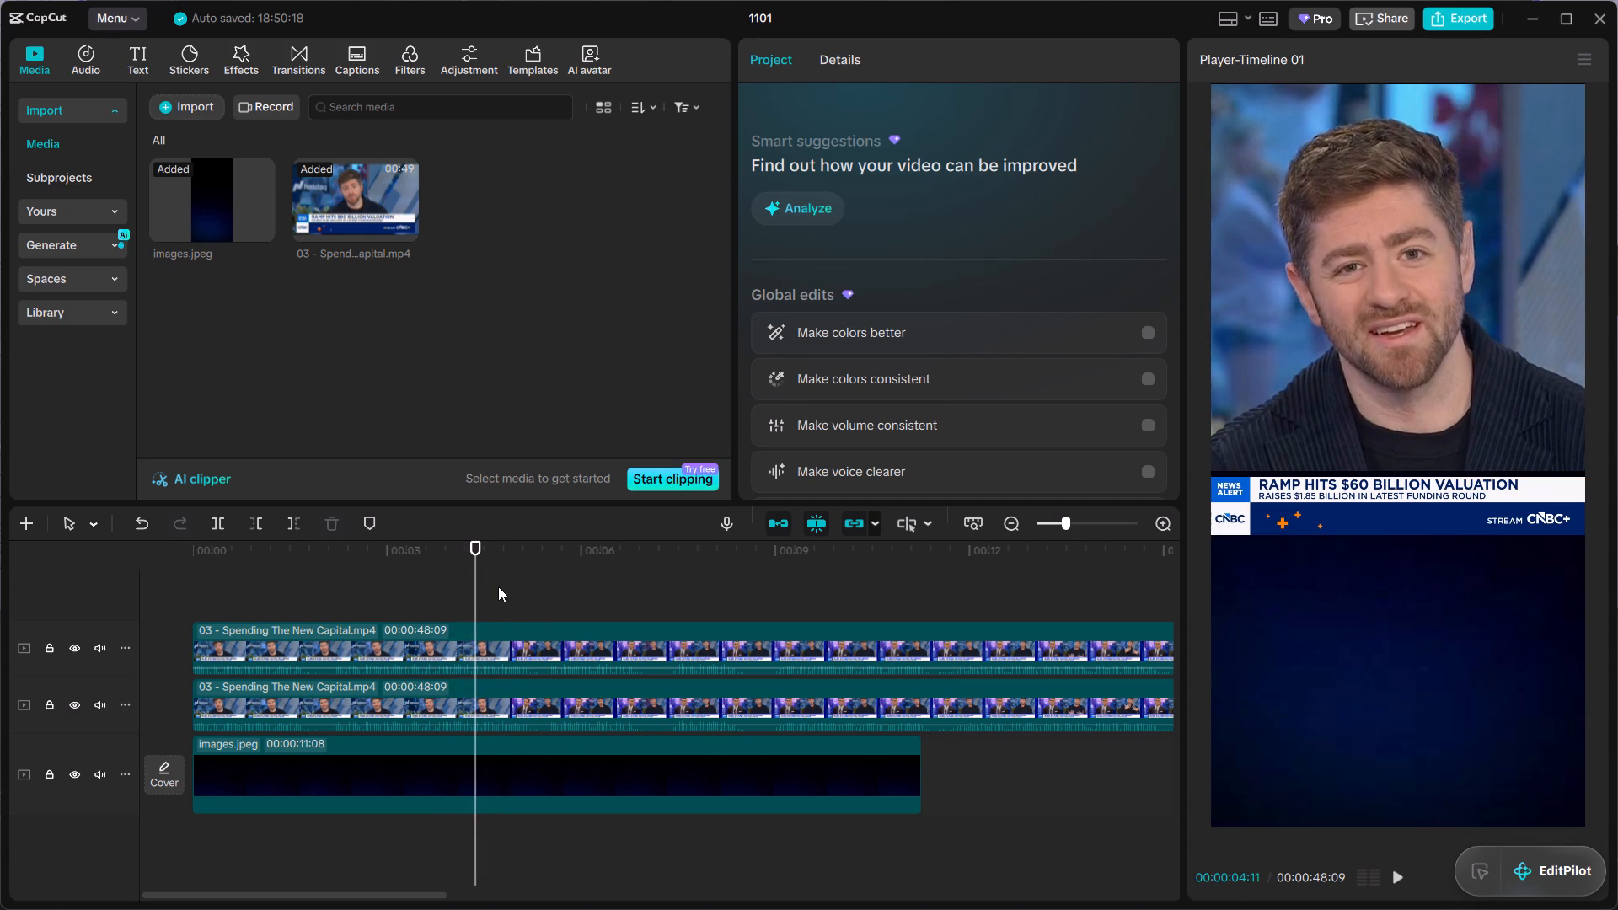
{"action": "key", "text": "Right"}
{"action": "key", "text": "Right"}
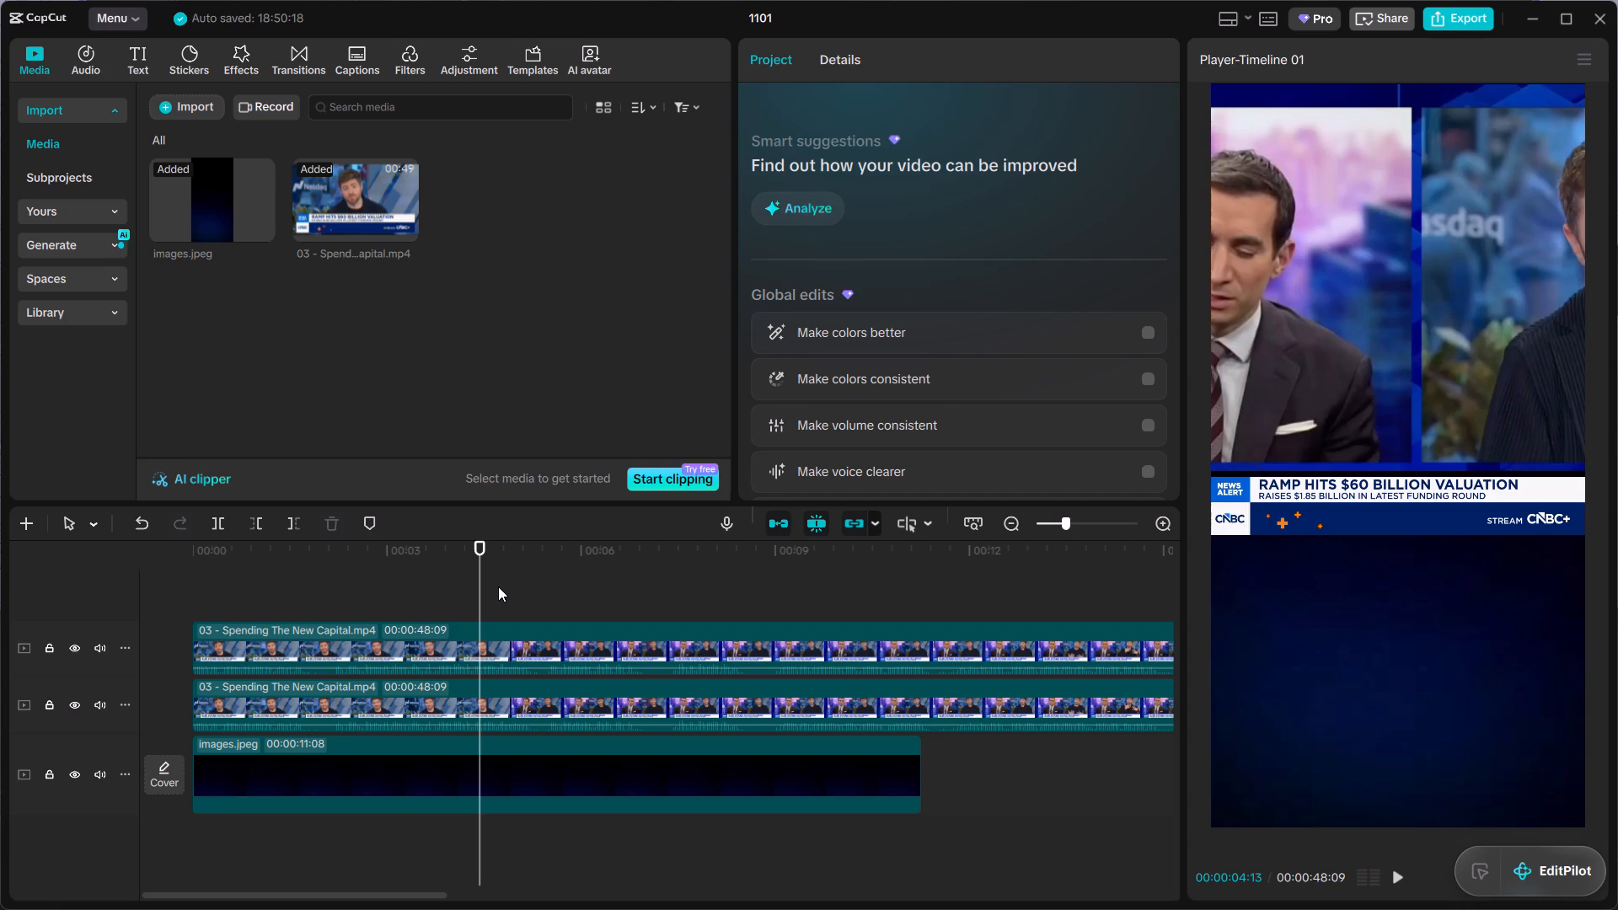
{"action": "key", "text": "Left"}
{"action": "left_click", "coordinate": [447, 656]}
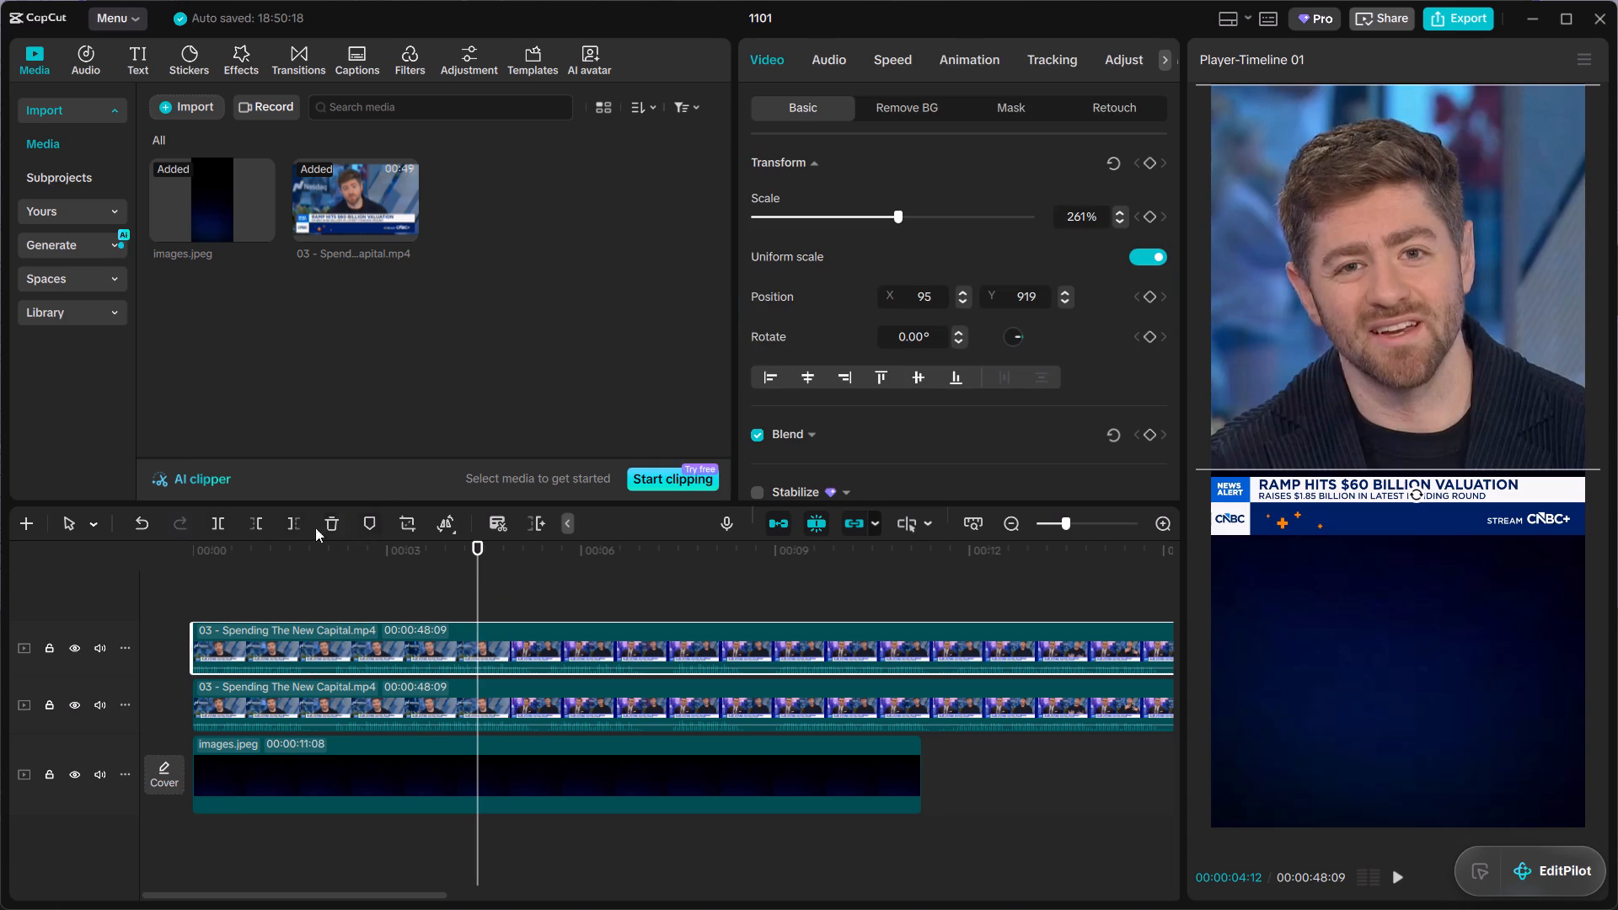
{"action": "left_click", "coordinate": [222, 530]}
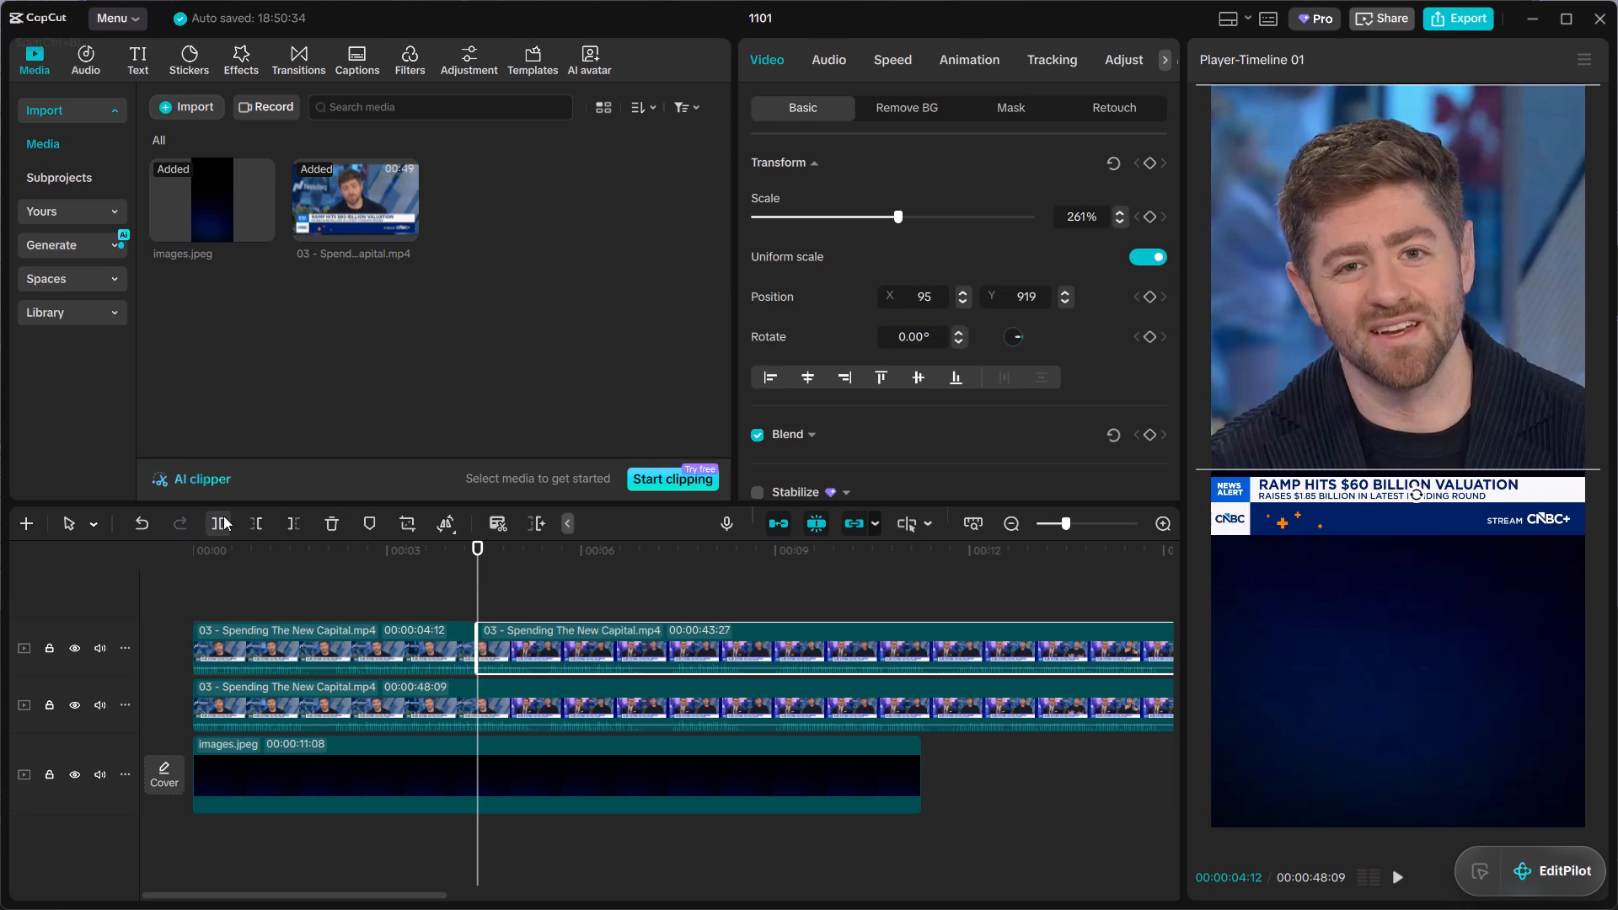
Shift the second segment of the speaker clip to about X -1329, Y 926 so the bearded guest fills the frame.
{"action": "left_click_drag", "start_coordinate": [479, 587], "coordinate": [481, 587]}
{"action": "left_click_drag", "start_coordinate": [481, 587], "coordinate": [537, 581]}
{"action": "left_click_drag", "start_coordinate": [1525, 407], "coordinate": [1524, 407]}
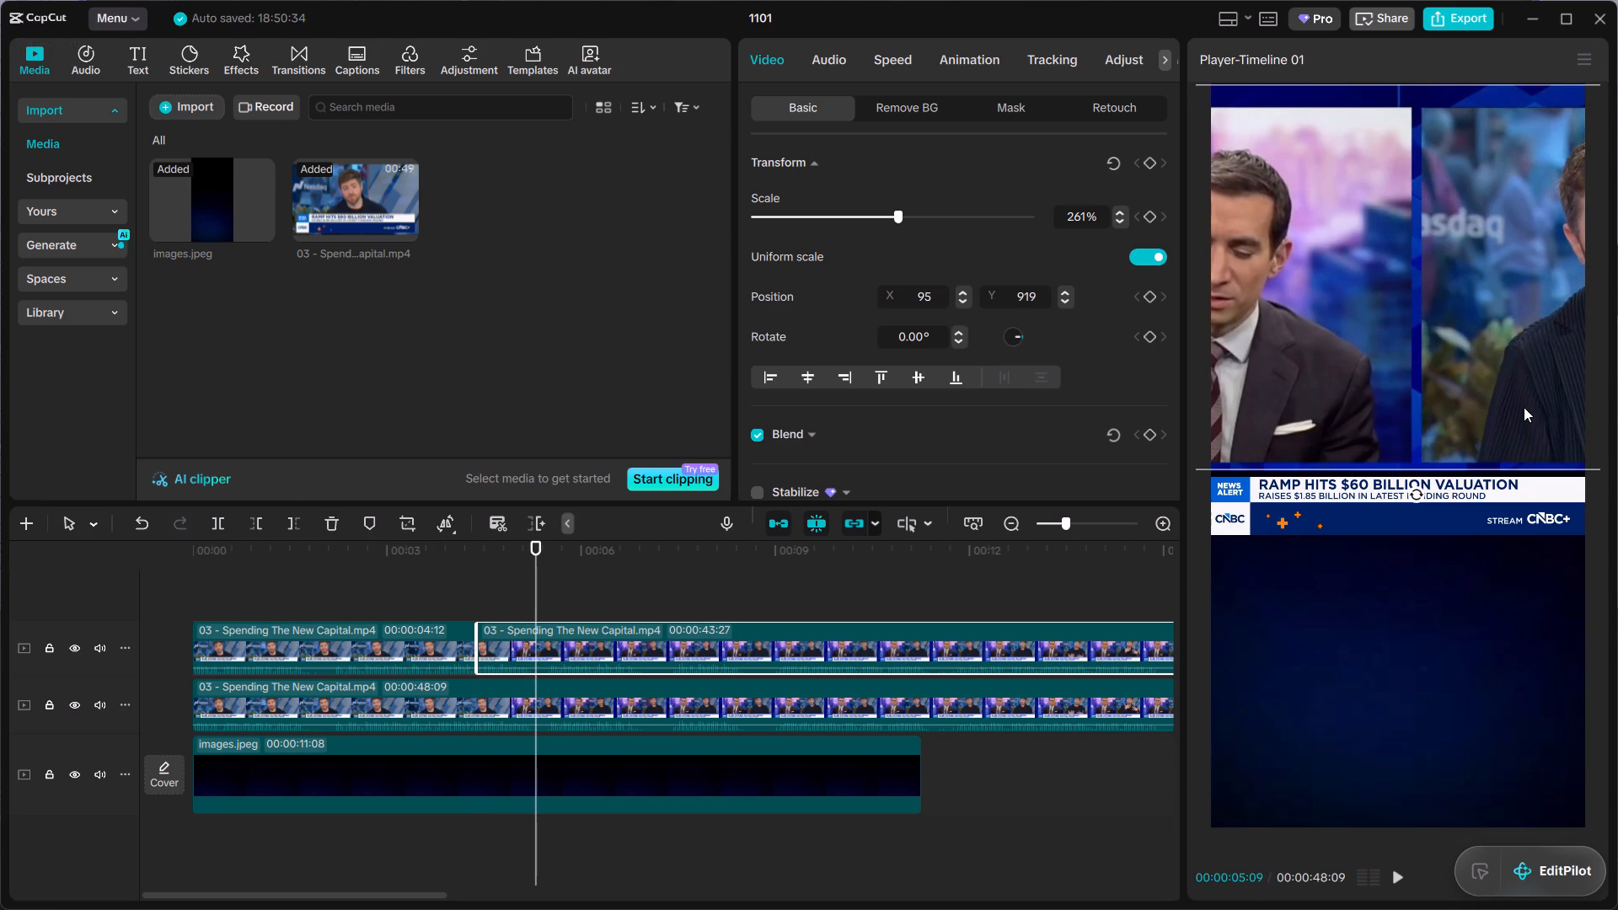
{"action": "left_click_drag", "start_coordinate": [1524, 407], "coordinate": [1267, 404]}
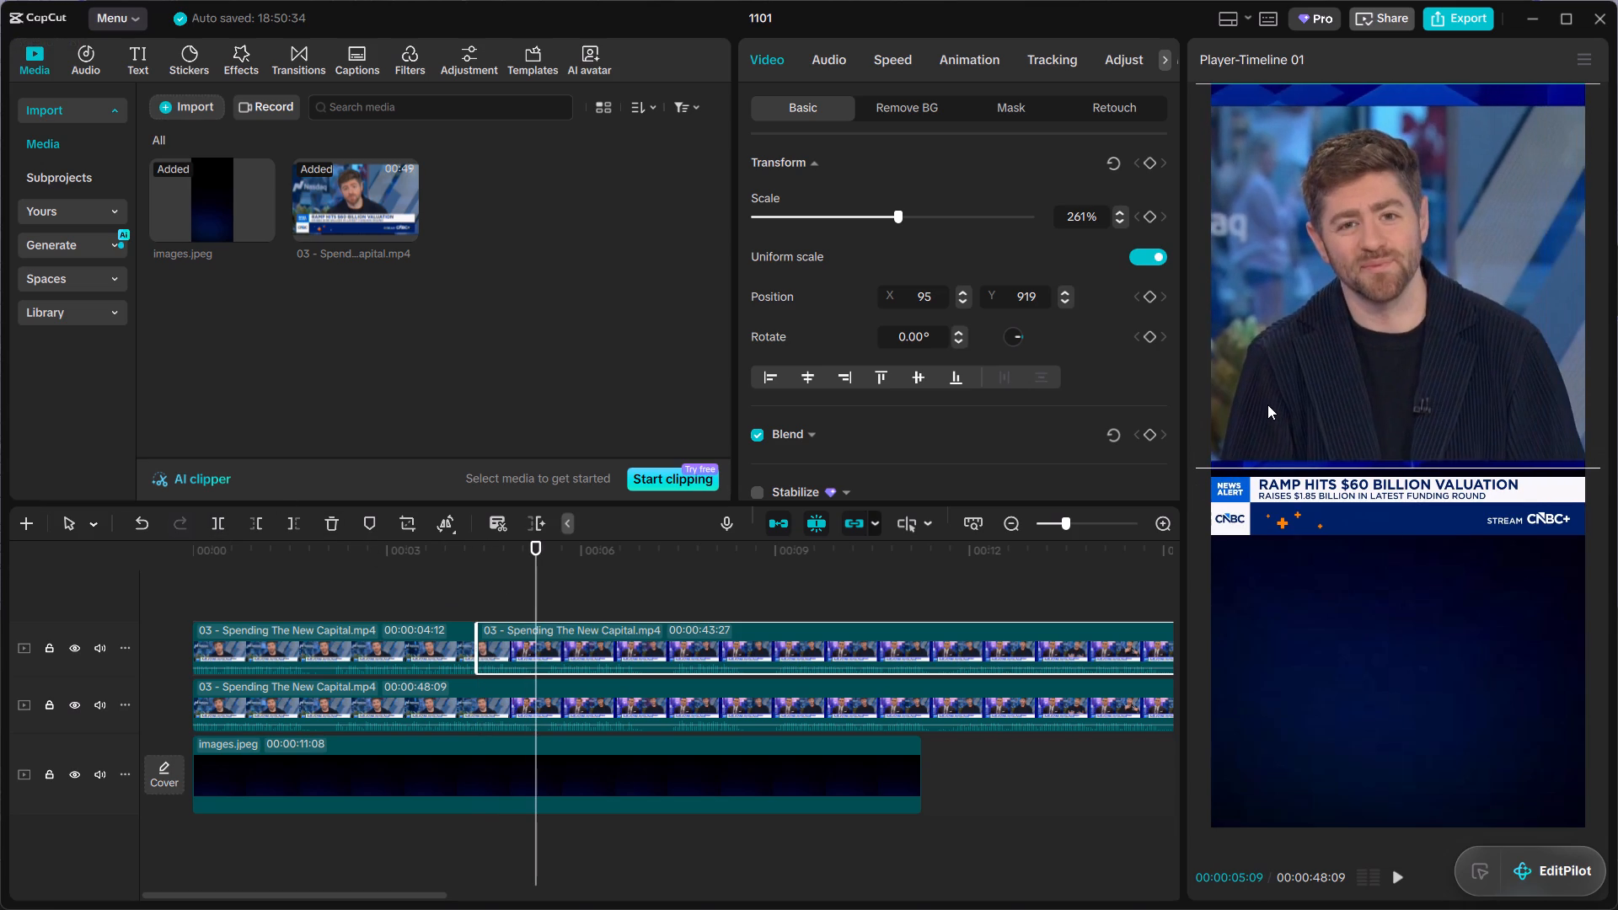
{"action": "left_click_drag", "start_coordinate": [1267, 404], "coordinate": [1249, 404]}
Advance to 00:00:16:03 and fine-tune the second segment's position to about X -1383, Y 926 to centre the guest.
{"action": "key", "text": "Right"}
{"action": "key", "text": "Right"}
{"action": "key", "text": "Right"}
{"action": "key", "text": "Right"}
{"action": "key", "text": "Right"}
{"action": "key", "text": "Right"}
{"action": "key", "text": "Right"}
{"action": "key", "text": "Right"}
{"action": "key", "text": "Right"}
{"action": "key", "text": "Right"}
{"action": "key", "text": "Right"}
{"action": "key", "text": "Right"}
{"action": "key", "text": "Right"}
{"action": "key", "text": "Right"}
{"action": "key", "text": "Right"}
{"action": "key", "text": "Right"}
{"action": "key", "text": "Right"}
{"action": "key", "text": "Right"}
{"action": "key", "text": "Right"}
{"action": "key", "text": "Right"}
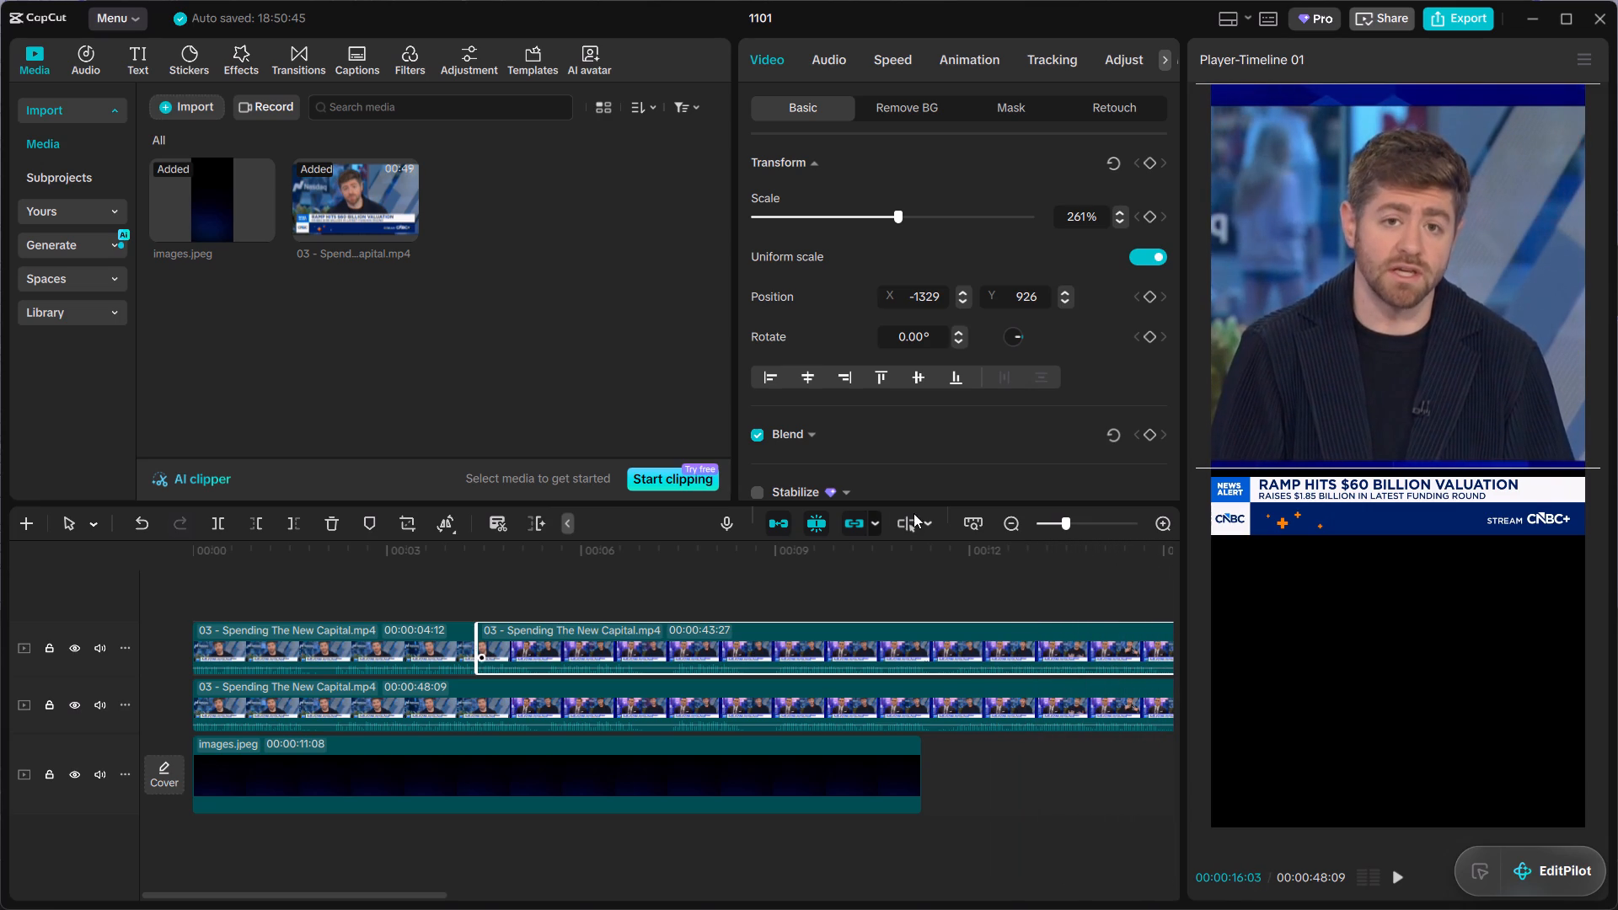
{"action": "left_click_drag", "start_coordinate": [1273, 347], "coordinate": [1286, 329]}
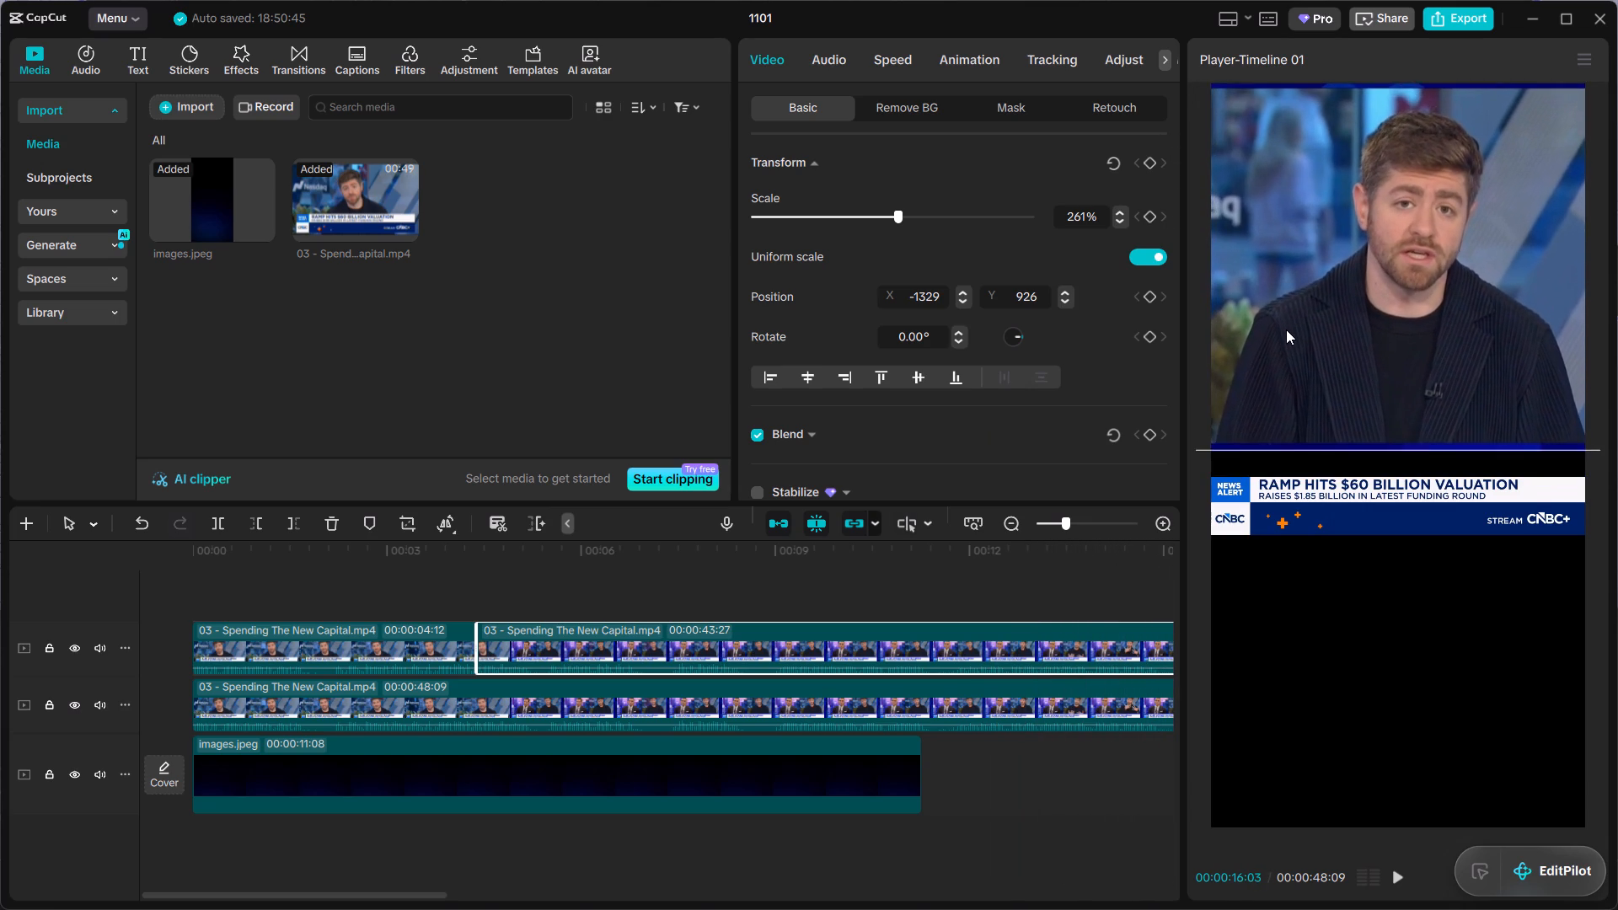
{"action": "left_click_drag", "start_coordinate": [1286, 329], "coordinate": [1251, 343]}
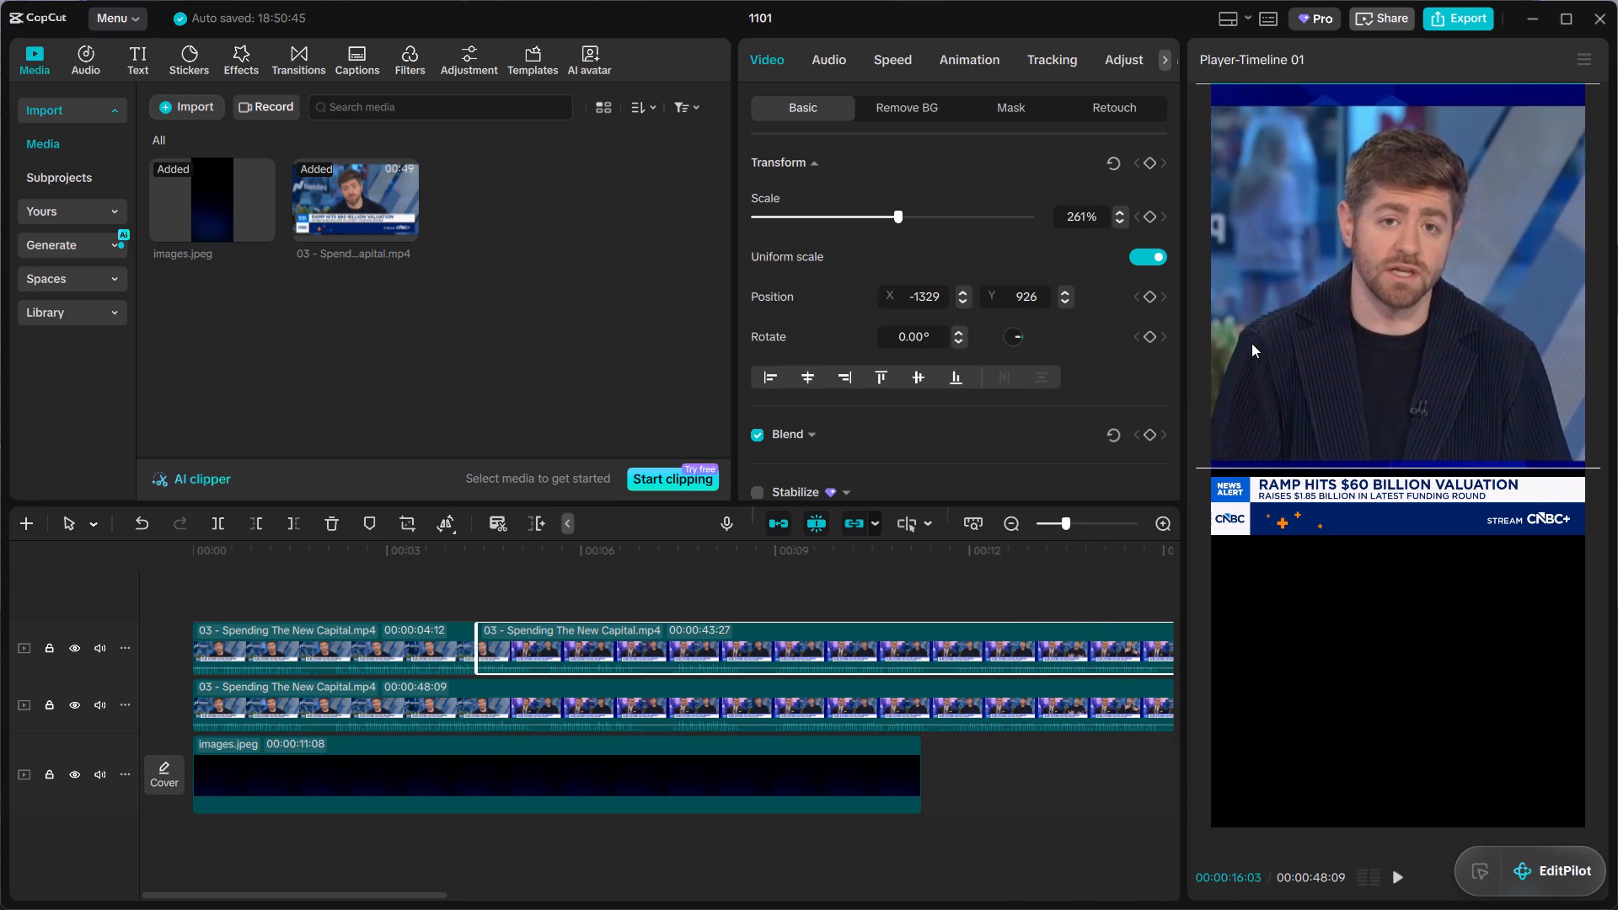
{"action": "left_click_drag", "start_coordinate": [1251, 343], "coordinate": [1265, 343]}
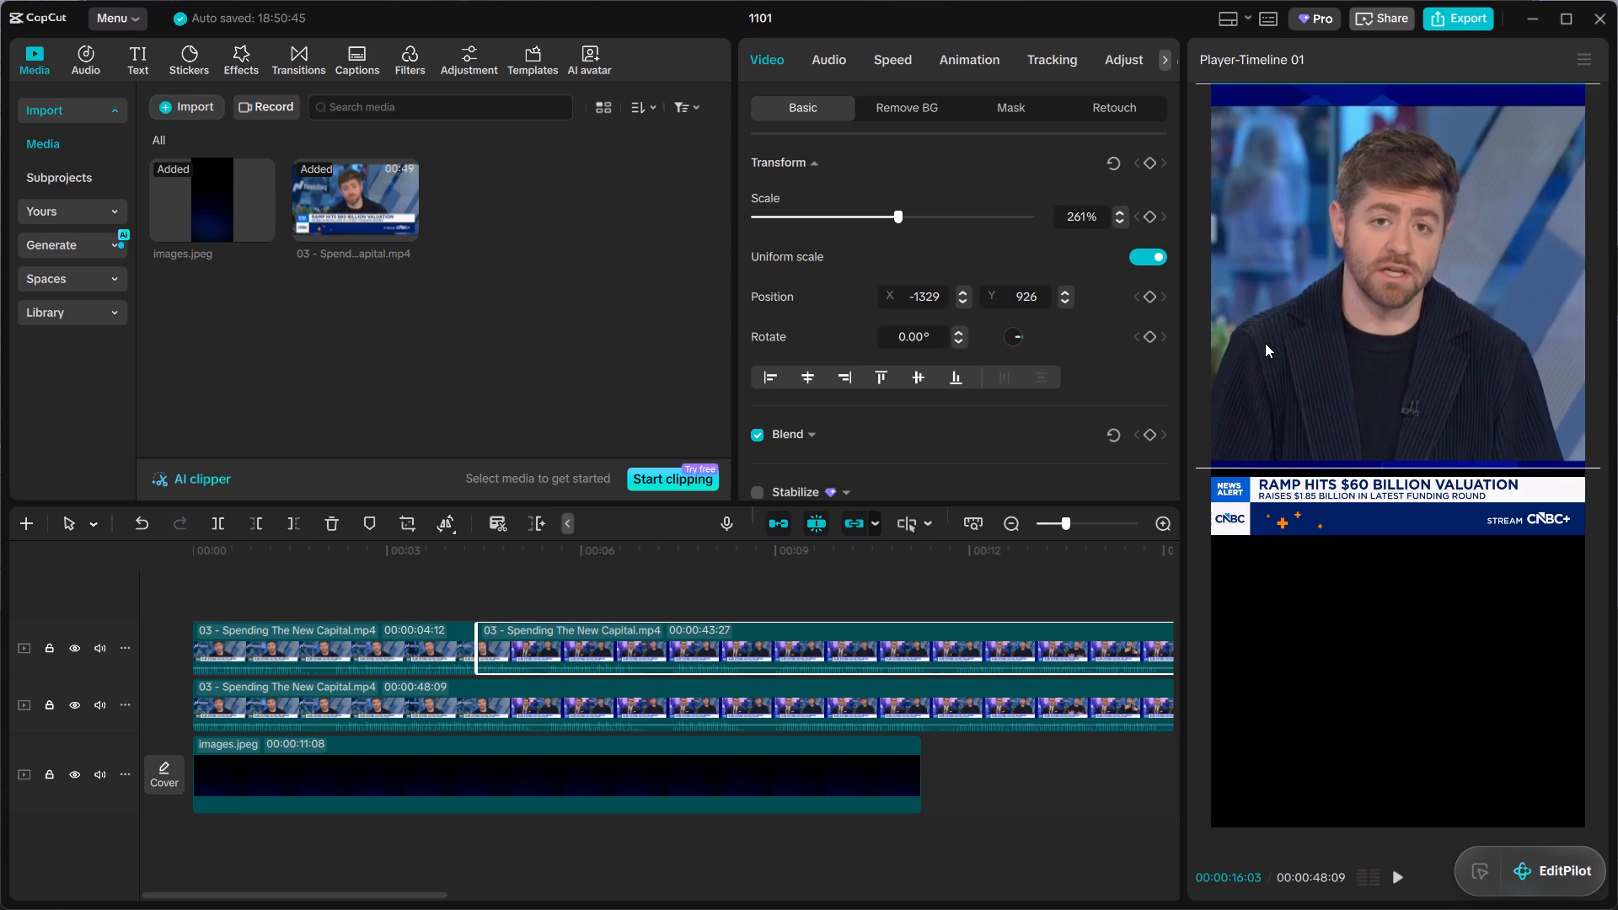
{"action": "left_click_drag", "start_coordinate": [1265, 343], "coordinate": [1262, 345]}
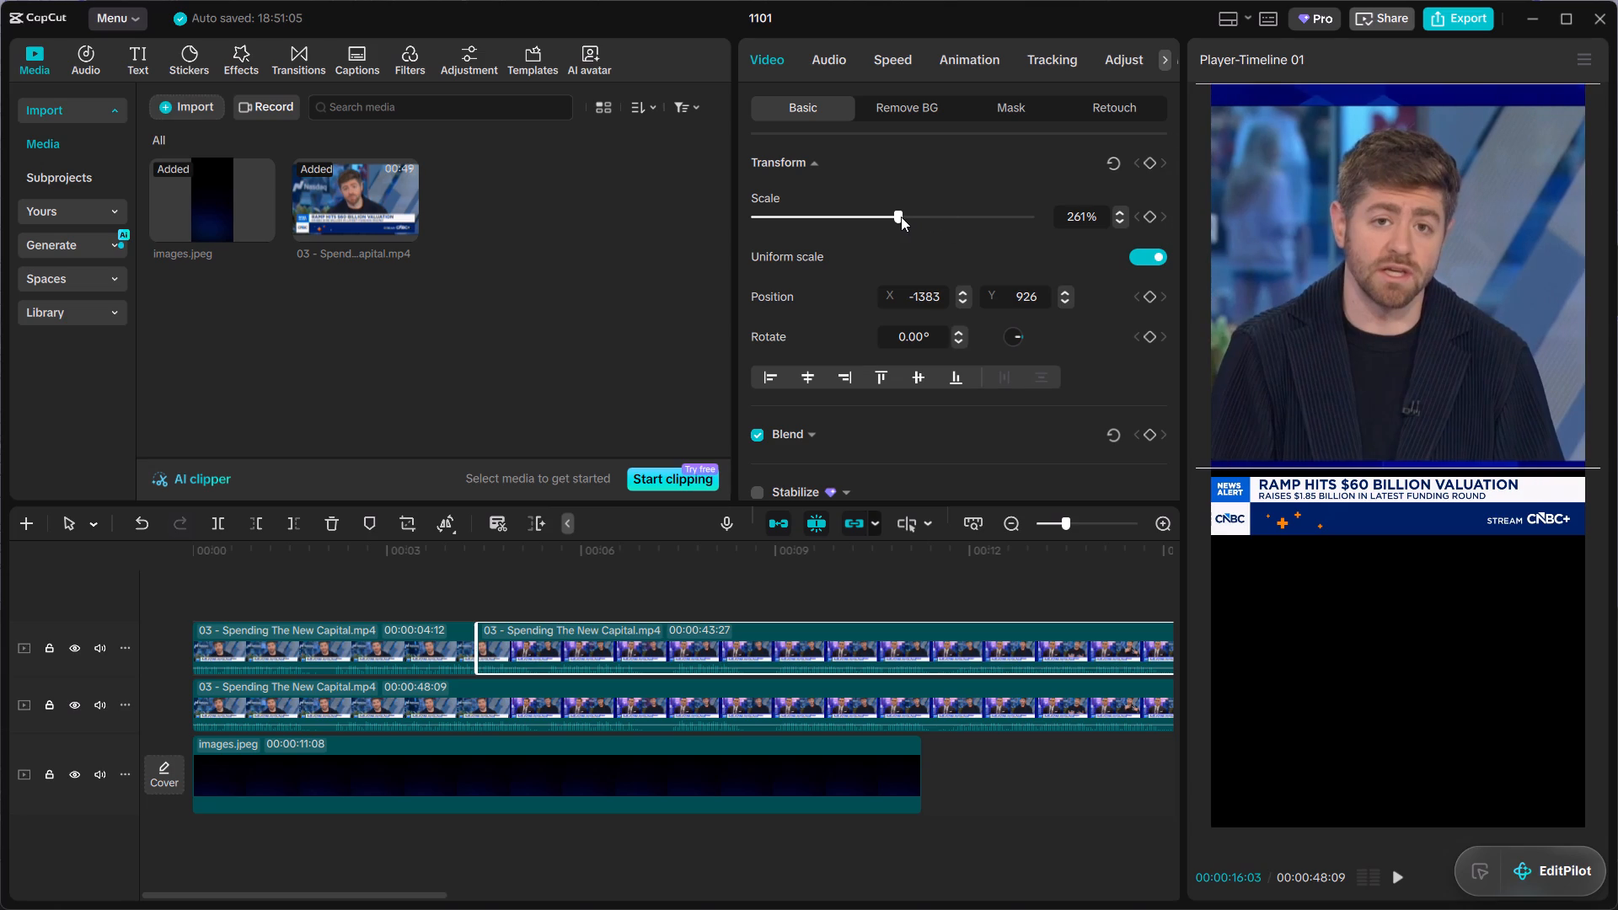
Scale the second speaker segment up to 285% and reposition it to about X -1456, Y 994, just above the banner.
{"action": "left_click_drag", "start_coordinate": [901, 217], "coordinate": [914, 217]}
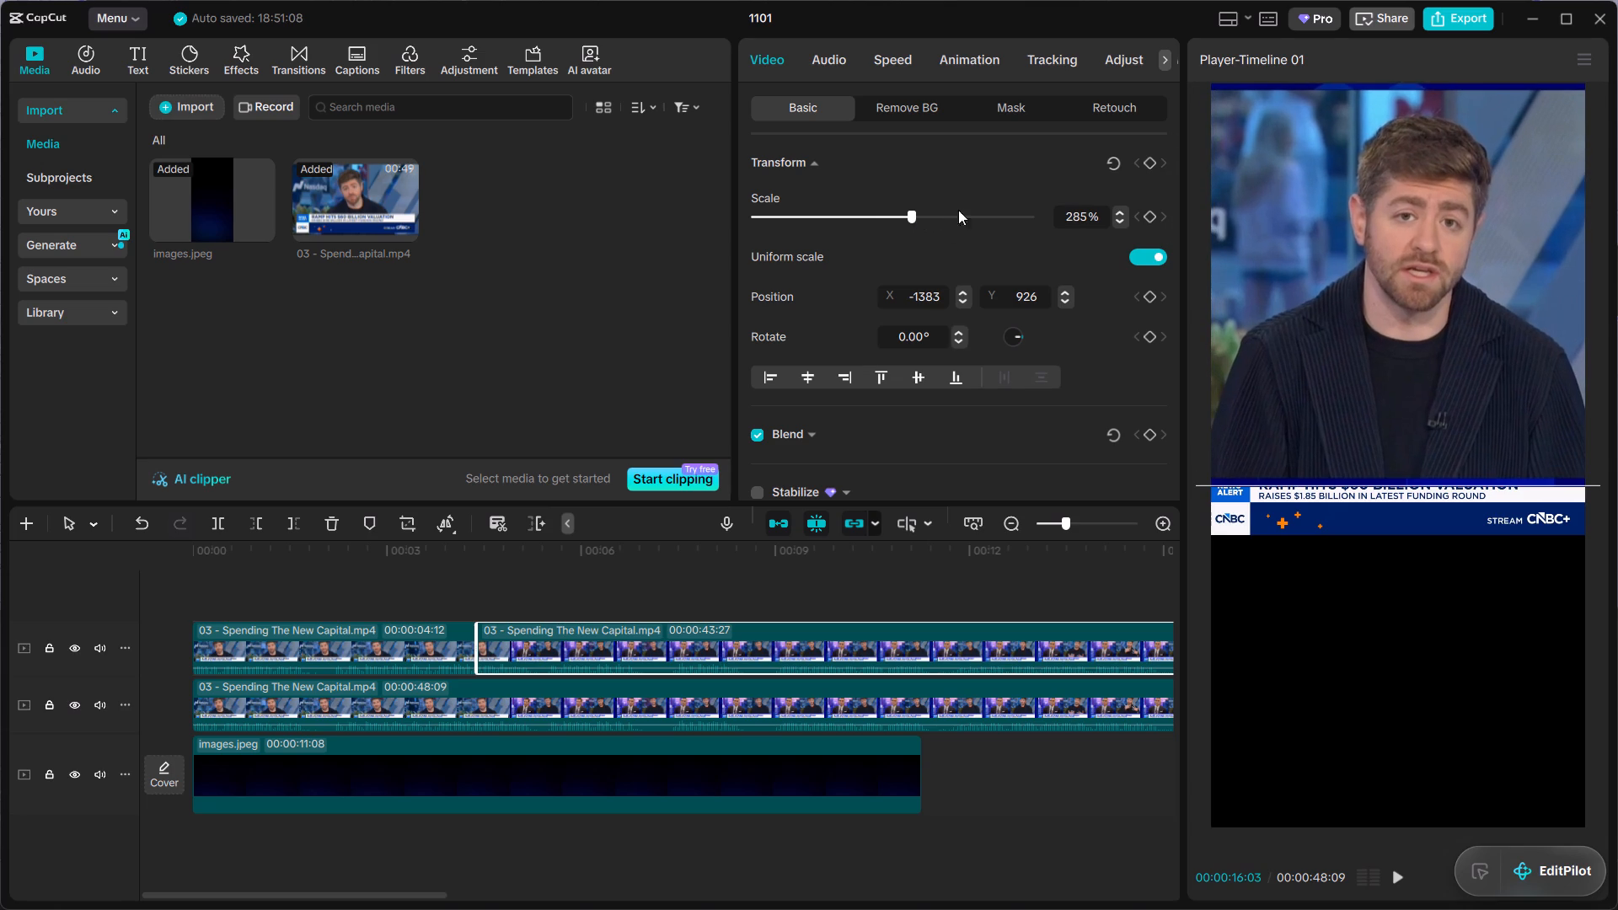
{"action": "left_click_drag", "start_coordinate": [1375, 265], "coordinate": [1361, 253]}
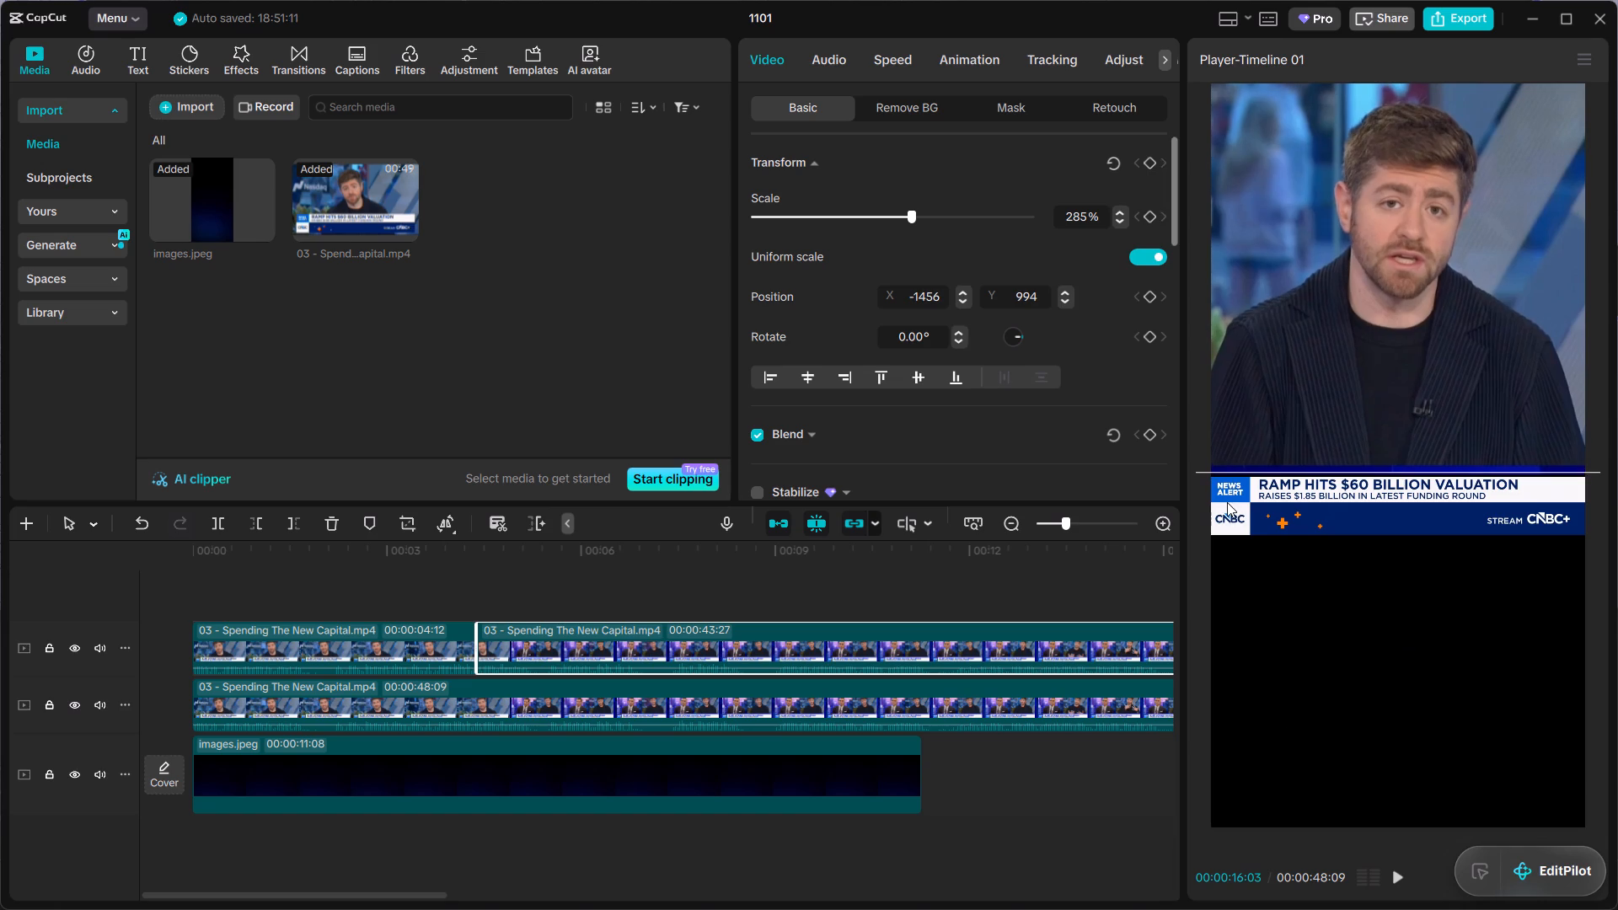
Split the cropped speaker clip at 00:00:16:05, the last frame before the split screen cuts back to the single-guest shot.
{"action": "key", "text": "Right"}
{"action": "key", "text": "Right"}
{"action": "key", "text": "Right"}
{"action": "key", "text": "Right"}
{"action": "key", "text": "Right"}
{"action": "key", "text": "Right"}
{"action": "key", "text": "Right"}
{"action": "key", "text": "Right"}
{"action": "key", "text": "Right"}
{"action": "key", "text": "Right"}
{"action": "key", "text": "Right"}
{"action": "key", "text": "Right"}
{"action": "key", "text": "Right"}
{"action": "key", "text": "Right"}
{"action": "key", "text": "Right"}
{"action": "key", "text": "Right"}
{"action": "key", "text": "Right"}
{"action": "key", "text": "Right"}
{"action": "key", "text": "Right"}
{"action": "key", "text": "Right"}
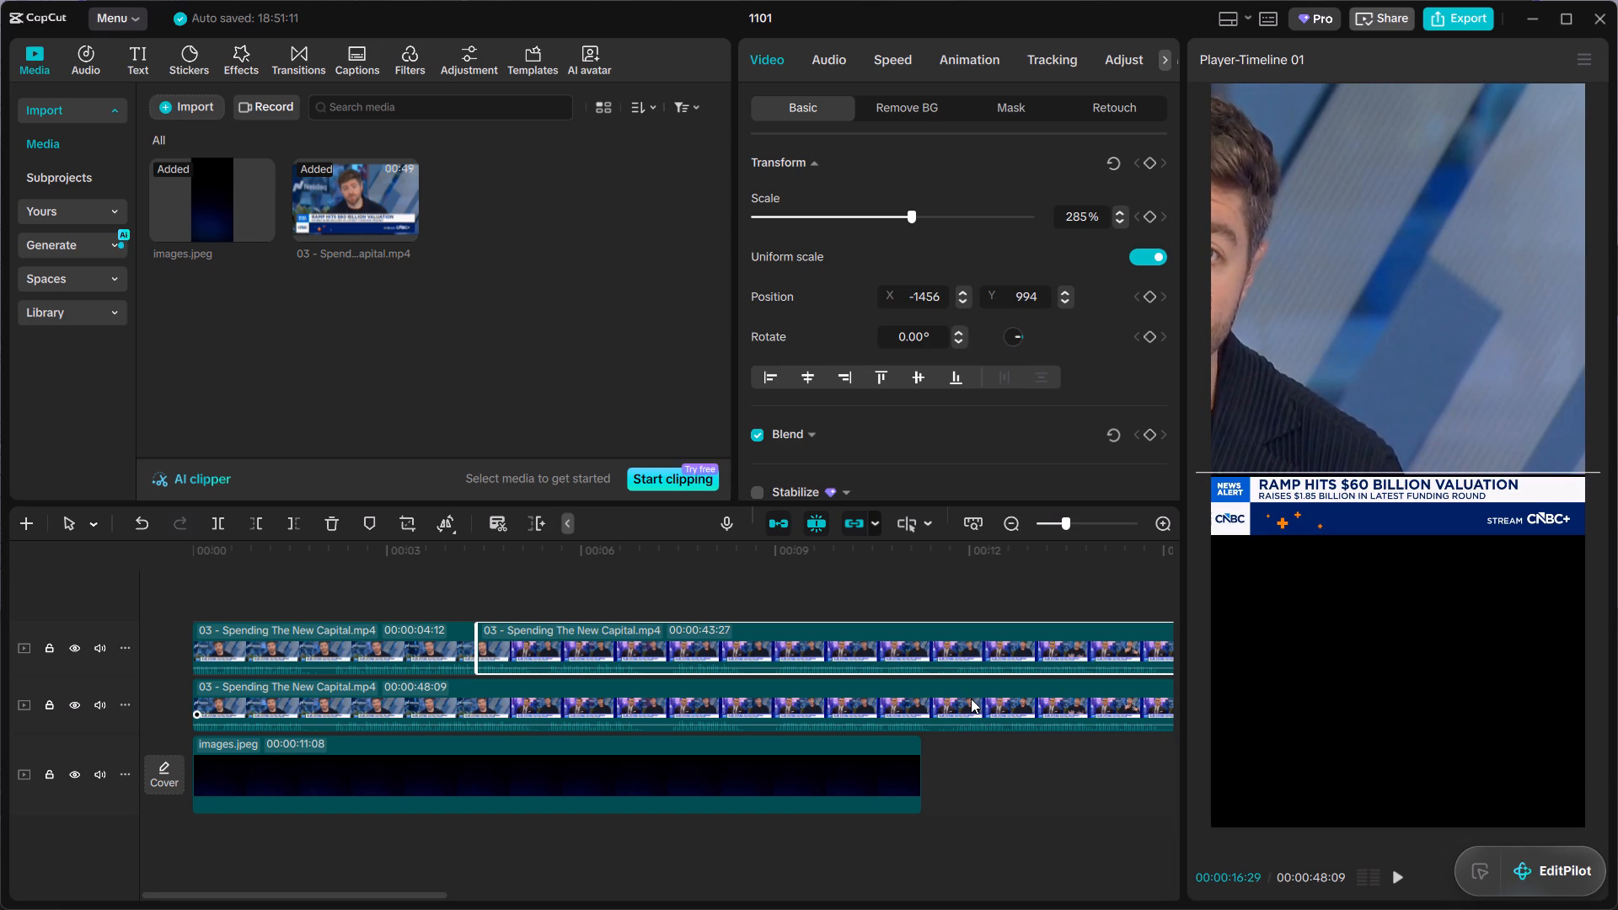
{"action": "key", "text": "Left"}
{"action": "key", "text": "Left"}
{"action": "key", "text": "Left"}
{"action": "key", "text": "Left"}
{"action": "key", "text": "Left"}
{"action": "key", "text": "Left"}
{"action": "key", "text": "Left"}
{"action": "key", "text": "Left"}
{"action": "key", "text": "Left"}
{"action": "key", "text": "Left"}
{"action": "key", "text": "Left"}
{"action": "key", "text": "Left"}
{"action": "key", "text": "Left"}
{"action": "key", "text": "Left"}
{"action": "key", "text": "Left"}
{"action": "key", "text": "Left"}
{"action": "key", "text": "Left"}
{"action": "key", "text": "Left"}
{"action": "key", "text": "Left"}
{"action": "key", "text": "Left"}
{"action": "key", "text": "Left"}
{"action": "key", "text": "Left"}
{"action": "key", "text": "Left"}
{"action": "key", "text": "Left"}
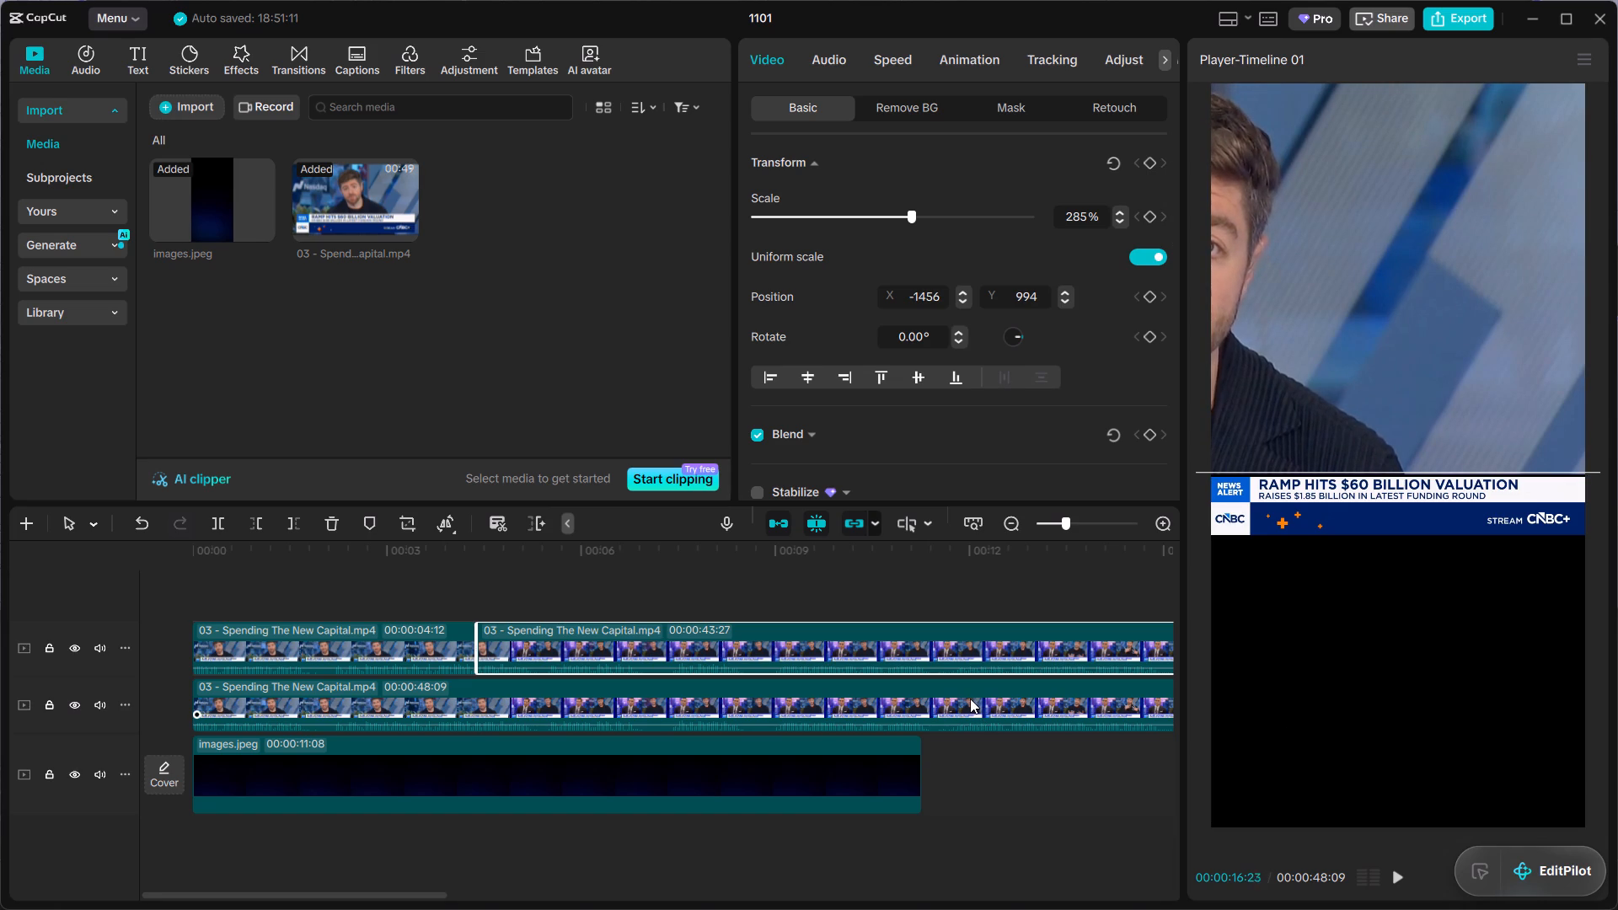
{"action": "key", "text": "Right"}
{"action": "key", "text": "Right"}
{"action": "key", "text": "Right"}
{"action": "key", "text": "Right"}
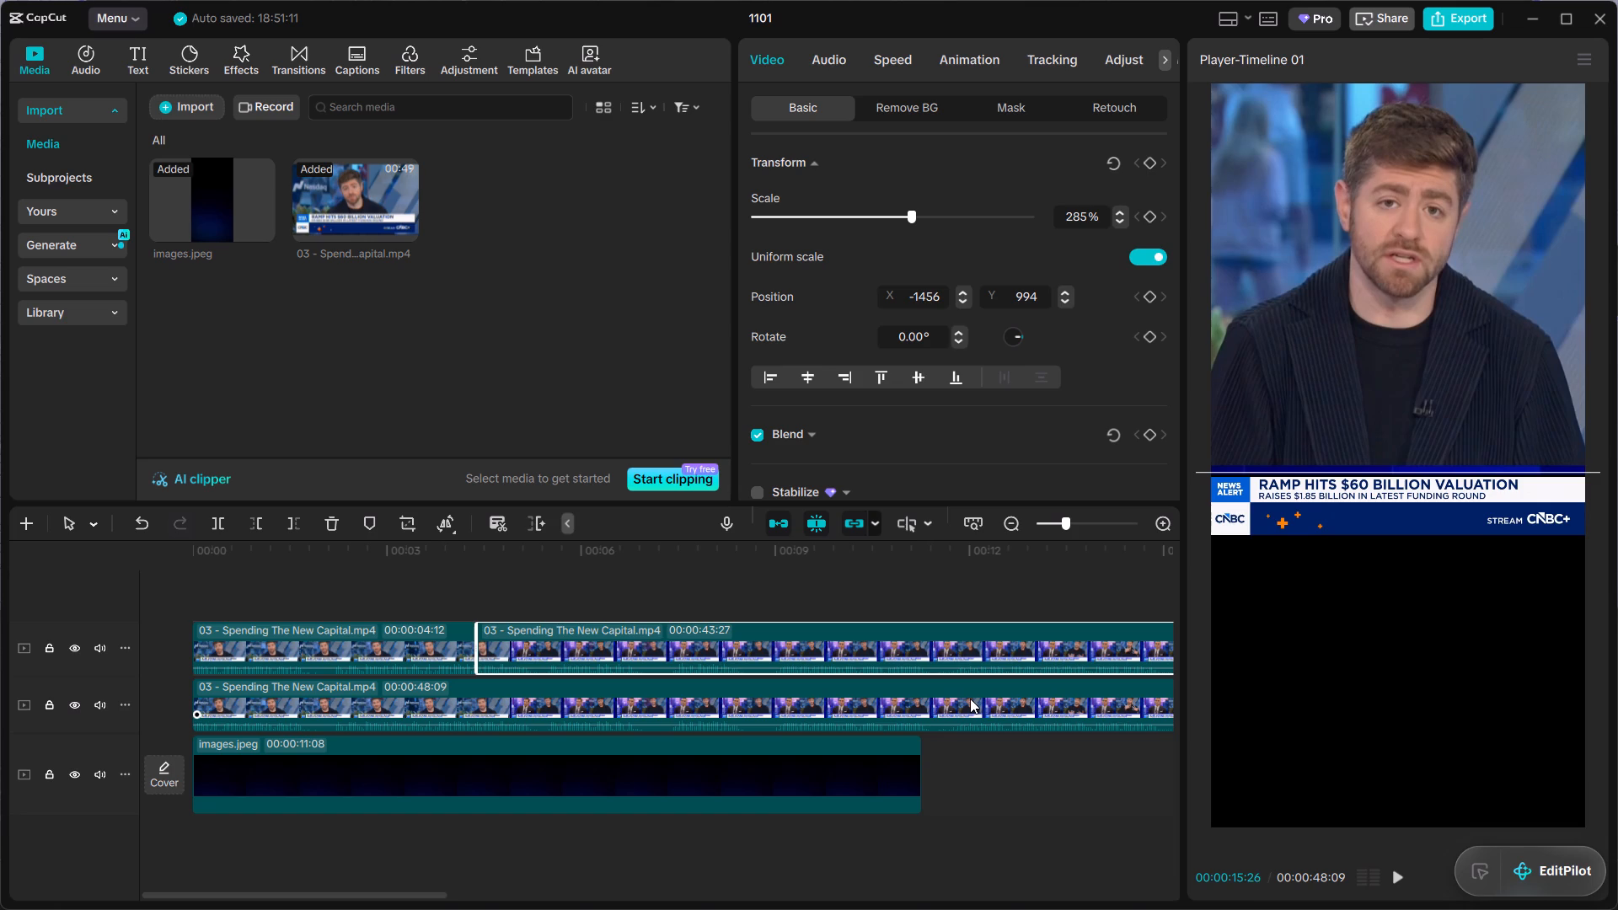
{"action": "key", "text": "Right"}
{"action": "key", "text": "Right"}
{"action": "key", "text": "Right"}
{"action": "key", "text": "Right"}
{"action": "key", "text": "Right"}
{"action": "key", "text": "Right"}
{"action": "key", "text": "Right"}
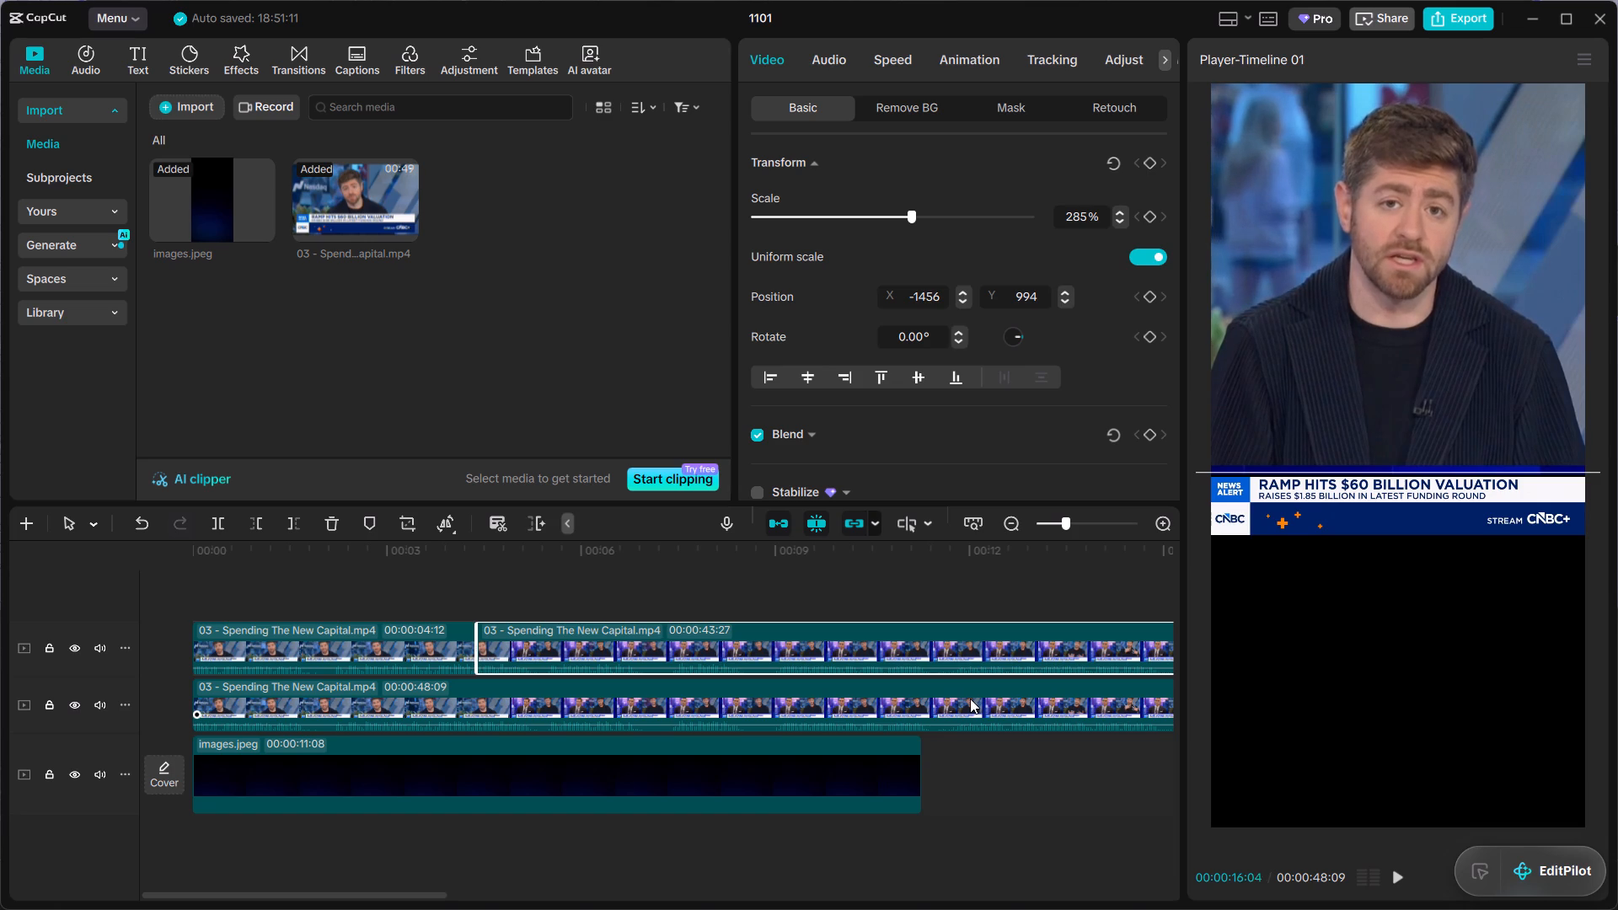
{"action": "key", "text": "Right"}
{"action": "key", "text": "Right"}
{"action": "key", "text": "Right"}
{"action": "key", "text": "Left"}
{"action": "key", "text": "Left"}
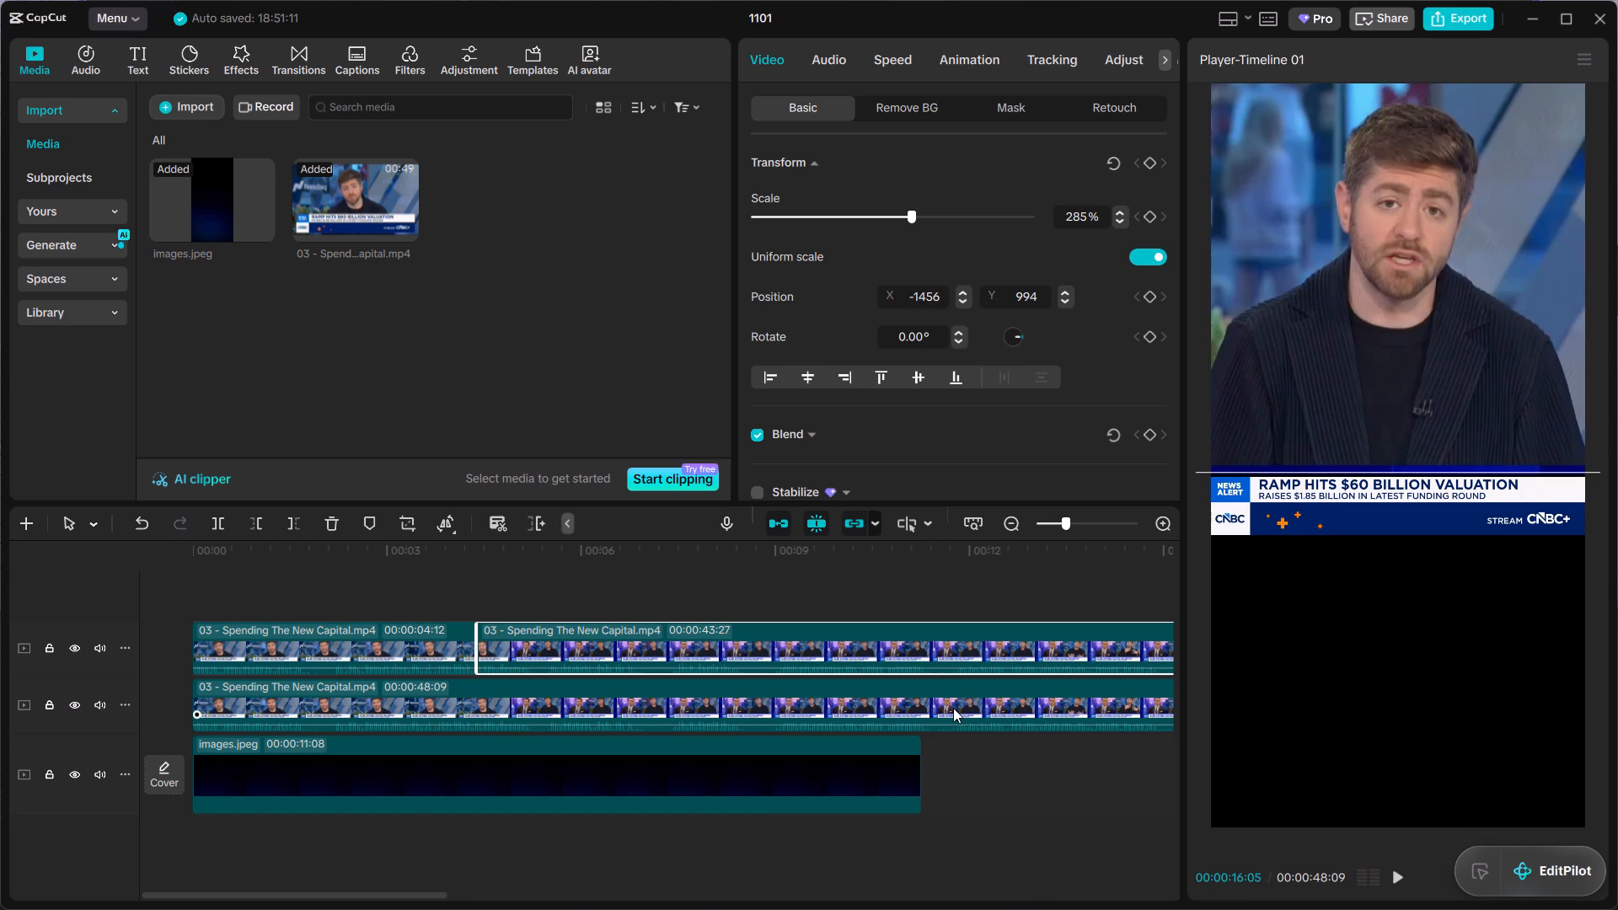
{"action": "key", "text": "Right"}
{"action": "scroll", "coordinate": [951, 705], "scroll_direction": "down", "scroll_amount": 3}
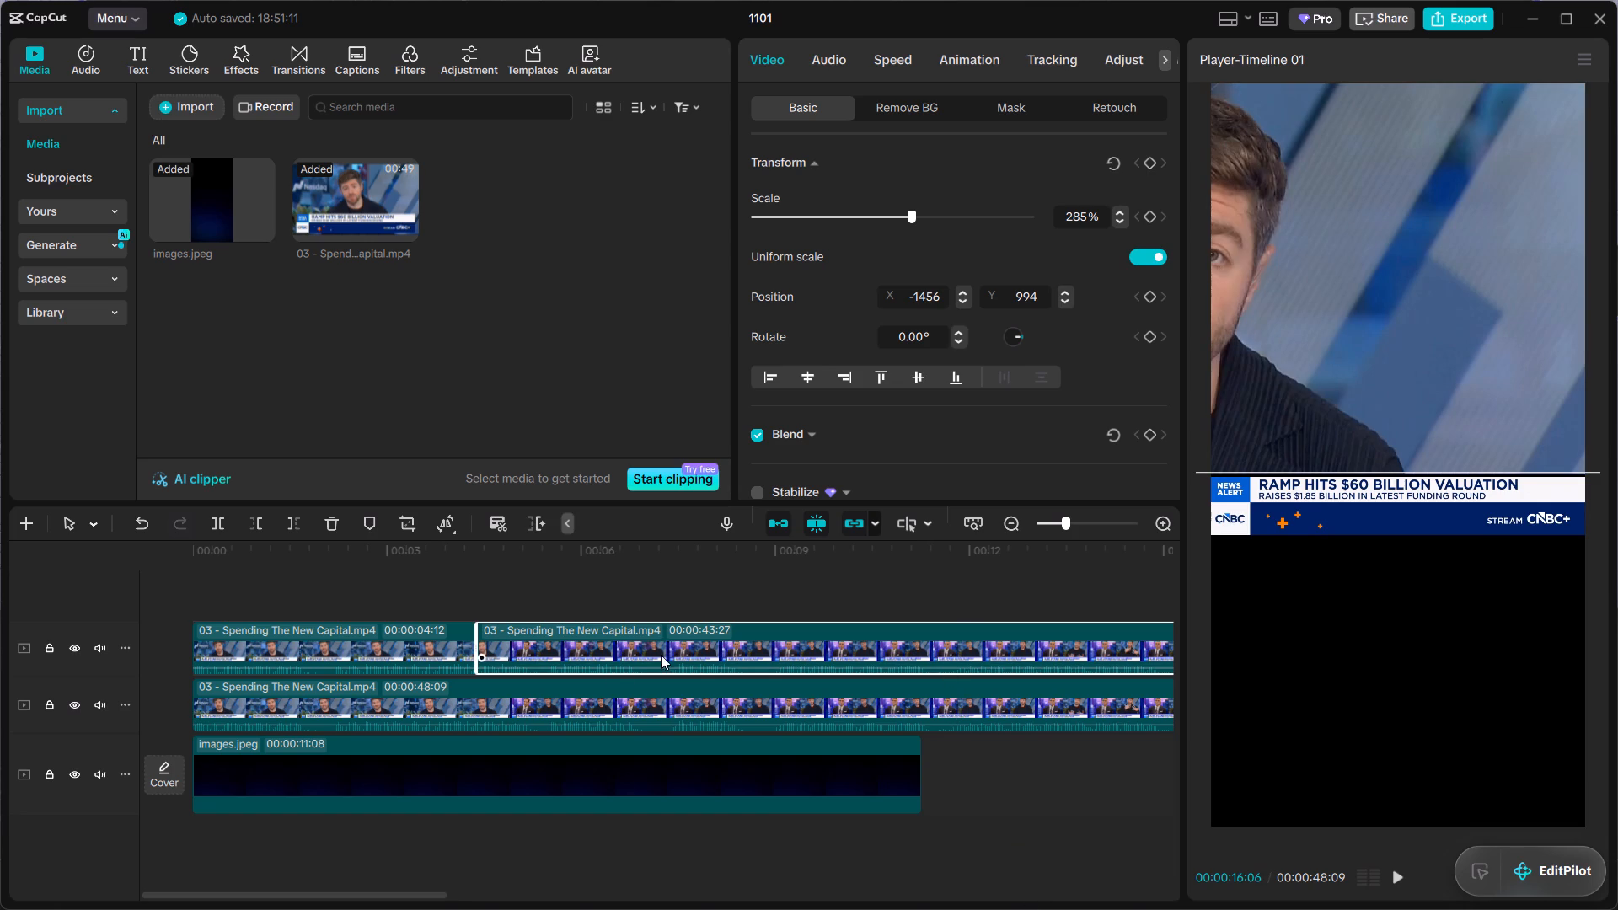
{"action": "scroll", "coordinate": [1107, 856], "scroll_direction": "left", "scroll_amount": 1}
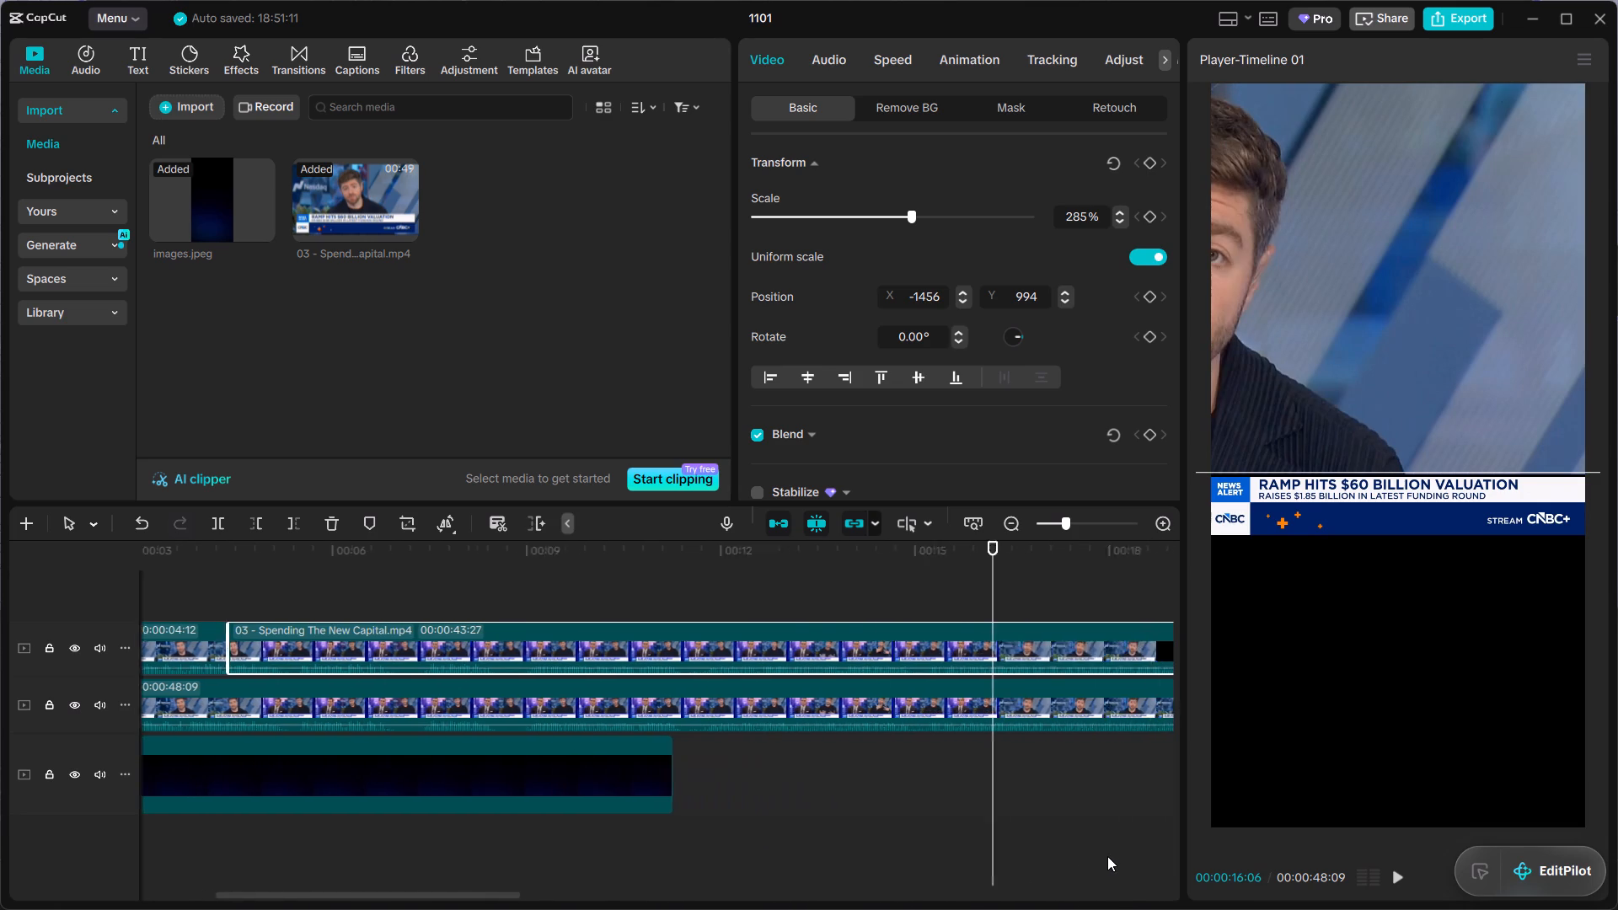
{"action": "scroll", "coordinate": [1107, 856], "scroll_direction": "left", "scroll_amount": 1}
{"action": "key", "text": "Left"}
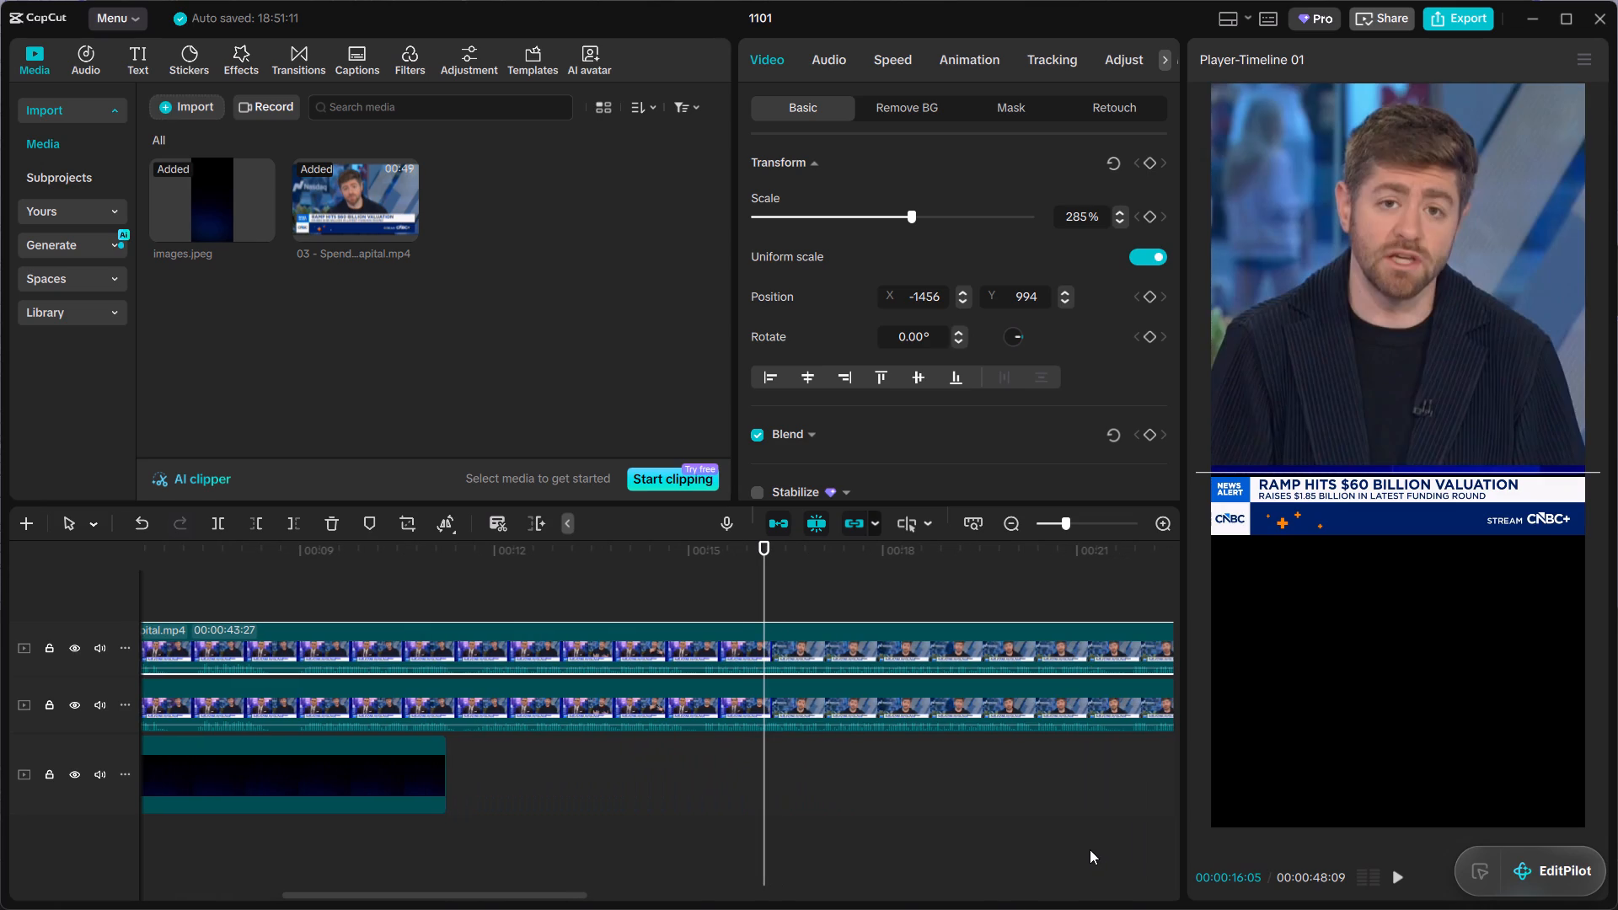
{"action": "key", "text": "Right"}
{"action": "key", "text": "Left"}
{"action": "left_click", "coordinate": [222, 523]}
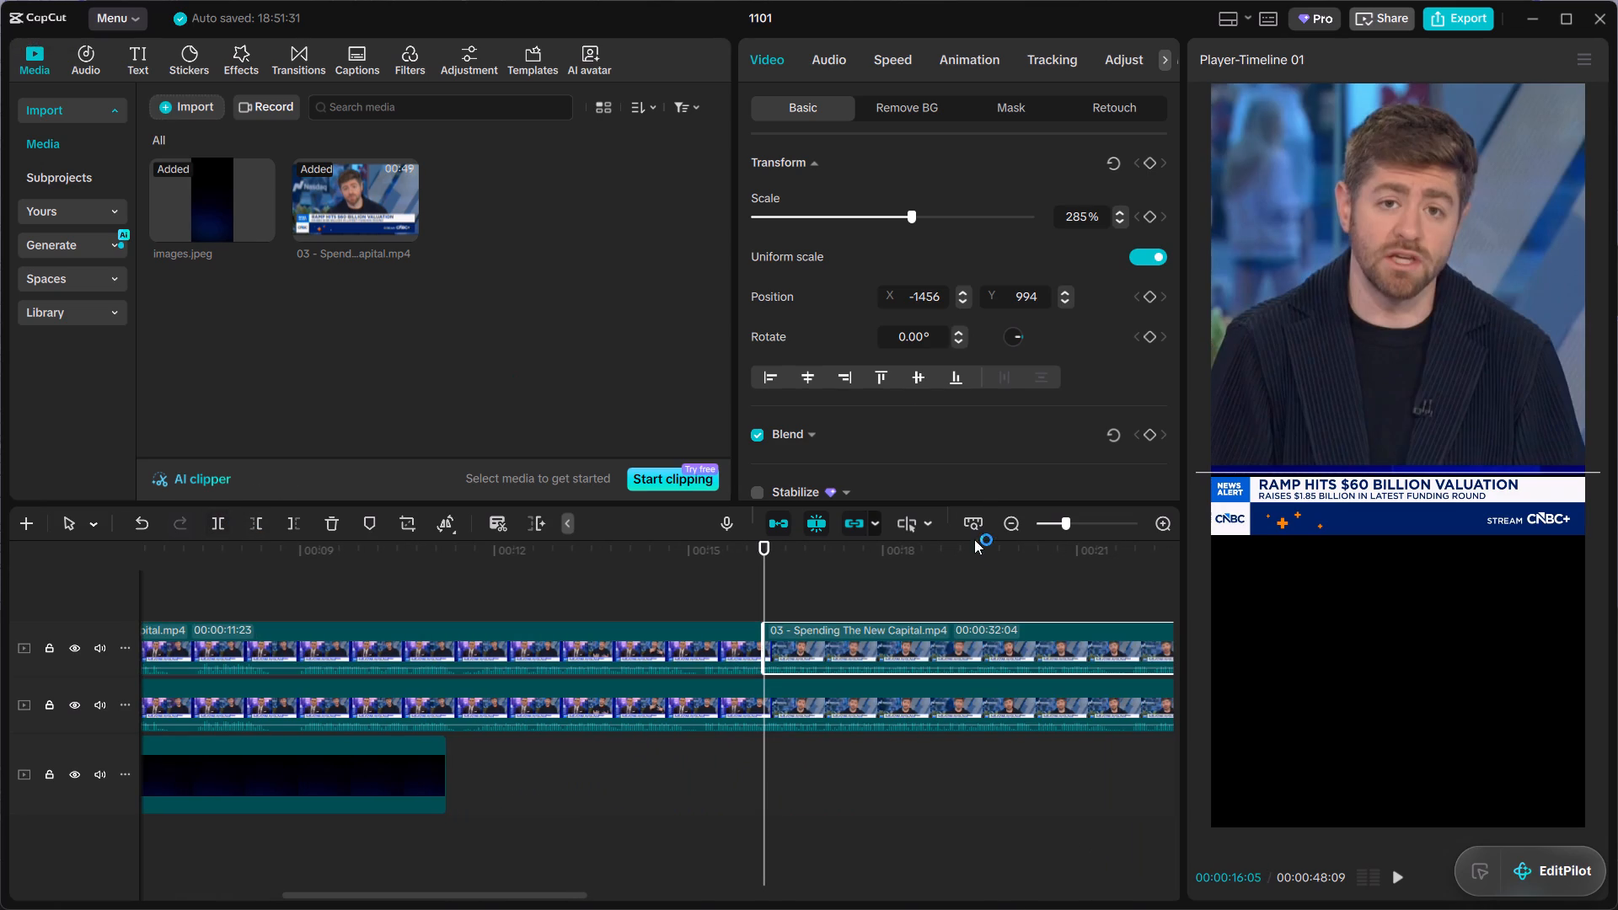
Reposition the third speaker segment to about X -166, Y 1007 so the guest fills the frame above the banner.
{"action": "key", "text": "F9"}
{"action": "key", "text": "Right"}
{"action": "left_click_drag", "start_coordinate": [1356, 302], "coordinate": [1482, 272]}
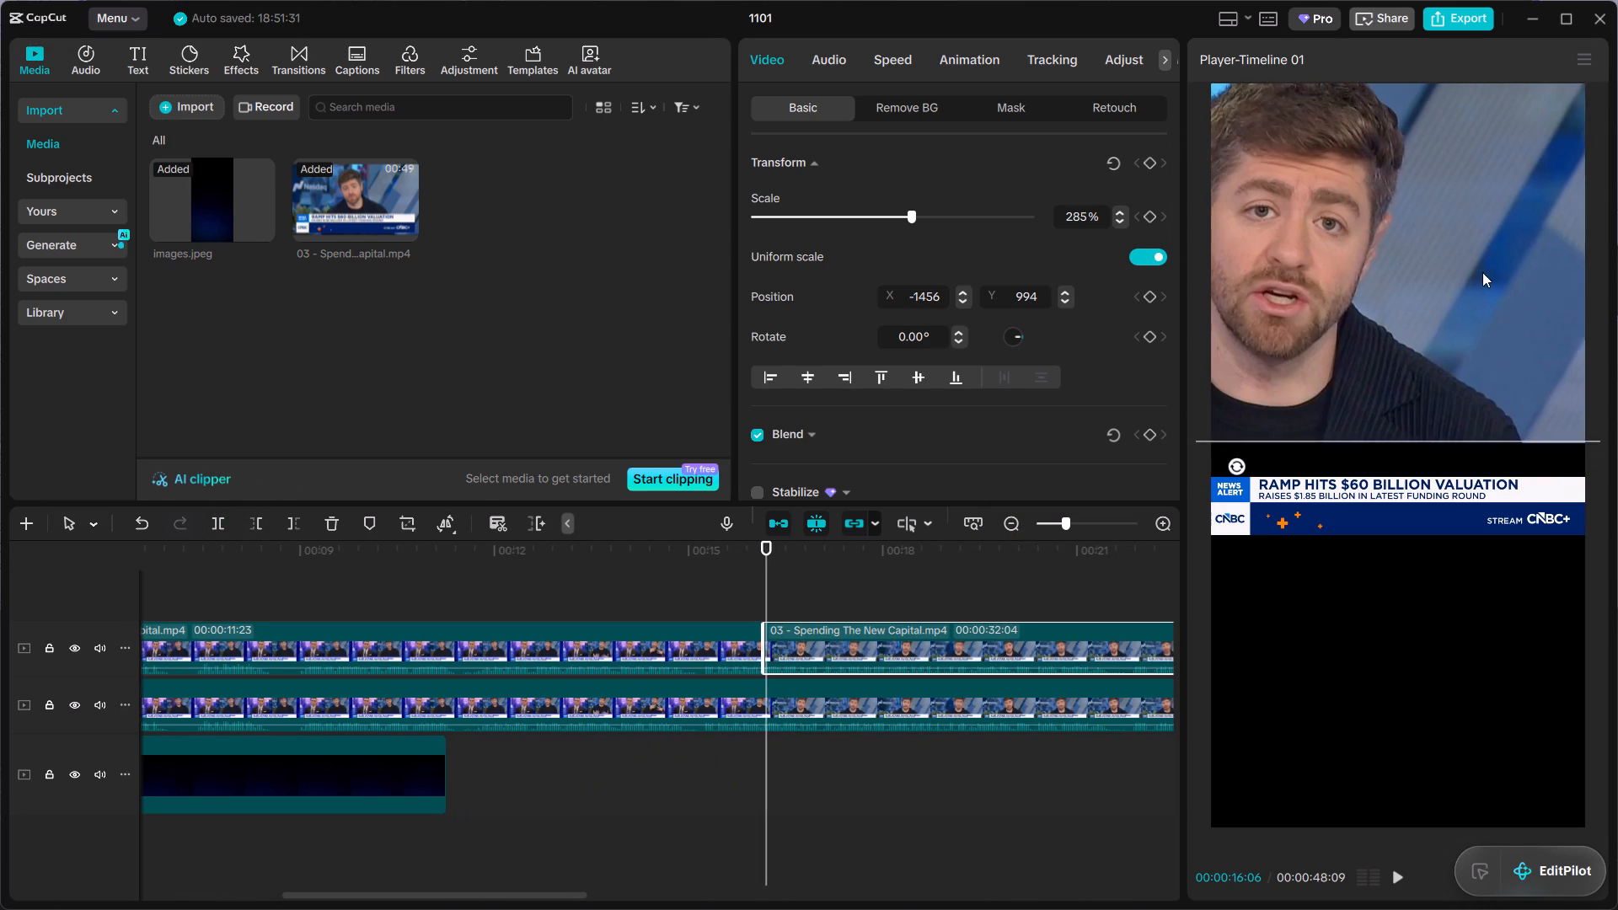
{"action": "left_click_drag", "start_coordinate": [1482, 272], "coordinate": [1606, 299]}
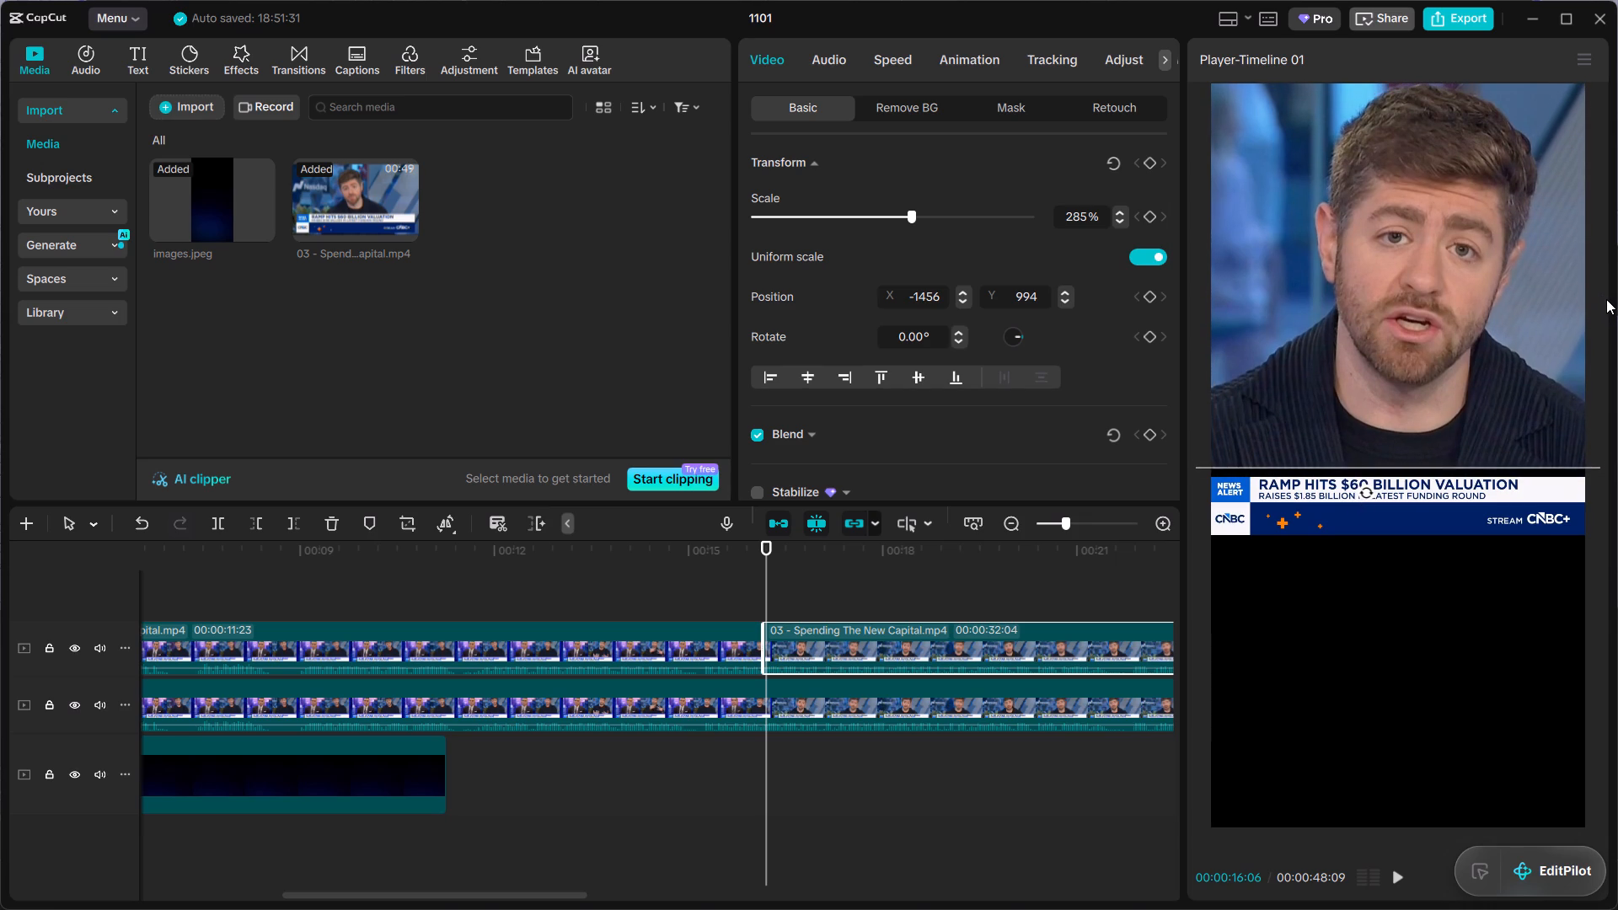
{"action": "left_click_drag", "start_coordinate": [1606, 299], "coordinate": [1606, 301]}
Preview the third speaker segment and trim it at 00:00:17:29, removing everything after that point.
{"action": "key", "text": "space"}
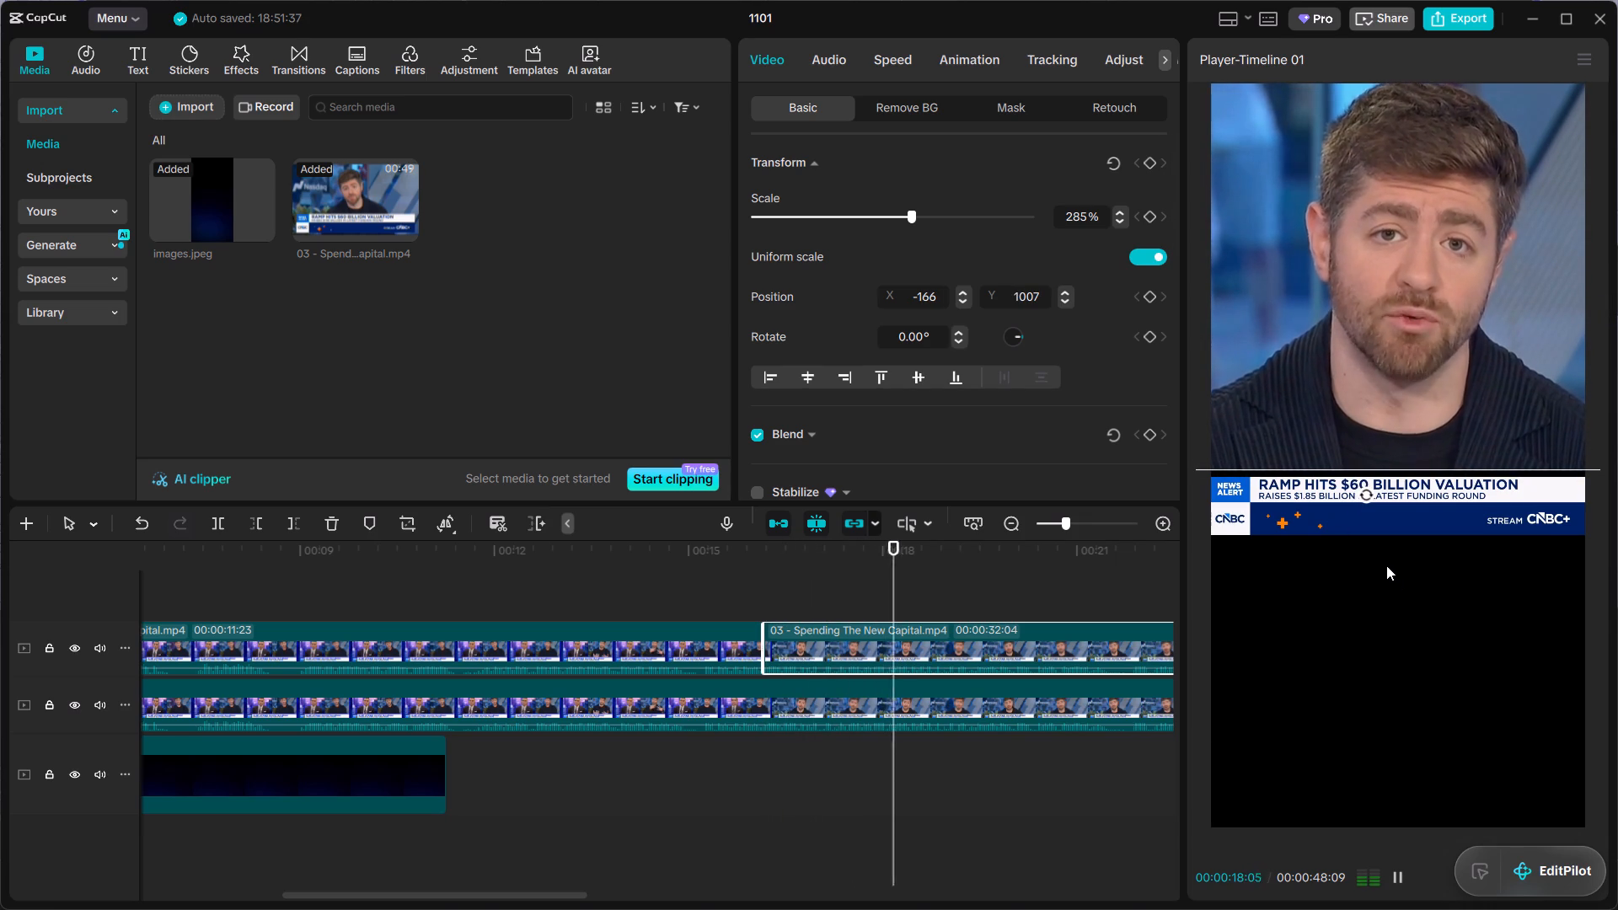
{"action": "key", "text": "space"}
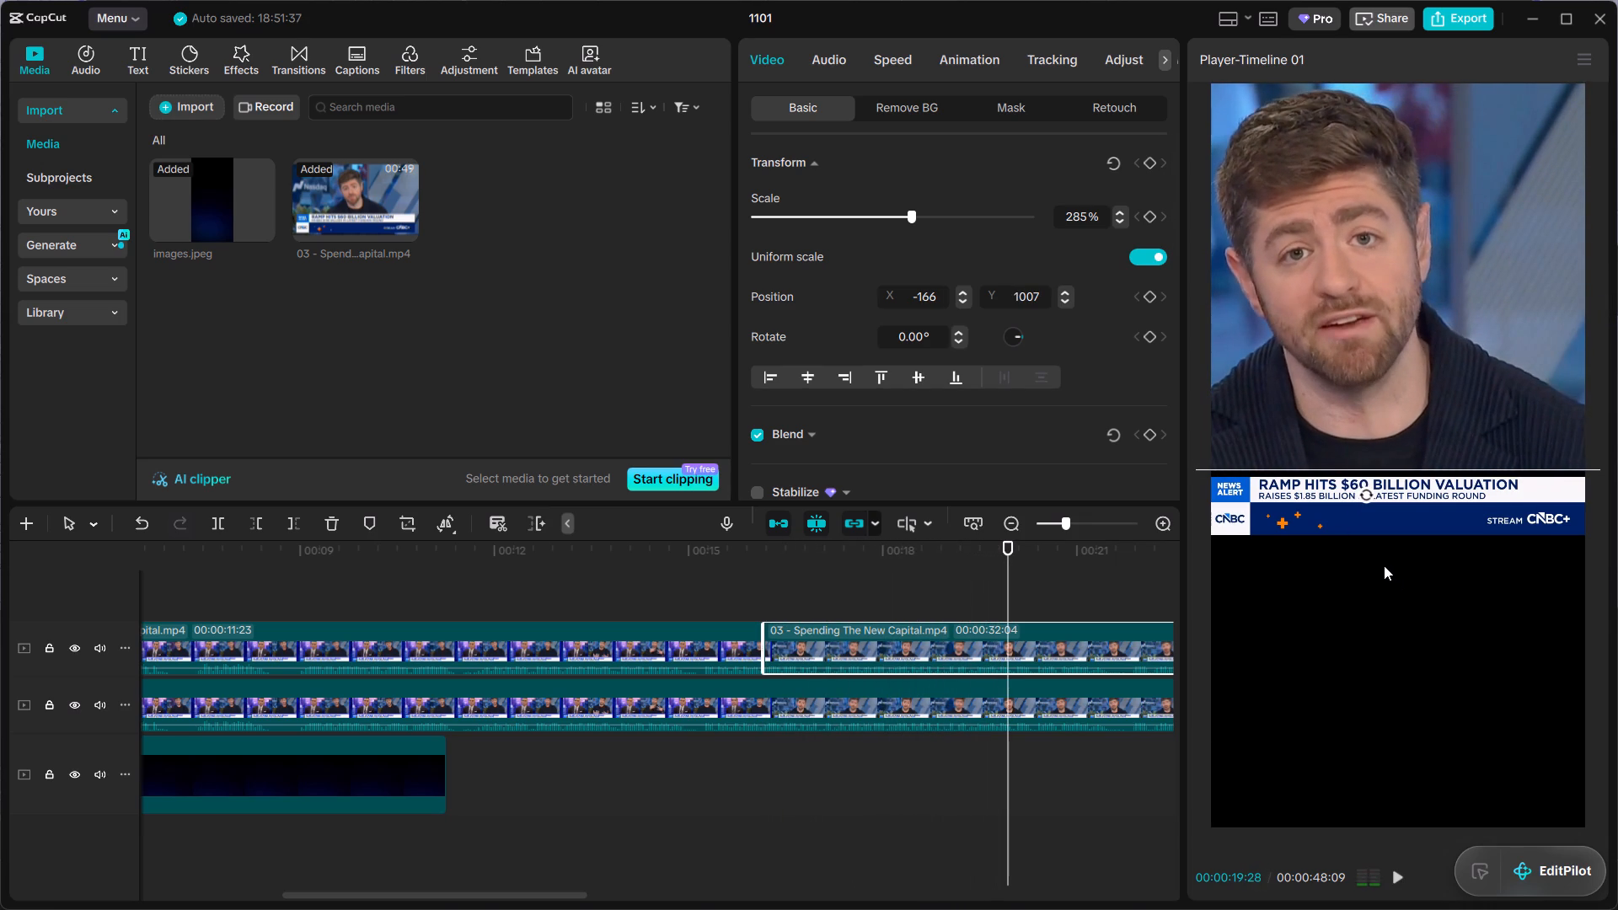
{"action": "key", "text": "Left"}
{"action": "key", "text": "Left"}
{"action": "key", "text": "Left"}
{"action": "key", "text": "Left"}
{"action": "key", "text": "Left"}
{"action": "key", "text": "Left"}
{"action": "key", "text": "Left"}
{"action": "key", "text": "Left"}
{"action": "key", "text": "Left"}
{"action": "key", "text": "Left"}
{"action": "key", "text": "Left"}
{"action": "key", "text": "Left"}
{"action": "key", "text": "Left"}
{"action": "key", "text": "Left"}
{"action": "key", "text": "Left"}
{"action": "key", "text": "Left"}
{"action": "key", "text": "Left"}
{"action": "key", "text": "Left"}
{"action": "key", "text": "Left"}
{"action": "key", "text": "Left"}
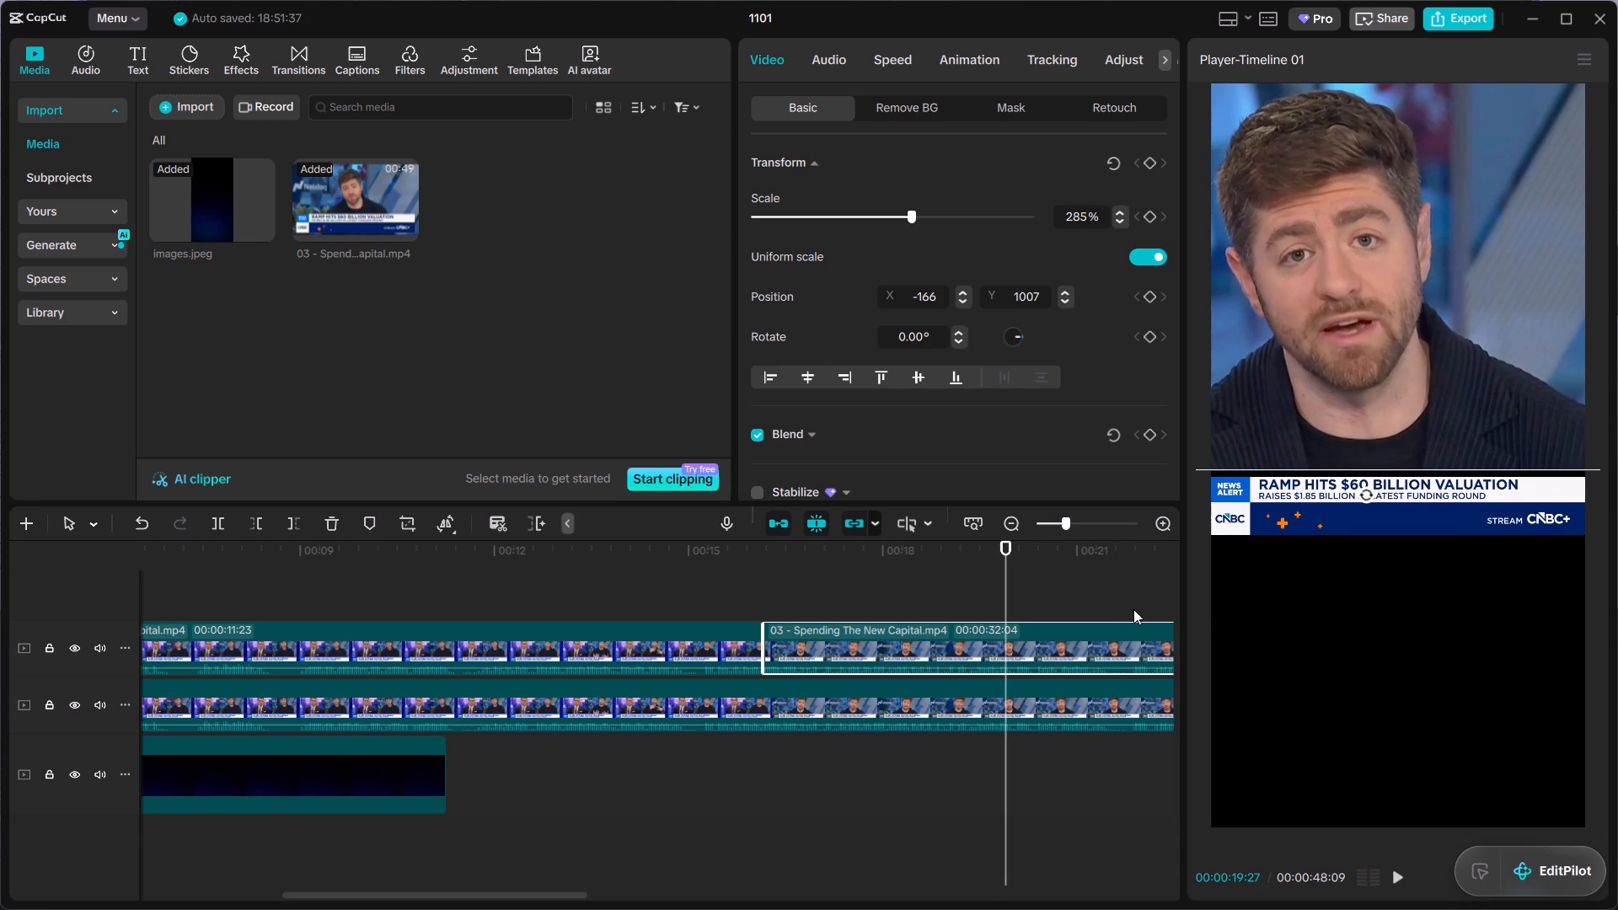
{"action": "key", "text": "Left"}
{"action": "key", "text": "Left"}
{"action": "key", "text": "Left"}
{"action": "key", "text": "Left"}
{"action": "key", "text": "Left"}
{"action": "key", "text": "Left"}
{"action": "key", "text": "Left"}
{"action": "key", "text": "Left"}
{"action": "key", "text": "Left"}
{"action": "key", "text": "Left"}
{"action": "key", "text": "Left"}
{"action": "key", "text": "Left"}
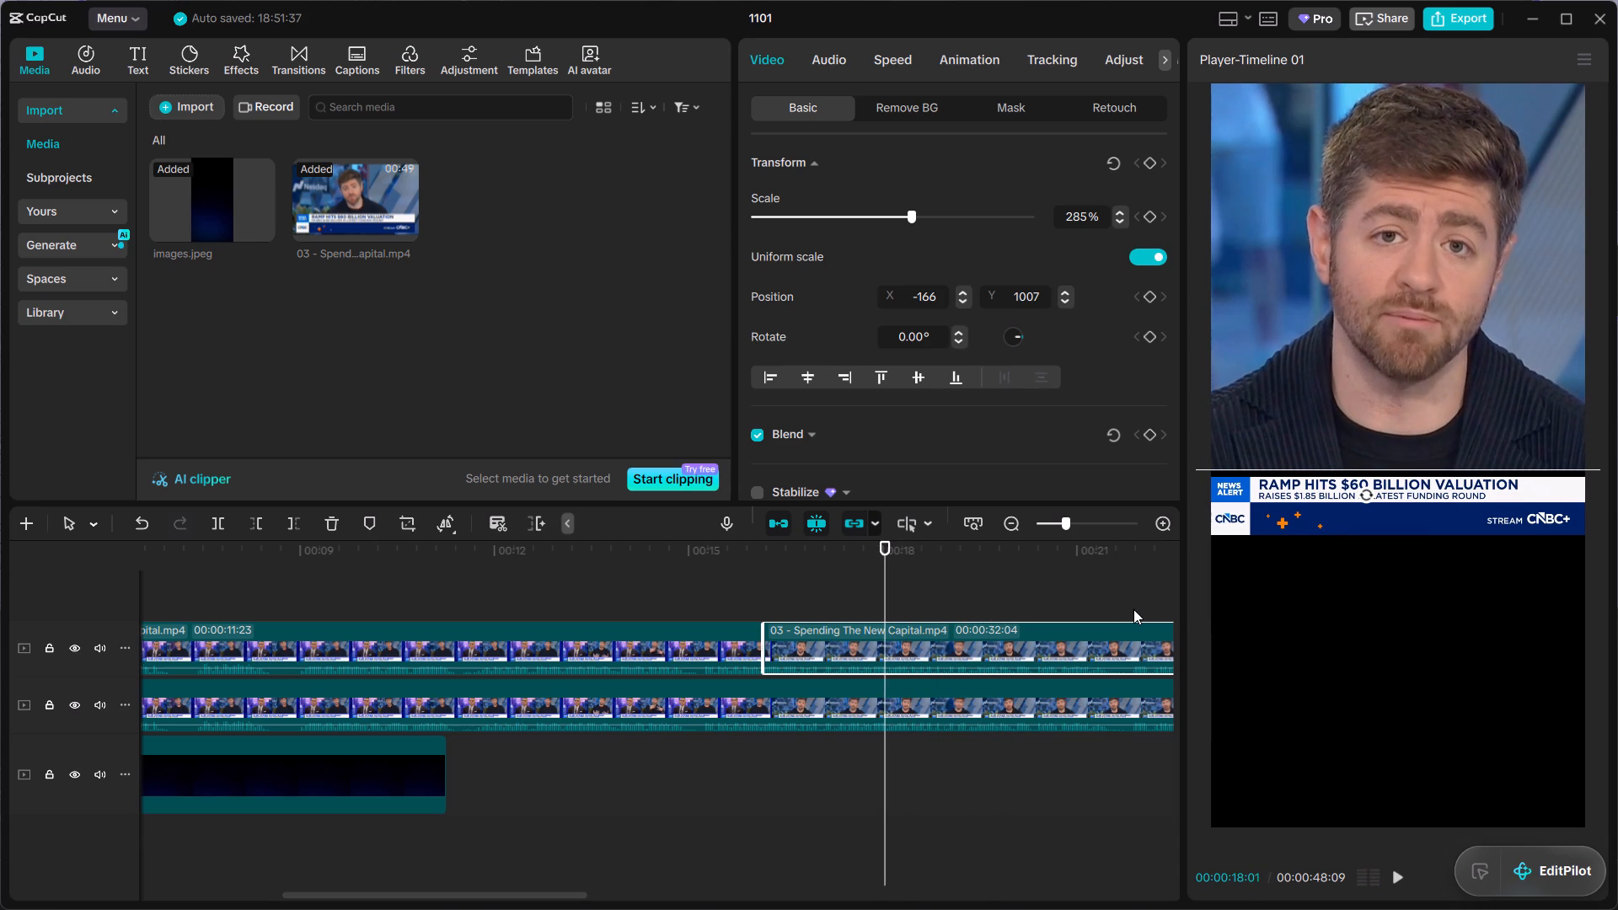
{"action": "key", "text": "Left"}
{"action": "key", "text": "Left"}
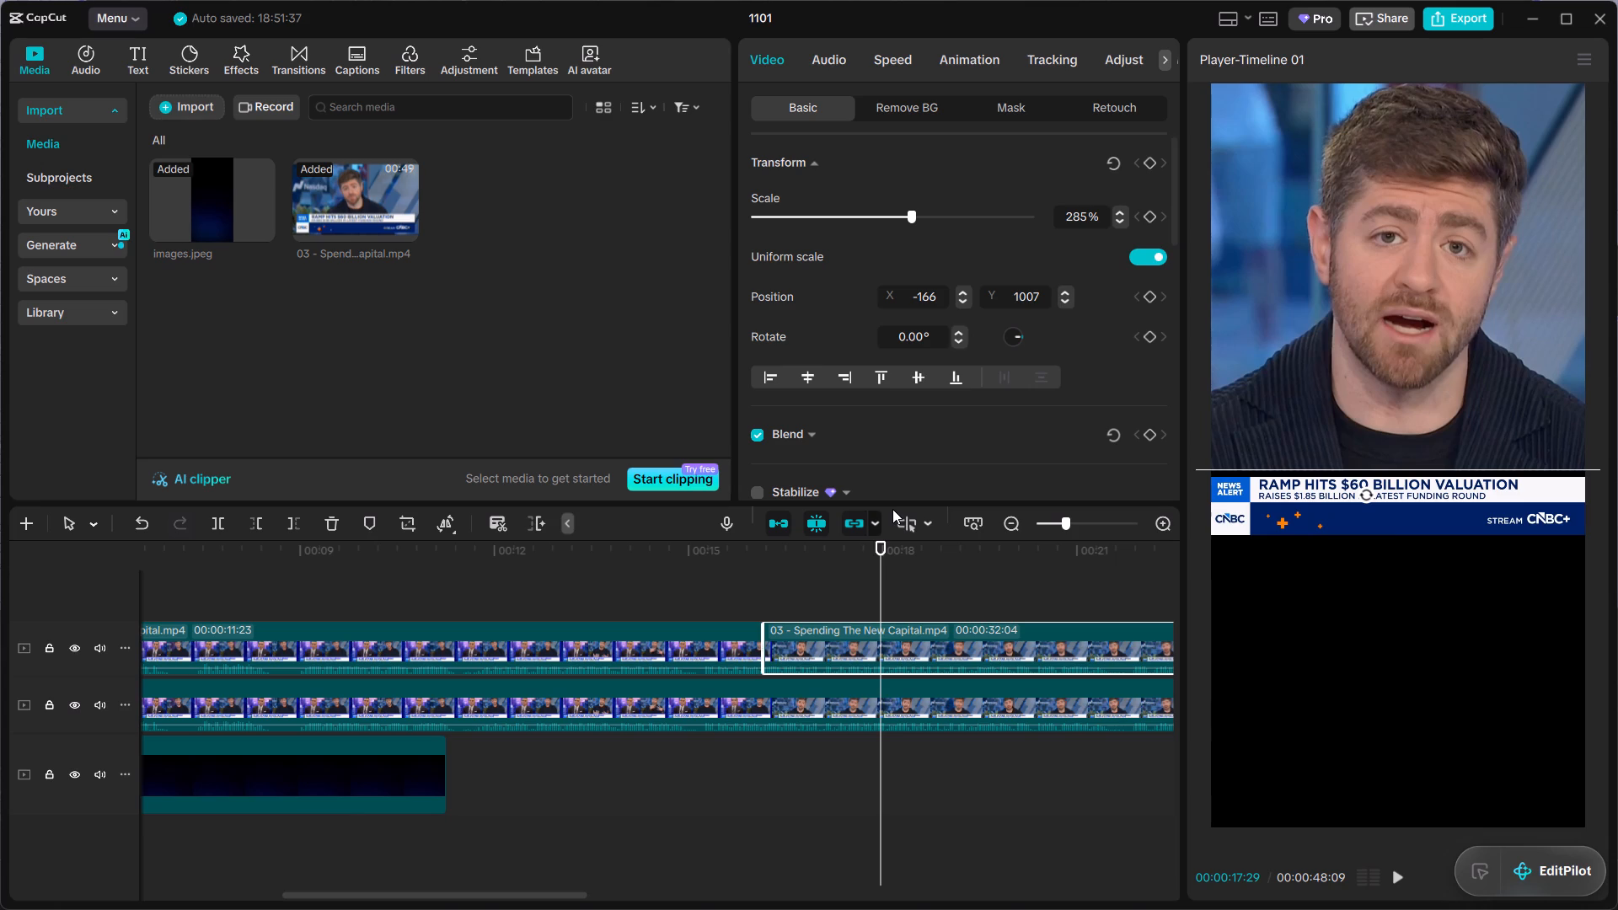
{"action": "left_click", "coordinate": [293, 532]}
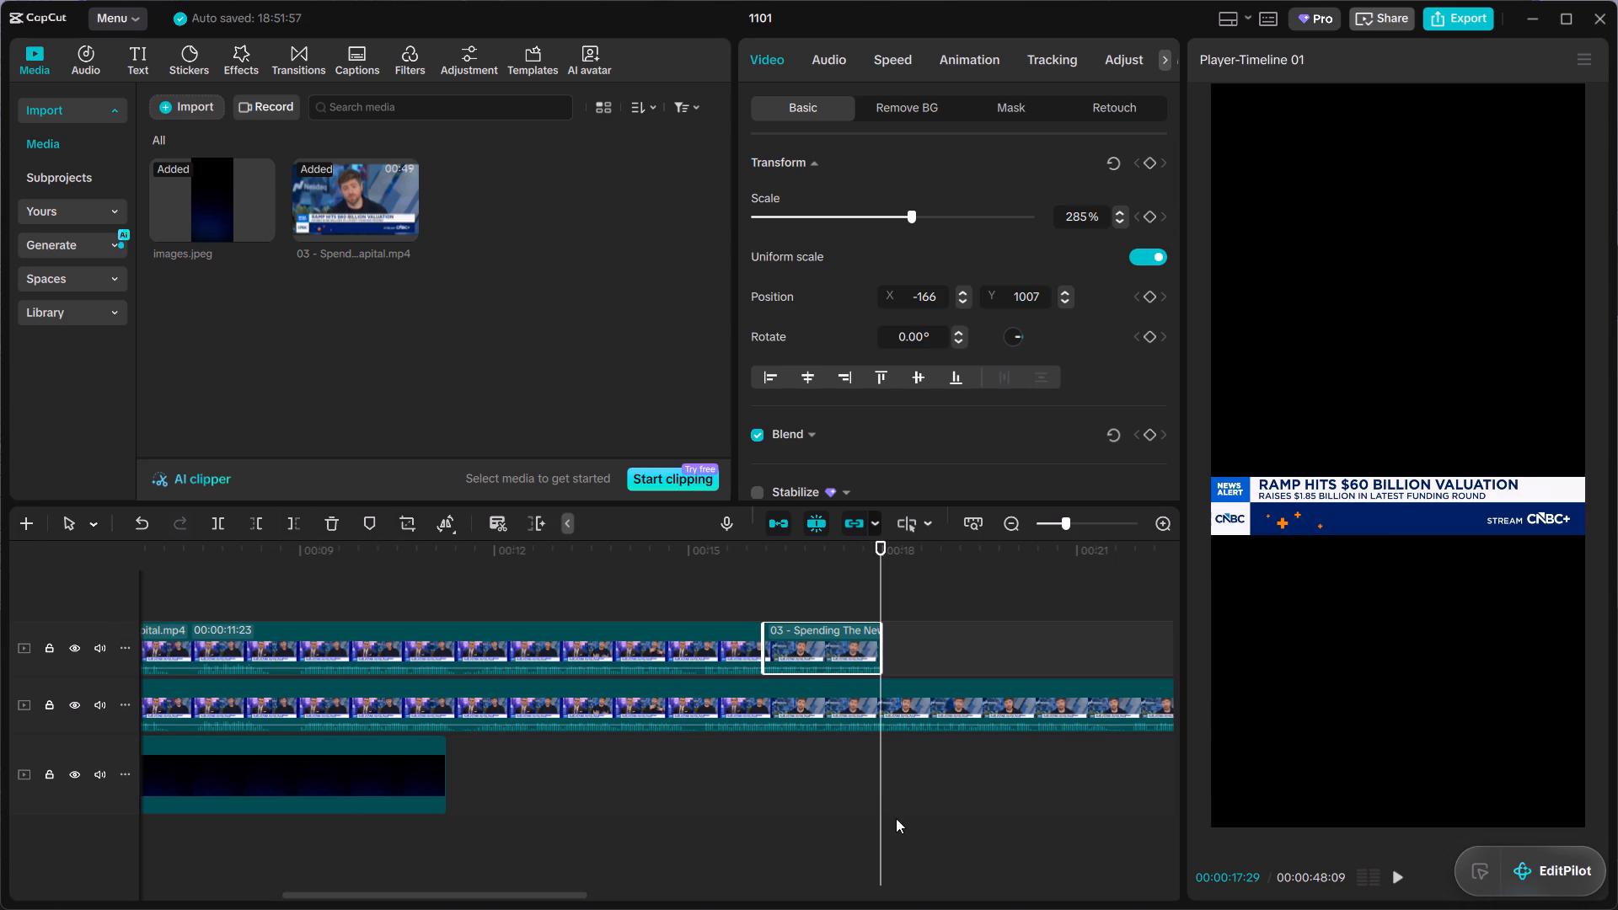
Trim the news banner clip so it also ends at 00:00:17:29.
{"action": "left_click", "coordinate": [888, 727]}
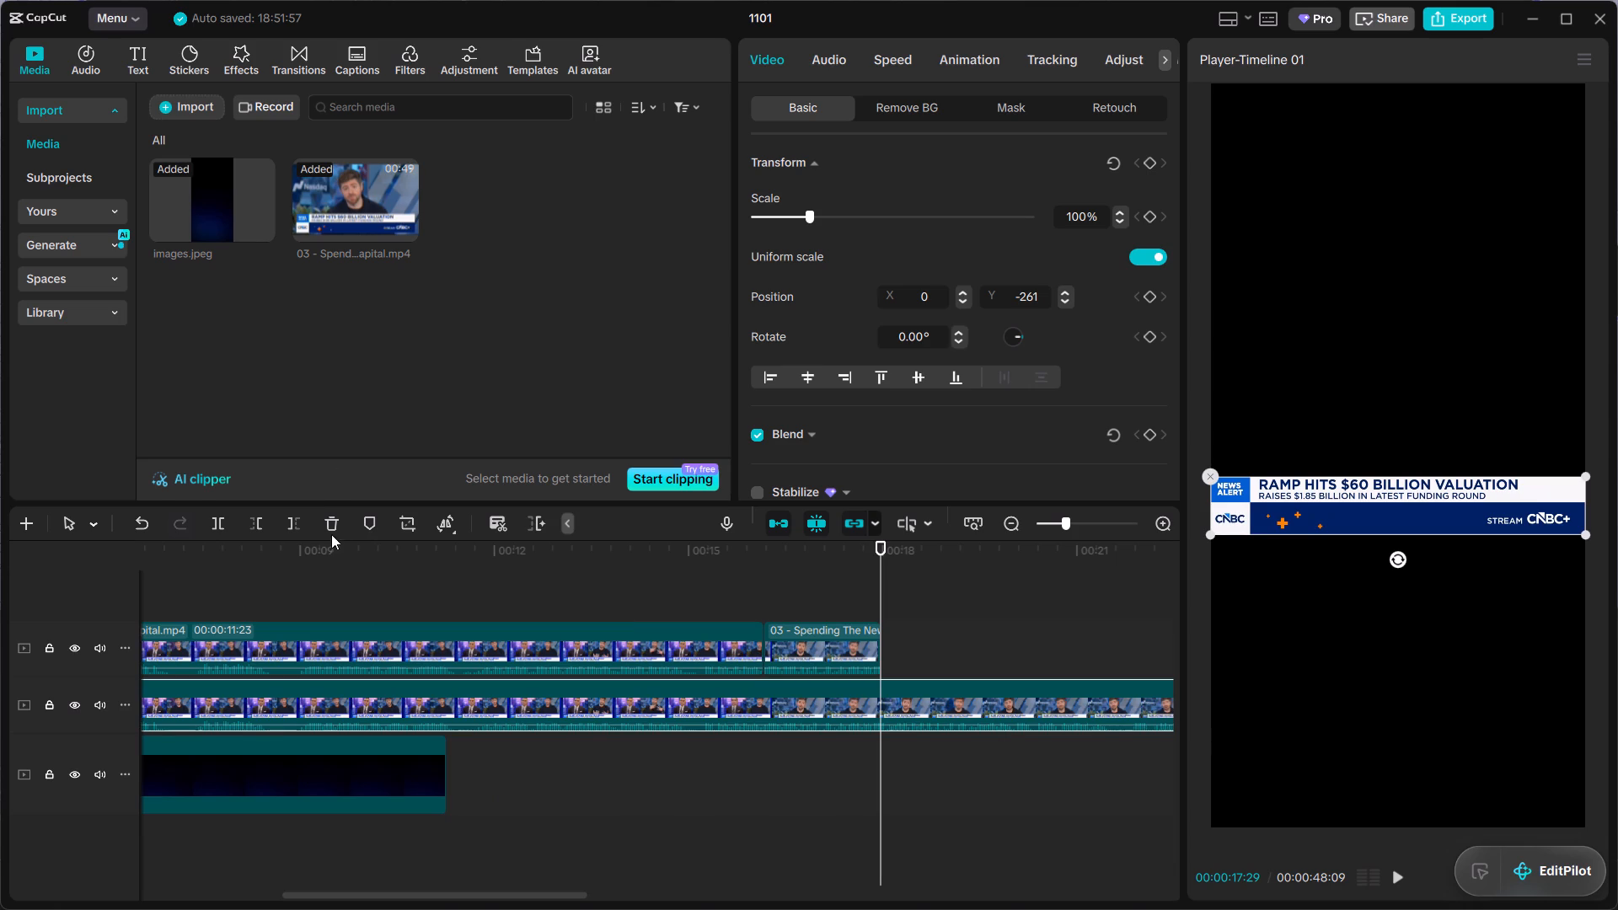
{"action": "left_click", "coordinate": [290, 522]}
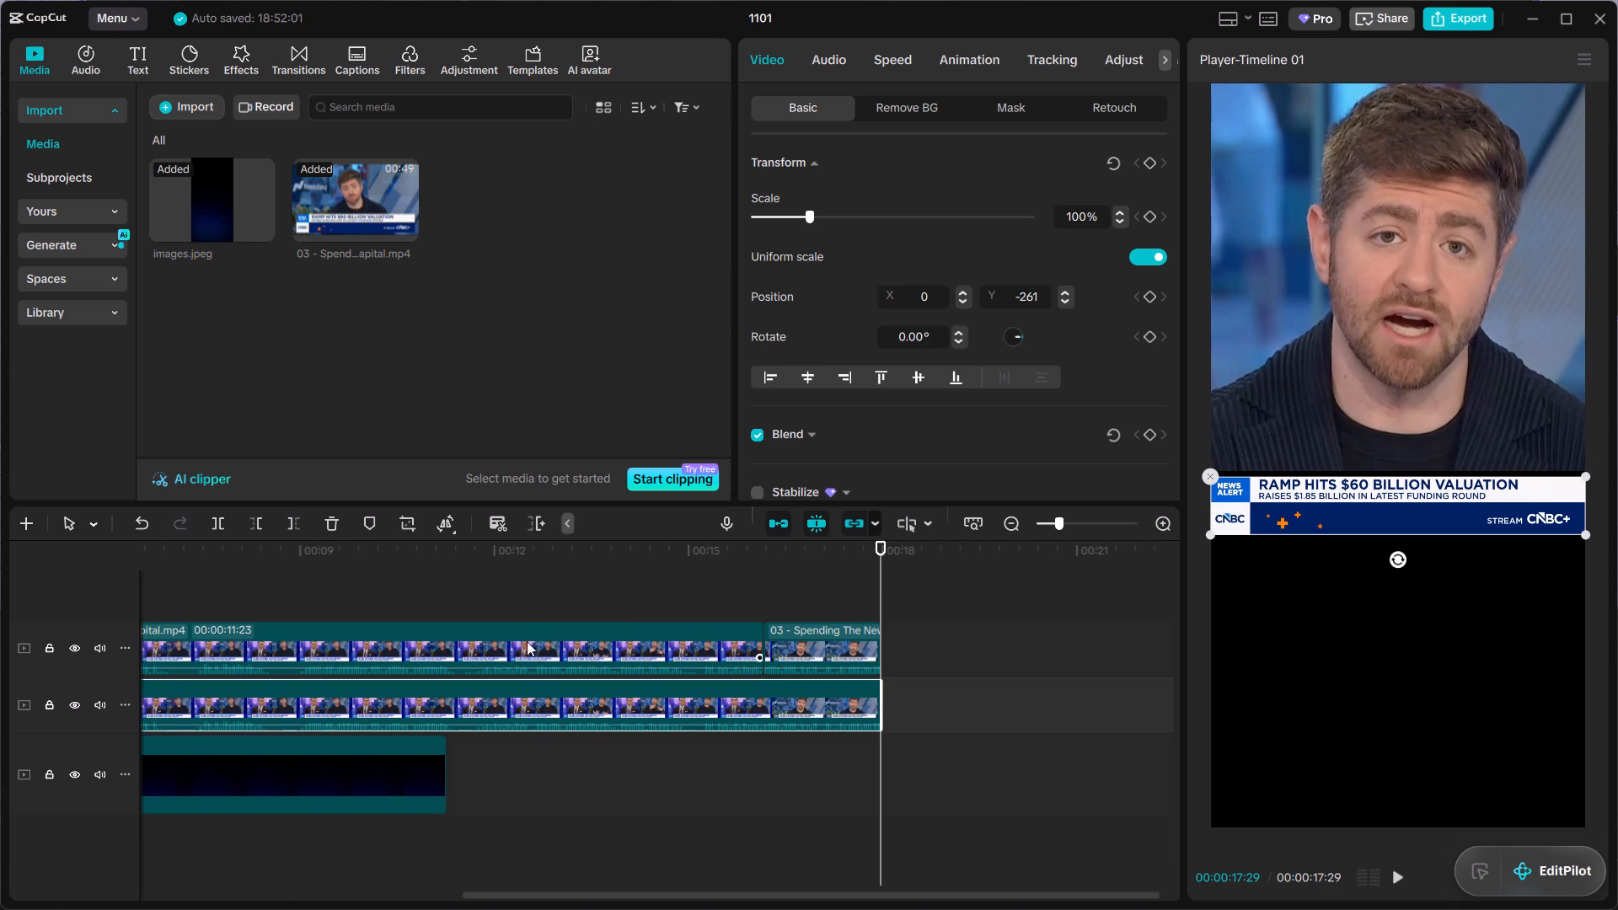
Return the playhead to the start of the timeline.
{"action": "scroll", "coordinate": [519, 614], "scroll_direction": "down", "scroll_amount": 2}
{"action": "scroll", "coordinate": [517, 609], "scroll_direction": "up", "scroll_amount": 5}
{"action": "left_click_drag", "start_coordinate": [885, 575], "coordinate": [36, 429]}
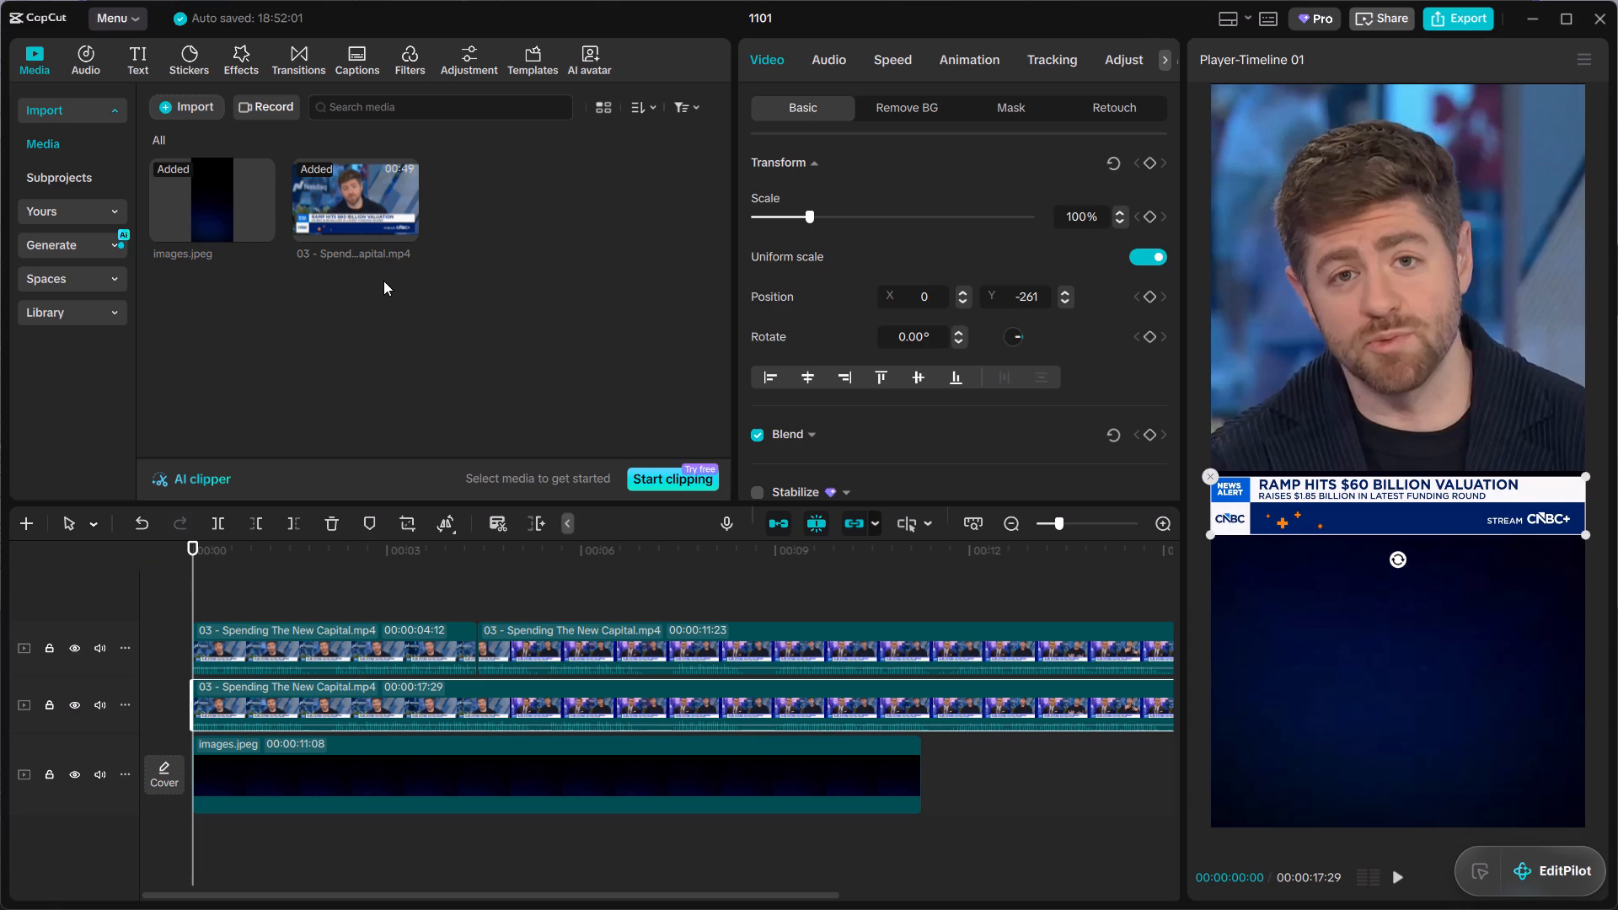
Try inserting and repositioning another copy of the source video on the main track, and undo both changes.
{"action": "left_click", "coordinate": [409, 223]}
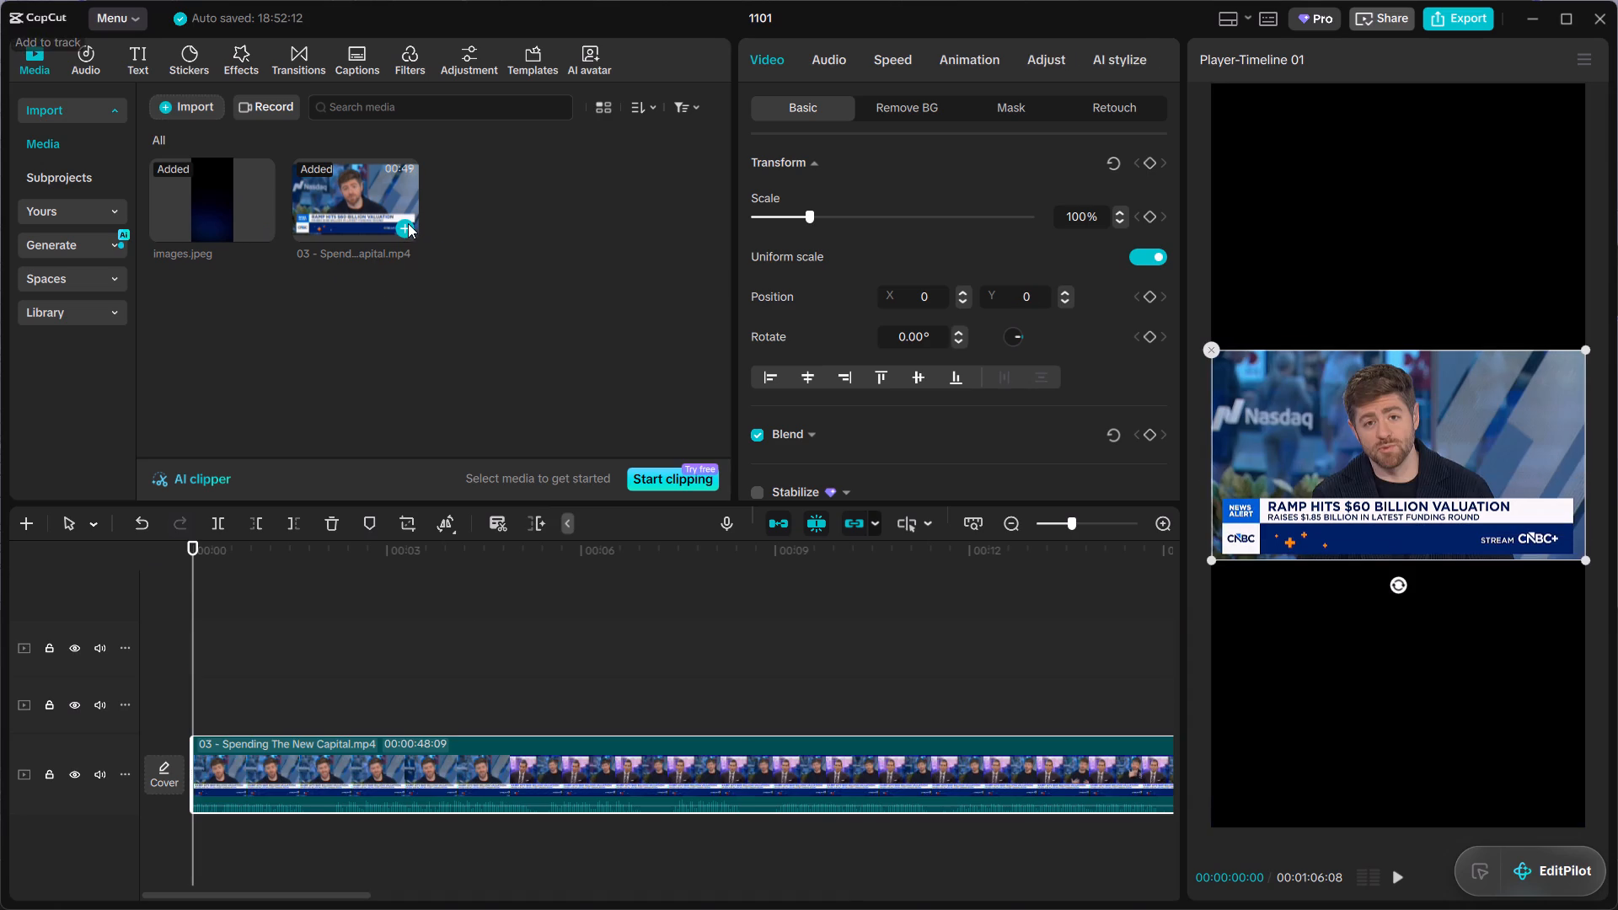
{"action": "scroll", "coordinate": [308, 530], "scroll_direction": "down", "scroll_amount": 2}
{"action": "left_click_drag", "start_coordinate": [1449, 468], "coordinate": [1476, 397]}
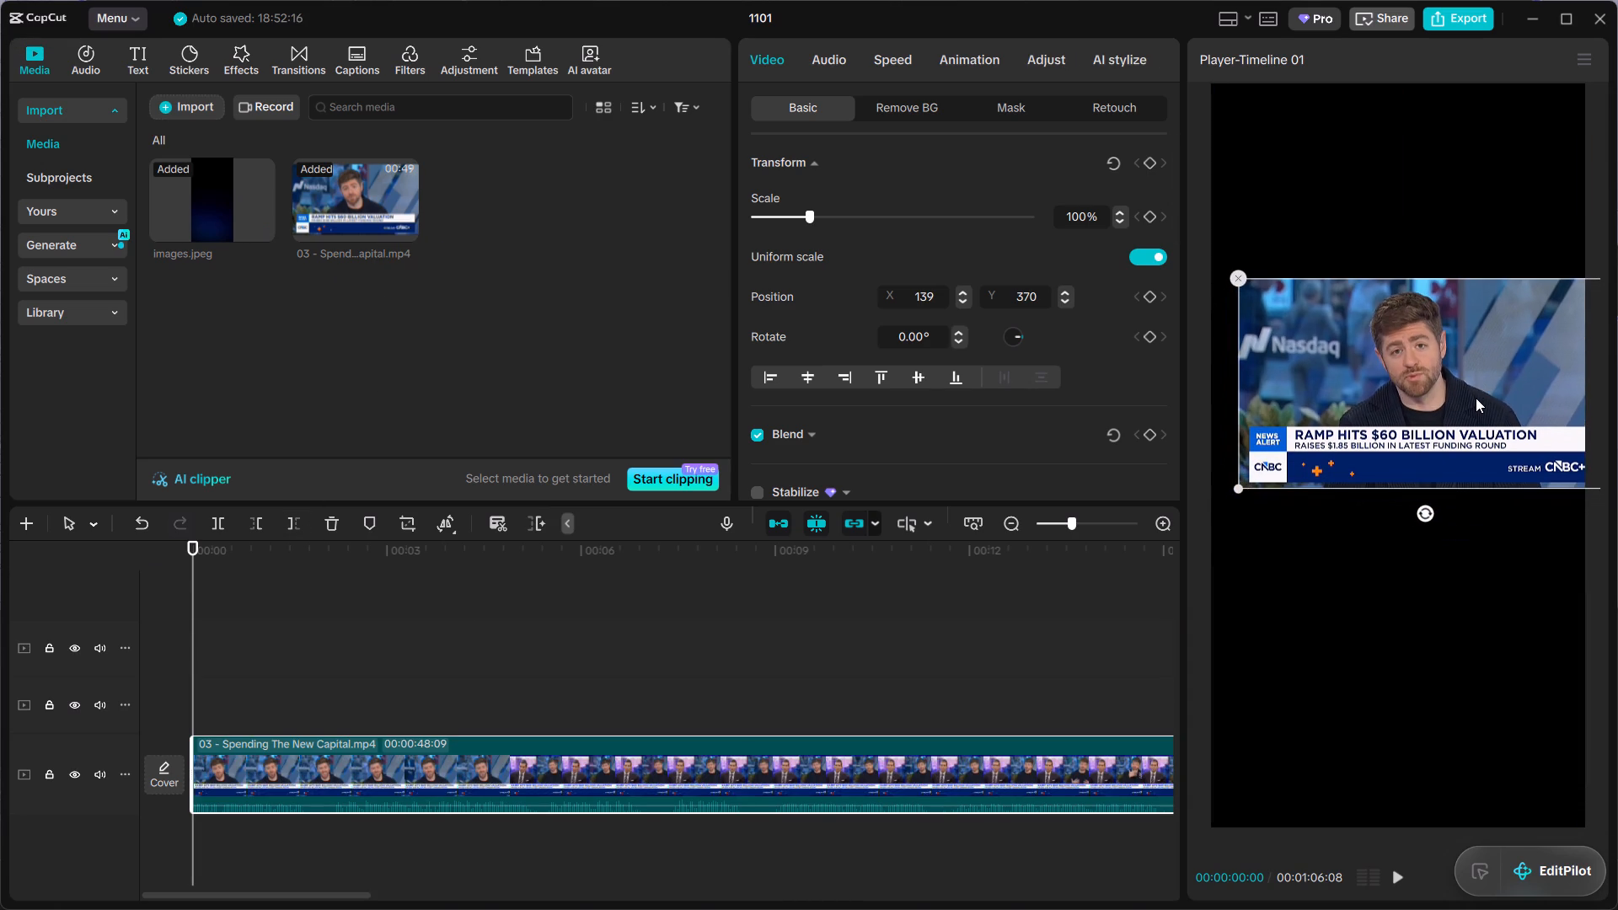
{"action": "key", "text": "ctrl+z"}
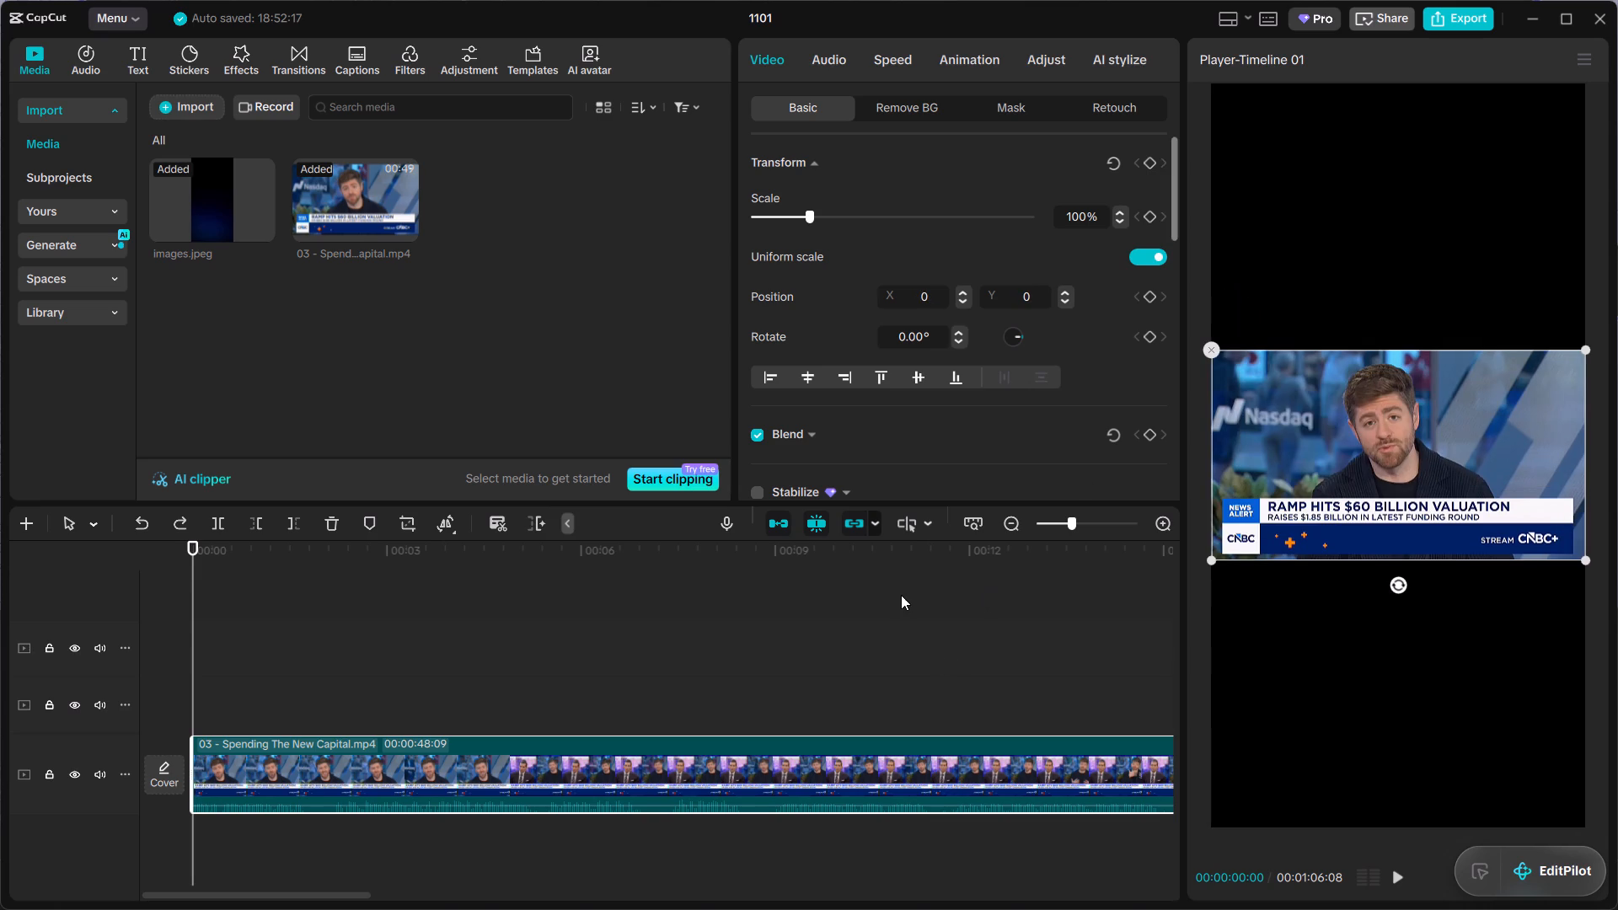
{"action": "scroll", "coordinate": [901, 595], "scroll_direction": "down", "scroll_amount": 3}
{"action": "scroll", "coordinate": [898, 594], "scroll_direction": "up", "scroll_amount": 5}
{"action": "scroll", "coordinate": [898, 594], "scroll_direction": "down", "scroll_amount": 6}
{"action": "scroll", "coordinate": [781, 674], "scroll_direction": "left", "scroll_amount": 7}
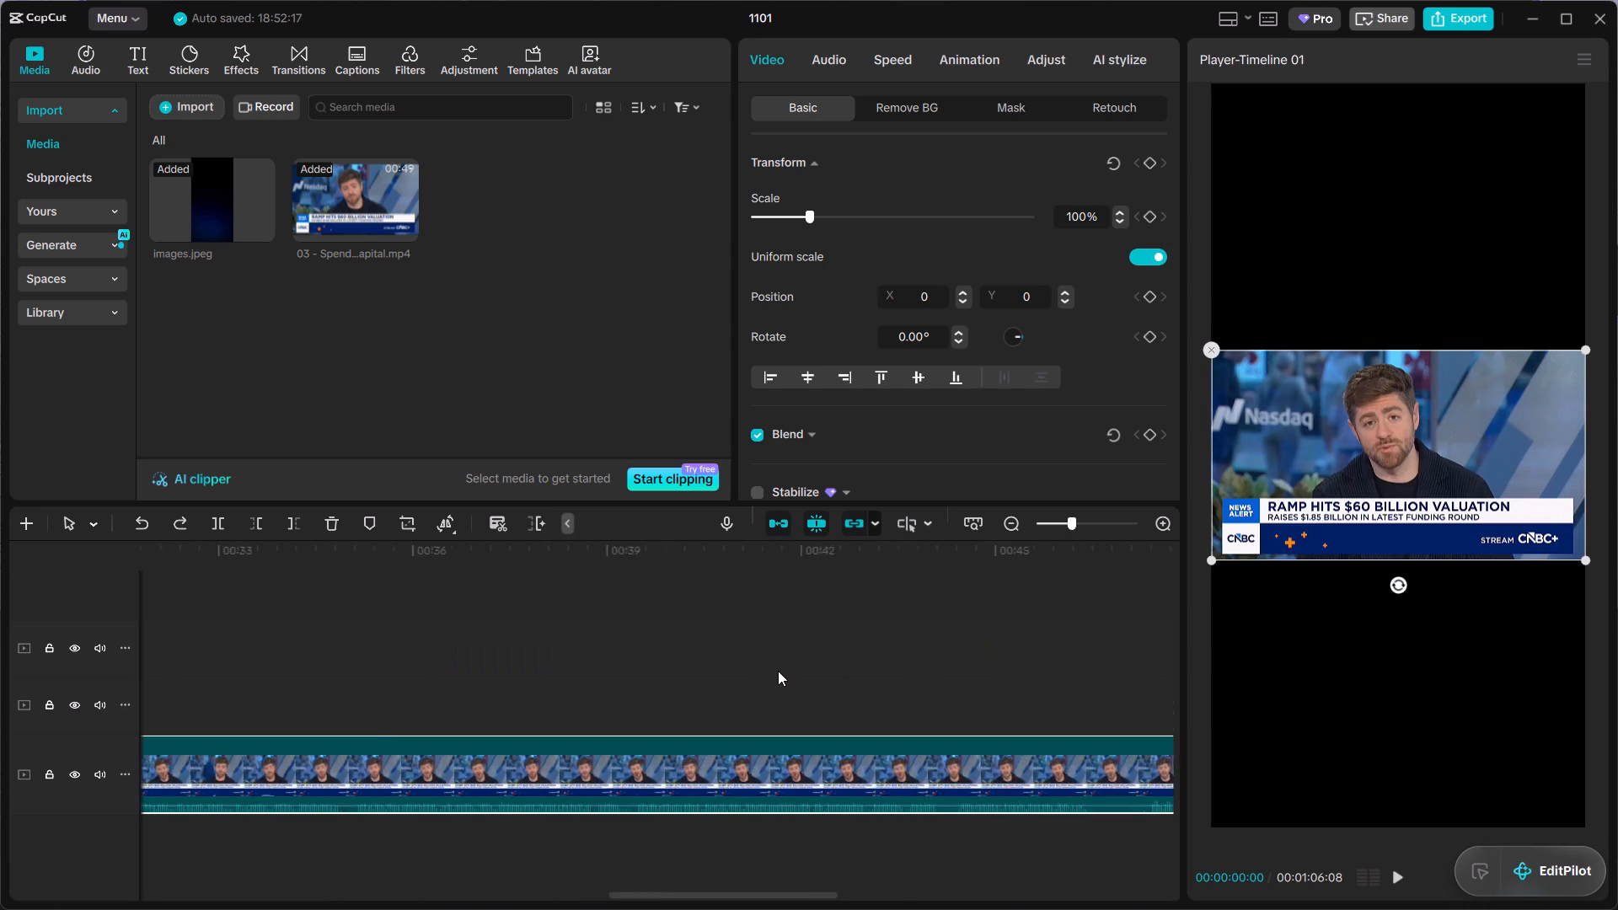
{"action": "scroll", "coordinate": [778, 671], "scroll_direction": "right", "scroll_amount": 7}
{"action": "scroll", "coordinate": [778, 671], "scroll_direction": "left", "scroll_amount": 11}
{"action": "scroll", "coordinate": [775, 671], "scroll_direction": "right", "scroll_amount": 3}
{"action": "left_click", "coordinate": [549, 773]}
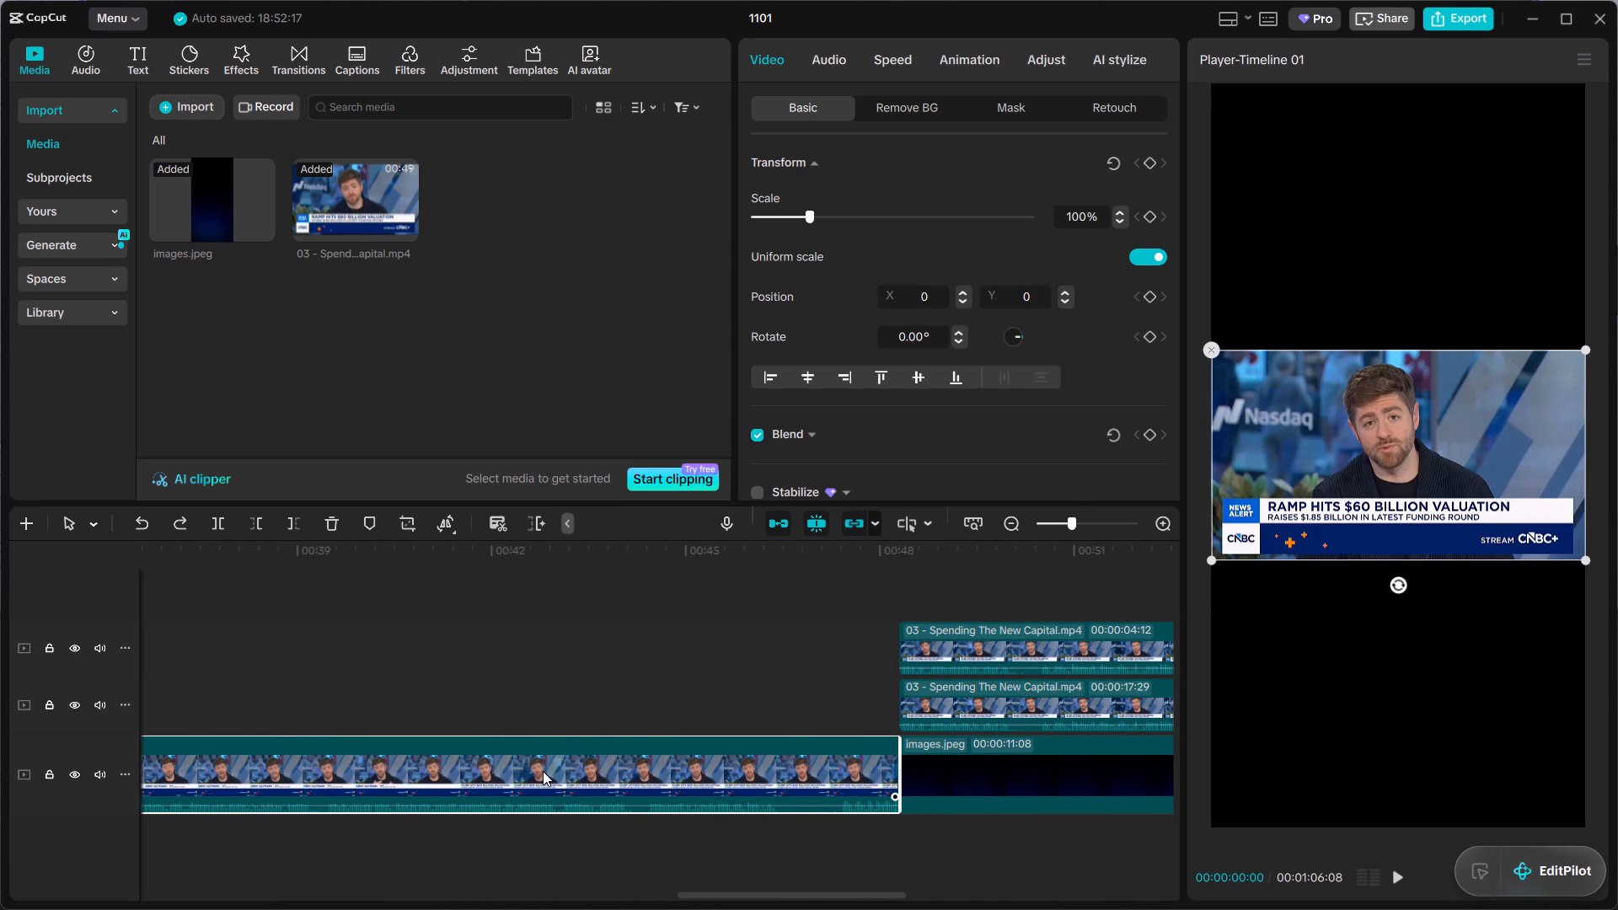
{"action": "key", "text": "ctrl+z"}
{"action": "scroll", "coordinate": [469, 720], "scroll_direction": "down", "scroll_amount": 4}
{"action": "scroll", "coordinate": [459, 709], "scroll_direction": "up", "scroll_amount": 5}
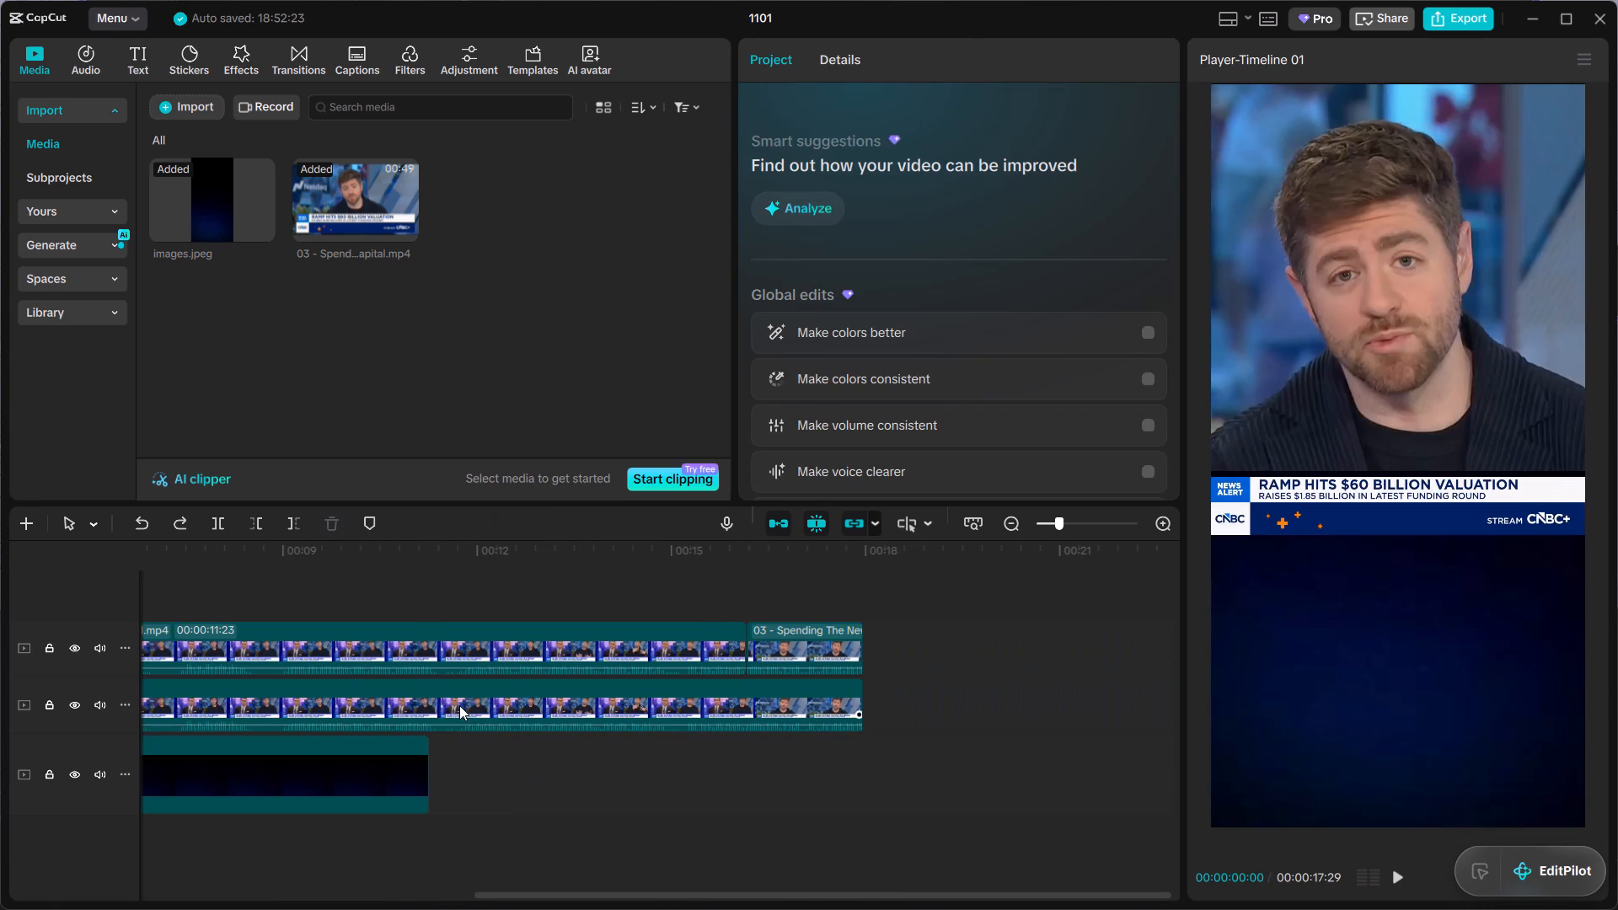
Place another copy of the source video on a new top track above the speaker clips, starting at 00:00:00:00.
{"action": "scroll", "coordinate": [459, 705], "scroll_direction": "up", "scroll_amount": 2}
{"action": "scroll", "coordinate": [551, 643], "scroll_direction": "right", "scroll_amount": 5}
{"action": "left_click_drag", "start_coordinate": [350, 233], "coordinate": [363, 275]}
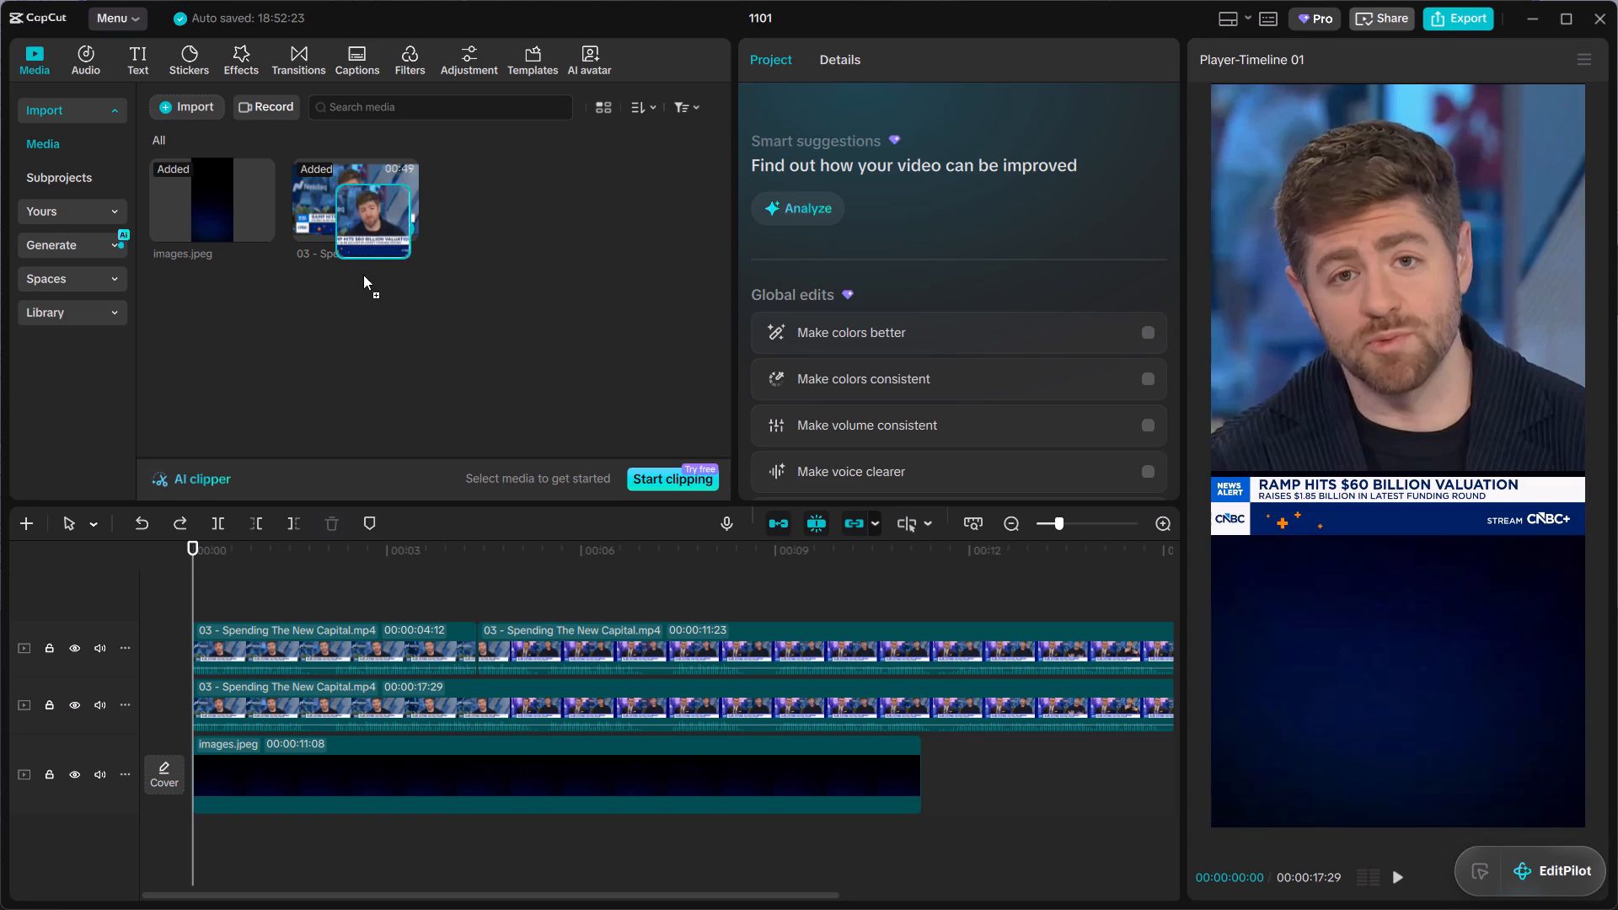
{"action": "left_click_drag", "start_coordinate": [363, 275], "coordinate": [168, 595]}
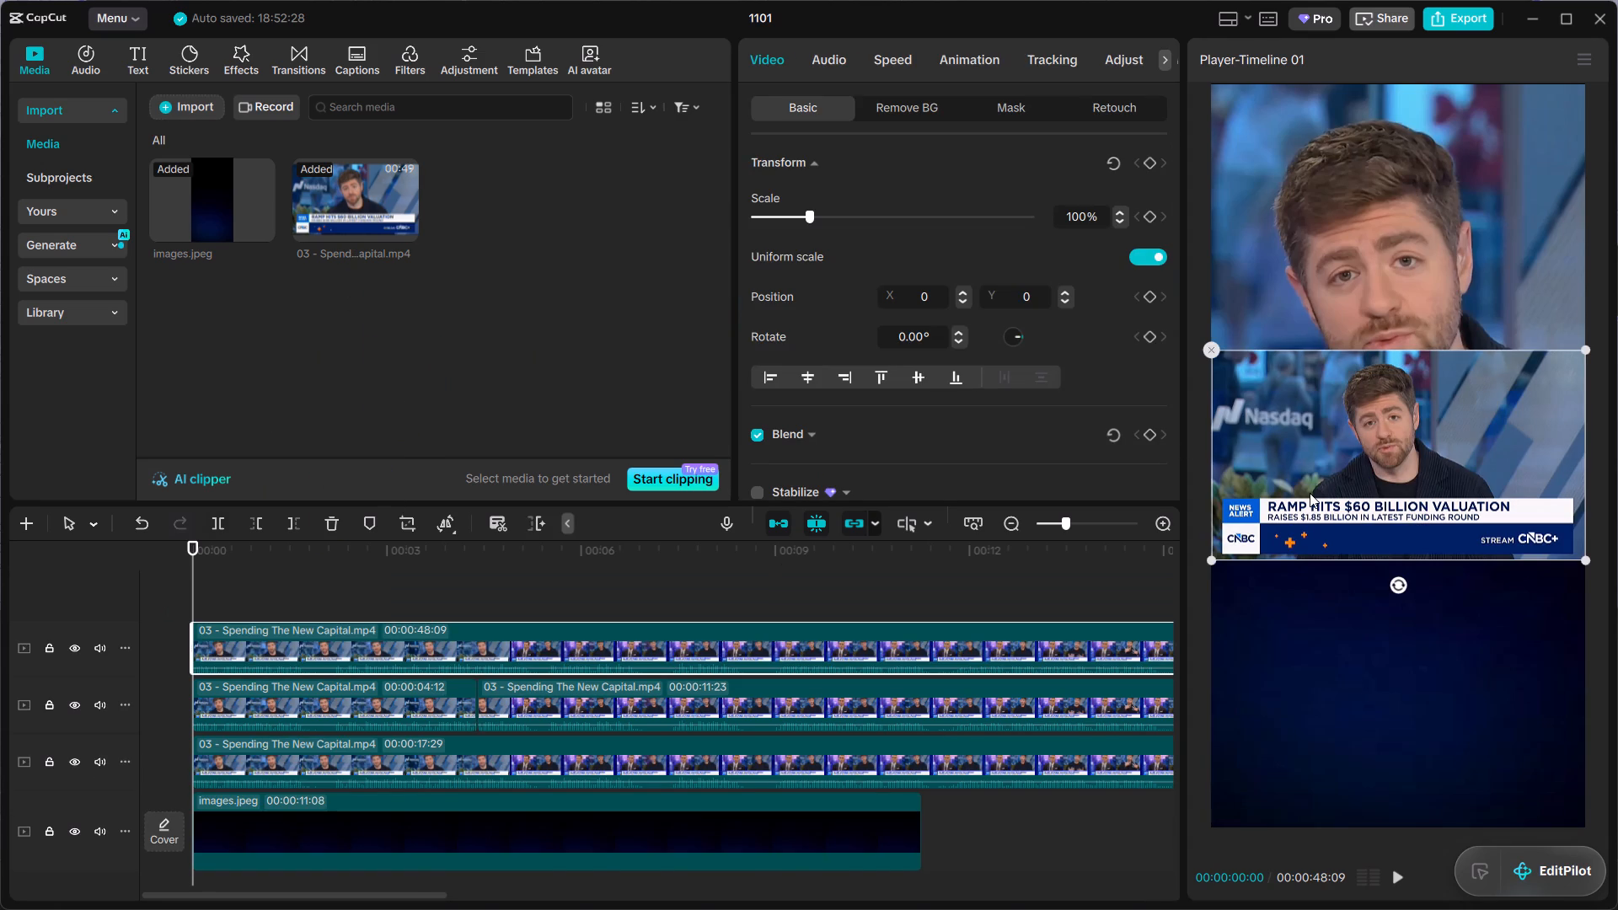
Step through the frames to 00:00:04:13 to find where the shot changes from single speaker to split screen.
{"action": "key", "text": "Right"}
{"action": "key", "text": "Right"}
{"action": "key", "text": "Right"}
{"action": "key", "text": "Right"}
{"action": "key", "text": "Right"}
{"action": "key", "text": "Right"}
{"action": "key", "text": "Right"}
{"action": "key", "text": "Right"}
{"action": "key", "text": "Right"}
{"action": "key", "text": "Right"}
{"action": "key", "text": "Right"}
{"action": "key", "text": "Right"}
{"action": "key", "text": "Right"}
{"action": "key", "text": "Right"}
{"action": "key", "text": "Right"}
{"action": "key", "text": "Right"}
{"action": "key", "text": "Right"}
{"action": "key", "text": "Right"}
{"action": "key", "text": "Right"}
{"action": "key", "text": "Right"}
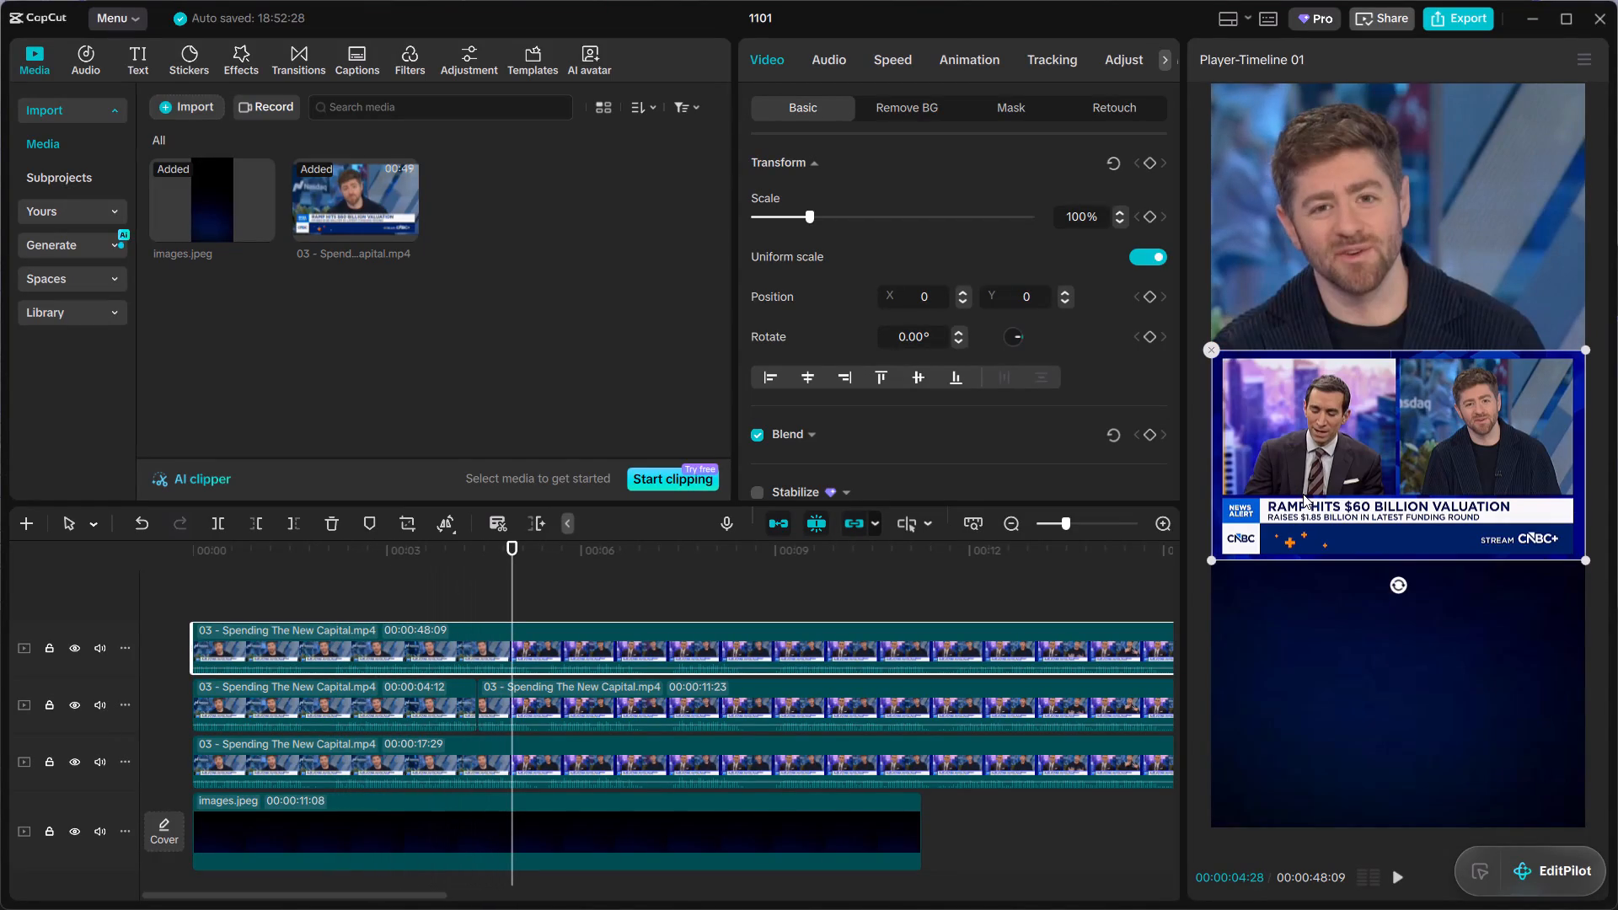
{"action": "key", "text": "Left"}
{"action": "key", "text": "Left"}
{"action": "key", "text": "Left"}
{"action": "key", "text": "Left"}
{"action": "key", "text": "Left"}
{"action": "key", "text": "Left"}
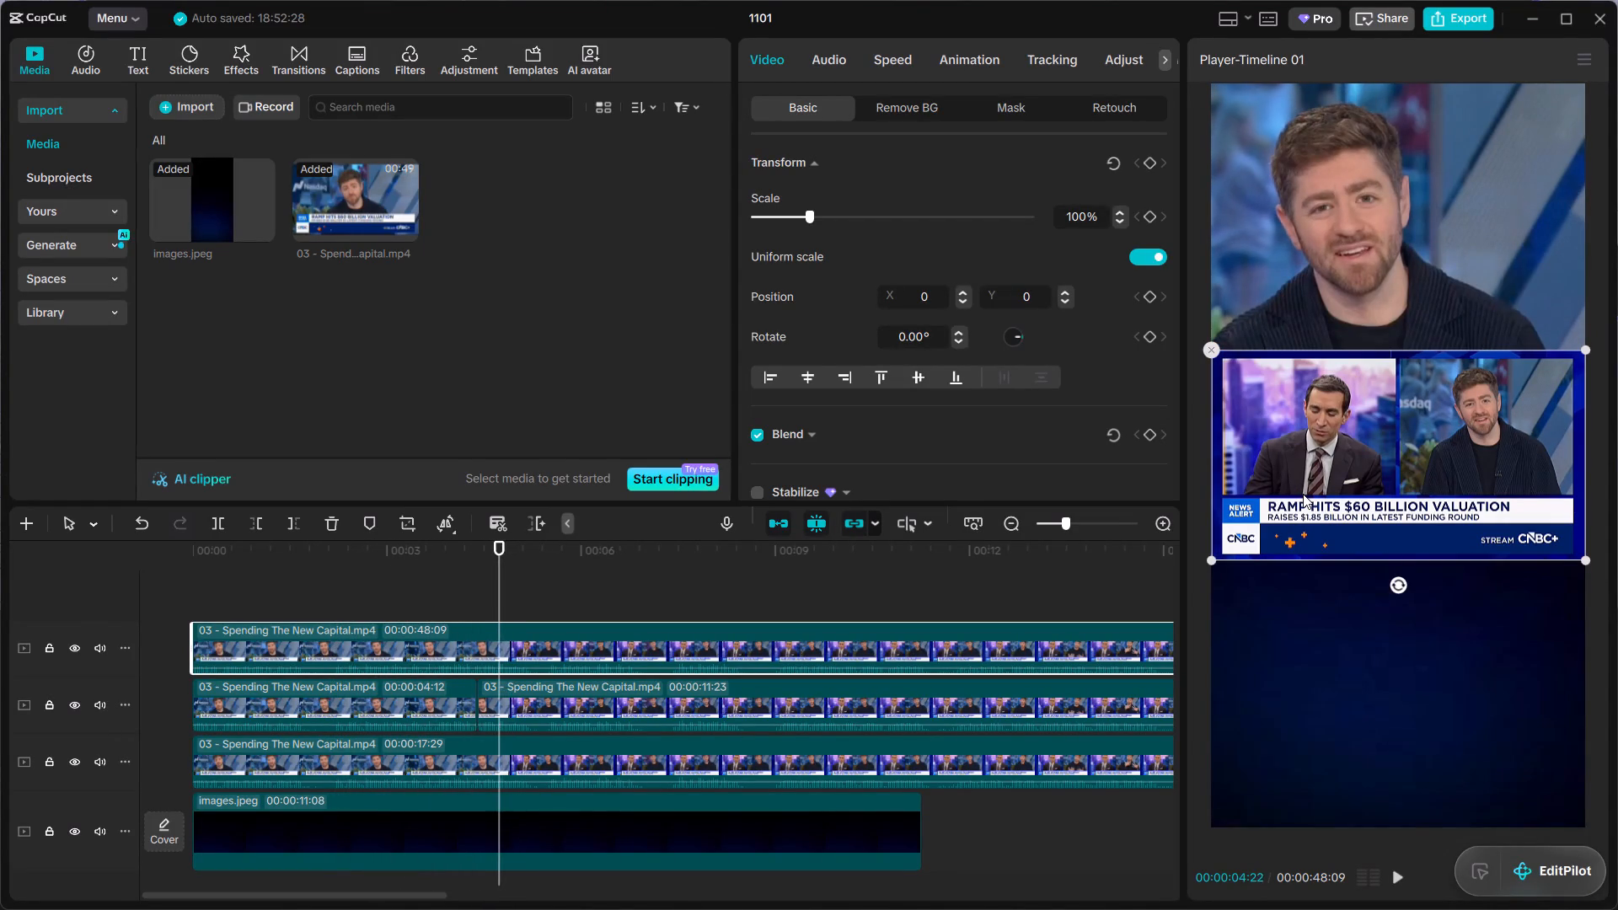
{"action": "key", "text": "Left"}
{"action": "key", "text": "Left"}
{"action": "key", "text": "Left"}
{"action": "key", "text": "Left"}
{"action": "key", "text": "Left"}
{"action": "key", "text": "Left"}
{"action": "key", "text": "Left"}
{"action": "key", "text": "Left"}
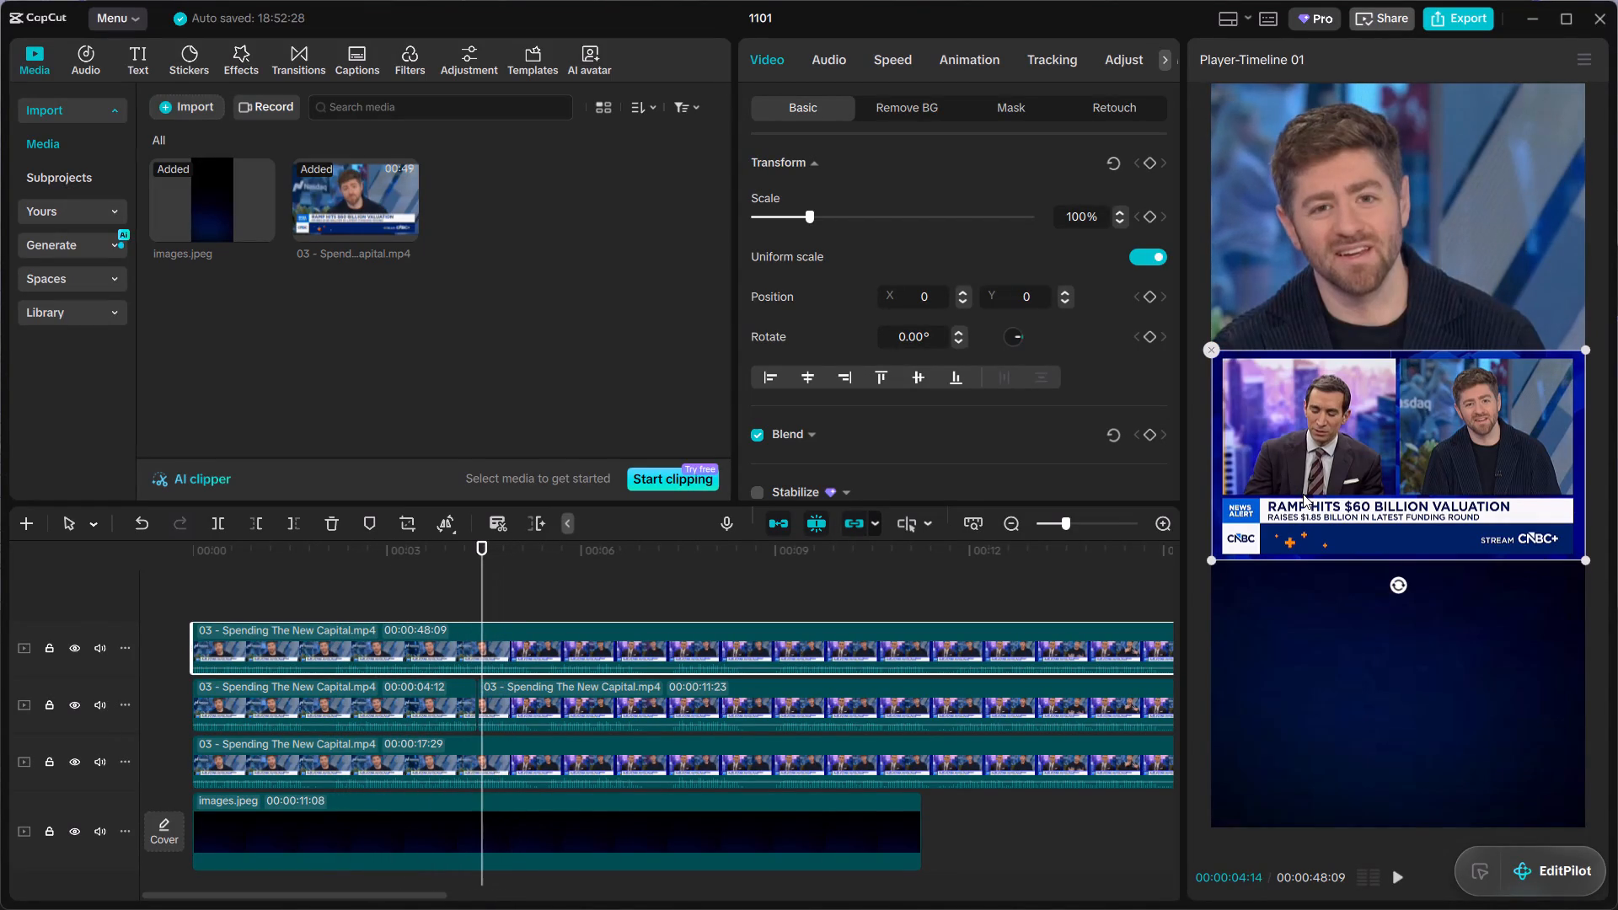
{"action": "key", "text": "Left"}
{"action": "key", "text": "Left"}
{"action": "key", "text": "Left"}
{"action": "key", "text": "Right"}
{"action": "key", "text": "Right"}
{"action": "key", "text": "Right"}
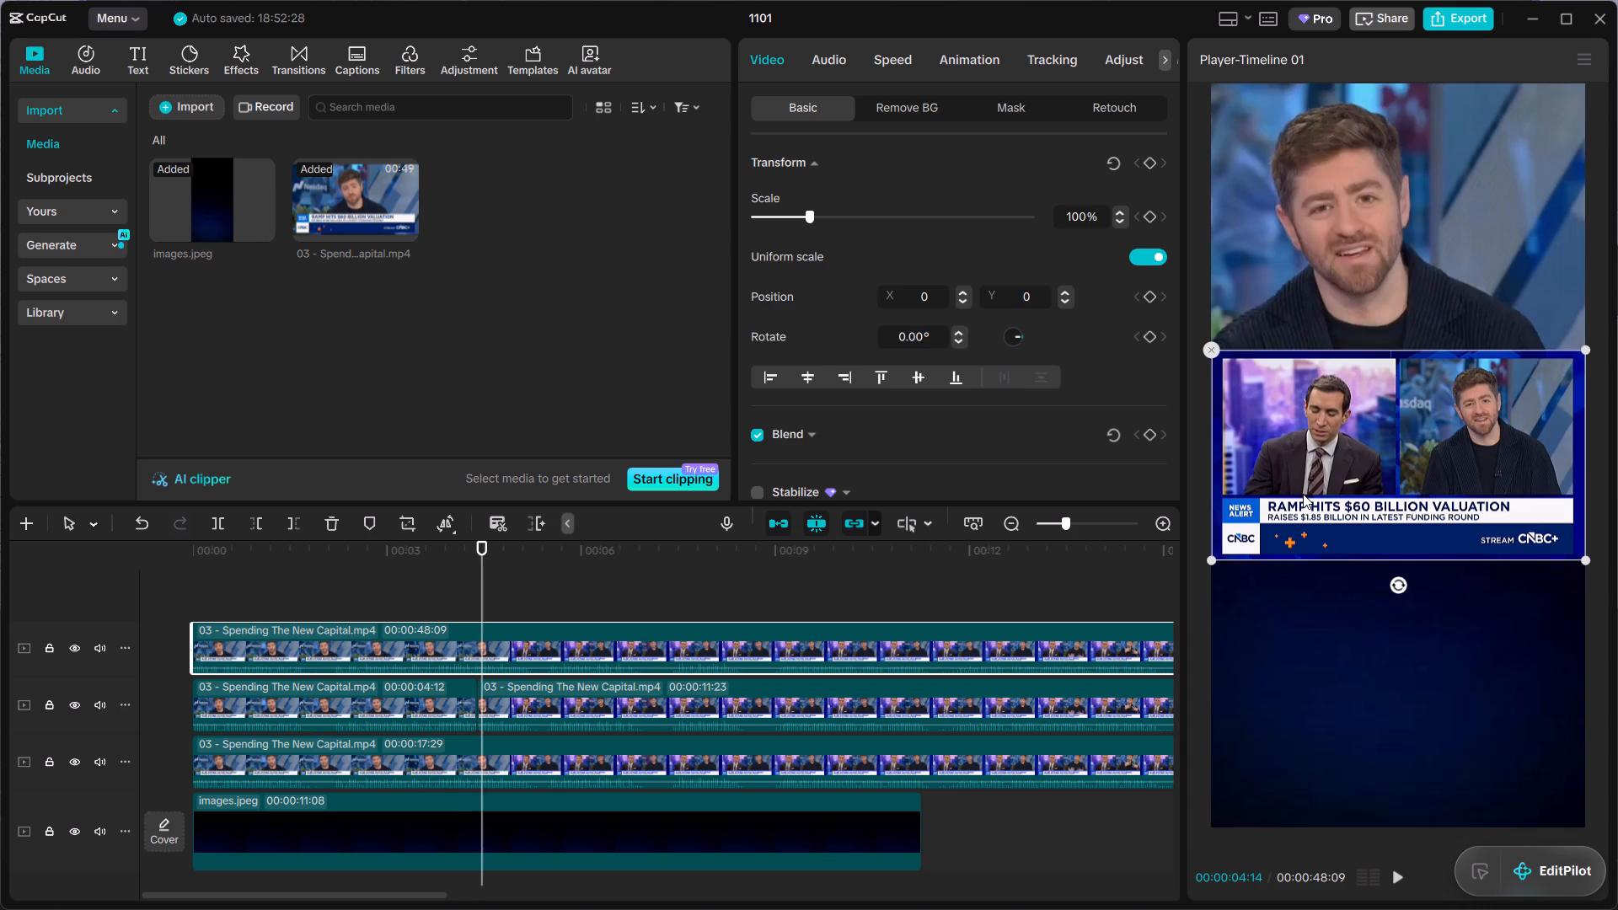
{"action": "key", "text": "Left"}
{"action": "key", "text": "Left"}
{"action": "key", "text": "Right"}
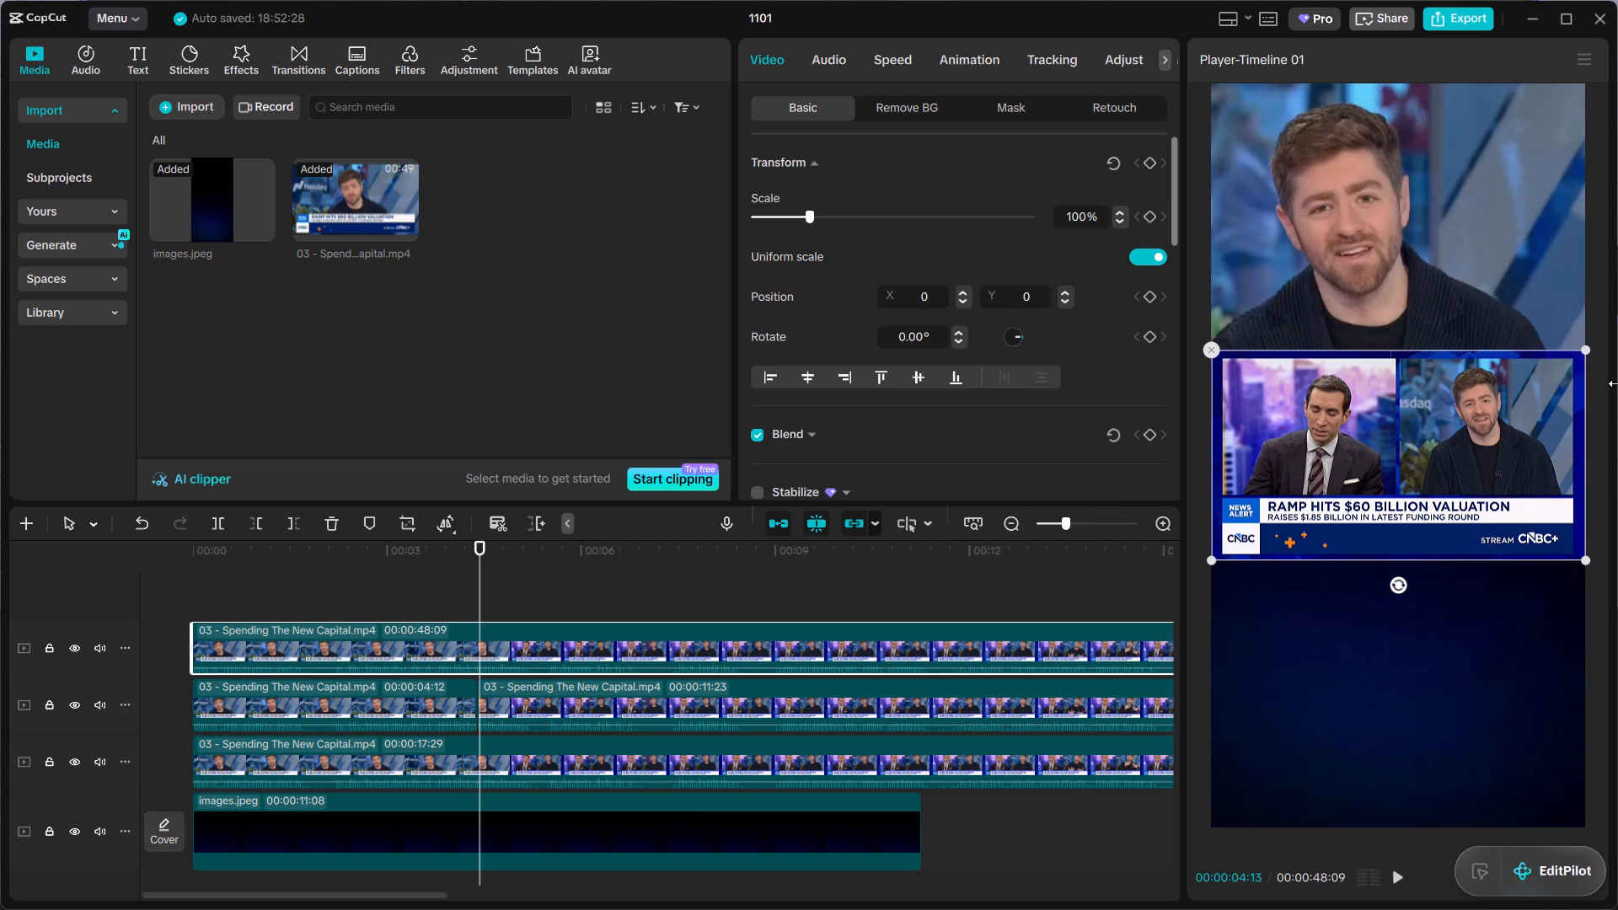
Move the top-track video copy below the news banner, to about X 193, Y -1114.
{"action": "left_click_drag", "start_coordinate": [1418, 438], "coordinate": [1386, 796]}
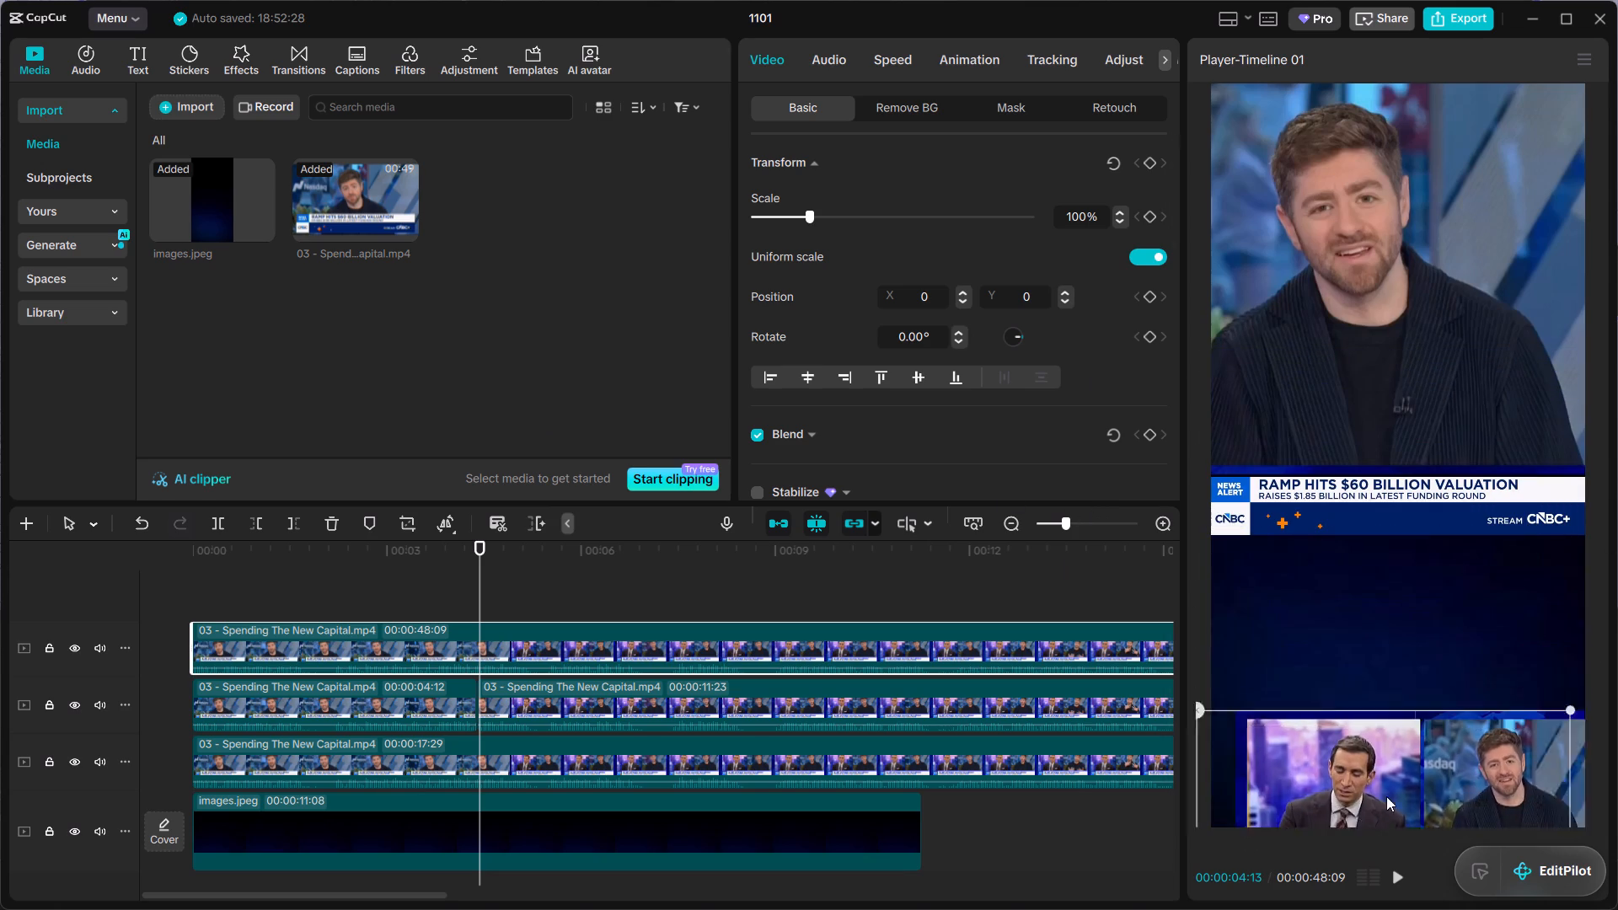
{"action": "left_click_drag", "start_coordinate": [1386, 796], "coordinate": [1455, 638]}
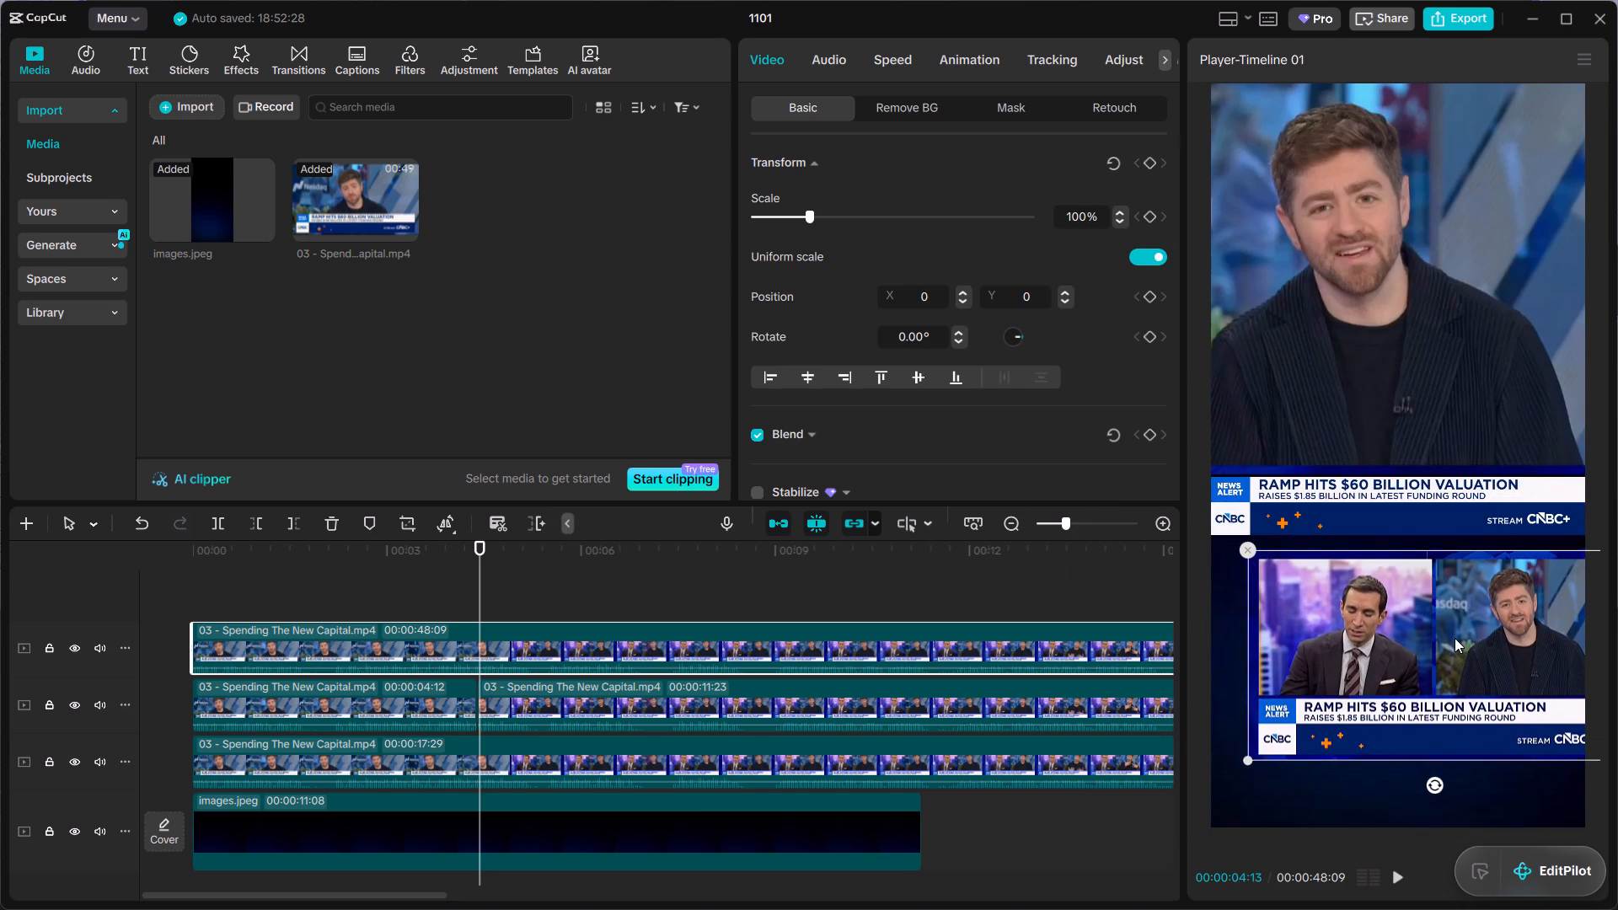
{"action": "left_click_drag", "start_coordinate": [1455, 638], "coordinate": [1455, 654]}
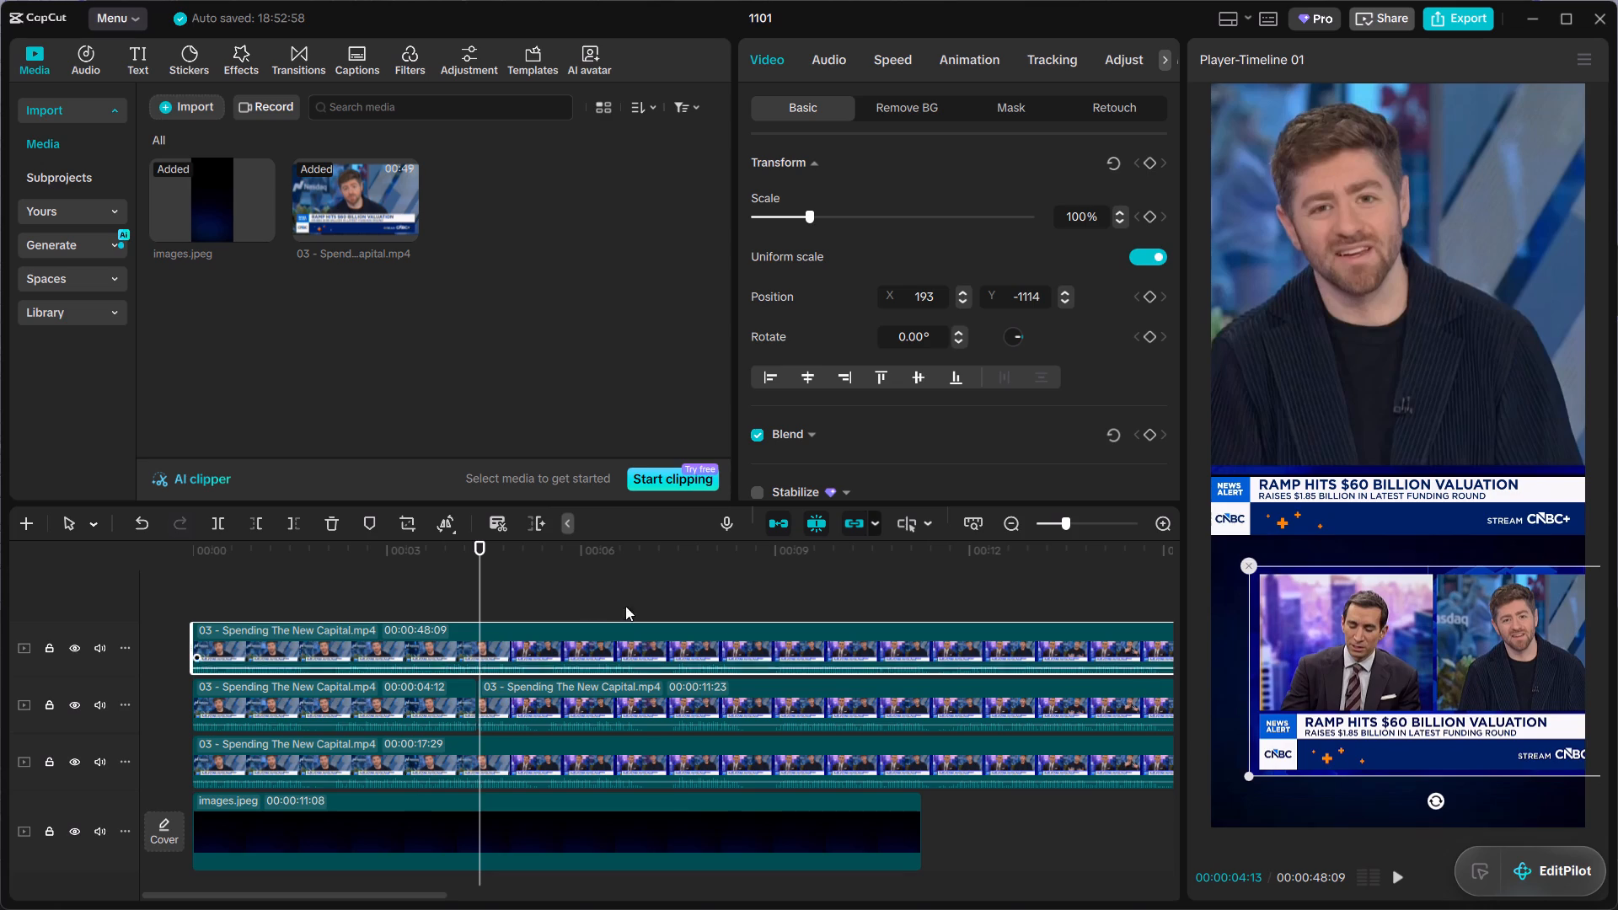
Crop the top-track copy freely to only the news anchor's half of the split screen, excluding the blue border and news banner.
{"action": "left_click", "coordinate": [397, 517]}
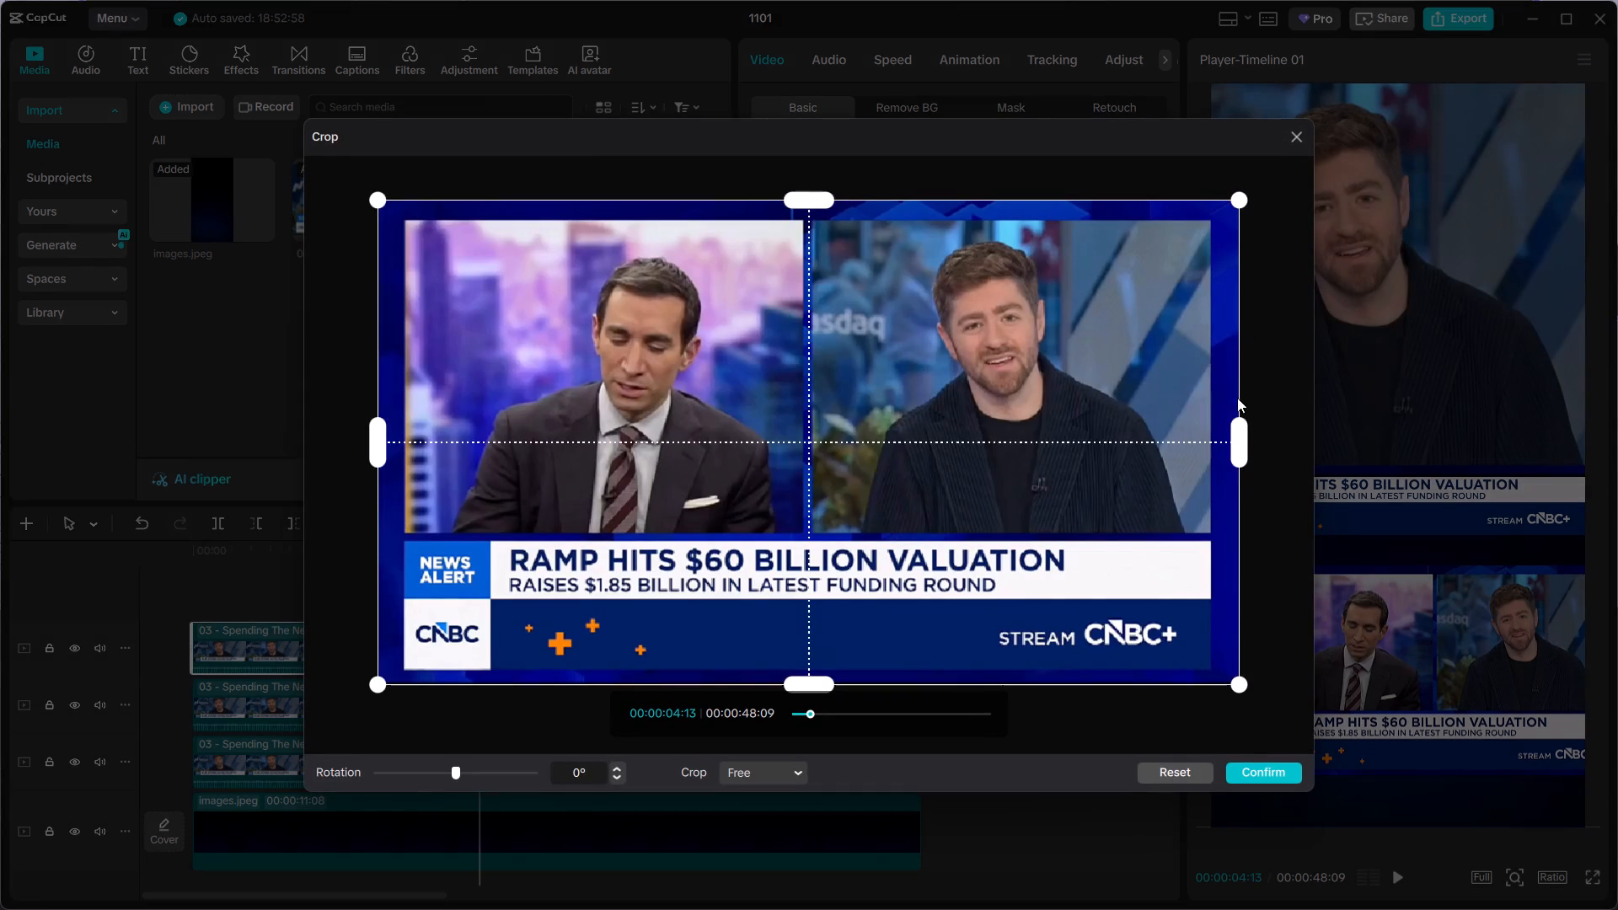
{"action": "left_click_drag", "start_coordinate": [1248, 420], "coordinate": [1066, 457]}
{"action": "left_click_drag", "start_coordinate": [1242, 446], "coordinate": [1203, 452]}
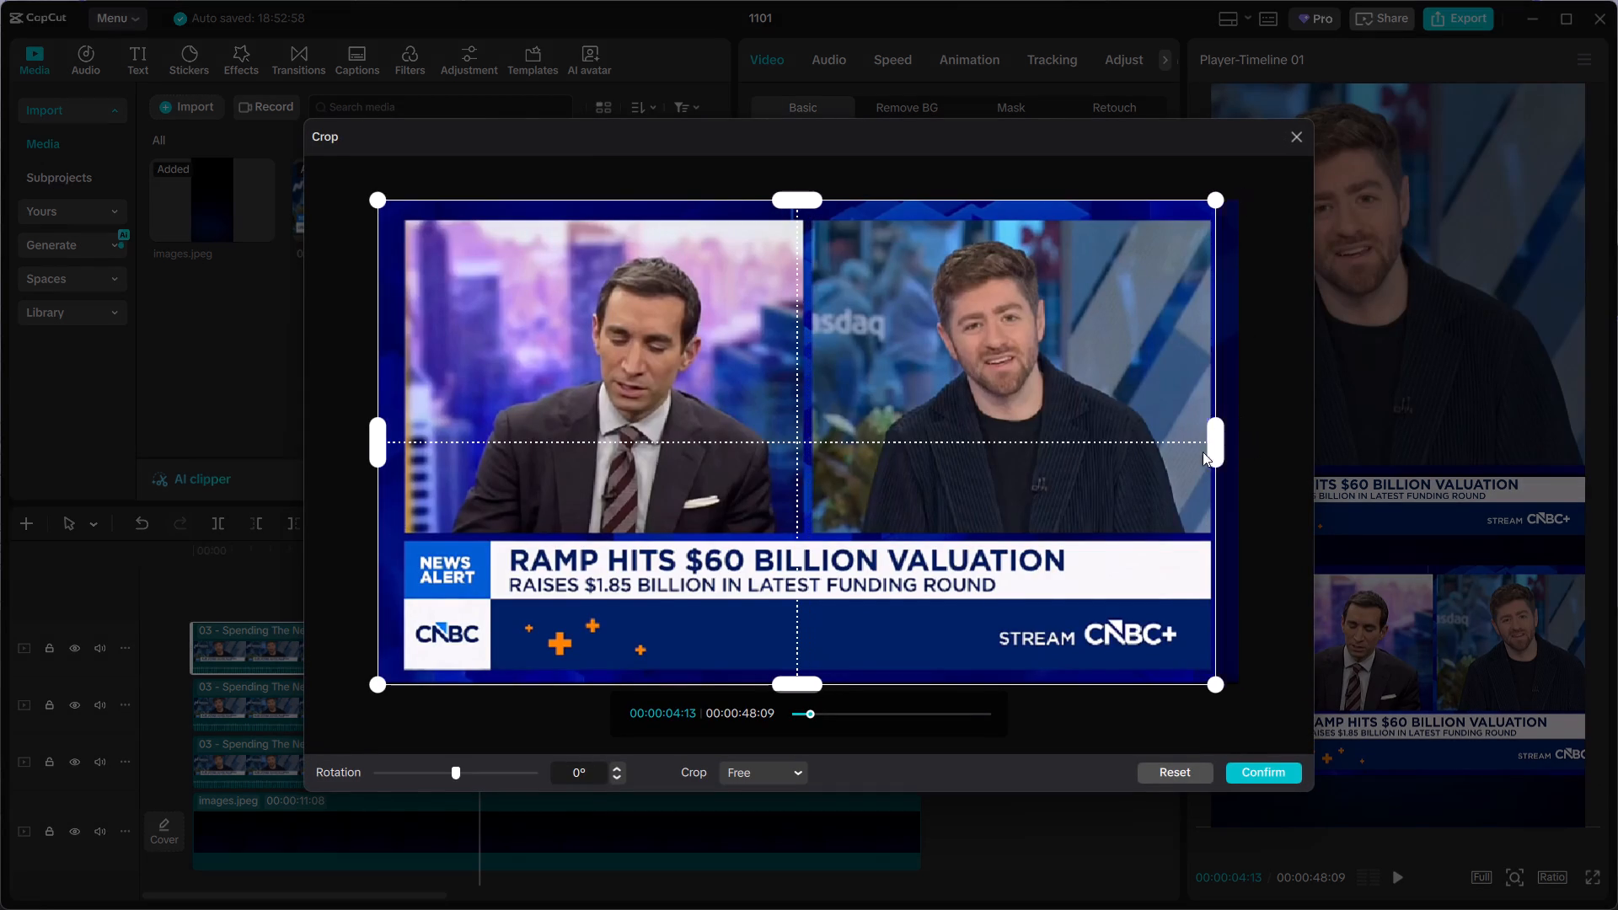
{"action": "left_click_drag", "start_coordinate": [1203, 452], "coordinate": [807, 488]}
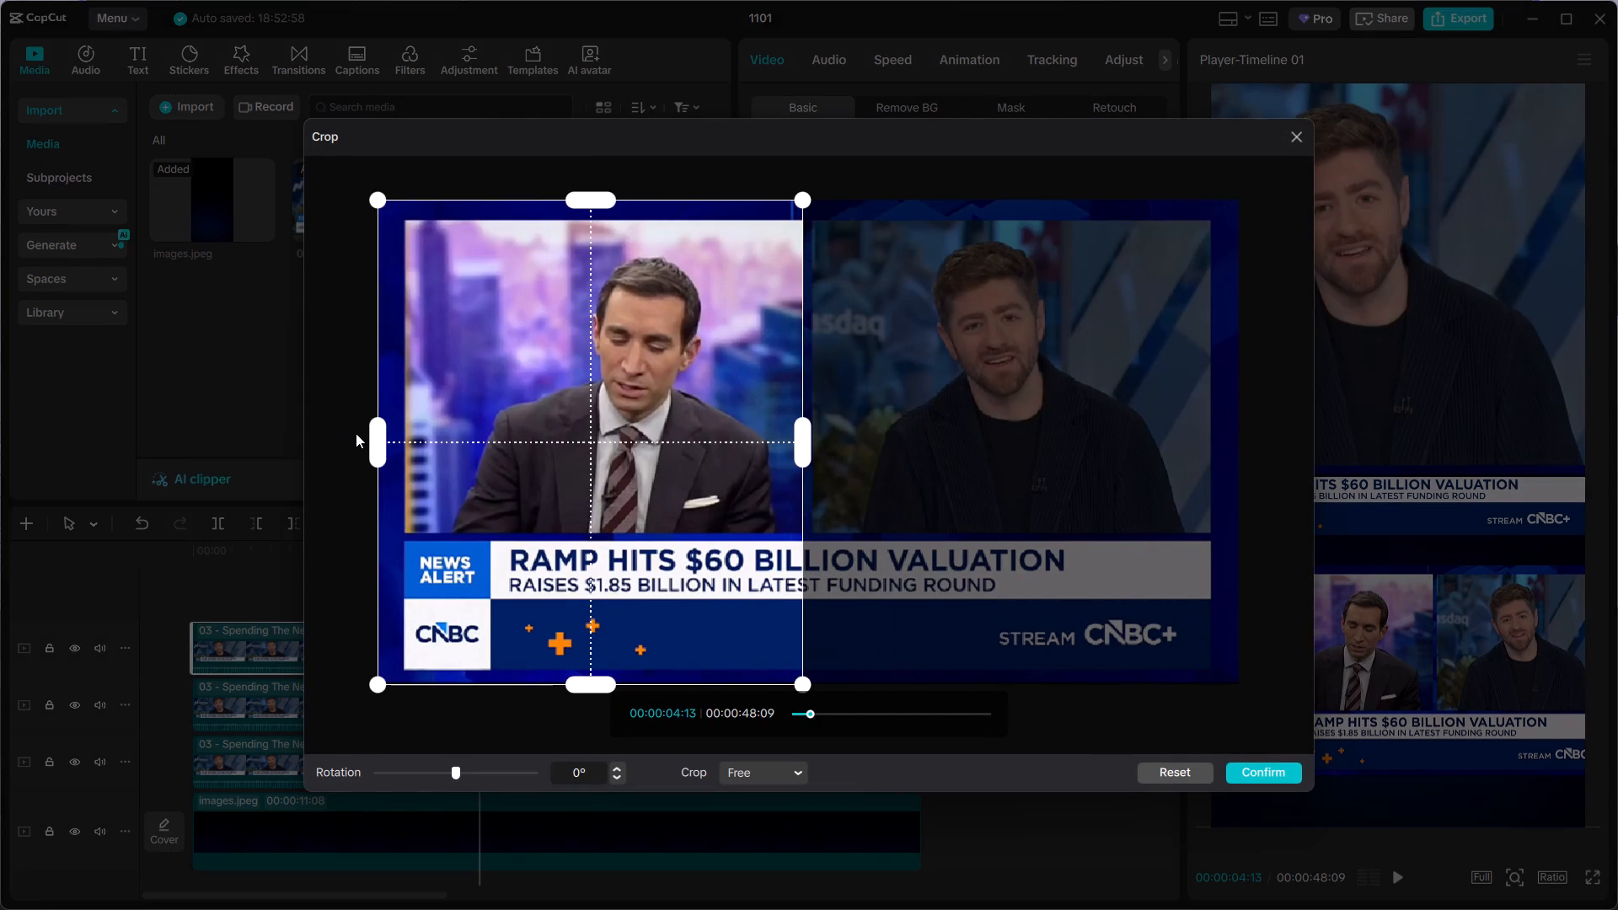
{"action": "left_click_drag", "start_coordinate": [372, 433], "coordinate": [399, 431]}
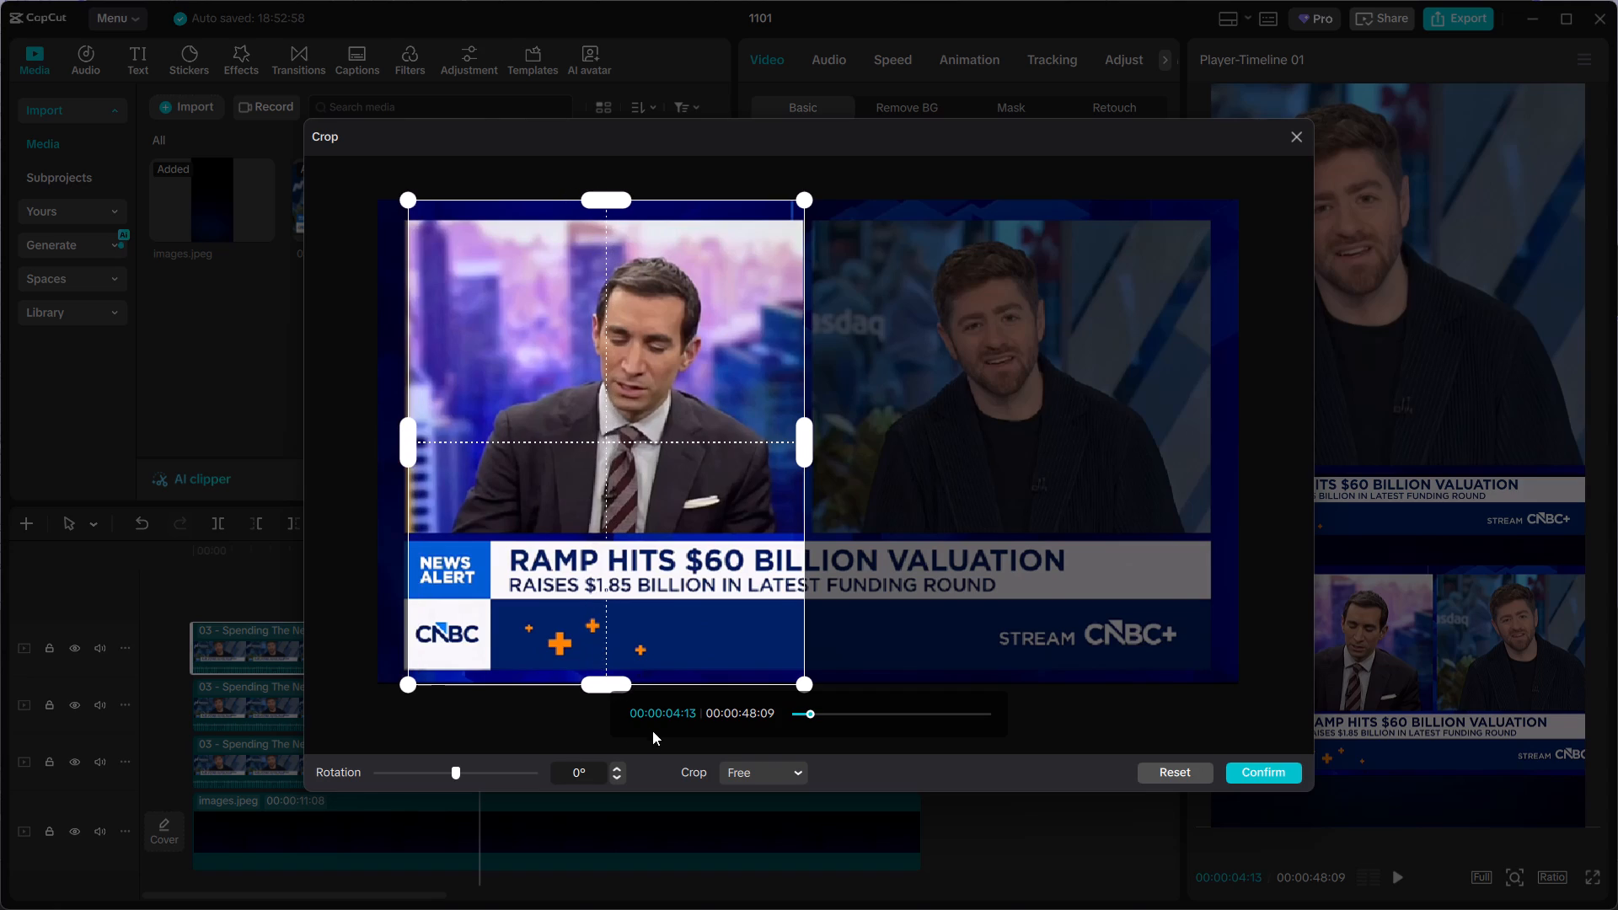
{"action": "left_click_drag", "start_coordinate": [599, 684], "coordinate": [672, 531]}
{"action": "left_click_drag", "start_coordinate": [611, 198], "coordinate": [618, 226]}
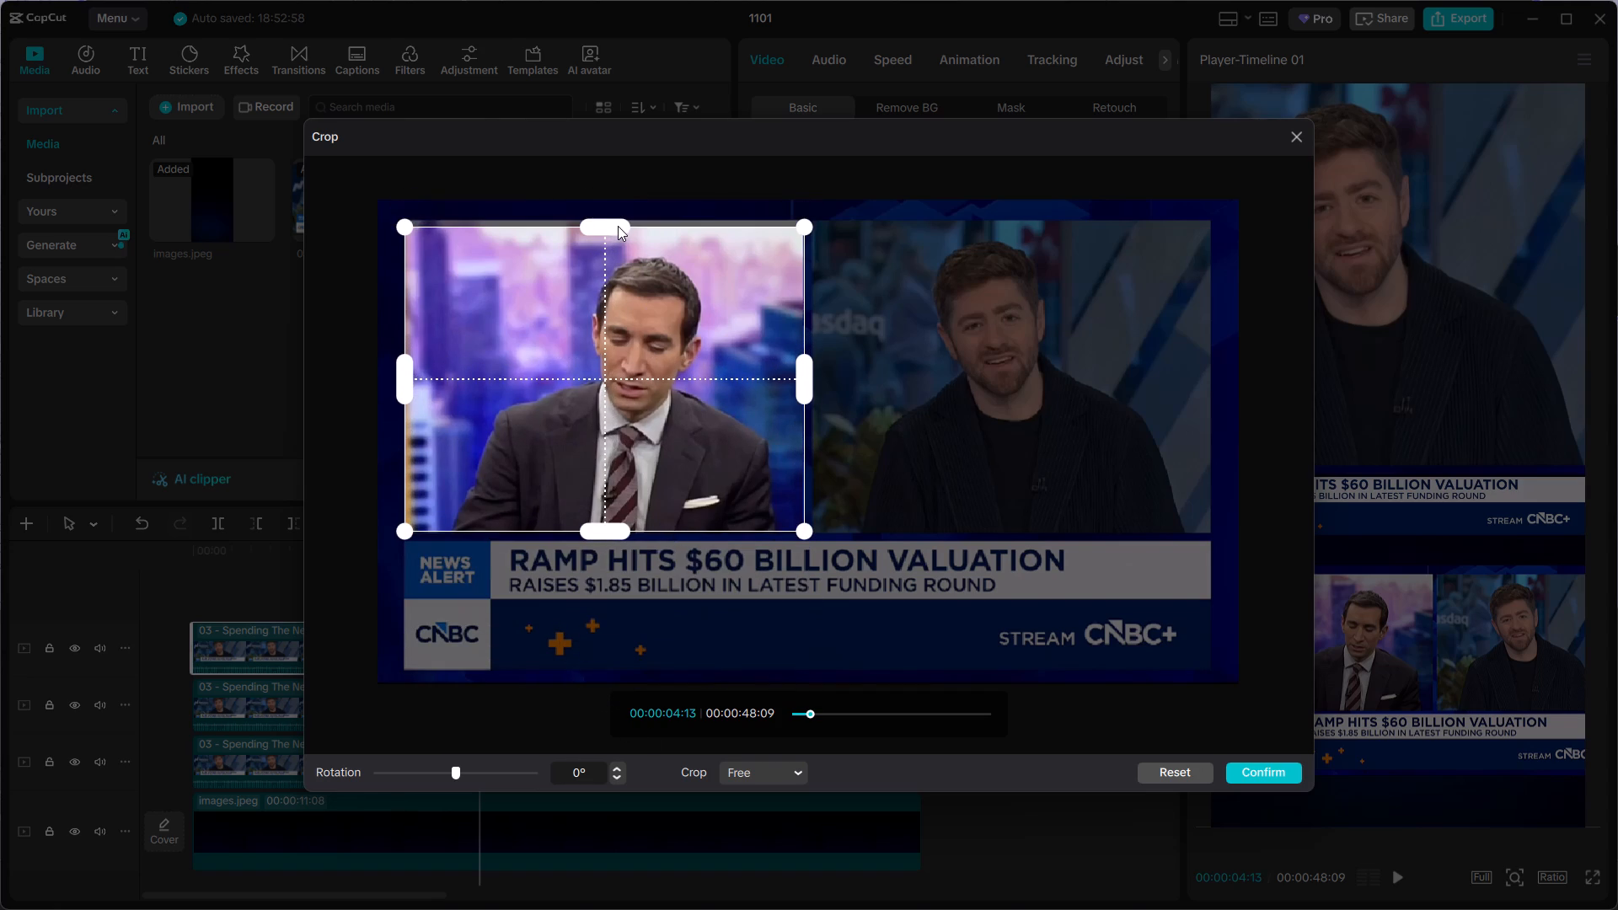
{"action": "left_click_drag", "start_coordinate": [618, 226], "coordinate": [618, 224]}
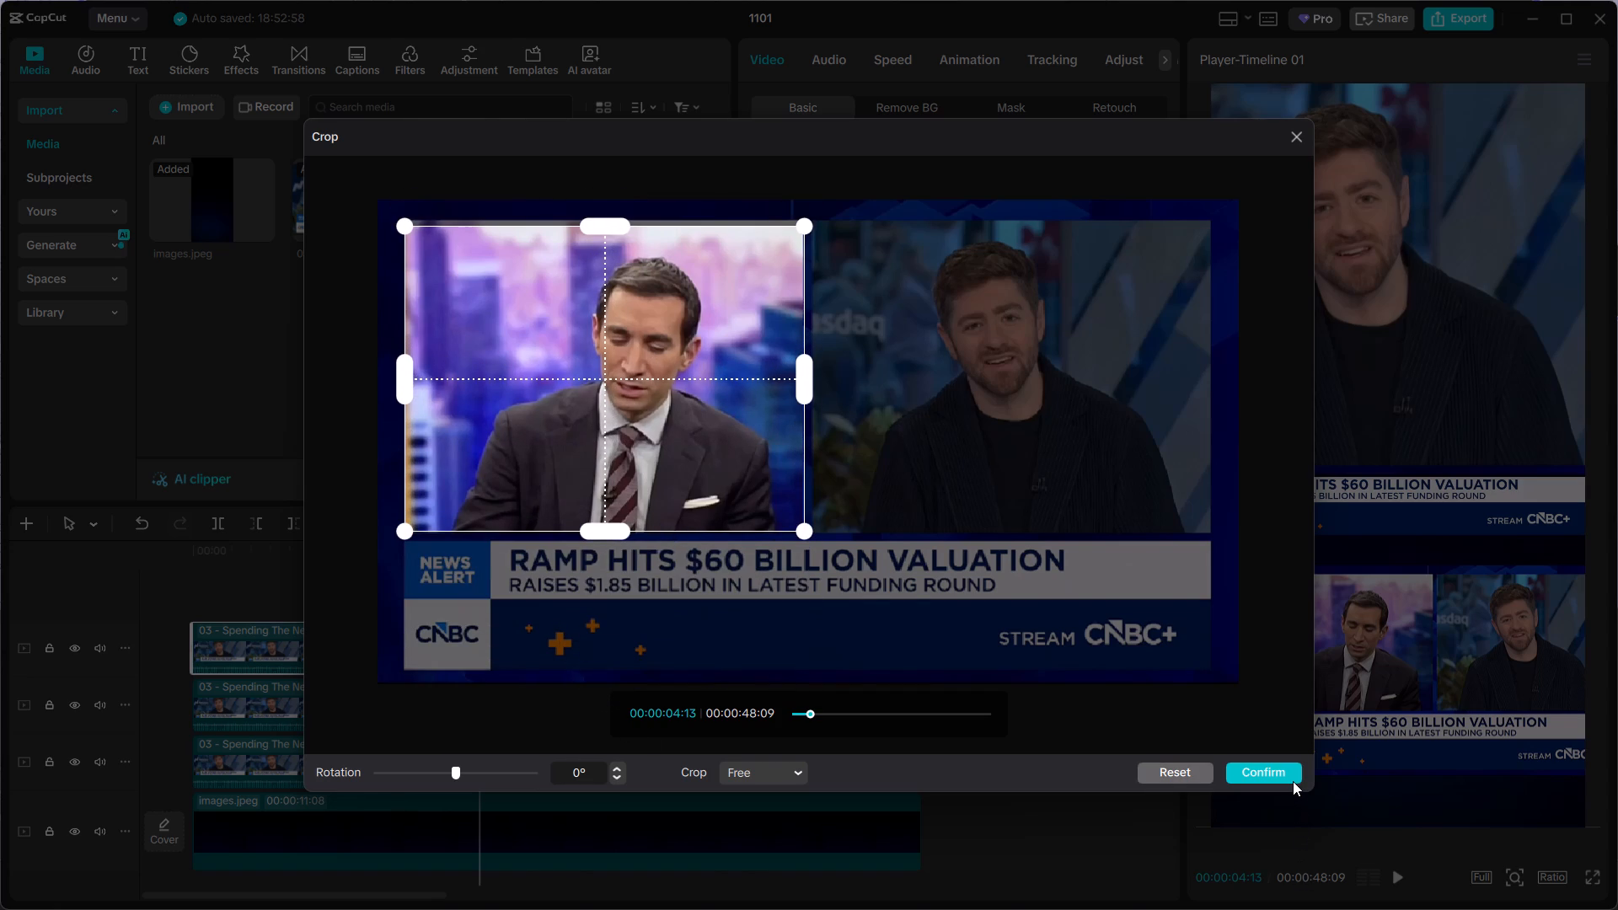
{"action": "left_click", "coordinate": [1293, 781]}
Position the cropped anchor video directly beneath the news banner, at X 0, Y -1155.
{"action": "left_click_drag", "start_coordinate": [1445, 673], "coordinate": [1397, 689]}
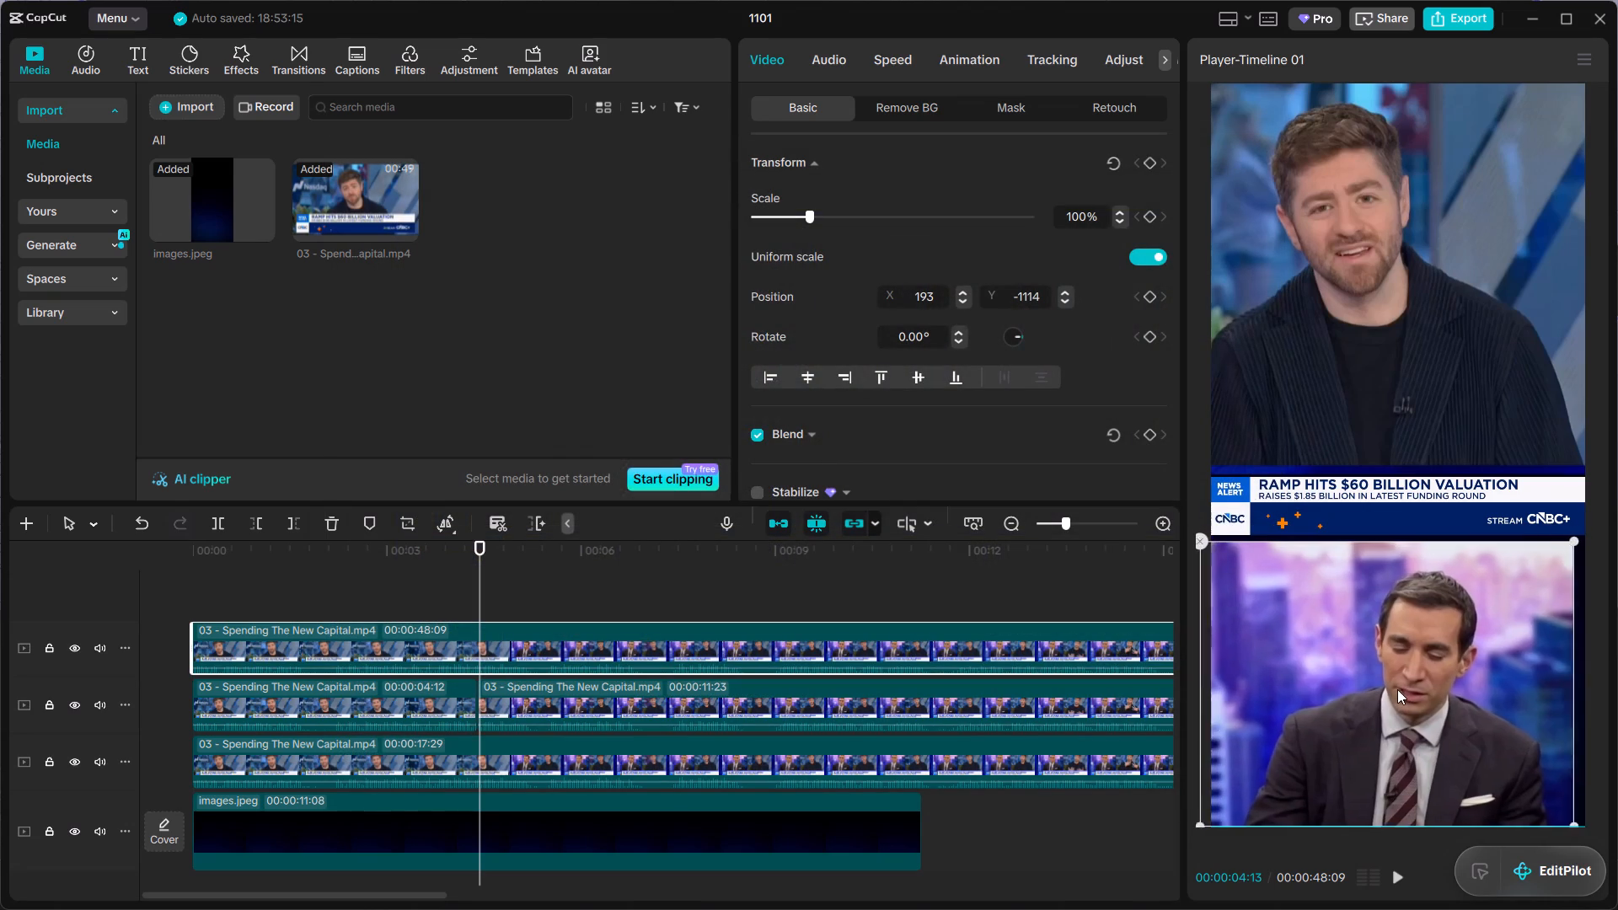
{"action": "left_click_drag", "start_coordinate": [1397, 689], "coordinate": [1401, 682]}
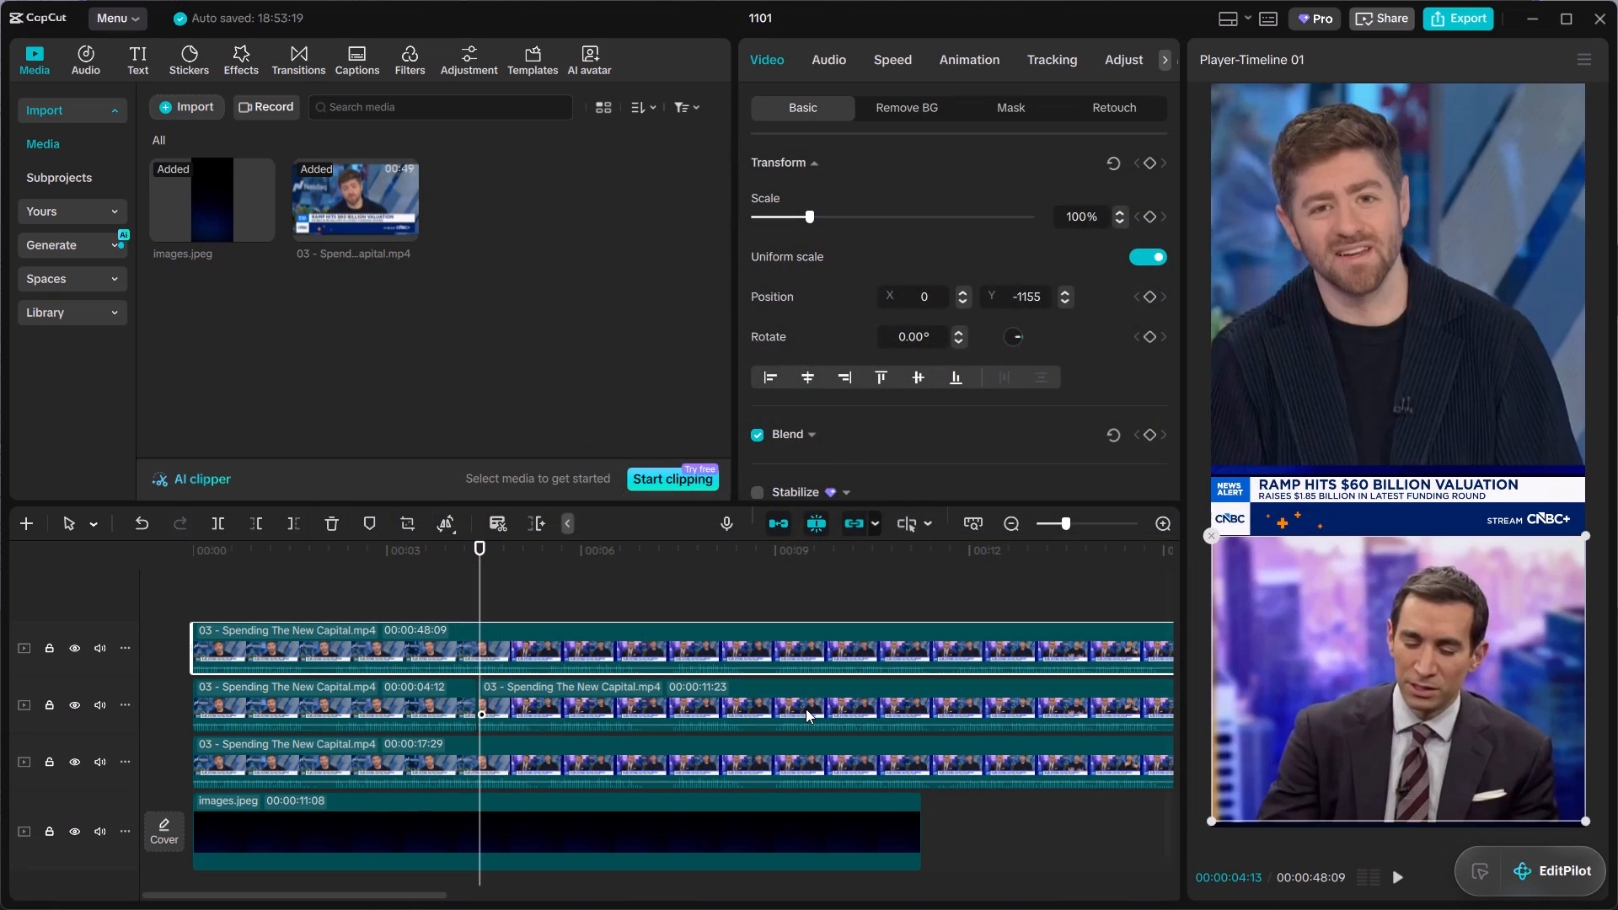
Play the edit on from the current frame, then replay it from the start to review the anchor layout.
{"action": "key", "text": "space"}
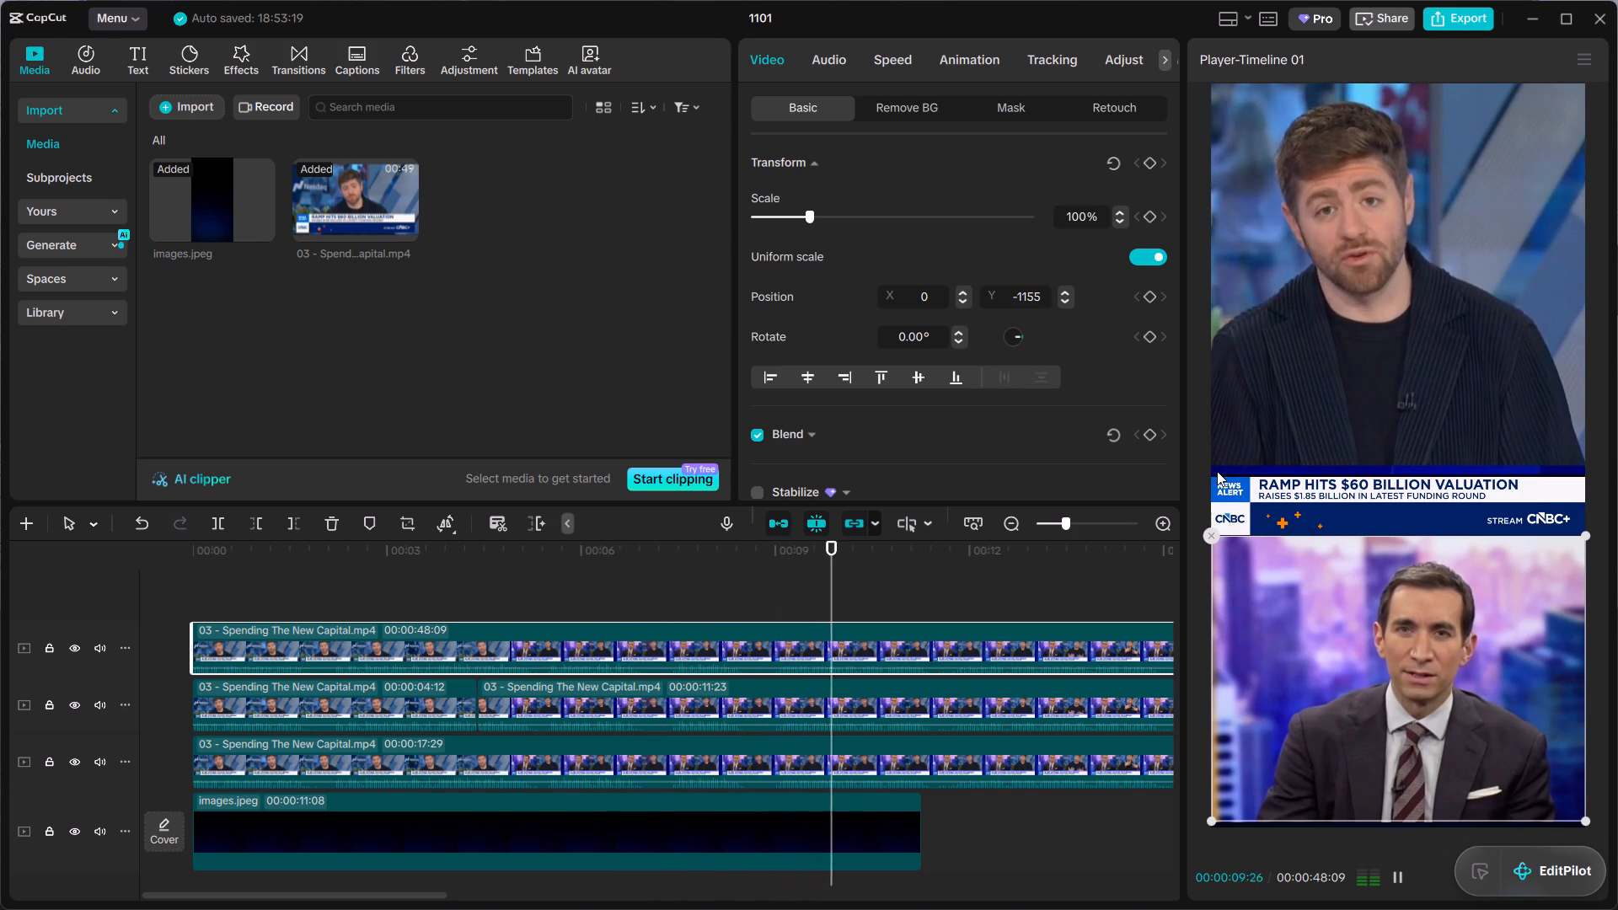
{"action": "left_click_drag", "start_coordinate": [916, 568], "coordinate": [0, 577]}
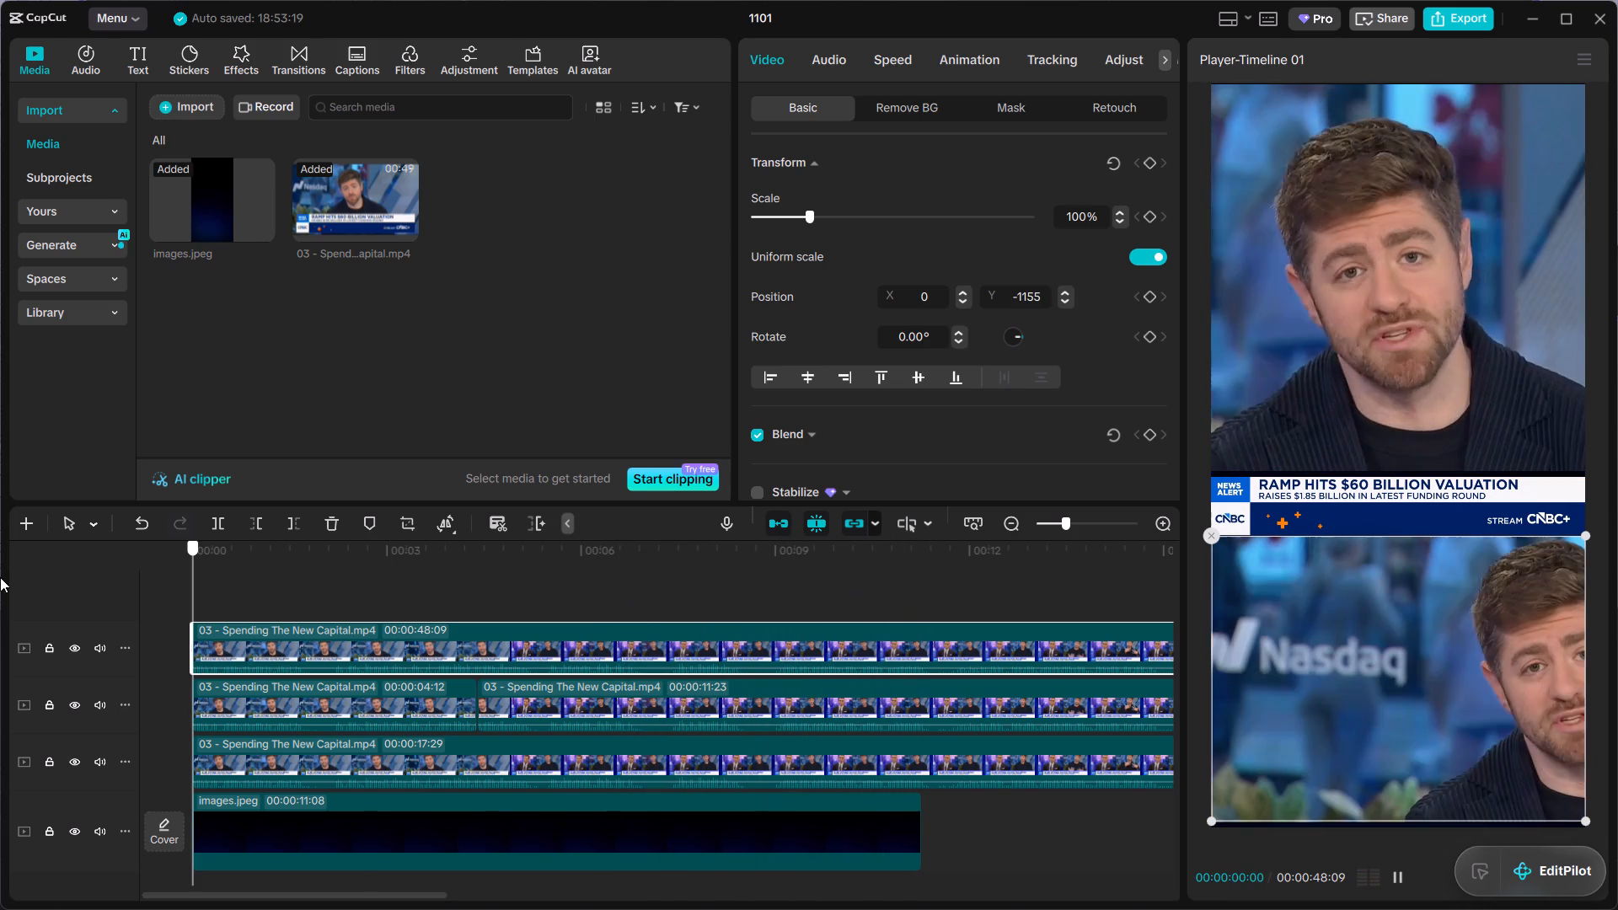
{"action": "left_click_drag", "start_coordinate": [0, 577], "coordinate": [0, 579]}
{"action": "key", "text": "space"}
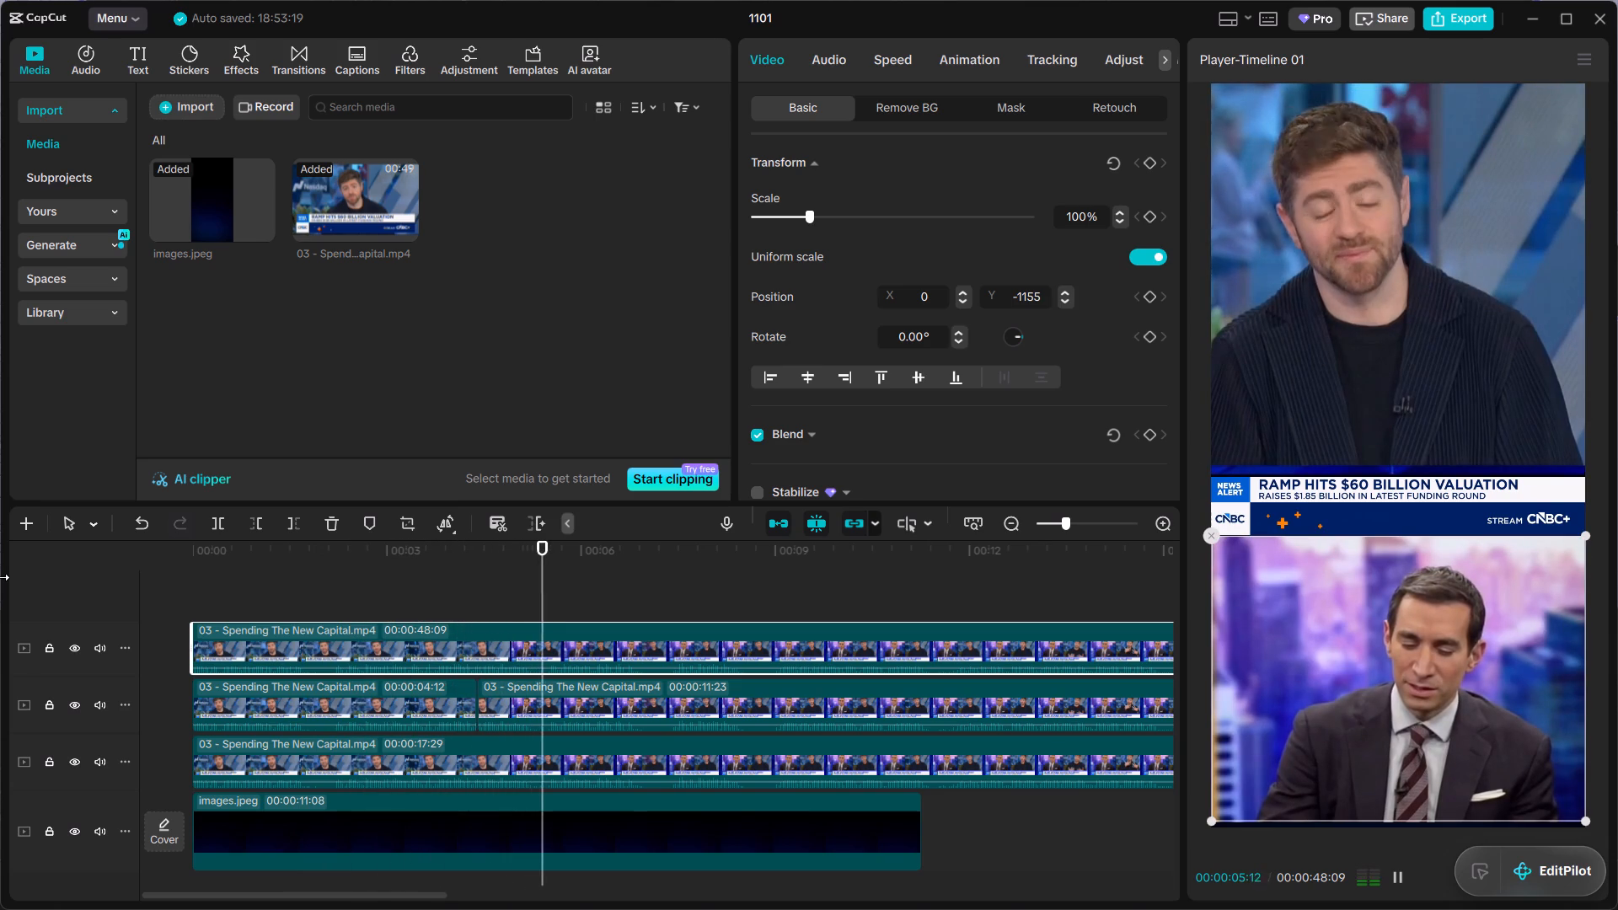
{"action": "key", "text": "space"}
{"action": "key", "text": "space"}
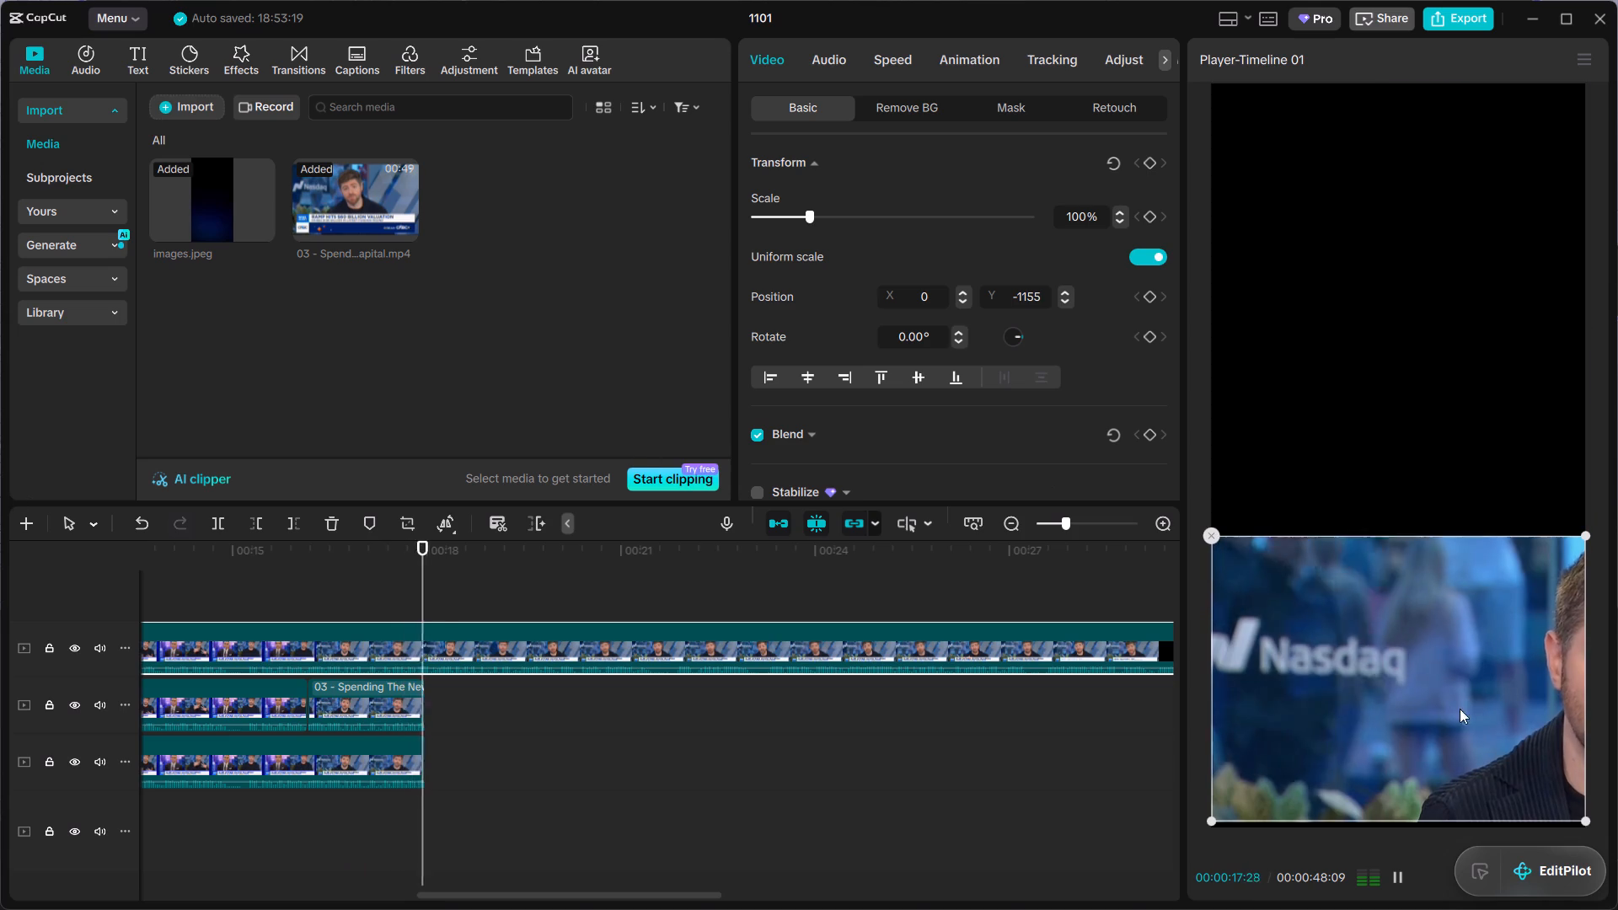
Delete the anchor video copy from the top track.
{"action": "left_click_drag", "start_coordinate": [480, 572], "coordinate": [350, 637]}
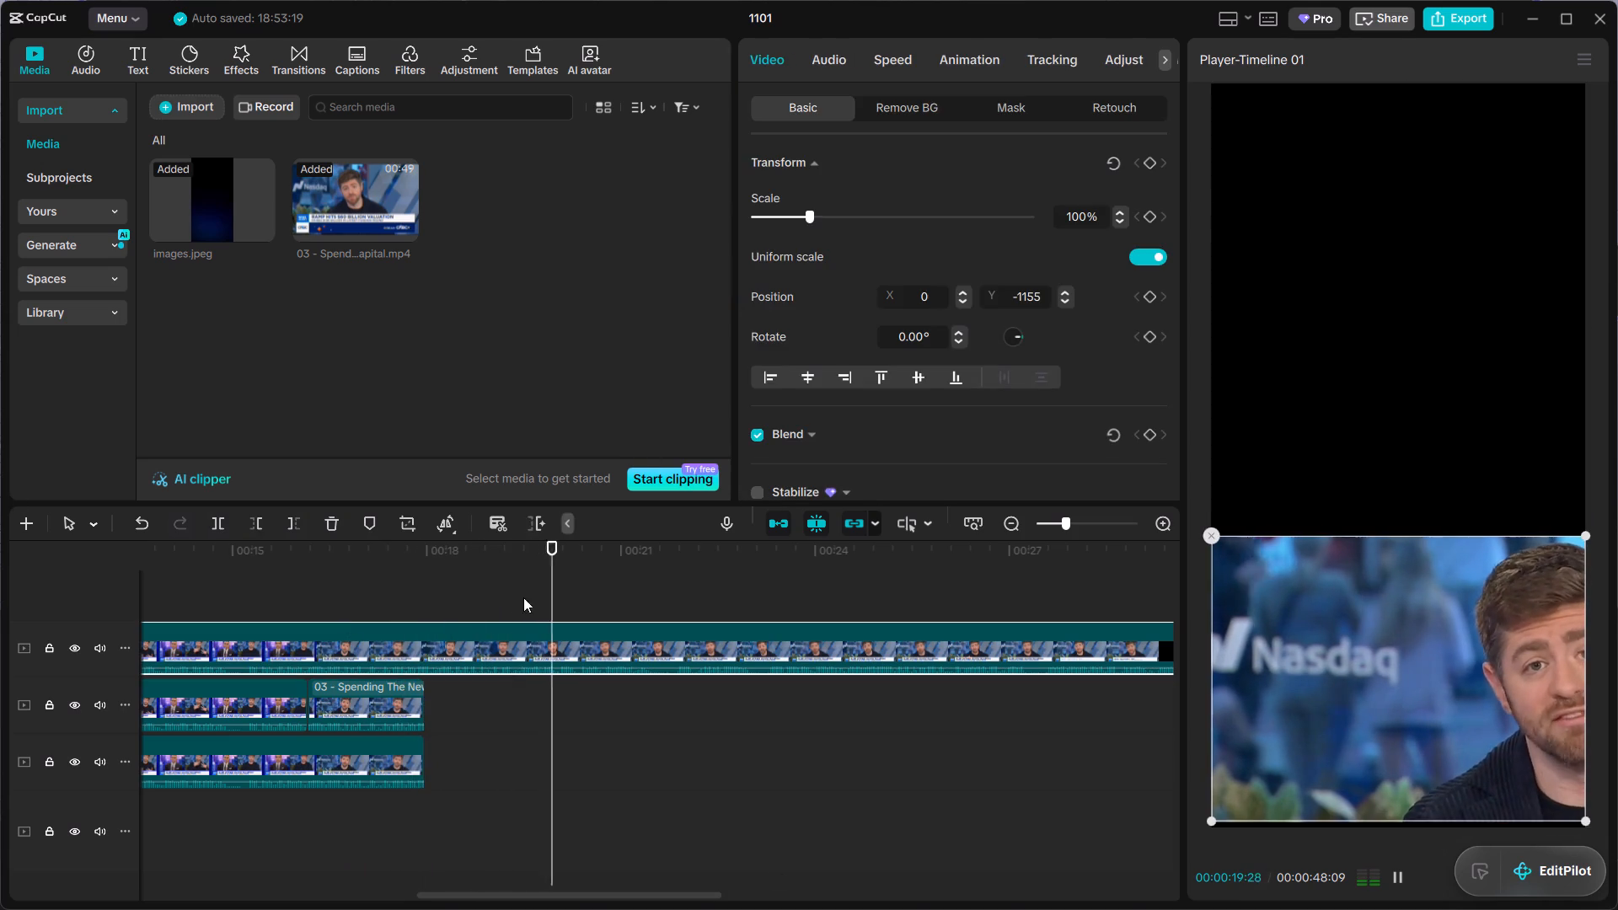
{"action": "left_click_drag", "start_coordinate": [559, 581], "coordinate": [337, 640]}
{"action": "left_click", "coordinate": [592, 630]}
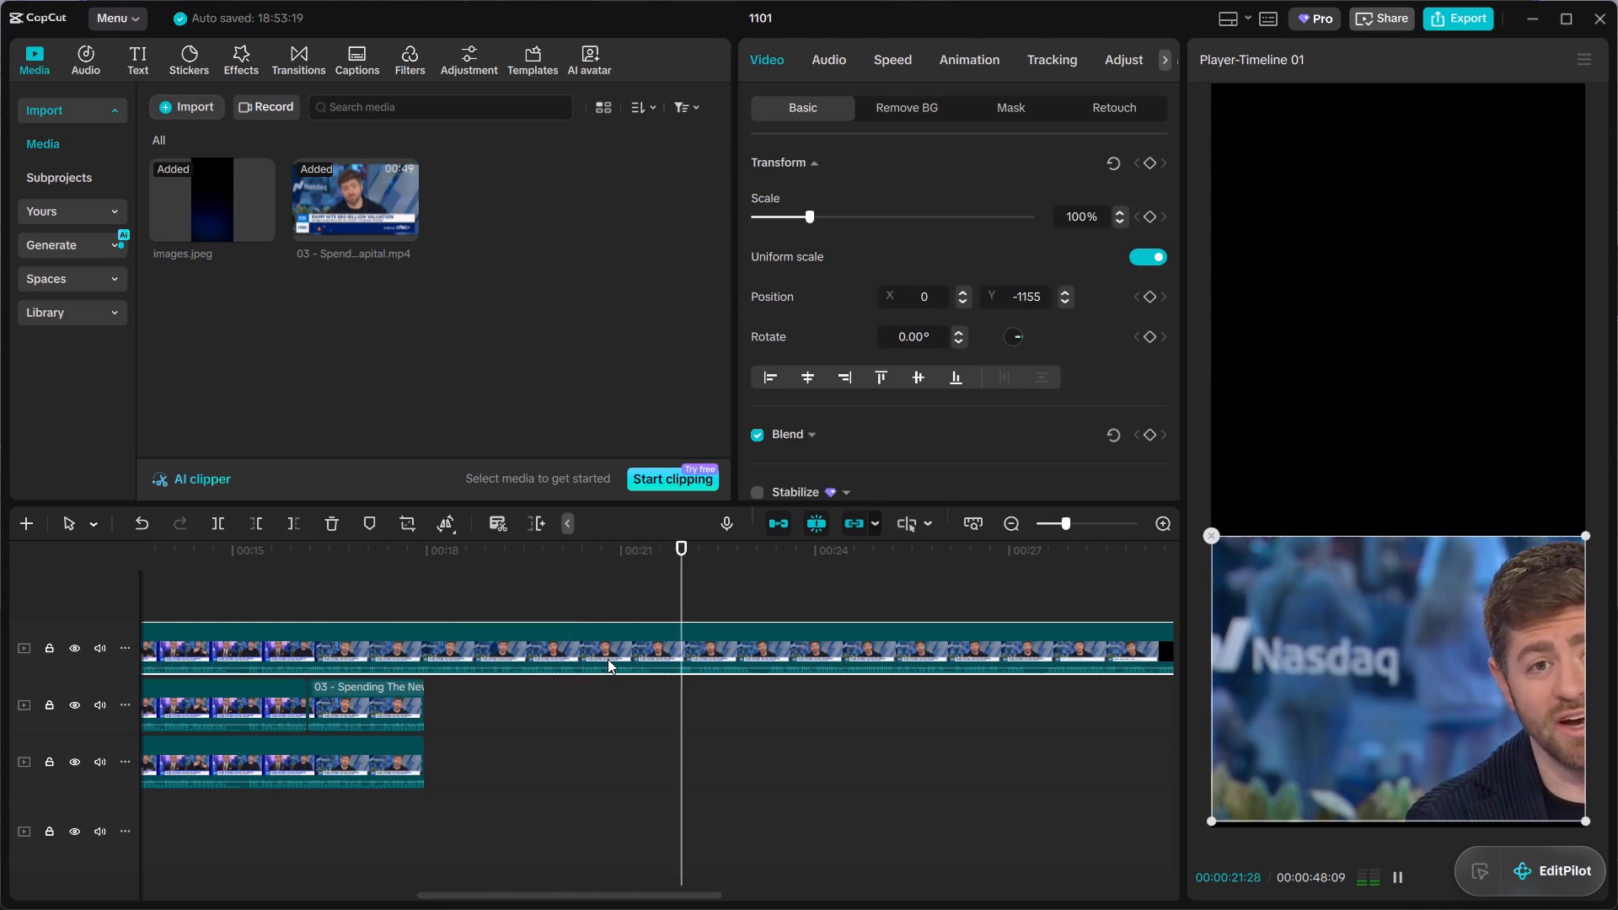
{"action": "key", "text": "Delete"}
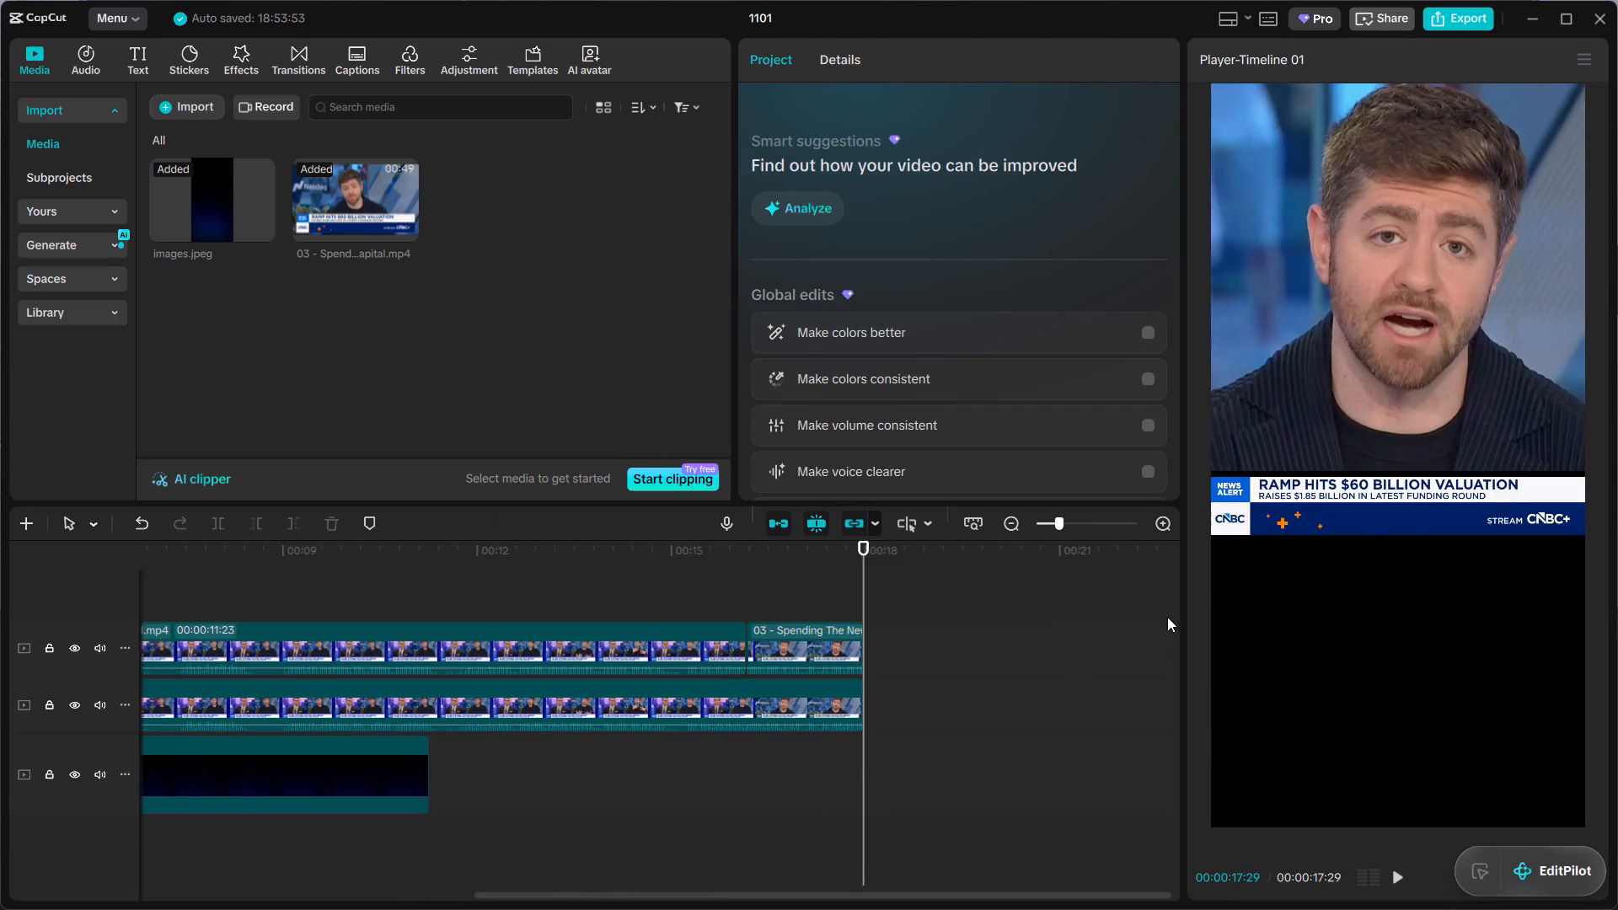
Select the news banner clip and return the playhead to 00:00:00:00.
{"action": "left_click", "coordinate": [1468, 522]}
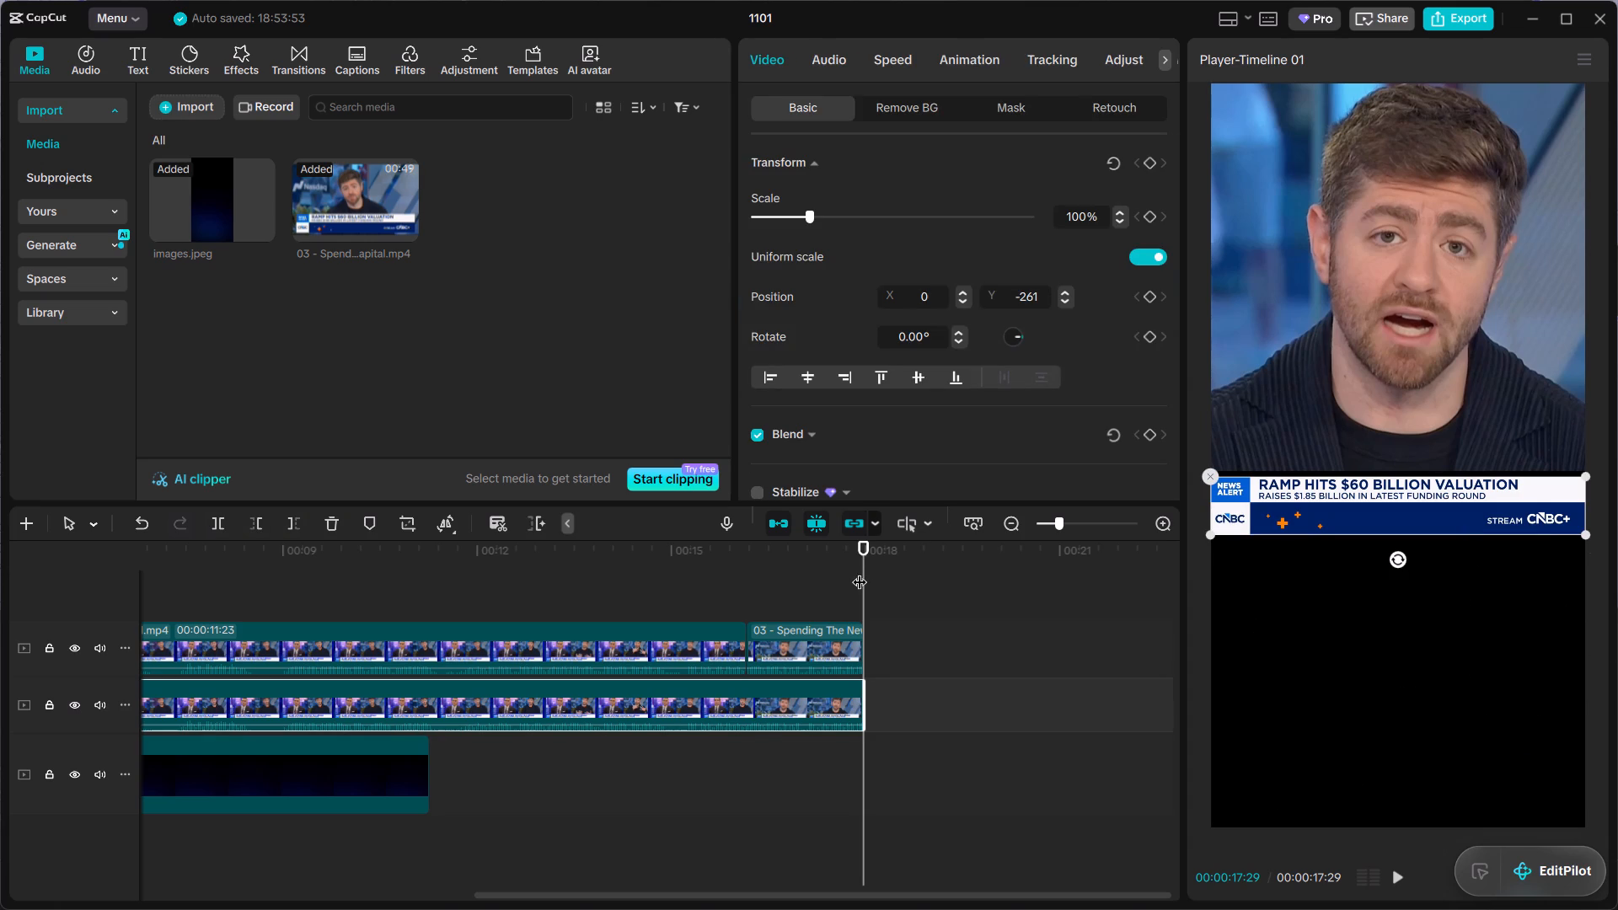
{"action": "left_click_drag", "start_coordinate": [860, 571], "coordinate": [102, 591]}
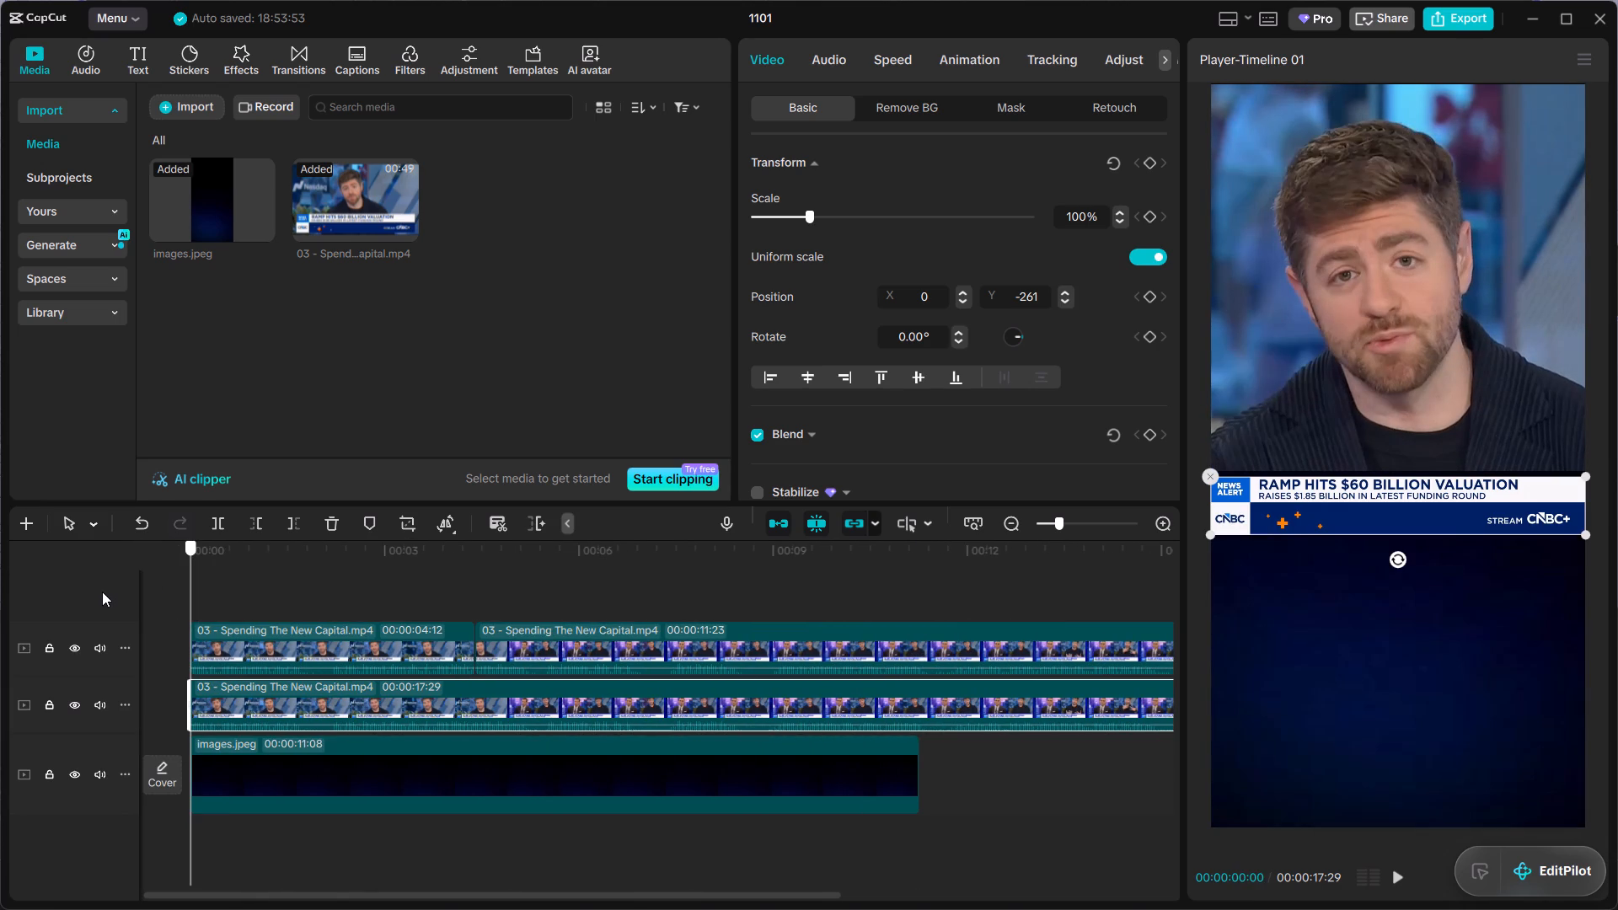
{"action": "left_click_drag", "start_coordinate": [102, 591], "coordinate": [0, 481]}
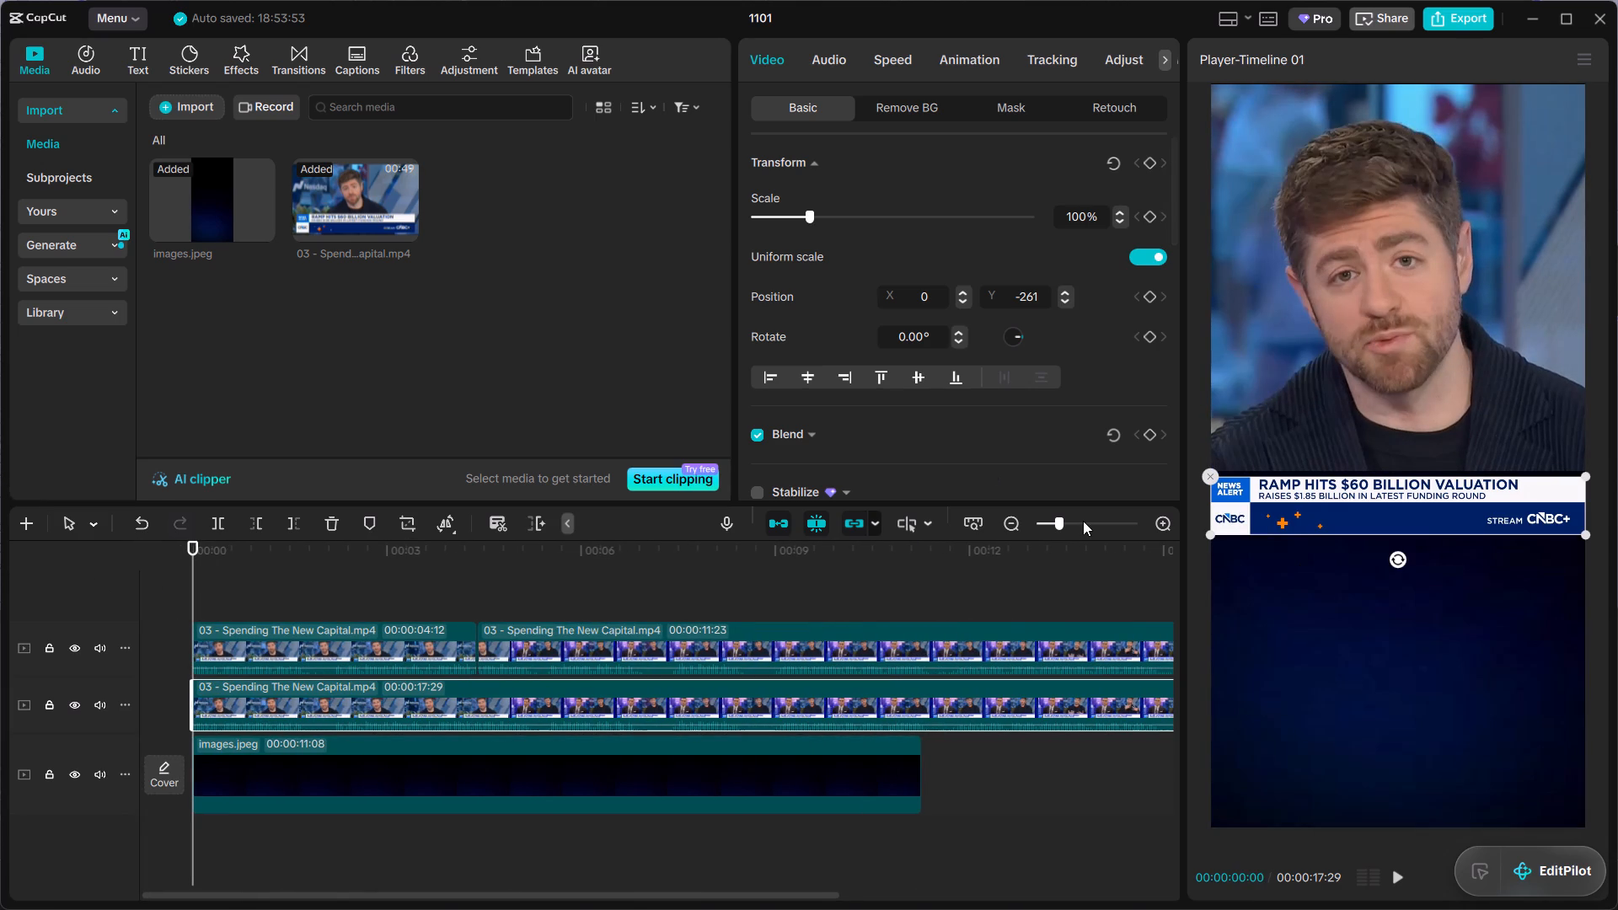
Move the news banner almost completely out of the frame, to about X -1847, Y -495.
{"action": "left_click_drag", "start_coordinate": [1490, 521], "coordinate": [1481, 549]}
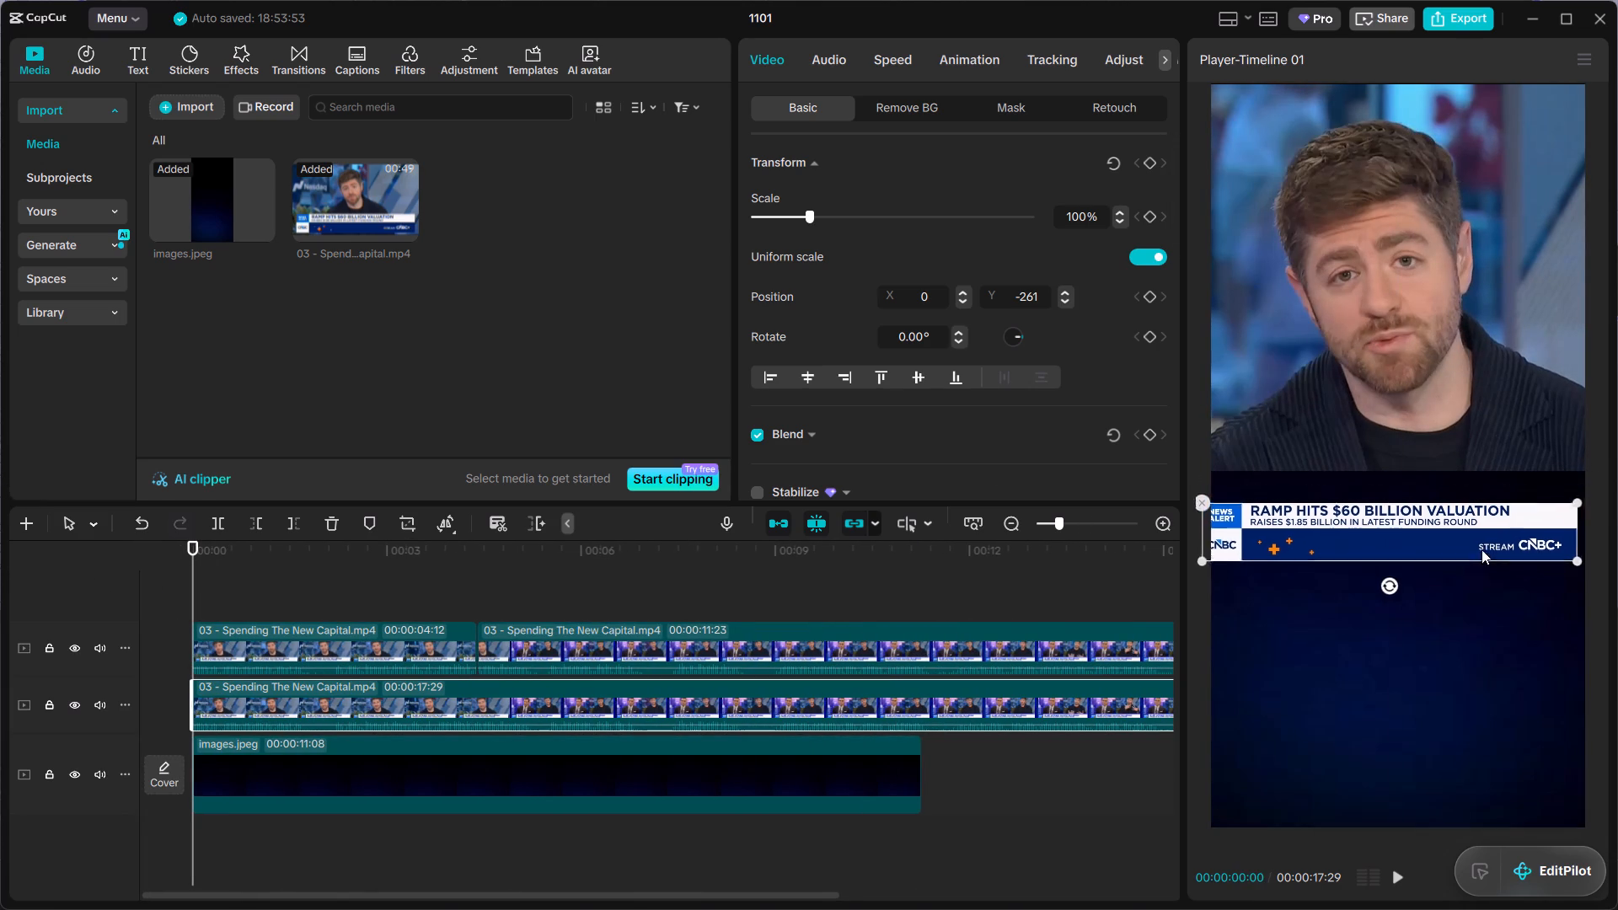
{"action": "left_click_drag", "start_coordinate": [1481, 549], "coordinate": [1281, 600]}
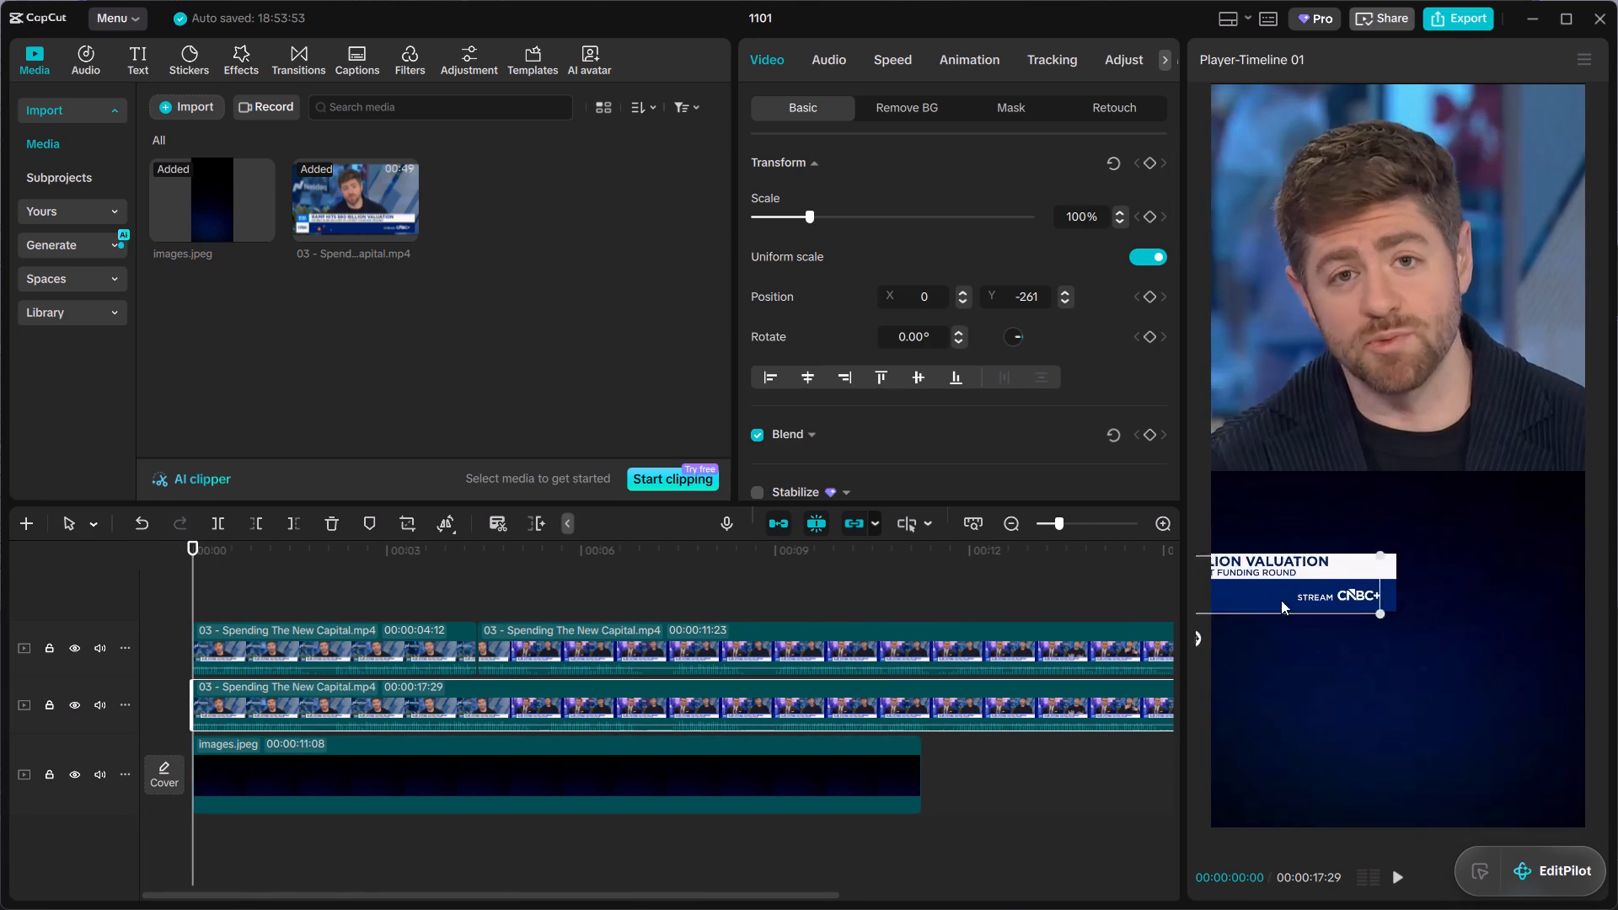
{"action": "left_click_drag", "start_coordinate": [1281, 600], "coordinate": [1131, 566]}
Scale the first speaker clip to 500% and position it at X 293, Y 0 so it fills the vertical frame.
{"action": "left_click", "coordinate": [1481, 351]}
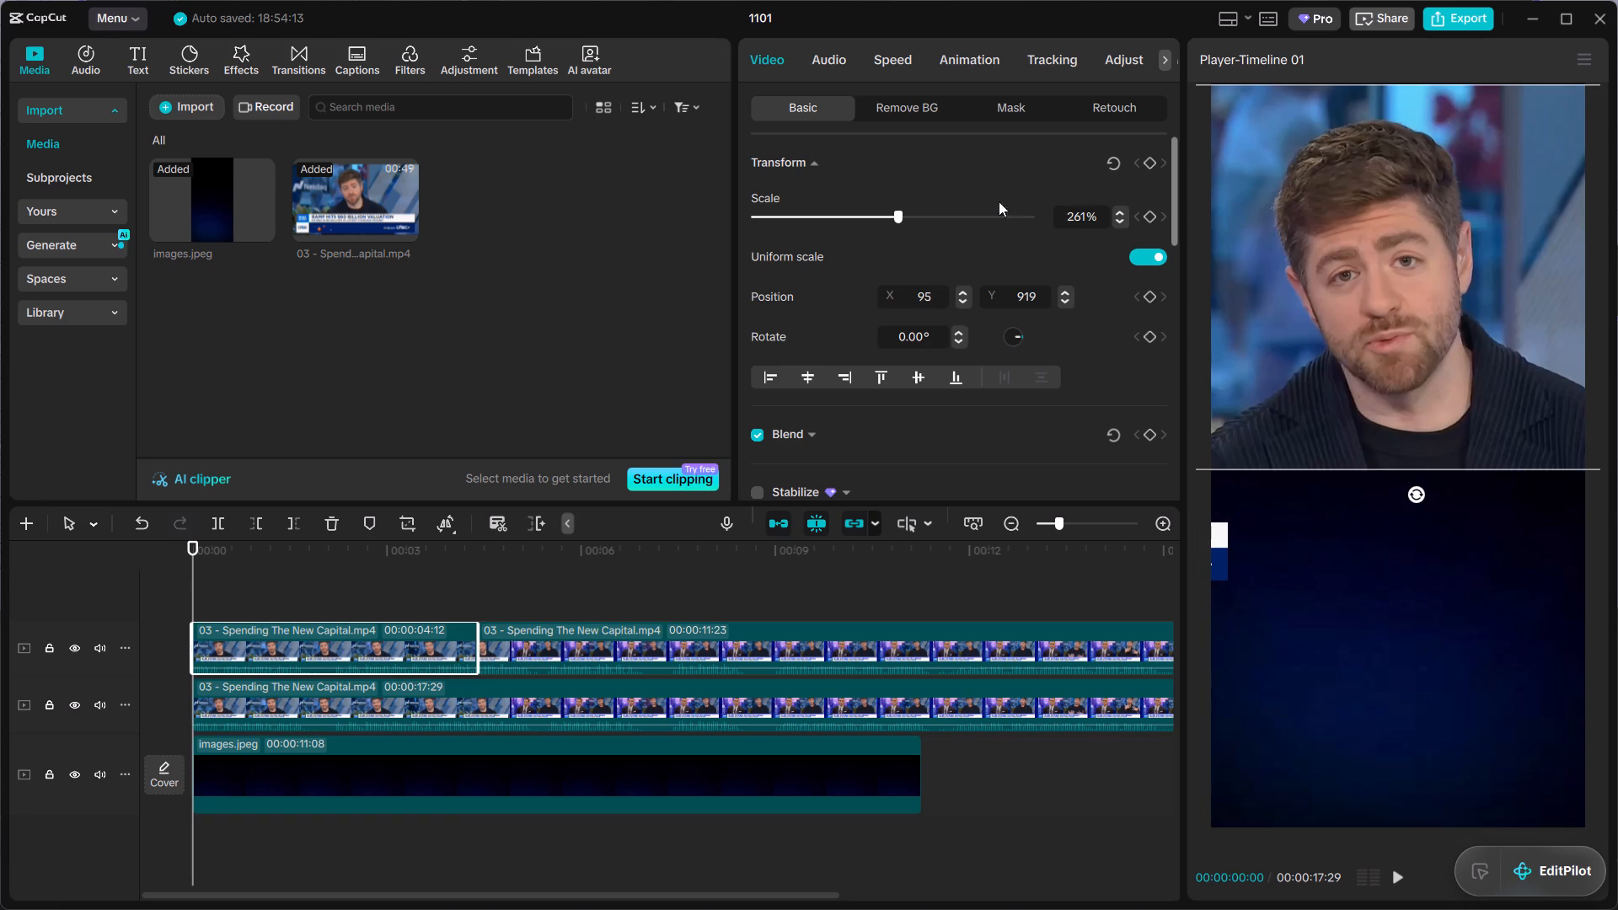
{"action": "left_click_drag", "start_coordinate": [903, 221], "coordinate": [1066, 204]}
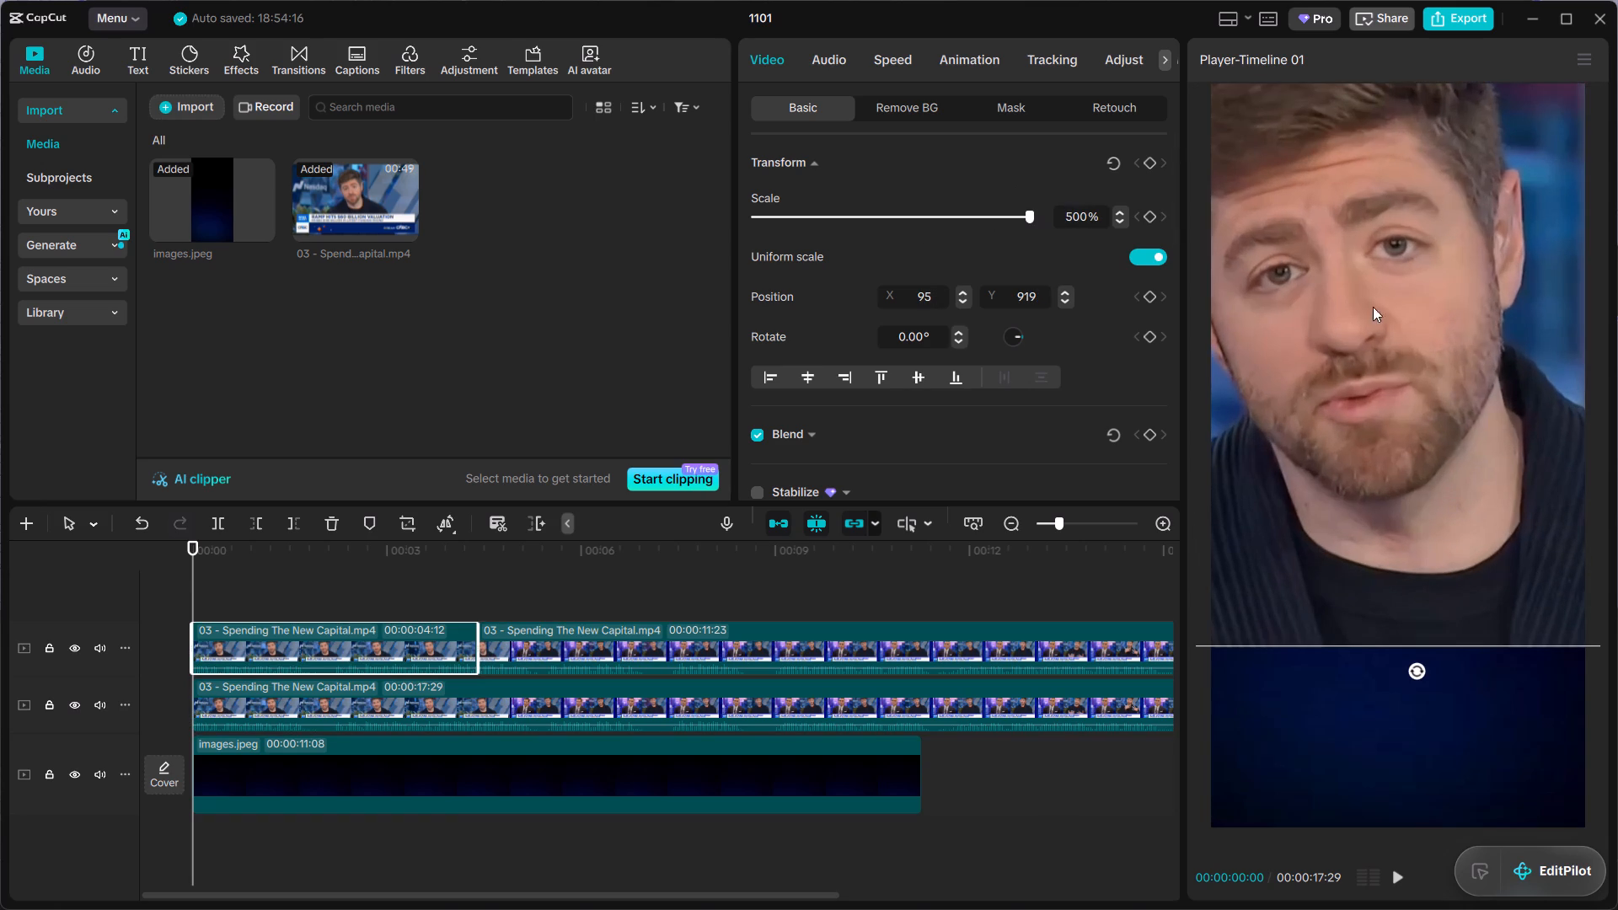
{"action": "left_click_drag", "start_coordinate": [1370, 313], "coordinate": [1432, 465]}
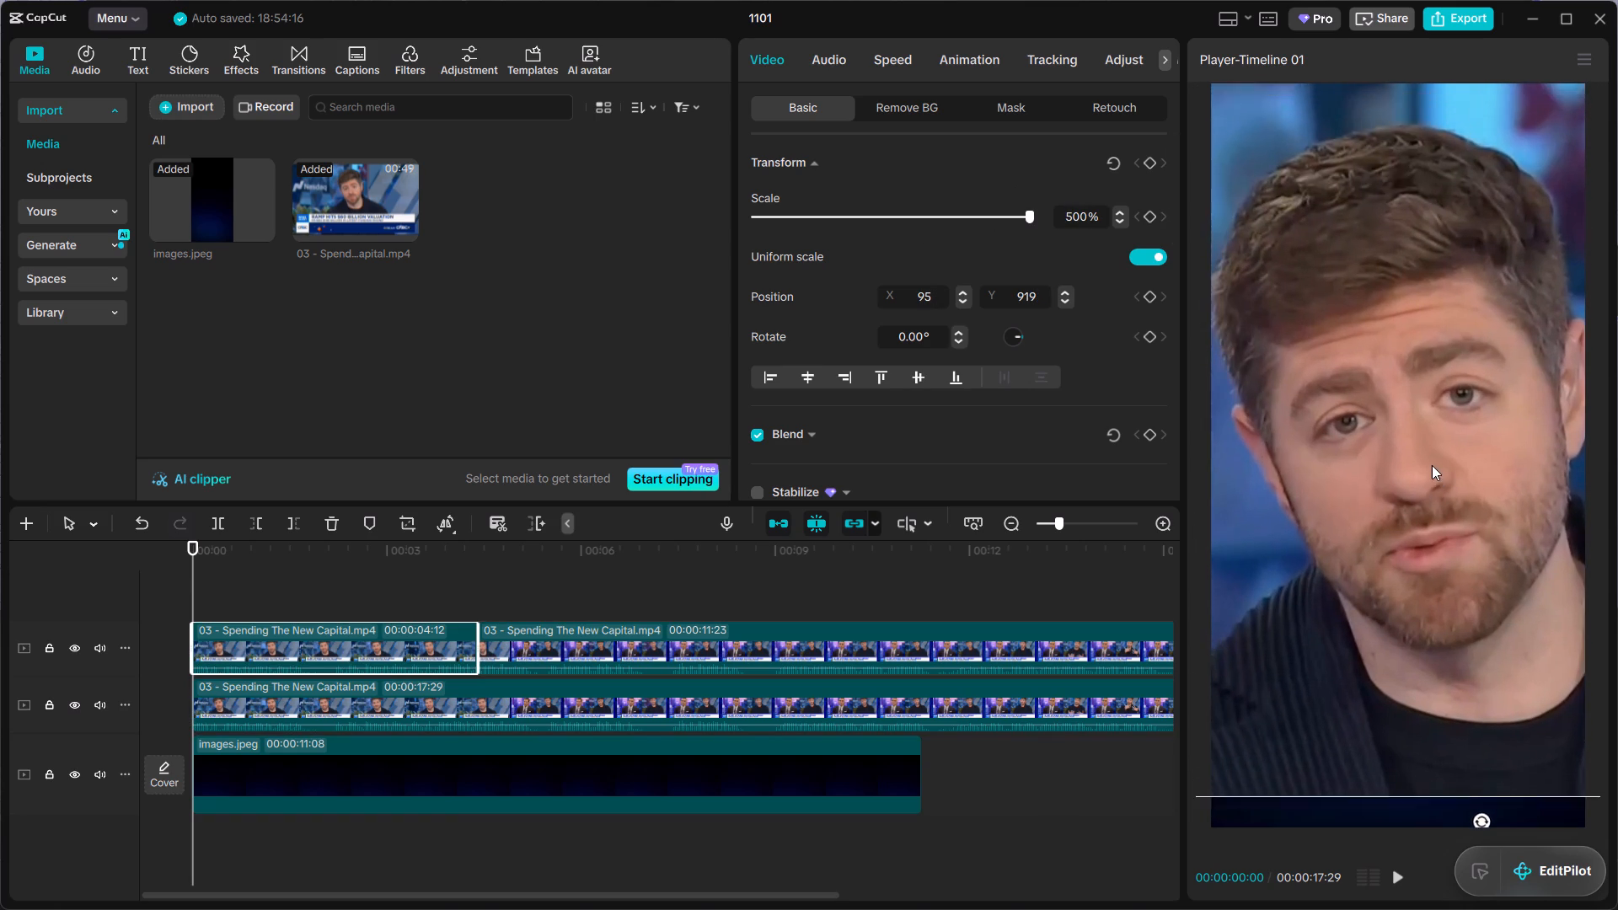
{"action": "left_click_drag", "start_coordinate": [1432, 465], "coordinate": [1408, 497]}
Move the news banner clip back into the lower part of the frame, at X 0, Y -1359.
{"action": "left_click", "coordinate": [530, 711]}
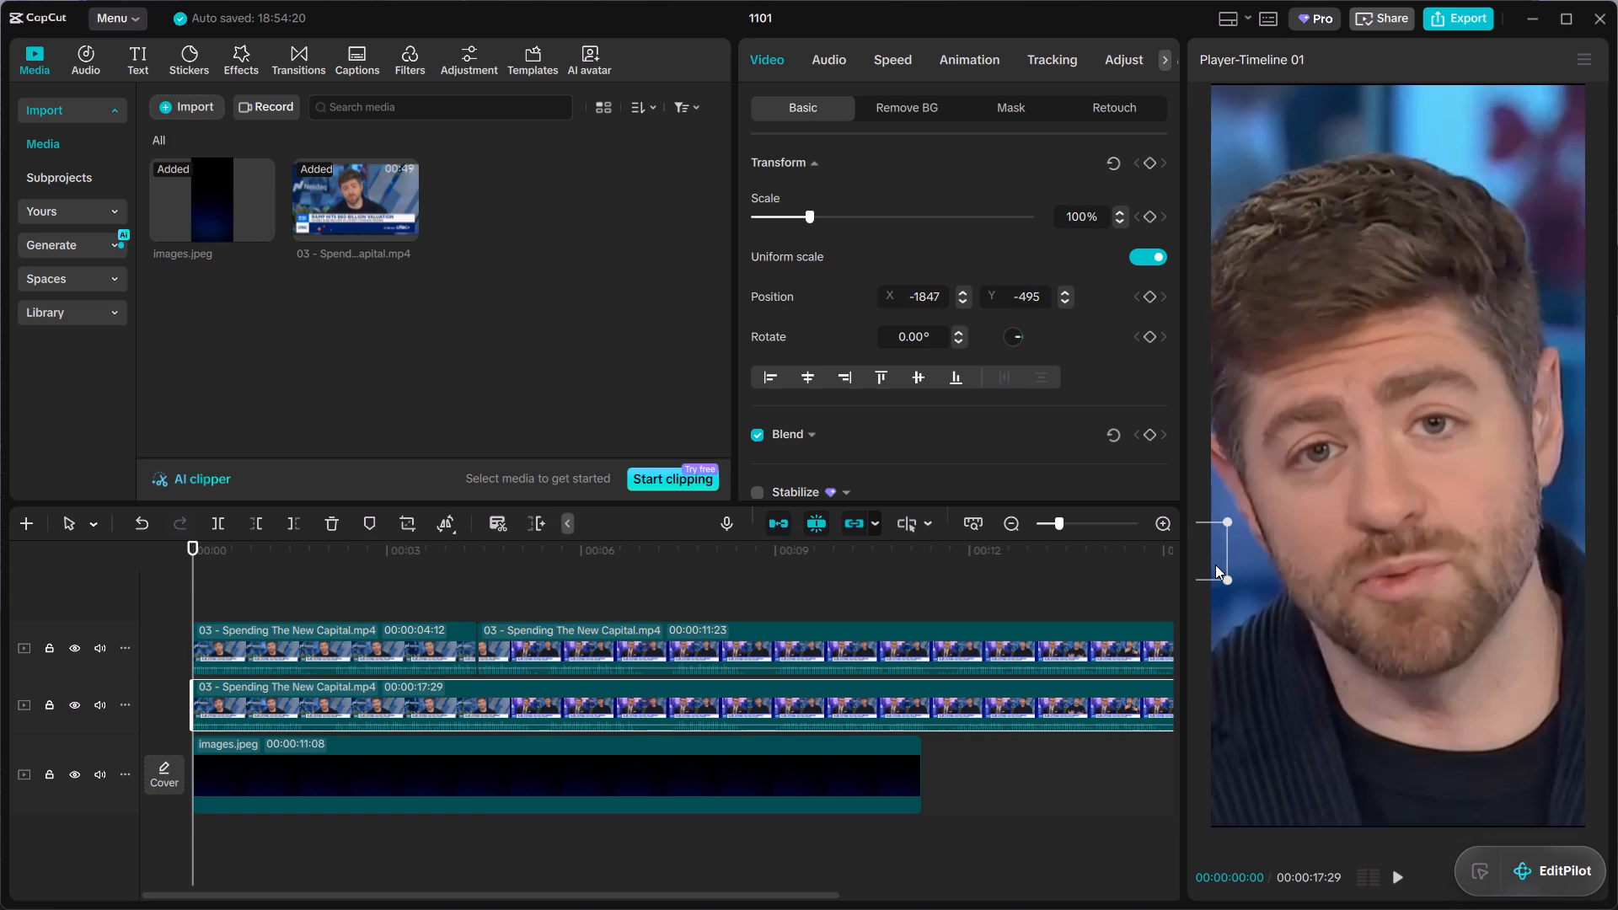
{"action": "left_click_drag", "start_coordinate": [1215, 557], "coordinate": [1543, 706]}
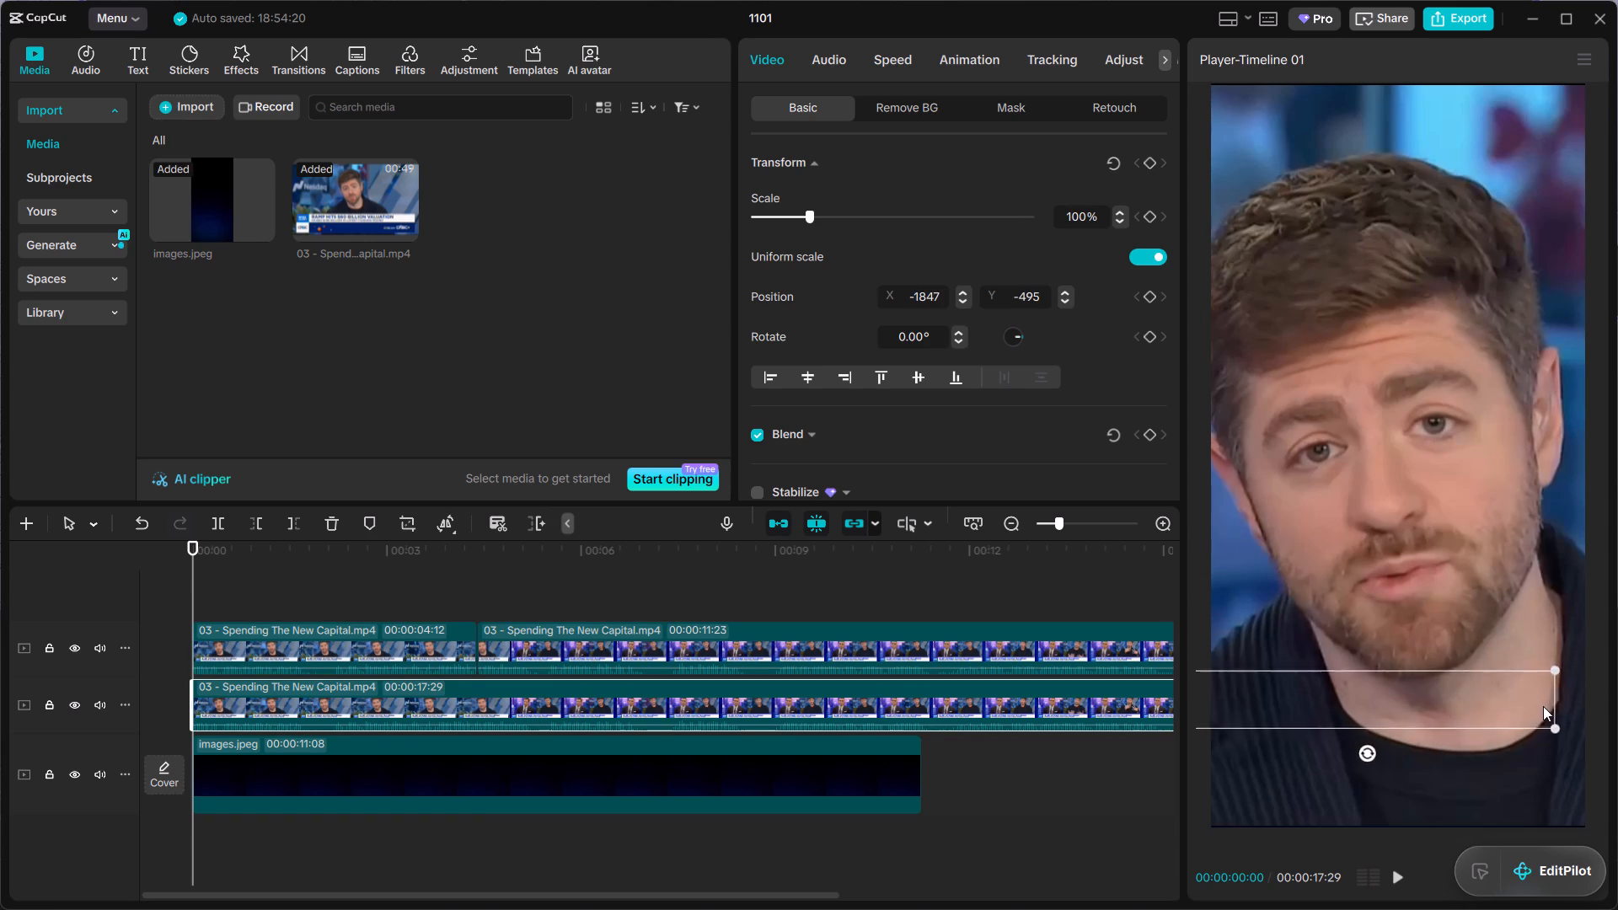
{"action": "left_click_drag", "start_coordinate": [1543, 706], "coordinate": [1575, 724]}
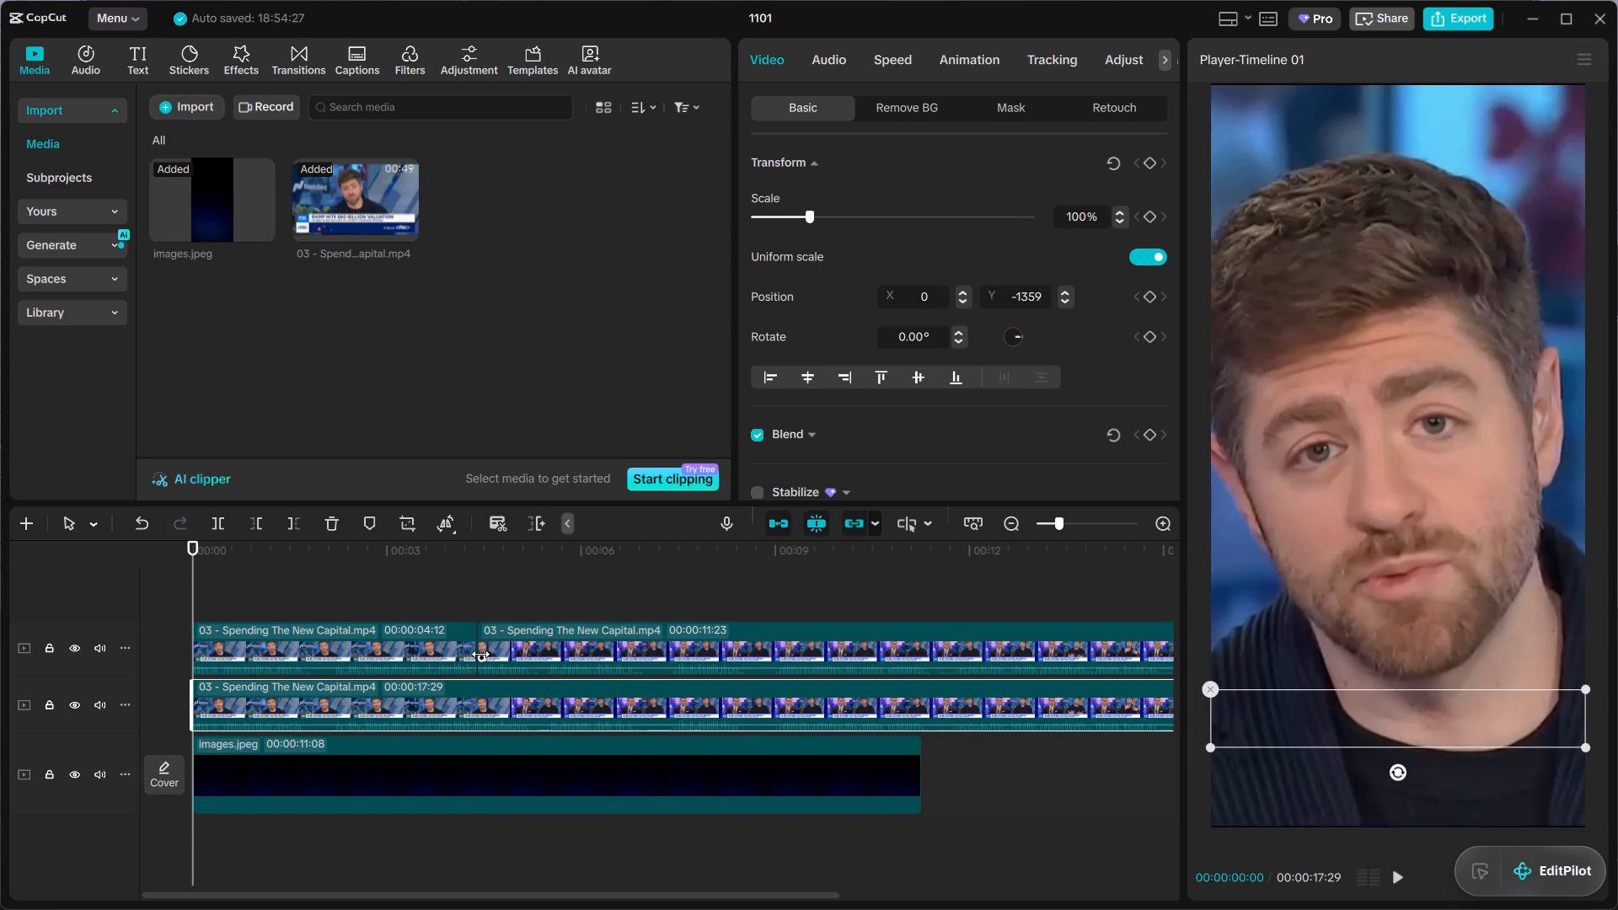
Move the news banner clip to the track above the speaker clips, starting at 00:00:00:00.
{"action": "left_click", "coordinate": [446, 647]}
{"action": "left_click", "coordinate": [453, 693]}
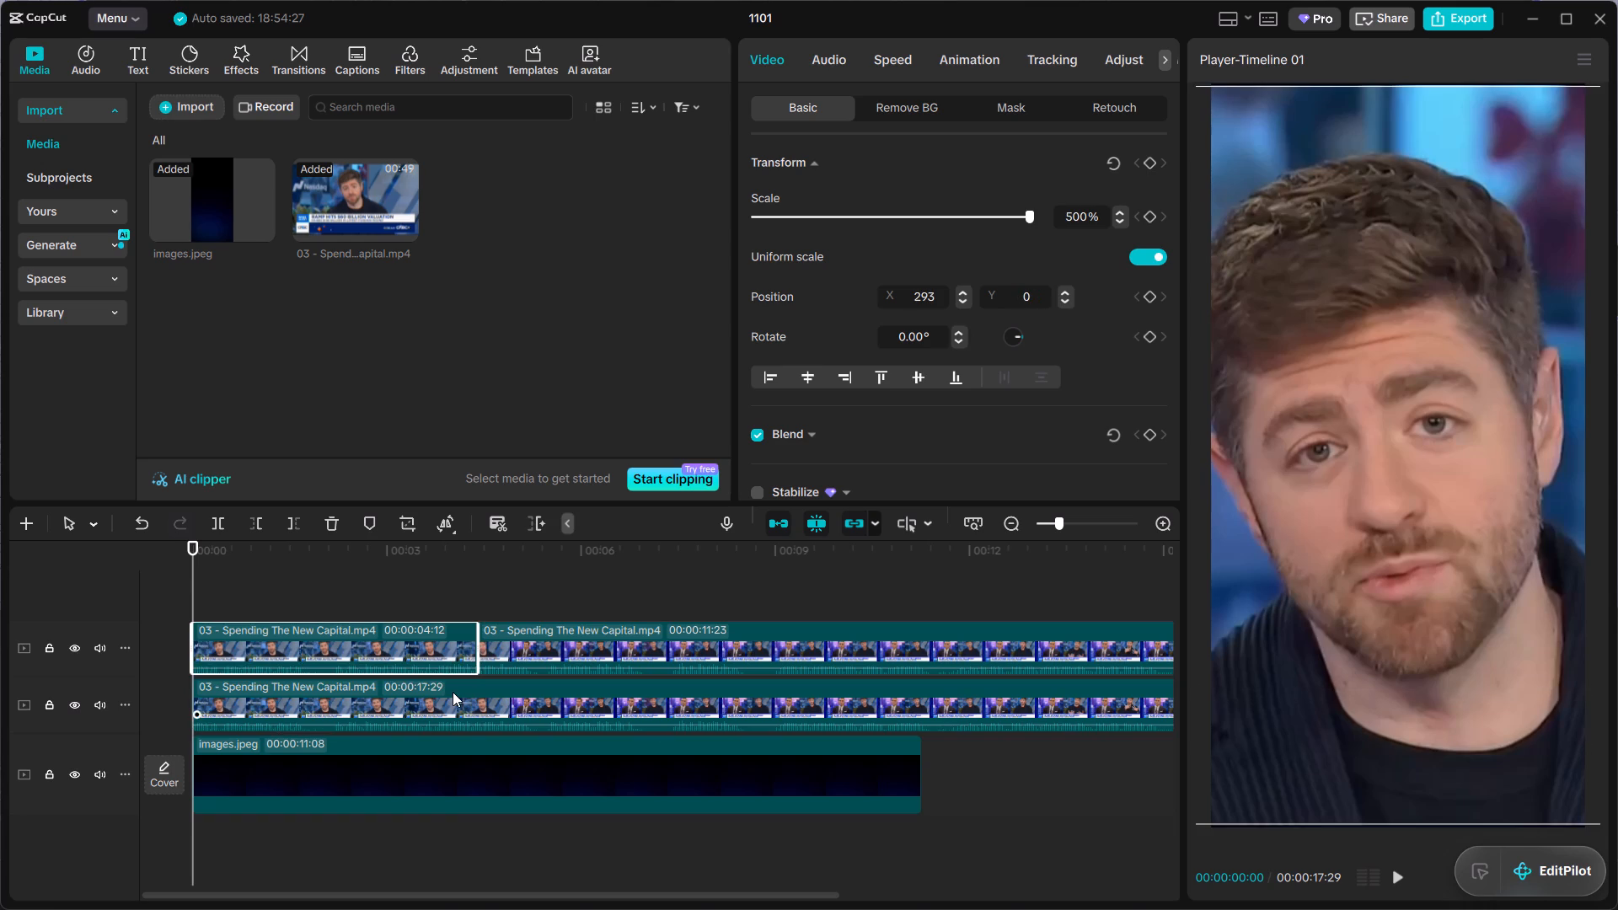
{"action": "left_click", "coordinate": [452, 690]}
{"action": "left_click_drag", "start_coordinate": [453, 690], "coordinate": [485, 576]}
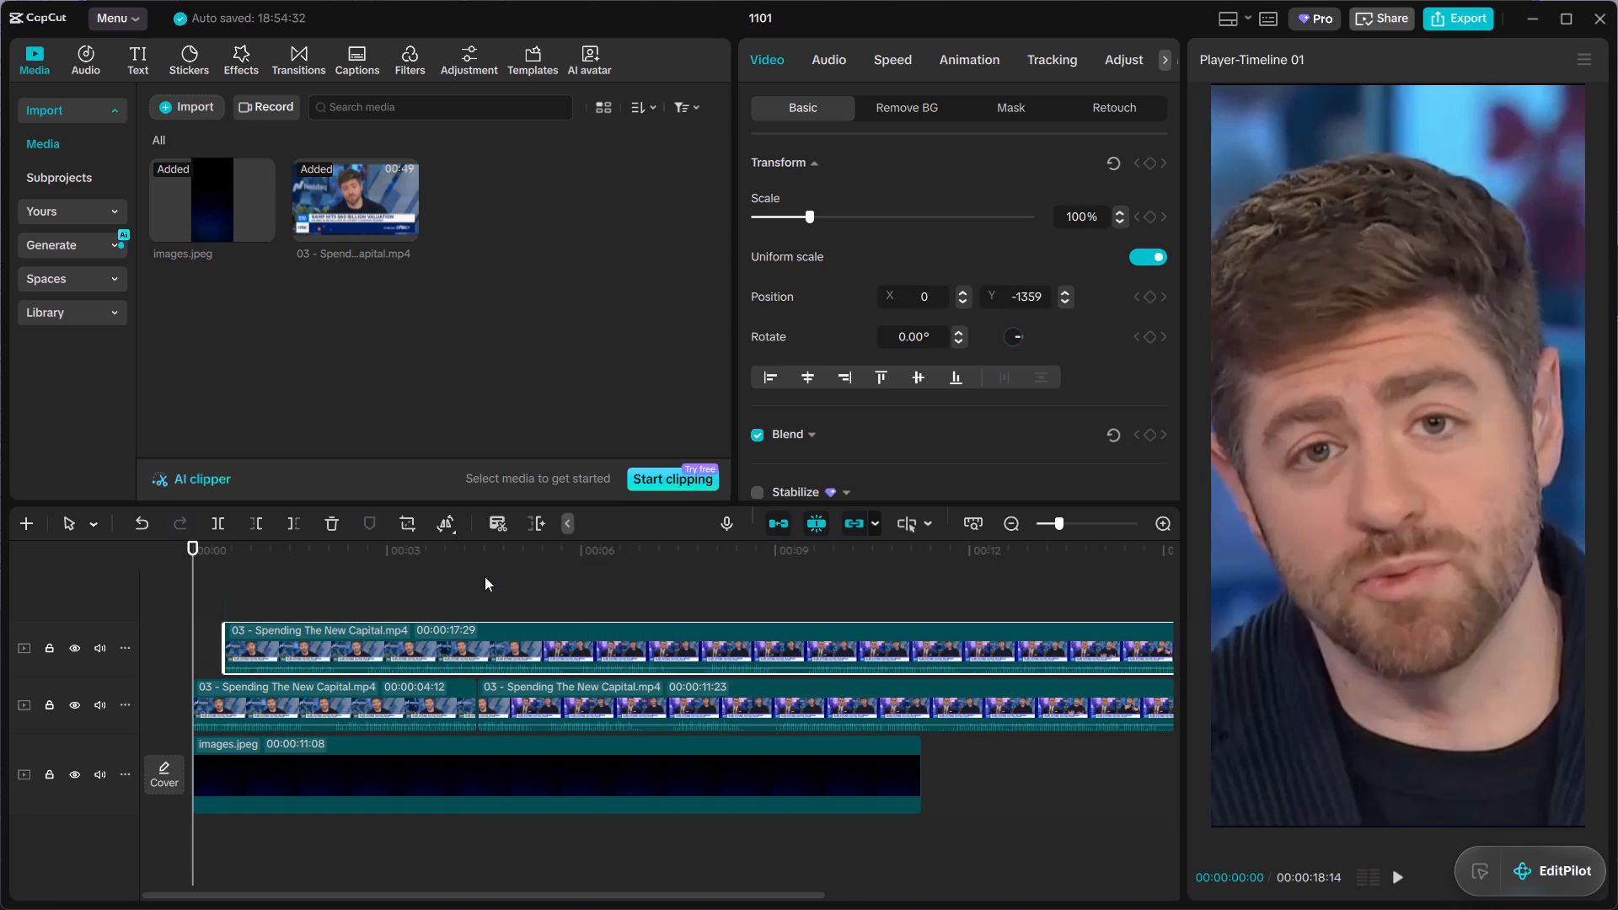
{"action": "left_click_drag", "start_coordinate": [571, 641], "coordinate": [430, 624]}
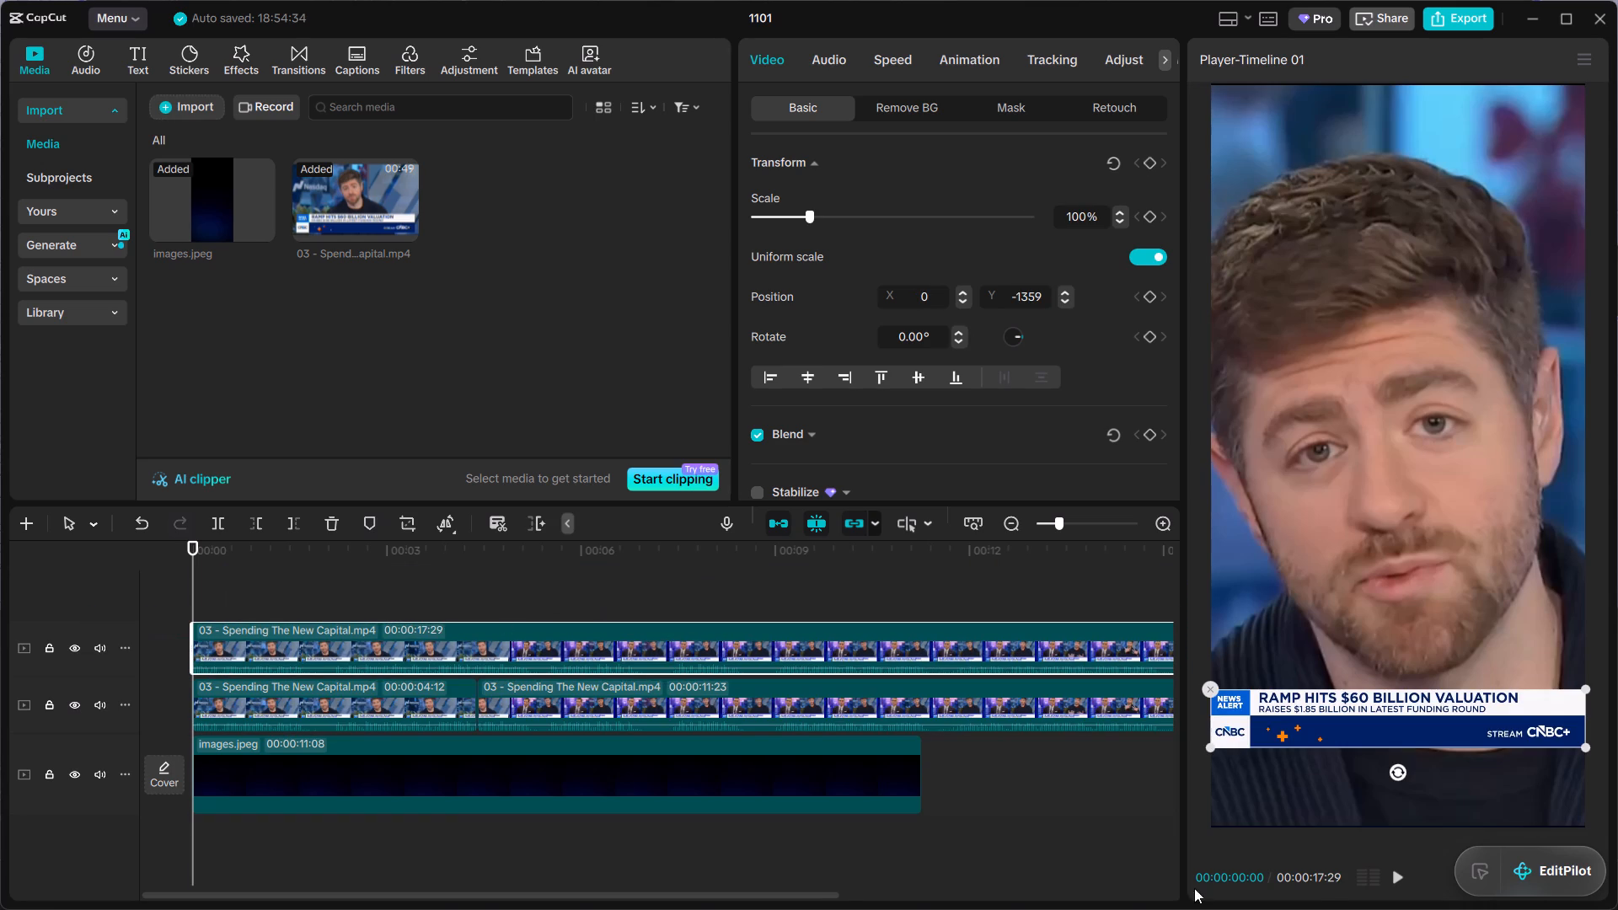
Nudge the news banner slightly lower in the frame and shift the first speaker clip to X 274, Y 0.
{"action": "left_click", "coordinate": [1353, 725]}
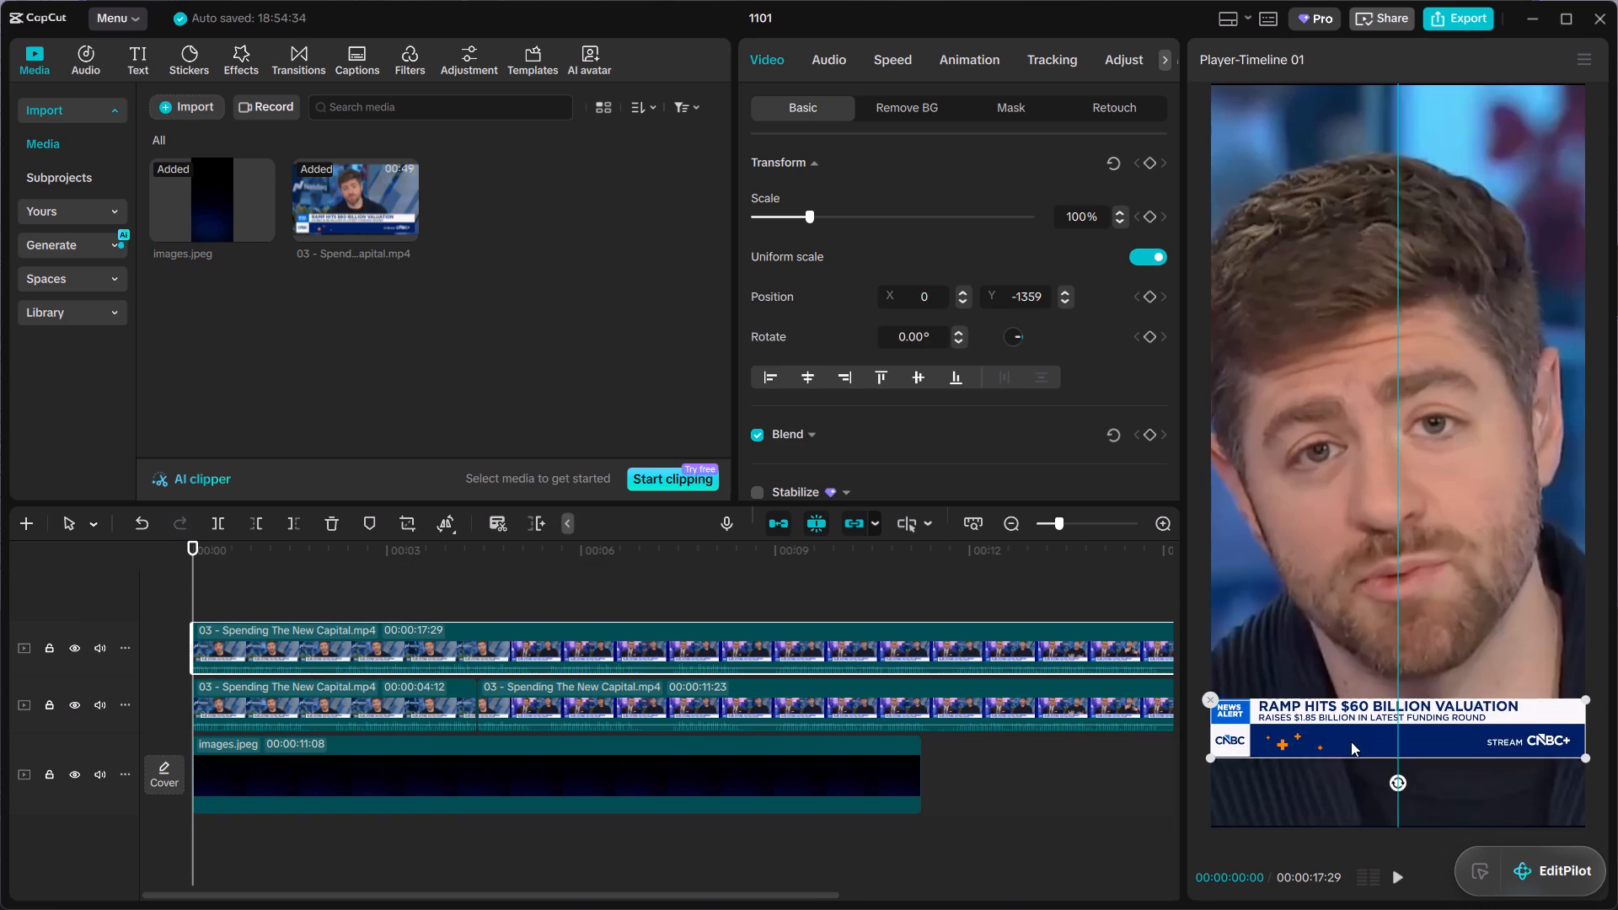
{"action": "left_click", "coordinate": [1421, 457]}
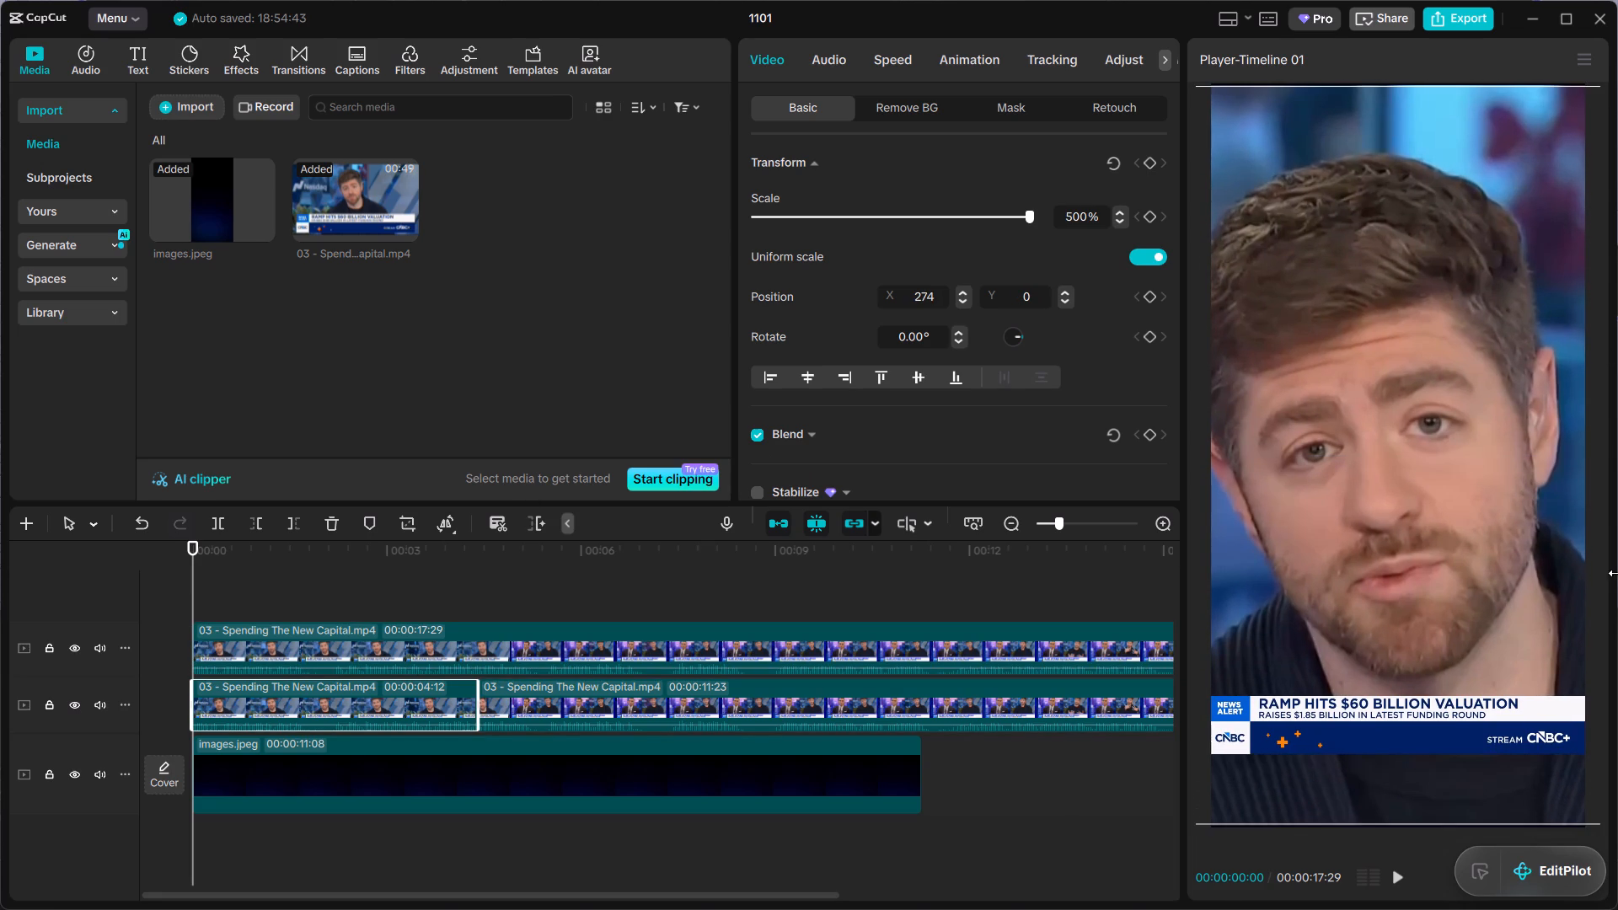
Play the opening and go back frame by frame to 00:00:02:12 to check the first speaker's framing with the banner.
{"action": "key", "text": "space"}
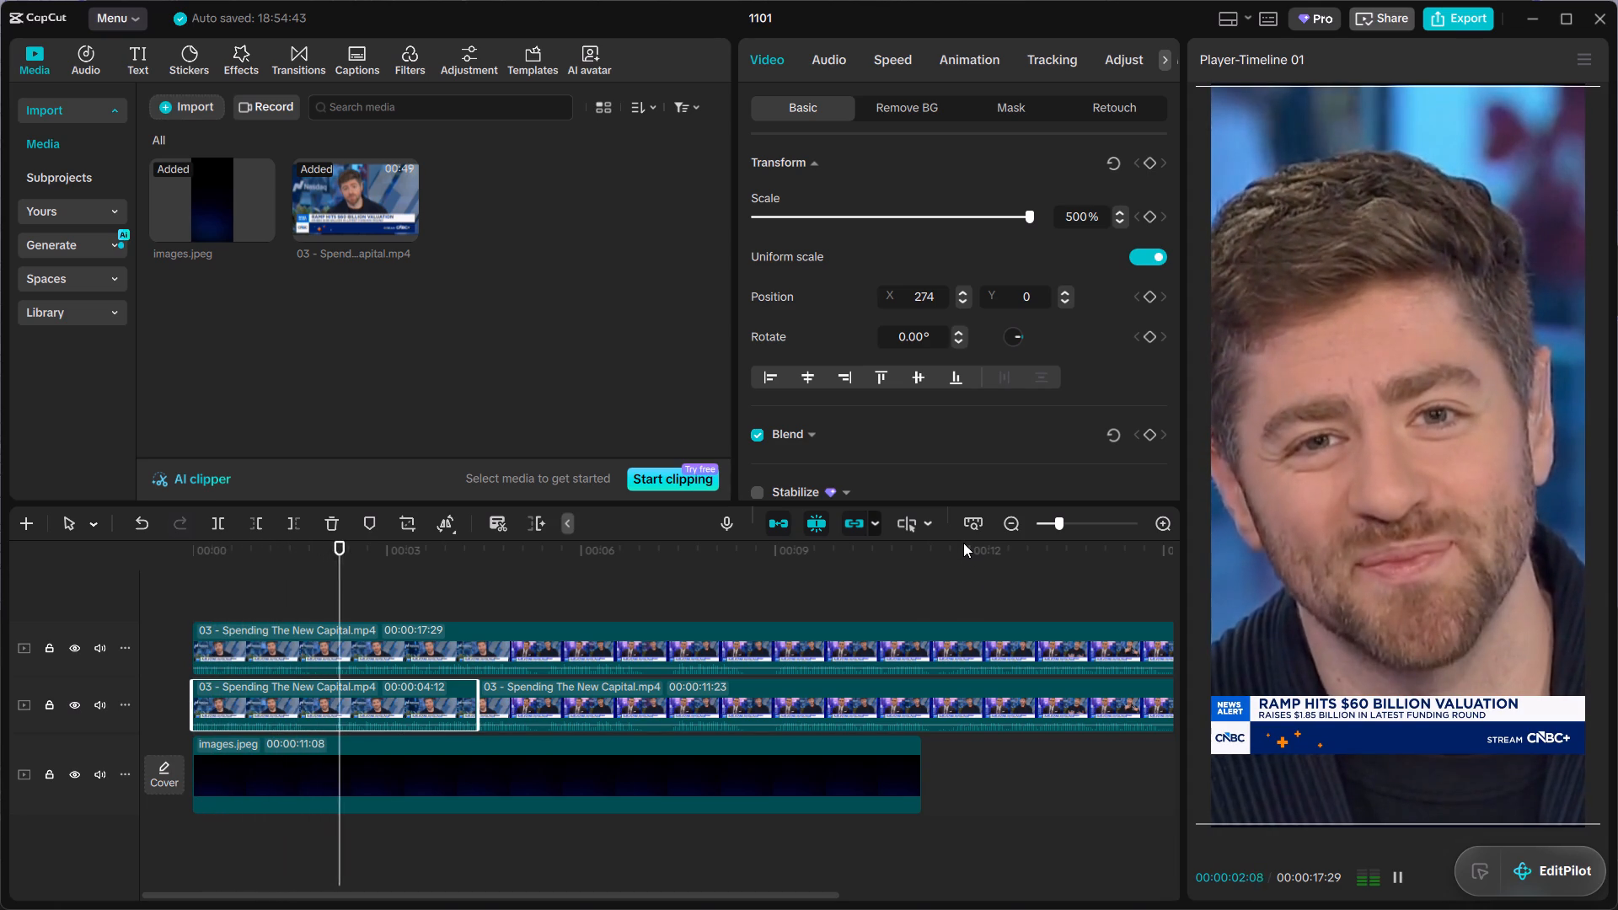
{"action": "key", "text": "space"}
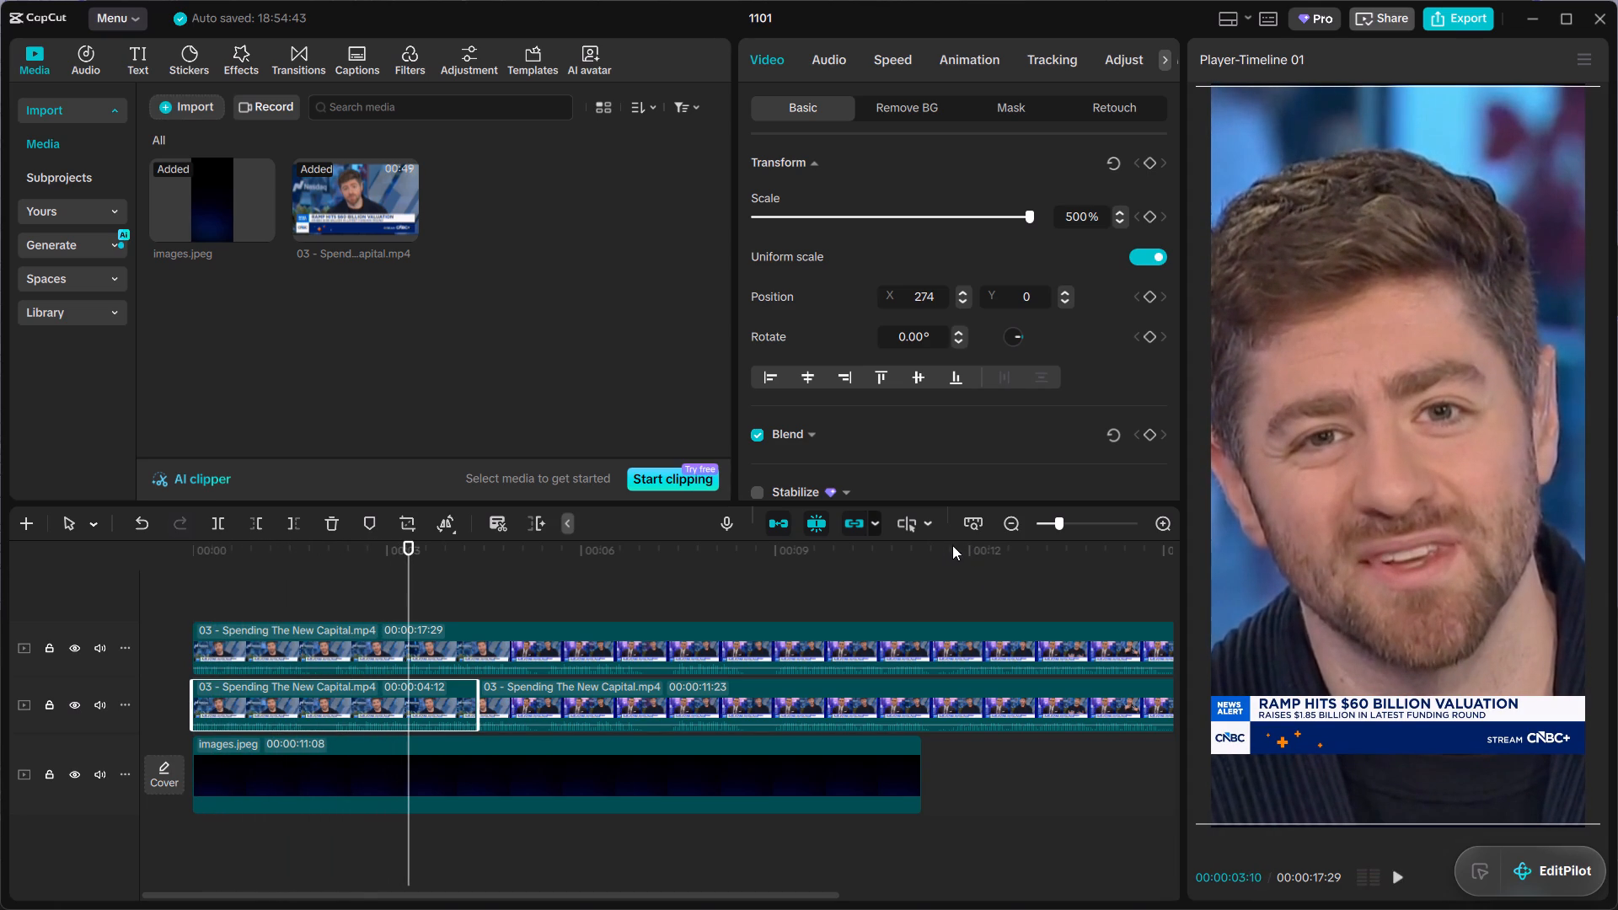
{"action": "key", "text": "Left"}
{"action": "key", "text": "Left"}
{"action": "key", "text": "Left"}
{"action": "key", "text": "Left"}
{"action": "key", "text": "Left"}
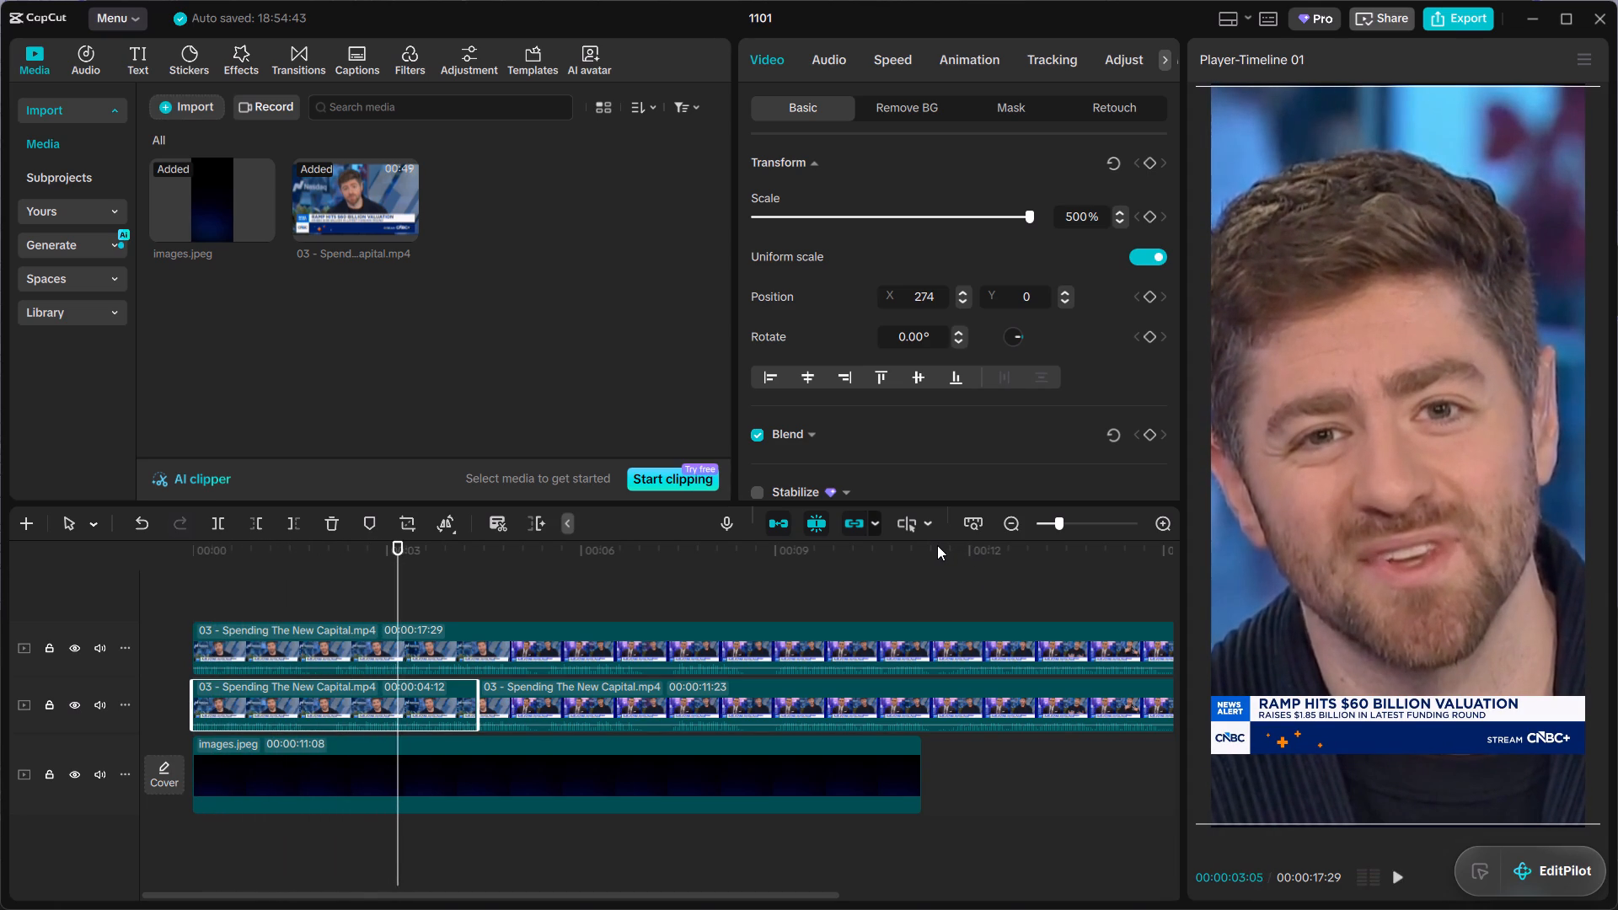
{"action": "key", "text": "Left"}
{"action": "key", "text": "Left"}
{"action": "key", "text": "Left"}
{"action": "key", "text": "Left"}
{"action": "key", "text": "Left"}
{"action": "key", "text": "Left"}
{"action": "key", "text": "Left"}
{"action": "key", "text": "Left"}
{"action": "key", "text": "Left"}
{"action": "key", "text": "Left"}
{"action": "key", "text": "Left"}
{"action": "key", "text": "Left"}
{"action": "key", "text": "Left"}
{"action": "key", "text": "Left"}
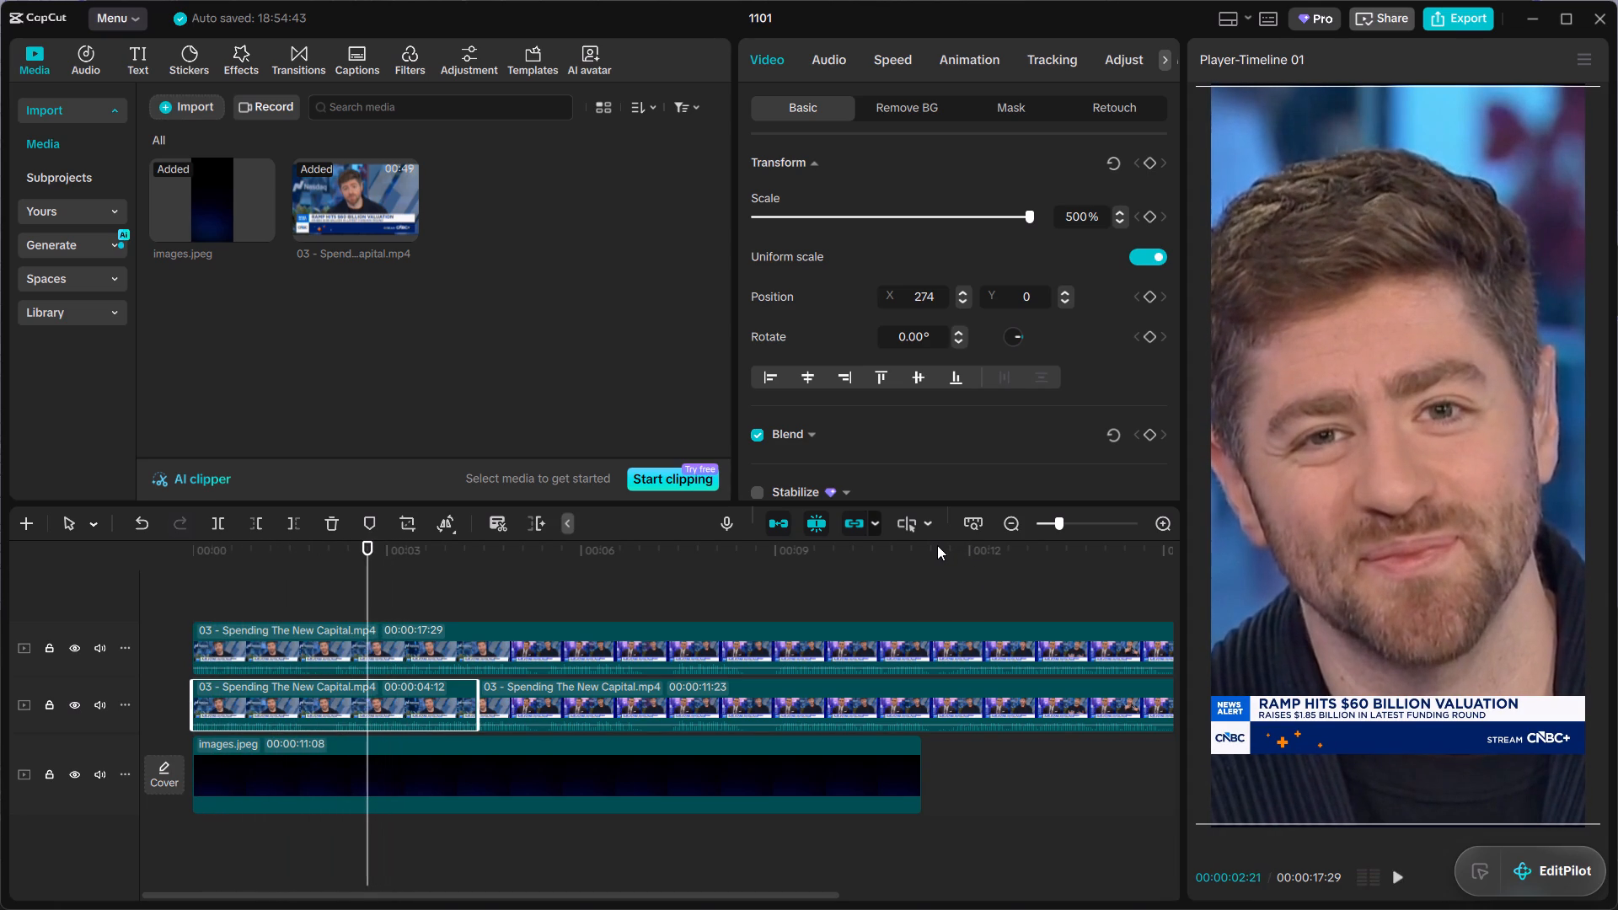
{"action": "key", "text": "Left"}
{"action": "key", "text": "Left"}
{"action": "key", "text": "Left"}
{"action": "key", "text": "Left"}
{"action": "key", "text": "Left"}
{"action": "key", "text": "Left"}
{"action": "key", "text": "Left"}
{"action": "key", "text": "Left"}
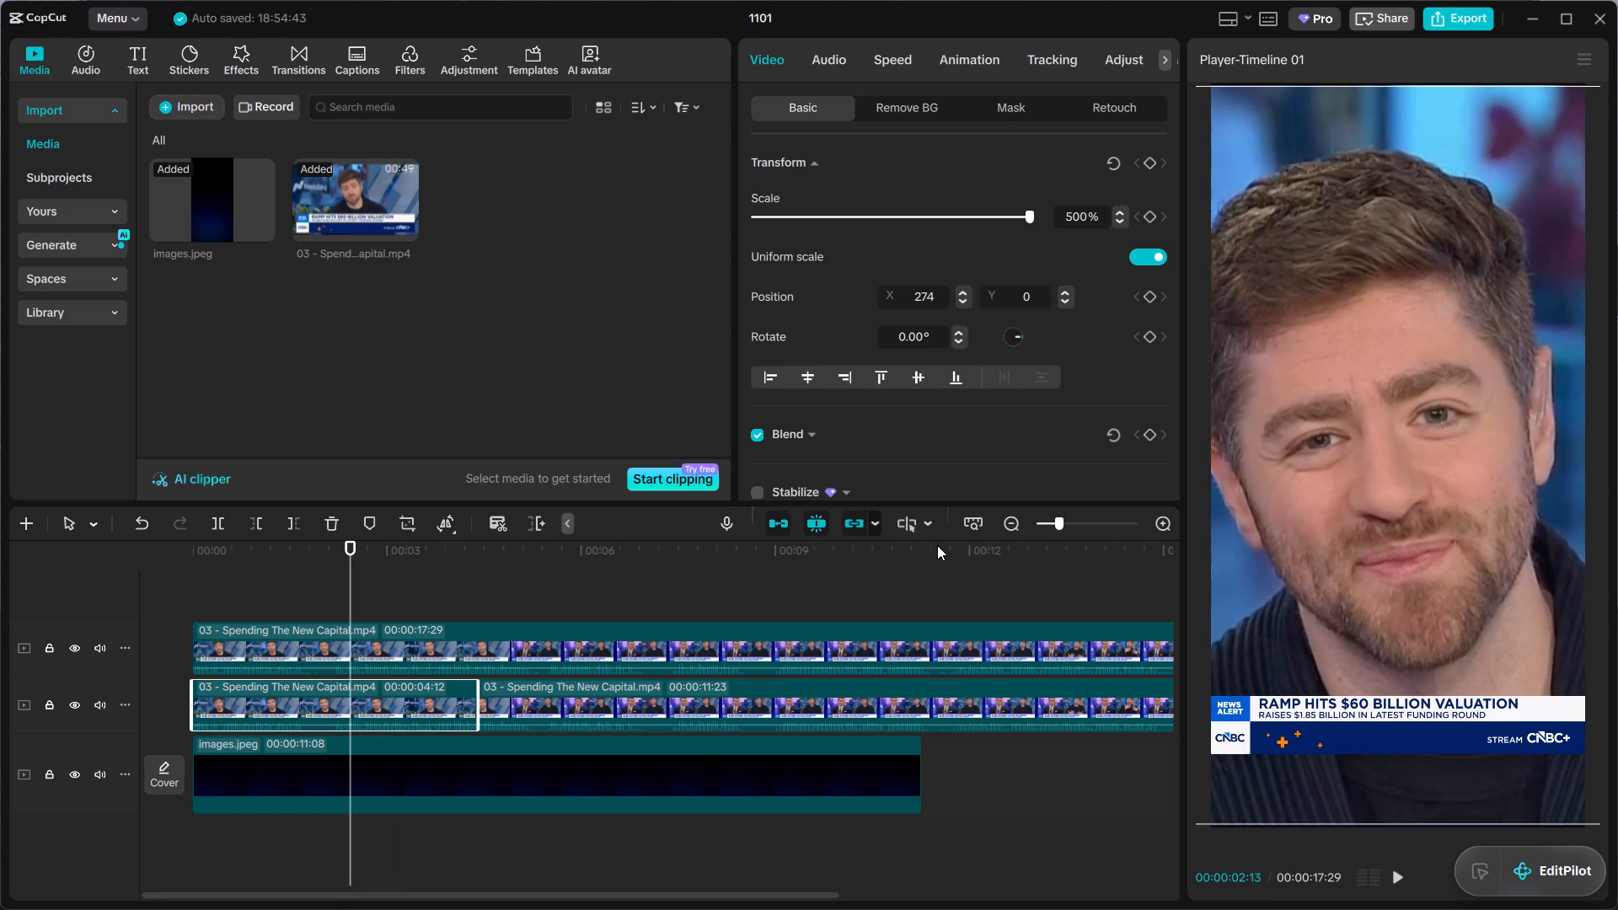
{"action": "key", "text": "Left"}
{"action": "key", "text": "Left"}
{"action": "key", "text": "Right"}
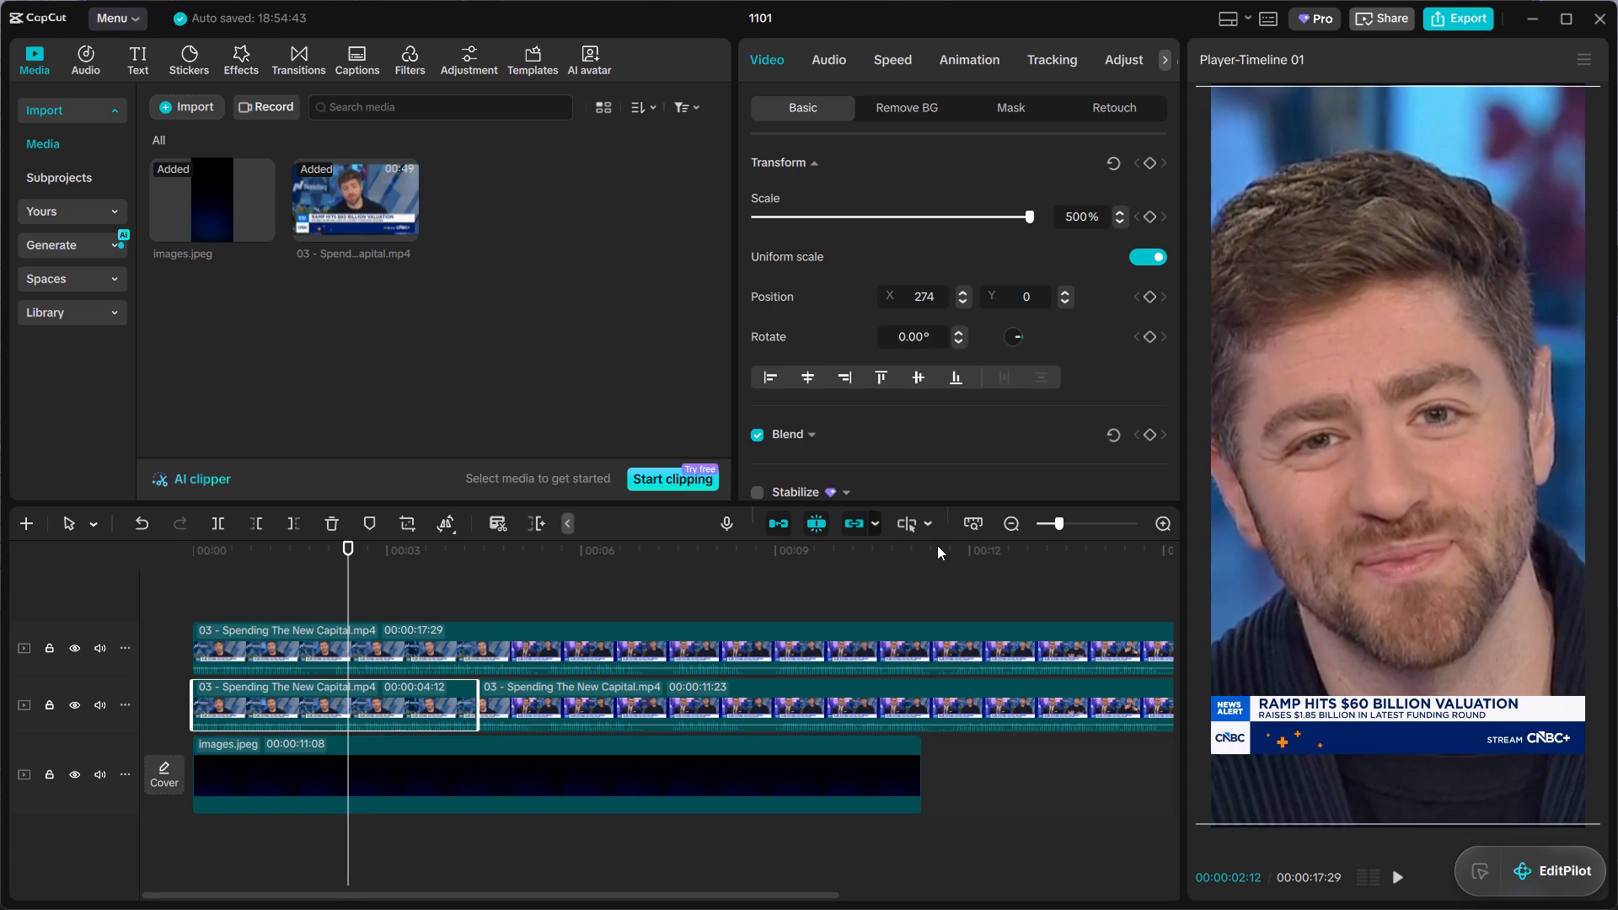
Play across the cut into the second speaker clip, compare both clips' framing, and review the first clip again.
{"action": "key", "text": "space"}
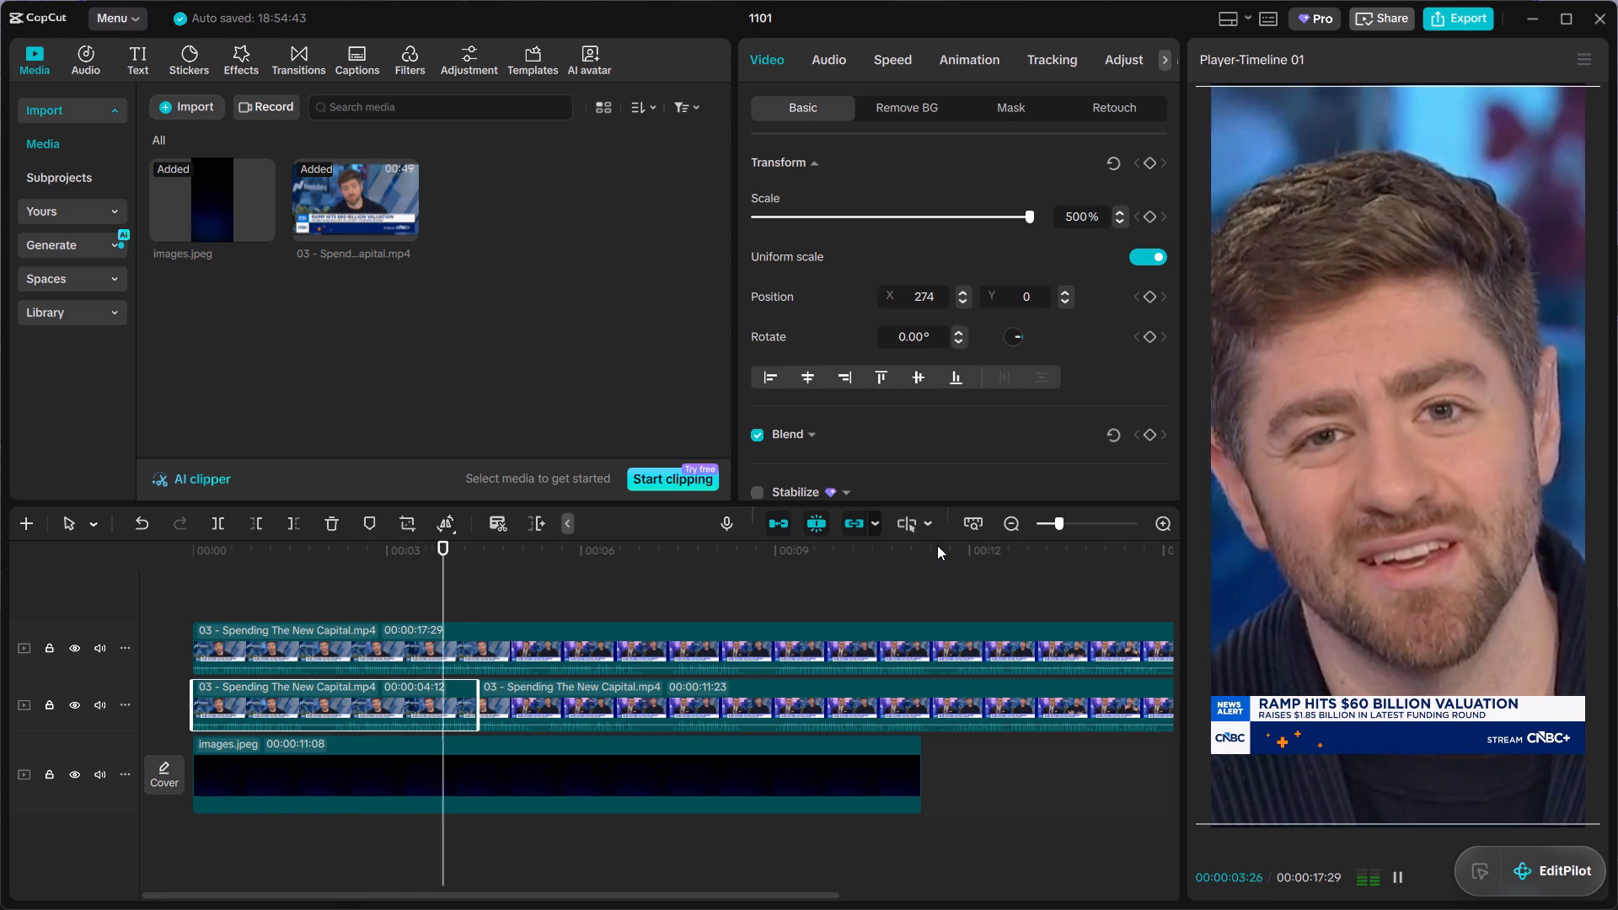
{"action": "key", "text": "space"}
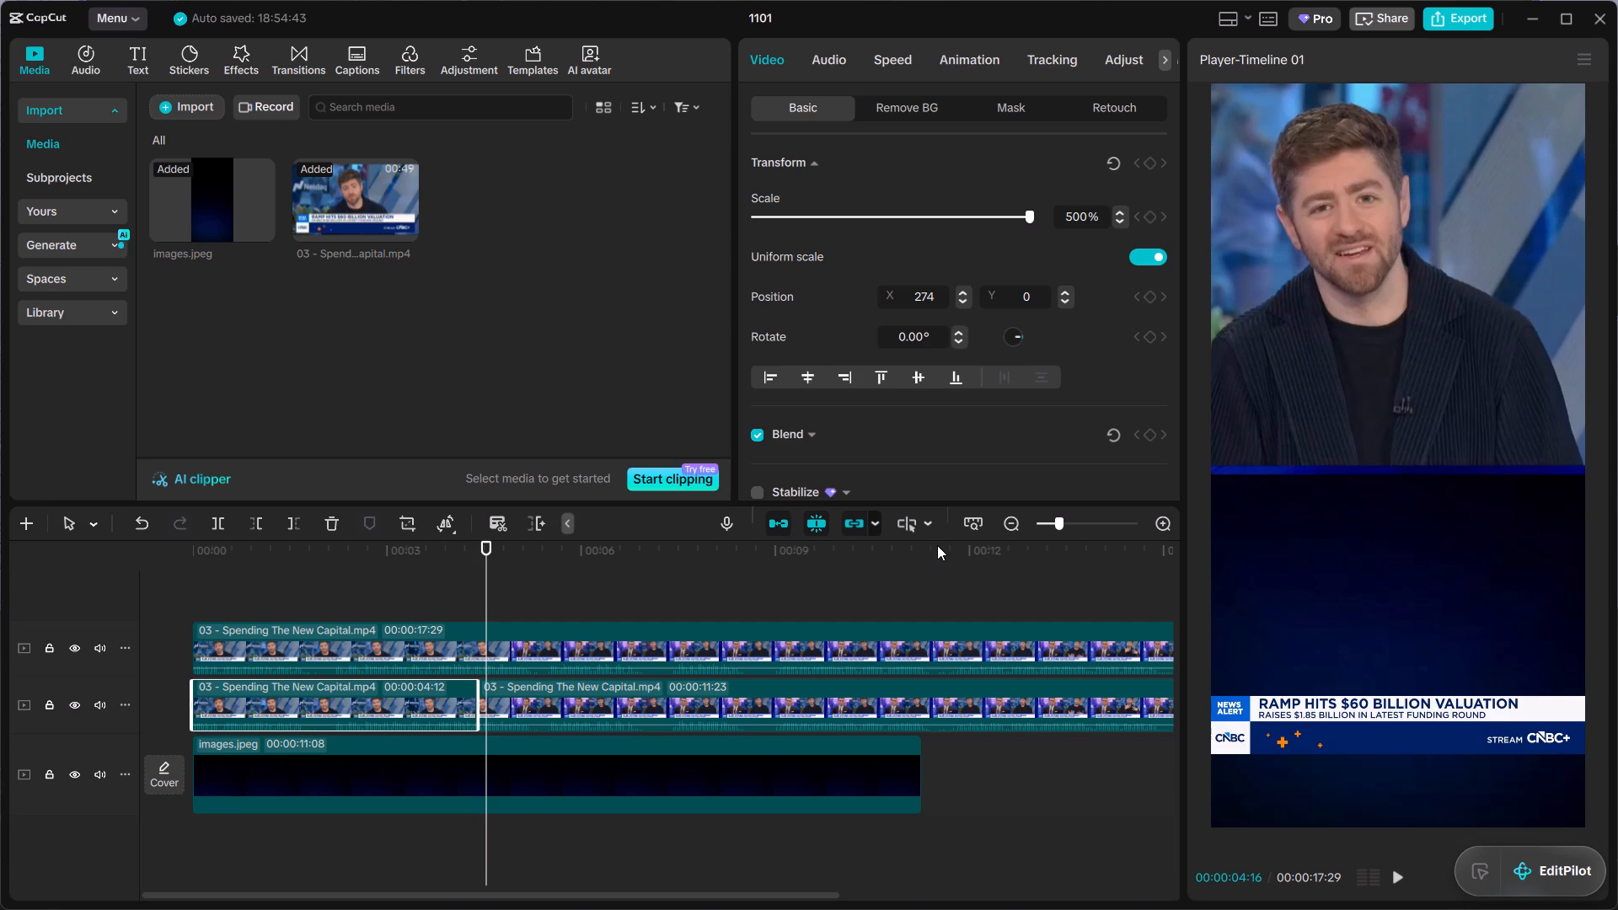
{"action": "key", "text": "space"}
{"action": "key", "text": "space"}
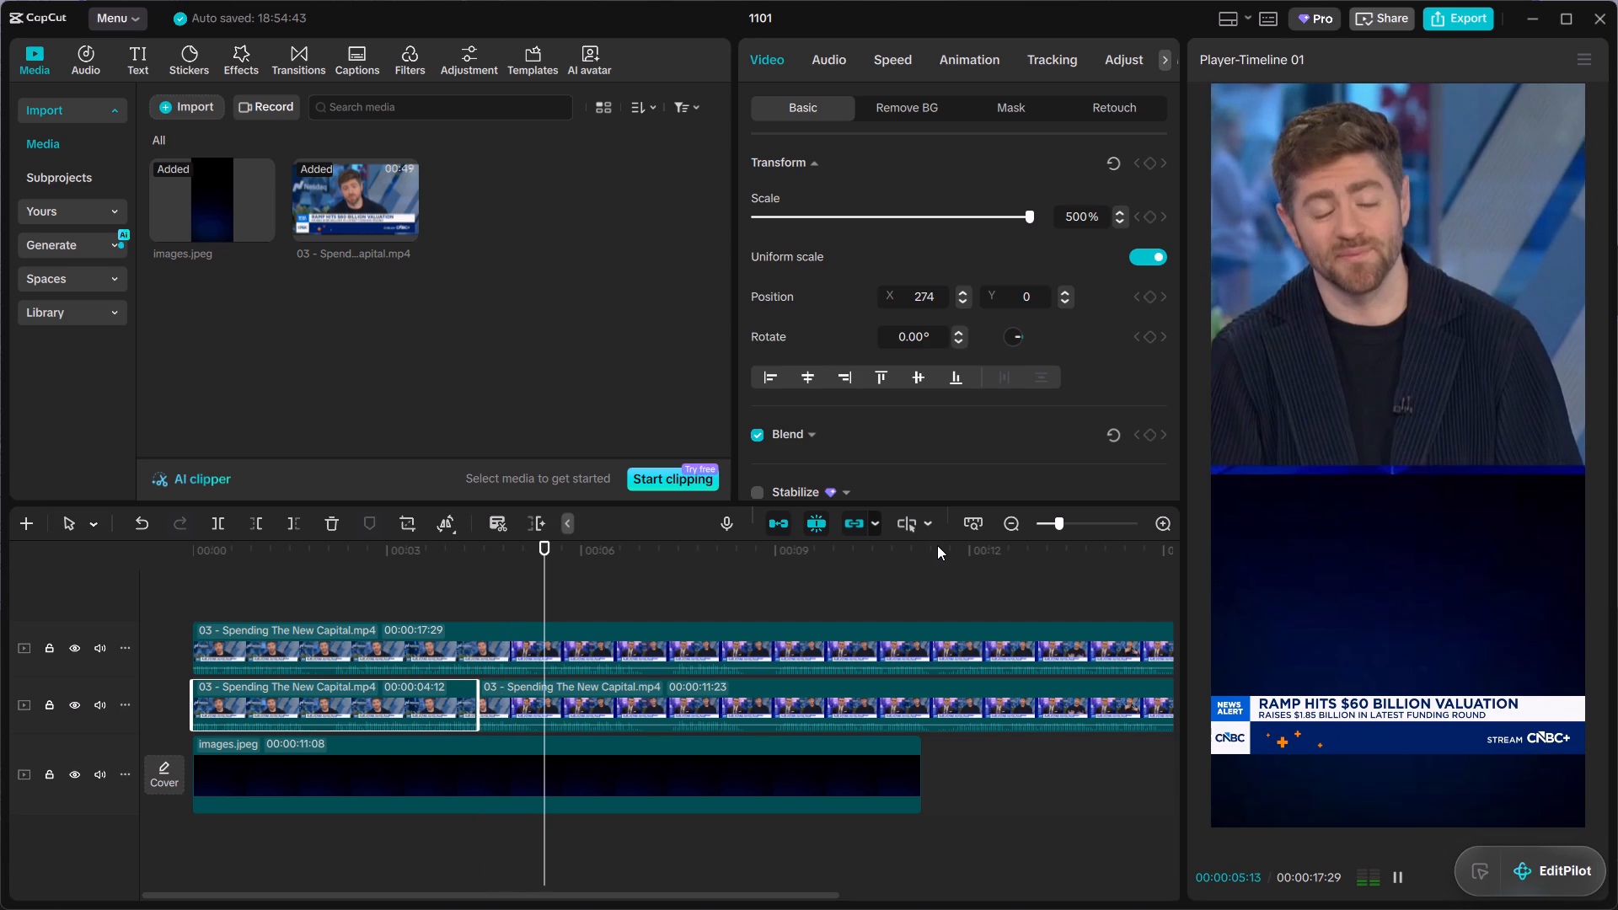
{"action": "left_click", "coordinate": [650, 697]}
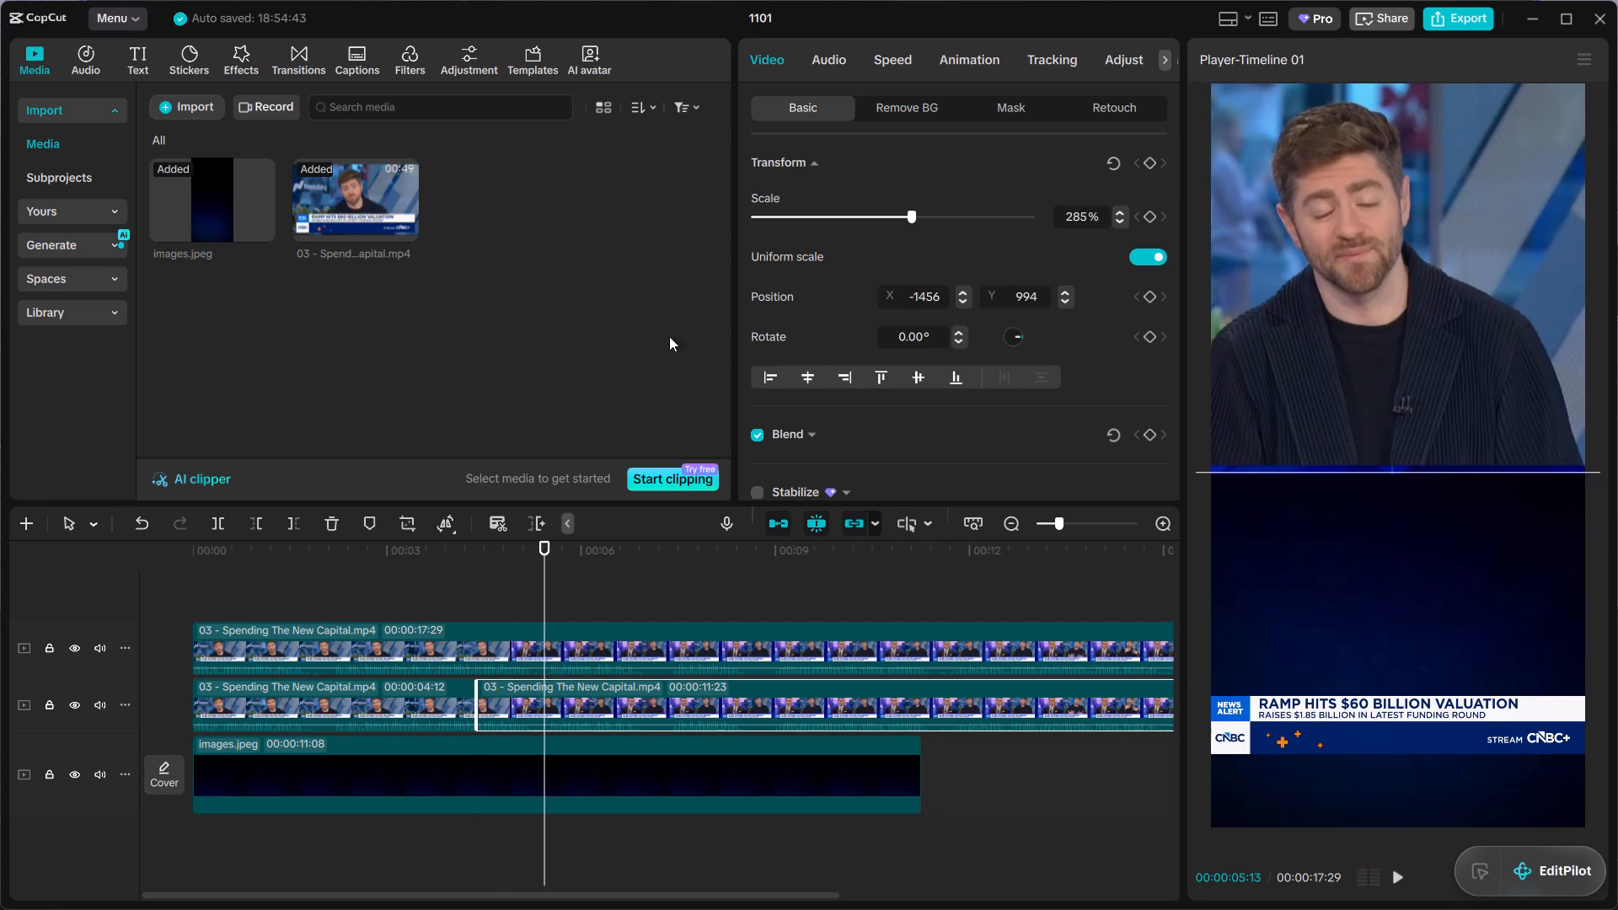
{"action": "left_click", "coordinate": [368, 698]}
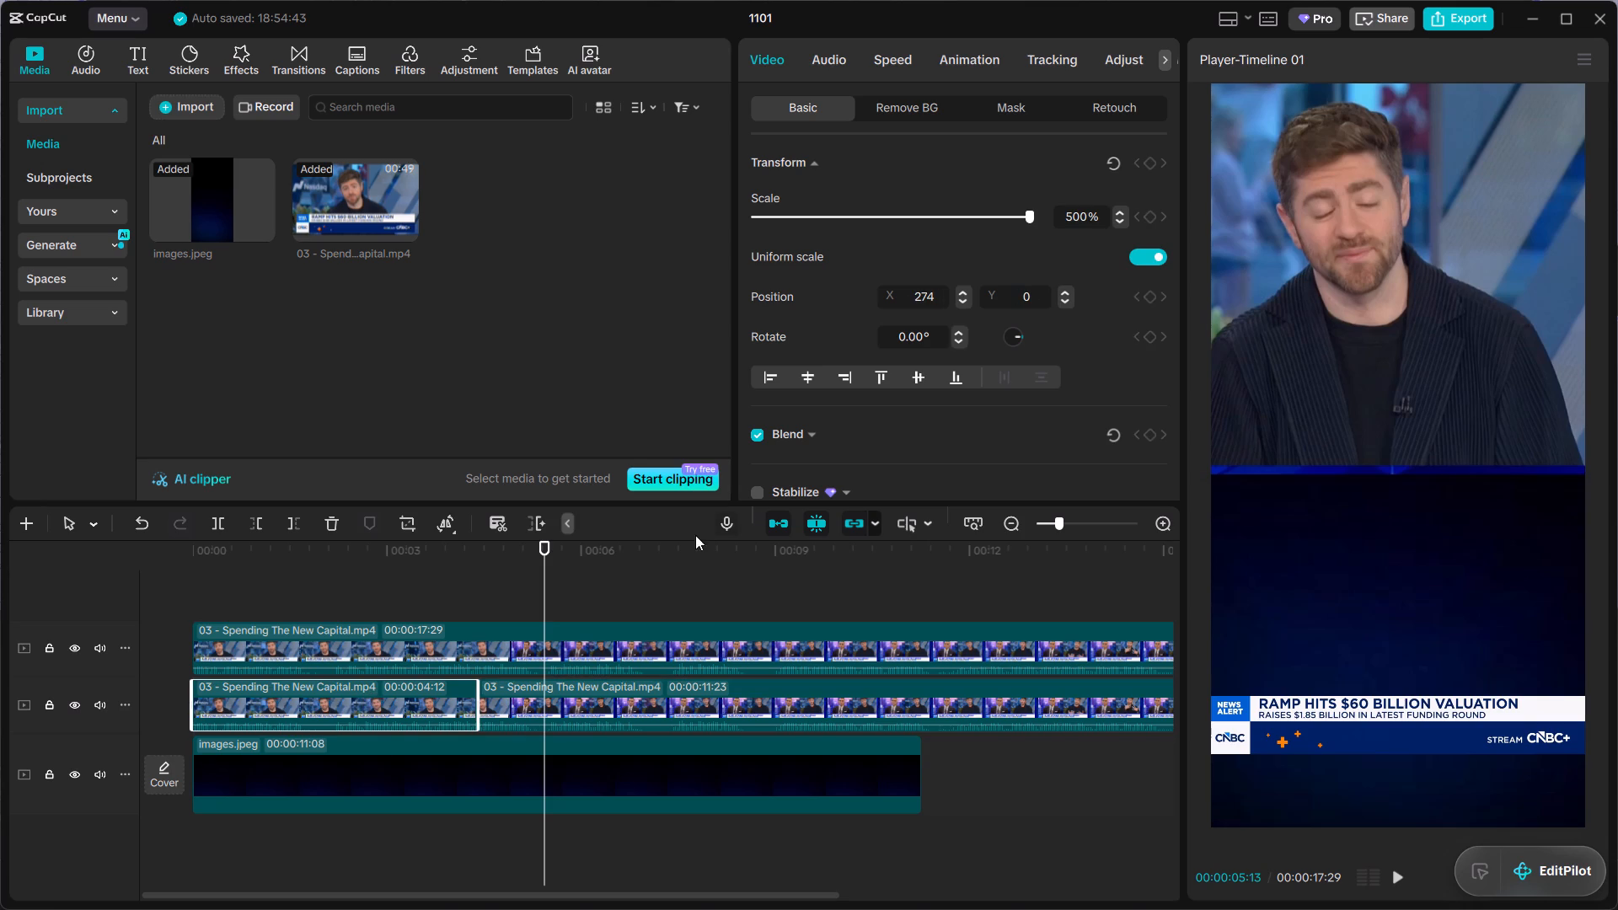
{"action": "left_click_drag", "start_coordinate": [547, 568], "coordinate": [373, 597]}
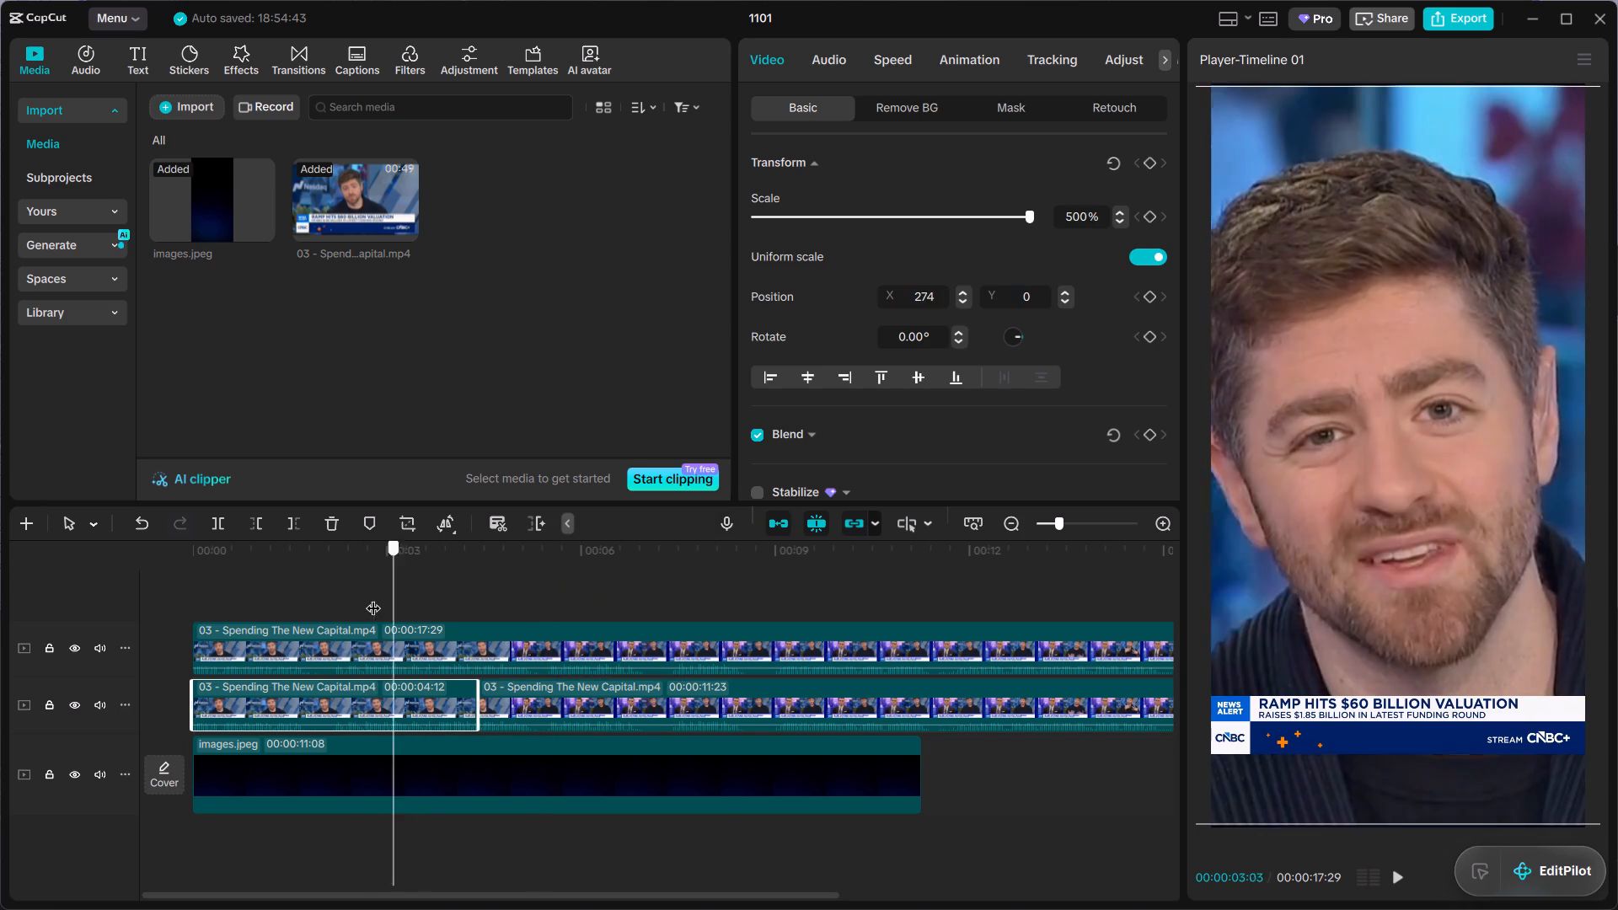
{"action": "left_click_drag", "start_coordinate": [373, 597], "coordinate": [228, 621]}
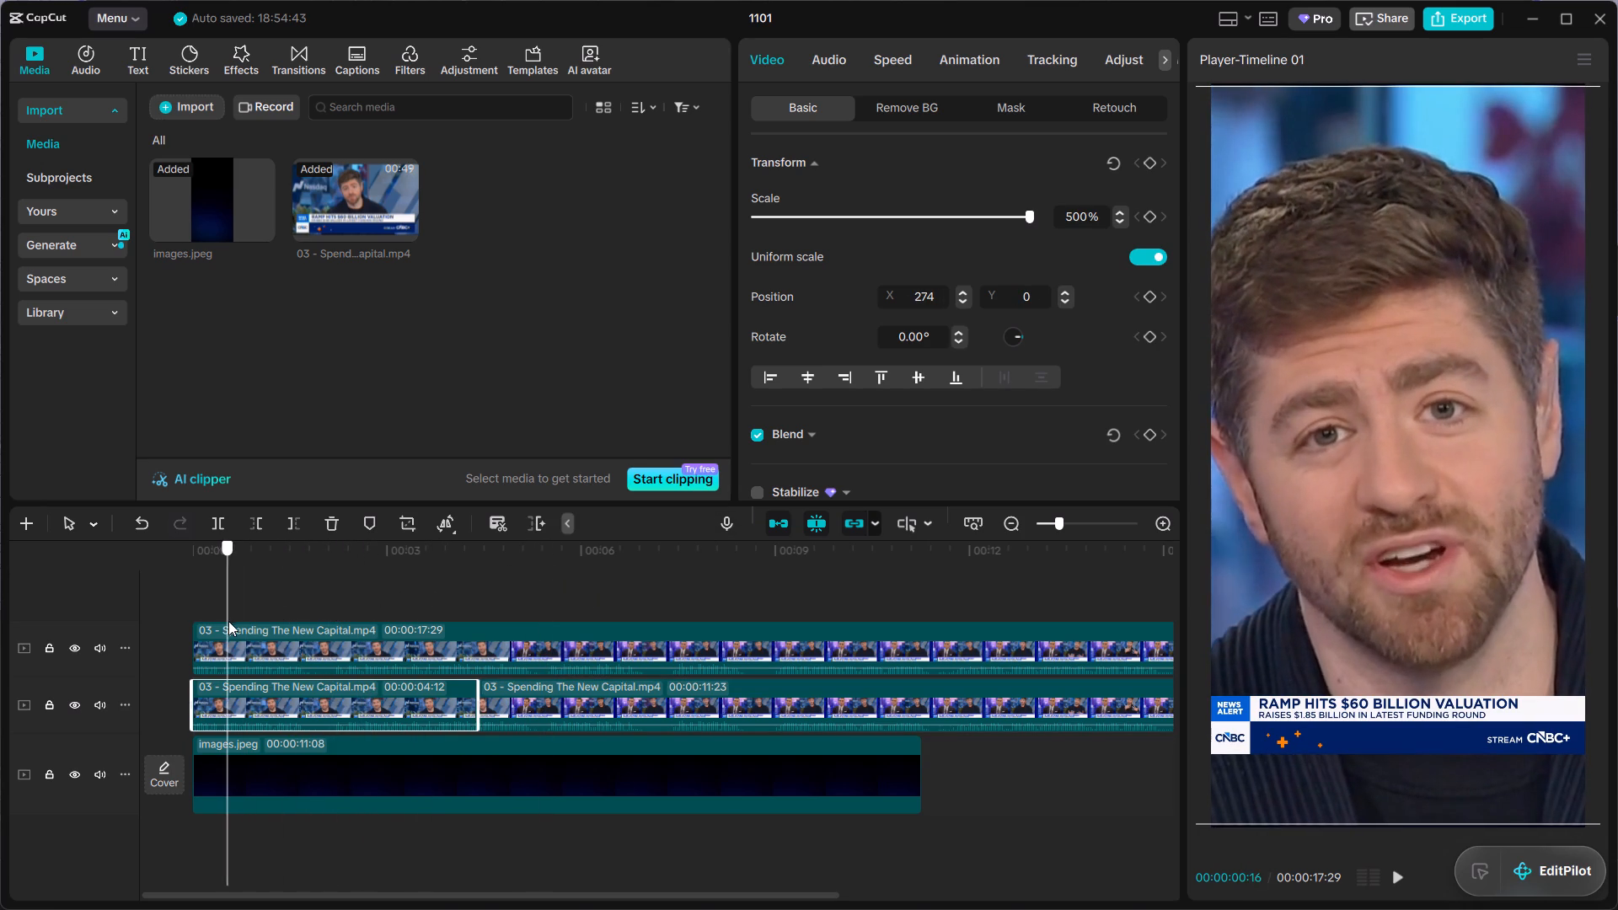
{"action": "left_click_drag", "start_coordinate": [228, 621], "coordinate": [329, 613]}
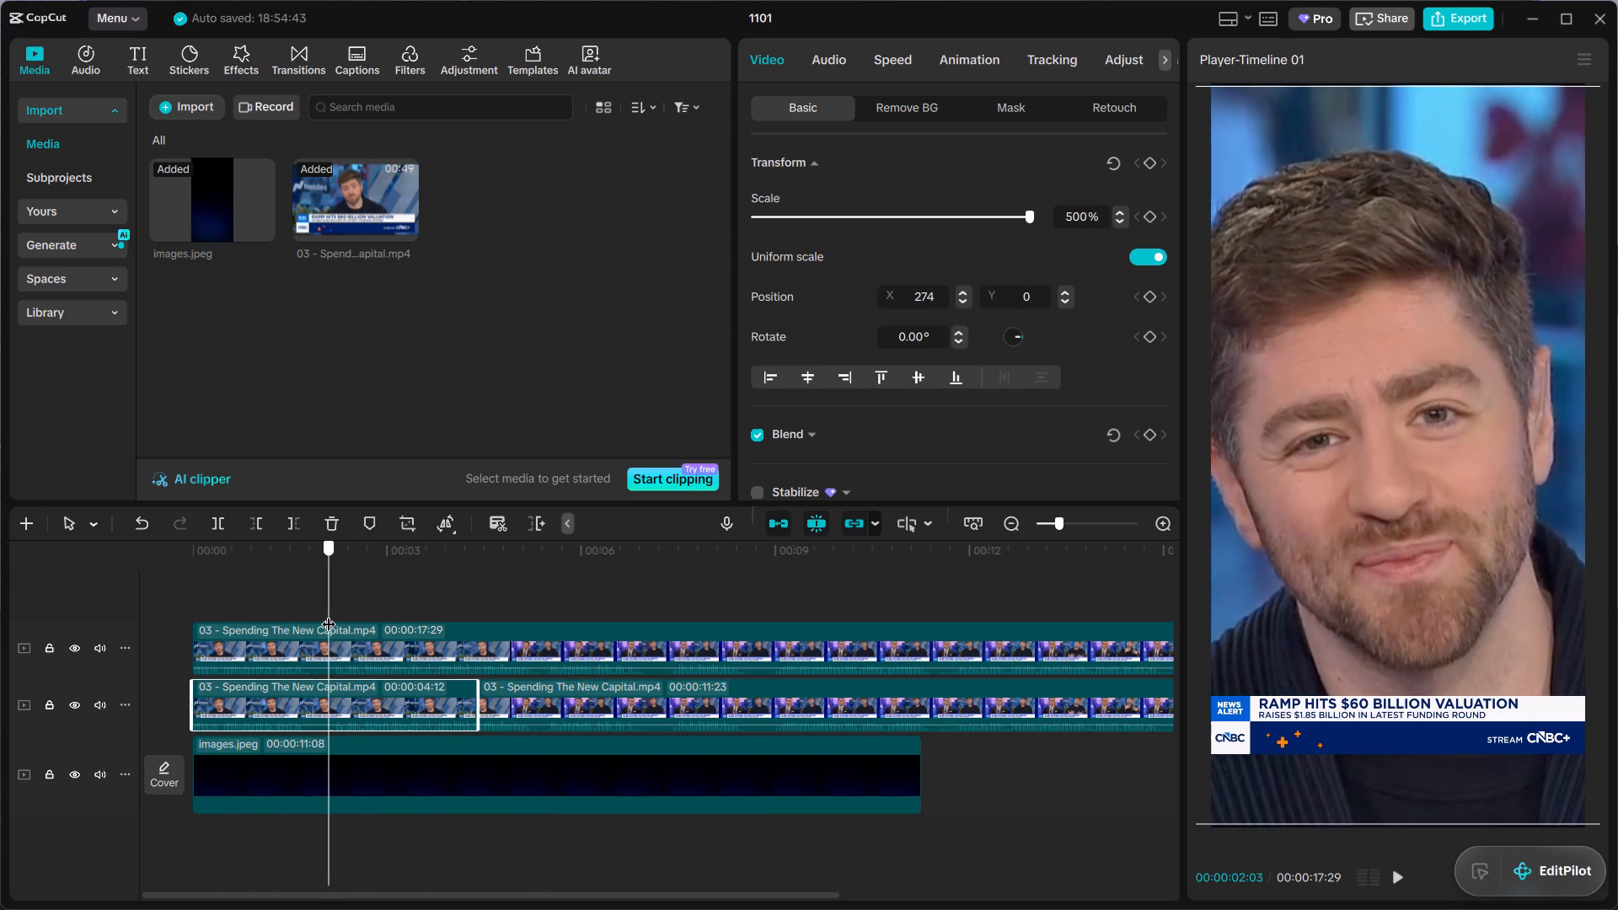
{"action": "left_click_drag", "start_coordinate": [329, 613], "coordinate": [320, 614]}
Add another copy of the 03 - Spending The New Capital video on a new top track, starting at about 00:00:02.
{"action": "left_click_drag", "start_coordinate": [372, 203], "coordinate": [364, 255]}
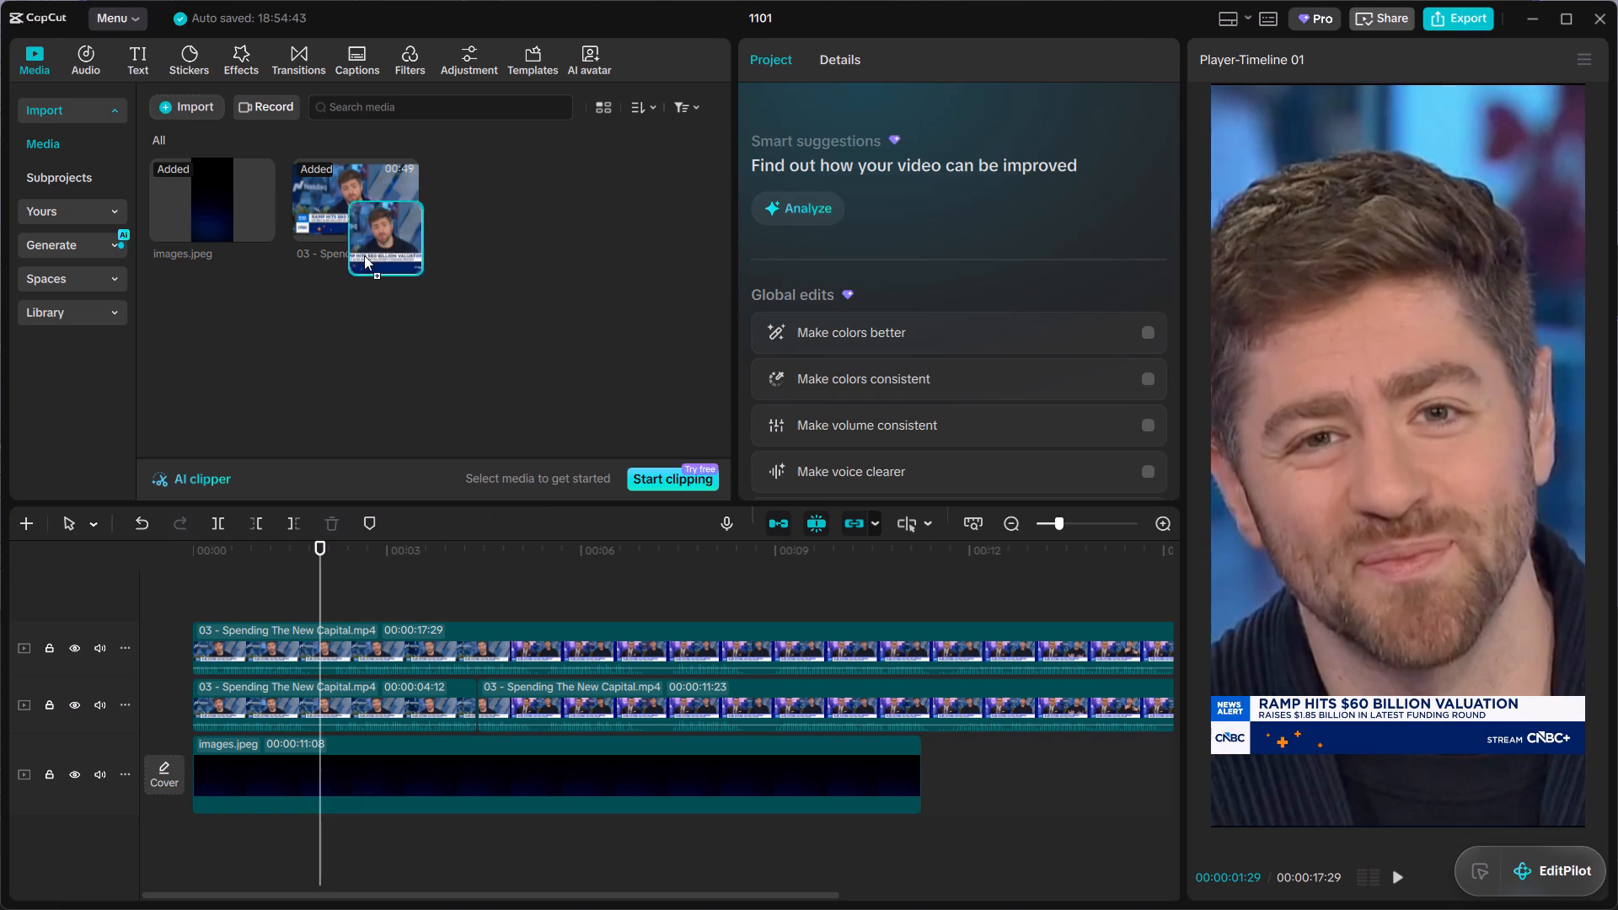
{"action": "left_click_drag", "start_coordinate": [364, 255], "coordinate": [328, 574]}
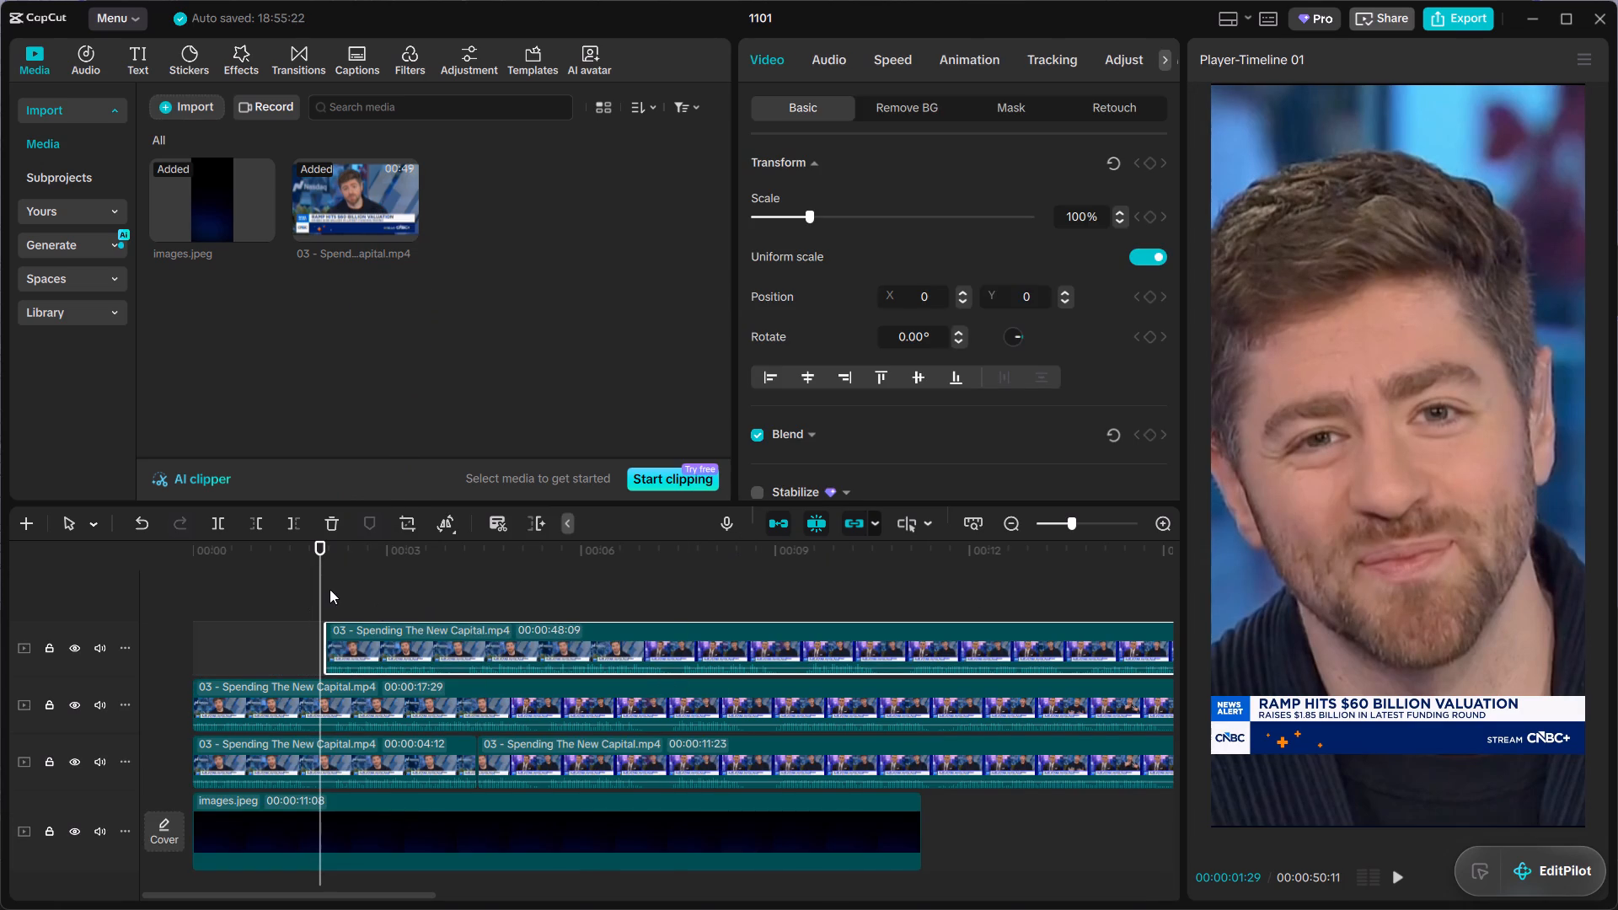
Trim the start of the new top clip to the first frame of the two-speaker split screen, at 00:00:06:15.
{"action": "left_click_drag", "start_coordinate": [322, 597], "coordinate": [656, 595]}
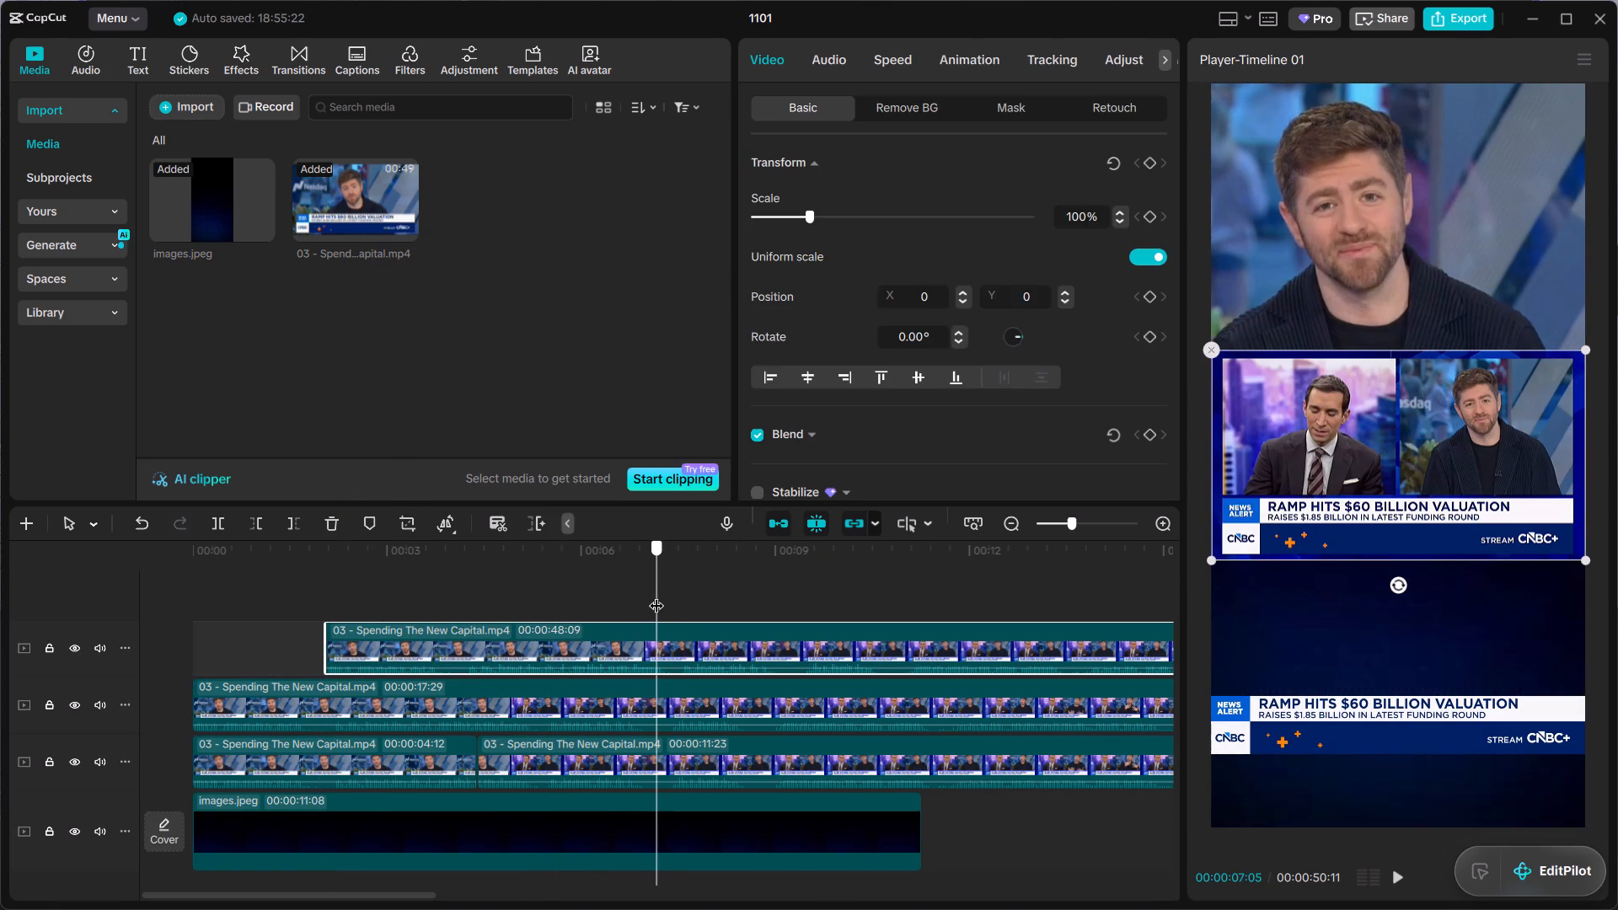
{"action": "left_click_drag", "start_coordinate": [656, 595], "coordinate": [517, 632]}
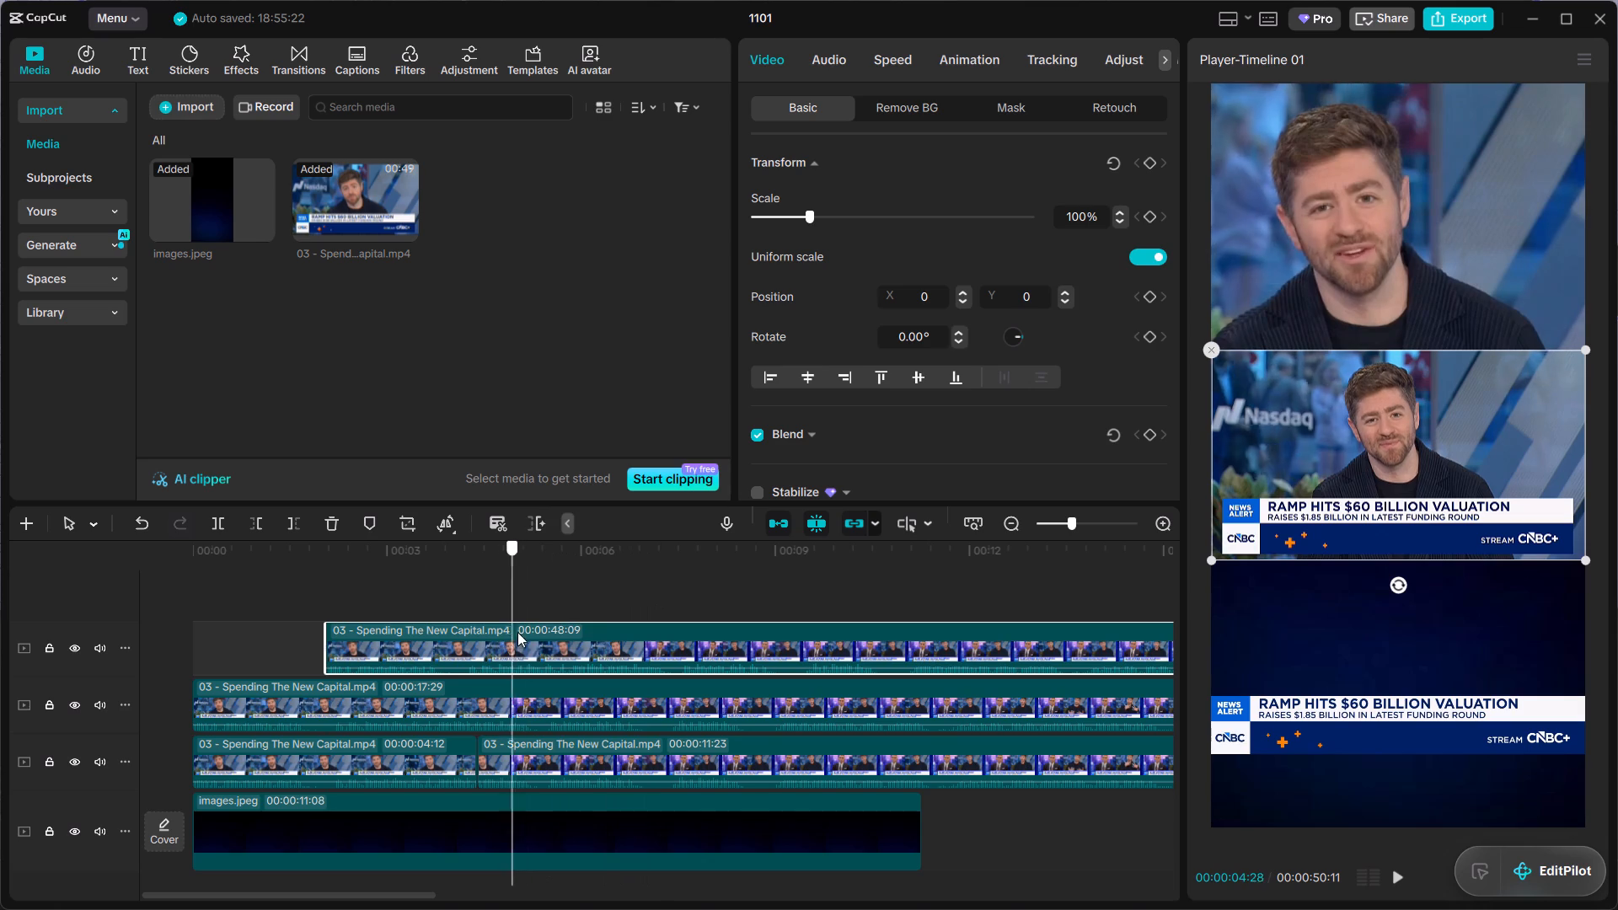
{"action": "left_click_drag", "start_coordinate": [517, 632], "coordinate": [562, 621]}
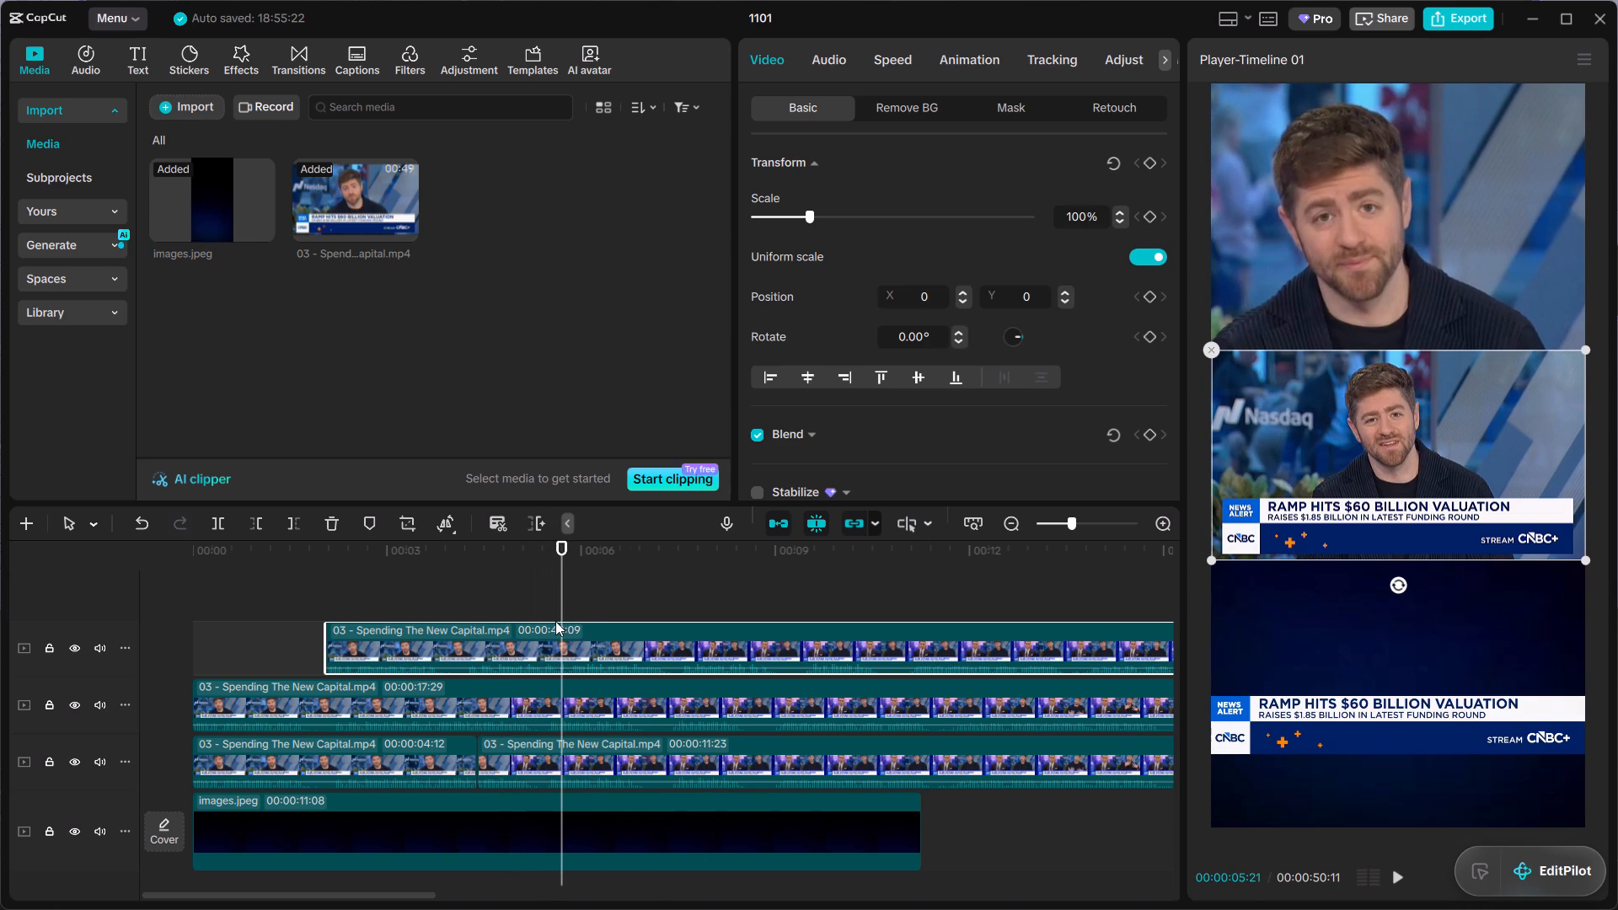
{"action": "key", "text": "space"}
{"action": "key", "text": "space"}
{"action": "key", "text": "space"}
{"action": "key", "text": "space"}
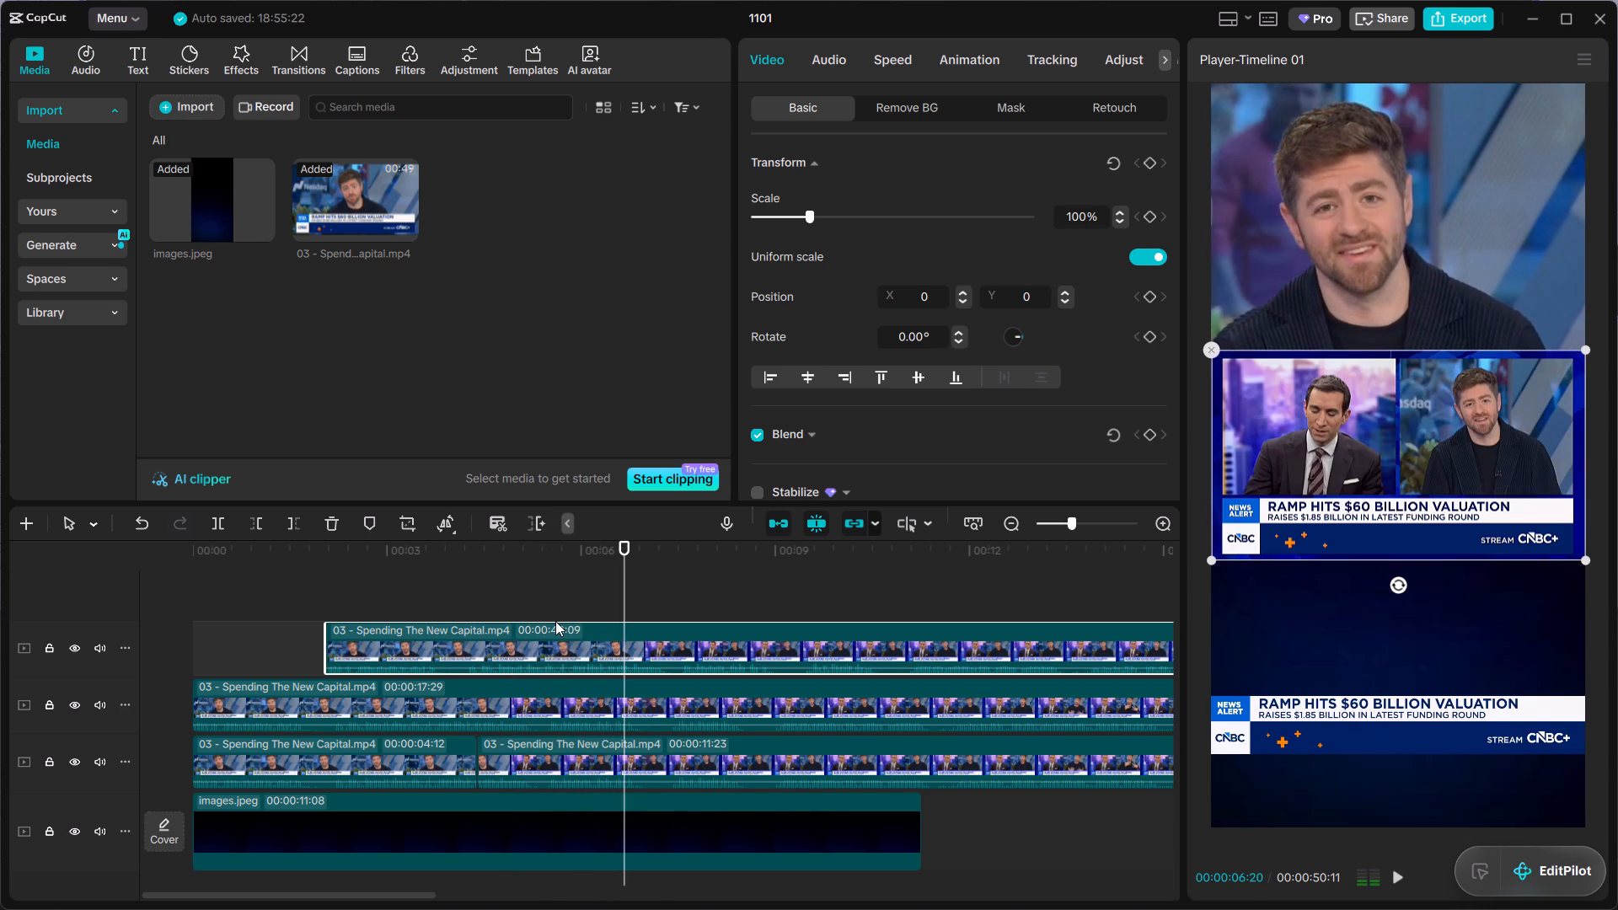
{"action": "key", "text": "Left"}
{"action": "key", "text": "Left"}
{"action": "key", "text": "Left"}
{"action": "key", "text": "Left"}
{"action": "key", "text": "Left"}
{"action": "key", "text": "Left"}
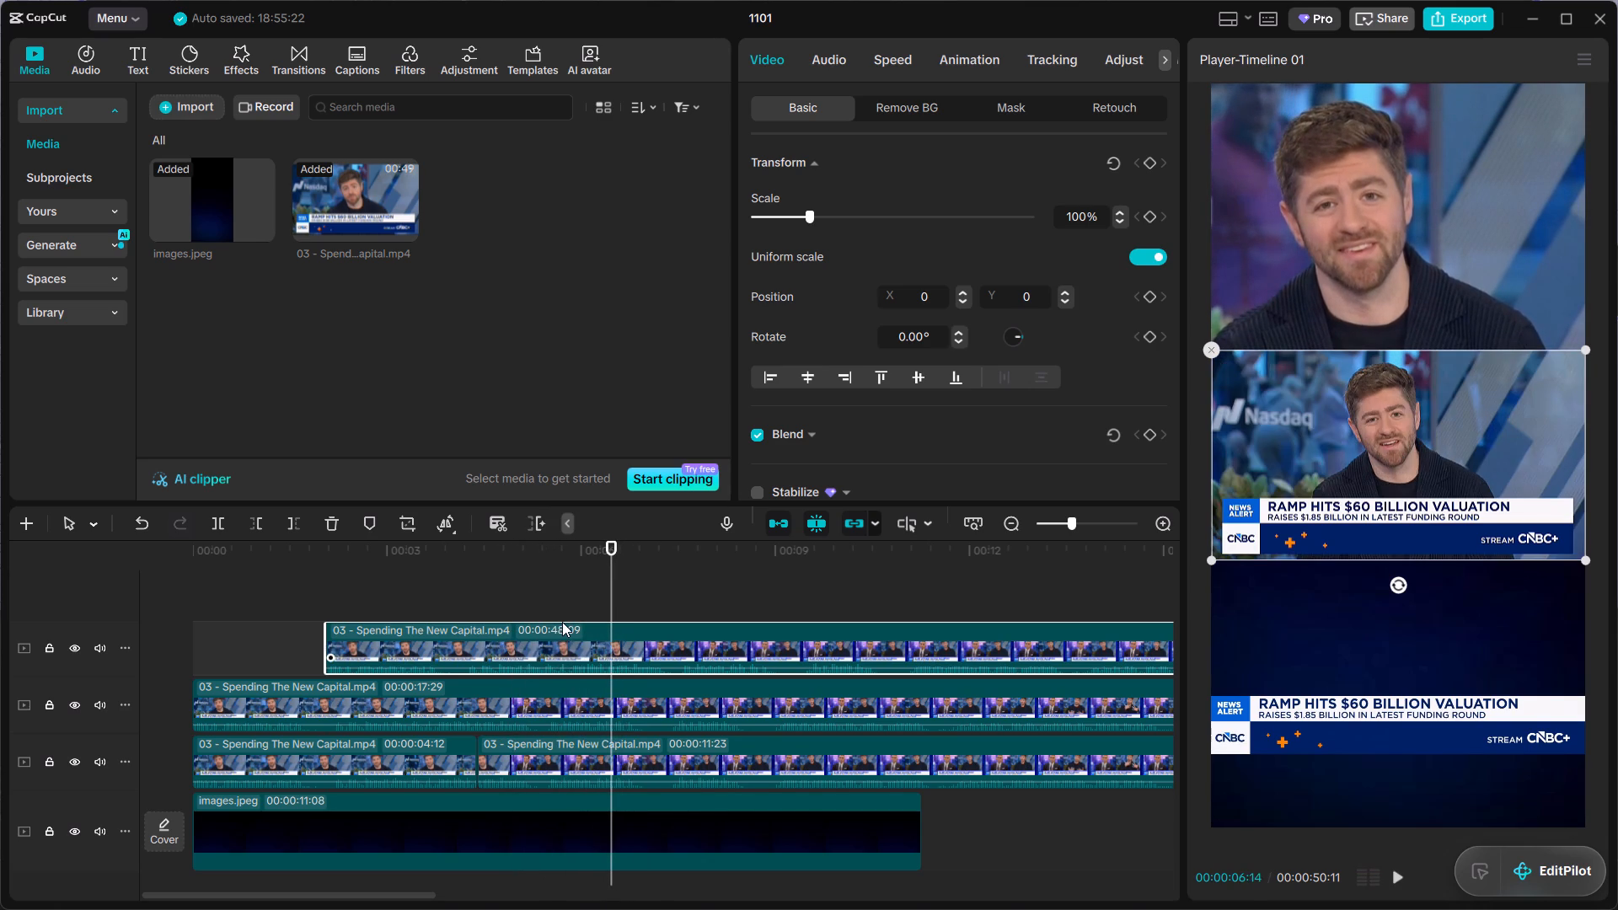
{"action": "key", "text": "Right"}
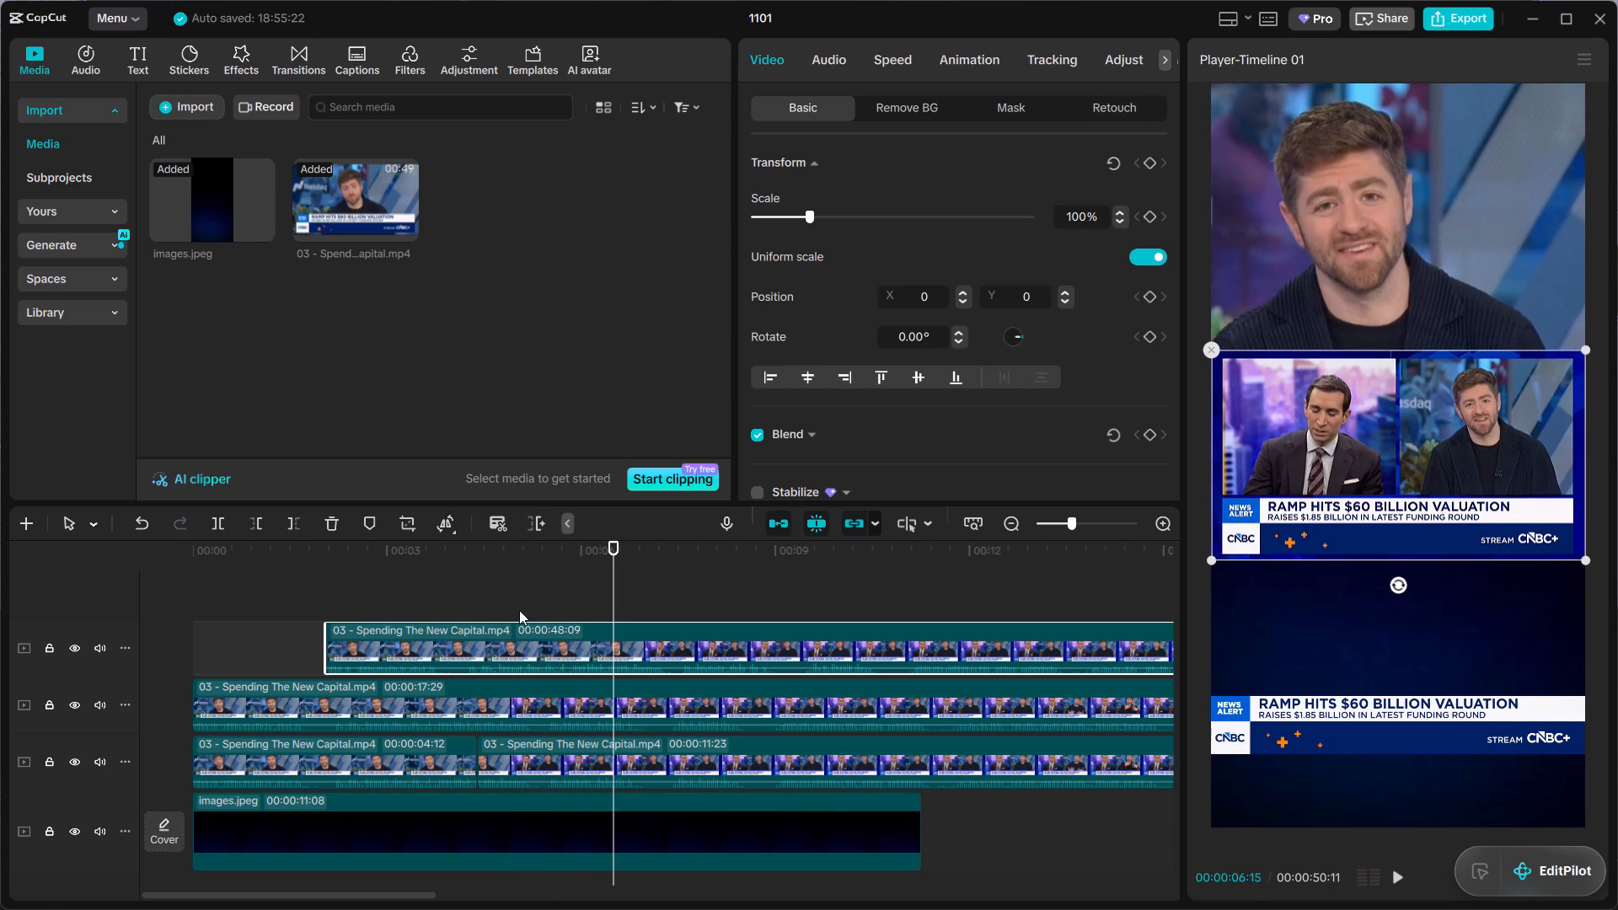
{"action": "key", "text": "Left"}
{"action": "key", "text": "Right"}
{"action": "left_click", "coordinate": [524, 640]}
{"action": "left_click", "coordinate": [578, 640]}
{"action": "left_click", "coordinate": [568, 661]}
{"action": "left_click", "coordinate": [254, 527]}
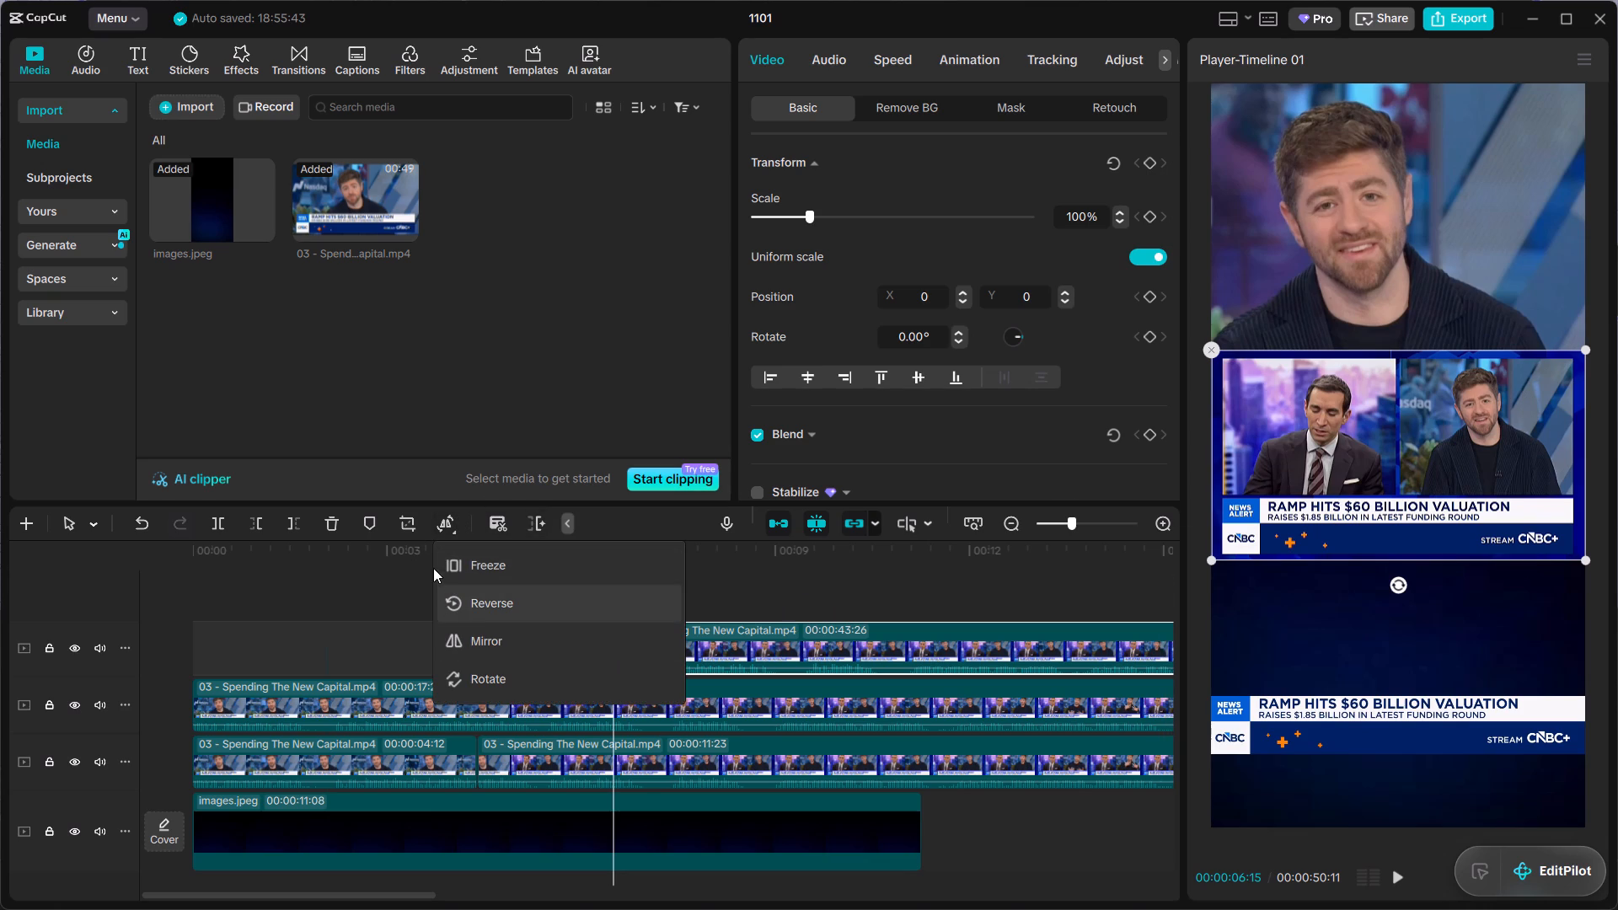
Crop the top-track clip to just the news anchor in the left half of the split screen, excluding the banner and blue border.
{"action": "left_click", "coordinate": [444, 517]}
{"action": "left_click", "coordinate": [445, 522]}
{"action": "left_click", "coordinate": [414, 529]}
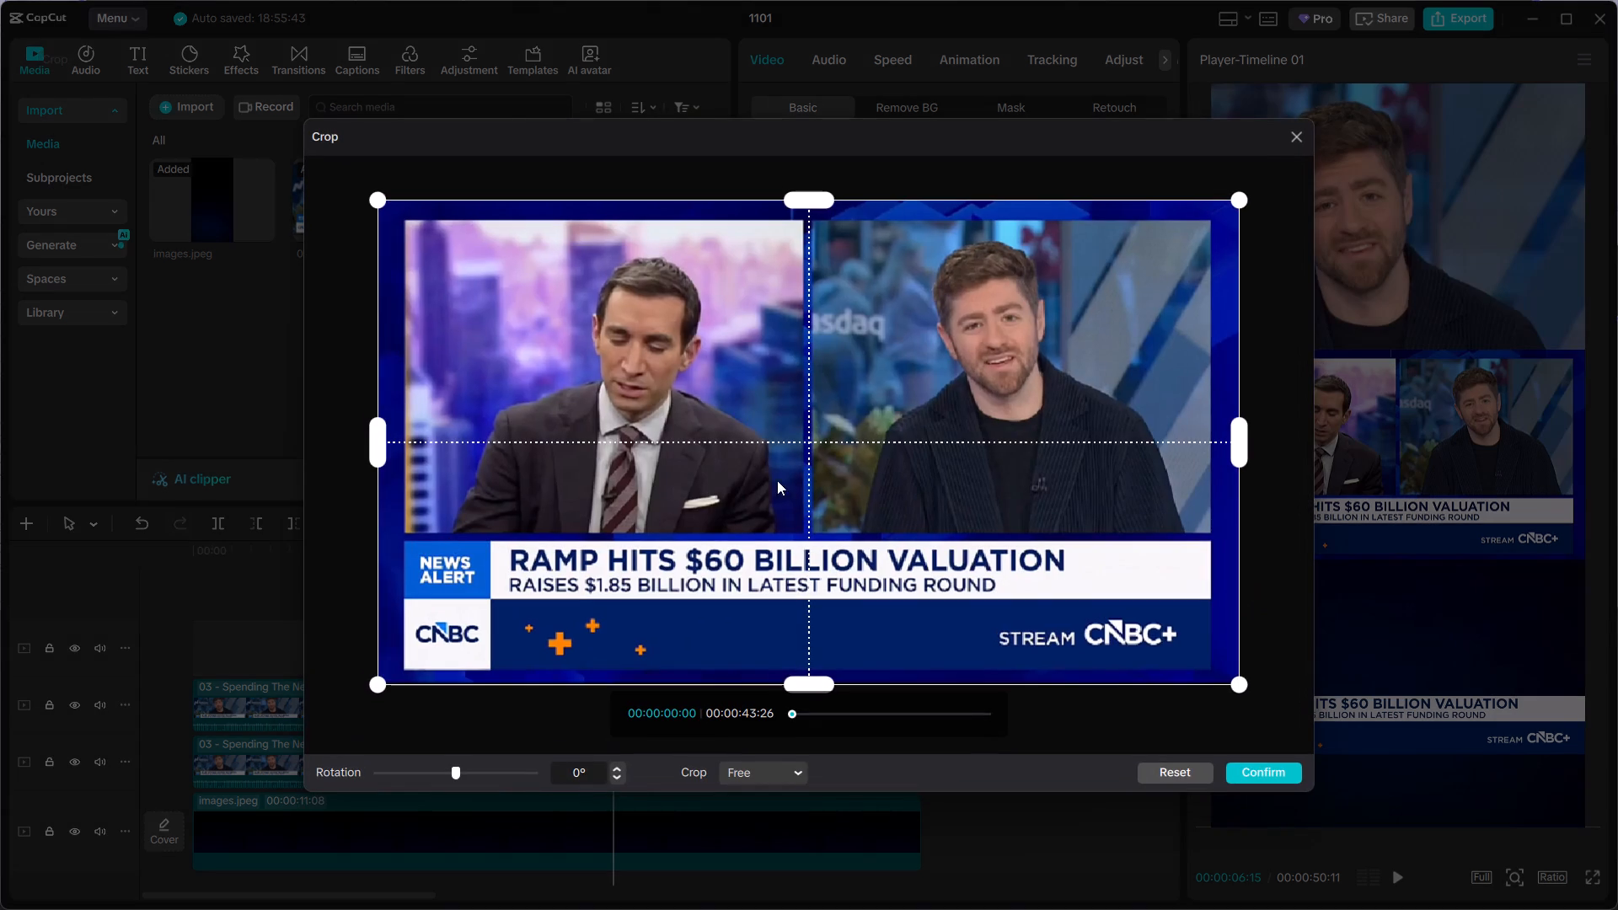
{"action": "left_click_drag", "start_coordinate": [1235, 442], "coordinate": [802, 444]}
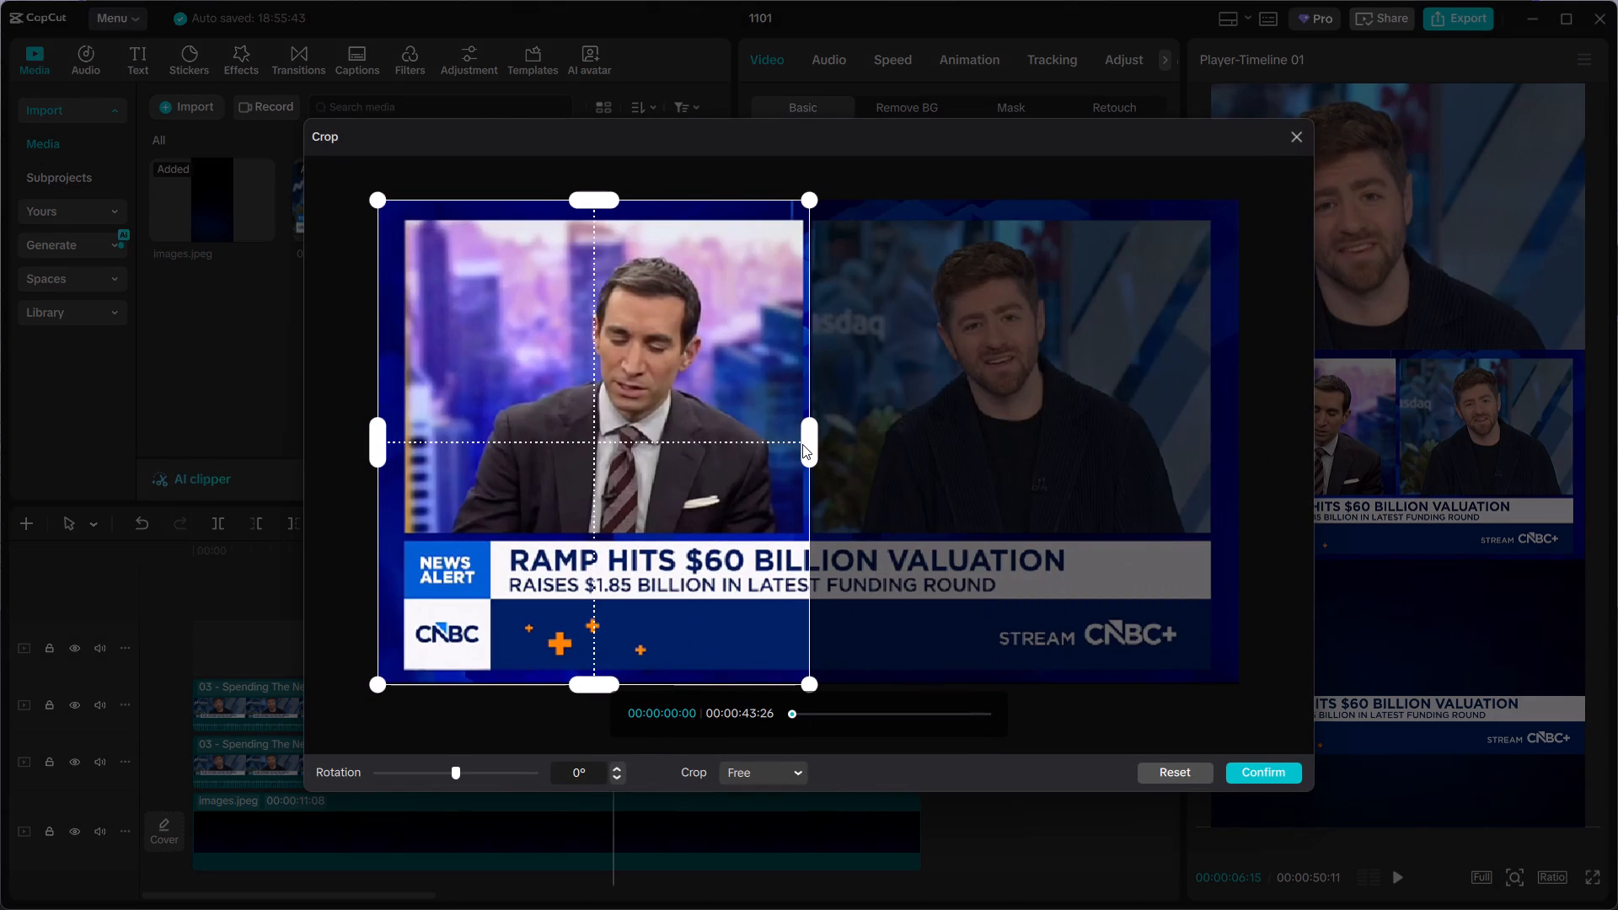
{"action": "left_click_drag", "start_coordinate": [802, 444], "coordinate": [801, 448]}
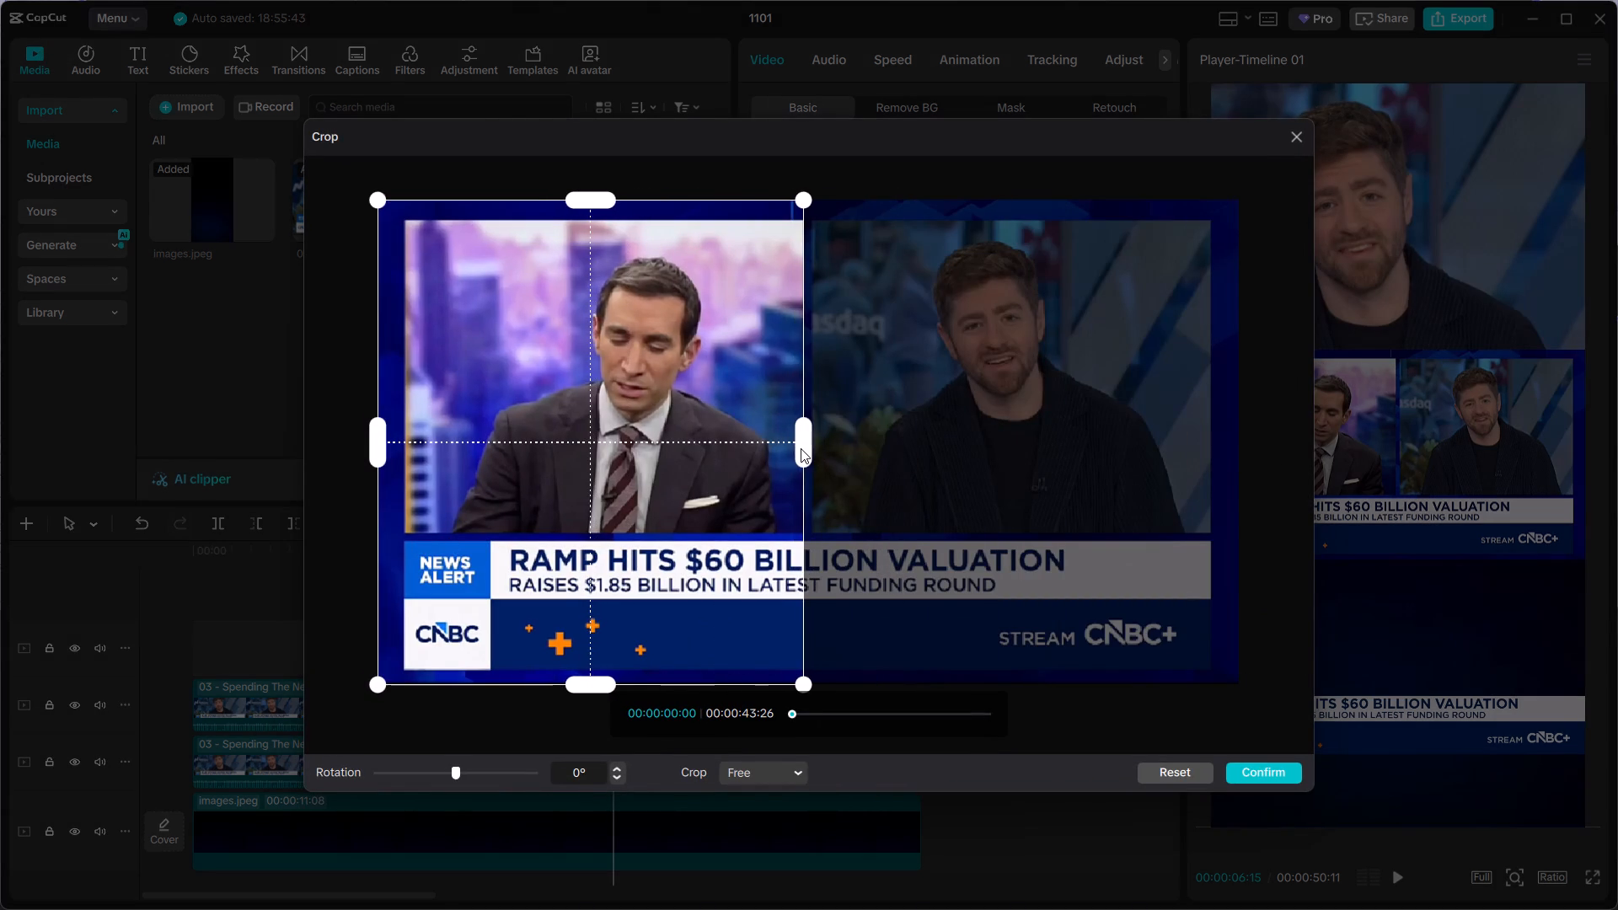
{"action": "left_click_drag", "start_coordinate": [801, 448], "coordinate": [797, 448]}
{"action": "left_click_drag", "start_coordinate": [580, 680], "coordinate": [608, 592]}
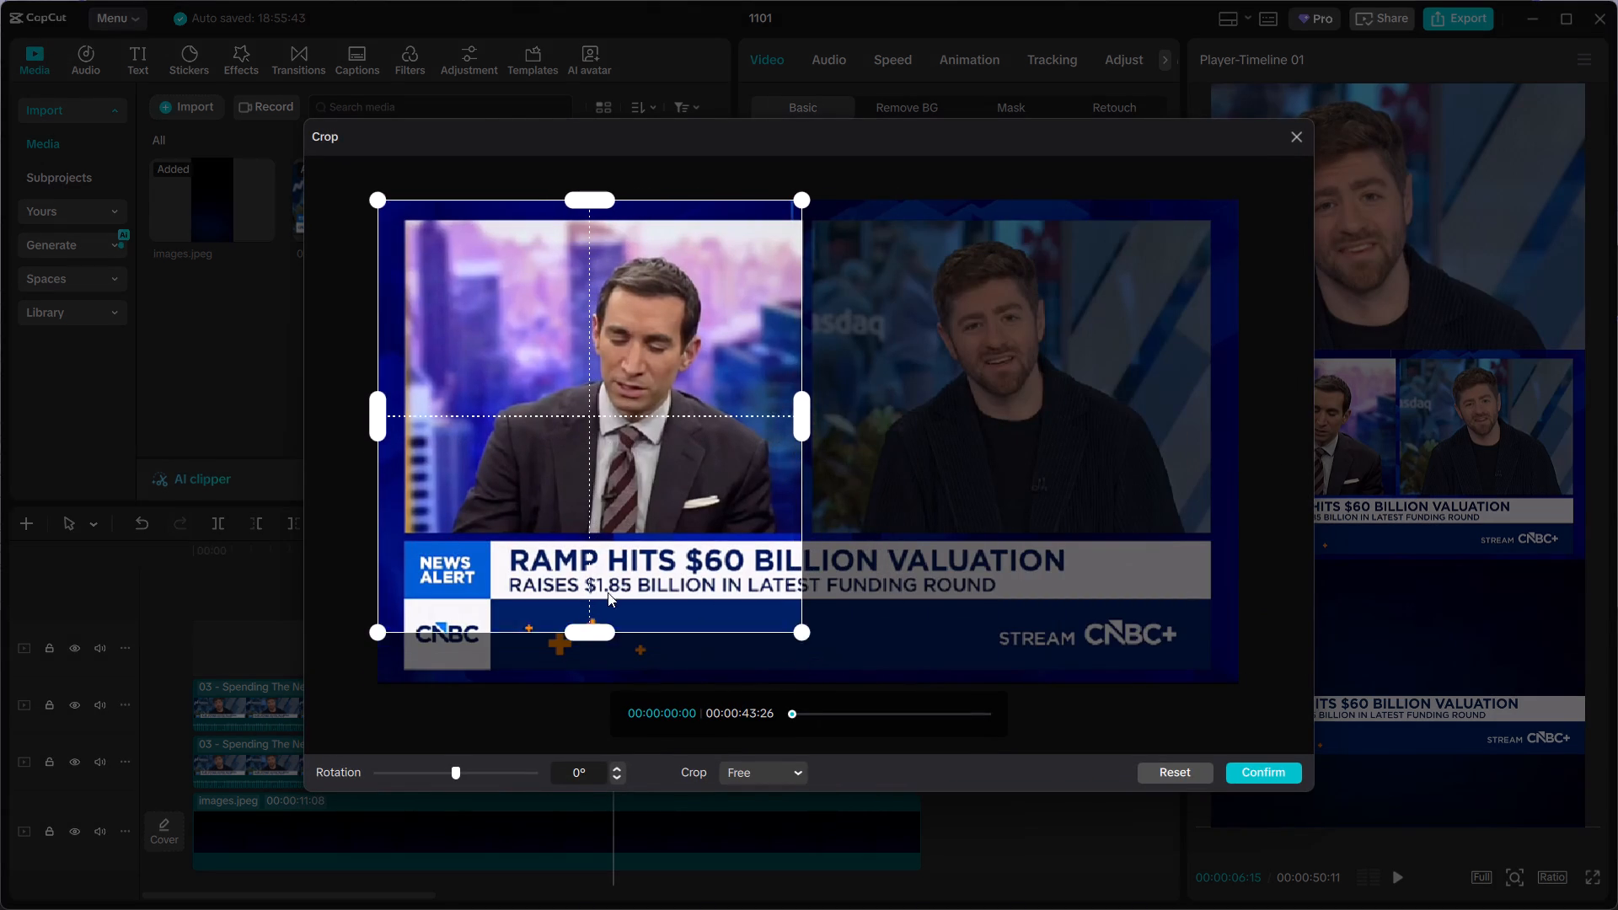
{"action": "left_click_drag", "start_coordinate": [608, 592], "coordinate": [657, 522]}
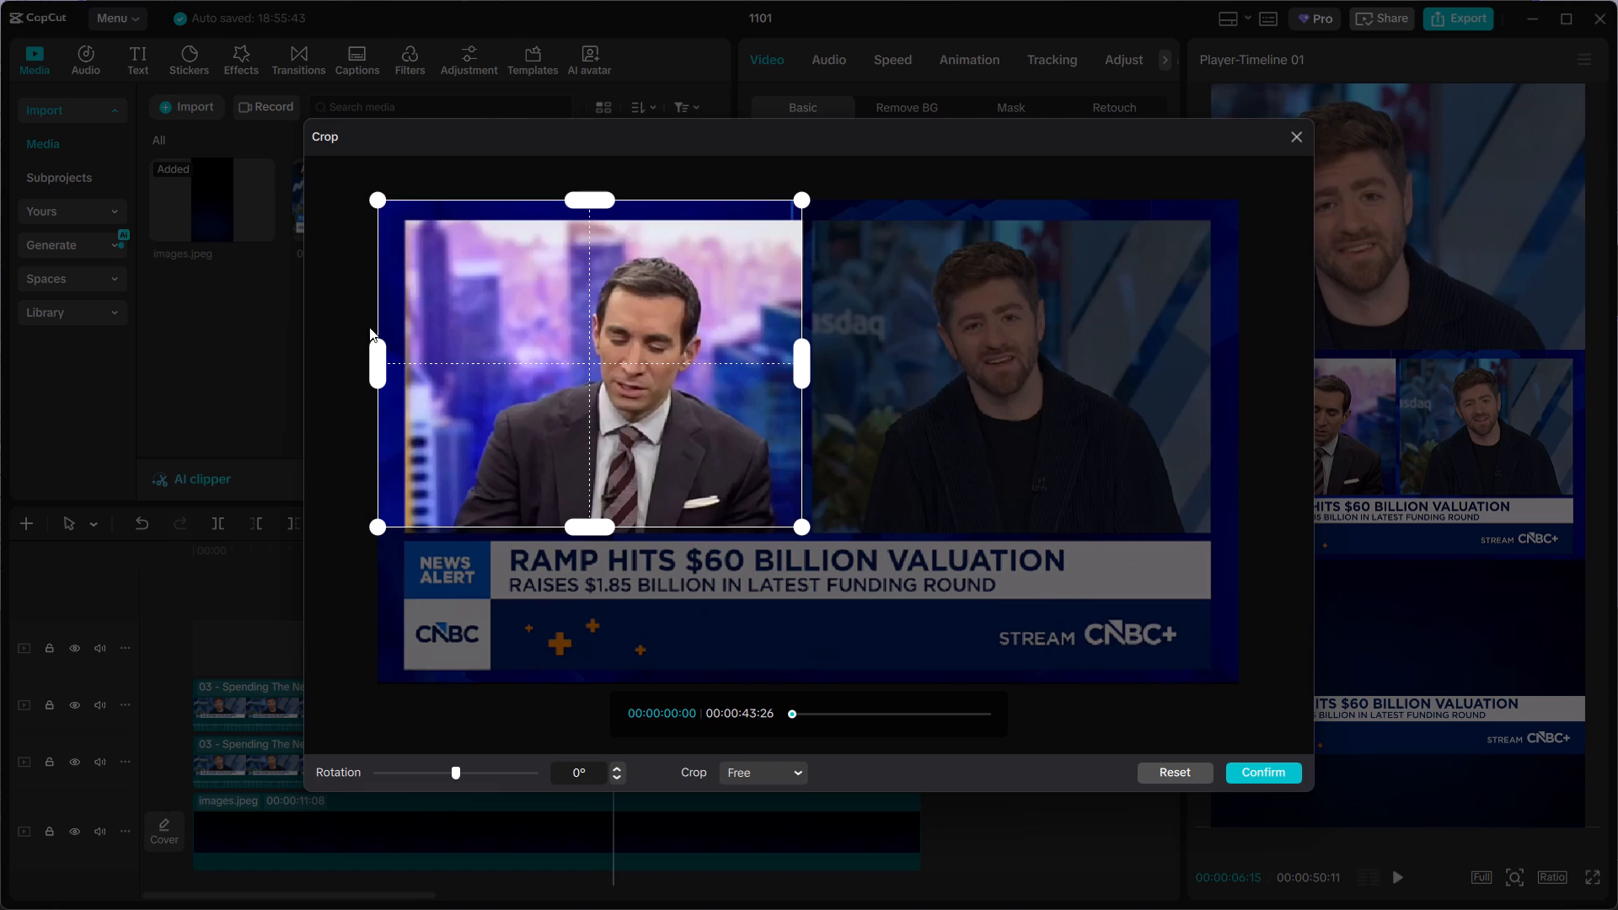
{"action": "left_click_drag", "start_coordinate": [367, 365], "coordinate": [461, 393]}
{"action": "left_click_drag", "start_coordinate": [376, 361], "coordinate": [391, 361]}
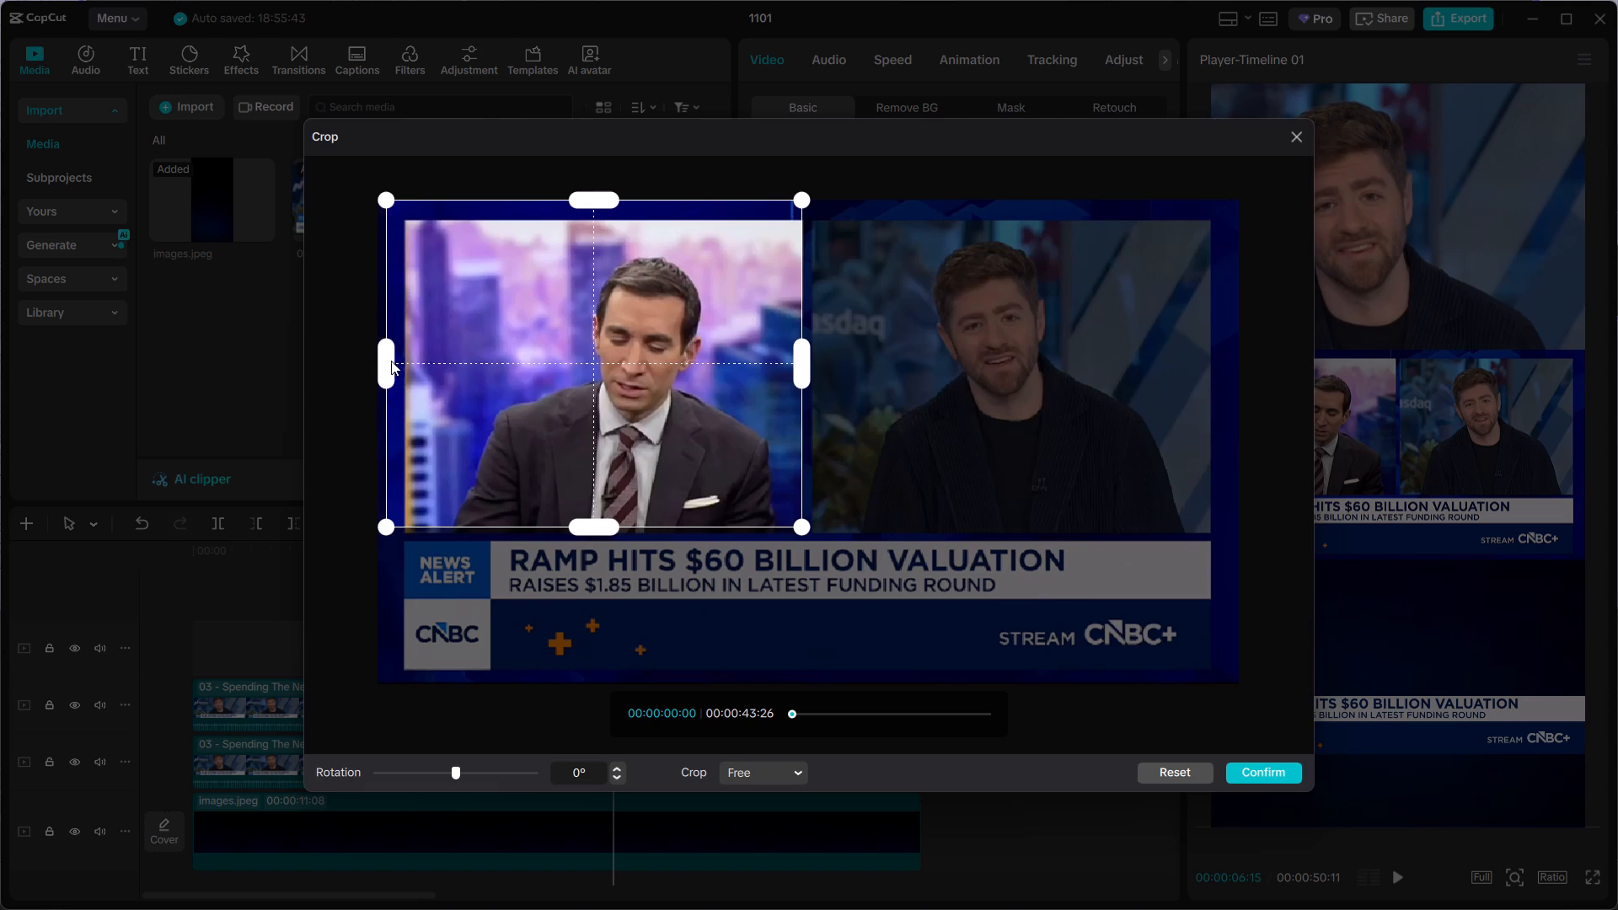
{"action": "left_click_drag", "start_coordinate": [391, 361], "coordinate": [410, 361]}
{"action": "left_click_drag", "start_coordinate": [597, 187], "coordinate": [602, 196]}
{"action": "left_click_drag", "start_coordinate": [602, 196], "coordinate": [608, 231]}
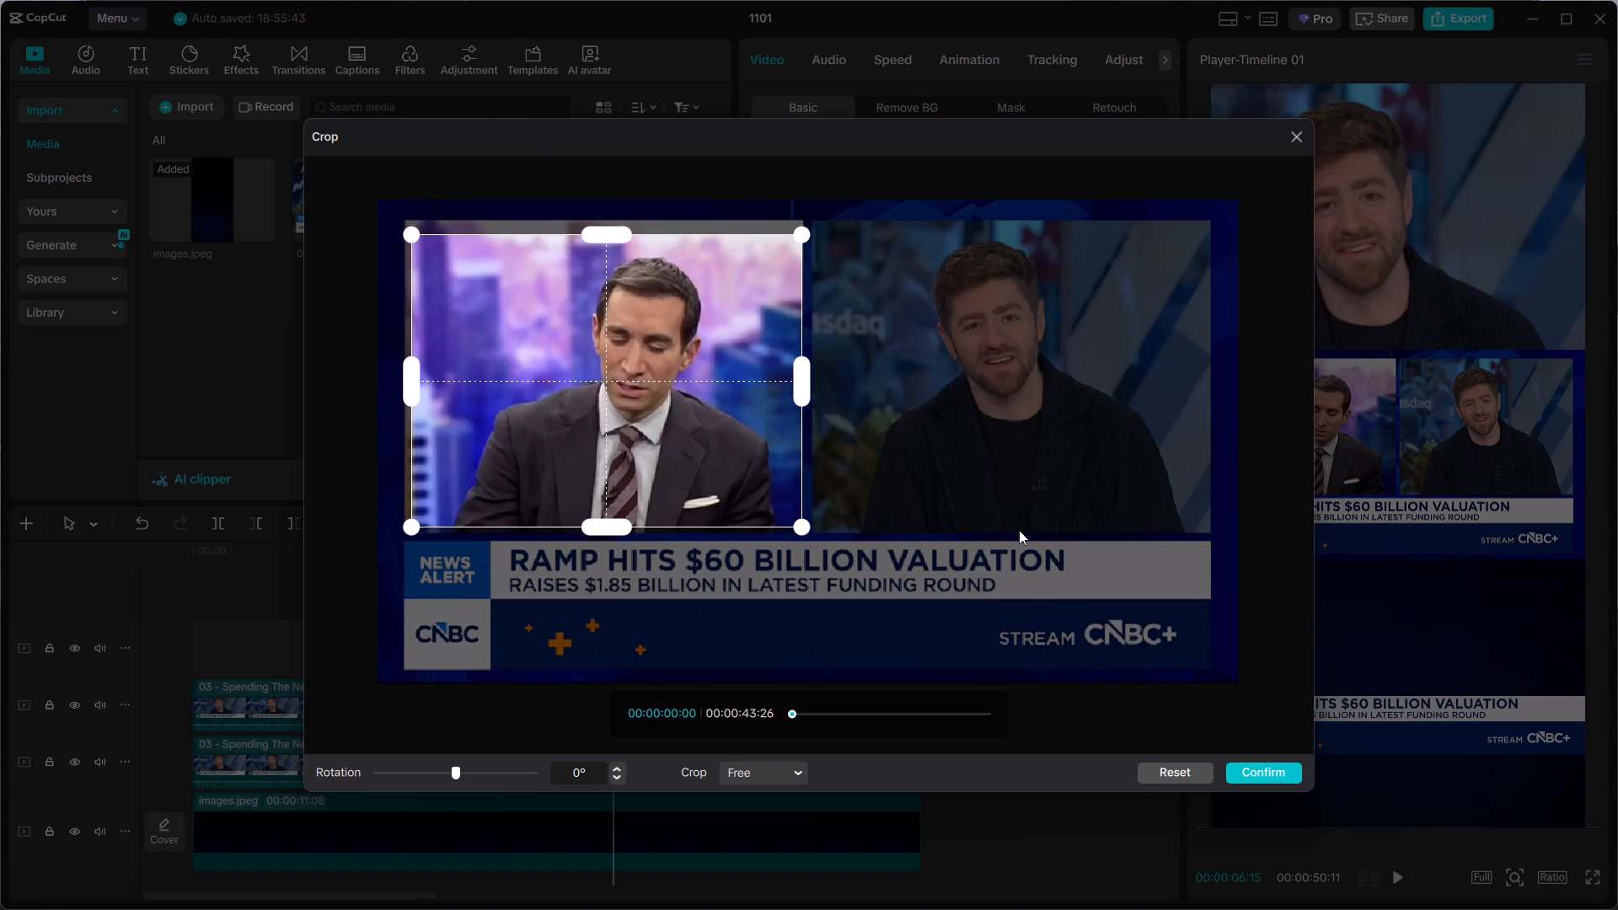
{"action": "left_click", "coordinate": [1242, 773]}
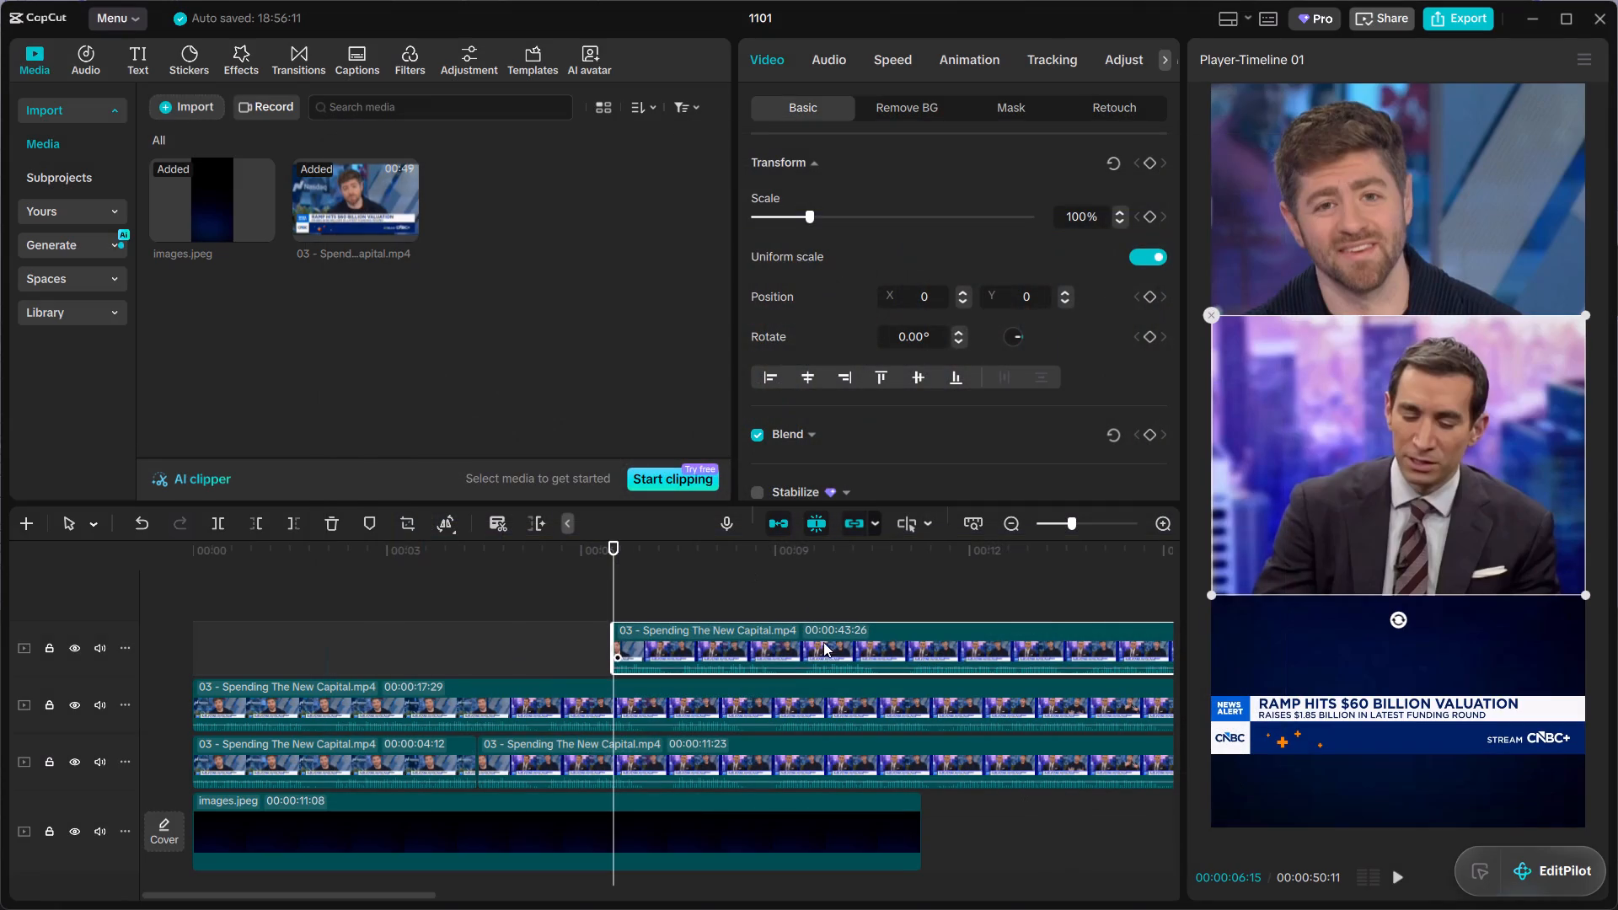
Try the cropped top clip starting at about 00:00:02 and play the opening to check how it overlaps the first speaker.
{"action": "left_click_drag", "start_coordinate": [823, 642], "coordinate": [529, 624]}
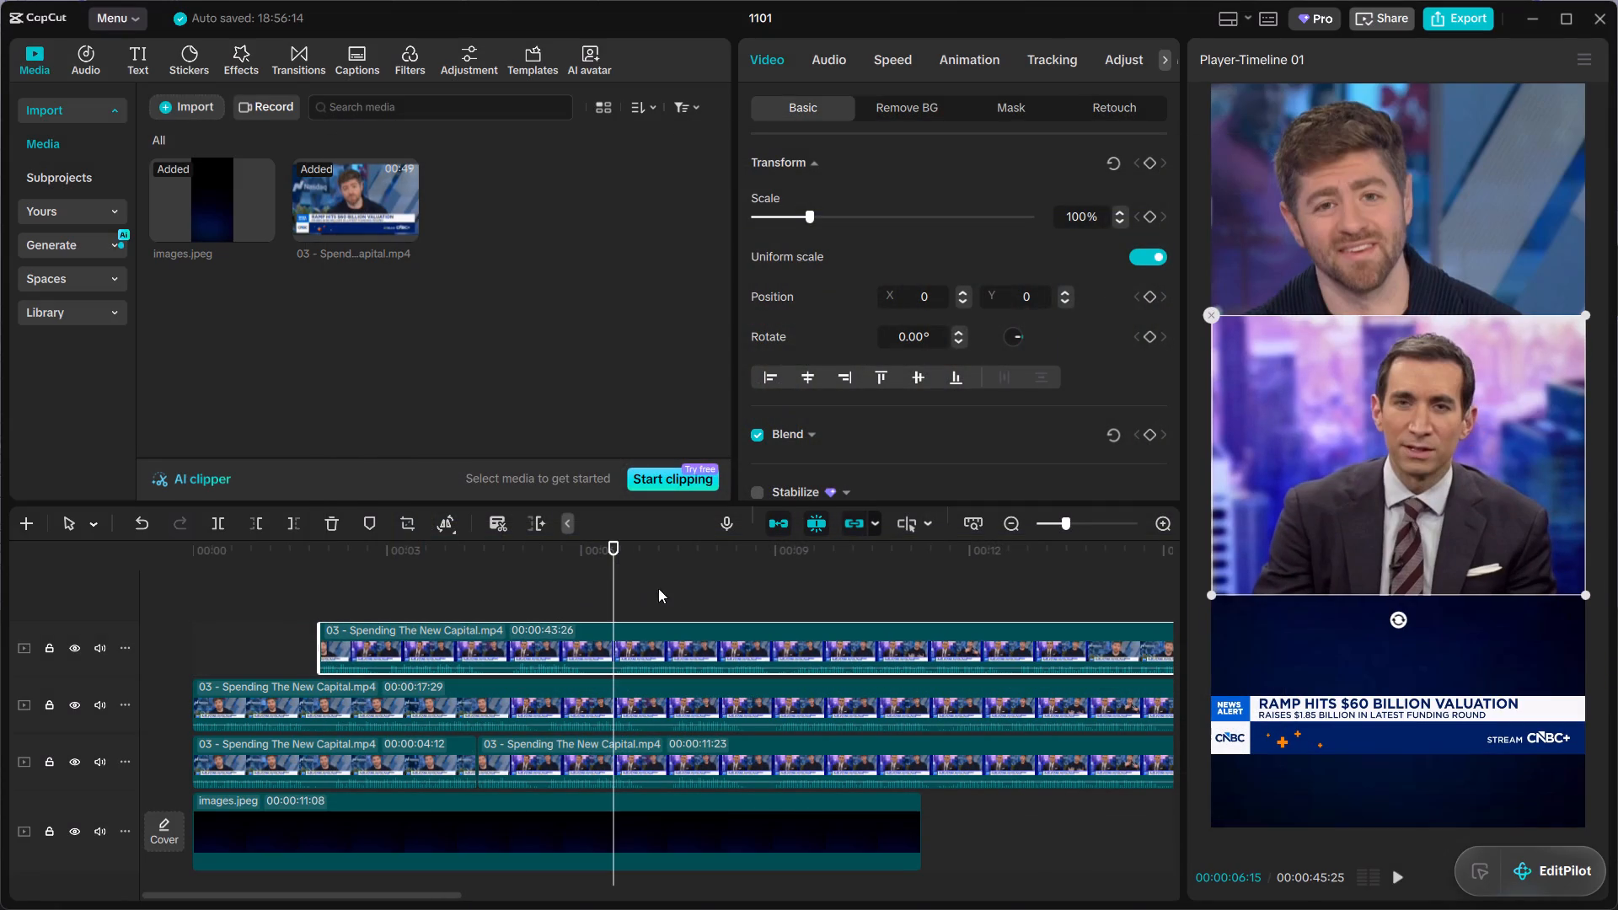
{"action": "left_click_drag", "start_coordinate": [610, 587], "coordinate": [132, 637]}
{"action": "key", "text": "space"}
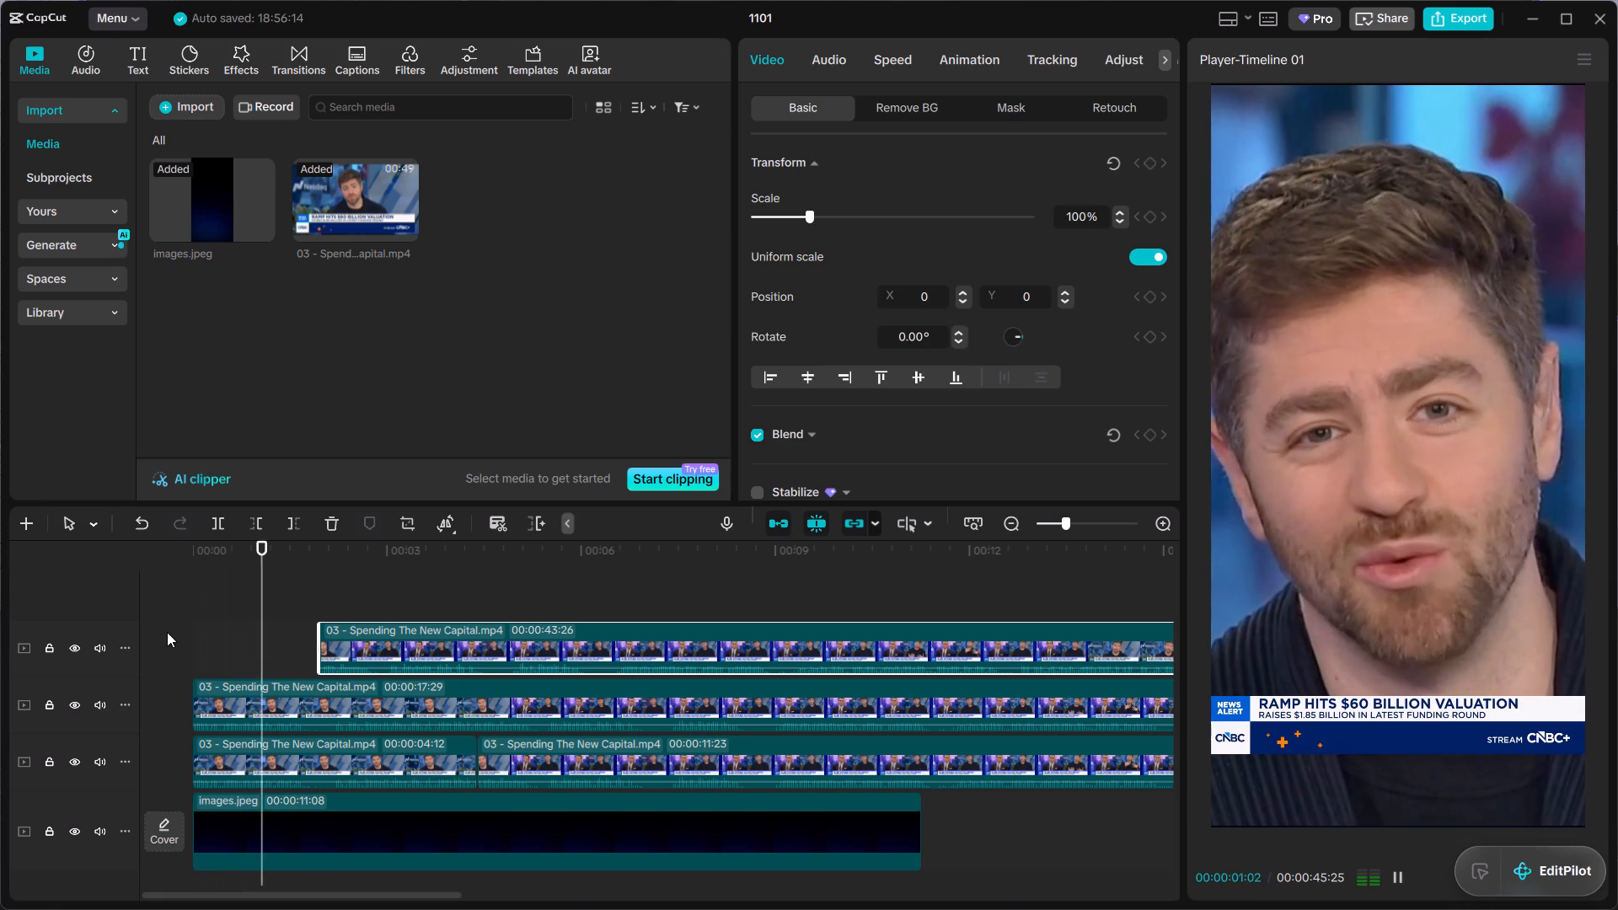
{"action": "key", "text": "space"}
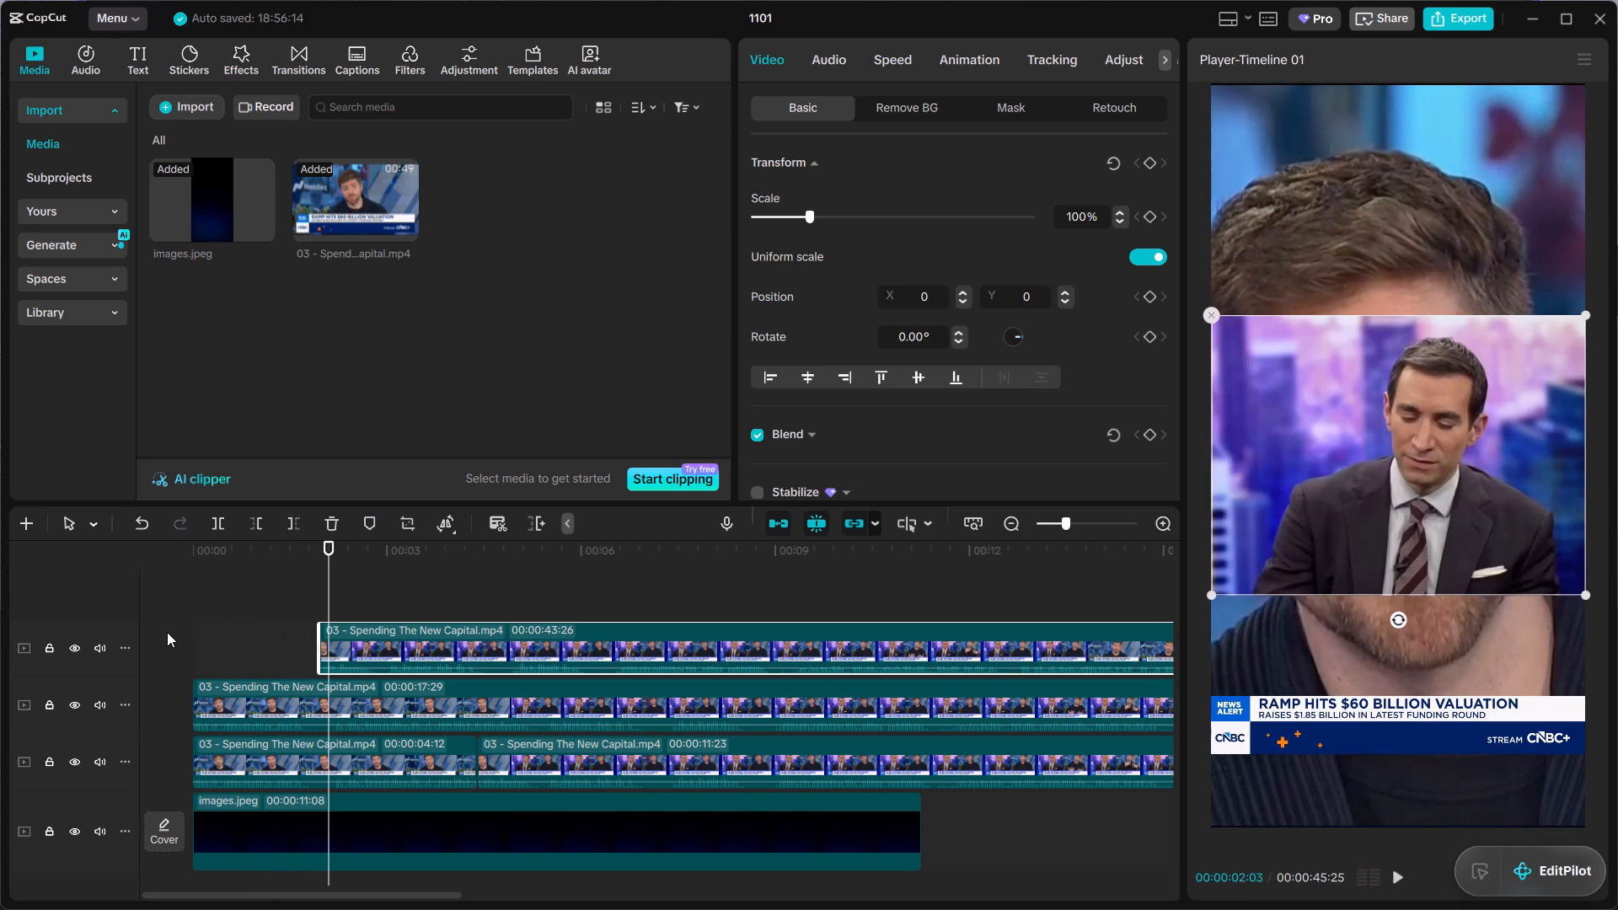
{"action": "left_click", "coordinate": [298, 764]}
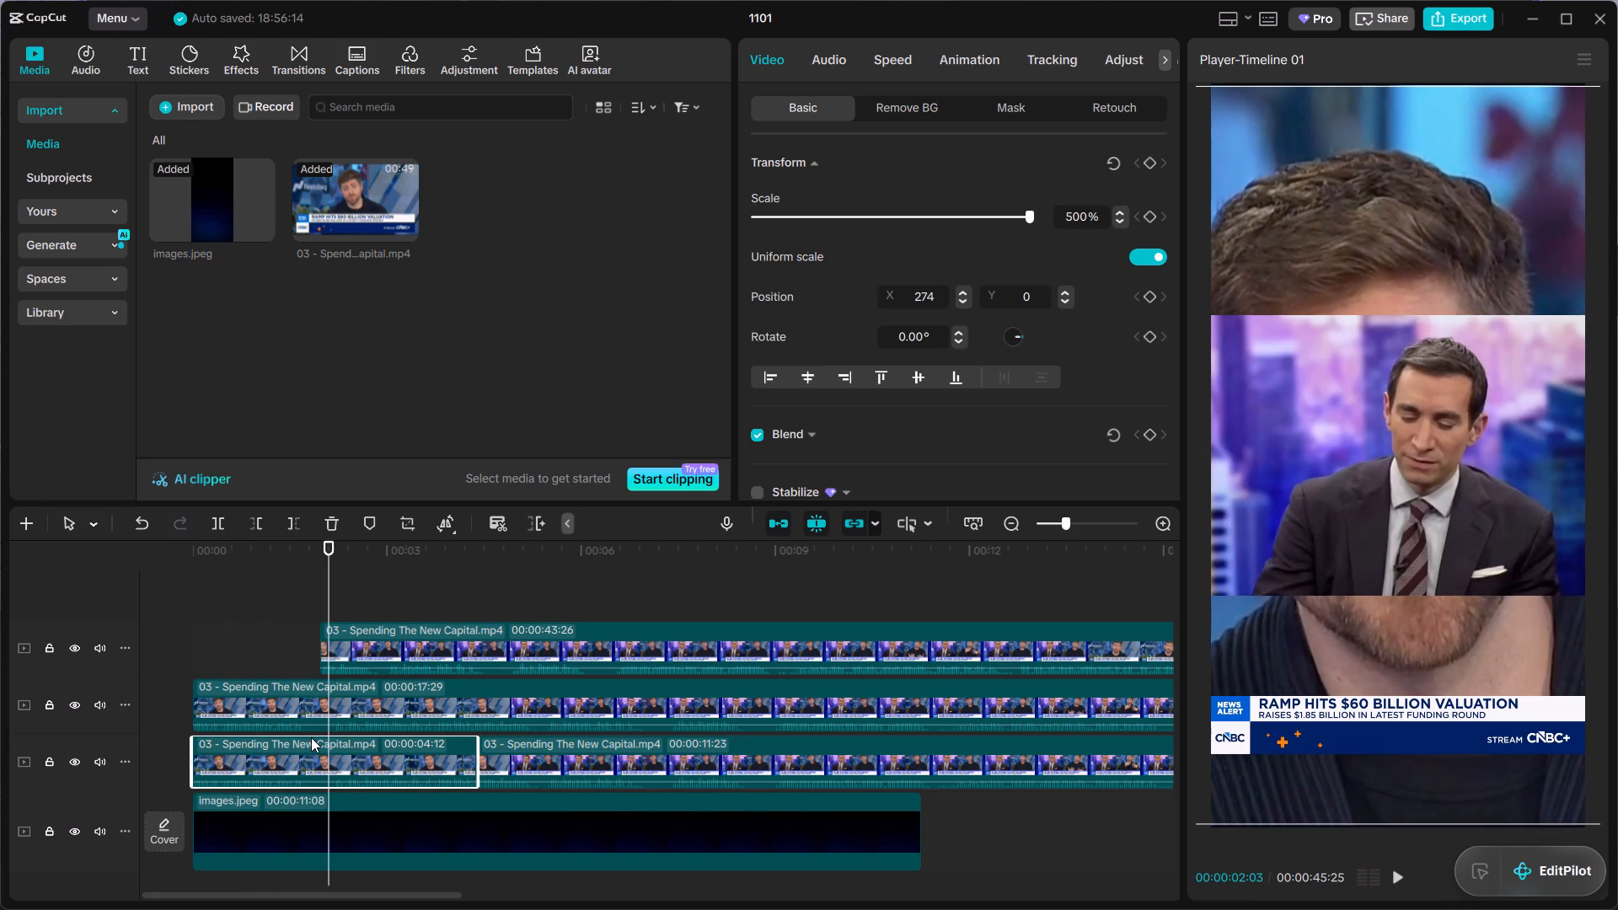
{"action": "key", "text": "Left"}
Move the cropped top-track clip later on its track, starting at about 00:00:13.
{"action": "left_click", "coordinate": [521, 651]}
{"action": "left_click_drag", "start_coordinate": [521, 651], "coordinate": [555, 583]}
{"action": "left_click_drag", "start_coordinate": [554, 627], "coordinate": [555, 627]}
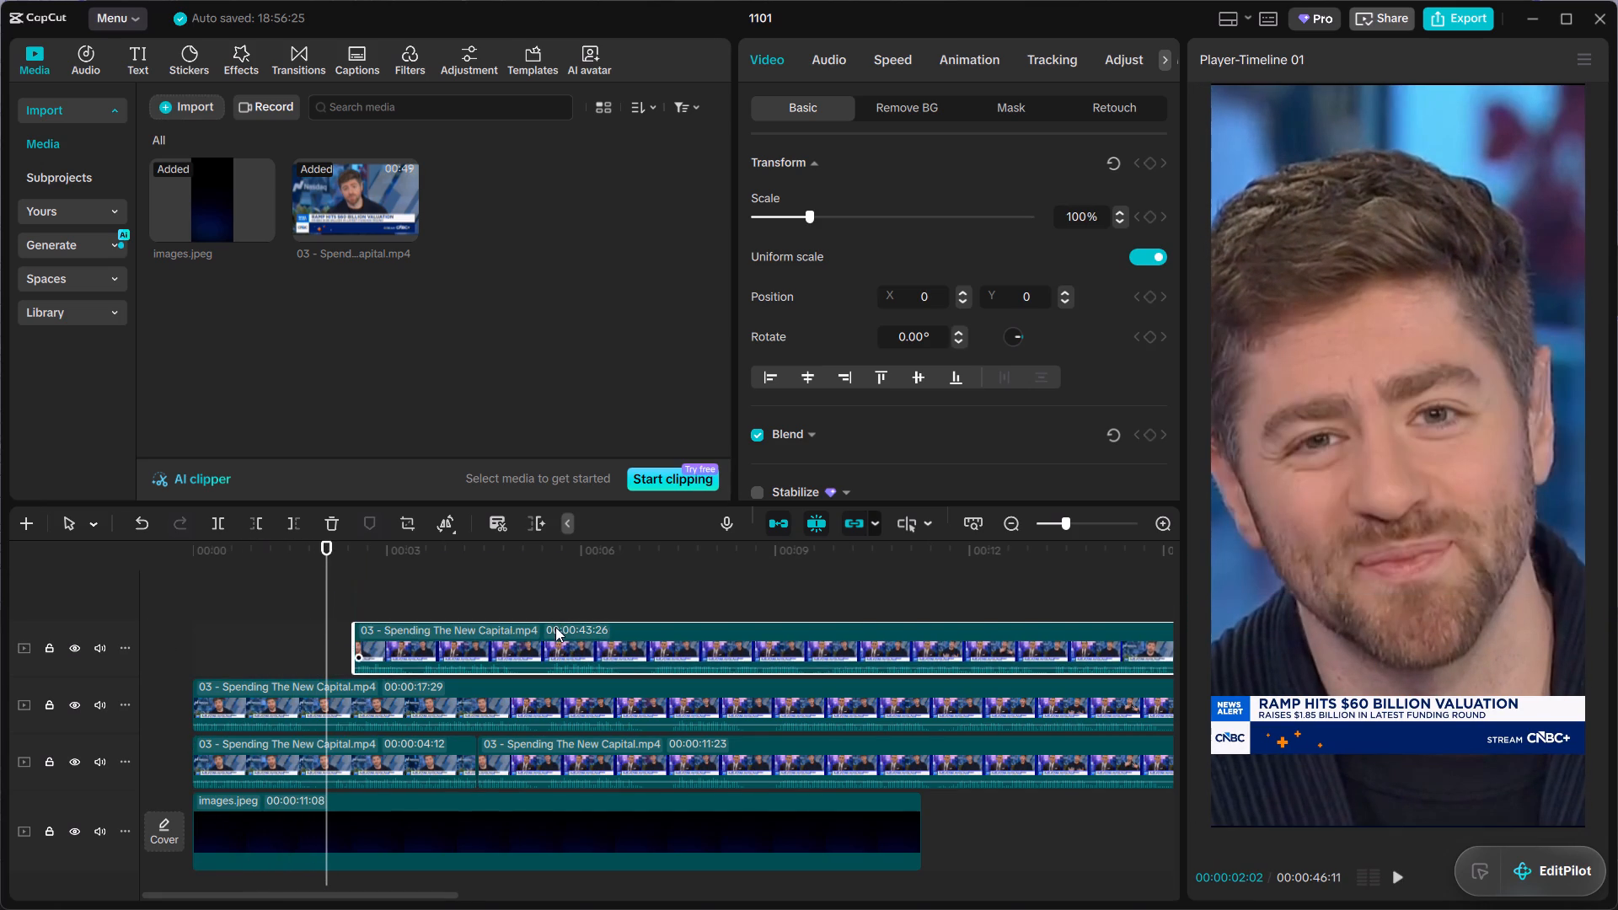
{"action": "left_click_drag", "start_coordinate": [555, 627], "coordinate": [1160, 602]}
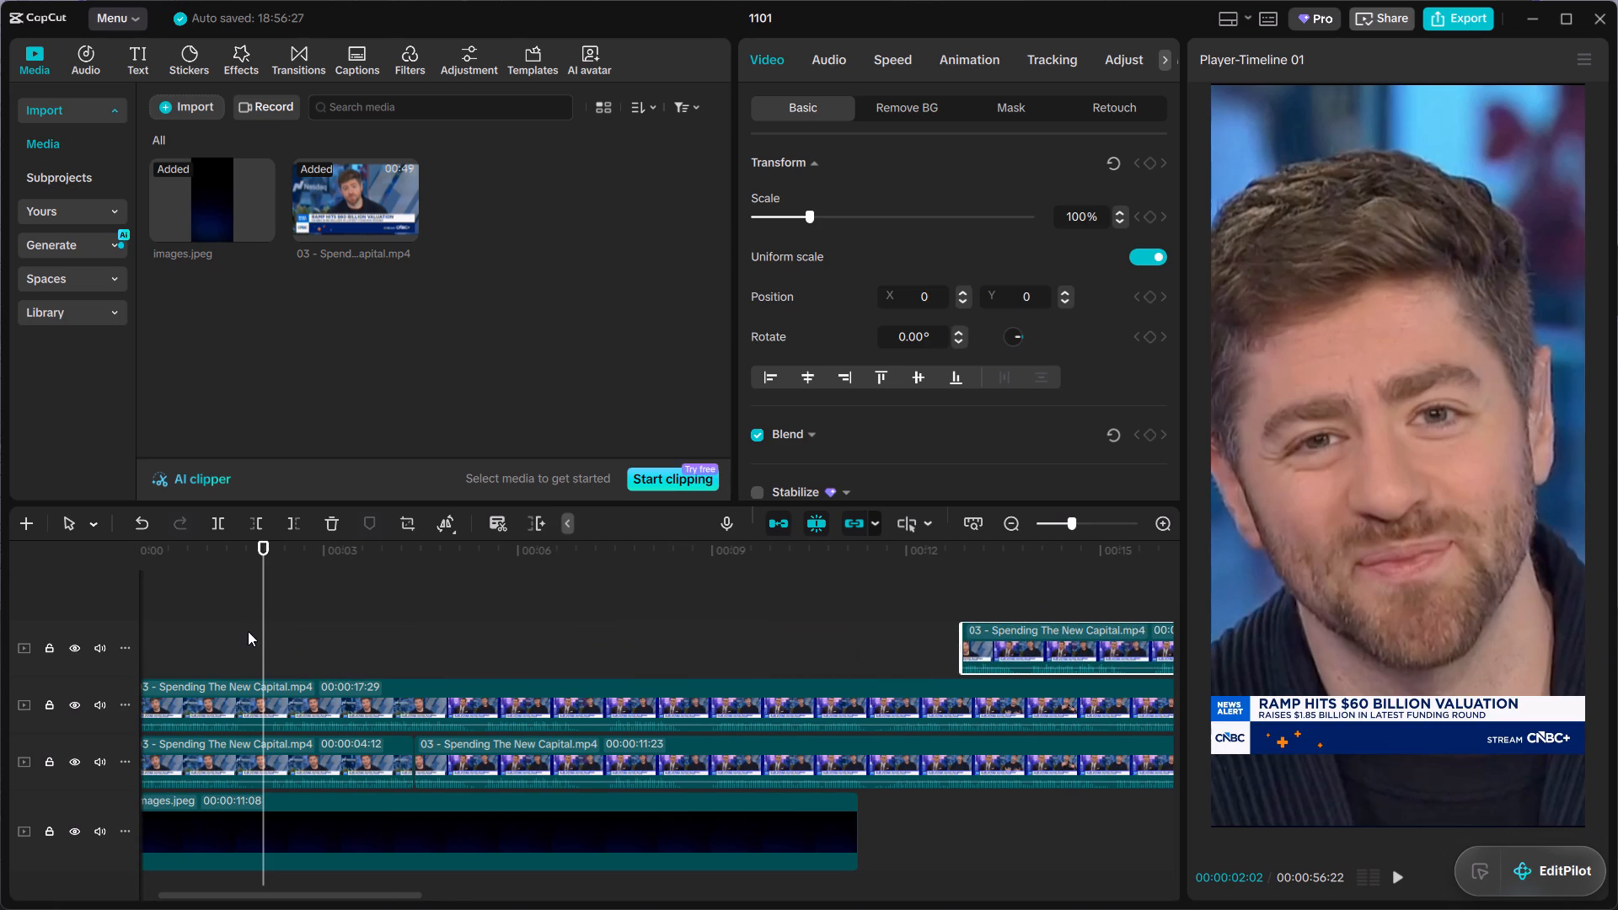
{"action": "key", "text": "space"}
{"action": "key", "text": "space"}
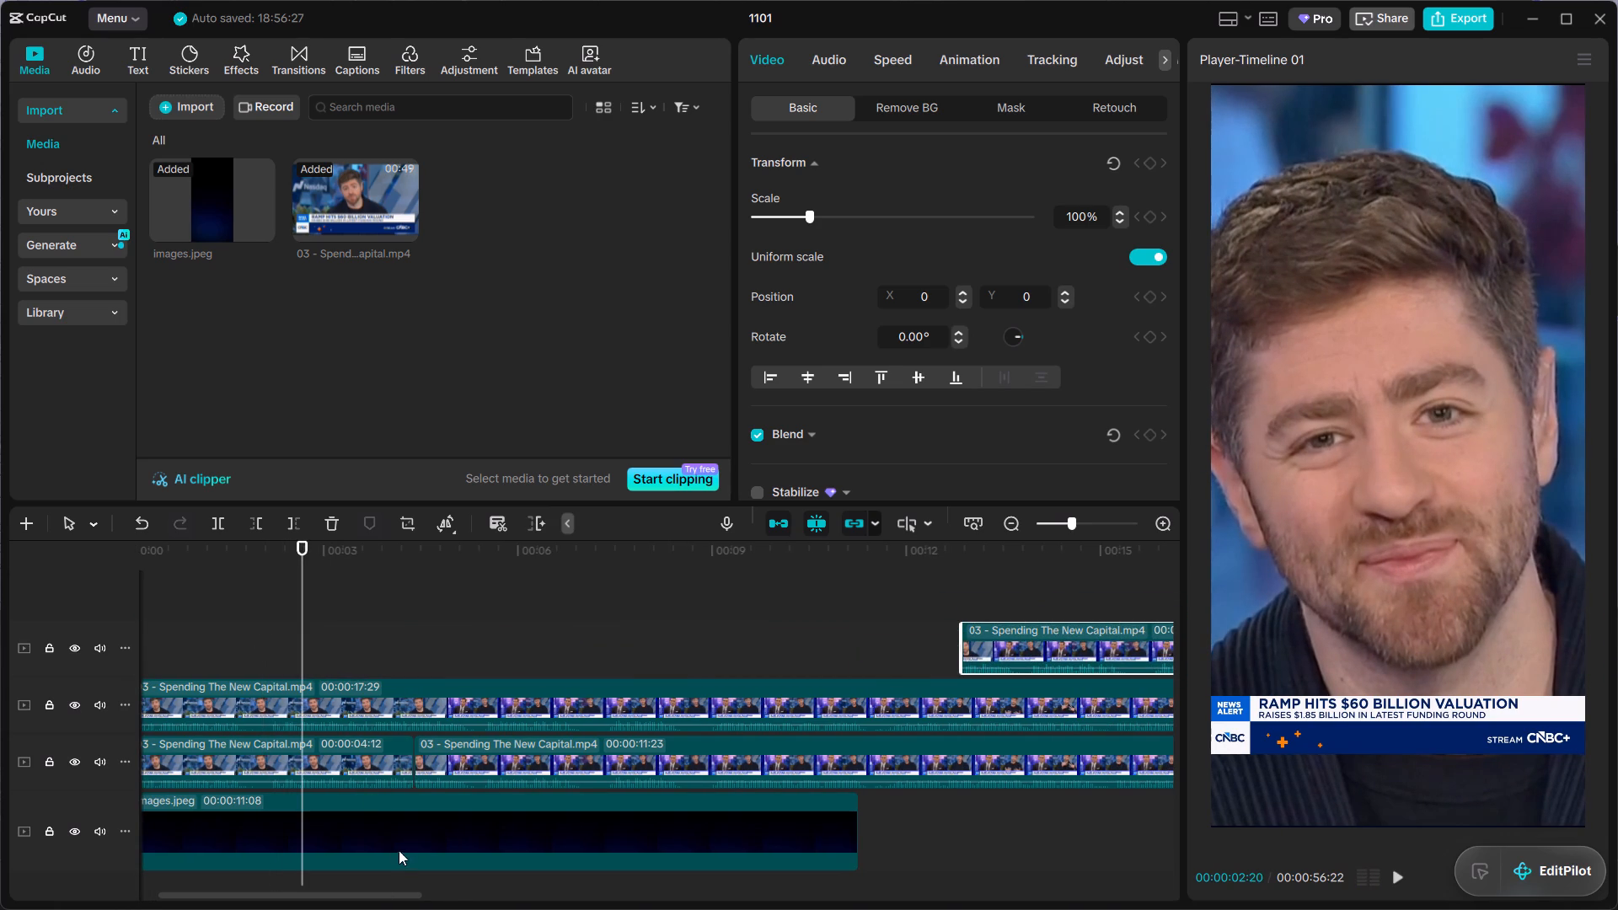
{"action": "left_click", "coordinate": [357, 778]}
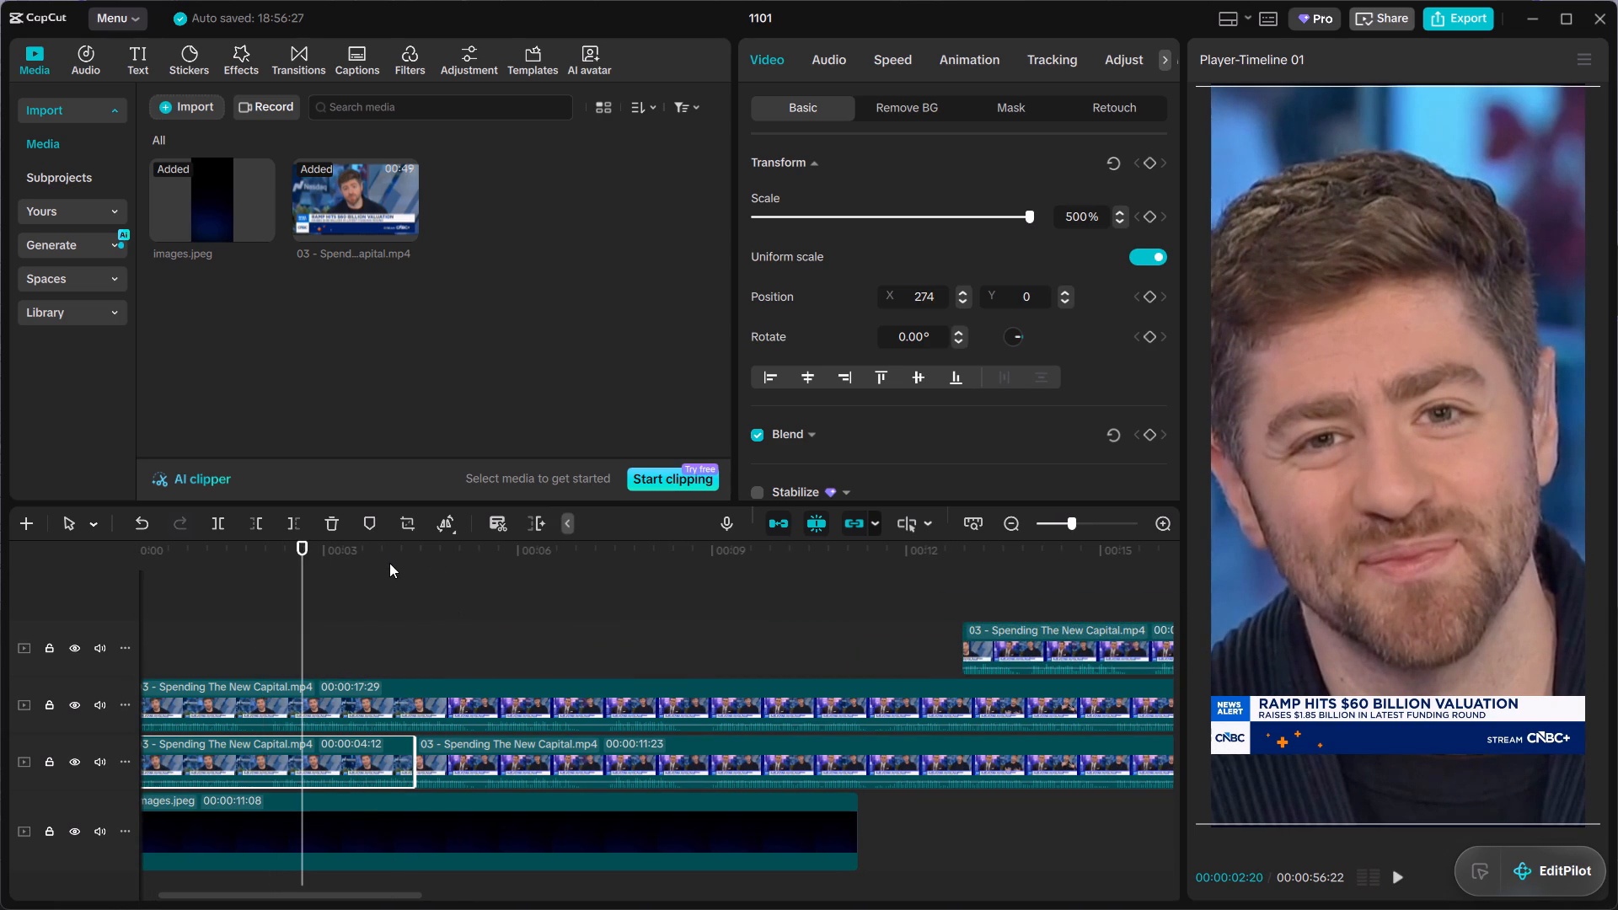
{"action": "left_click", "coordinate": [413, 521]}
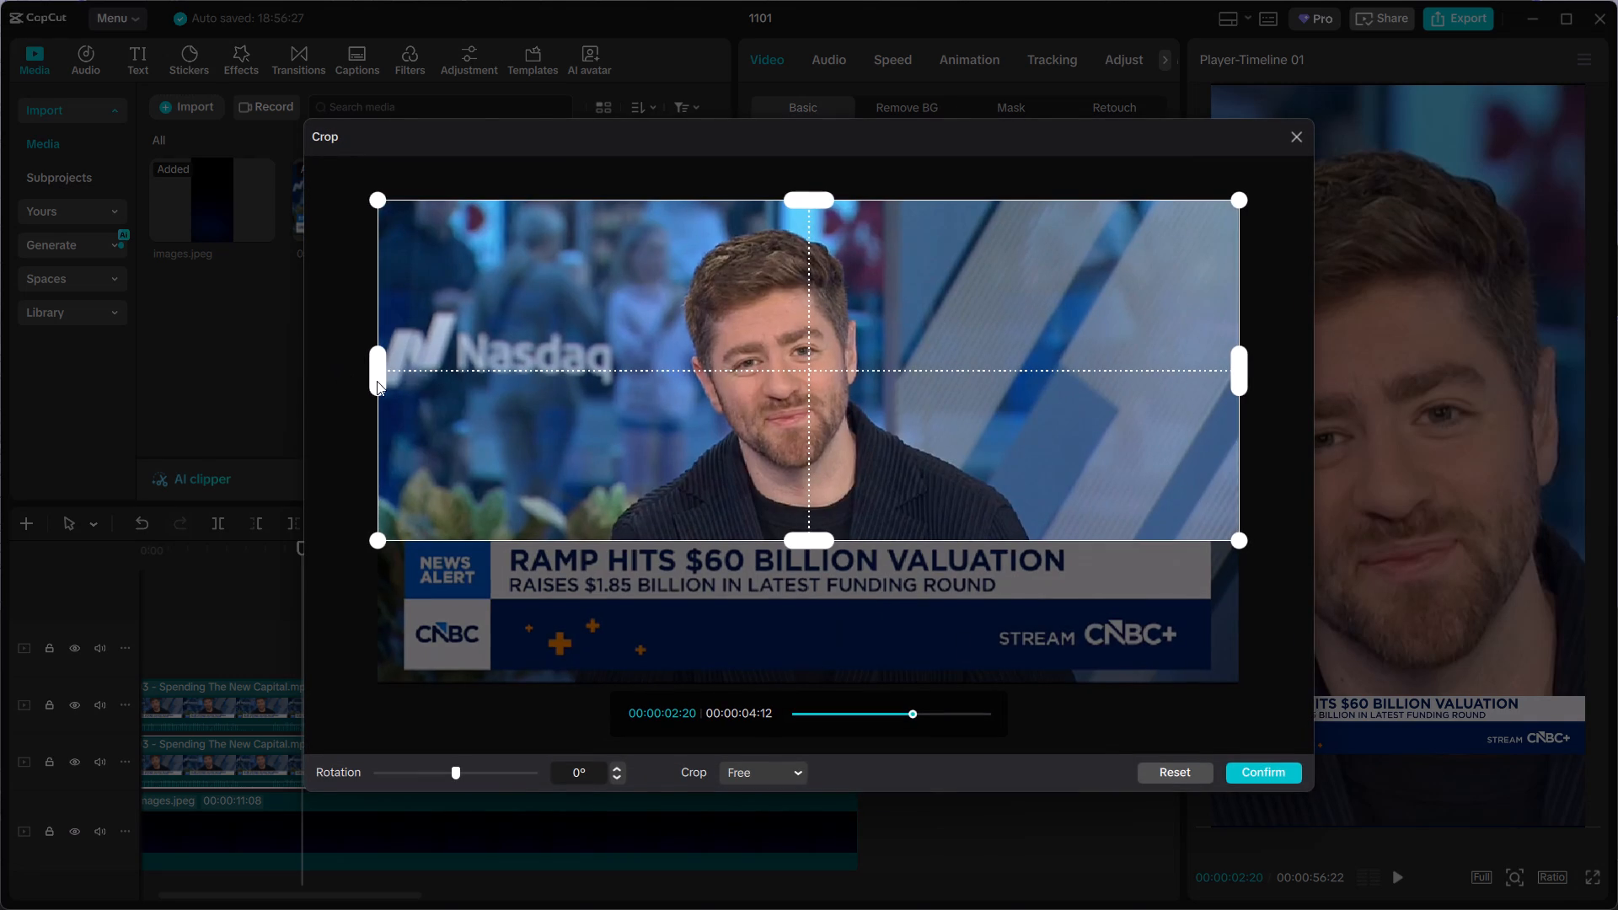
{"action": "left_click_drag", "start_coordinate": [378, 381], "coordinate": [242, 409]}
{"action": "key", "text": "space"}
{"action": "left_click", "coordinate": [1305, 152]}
Crop the second speaker-track clip, starting at about 00:00:04:12, to just the news anchor in the left half of the split screen.
{"action": "key", "text": "space"}
{"action": "key", "text": "space"}
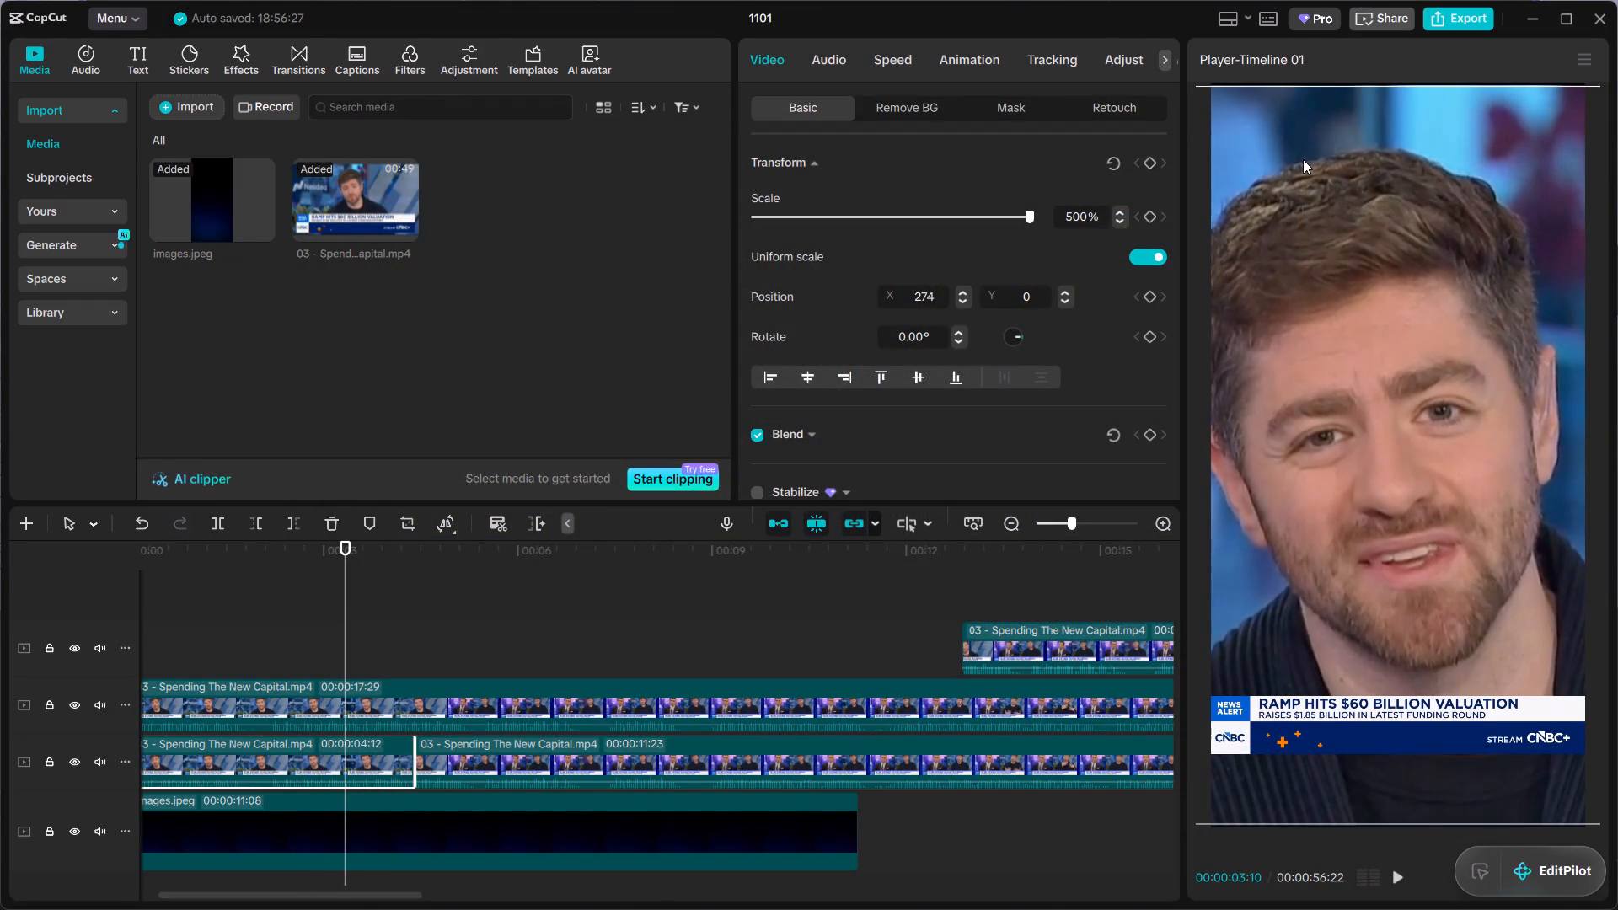
{"action": "key", "text": "space"}
{"action": "key", "text": "space"}
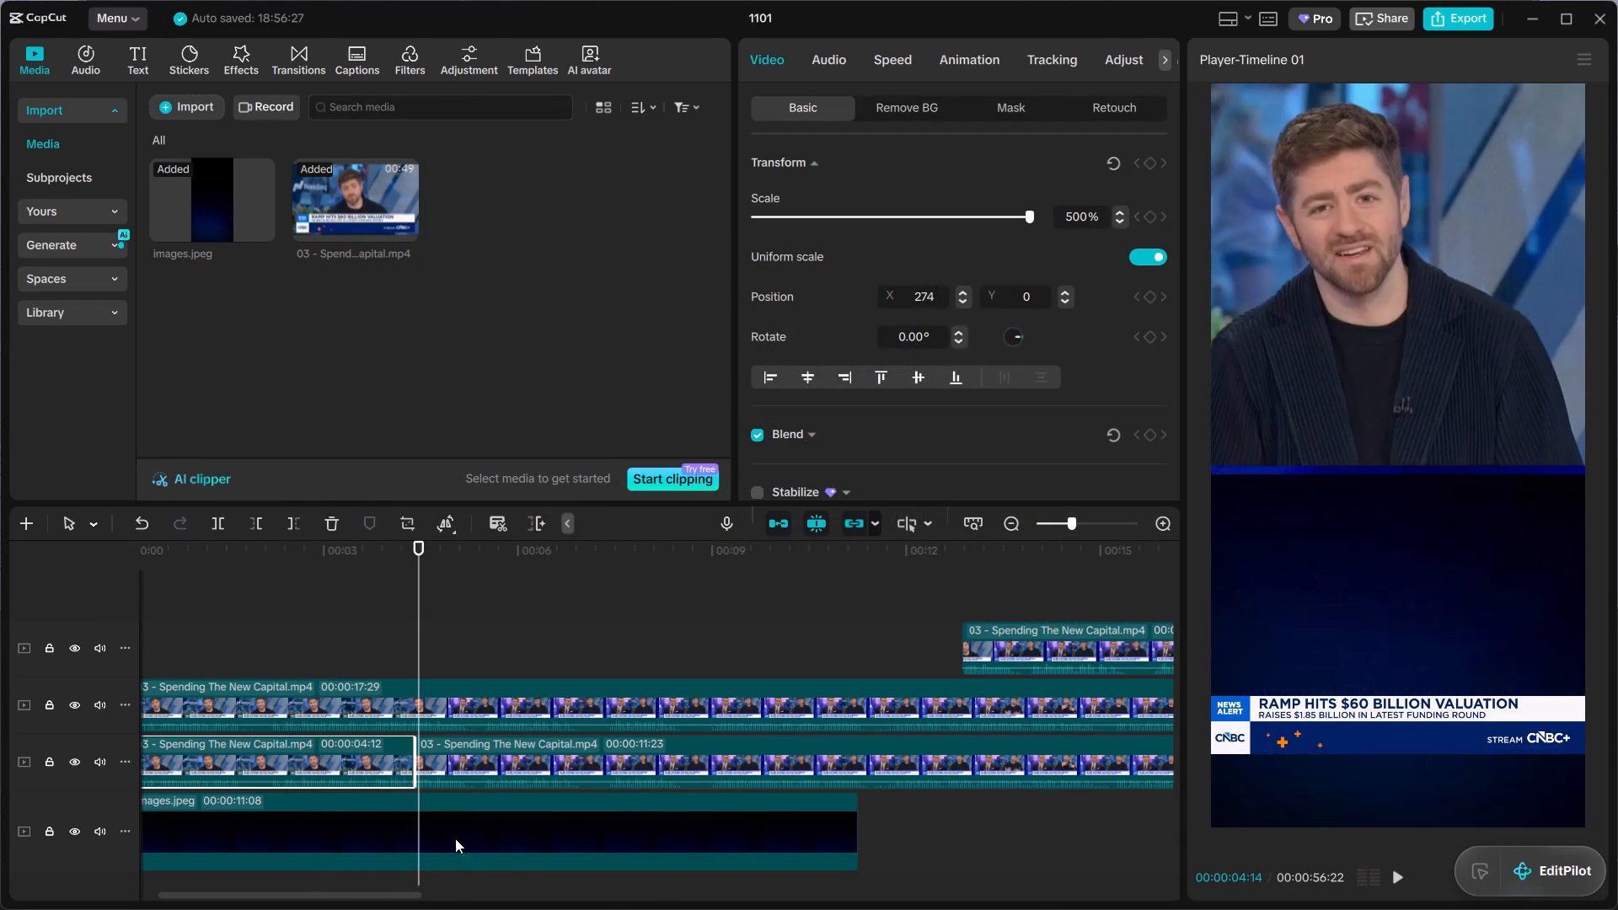
{"action": "left_click", "coordinate": [478, 768]}
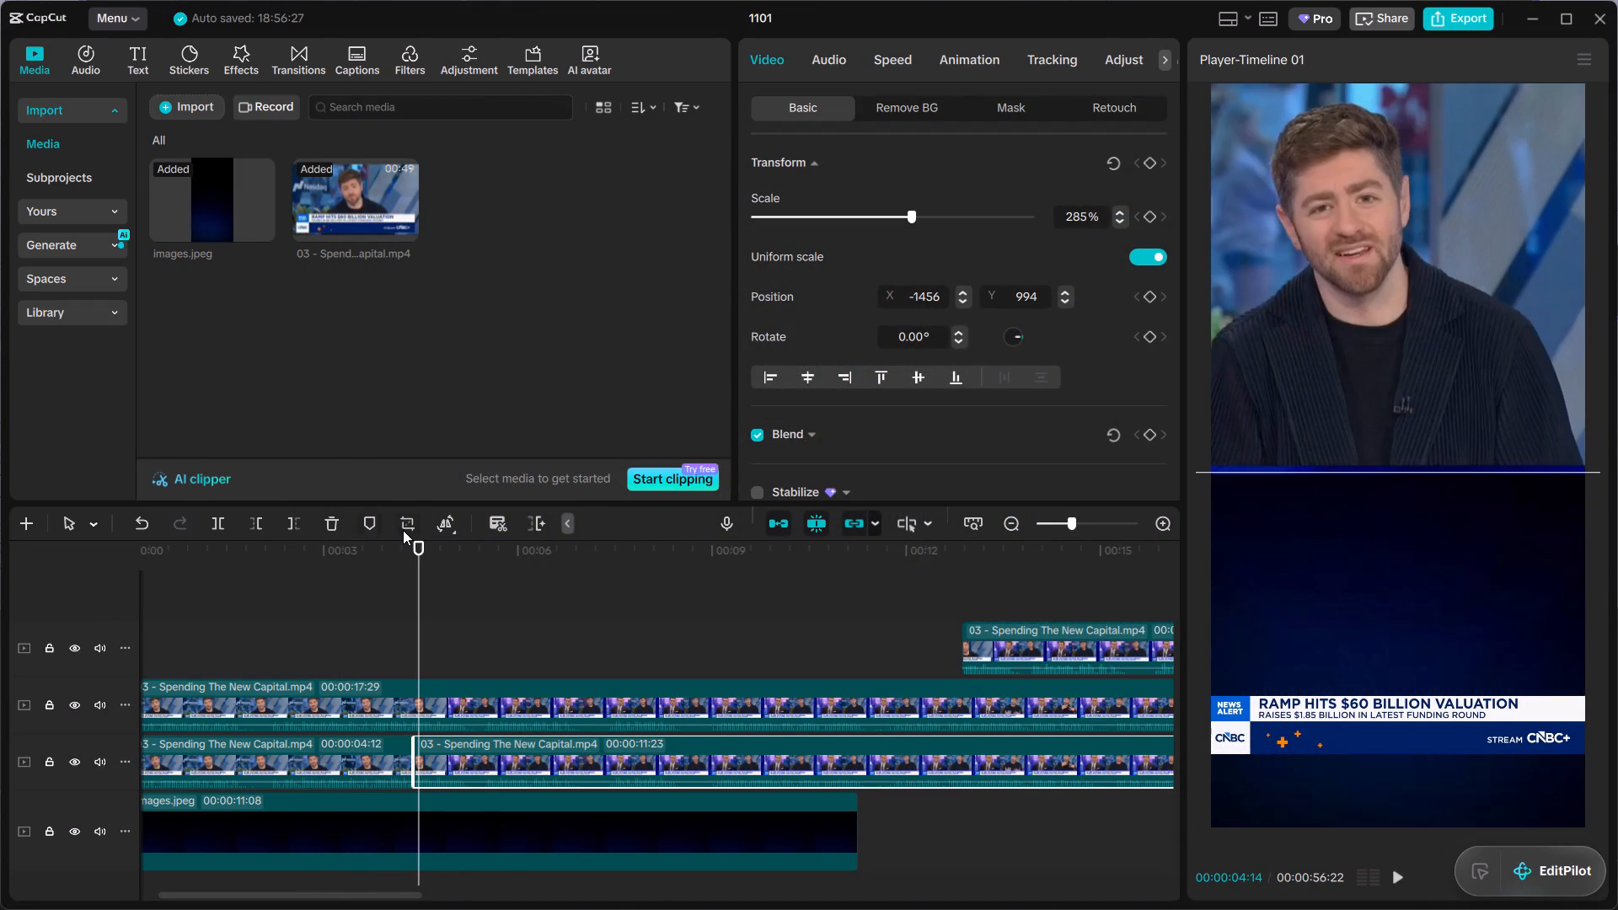
{"action": "left_click", "coordinate": [403, 530]}
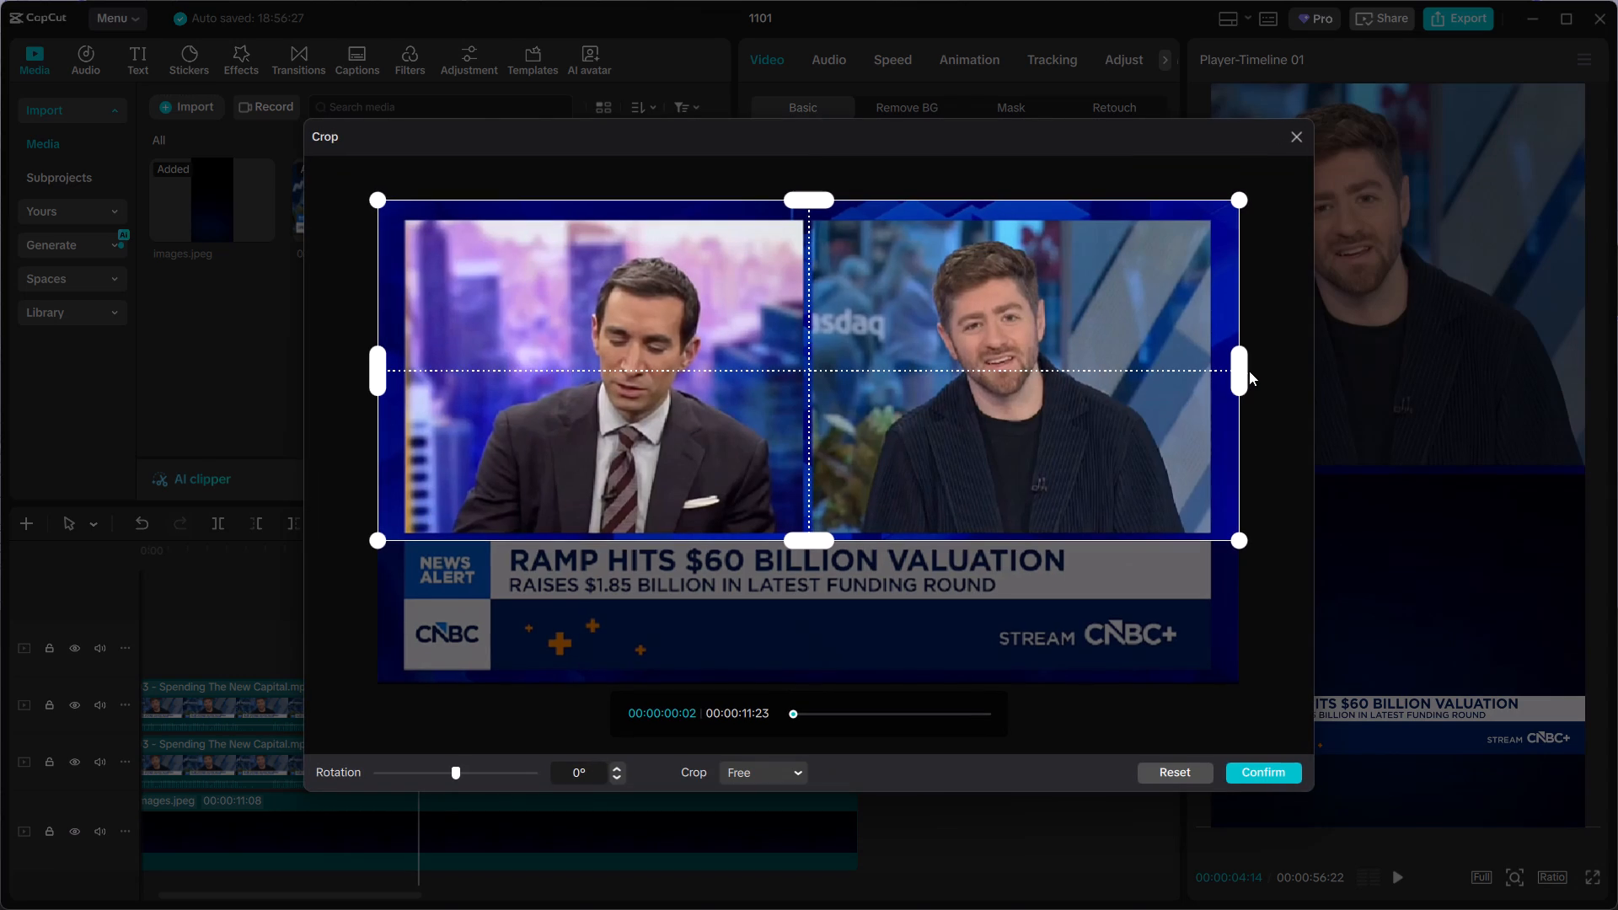
{"action": "left_click_drag", "start_coordinate": [1242, 369], "coordinate": [807, 452]}
{"action": "left_click_drag", "start_coordinate": [608, 195], "coordinate": [603, 226]}
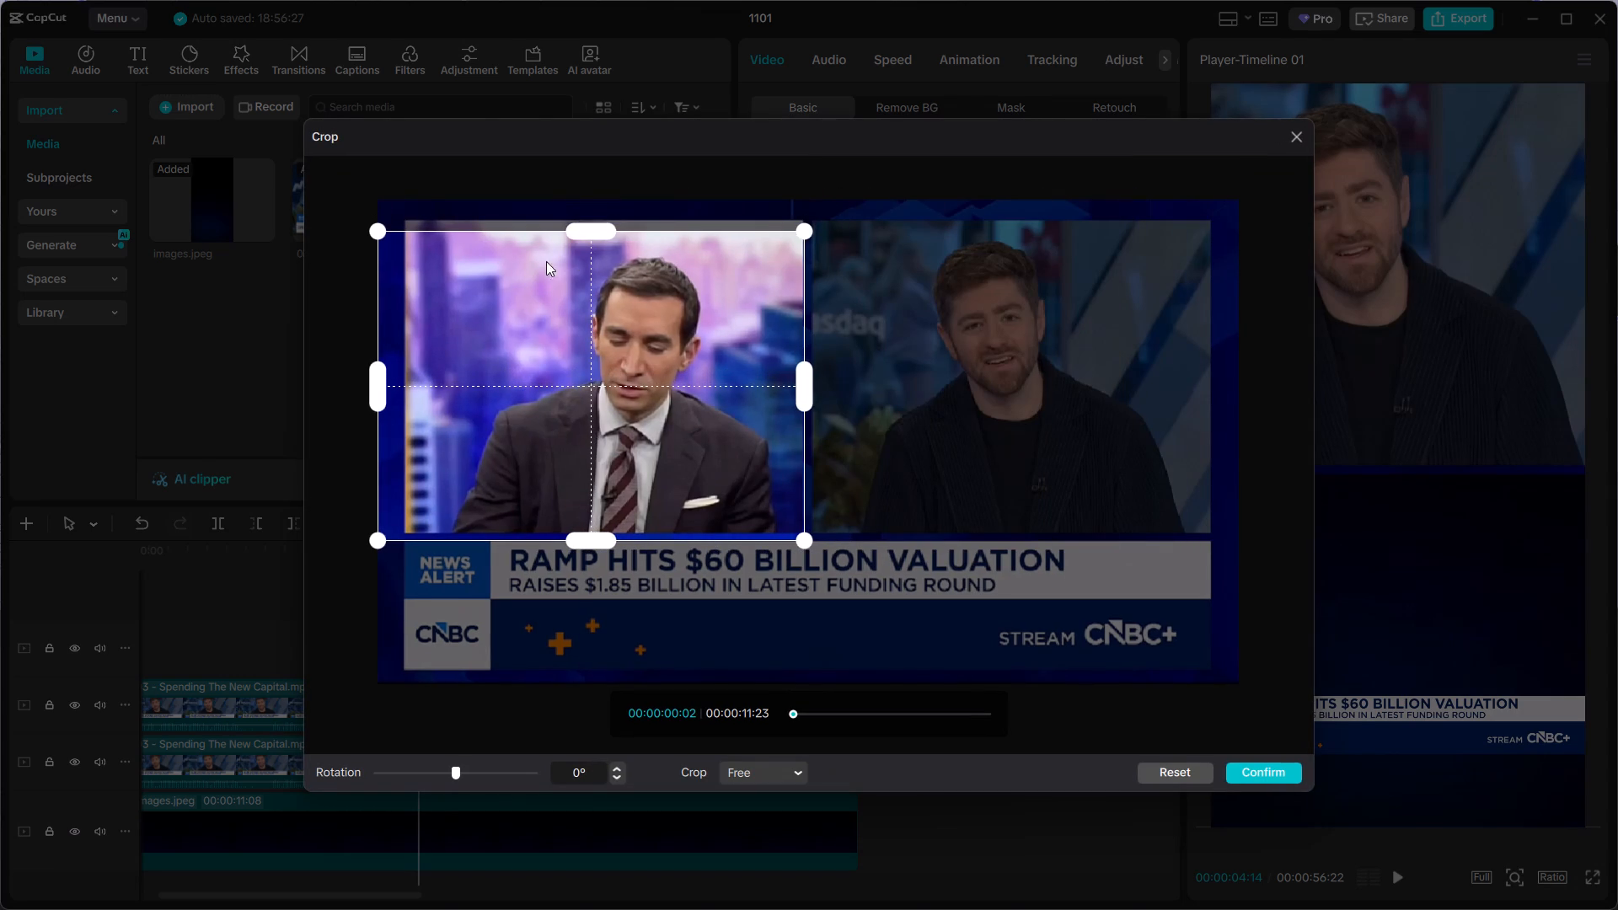
{"action": "left_click_drag", "start_coordinate": [383, 383], "coordinate": [415, 385]}
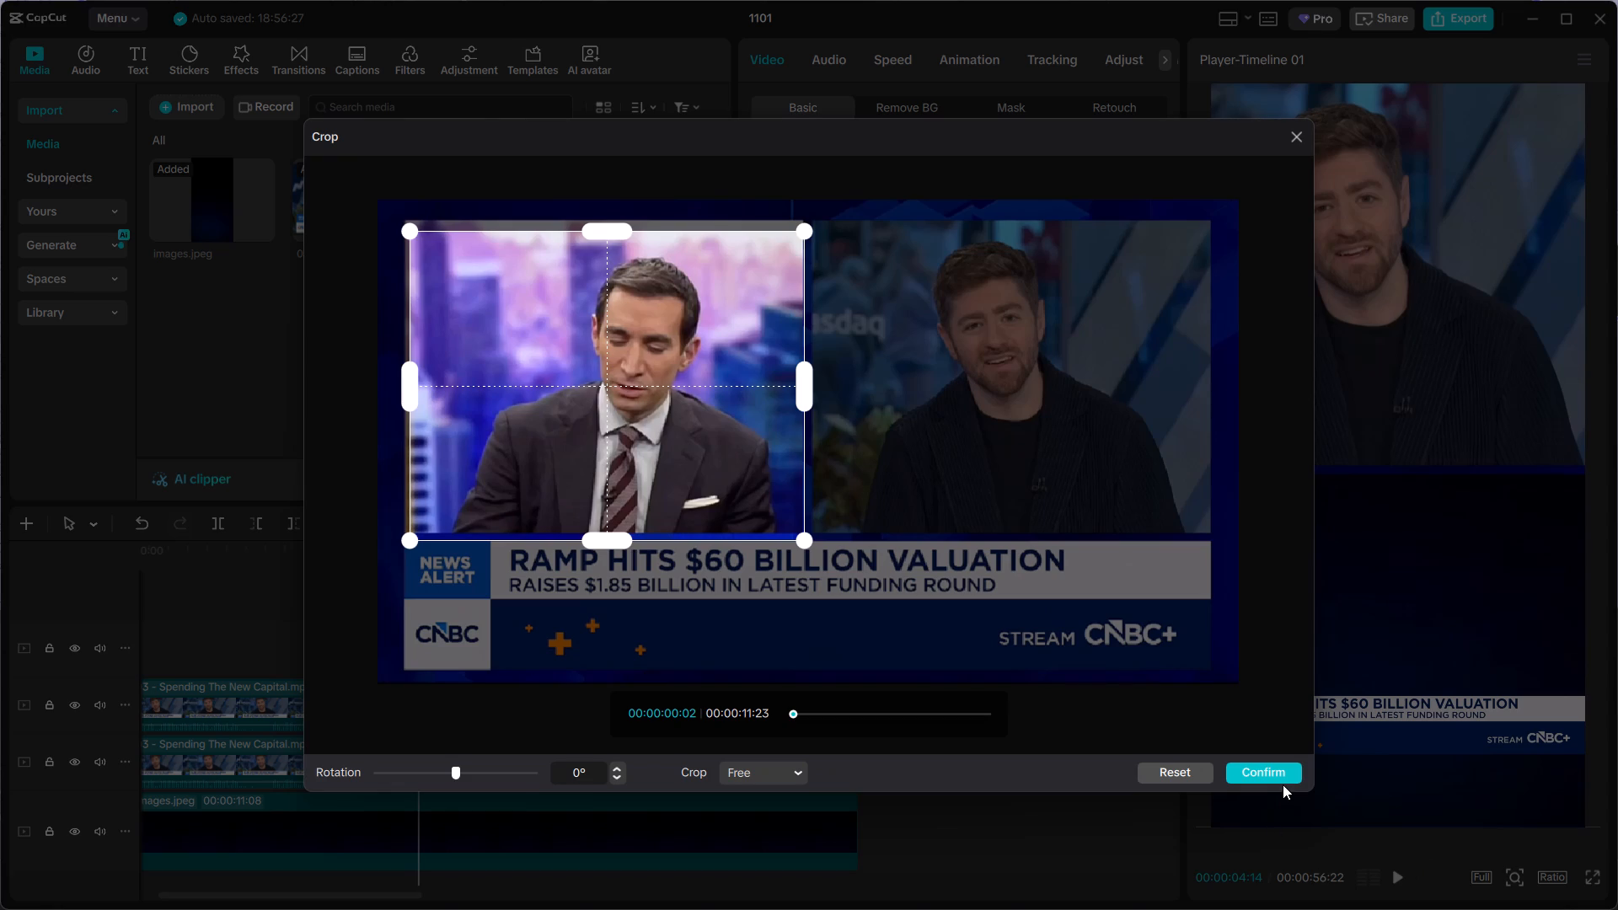
{"action": "left_click", "coordinate": [1285, 773]}
Reposition the cropped anchor clip to X -421, Y 0 so that his face fills the vertical frame above the banner.
{"action": "left_click_drag", "start_coordinate": [1340, 540], "coordinate": [1482, 535]}
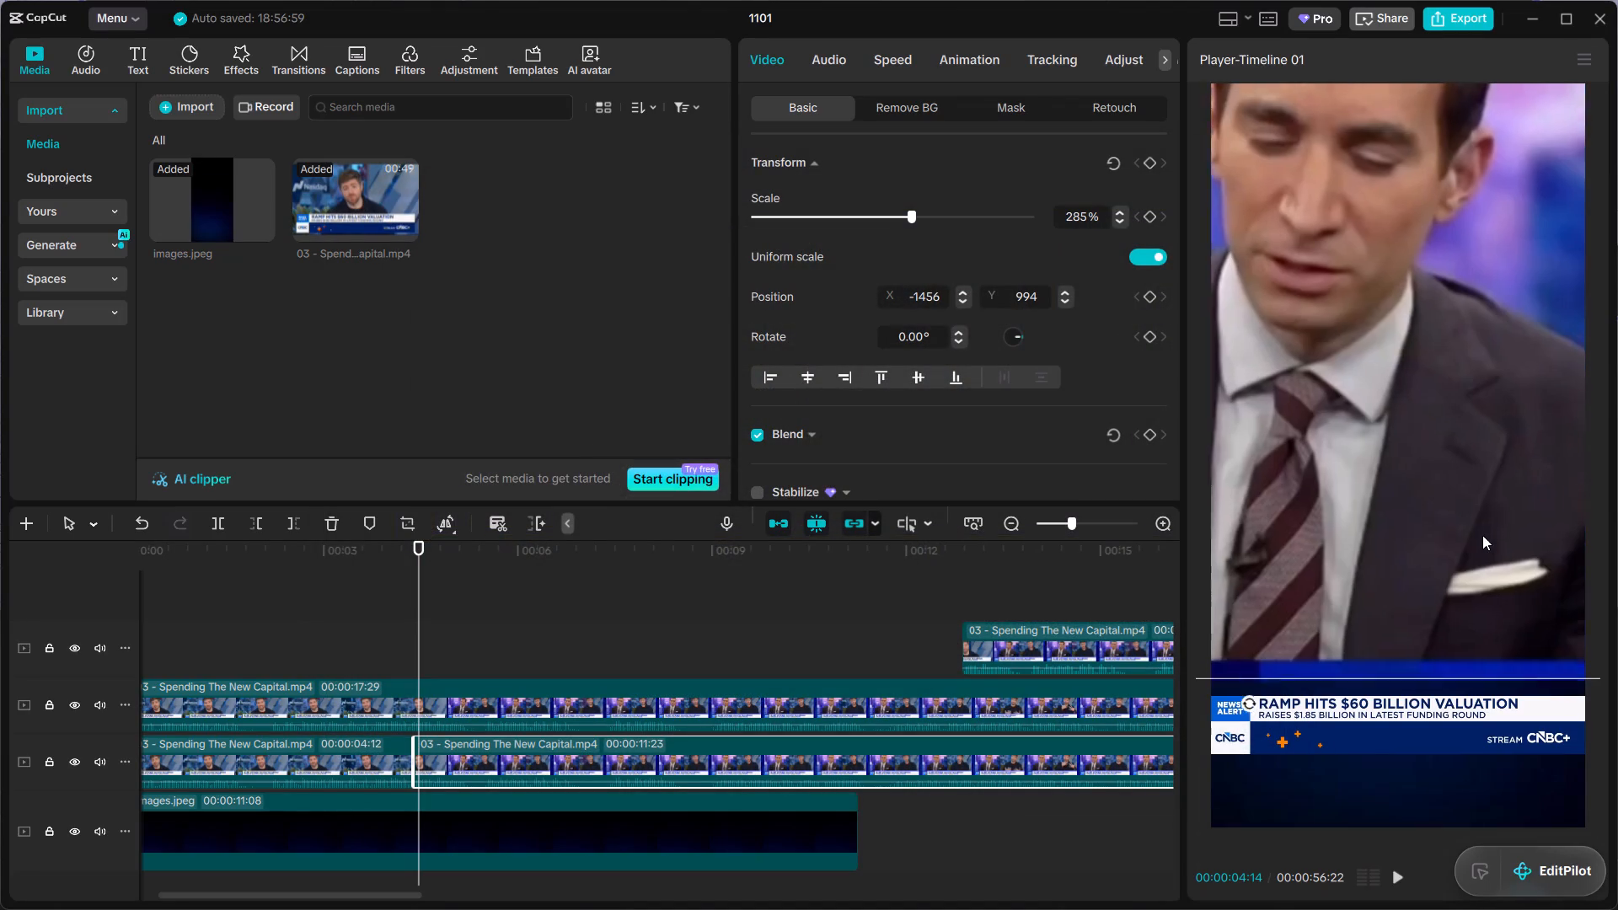
{"action": "left_click_drag", "start_coordinate": [1482, 535], "coordinate": [1542, 735]}
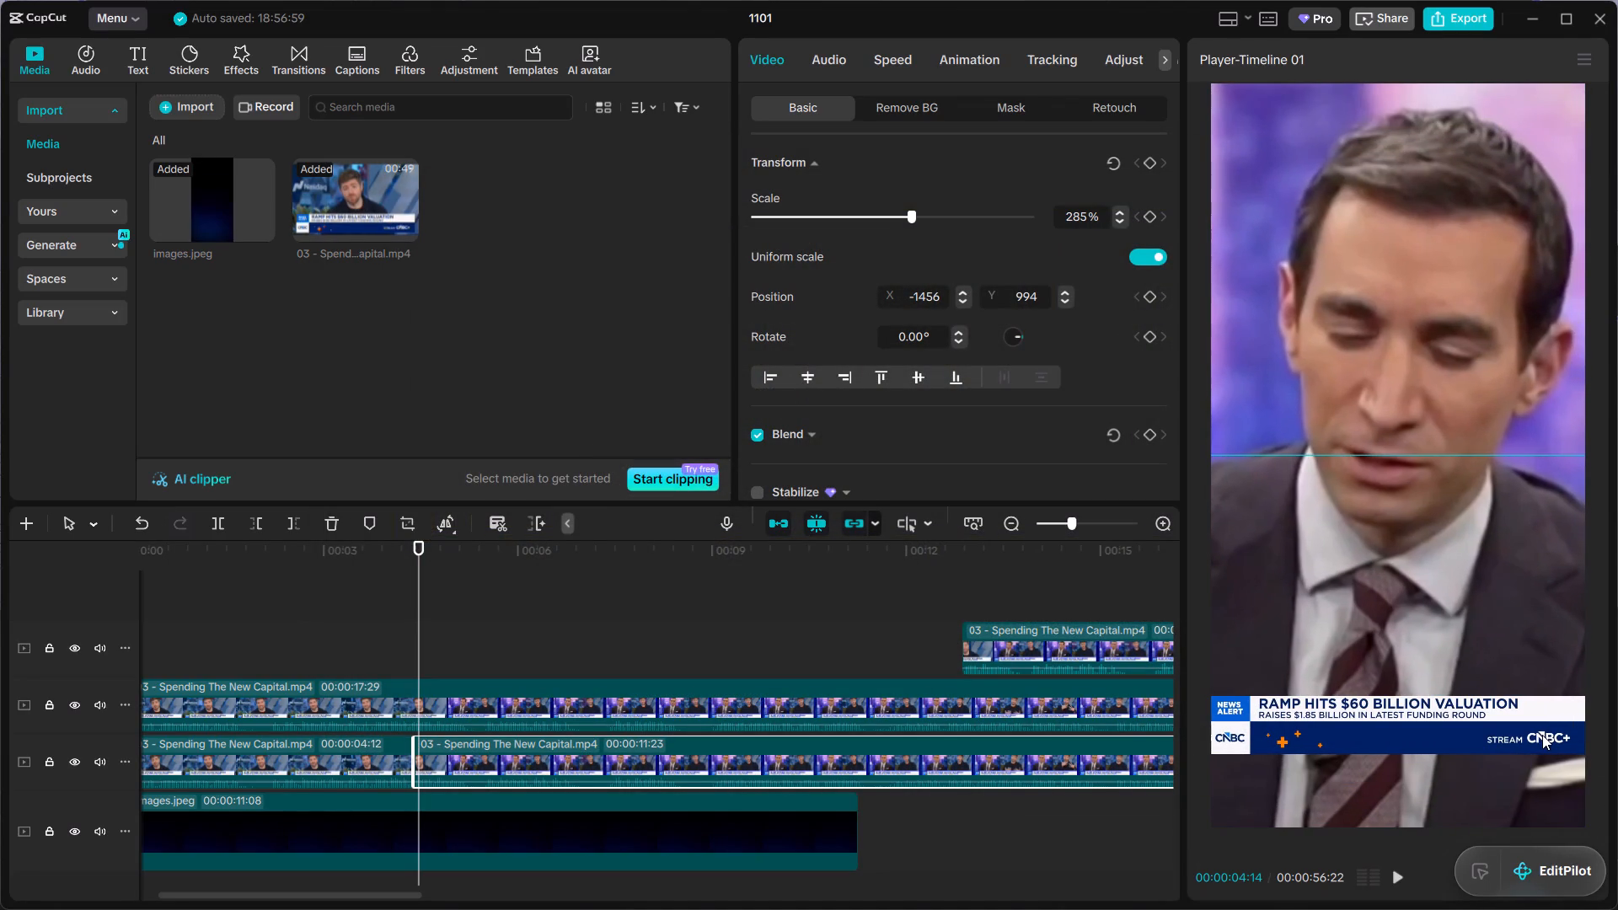
{"action": "left_click_drag", "start_coordinate": [1542, 735], "coordinate": [1540, 736]}
Play through the anchor clip to find the cut point and split it at 00:00:09:16.
{"action": "key", "text": "space"}
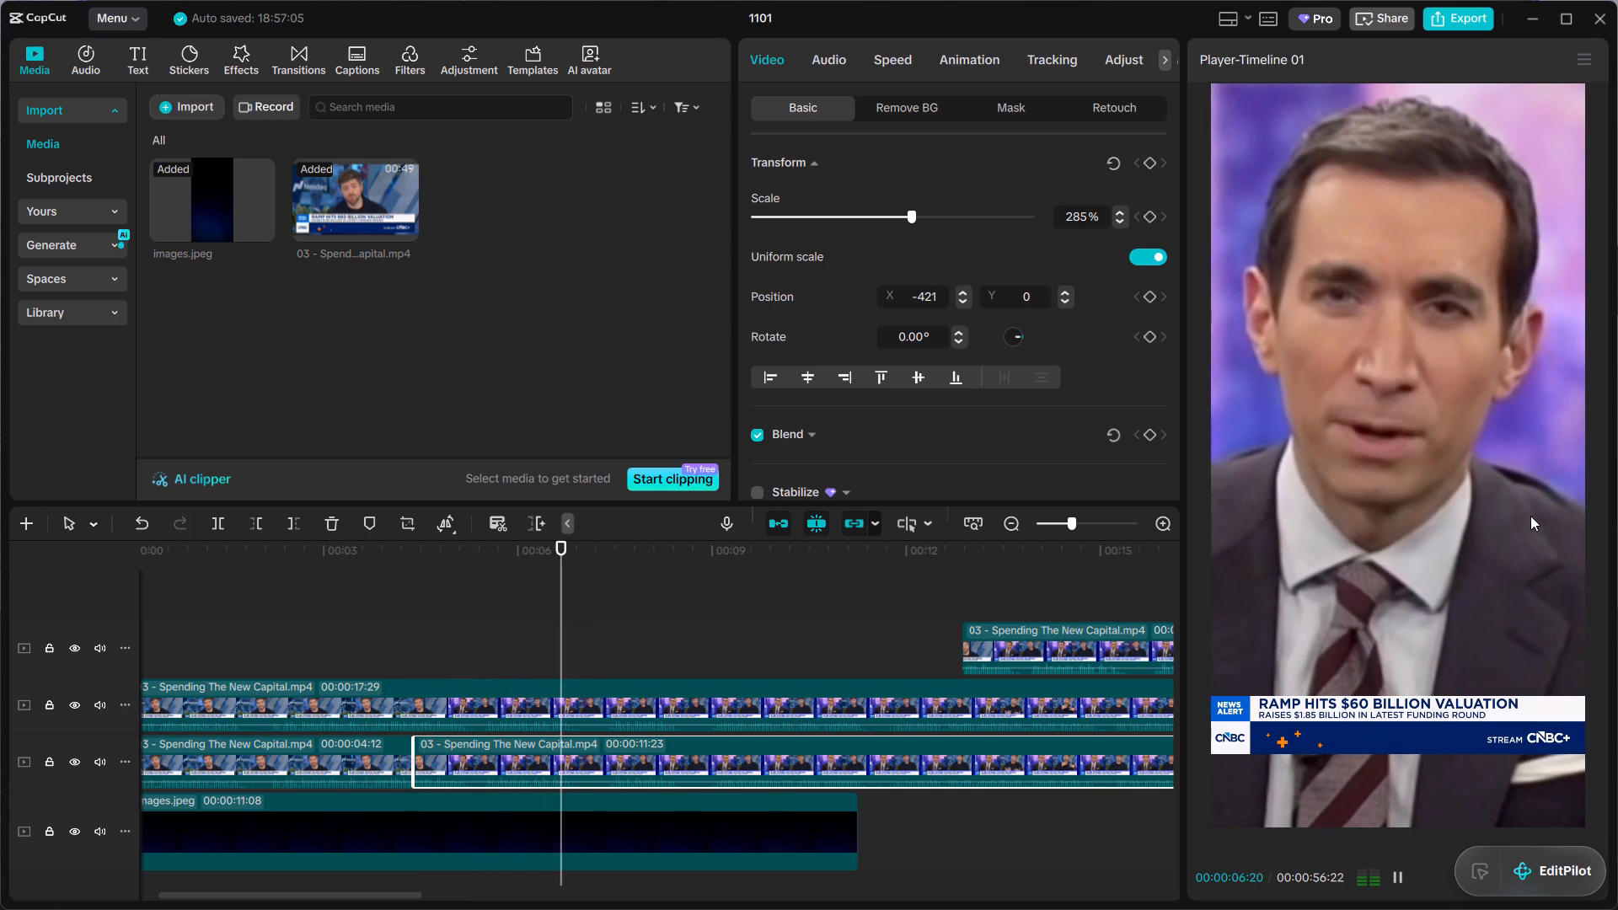
{"action": "key", "text": "space"}
{"action": "key", "text": "space"}
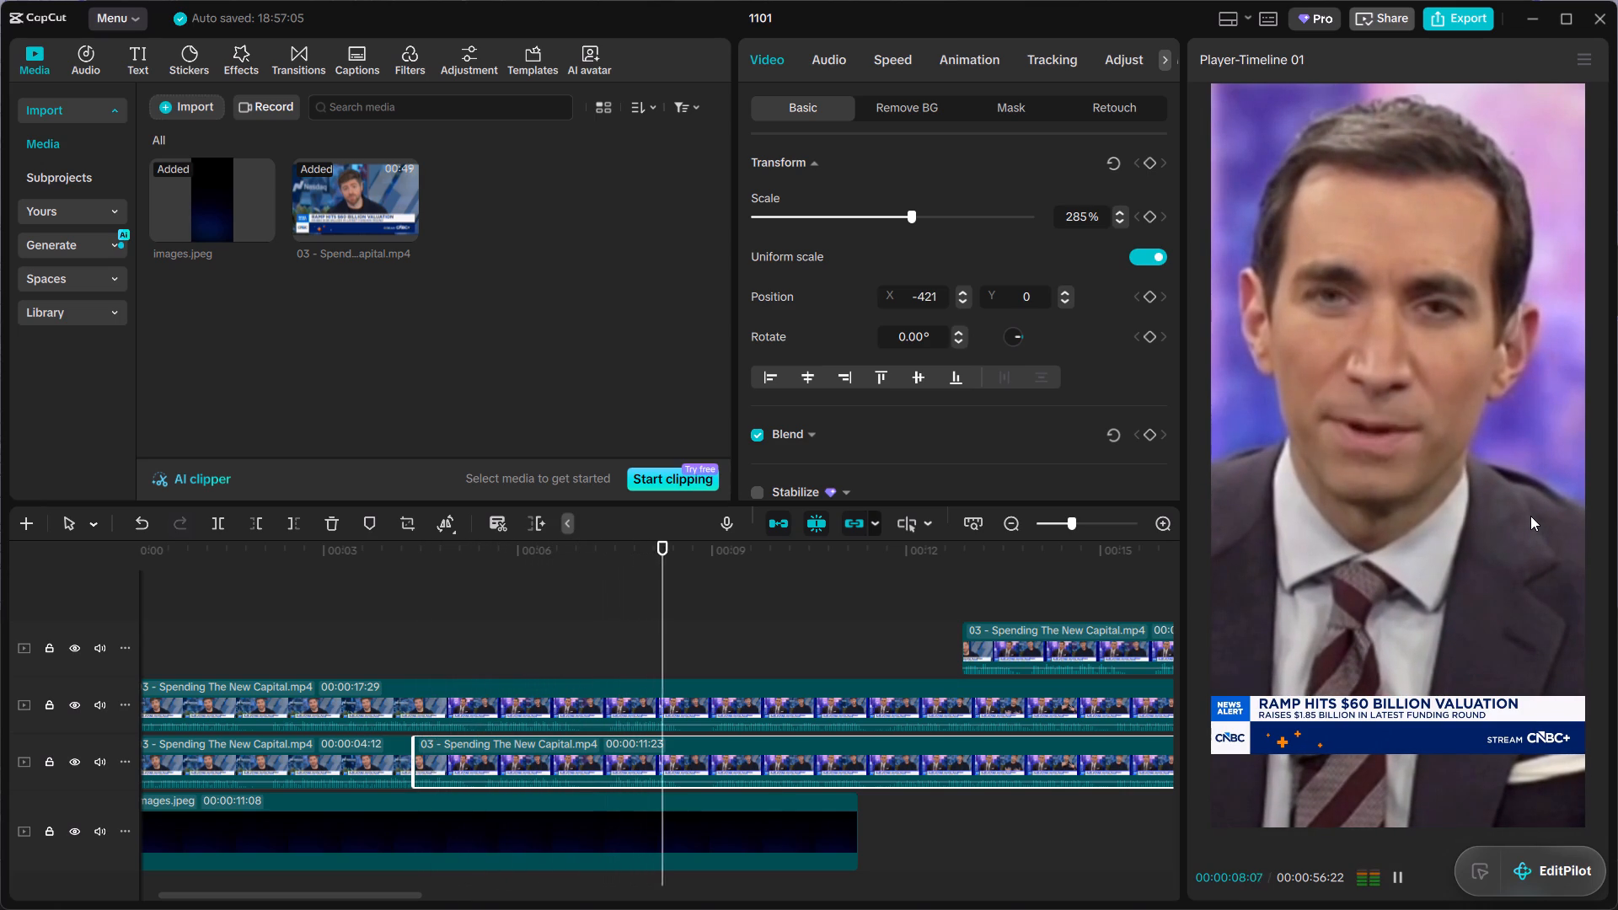
{"action": "key", "text": "space"}
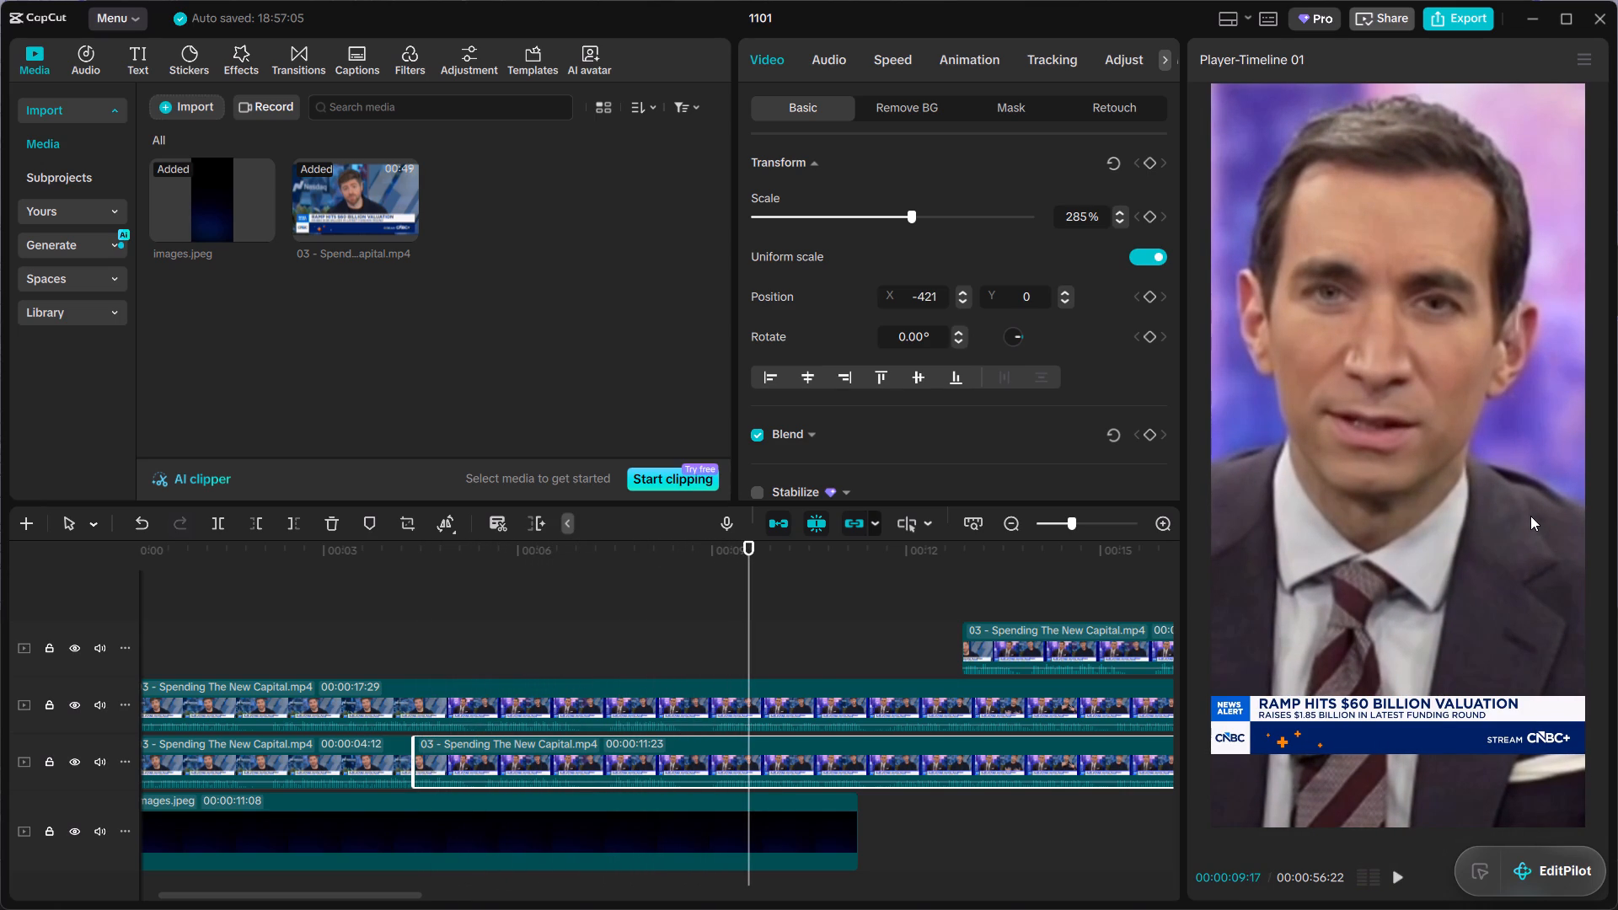
{"action": "key", "text": "space"}
{"action": "key", "text": "space"}
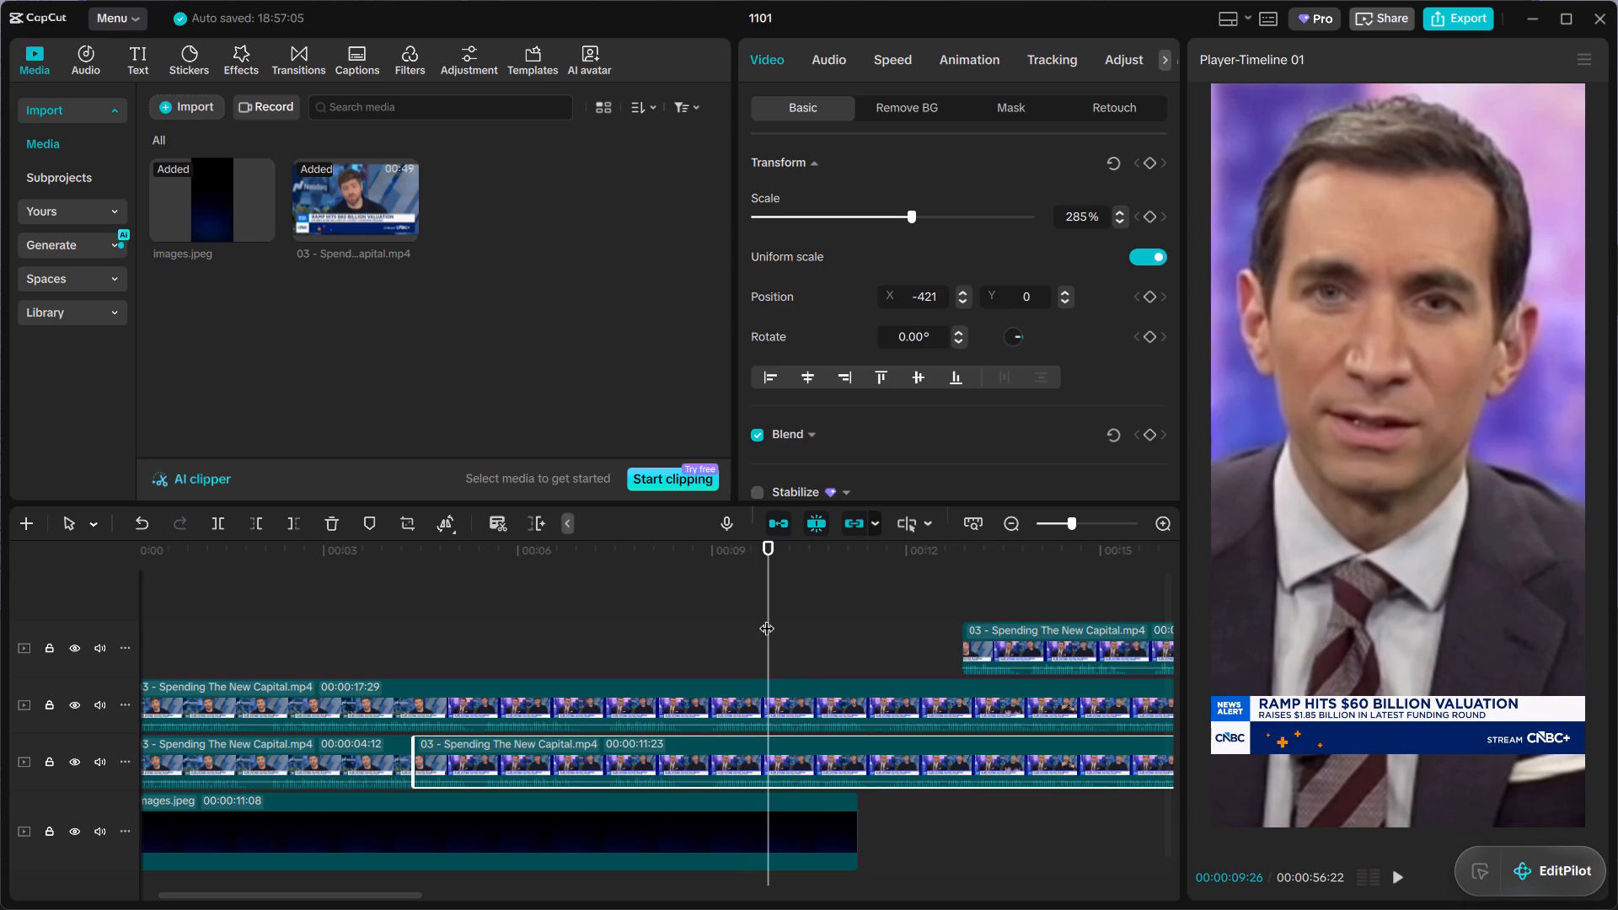
{"action": "key", "text": "Left"}
{"action": "key", "text": "Left"}
{"action": "key", "text": "Left"}
{"action": "key", "text": "Left"}
{"action": "key", "text": "Left"}
{"action": "key", "text": "Left"}
{"action": "key", "text": "Left"}
{"action": "key", "text": "Left"}
{"action": "key", "text": "Left"}
{"action": "key", "text": "Left"}
{"action": "key", "text": "Left"}
{"action": "key", "text": "Left"}
{"action": "key", "text": "Left"}
{"action": "key", "text": "Left"}
{"action": "key", "text": "Left"}
{"action": "key", "text": "Left"}
{"action": "key", "text": "Left"}
{"action": "key", "text": "Left"}
{"action": "key", "text": "Left"}
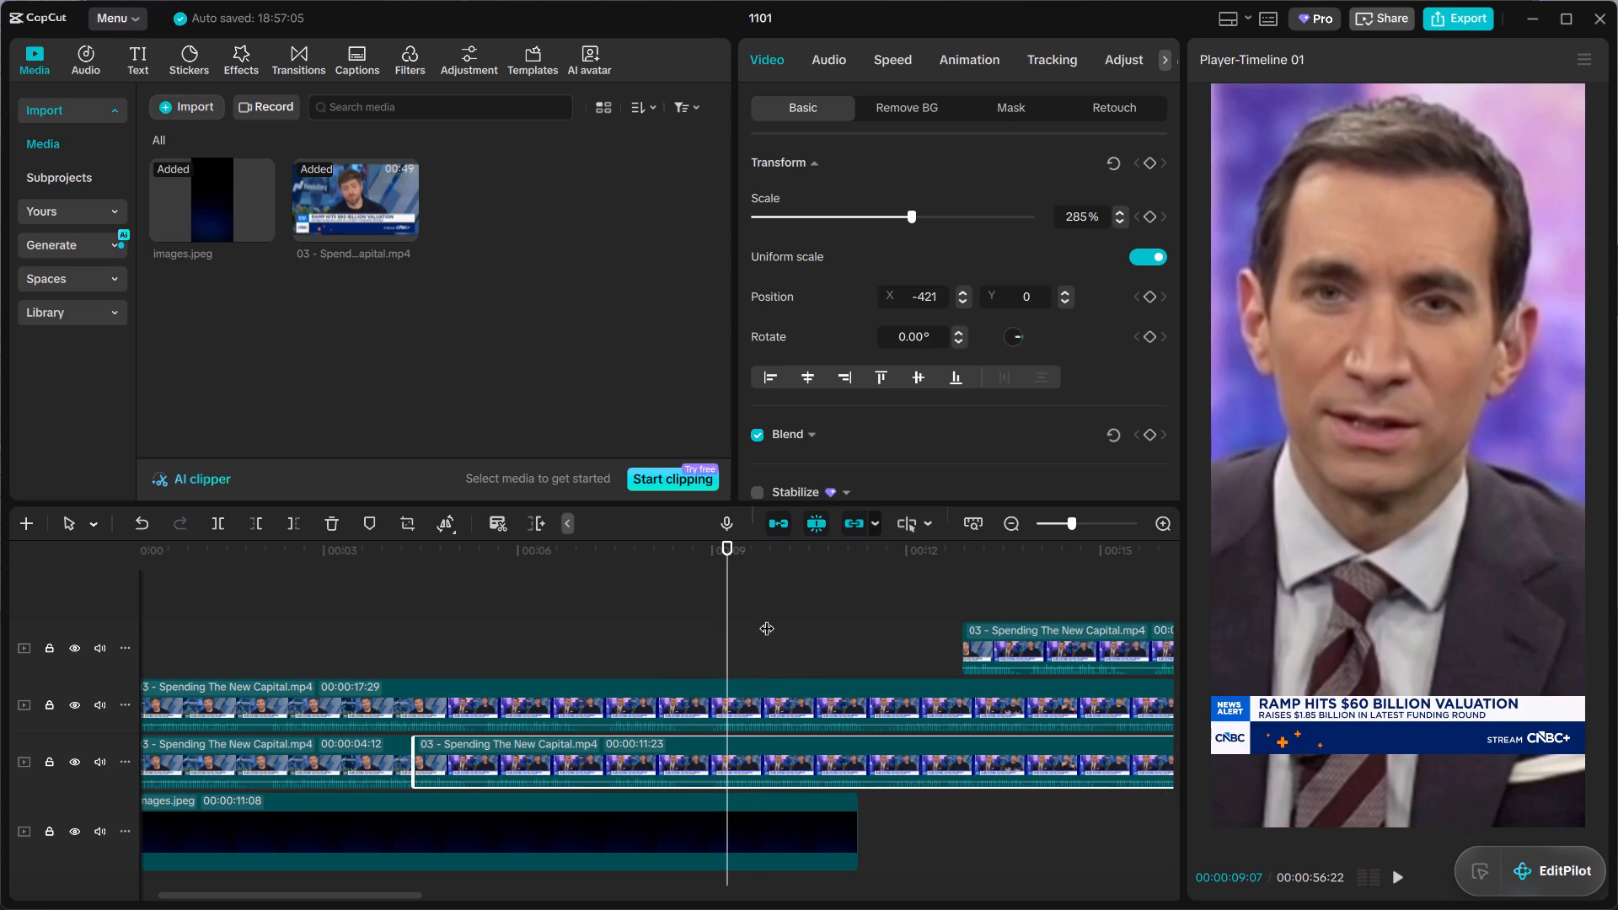
{"action": "key", "text": "space"}
{"action": "key", "text": "space"}
{"action": "key", "text": "Left"}
{"action": "key", "text": "Left"}
{"action": "key", "text": "Left"}
{"action": "key", "text": "Left"}
{"action": "key", "text": "Left"}
{"action": "key", "text": "Left"}
{"action": "key", "text": "Left"}
{"action": "key", "text": "Left"}
{"action": "key", "text": "Left"}
{"action": "key", "text": "Left"}
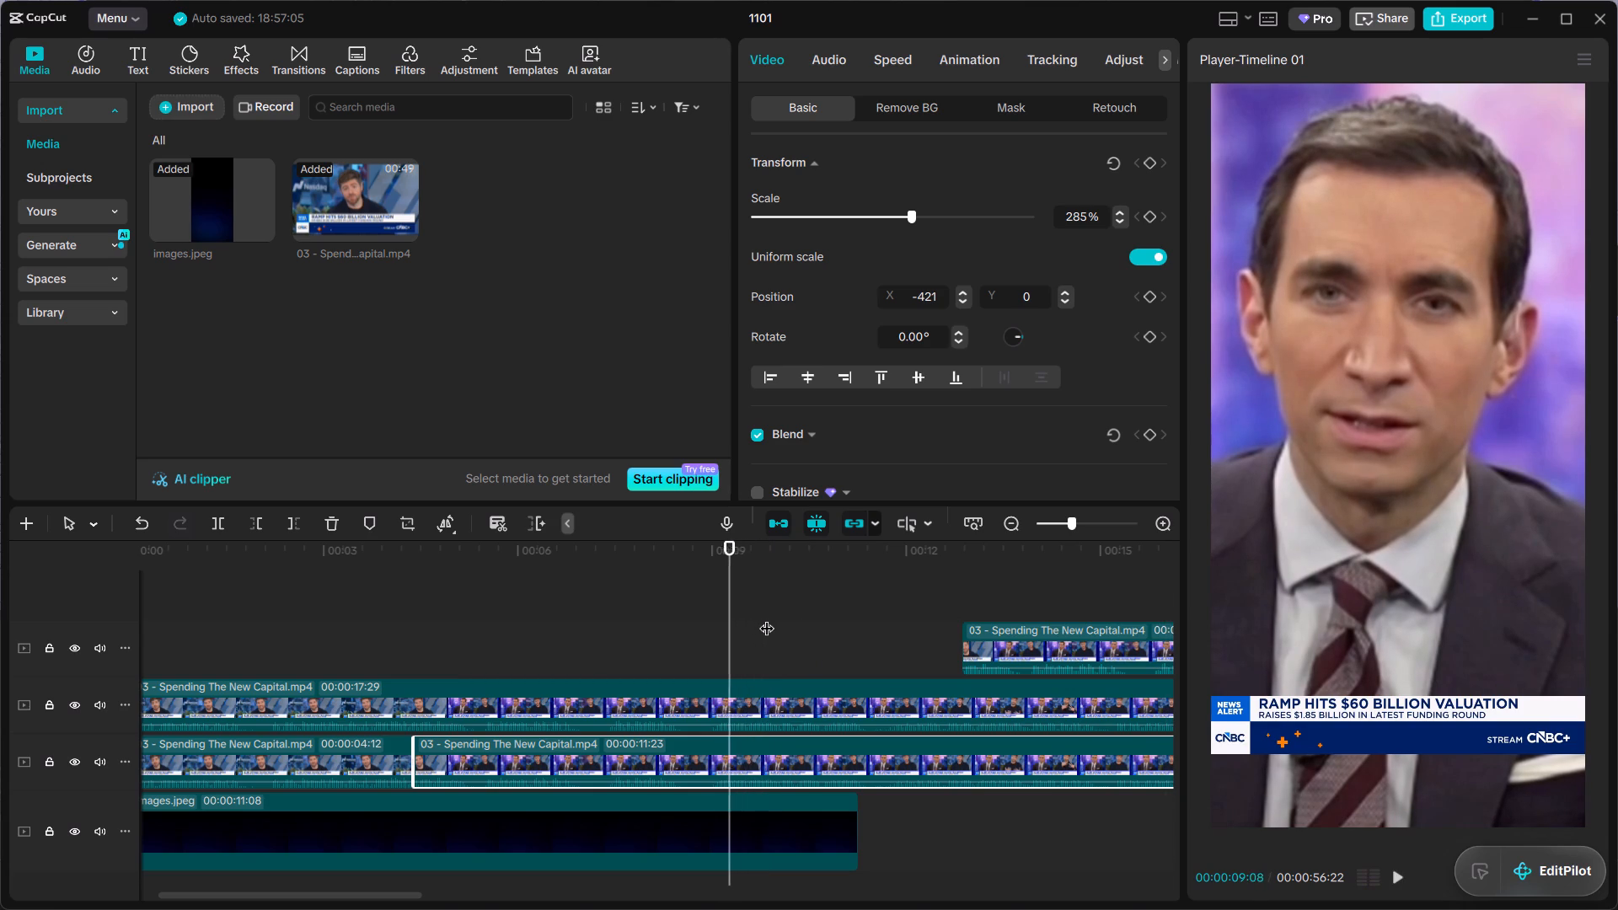
{"action": "key", "text": "space"}
{"action": "key", "text": "space"}
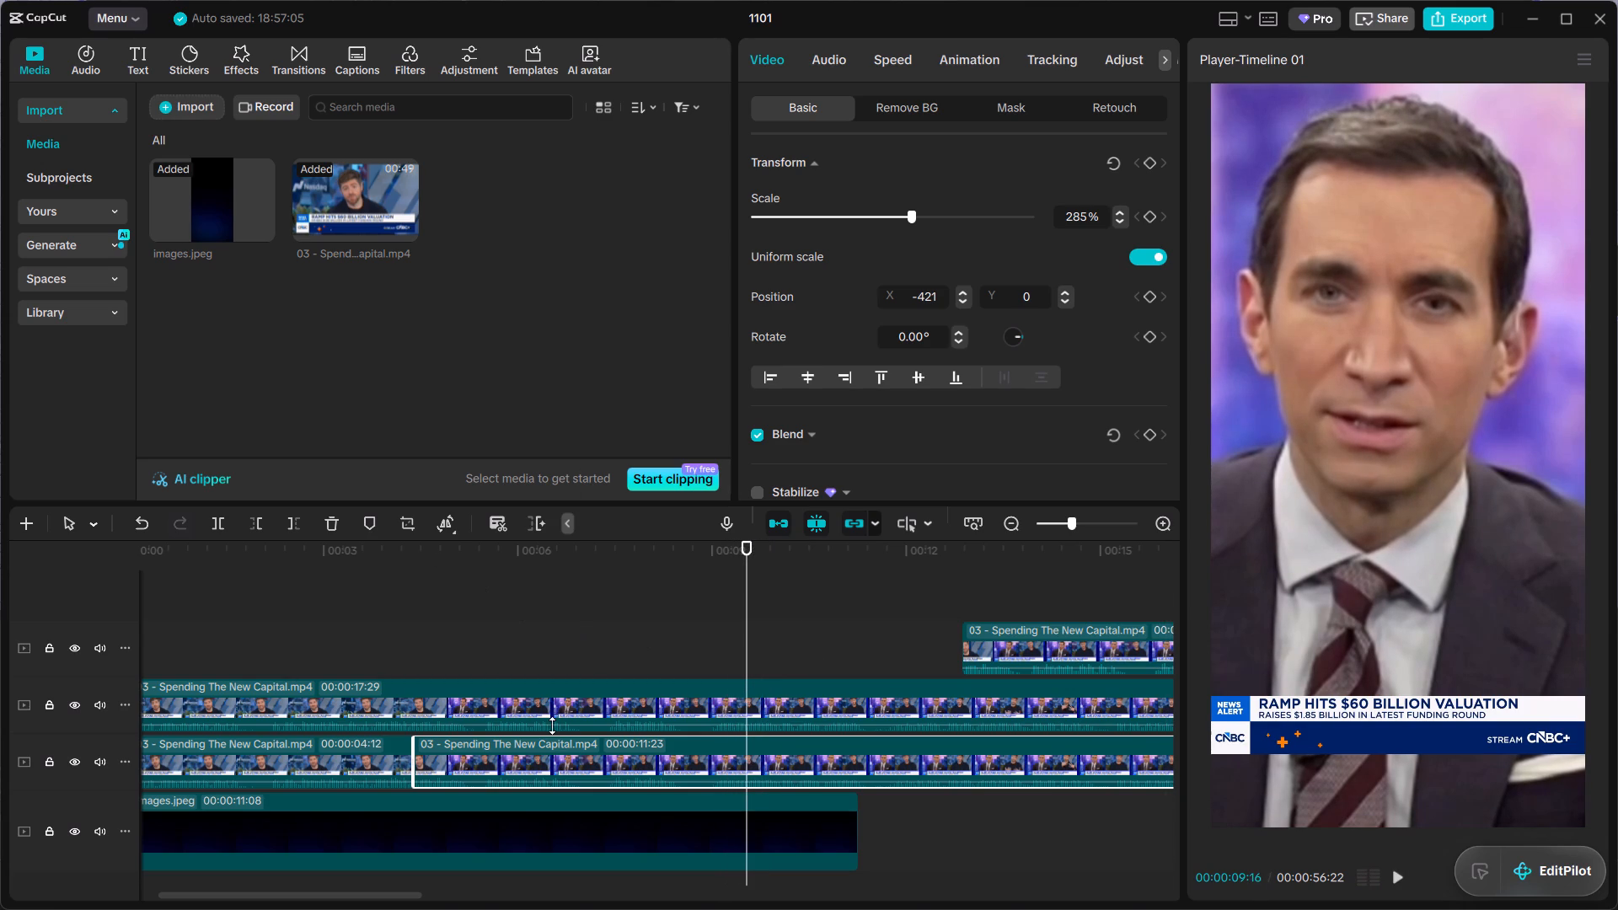
{"action": "left_click", "coordinate": [221, 527]}
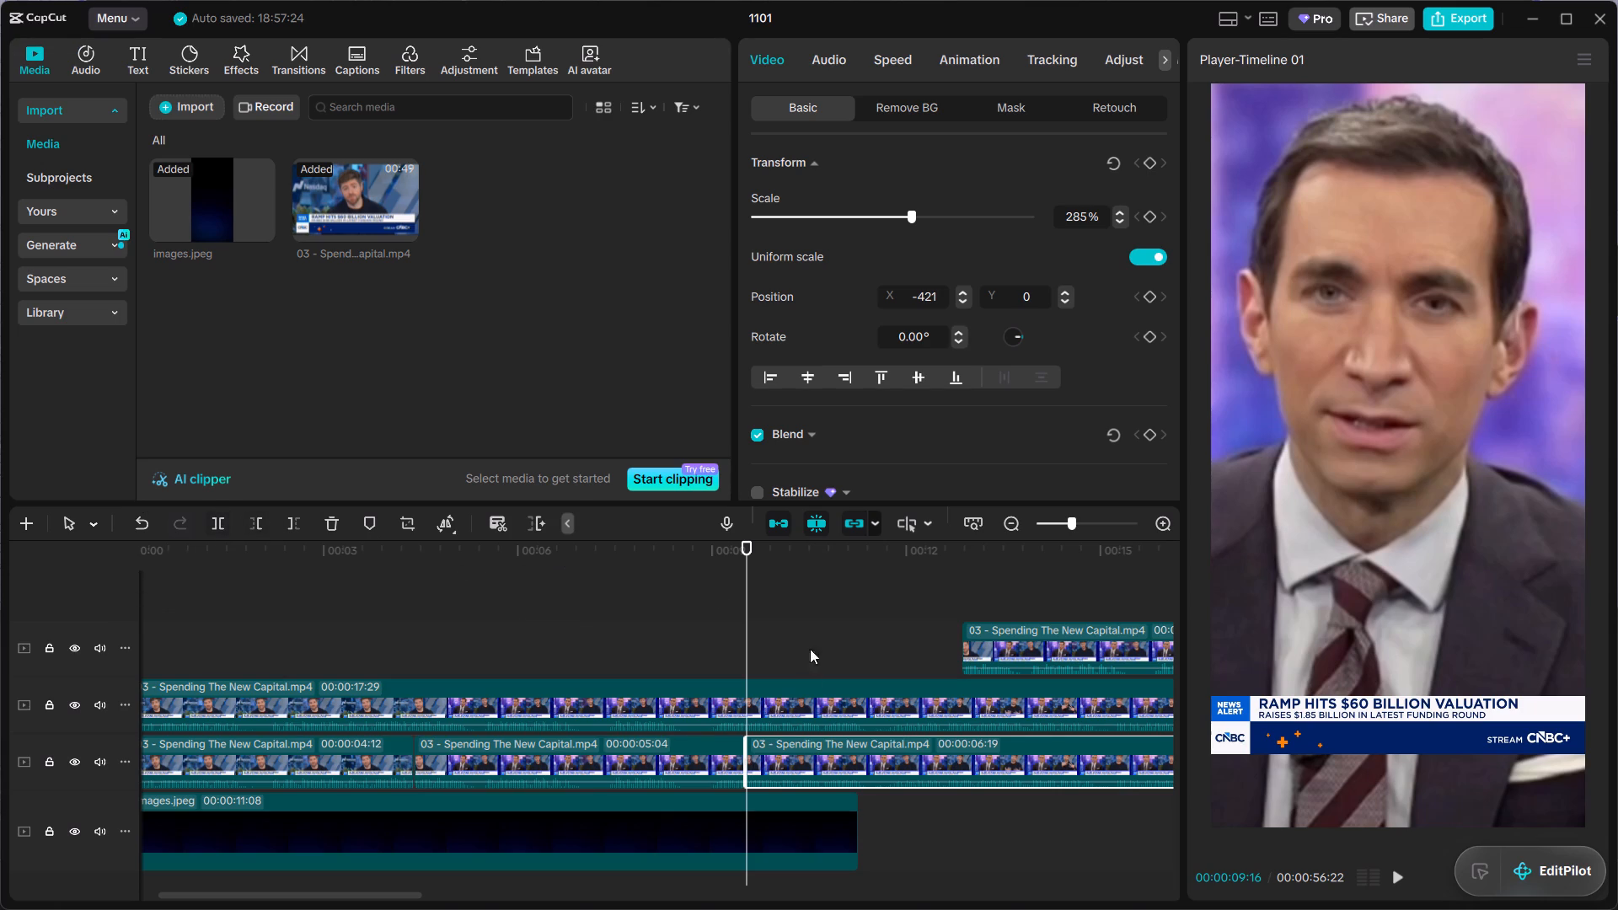
Crop the segment after the split to just the bearded speaker in the right half of the split screen.
{"action": "left_click", "coordinate": [408, 527]}
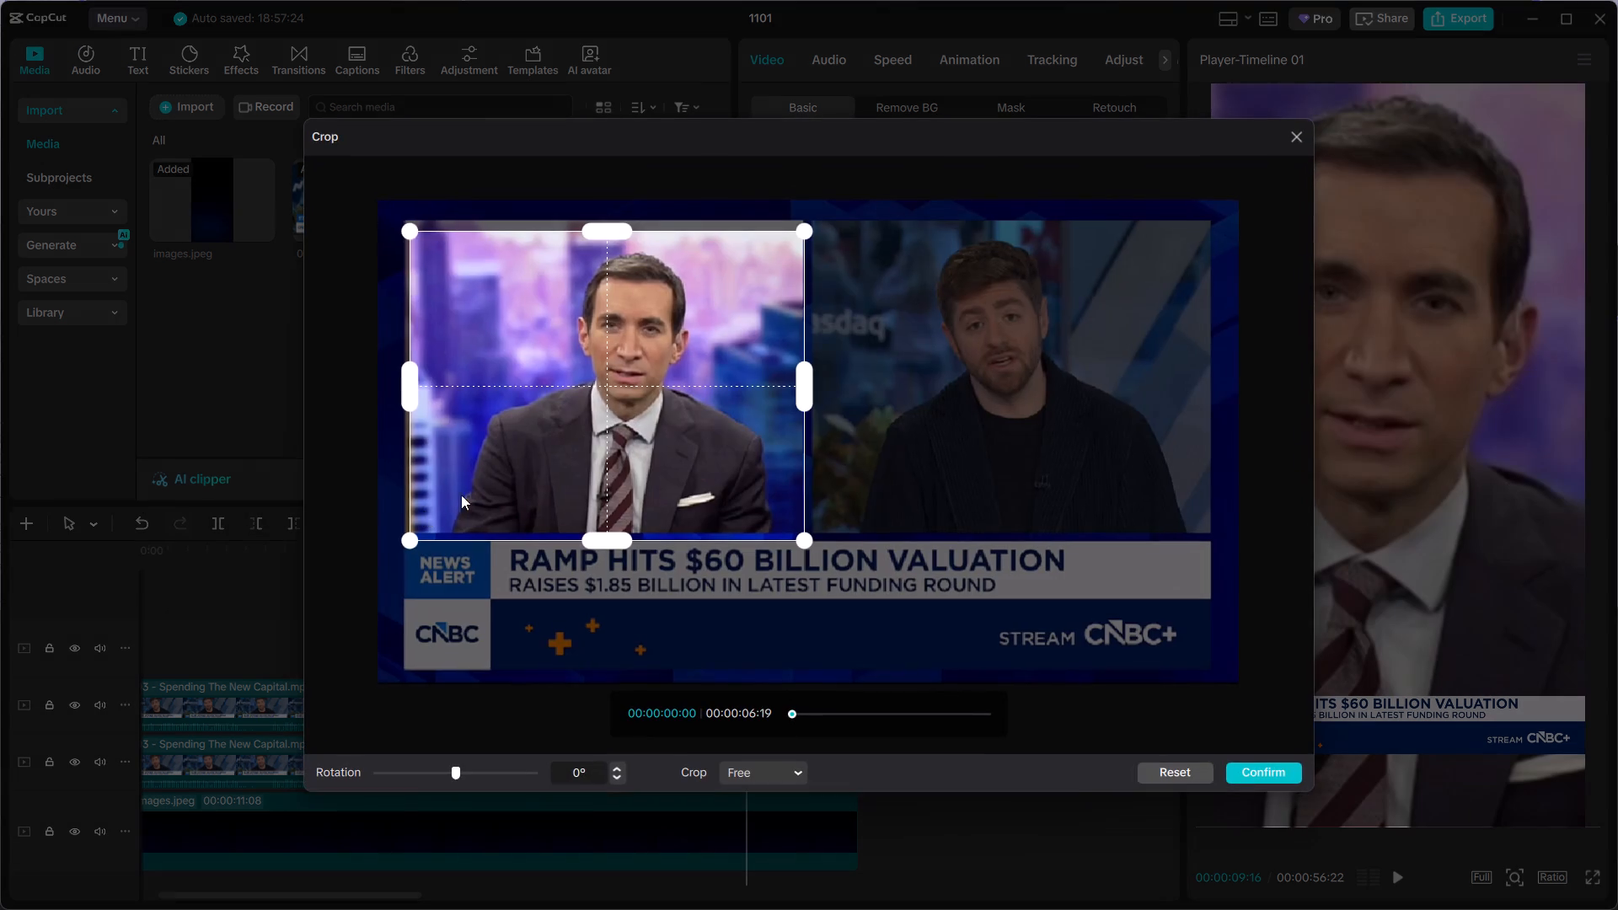
{"action": "left_click_drag", "start_coordinate": [730, 404], "coordinate": [1122, 394]}
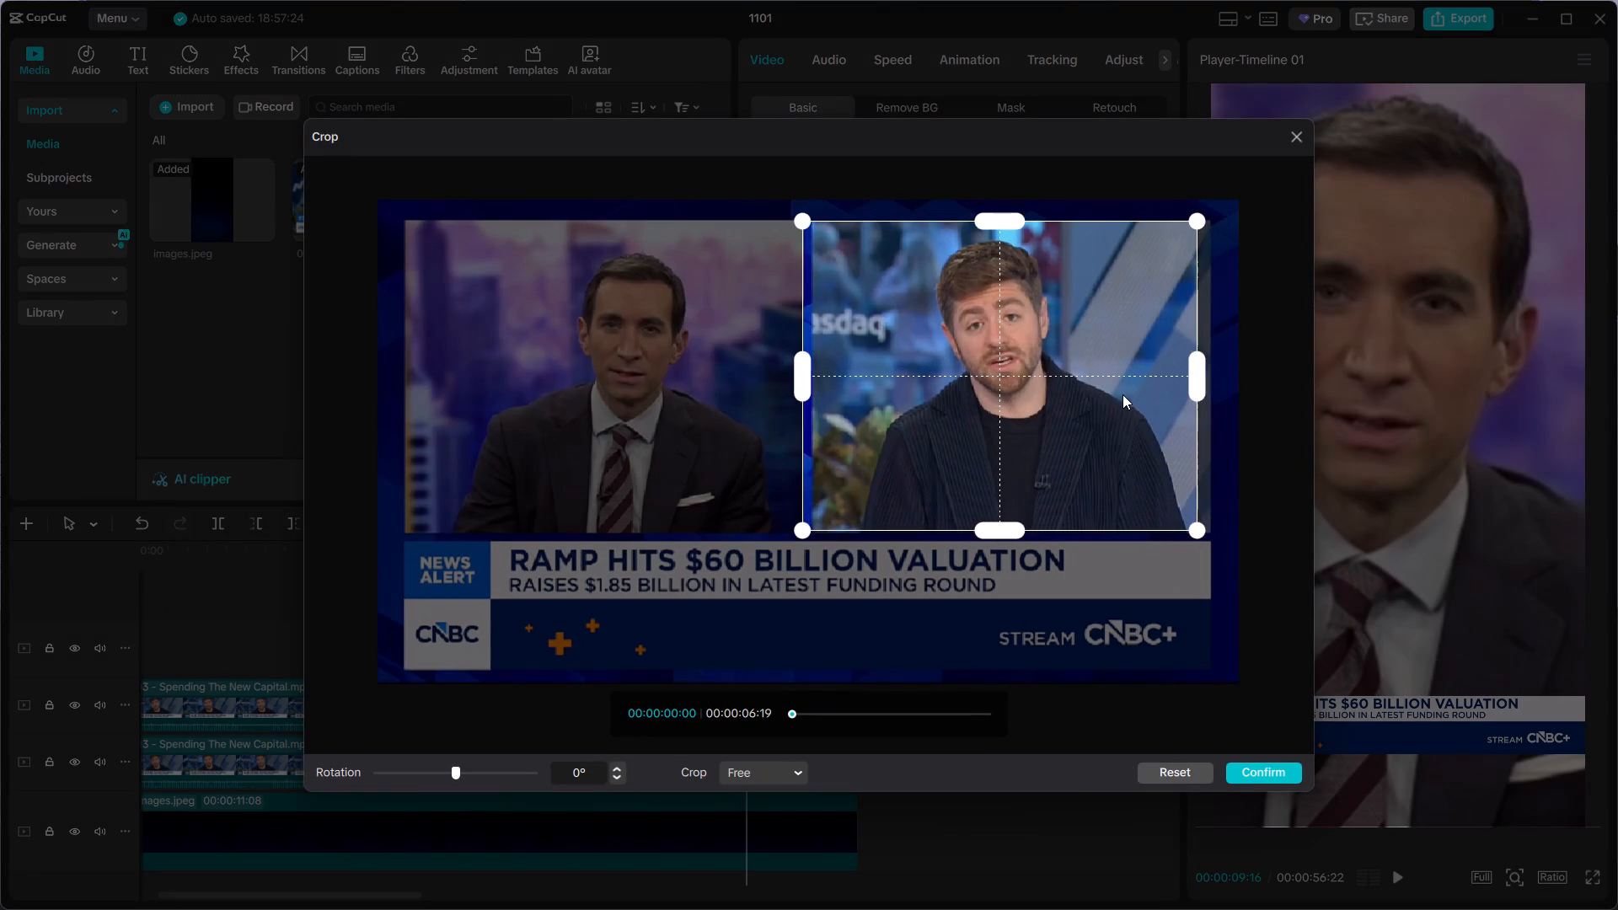
{"action": "left_click_drag", "start_coordinate": [1122, 394], "coordinate": [1133, 395]}
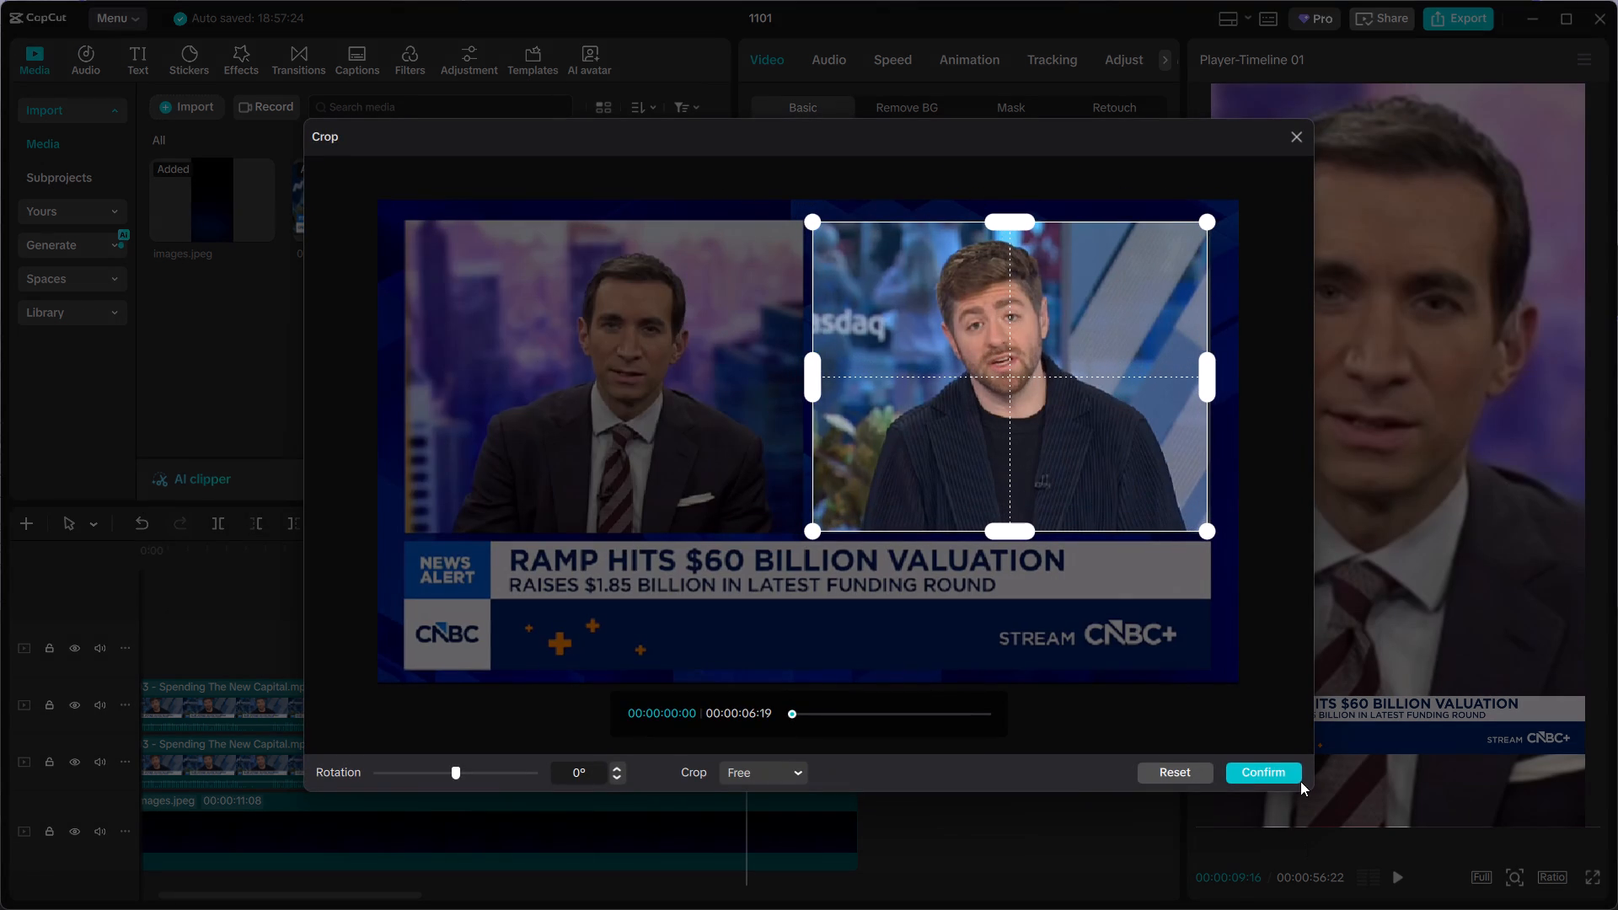
{"action": "left_click", "coordinate": [1252, 766]}
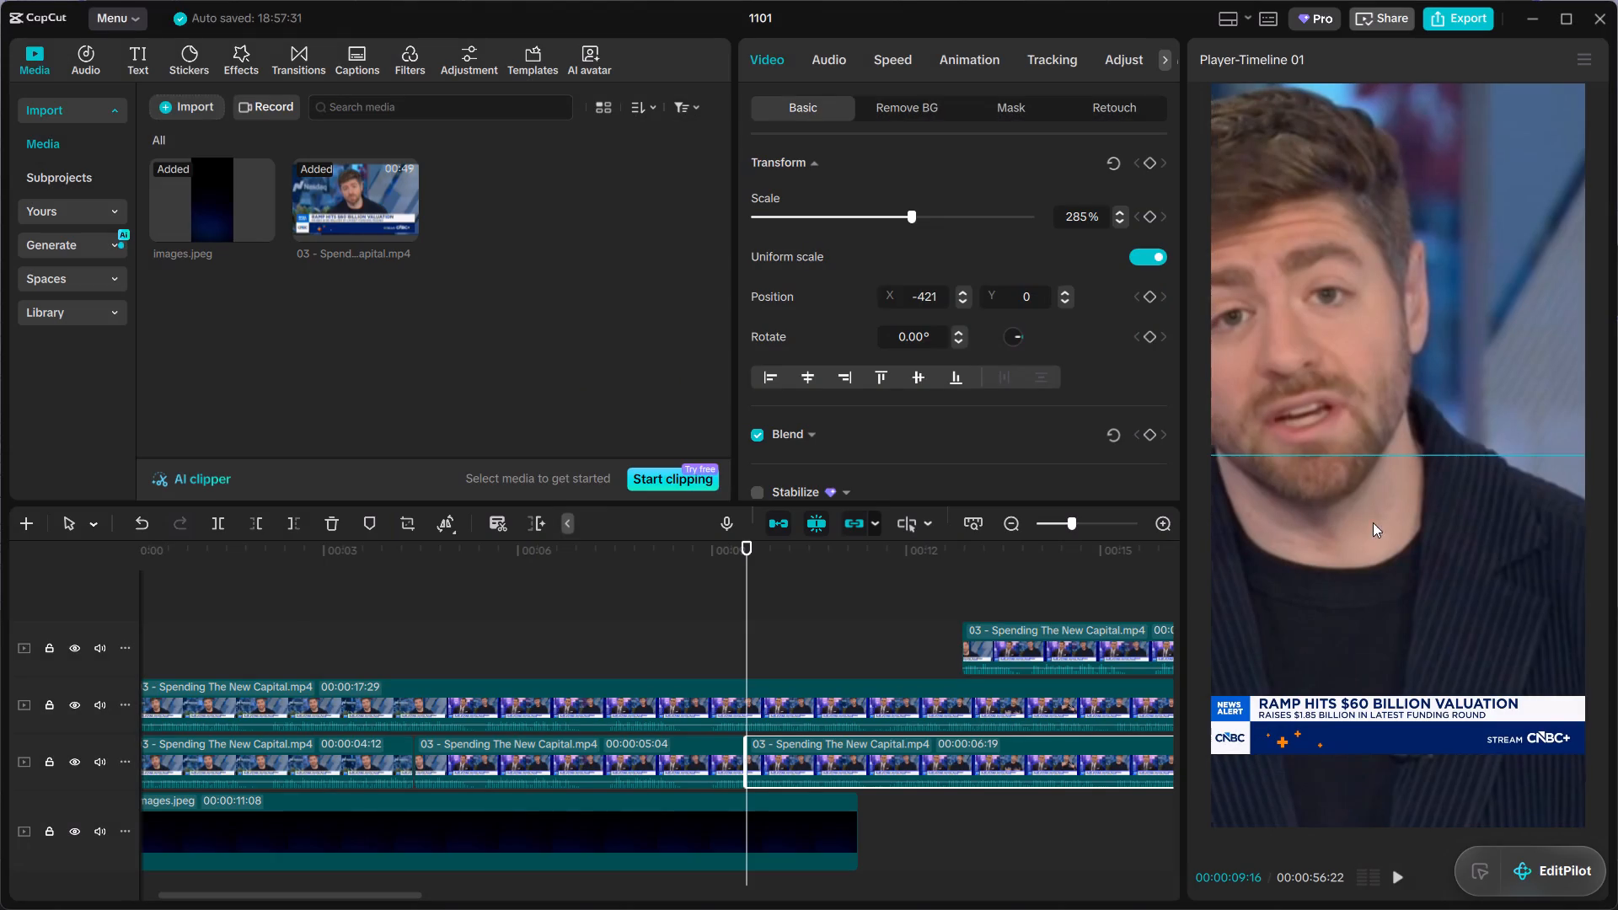
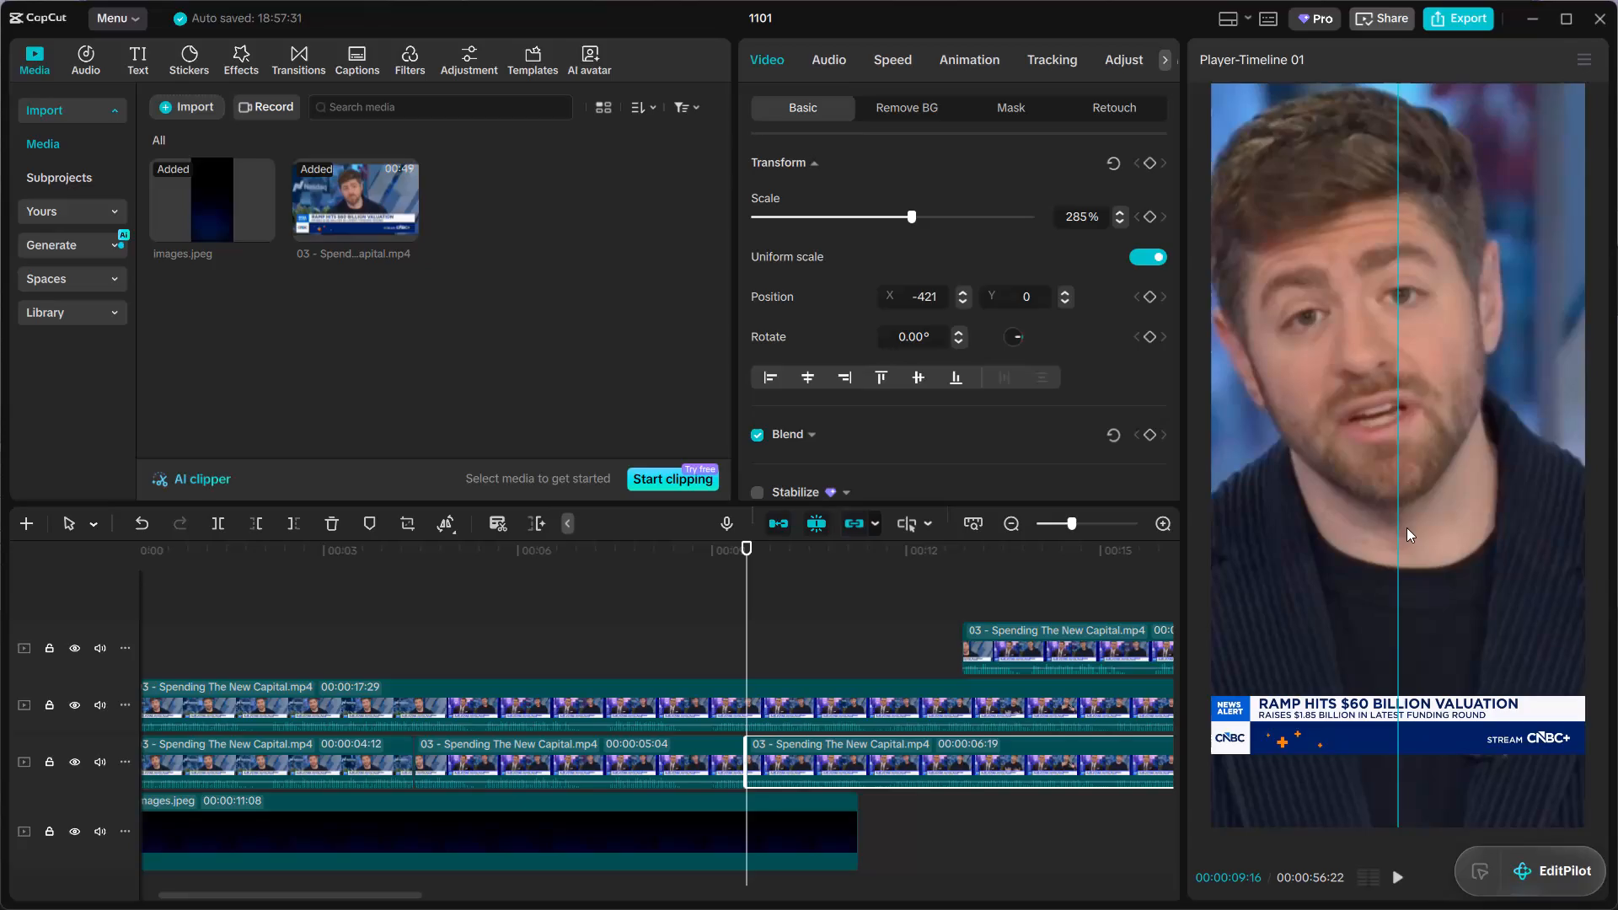
Play on past 00:00:12 and delete the leftover video clip on the topmost track.
{"action": "key", "text": "space"}
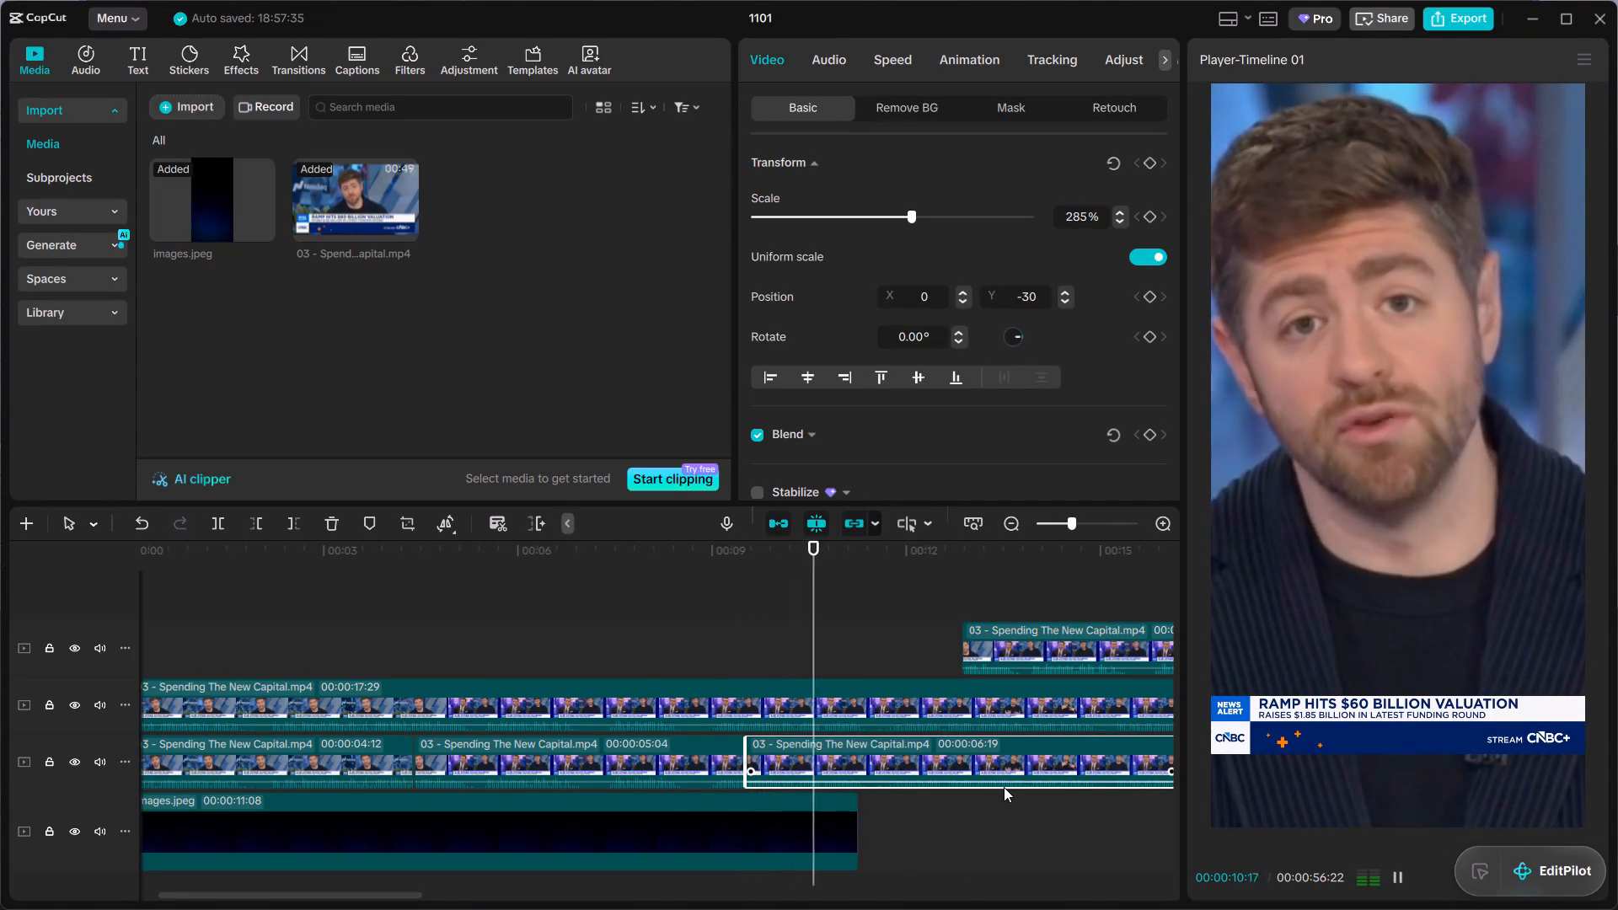
{"action": "key", "text": "space"}
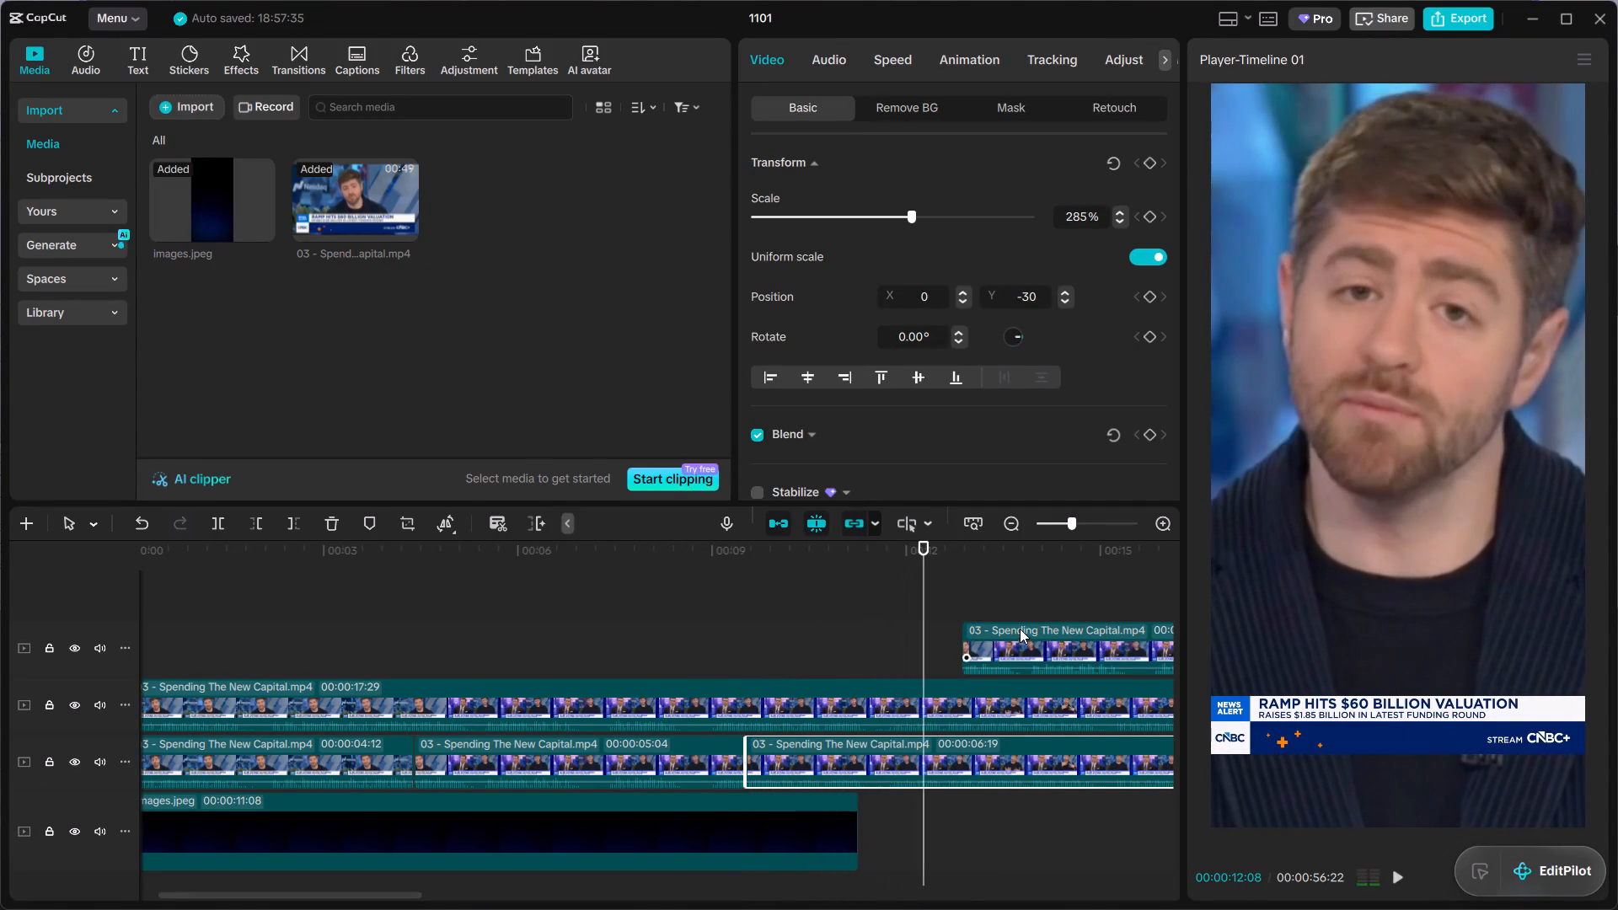
{"action": "left_click", "coordinate": [1022, 645]}
{"action": "key", "text": "Delete"}
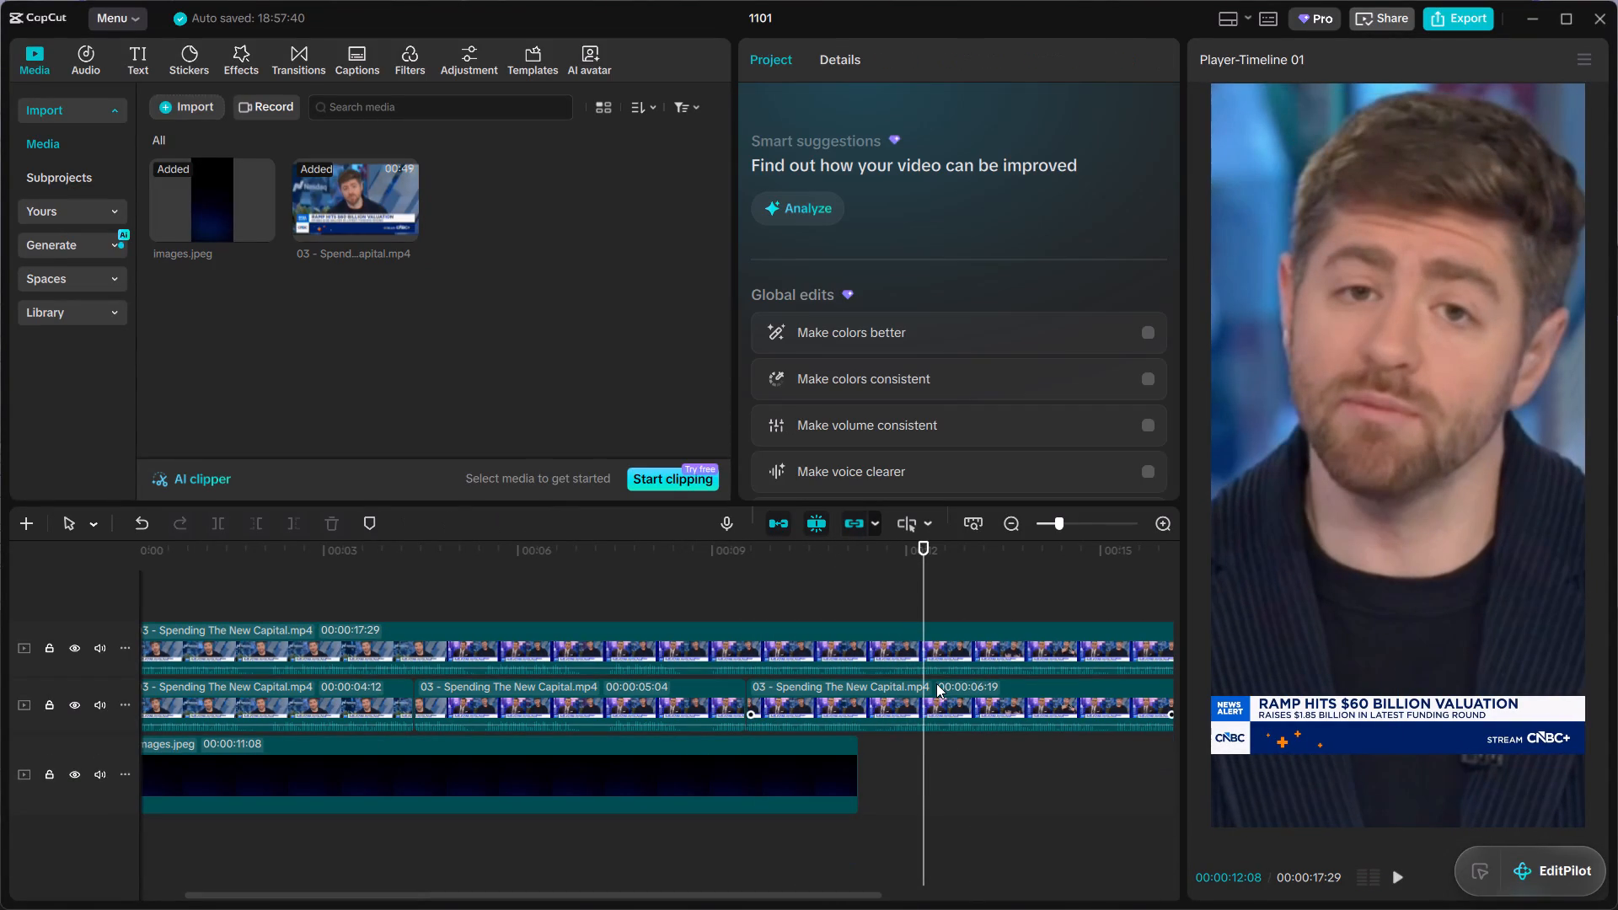
Scale the bearded speaker's segment starting at 00:00:09:16 to 212% and center his face horizontally at X -258, Y 0.
{"action": "key", "text": "space"}
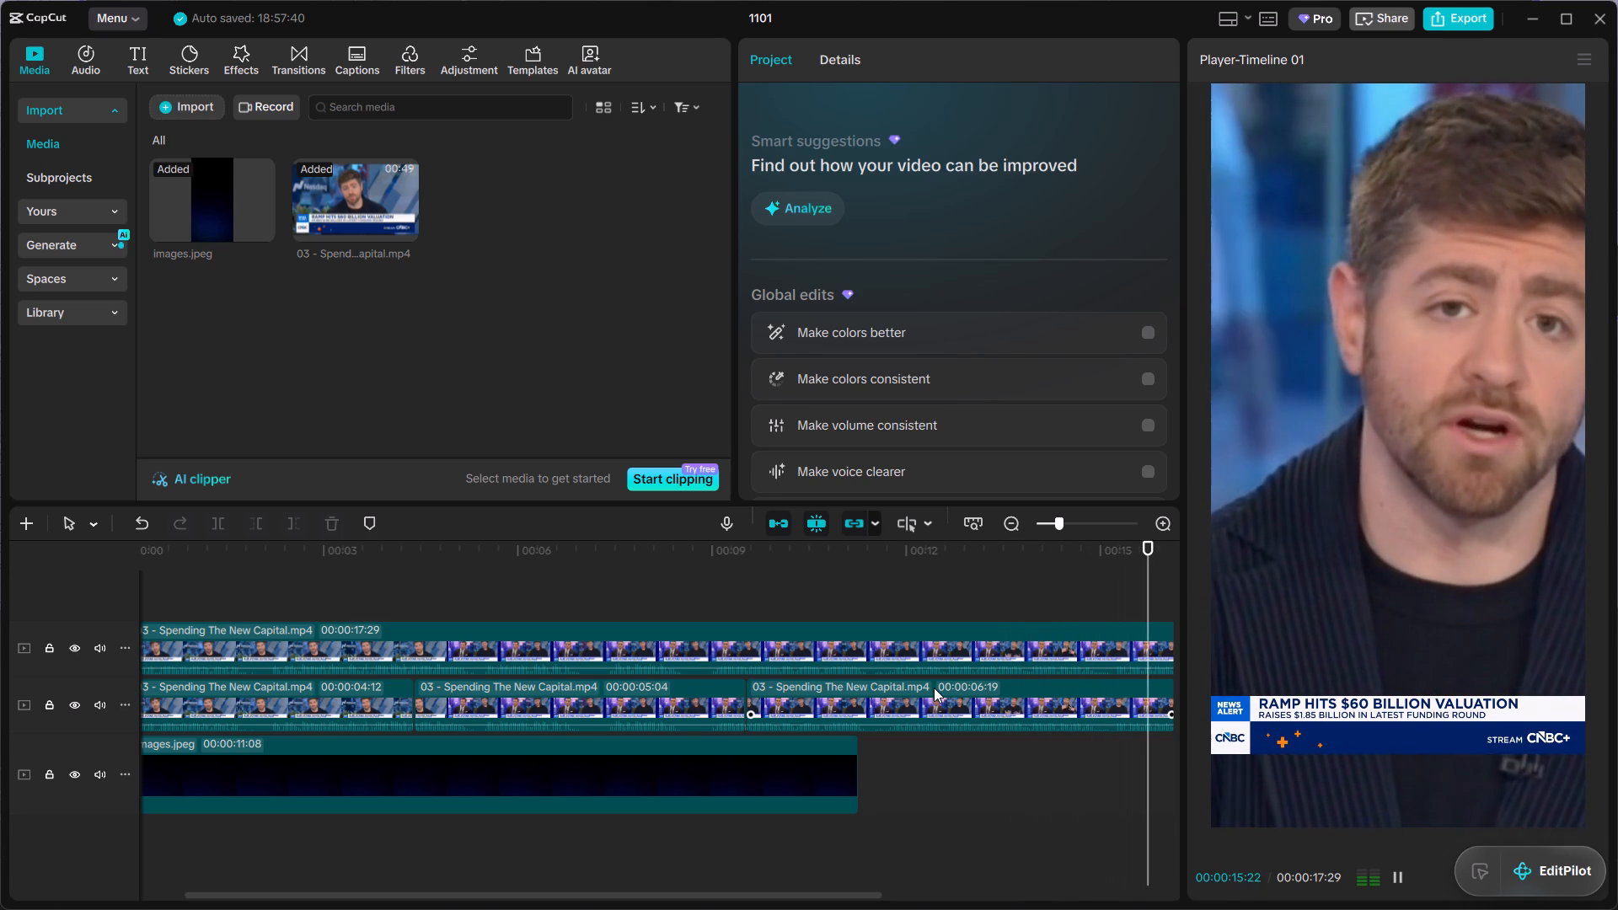
{"action": "key", "text": "space"}
{"action": "left_click_drag", "start_coordinate": [1351, 591], "coordinate": [1338, 587]}
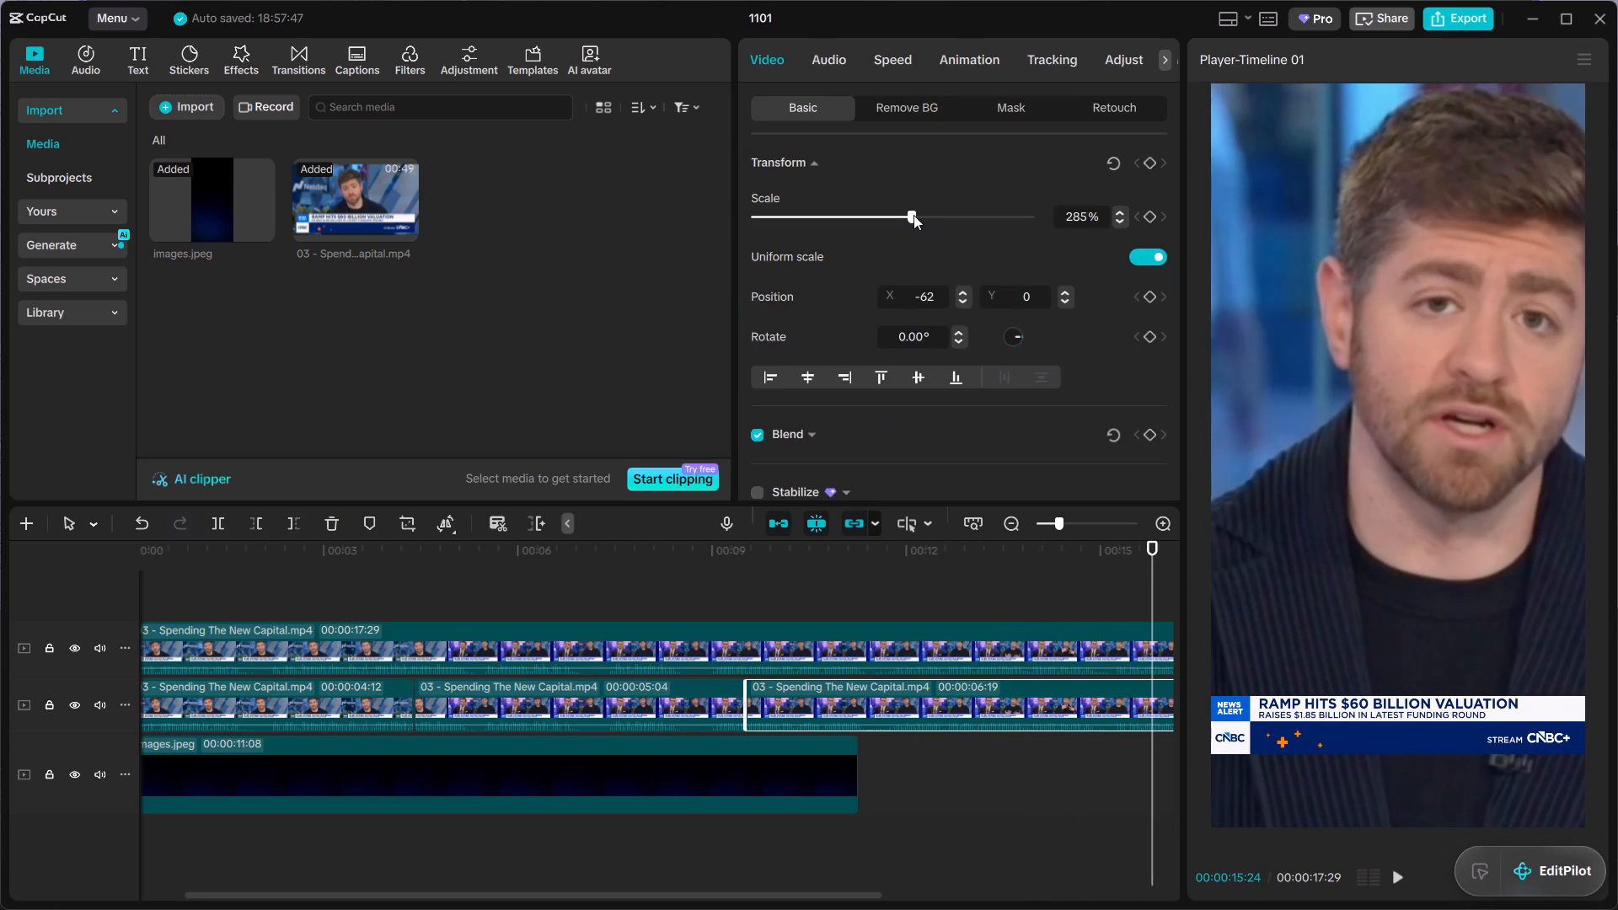
{"action": "left_click_drag", "start_coordinate": [913, 215], "coordinate": [879, 212]}
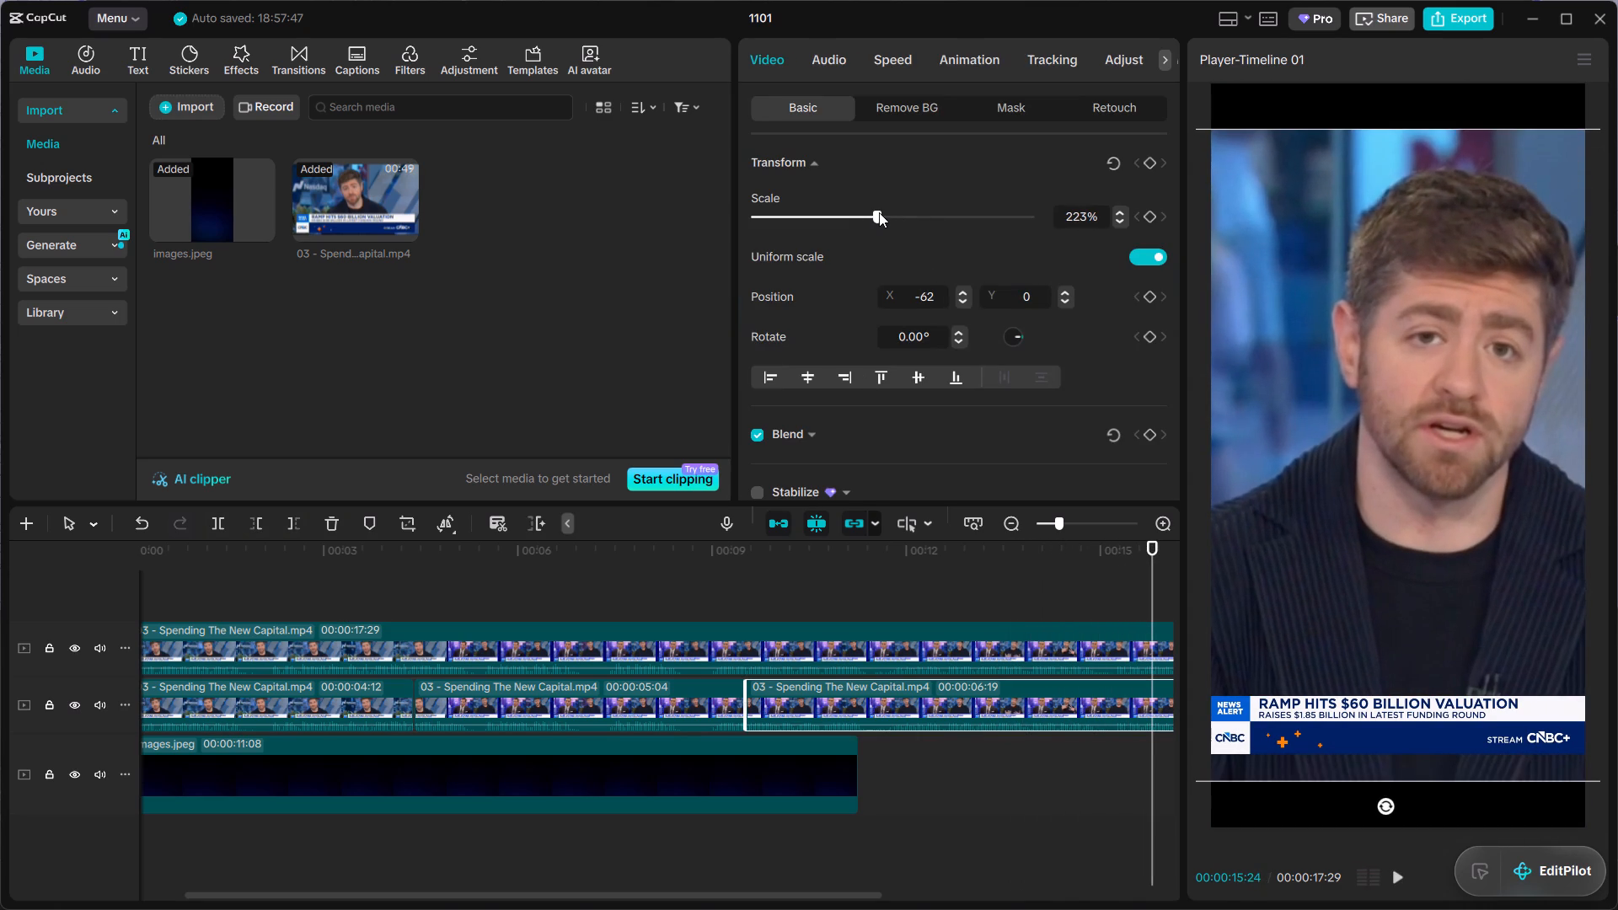
{"action": "left_click_drag", "start_coordinate": [879, 212], "coordinate": [873, 211]}
{"action": "left_click_drag", "start_coordinate": [1401, 384], "coordinate": [1380, 383]}
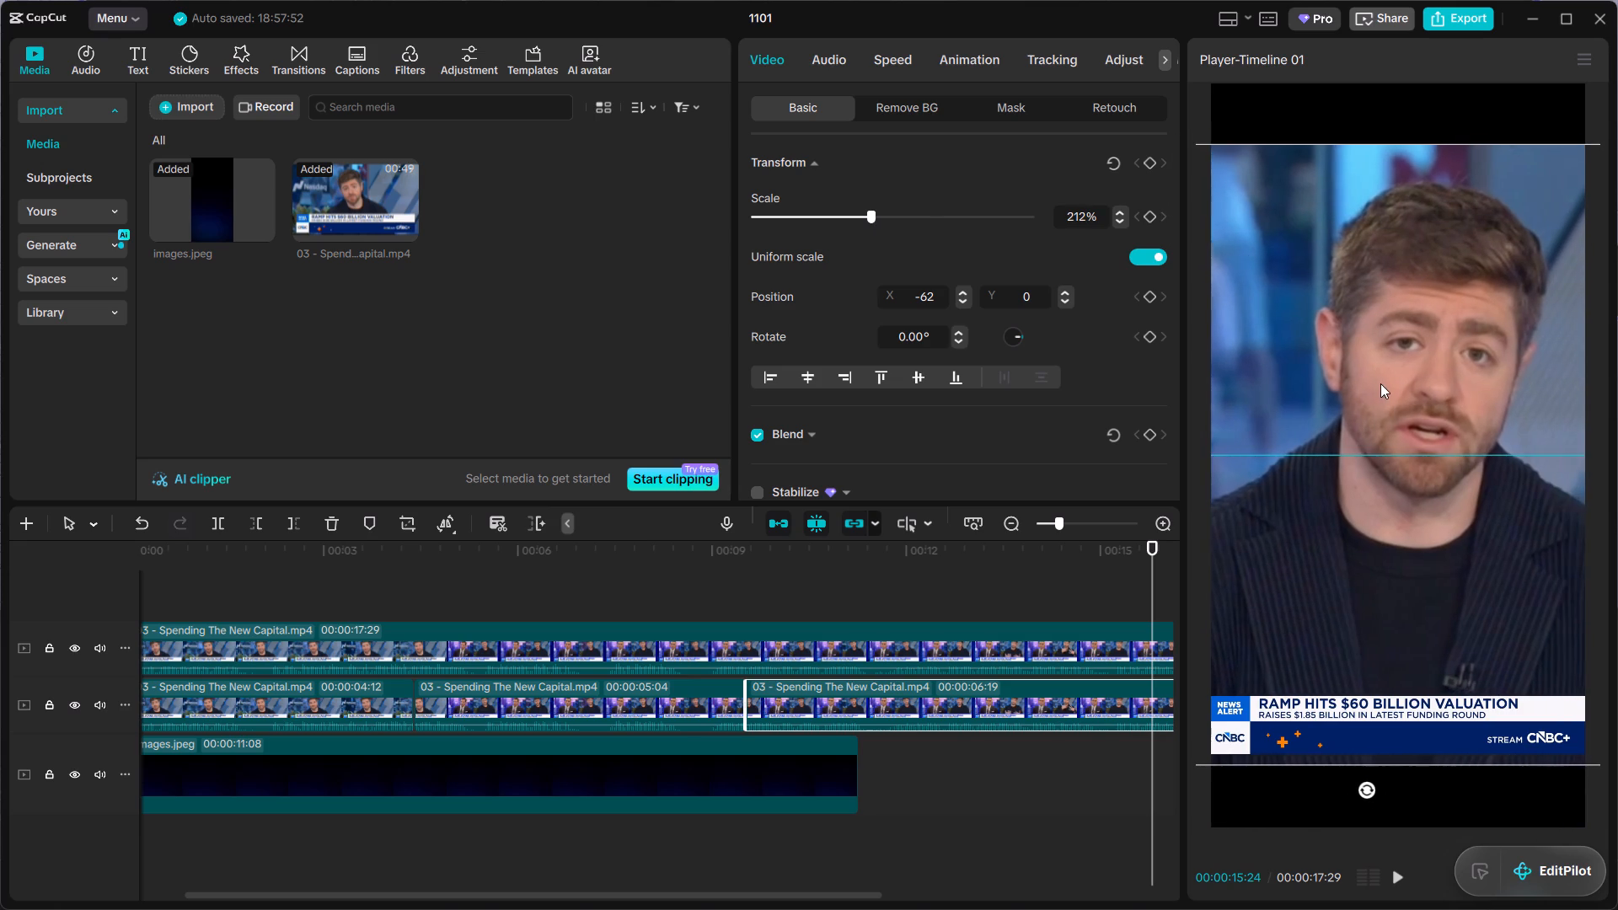
{"action": "left_click_drag", "start_coordinate": [1380, 383], "coordinate": [1353, 388]}
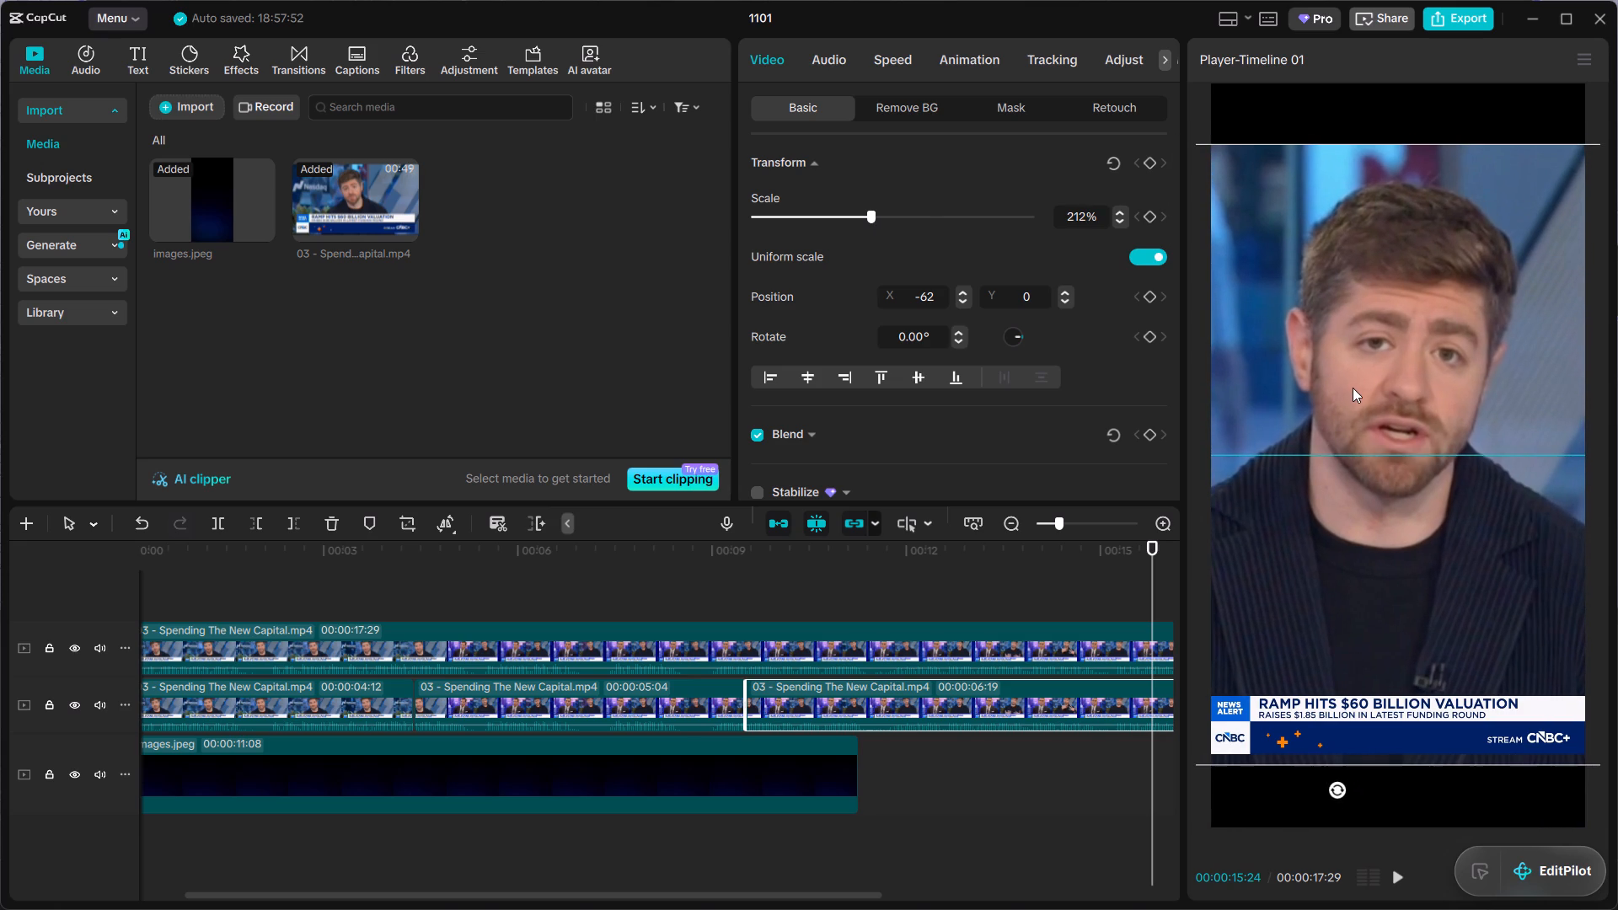
{"action": "left_click_drag", "start_coordinate": [1353, 388], "coordinate": [1347, 388]}
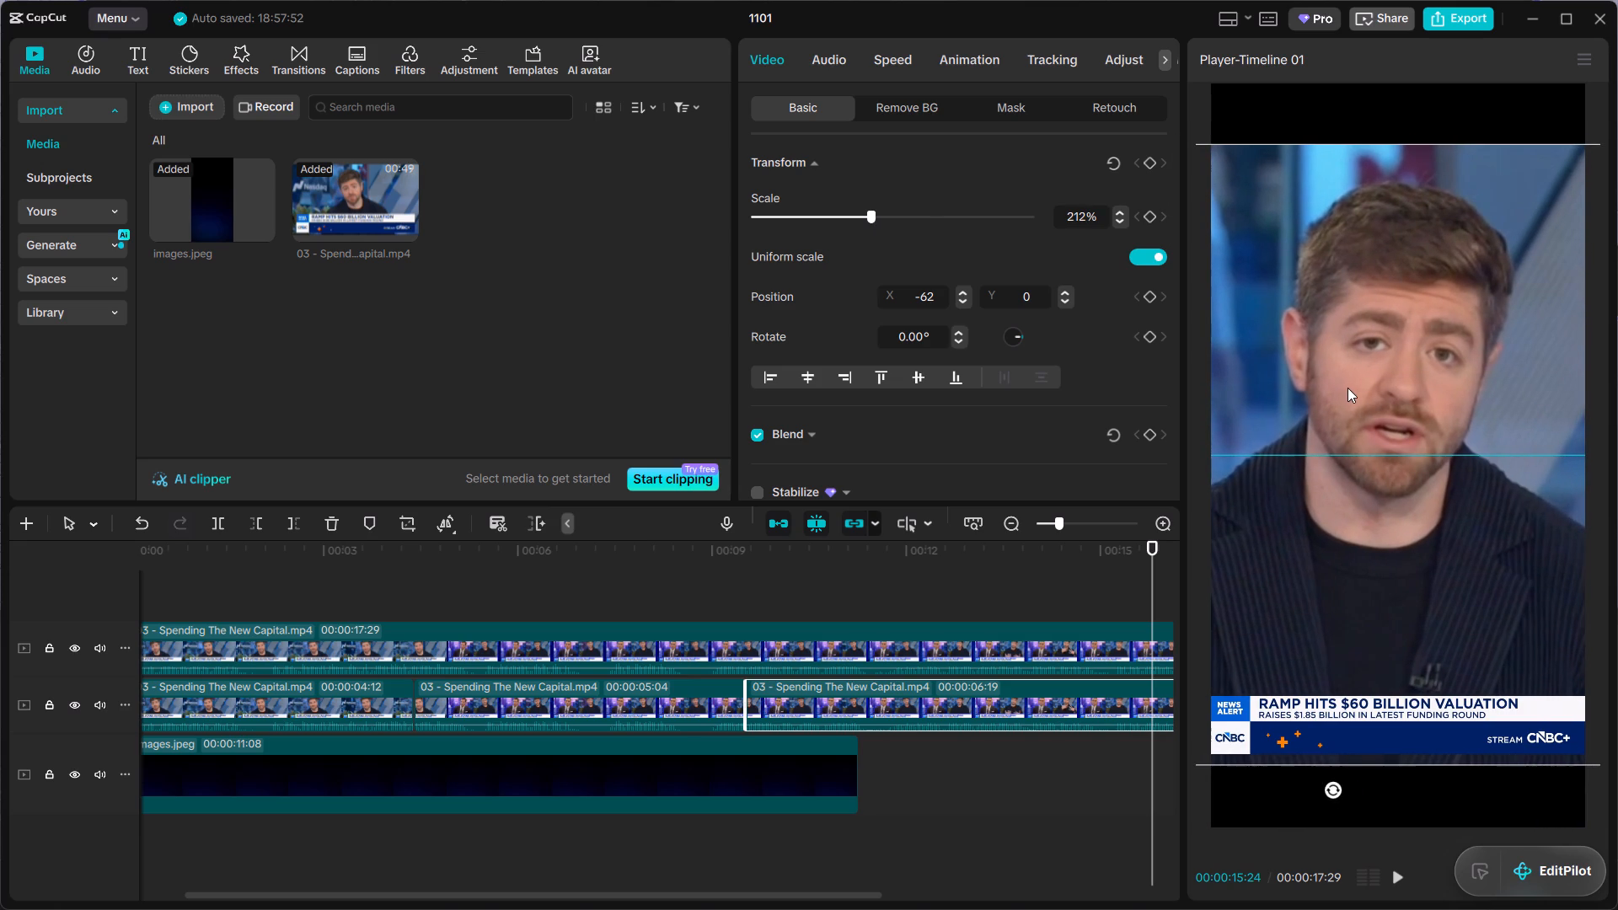
{"action": "left_click_drag", "start_coordinate": [1347, 388], "coordinate": [1403, 383]}
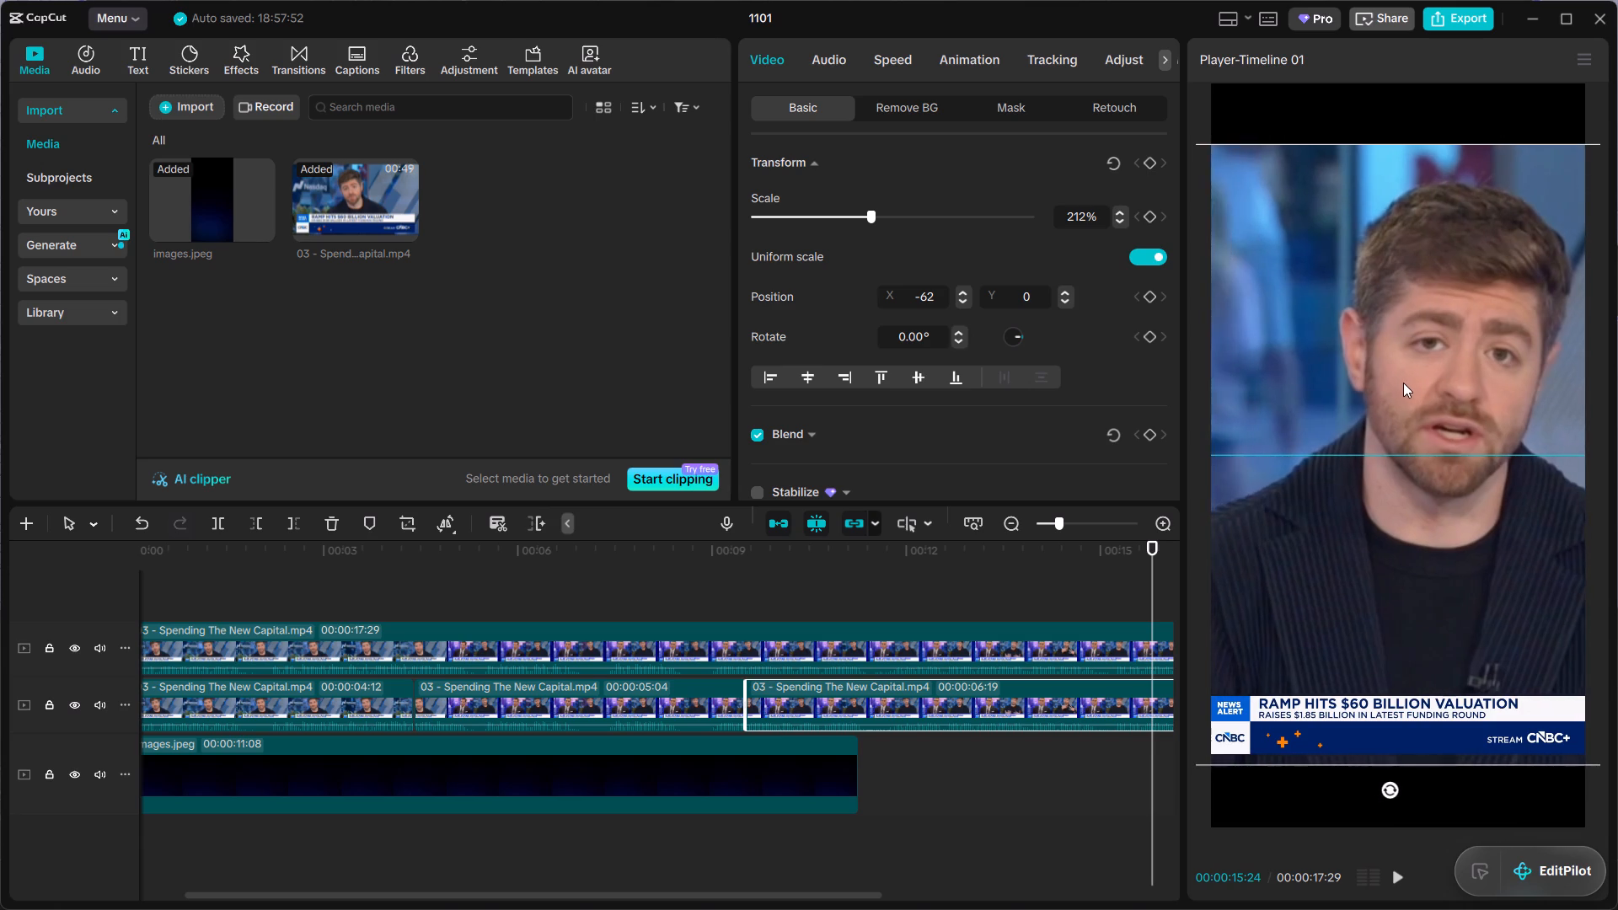
{"action": "left_click_drag", "start_coordinate": [1403, 383], "coordinate": [1359, 383]}
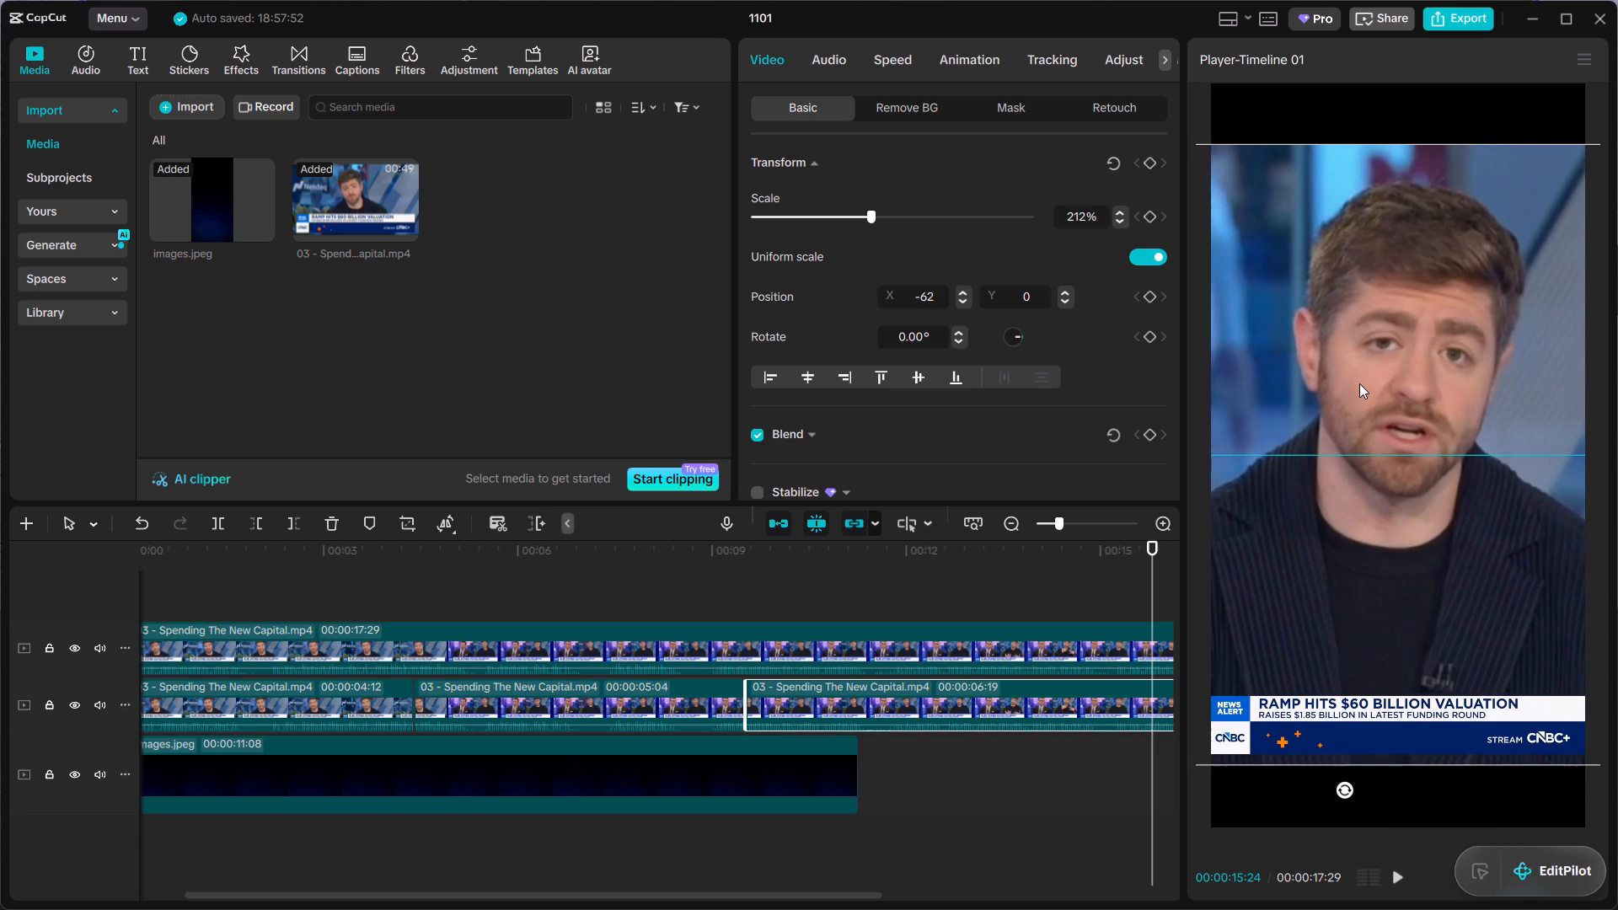
{"action": "left_click_drag", "start_coordinate": [1359, 383], "coordinate": [1363, 383]}
Move the final speaker clip, starting at about 00:00:16:05, to X -228, Y 249 and scale it to 389% above the banner.
{"action": "left_click_drag", "start_coordinate": [1155, 582], "coordinate": [1181, 579]}
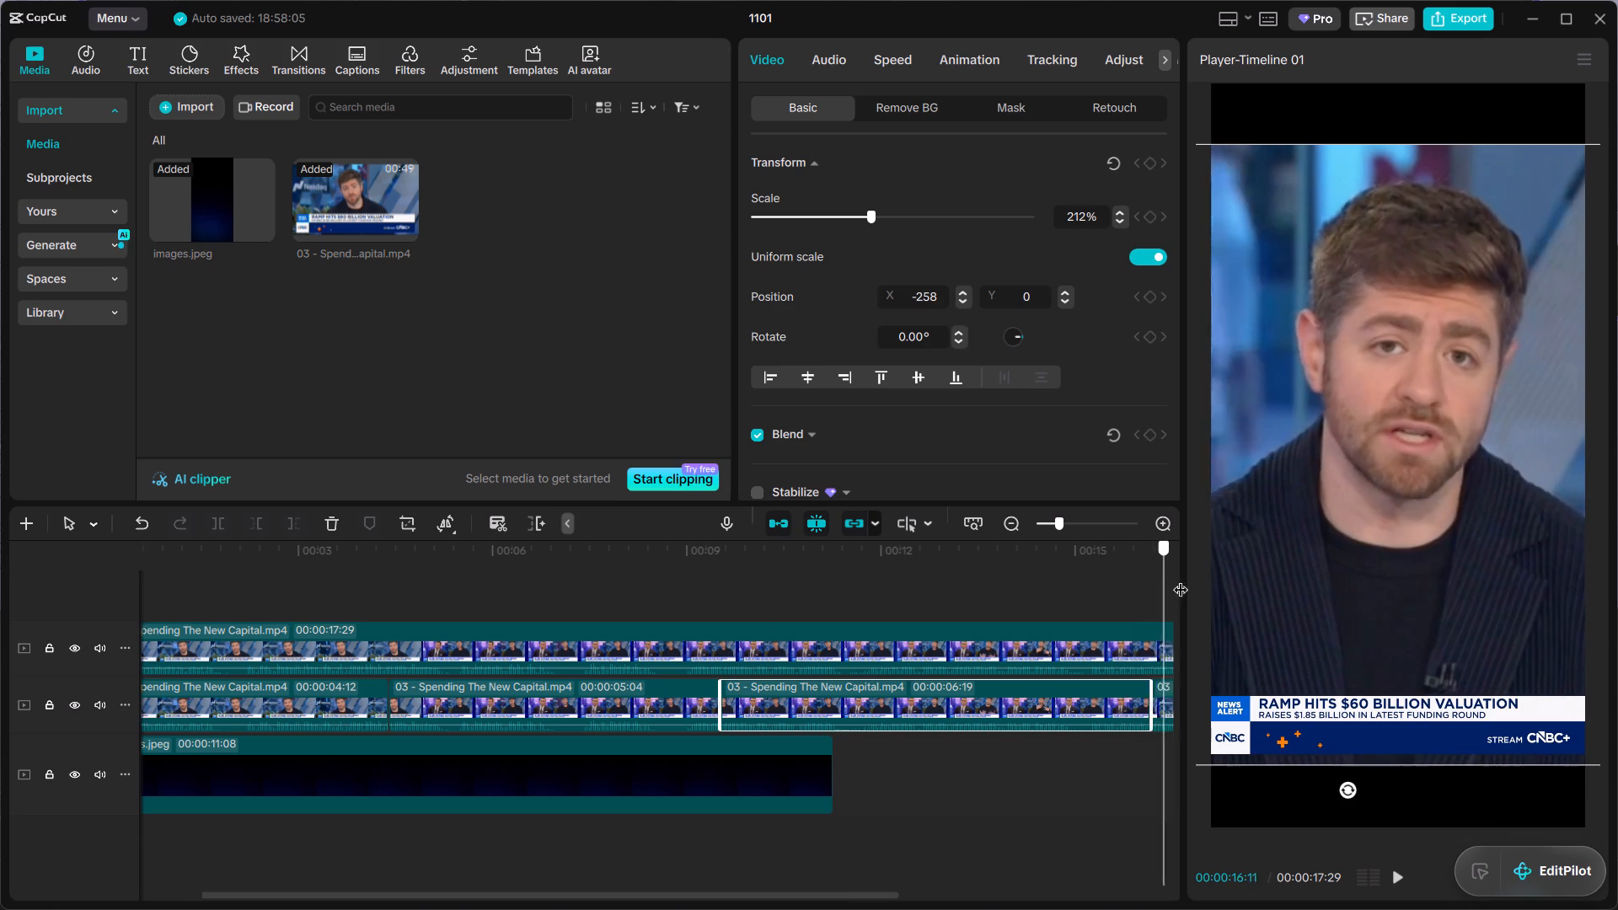
{"action": "left_click_drag", "start_coordinate": [1181, 579], "coordinate": [862, 582]}
{"action": "left_click", "coordinate": [836, 709]}
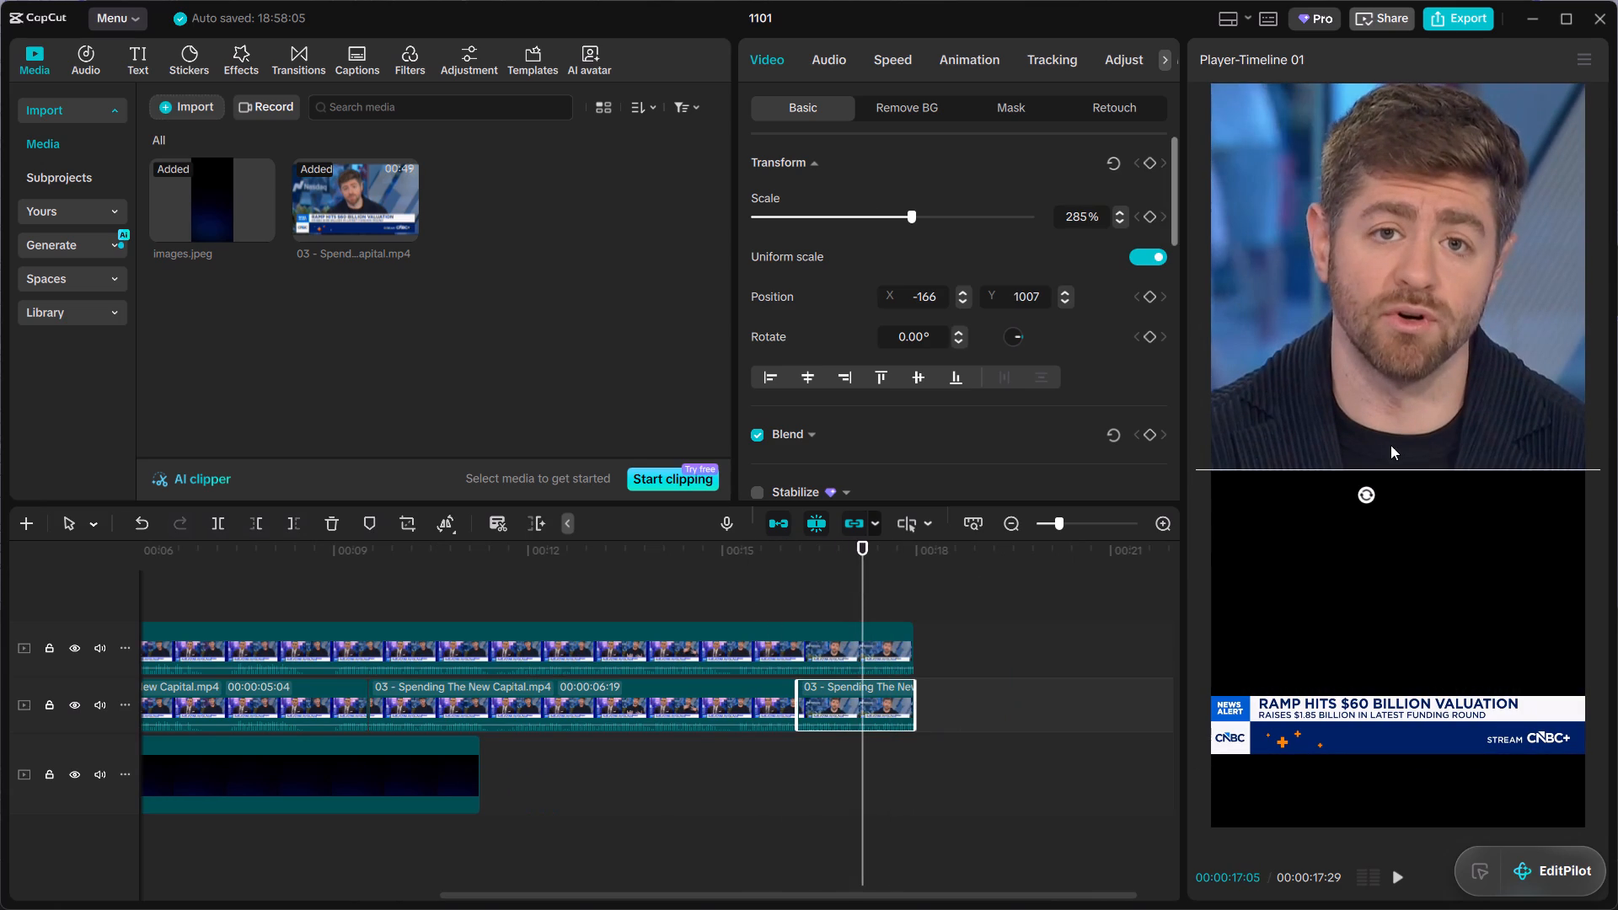
{"action": "left_click_drag", "start_coordinate": [1414, 395], "coordinate": [1401, 543]}
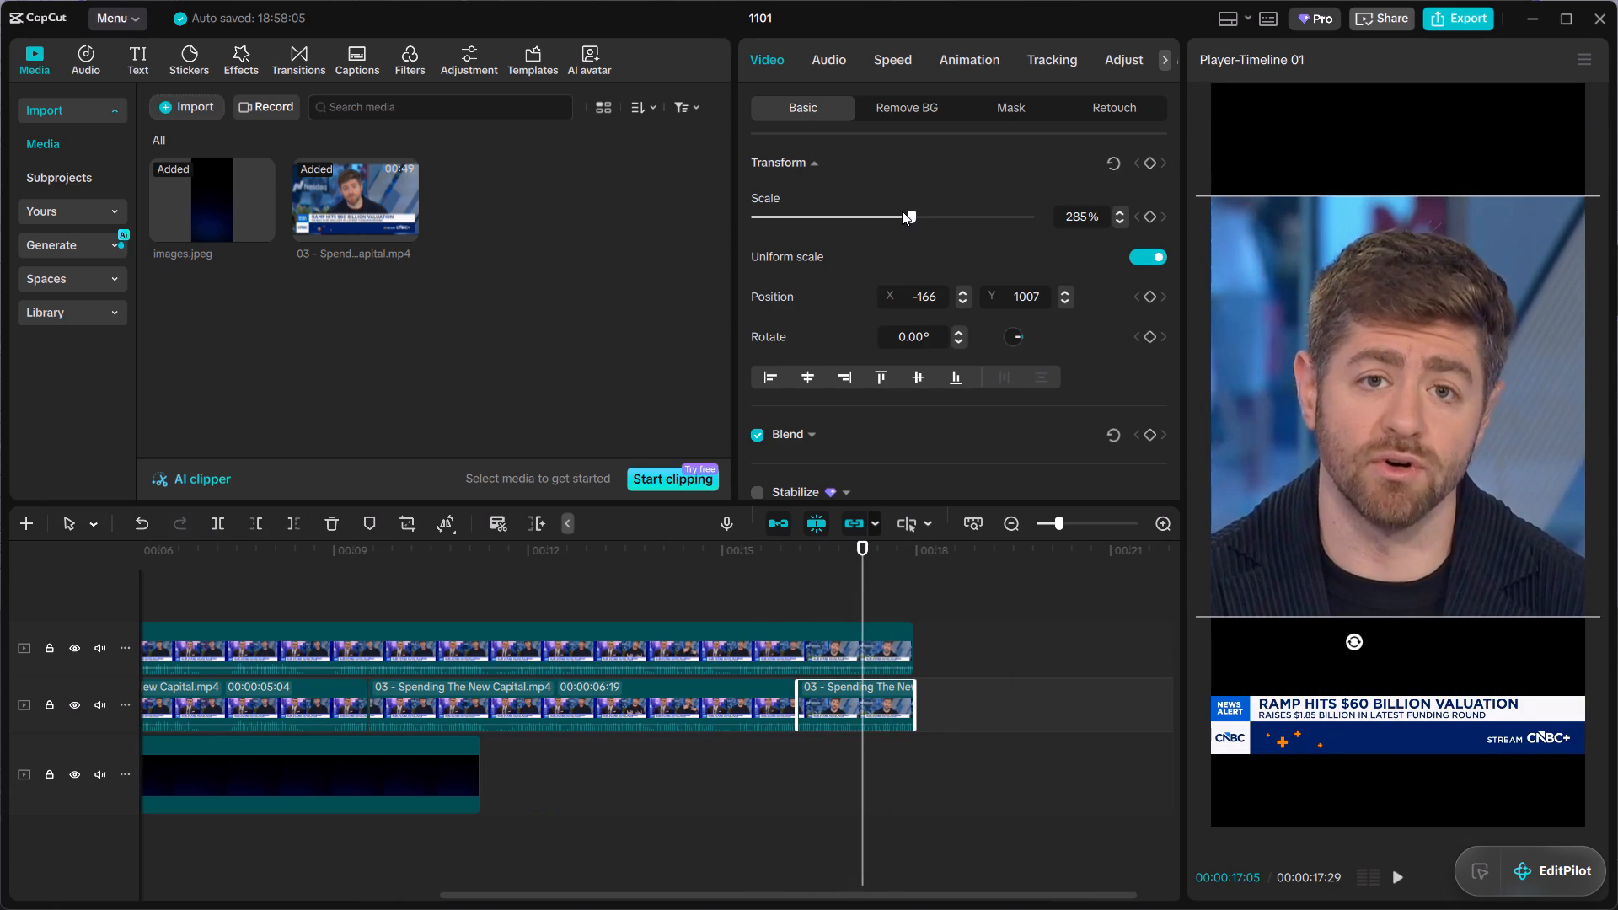
{"action": "left_click_drag", "start_coordinate": [908, 211], "coordinate": [955, 226]}
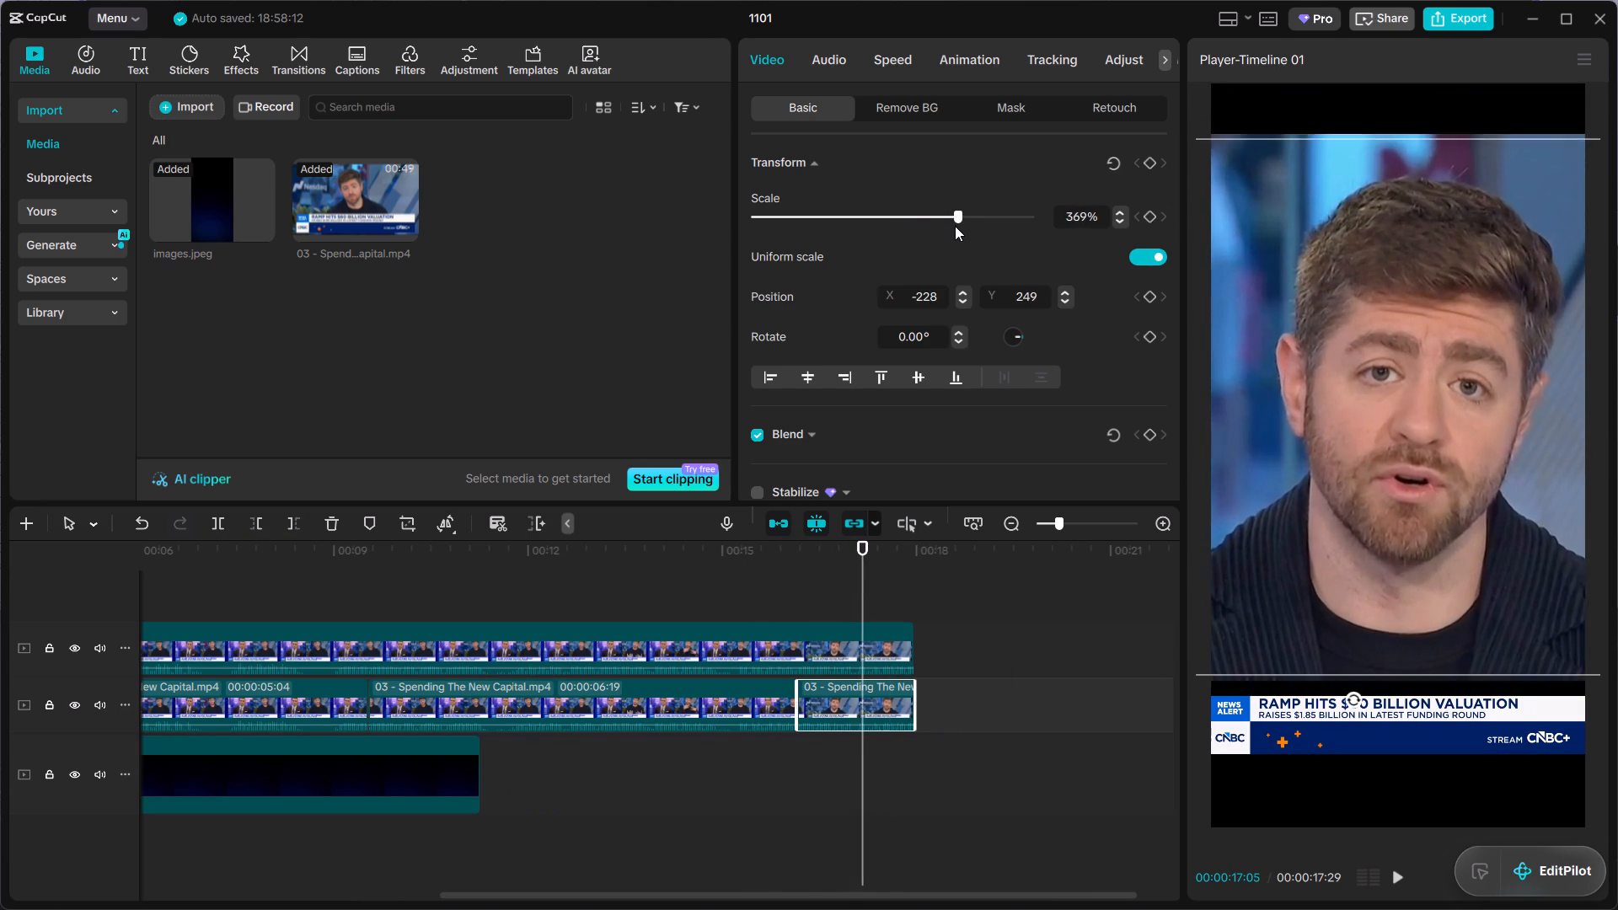
{"action": "left_click_drag", "start_coordinate": [955, 226], "coordinate": [966, 227]}
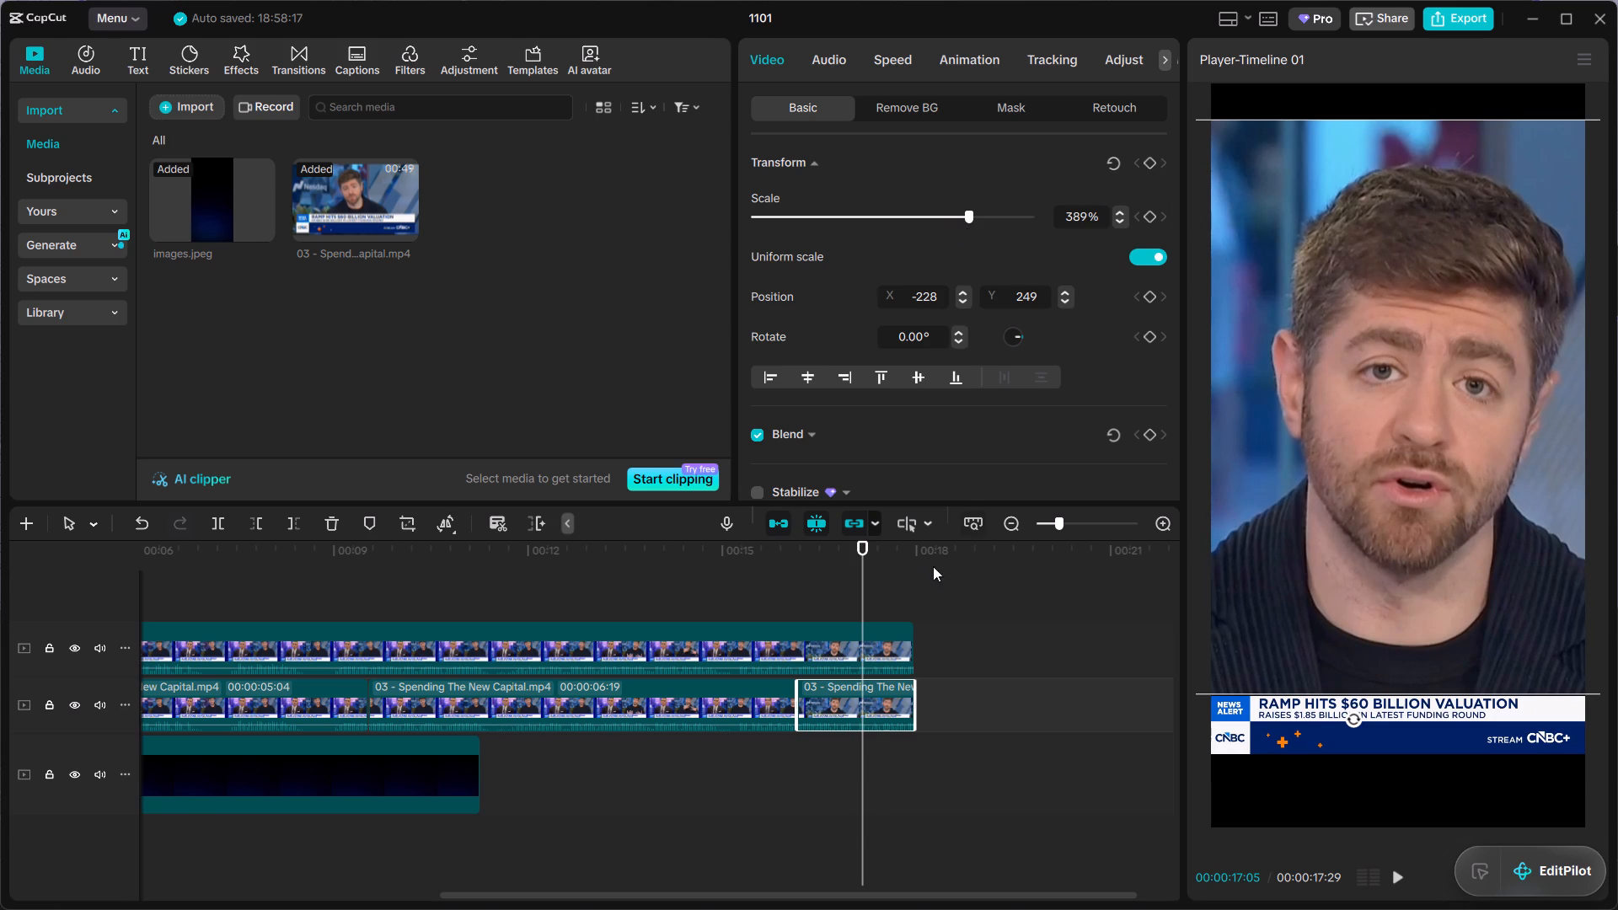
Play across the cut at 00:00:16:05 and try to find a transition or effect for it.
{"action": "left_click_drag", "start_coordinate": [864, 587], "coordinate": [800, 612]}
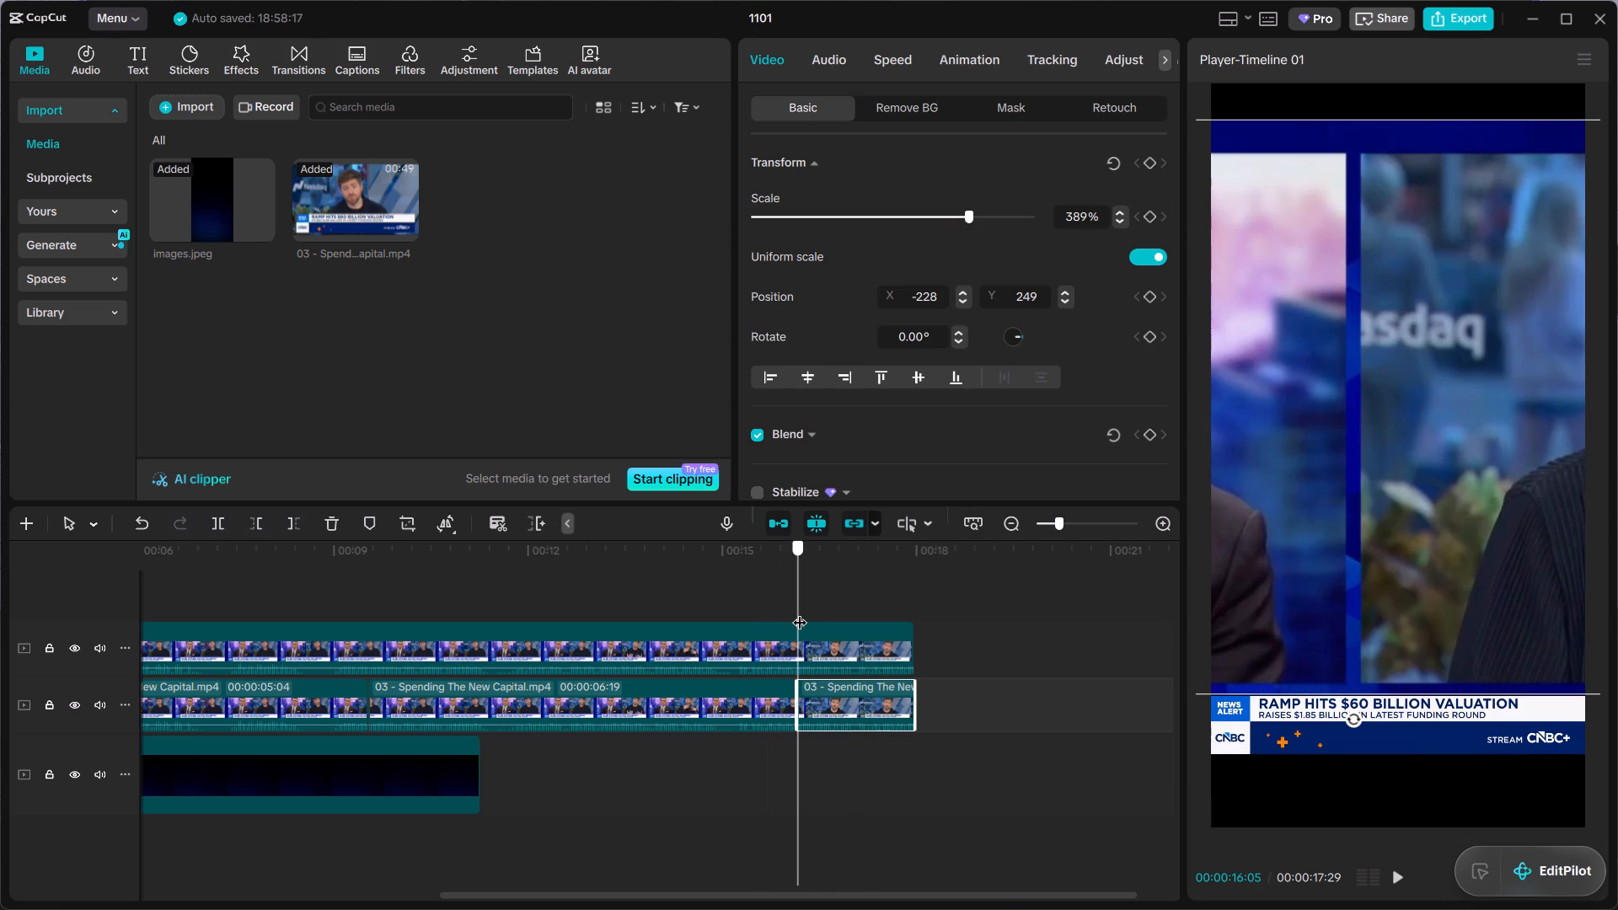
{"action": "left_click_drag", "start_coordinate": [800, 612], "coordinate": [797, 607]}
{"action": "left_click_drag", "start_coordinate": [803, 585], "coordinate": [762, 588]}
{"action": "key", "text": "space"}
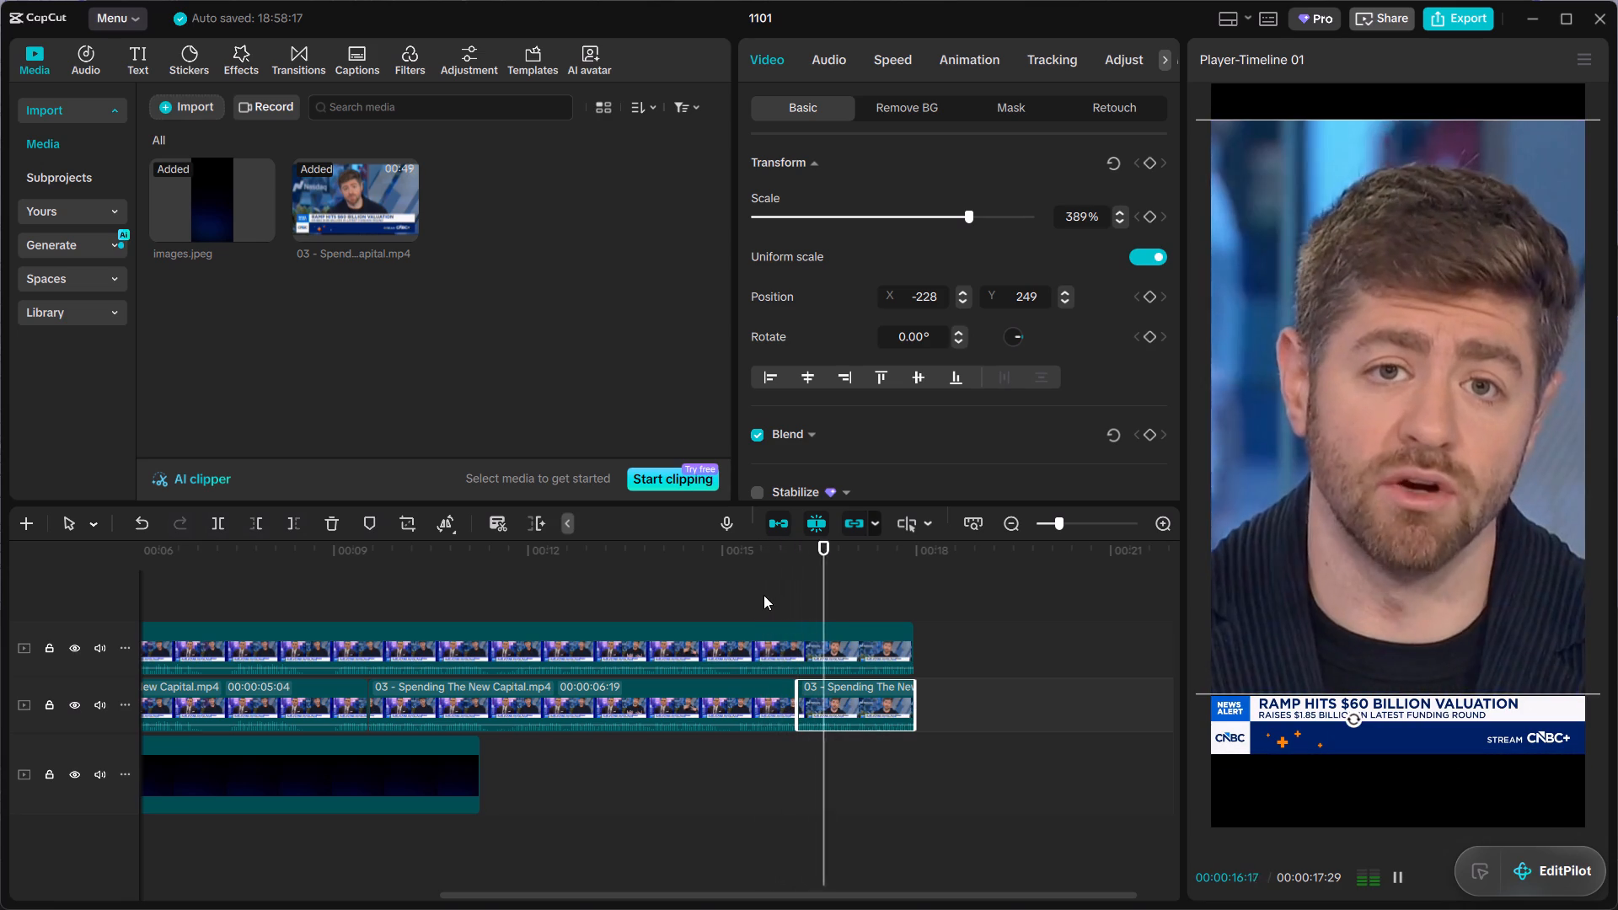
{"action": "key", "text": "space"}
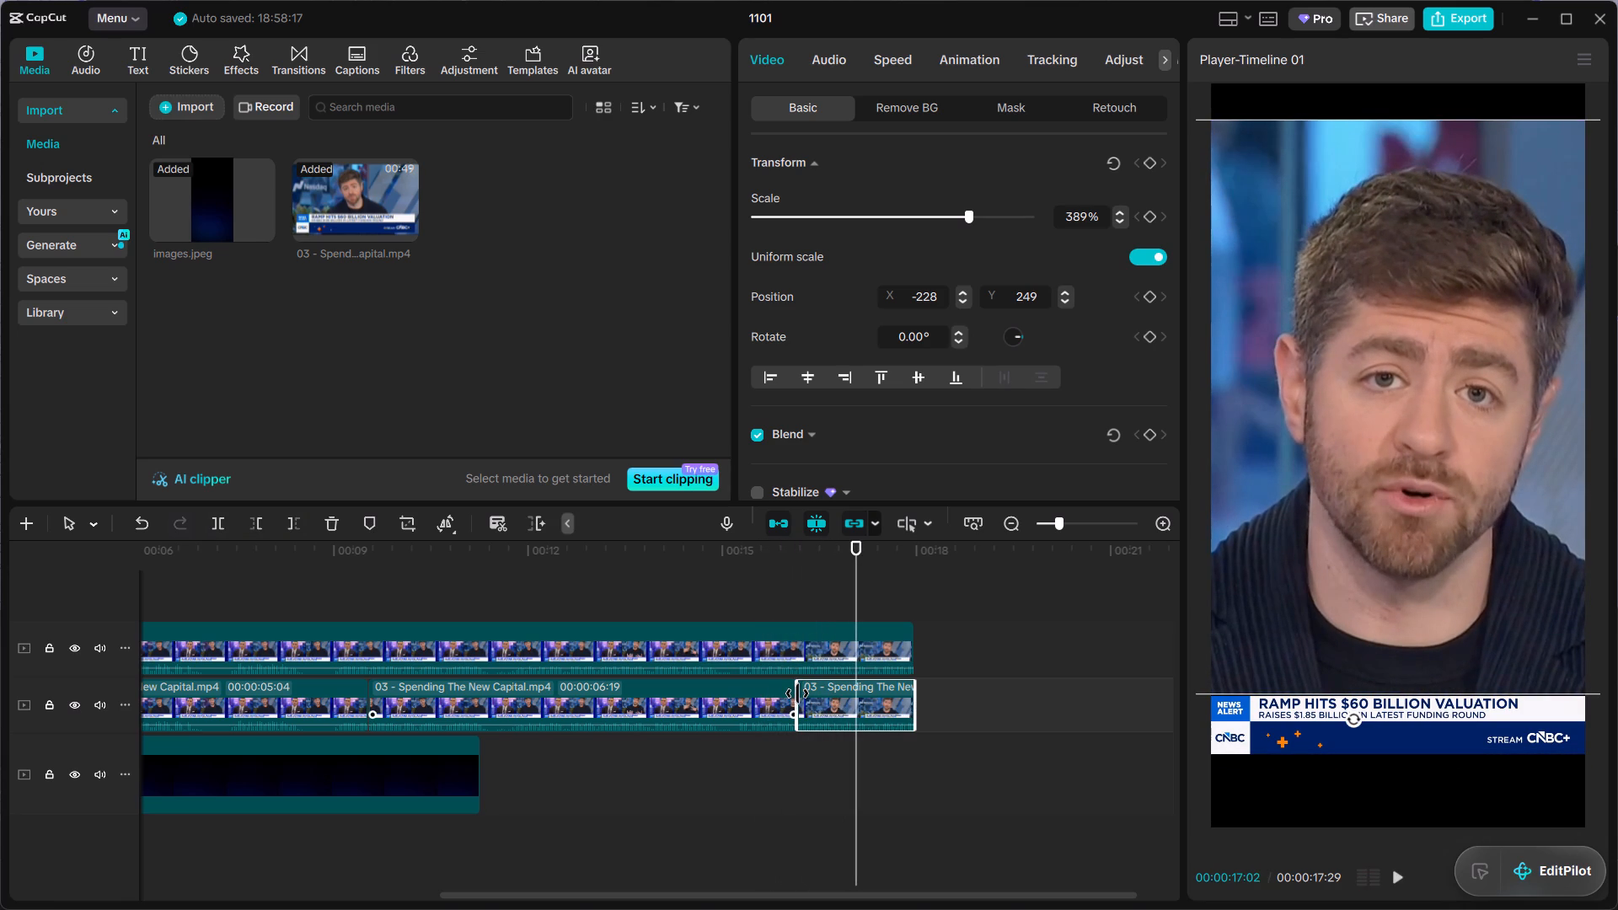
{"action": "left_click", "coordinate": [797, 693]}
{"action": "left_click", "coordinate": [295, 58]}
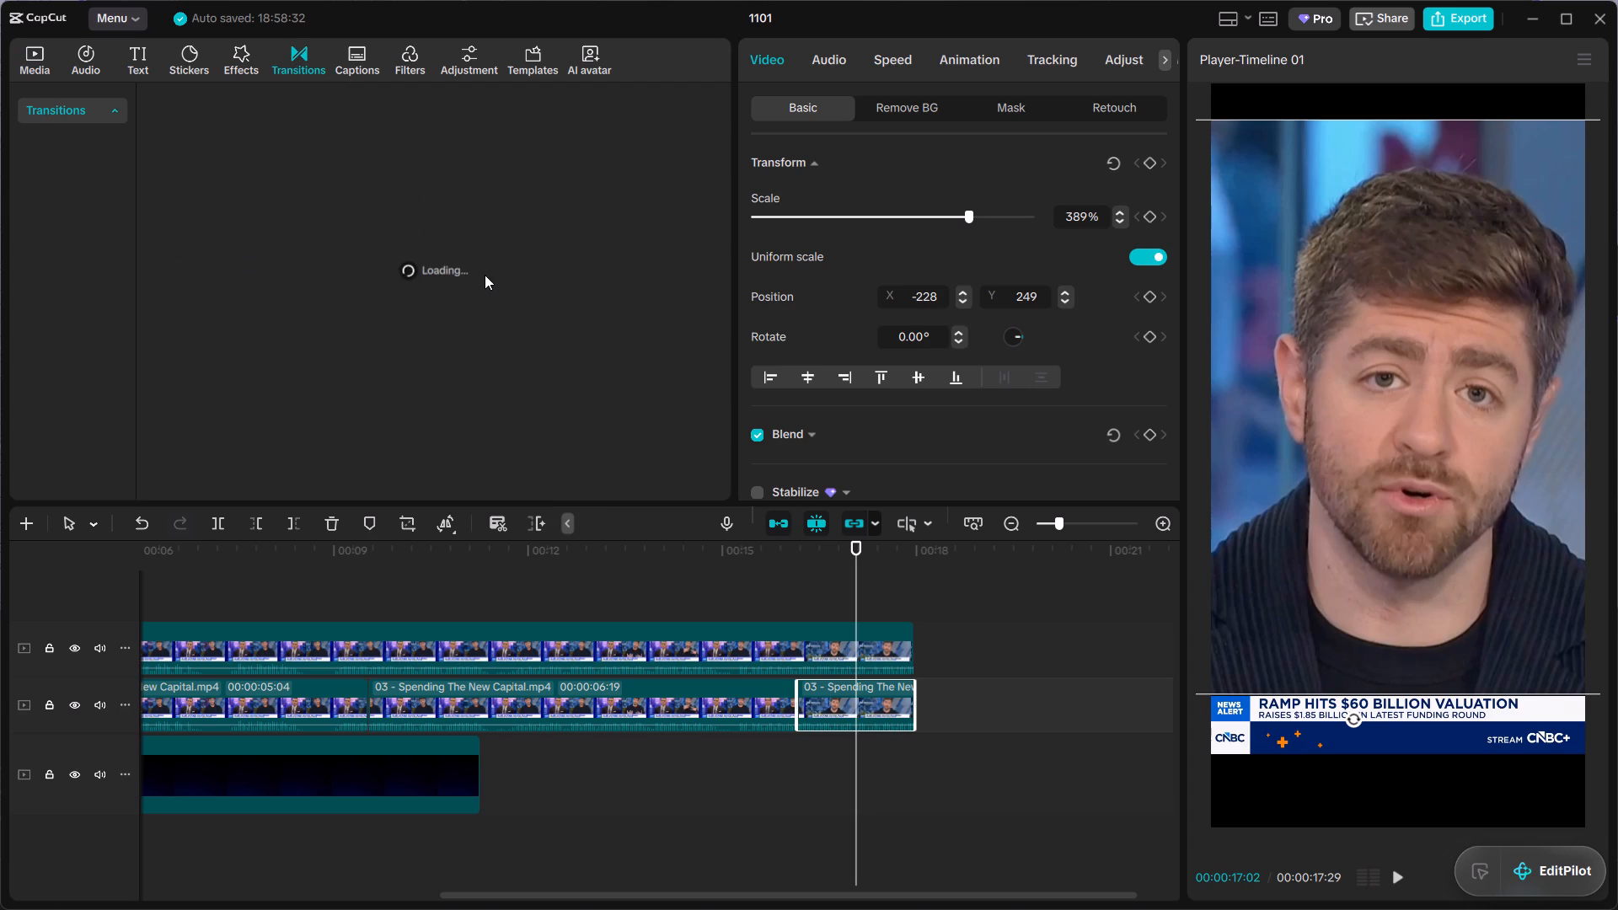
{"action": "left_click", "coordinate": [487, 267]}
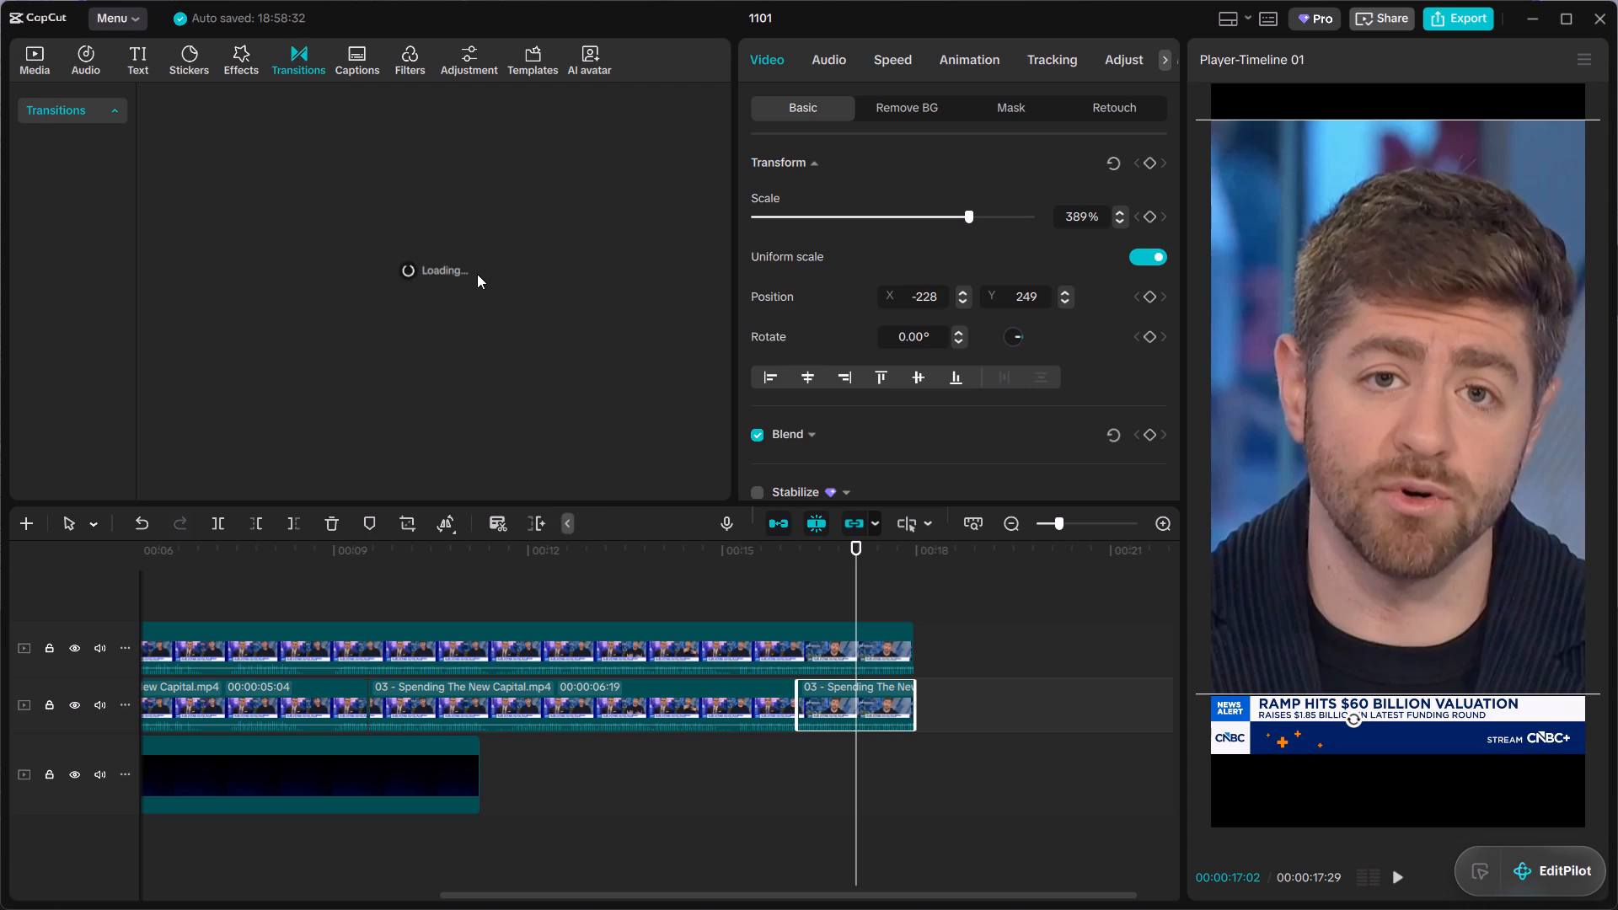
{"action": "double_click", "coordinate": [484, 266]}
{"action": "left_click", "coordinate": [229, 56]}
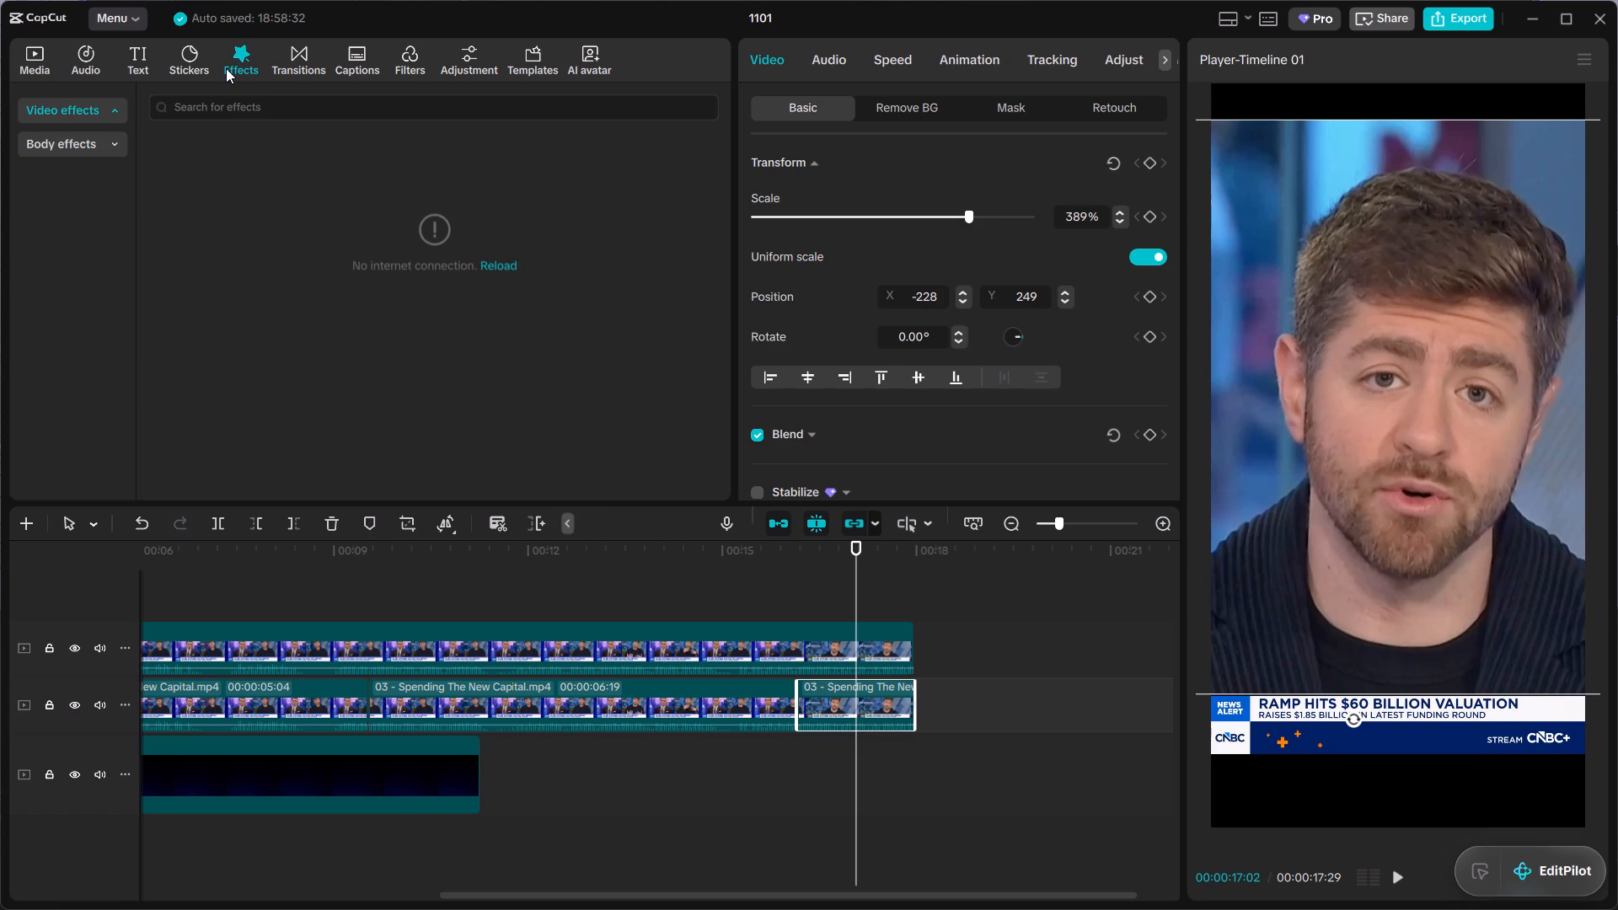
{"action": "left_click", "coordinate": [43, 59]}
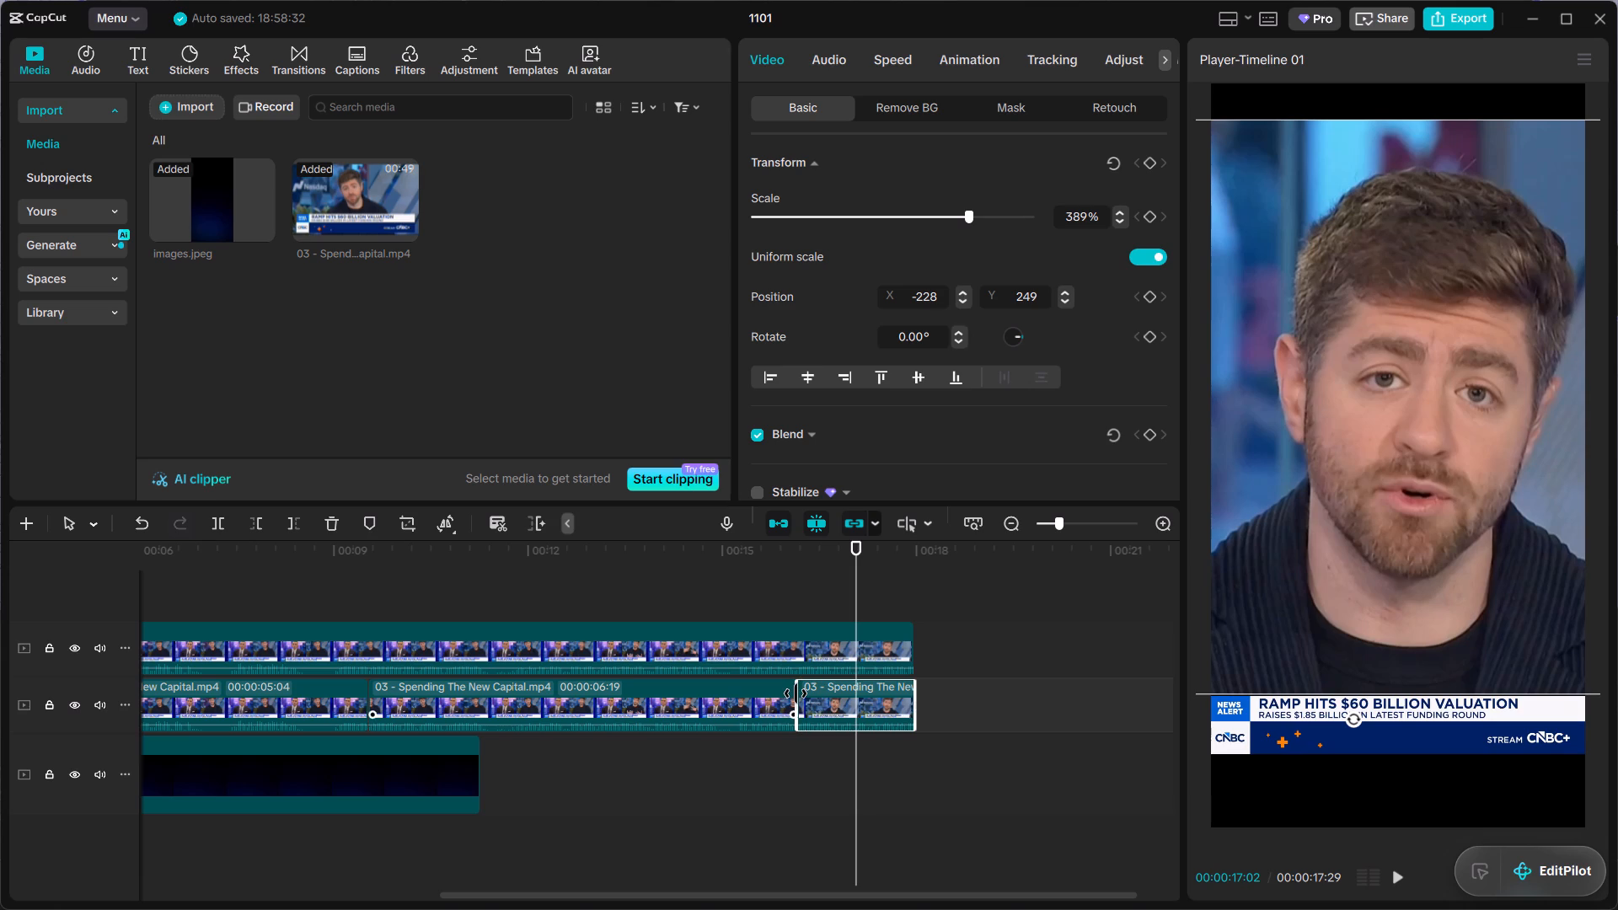
Review the framing and cuts across the whole timeline, from the final clip back to the start and through the middle segments.
{"action": "left_click_drag", "start_coordinate": [861, 581], "coordinate": [762, 614]}
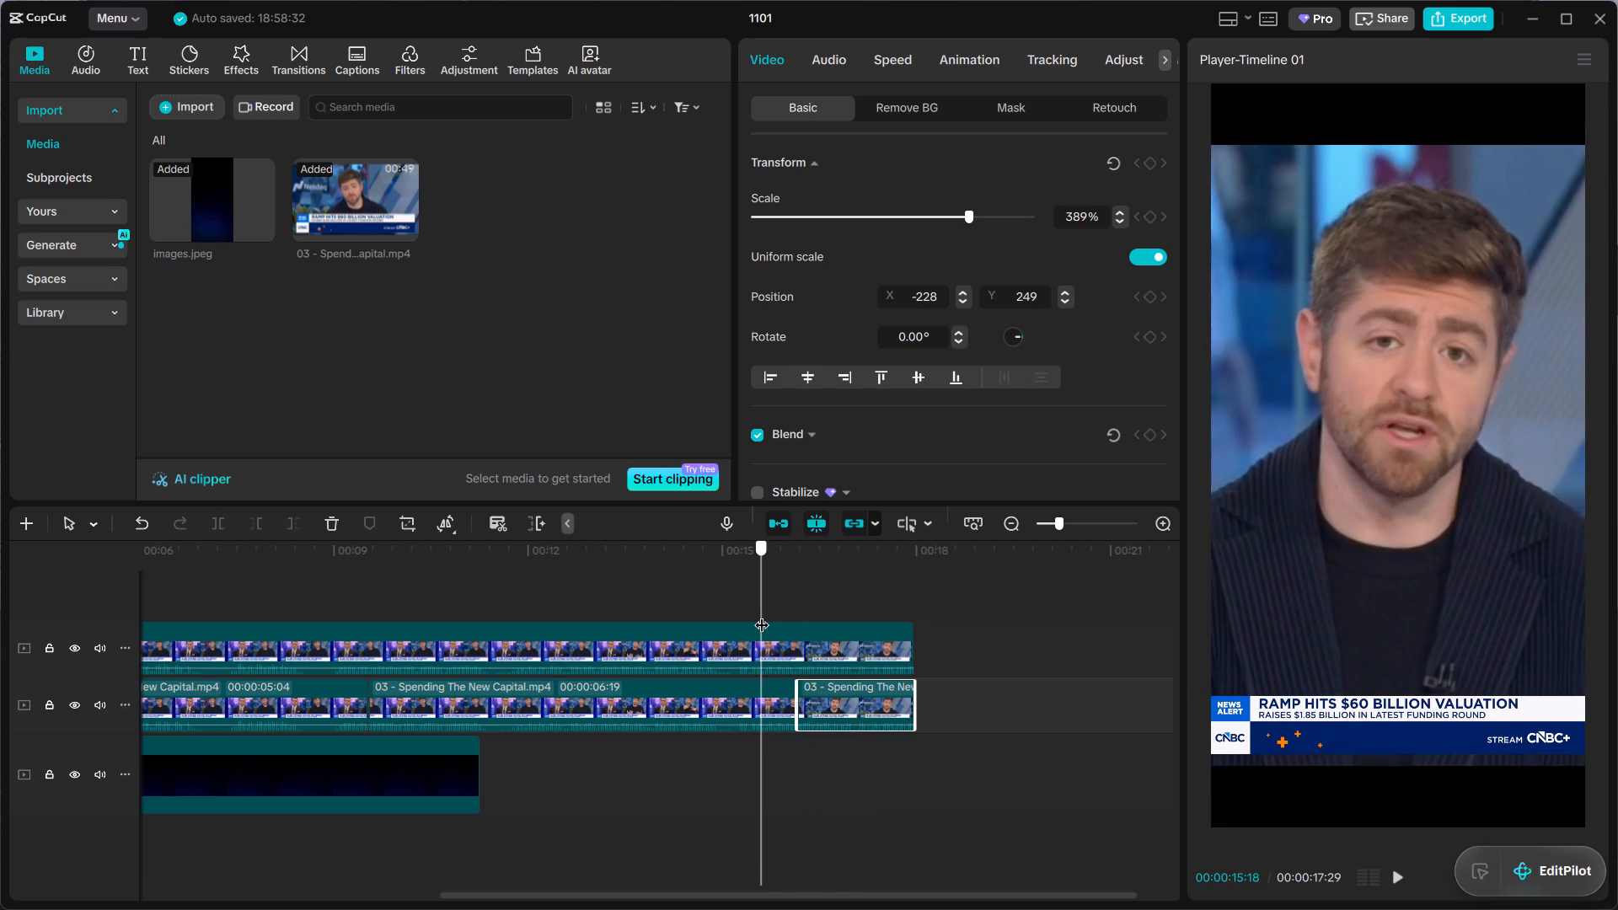
{"action": "left_click_drag", "start_coordinate": [762, 614], "coordinate": [788, 618]}
{"action": "key", "text": "space"}
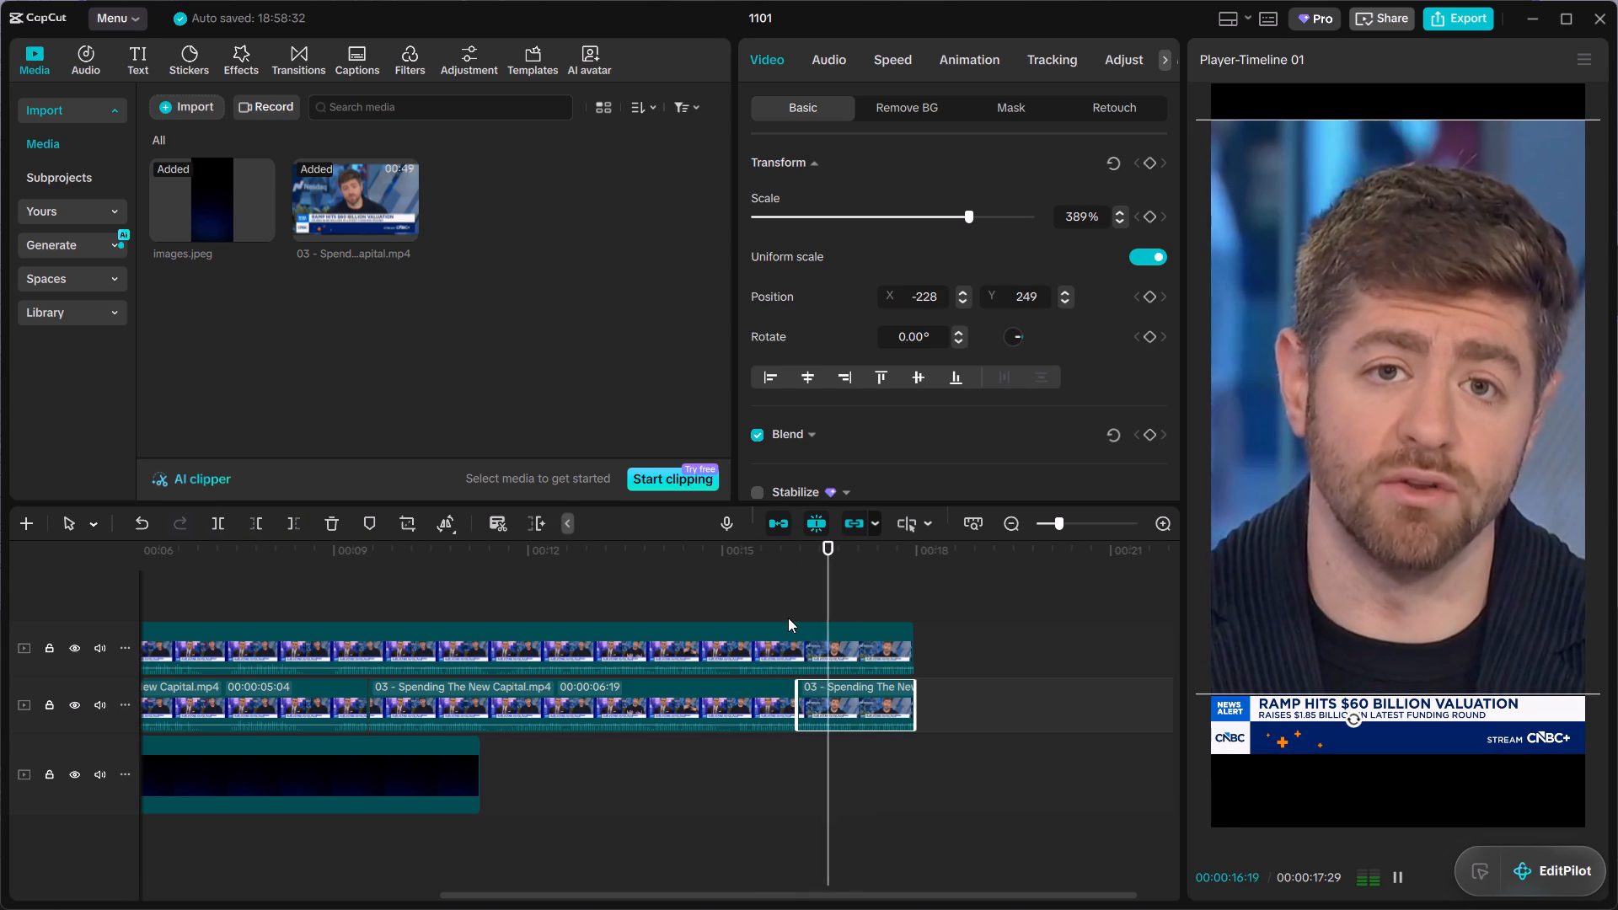
{"action": "key", "text": "space"}
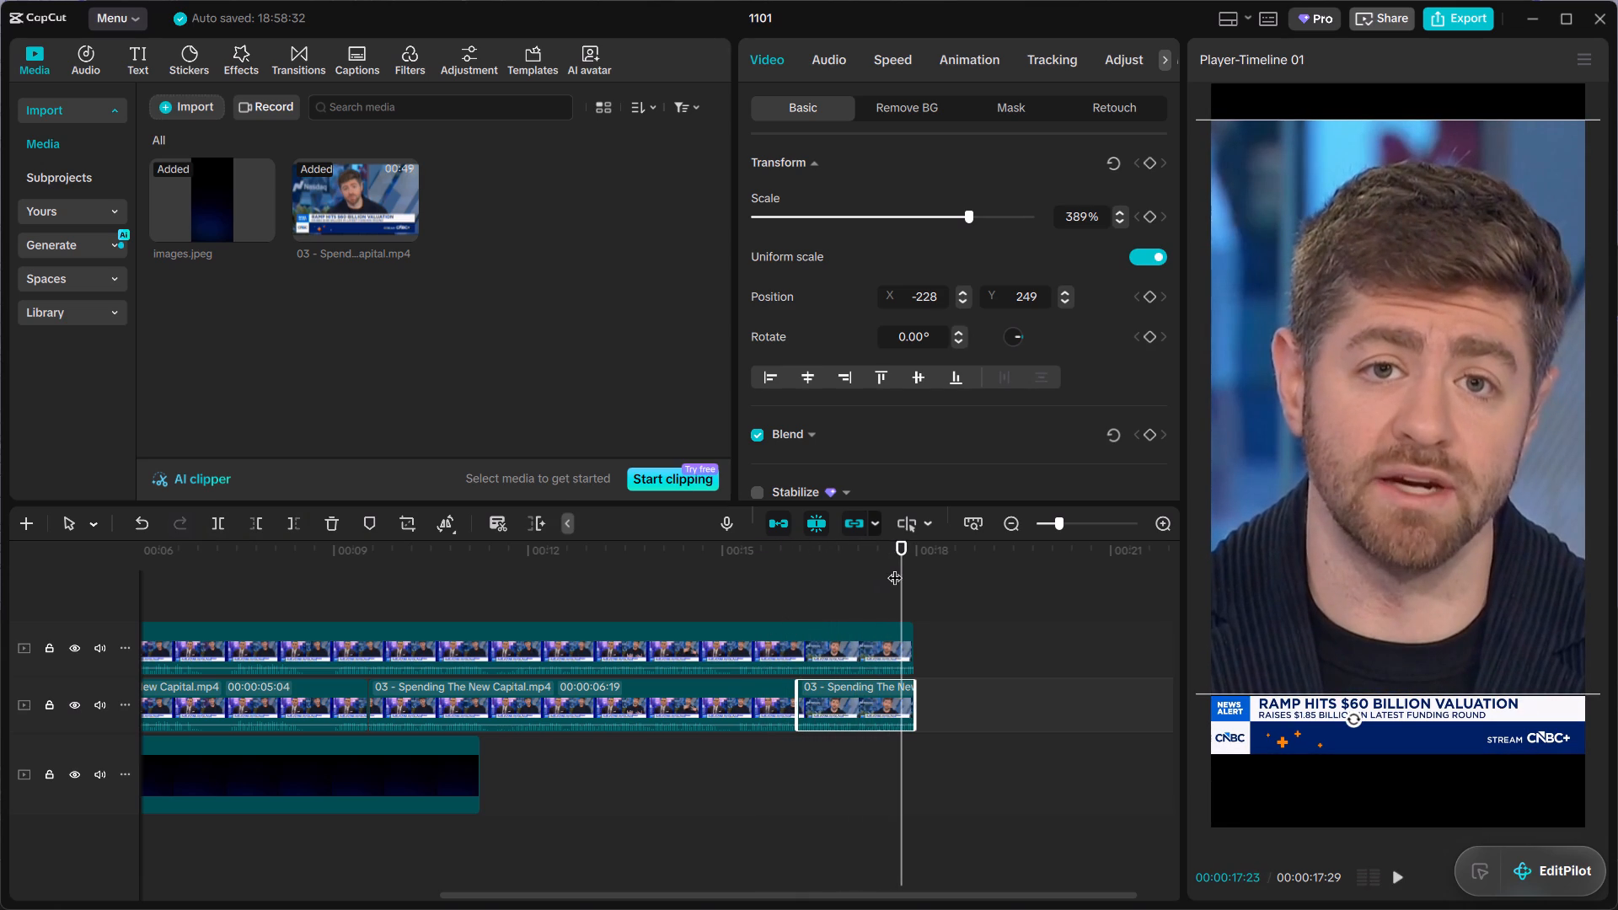
{"action": "key", "text": "space"}
{"action": "left_click_drag", "start_coordinate": [919, 565], "coordinate": [843, 572]}
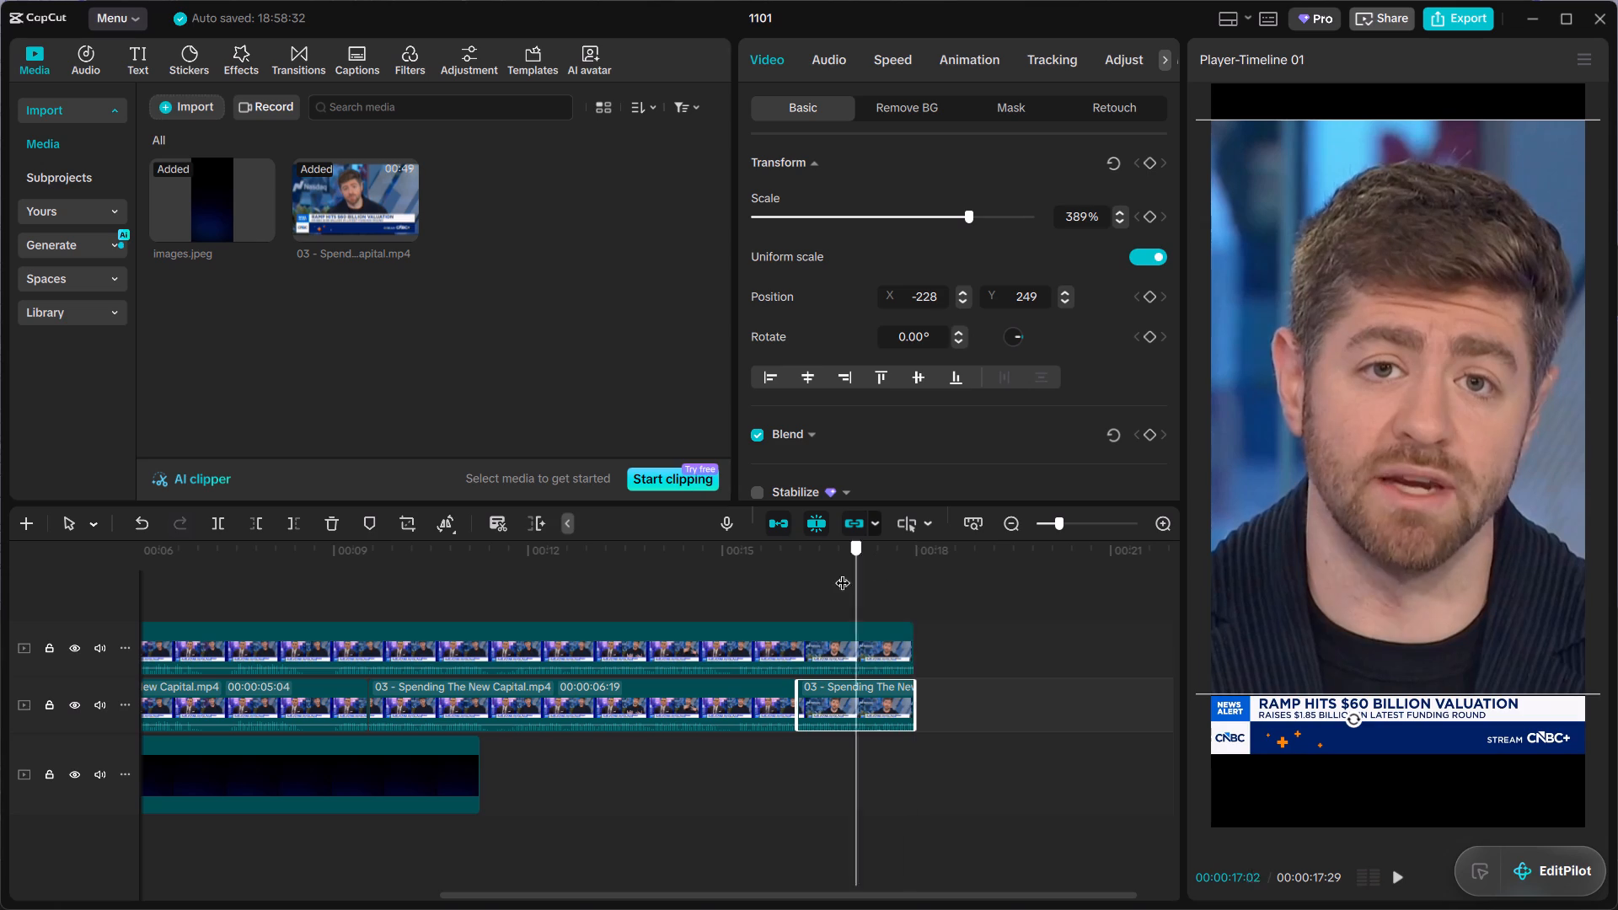
{"action": "left_click_drag", "start_coordinate": [843, 572], "coordinate": [407, 635]}
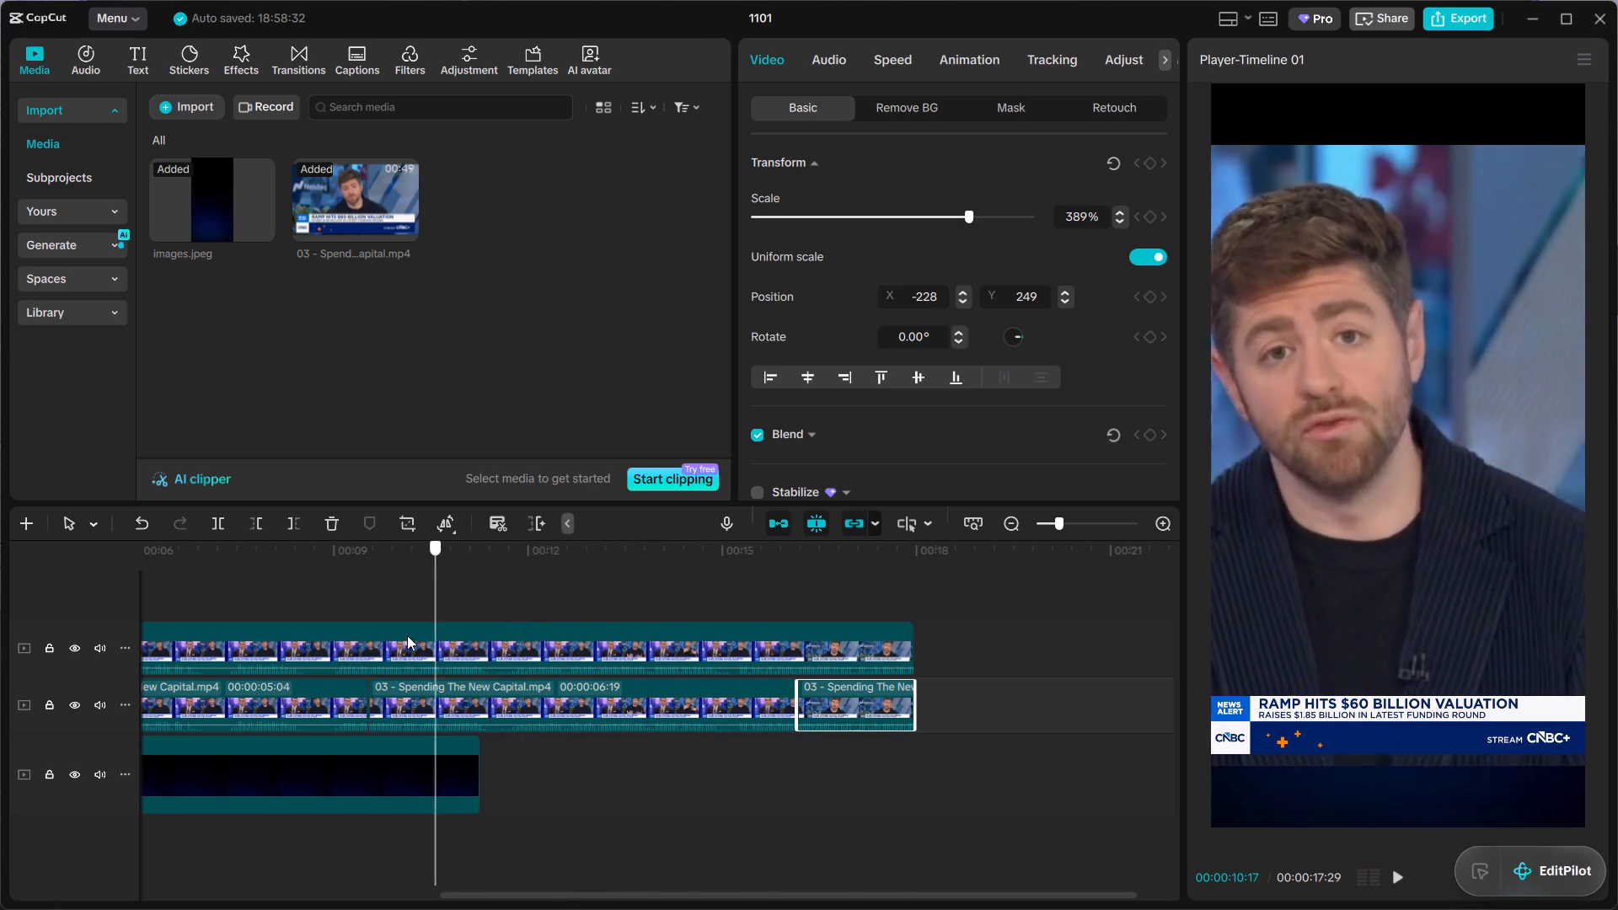
{"action": "left_click_drag", "start_coordinate": [407, 635], "coordinate": [544, 671]}
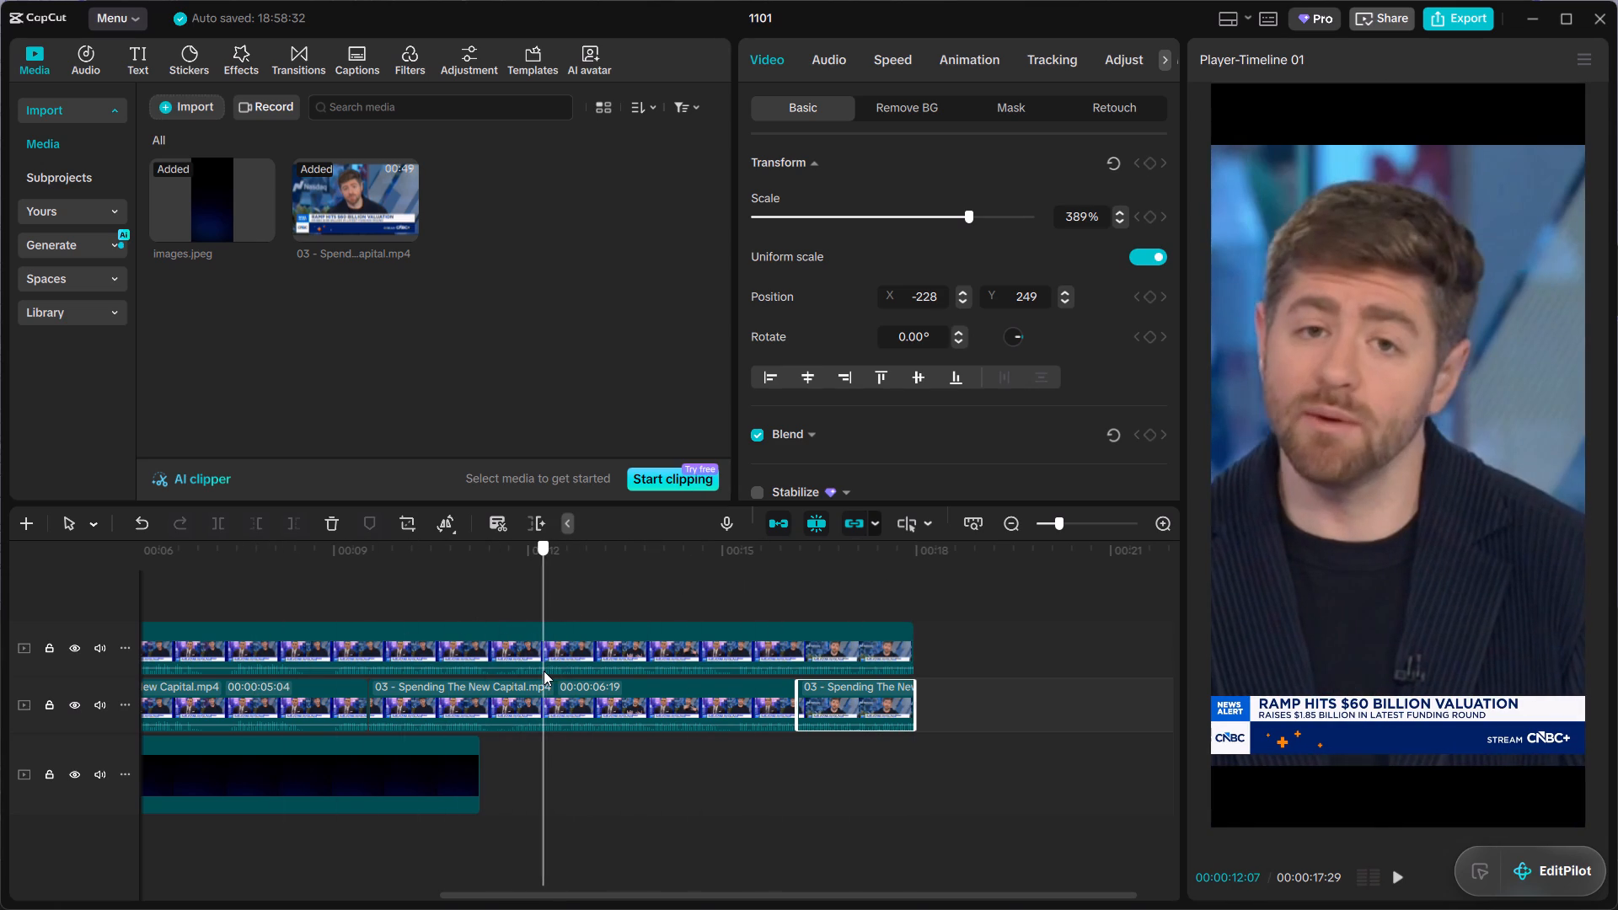
{"action": "left_click_drag", "start_coordinate": [544, 671], "coordinate": [560, 649]}
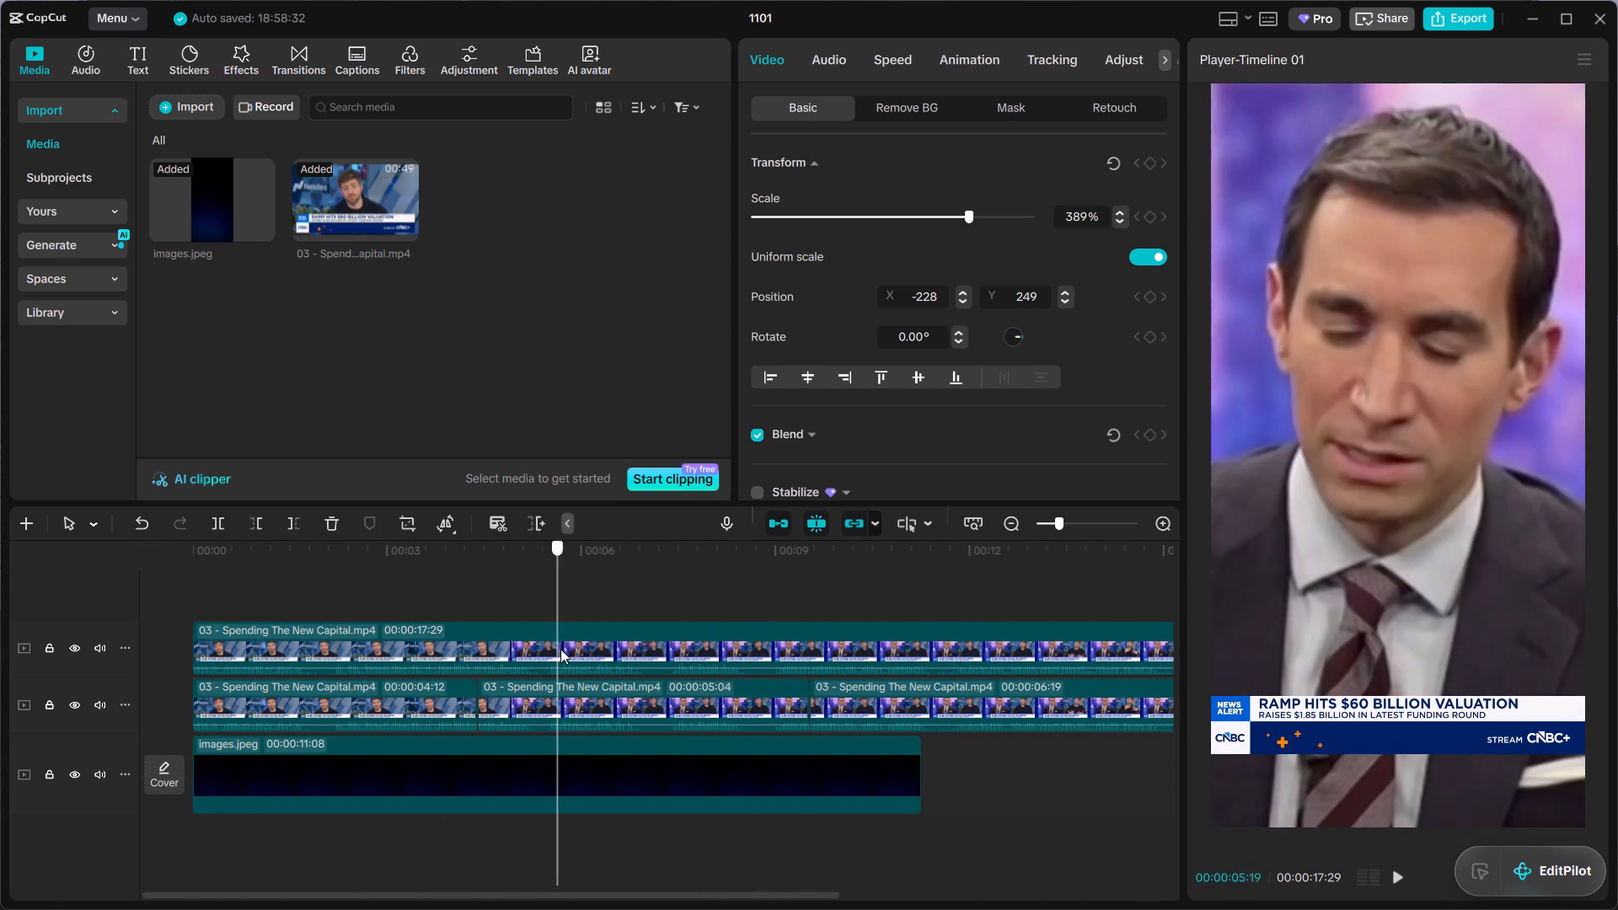
{"action": "left_click_drag", "start_coordinate": [560, 649], "coordinate": [170, 637]}
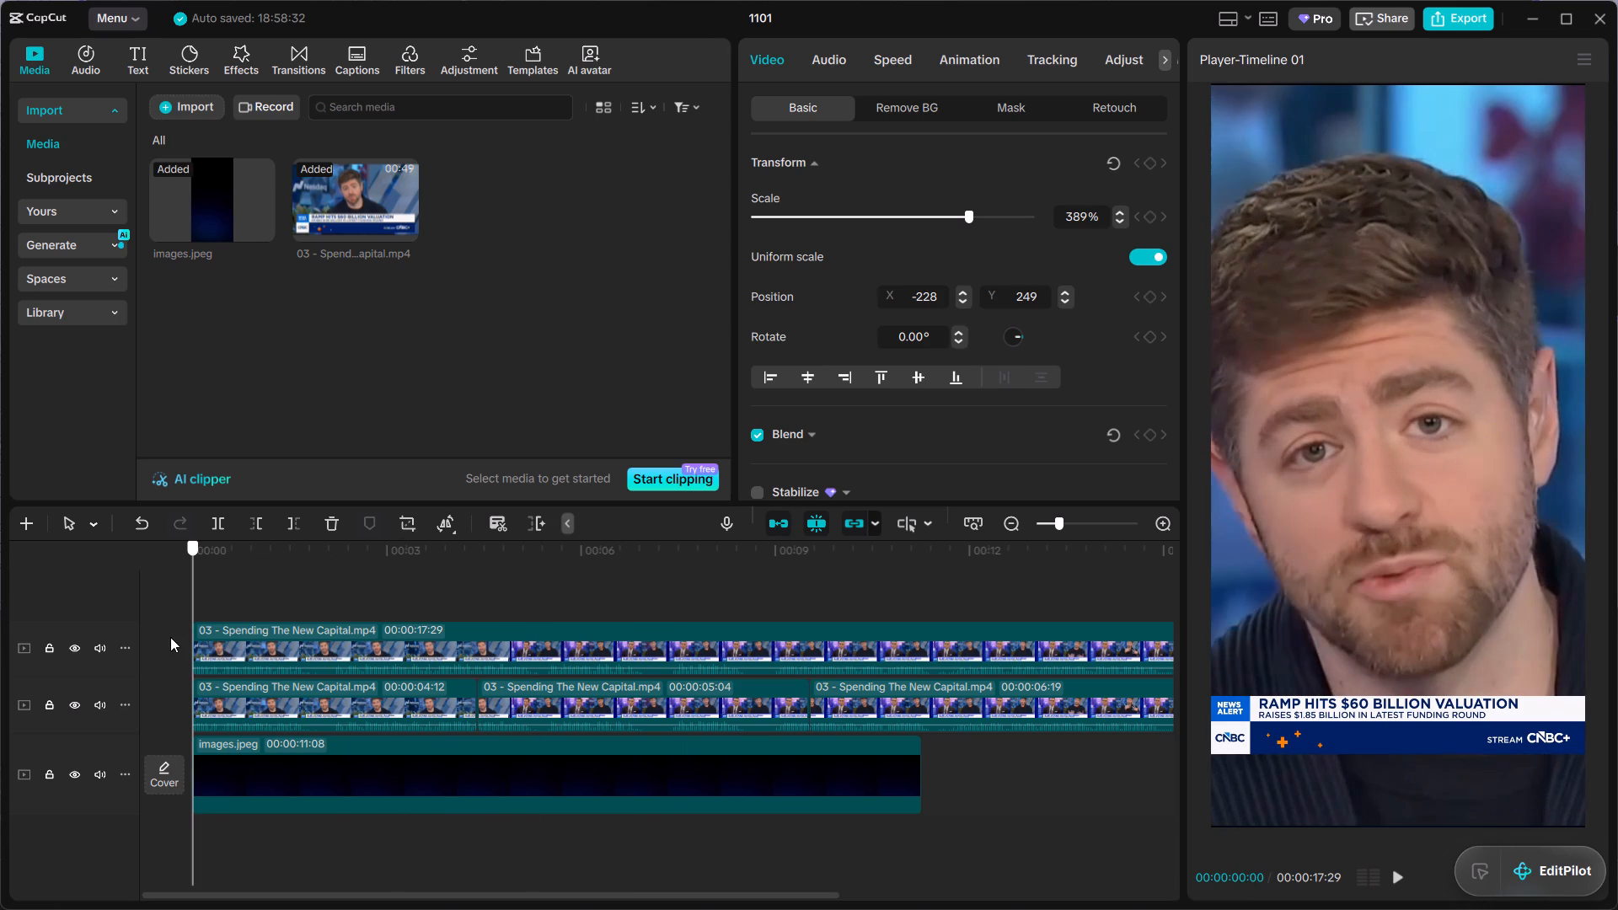
{"action": "left_click_drag", "start_coordinate": [170, 637], "coordinate": [961, 579]}
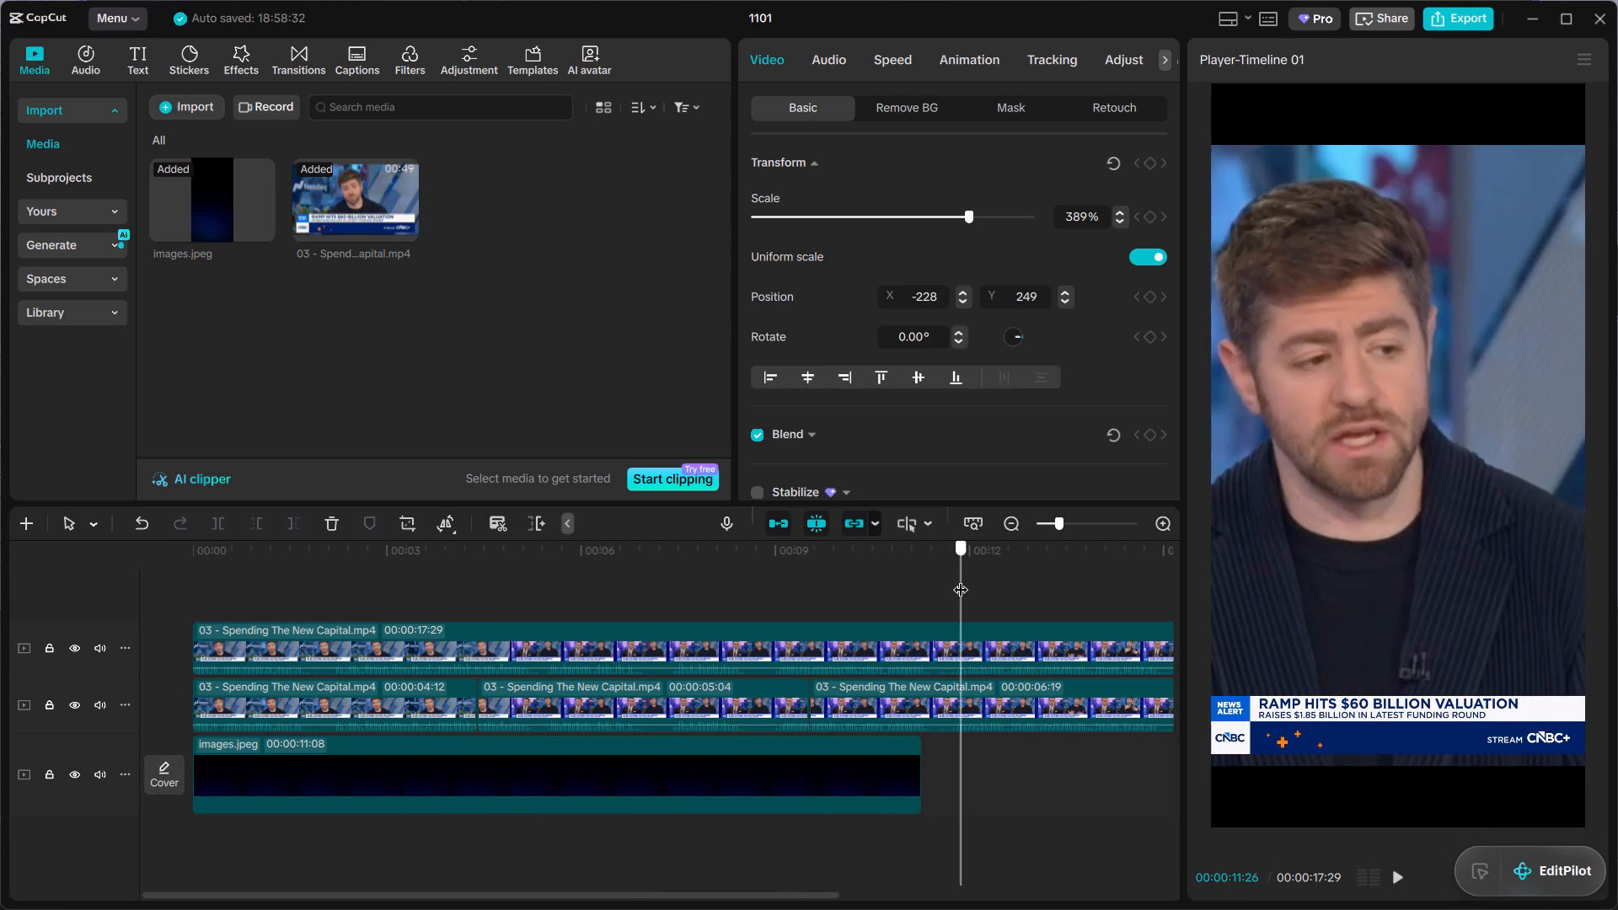
Scale the bearded speaker's segment starting at 00:00:09:16 to 270%, reposition it at X 0, Y 0, and play through to the end.
{"action": "left_click_drag", "start_coordinate": [961, 579], "coordinate": [963, 579]}
{"action": "left_click", "coordinate": [1314, 473]}
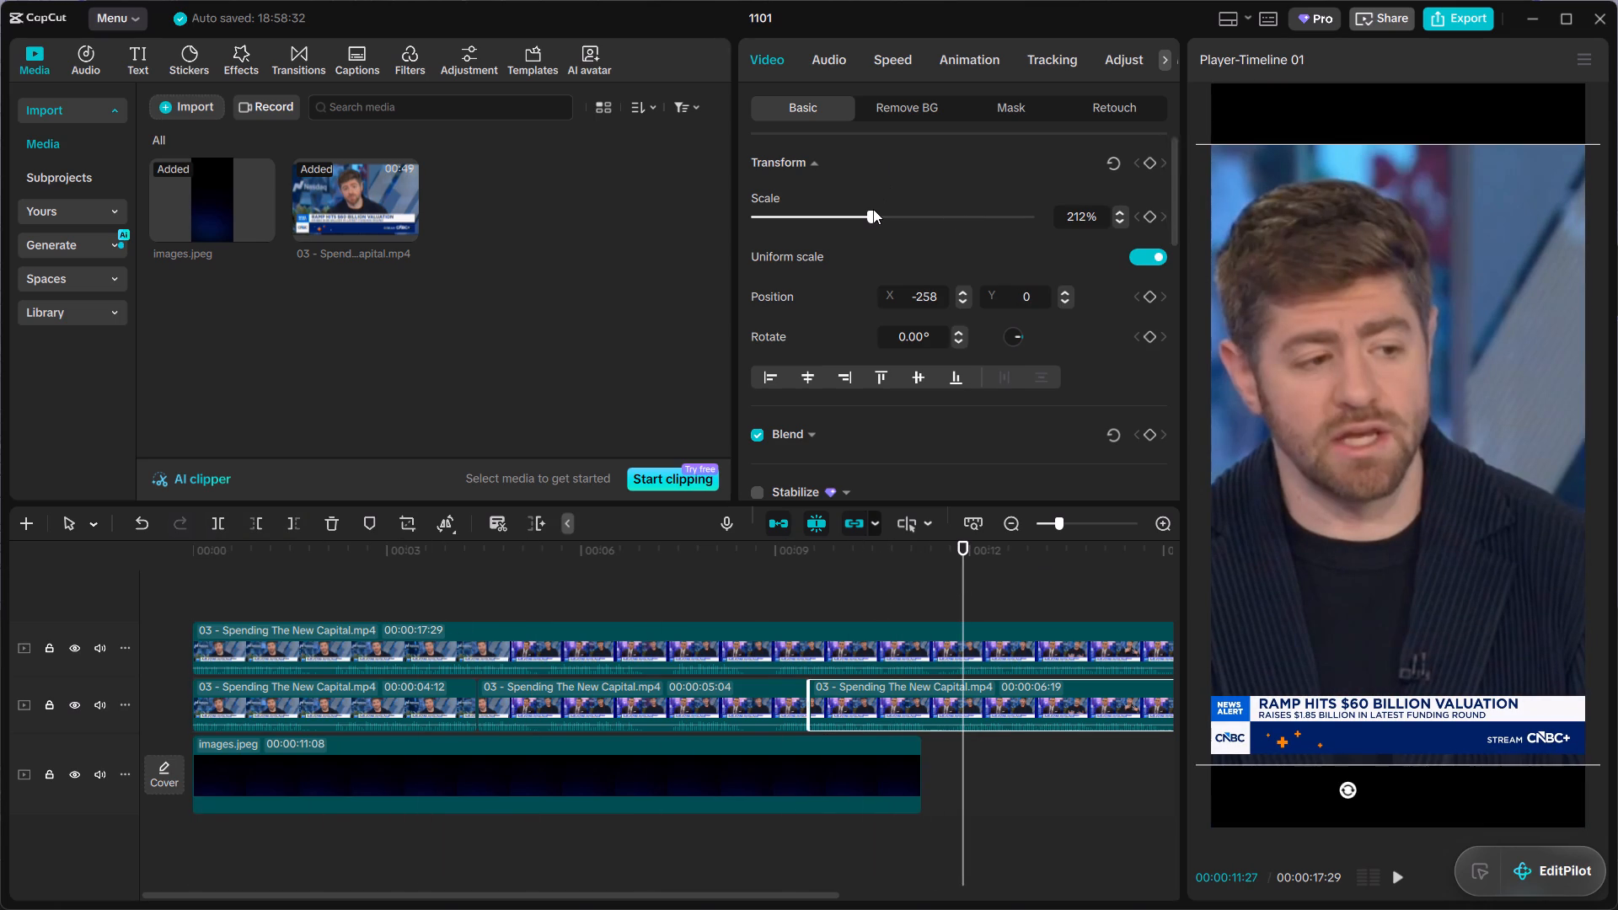
{"action": "left_click_drag", "start_coordinate": [873, 209], "coordinate": [903, 205]}
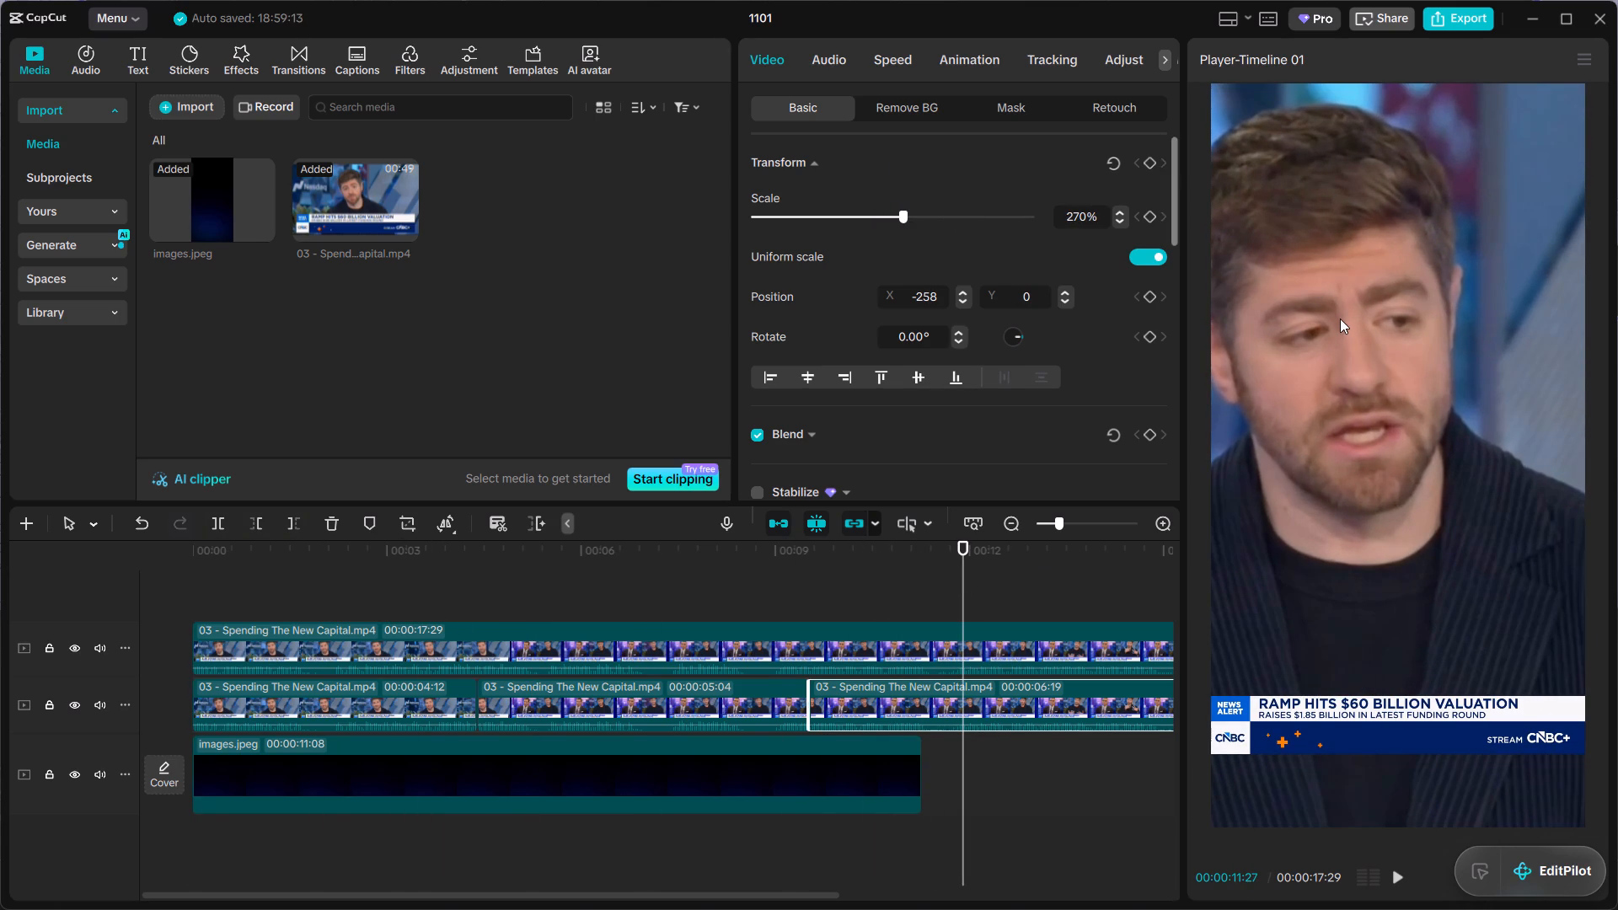
{"action": "left_click_drag", "start_coordinate": [1340, 318], "coordinate": [1389, 314]}
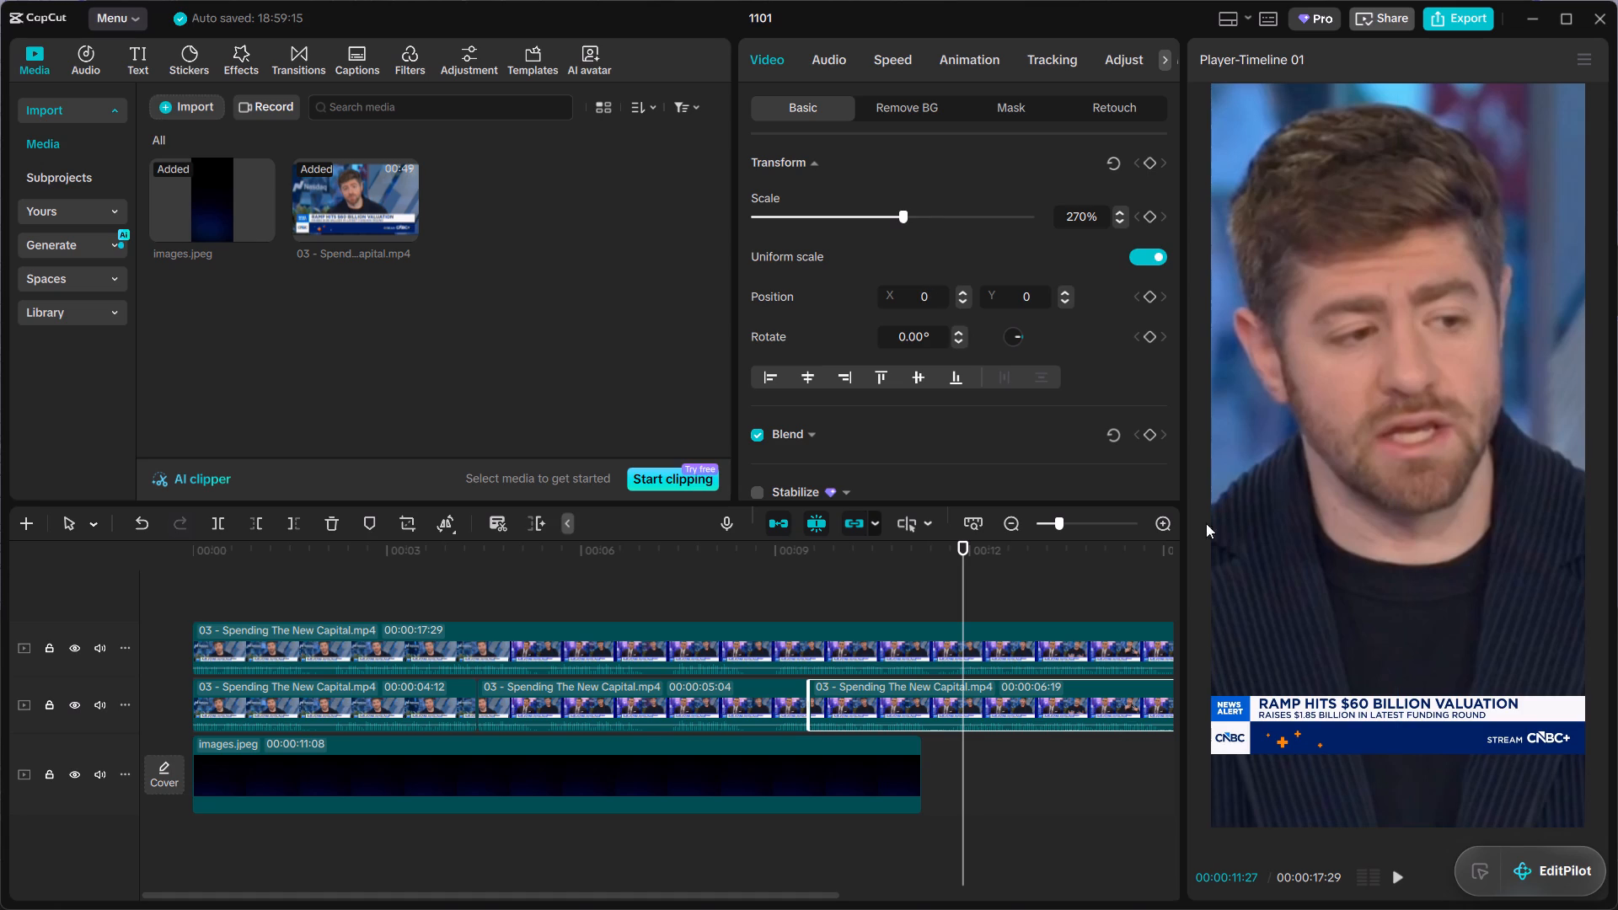
{"action": "key", "text": "space"}
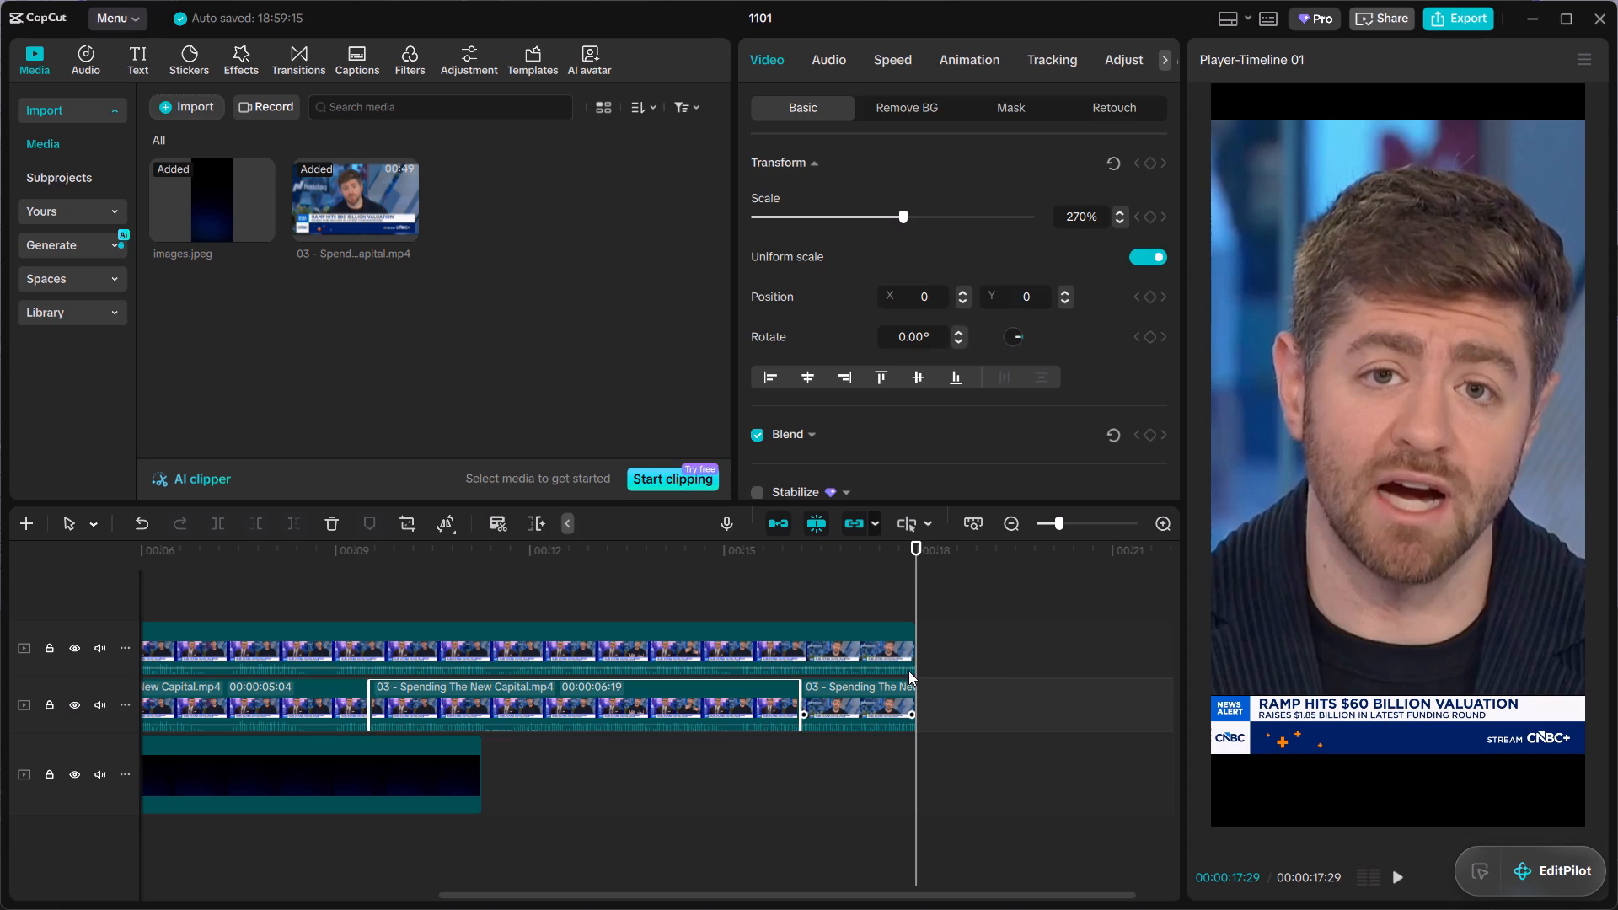
Shift the cut before the final speaker clip earlier, making the preceding segment 00:00:06:07 long.
{"action": "left_click", "coordinate": [1016, 682]}
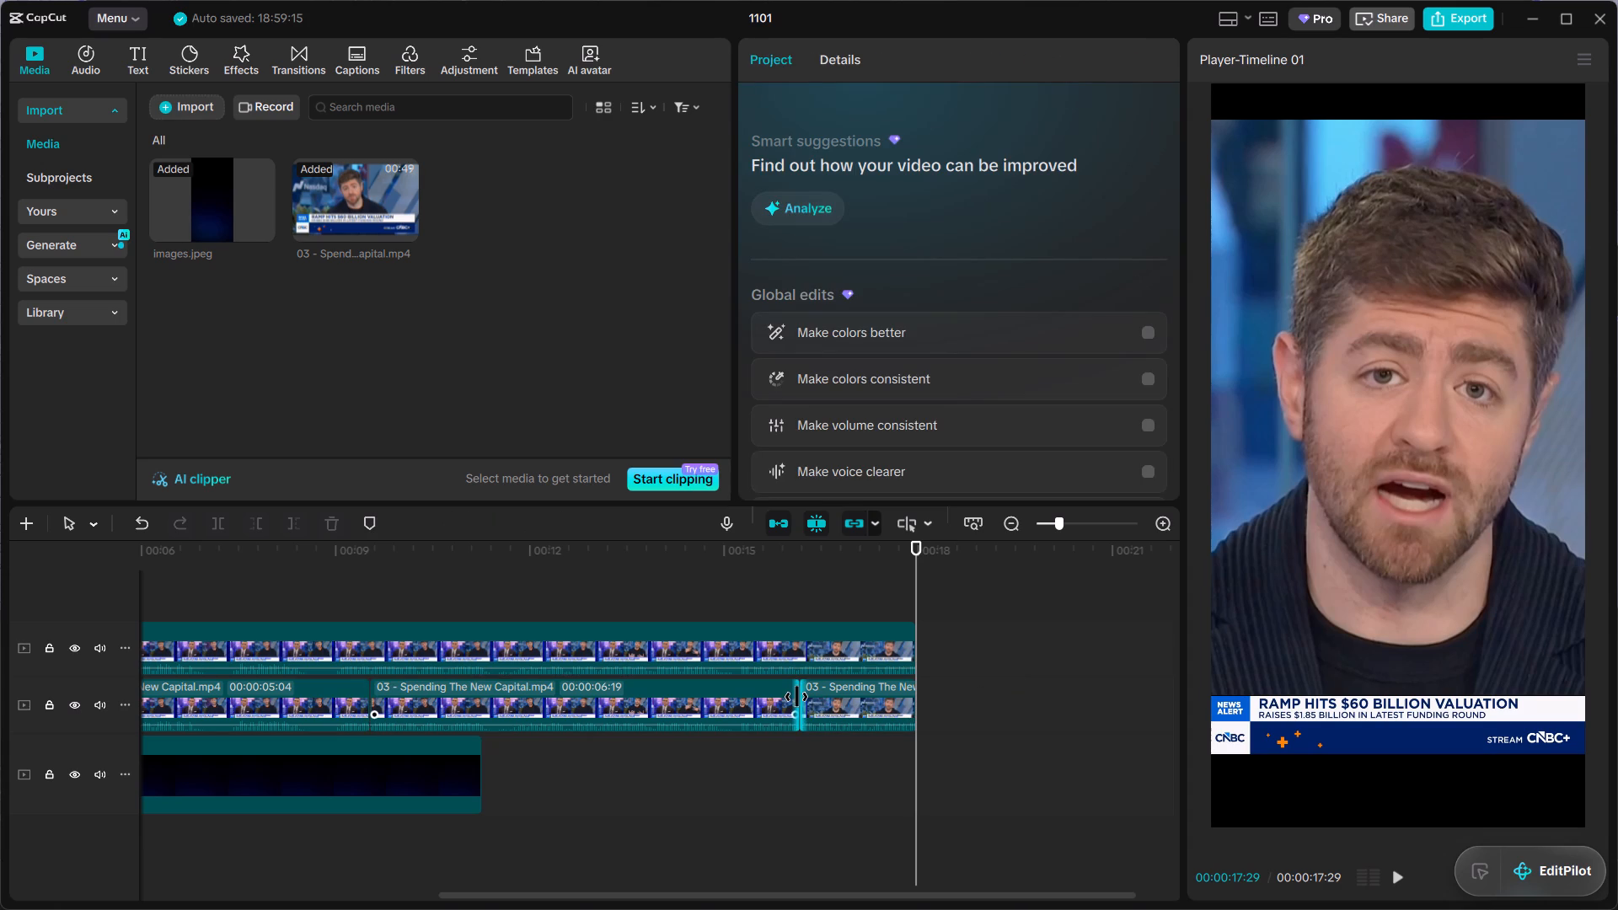
{"action": "left_click", "coordinate": [796, 697]}
{"action": "left_click_drag", "start_coordinate": [796, 697], "coordinate": [789, 699]}
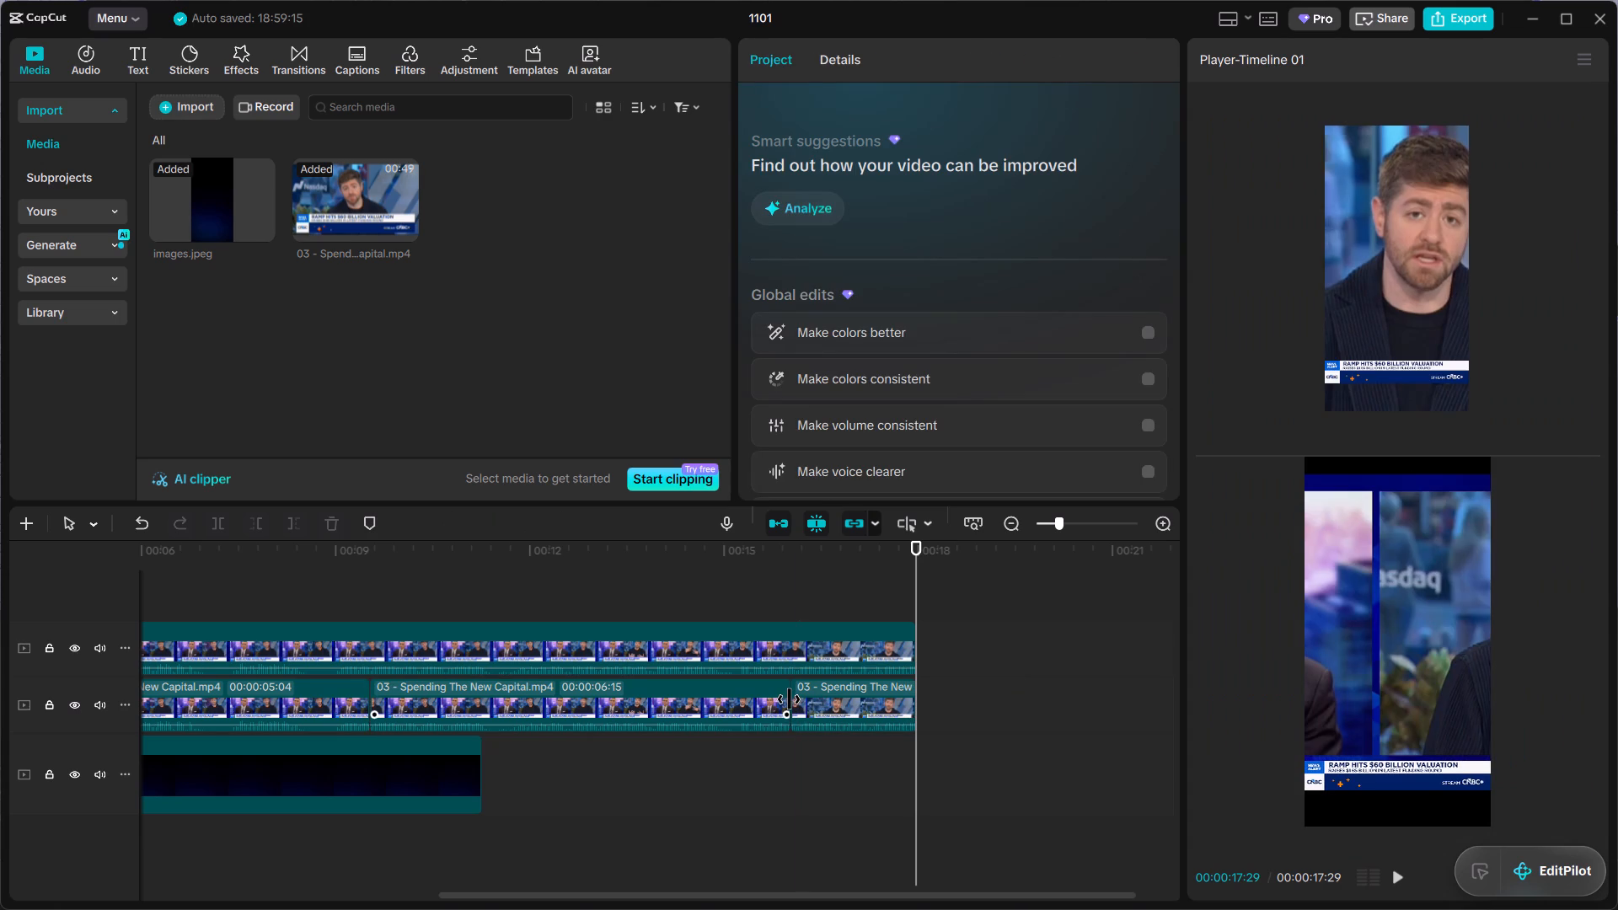
{"action": "left_click_drag", "start_coordinate": [789, 699], "coordinate": [786, 703]}
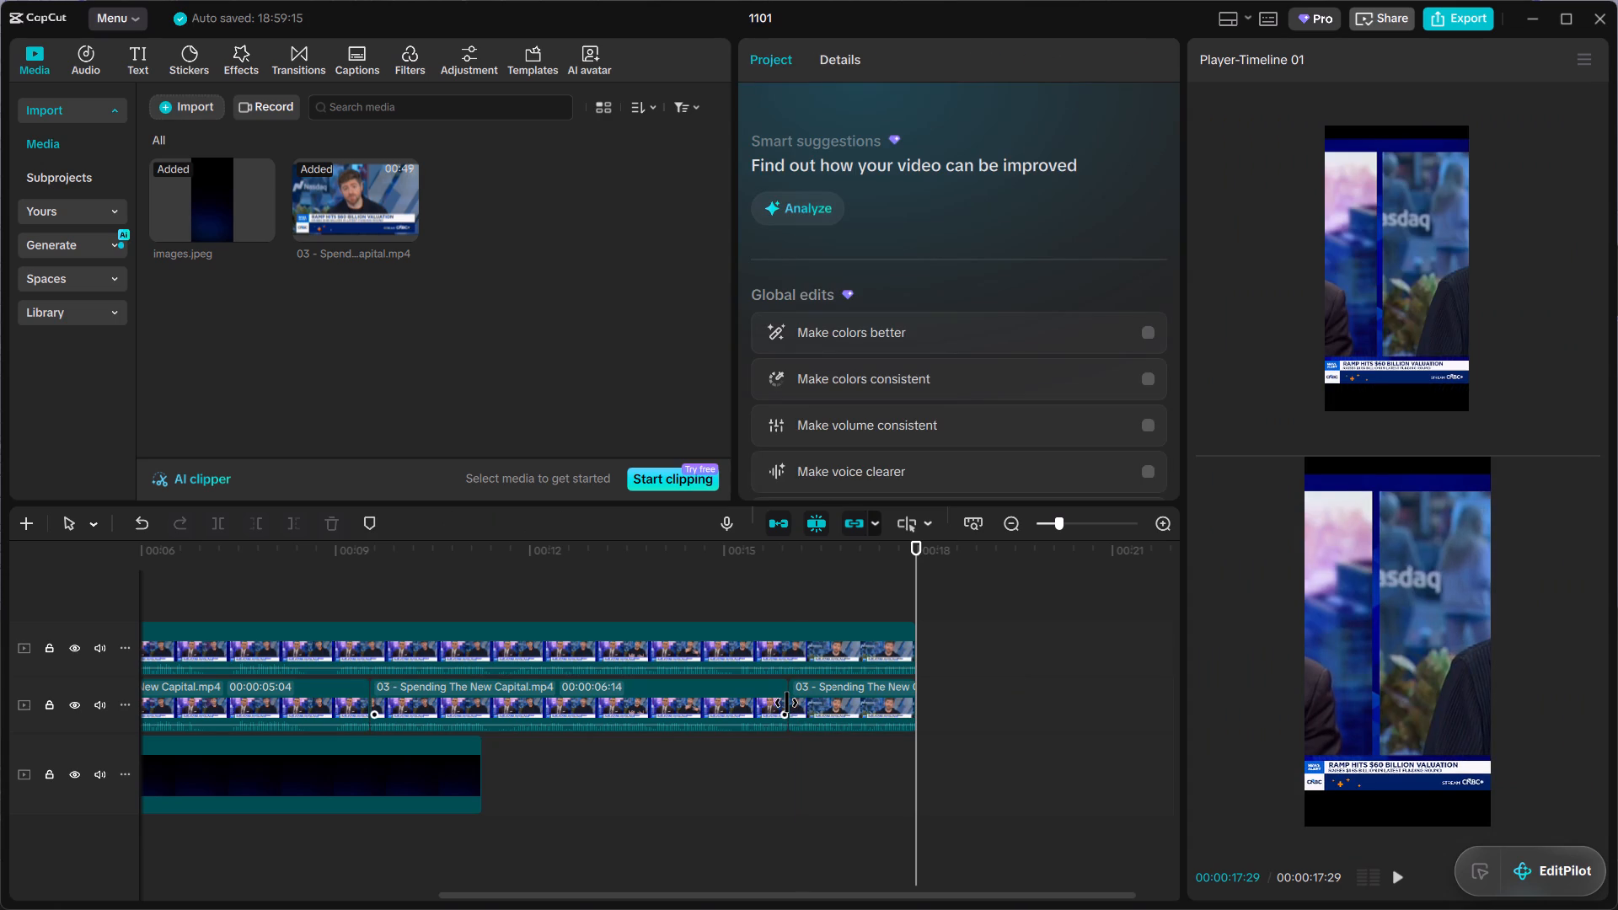
{"action": "left_click_drag", "start_coordinate": [786, 703], "coordinate": [770, 721]}
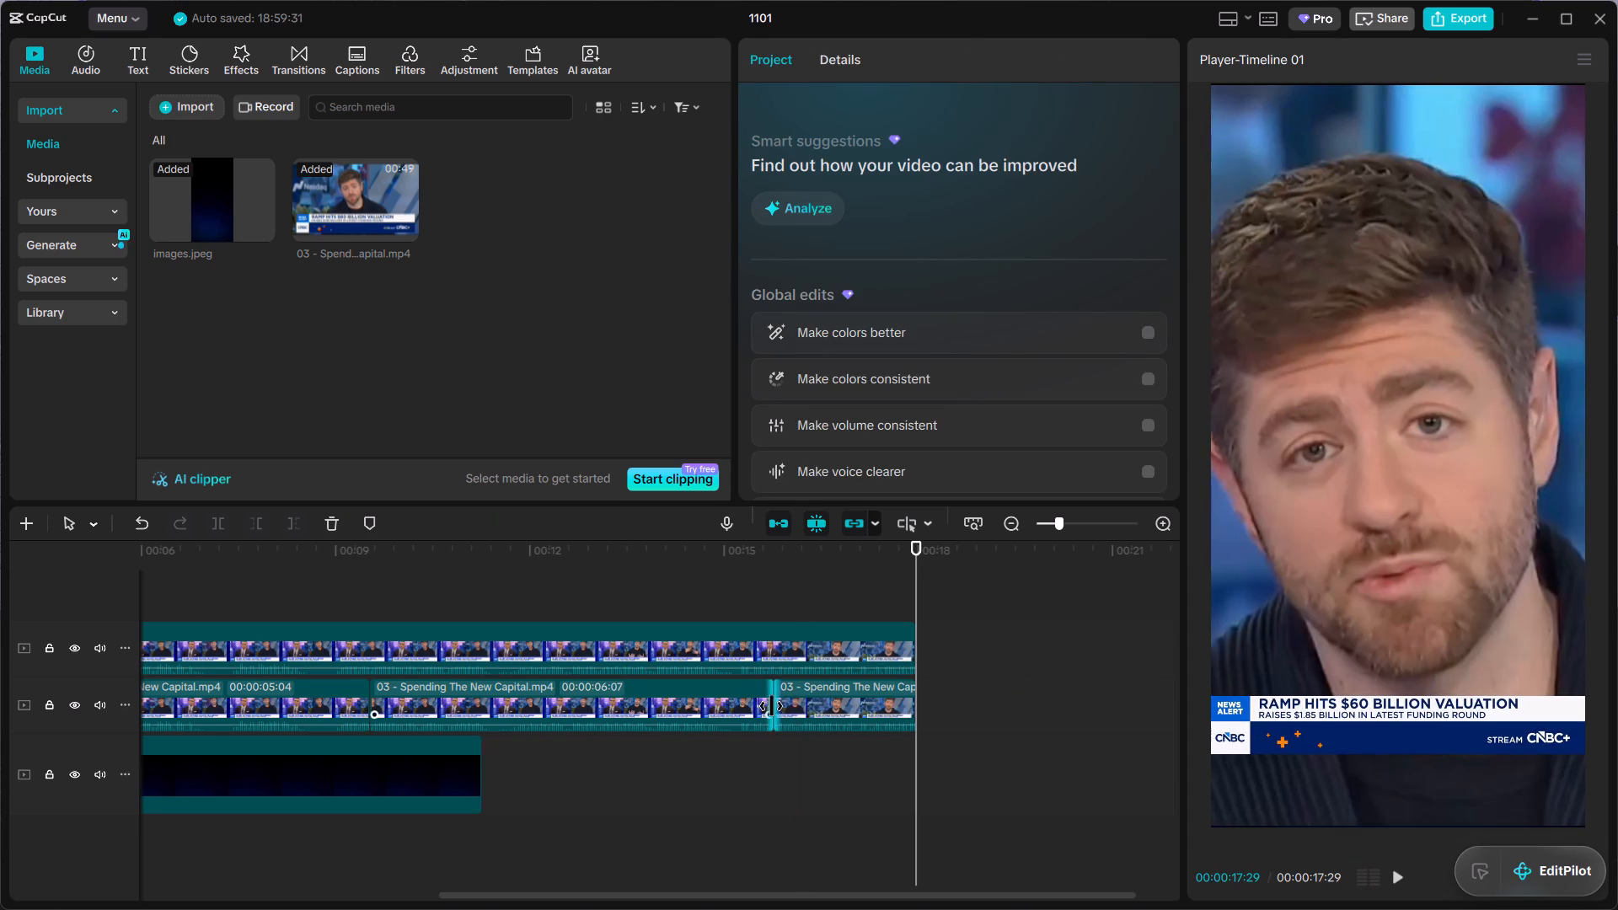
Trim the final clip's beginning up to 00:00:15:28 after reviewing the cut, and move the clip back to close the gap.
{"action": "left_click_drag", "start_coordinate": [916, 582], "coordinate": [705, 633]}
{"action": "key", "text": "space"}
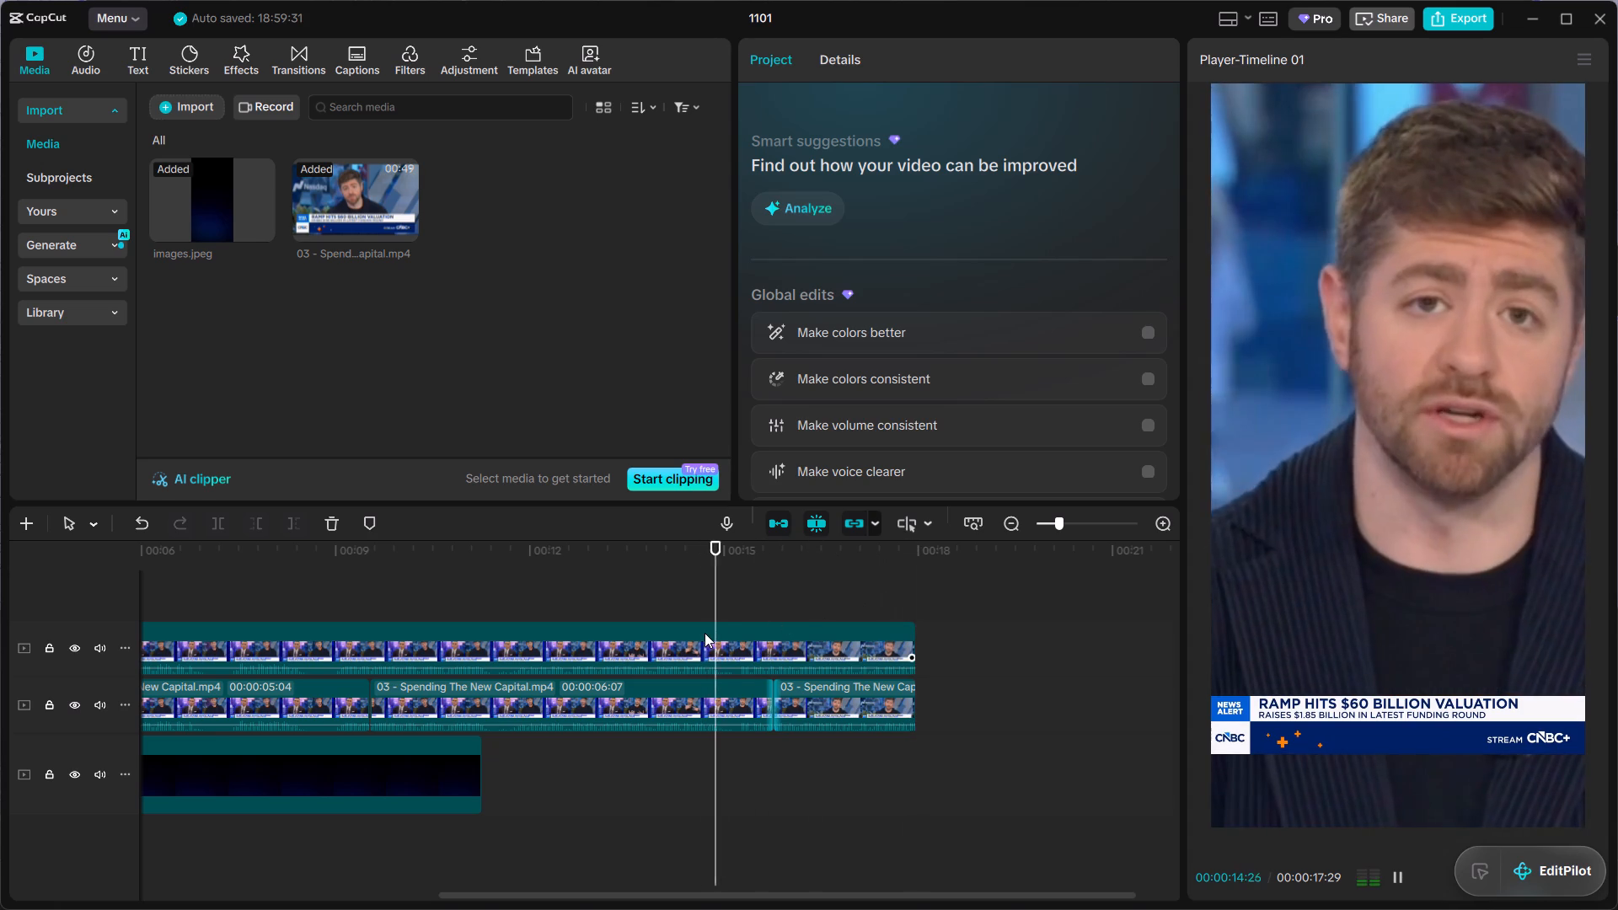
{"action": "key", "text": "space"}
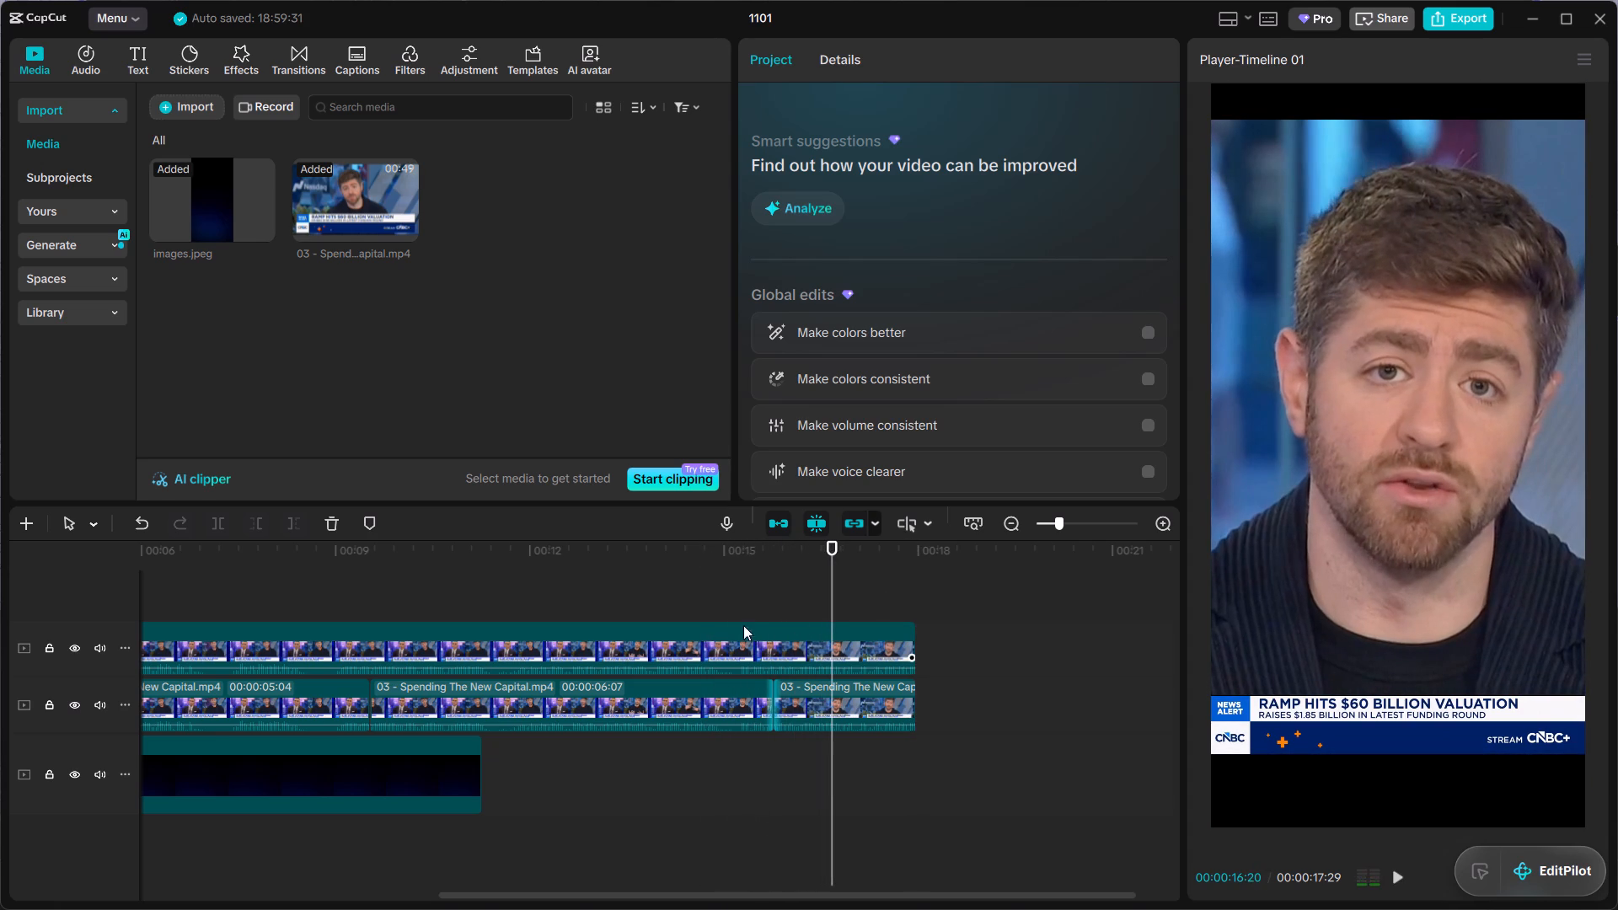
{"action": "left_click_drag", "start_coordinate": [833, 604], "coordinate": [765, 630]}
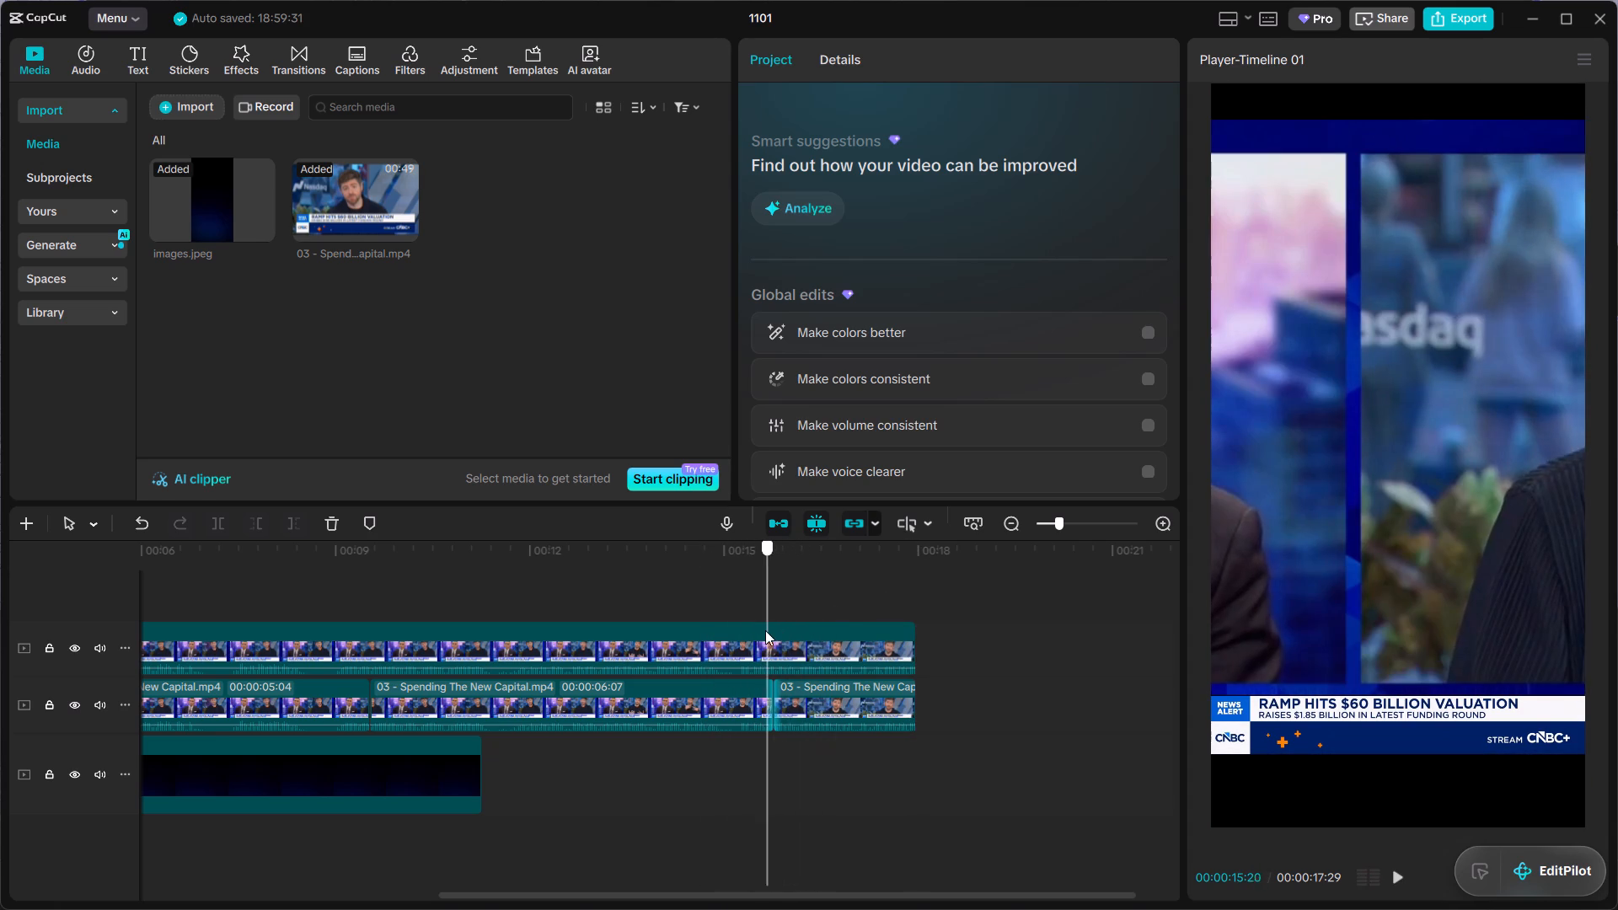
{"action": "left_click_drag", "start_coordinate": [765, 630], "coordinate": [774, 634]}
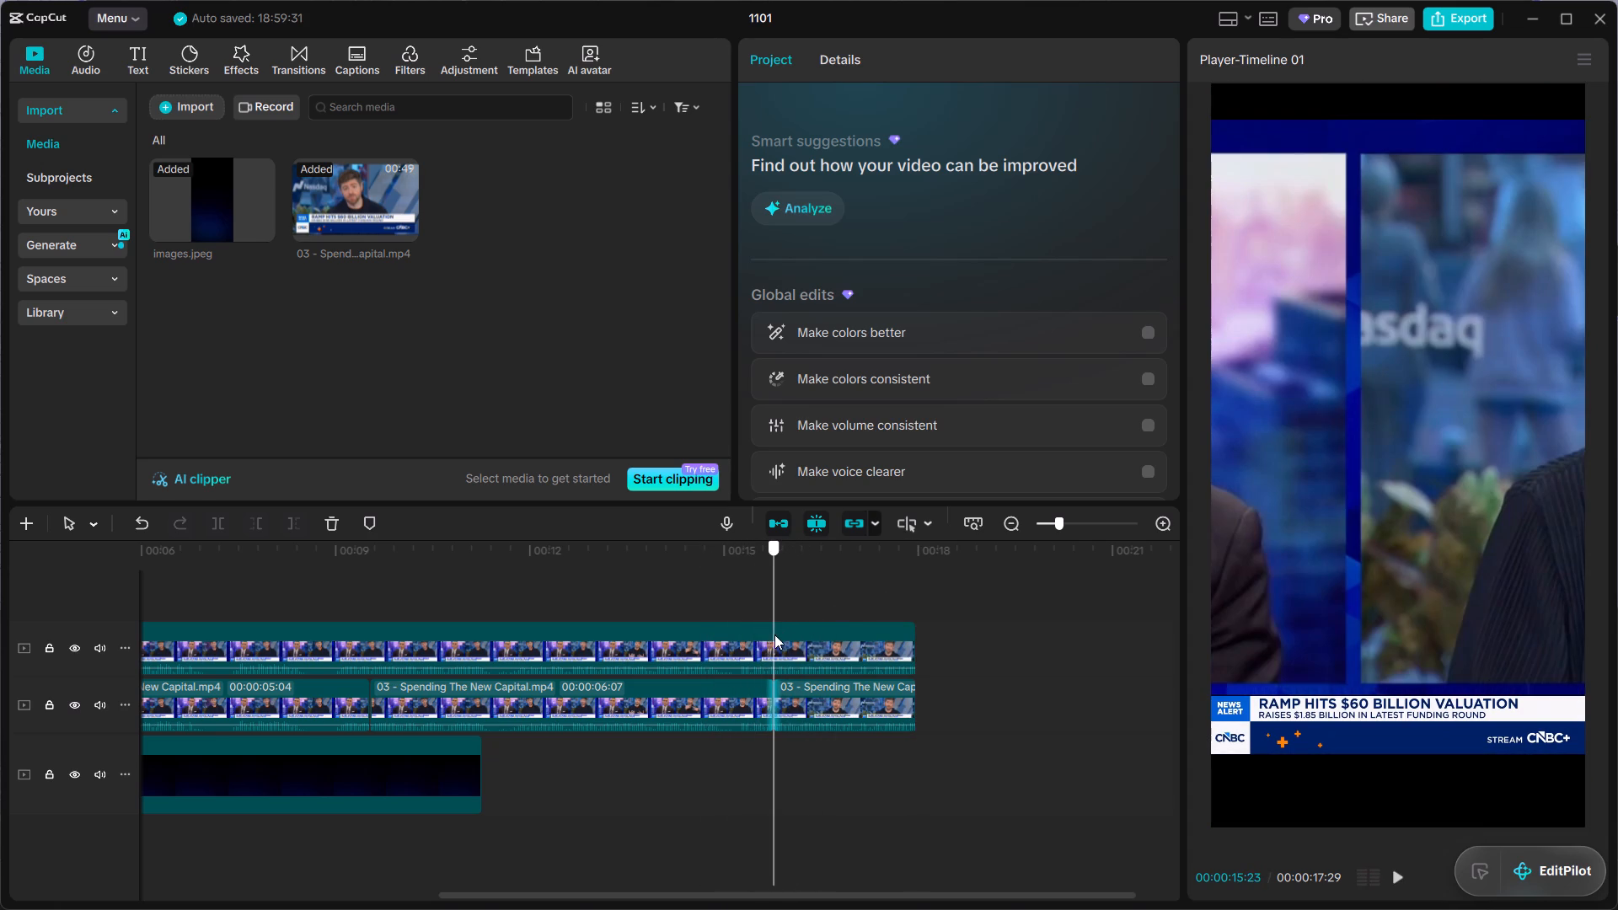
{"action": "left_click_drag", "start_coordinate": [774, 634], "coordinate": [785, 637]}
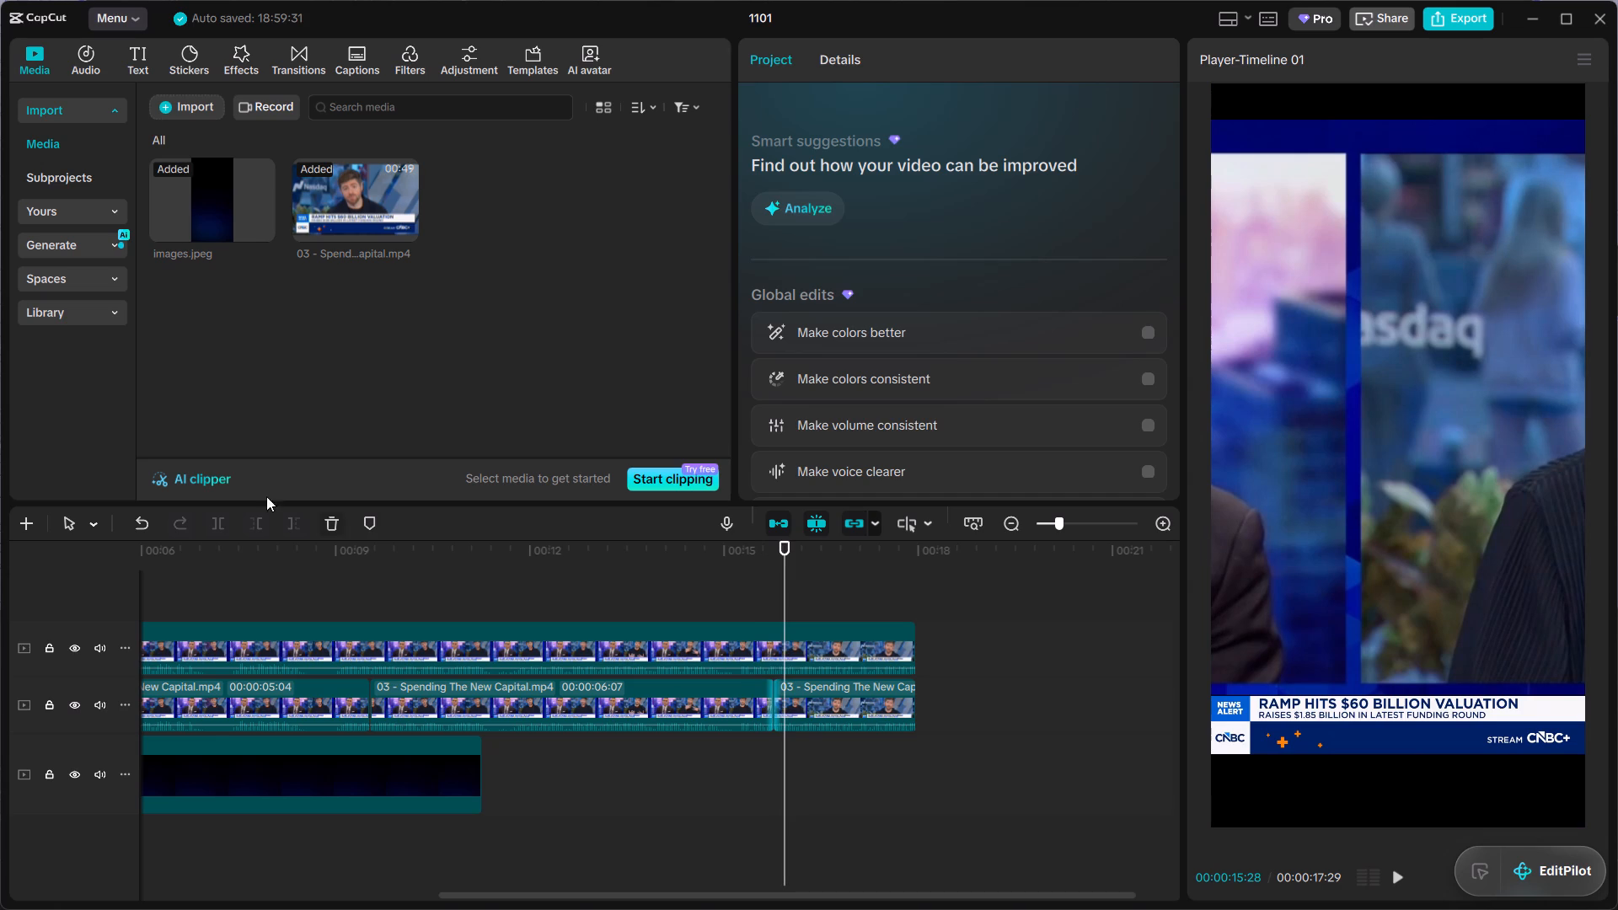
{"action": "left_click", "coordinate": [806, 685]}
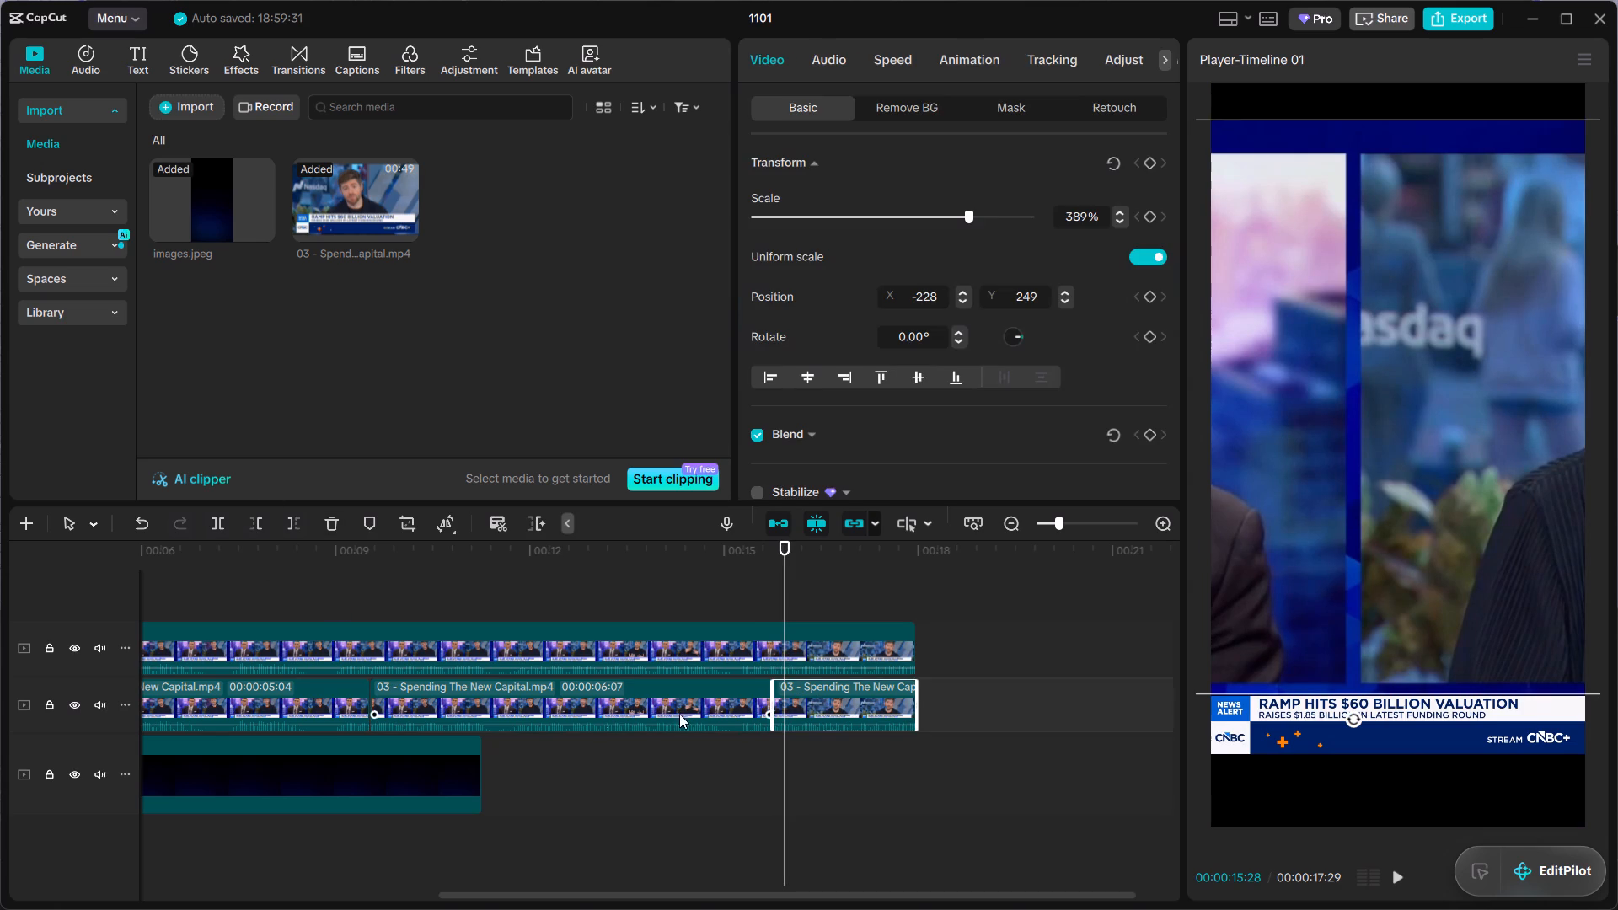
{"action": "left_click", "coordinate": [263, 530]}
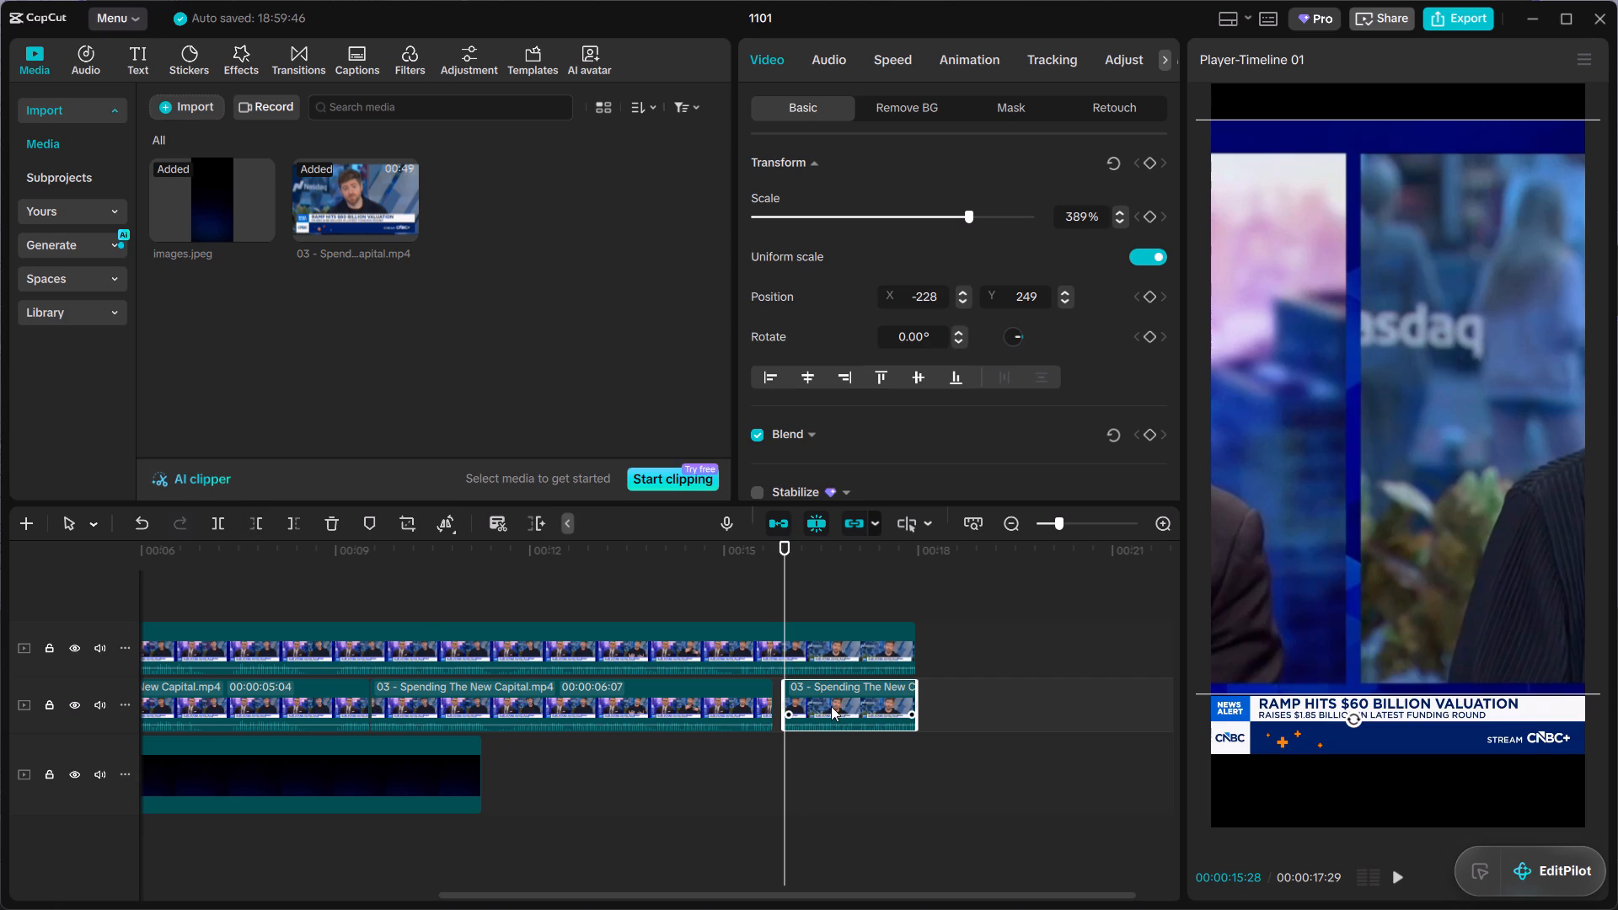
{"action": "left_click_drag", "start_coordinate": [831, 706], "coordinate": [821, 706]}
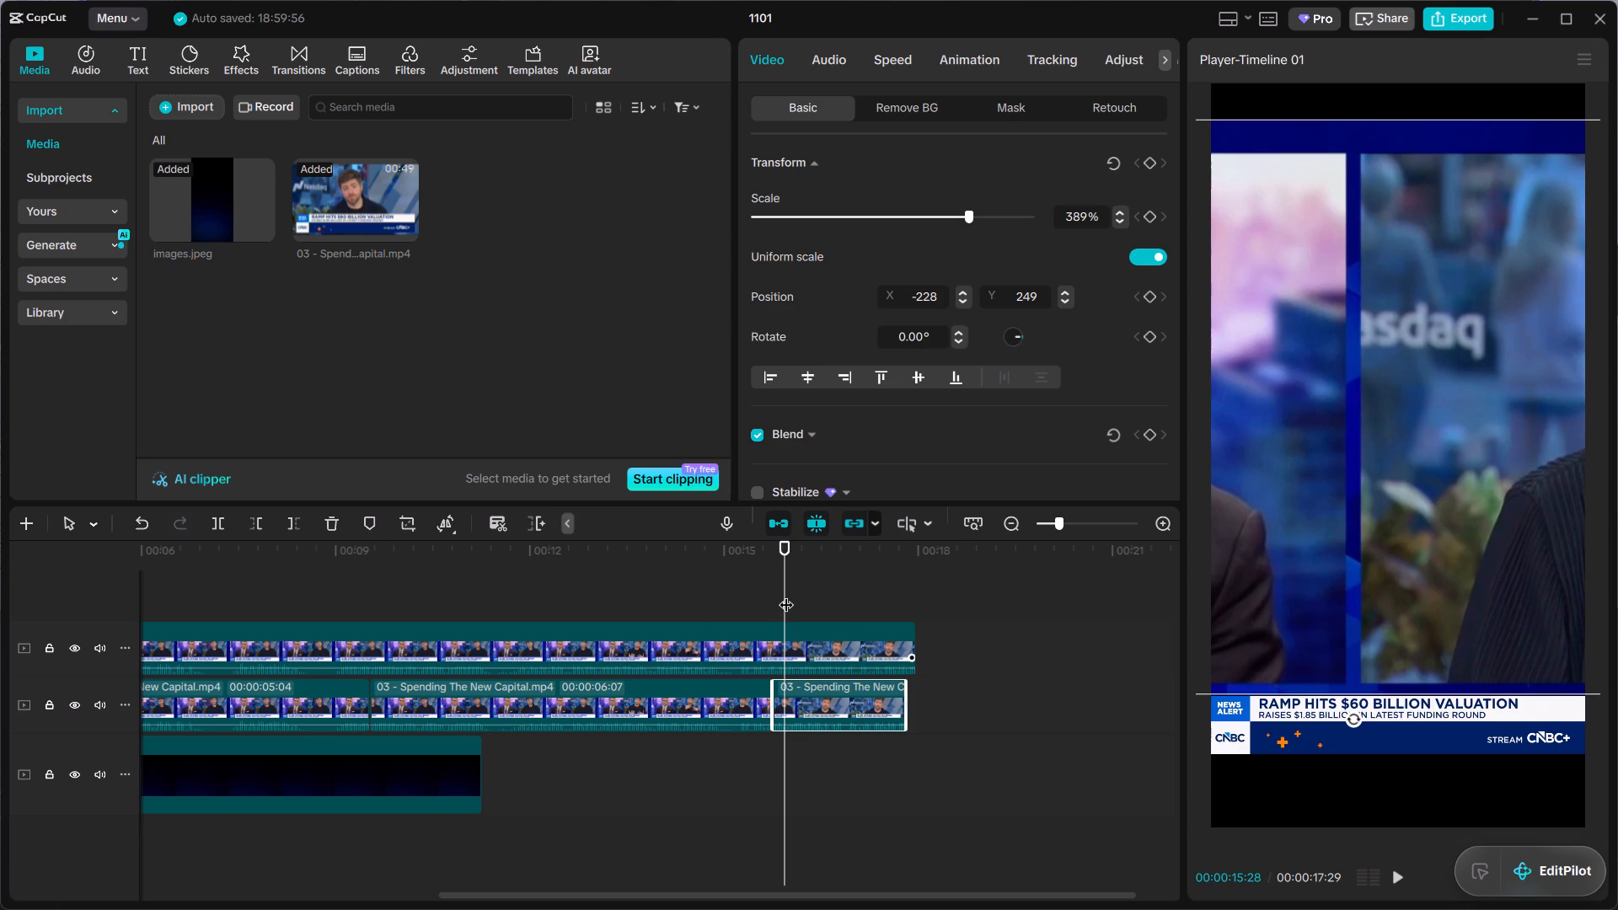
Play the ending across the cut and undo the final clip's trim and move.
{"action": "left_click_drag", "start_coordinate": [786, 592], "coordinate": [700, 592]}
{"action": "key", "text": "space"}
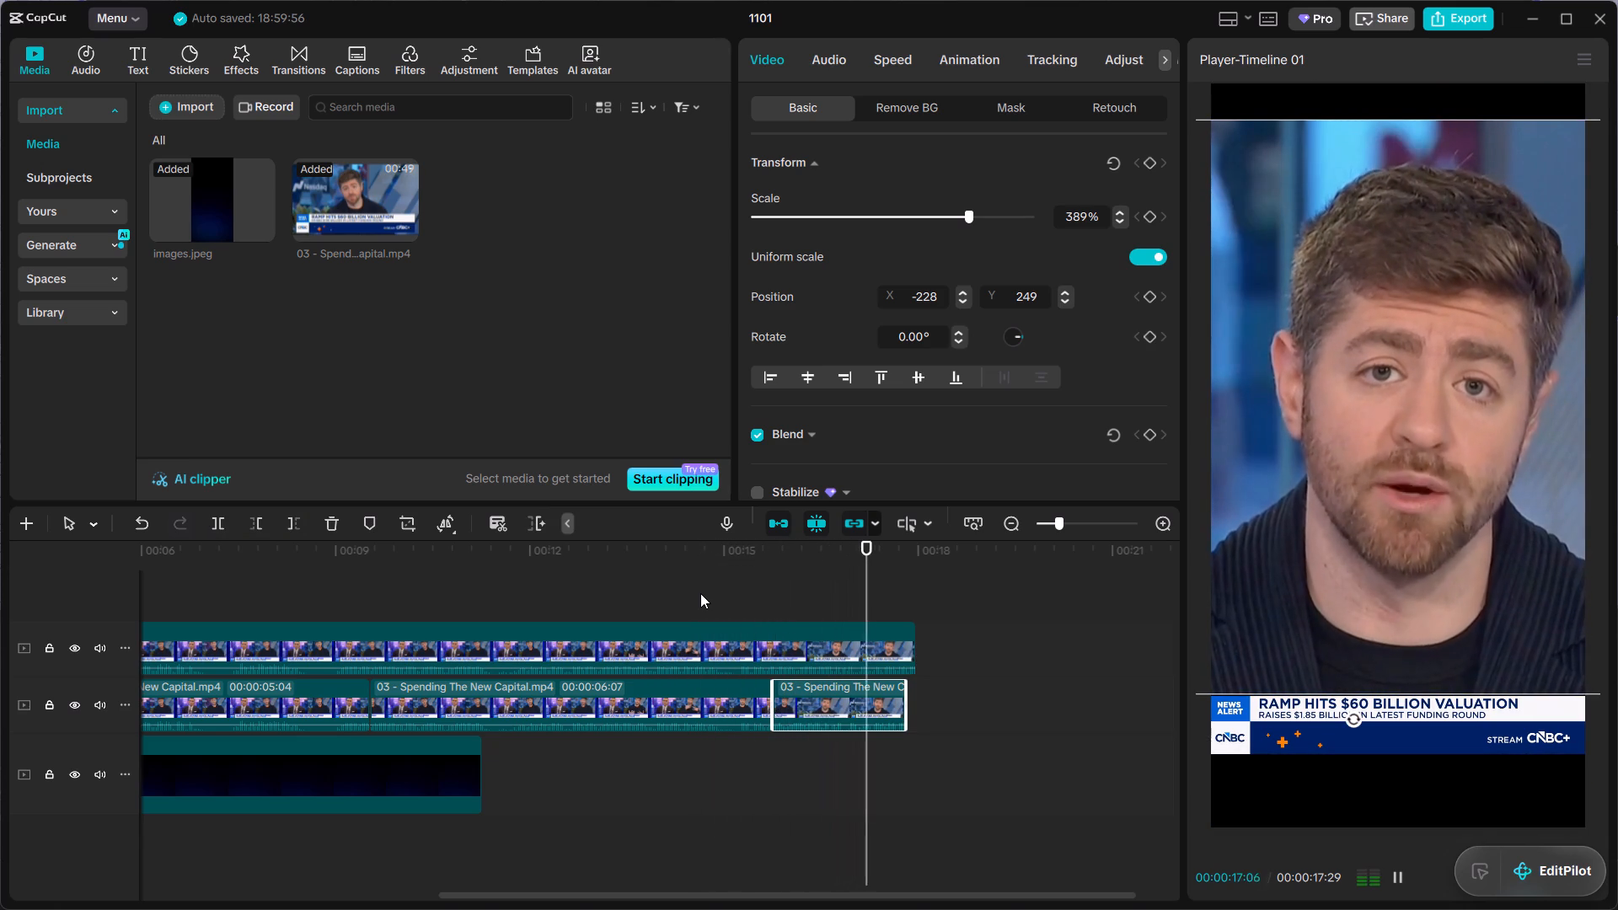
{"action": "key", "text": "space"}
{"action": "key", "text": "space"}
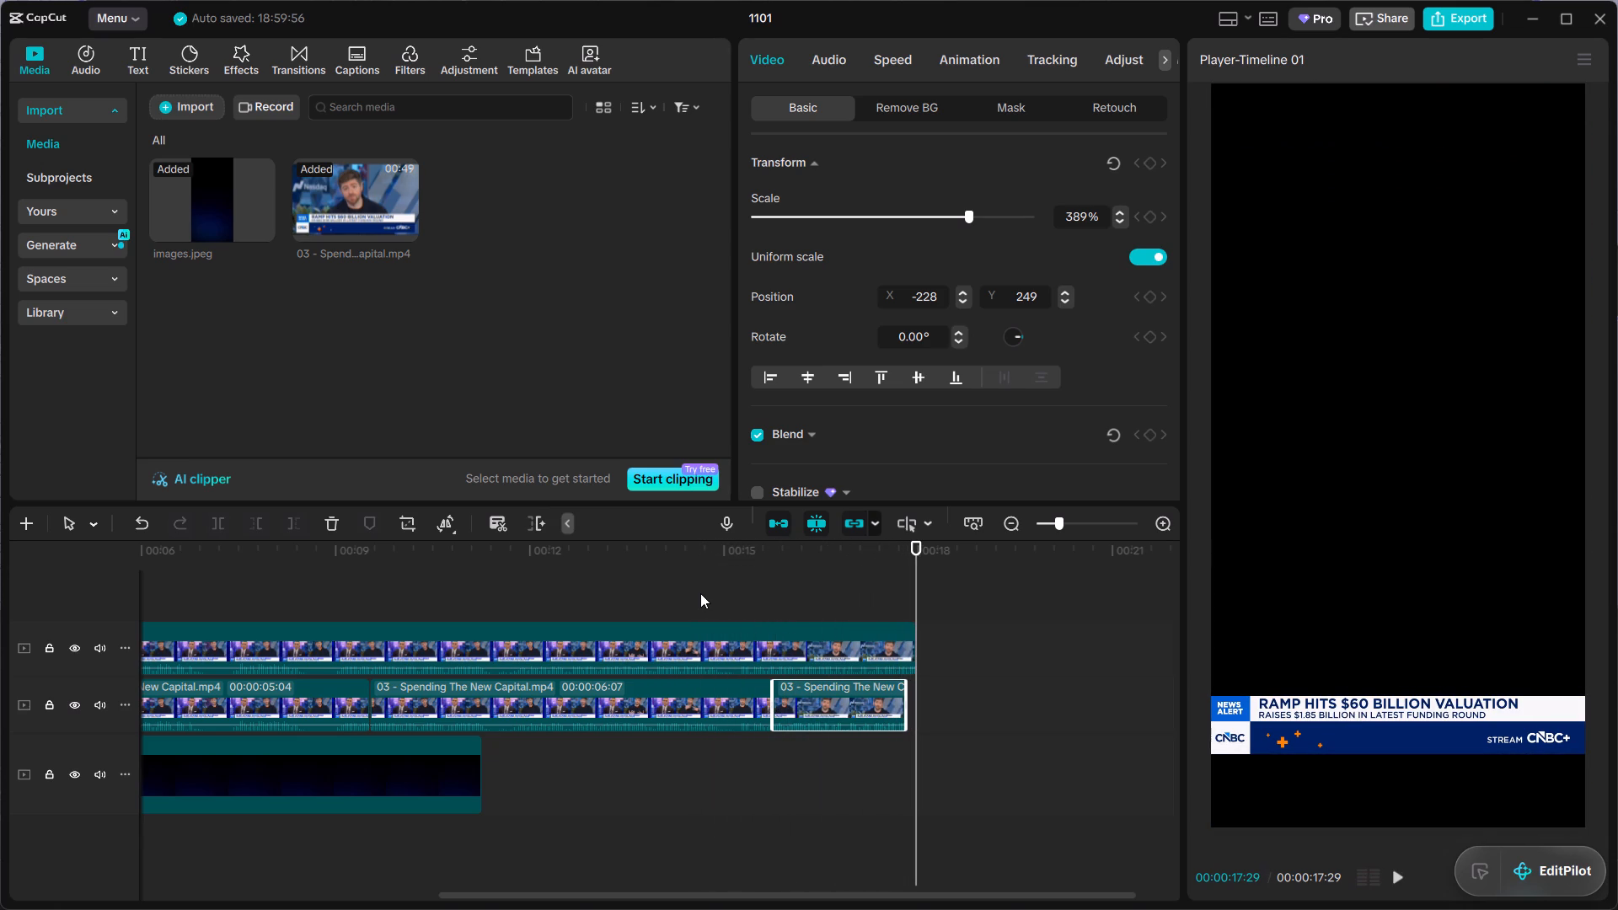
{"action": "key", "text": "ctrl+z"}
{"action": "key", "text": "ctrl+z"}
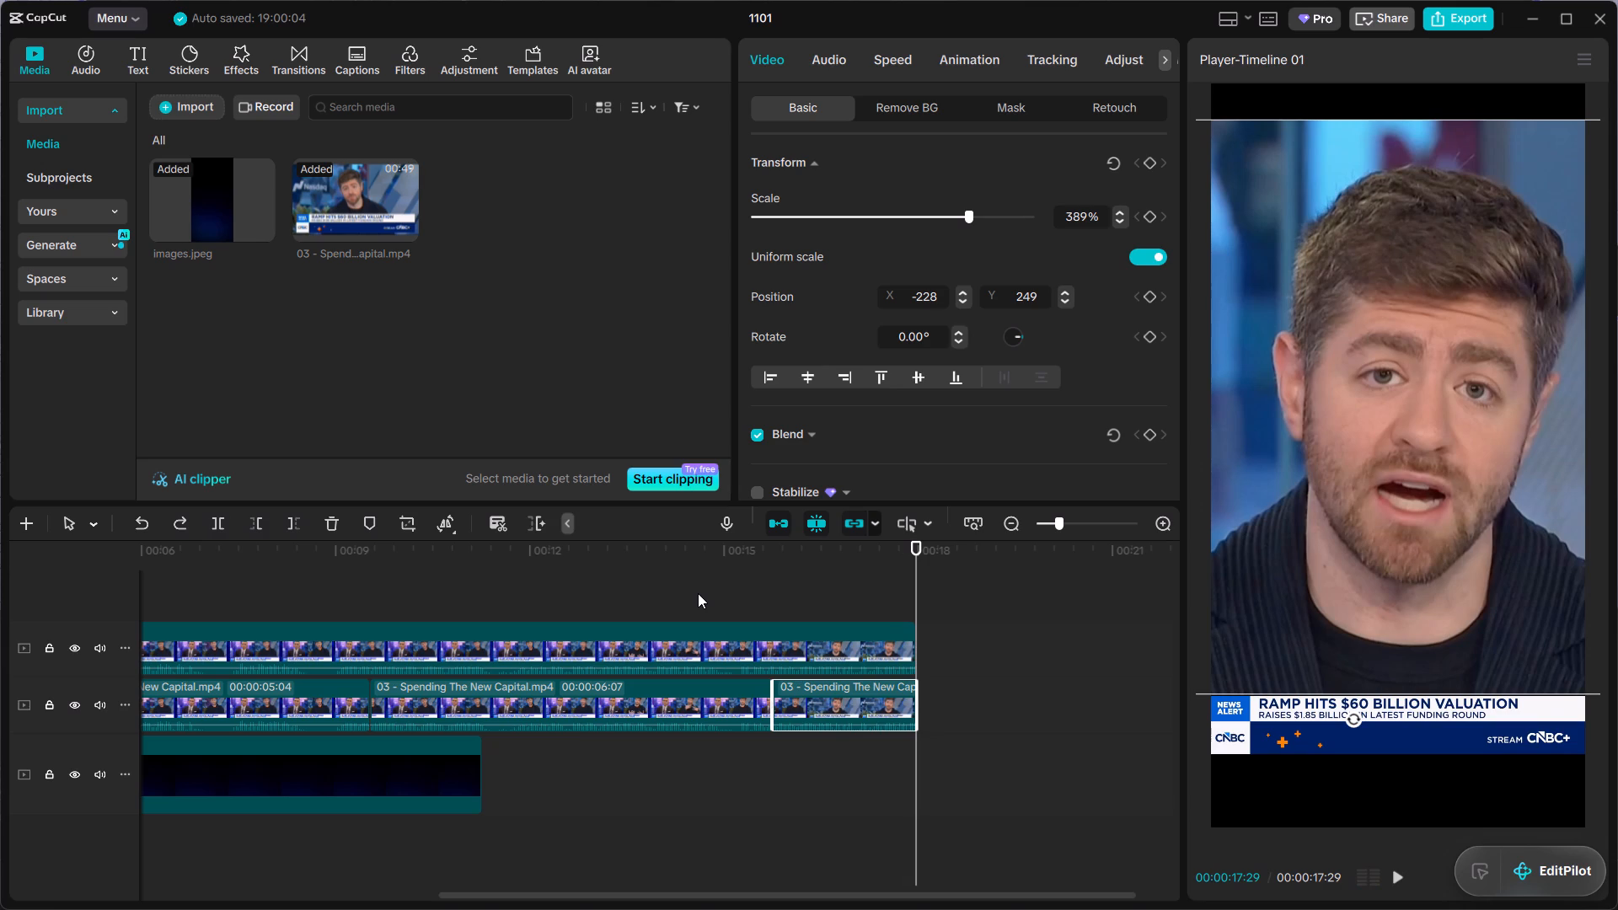
Examine the cut into the final clip between about 00:00:15:20 and 00:00:16:09 for stray split-screen frames.
{"action": "left_click_drag", "start_coordinate": [916, 579], "coordinate": [825, 601]}
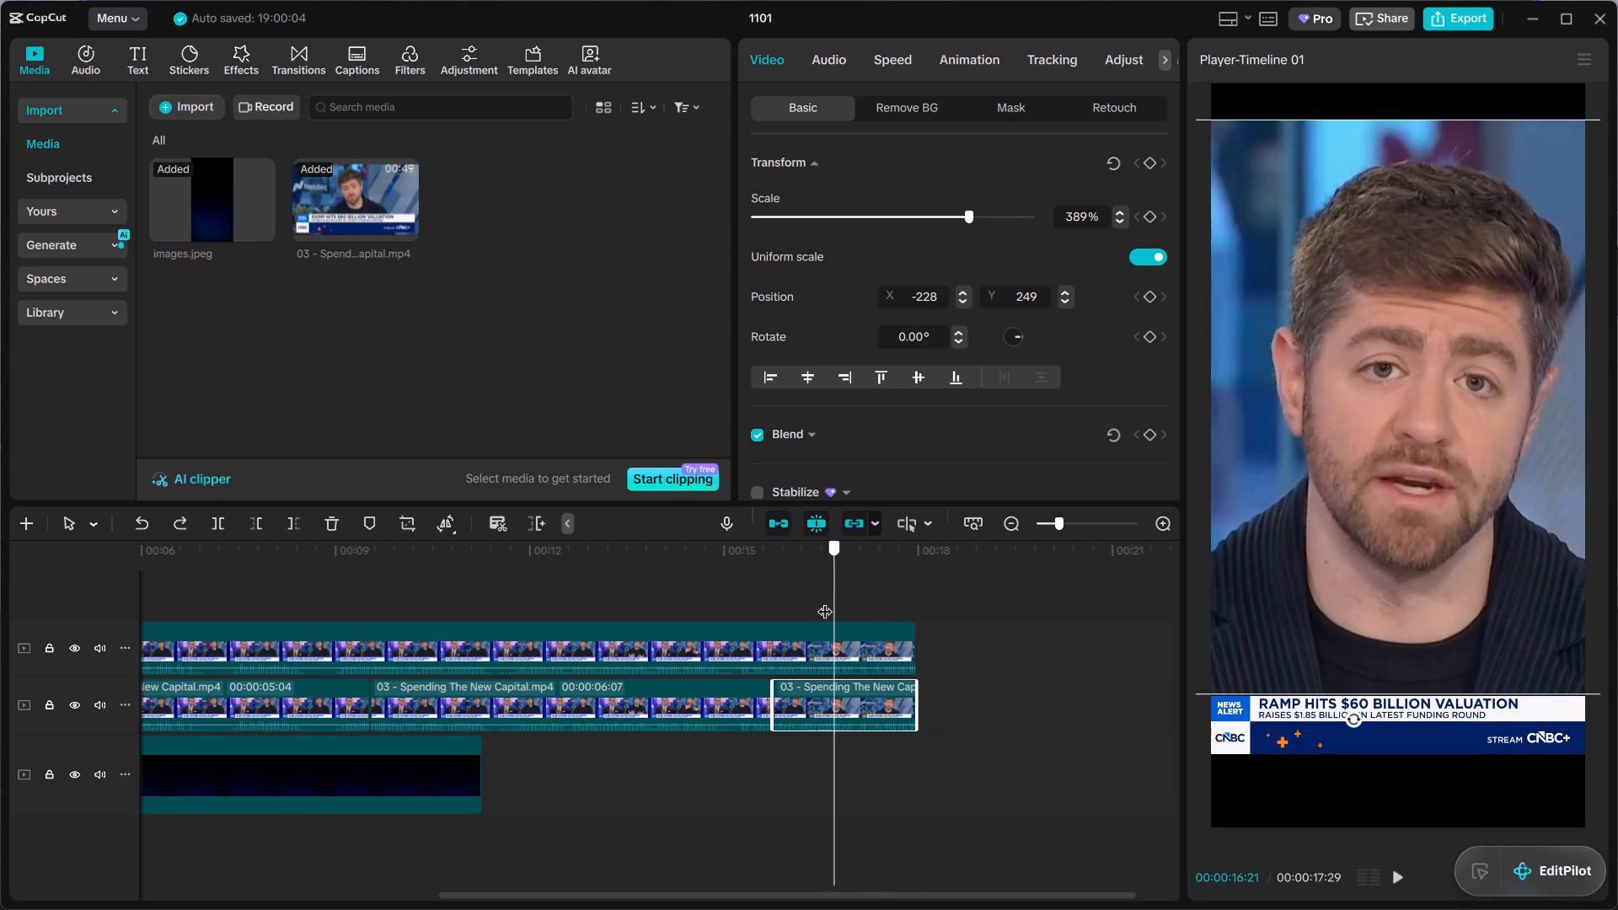
{"action": "left_click_drag", "start_coordinate": [825, 601], "coordinate": [747, 608]}
{"action": "key", "text": "space"}
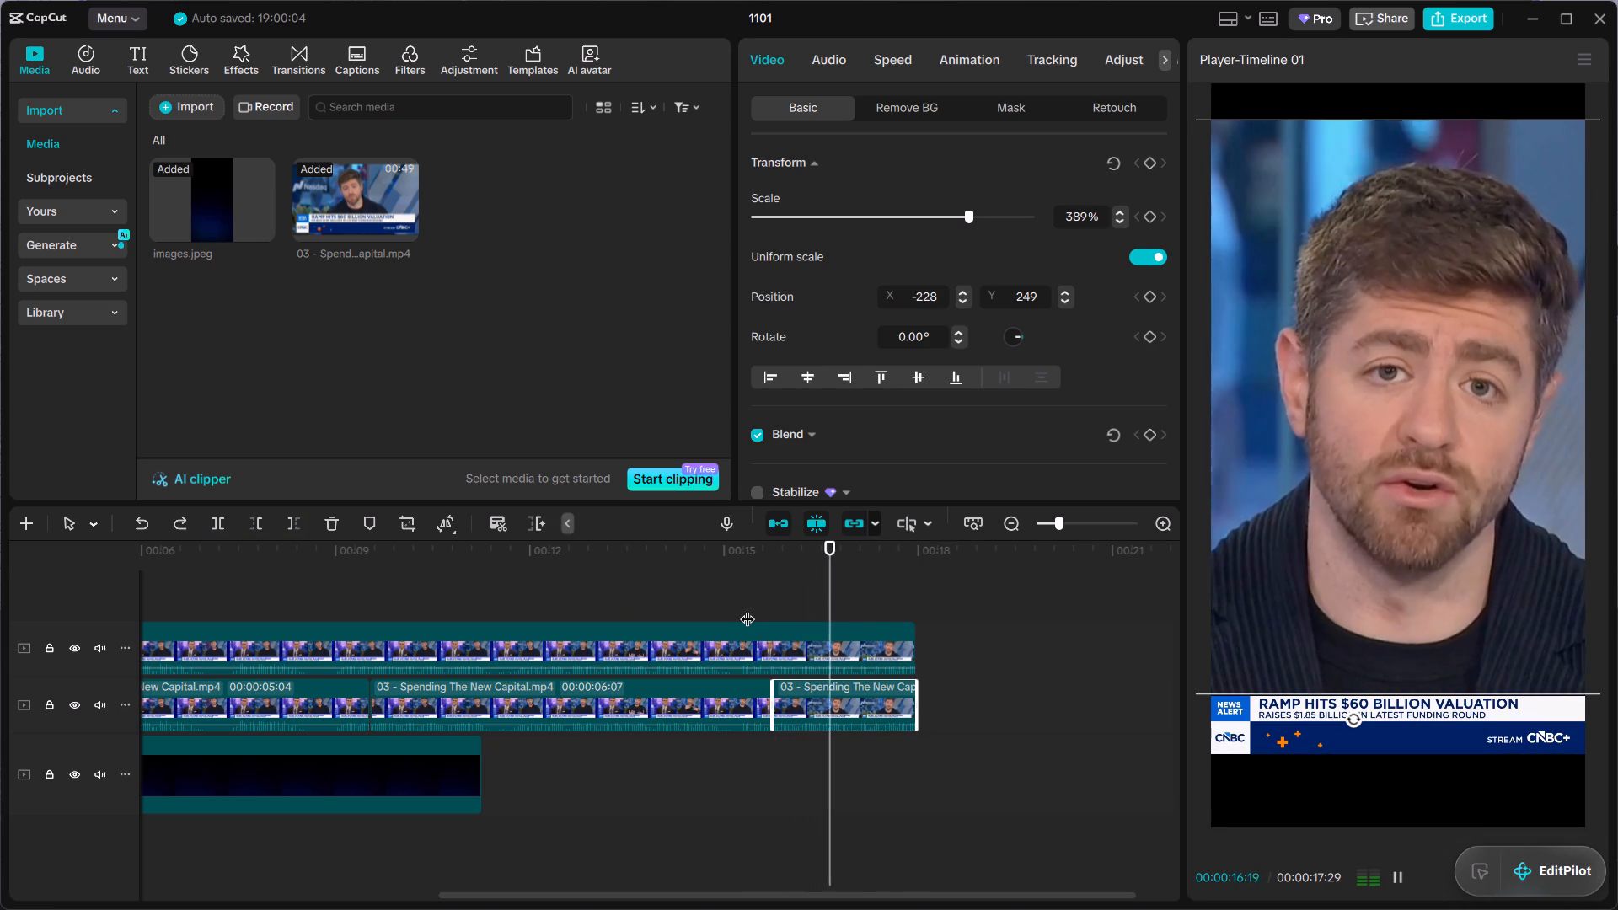
{"action": "key", "text": "space"}
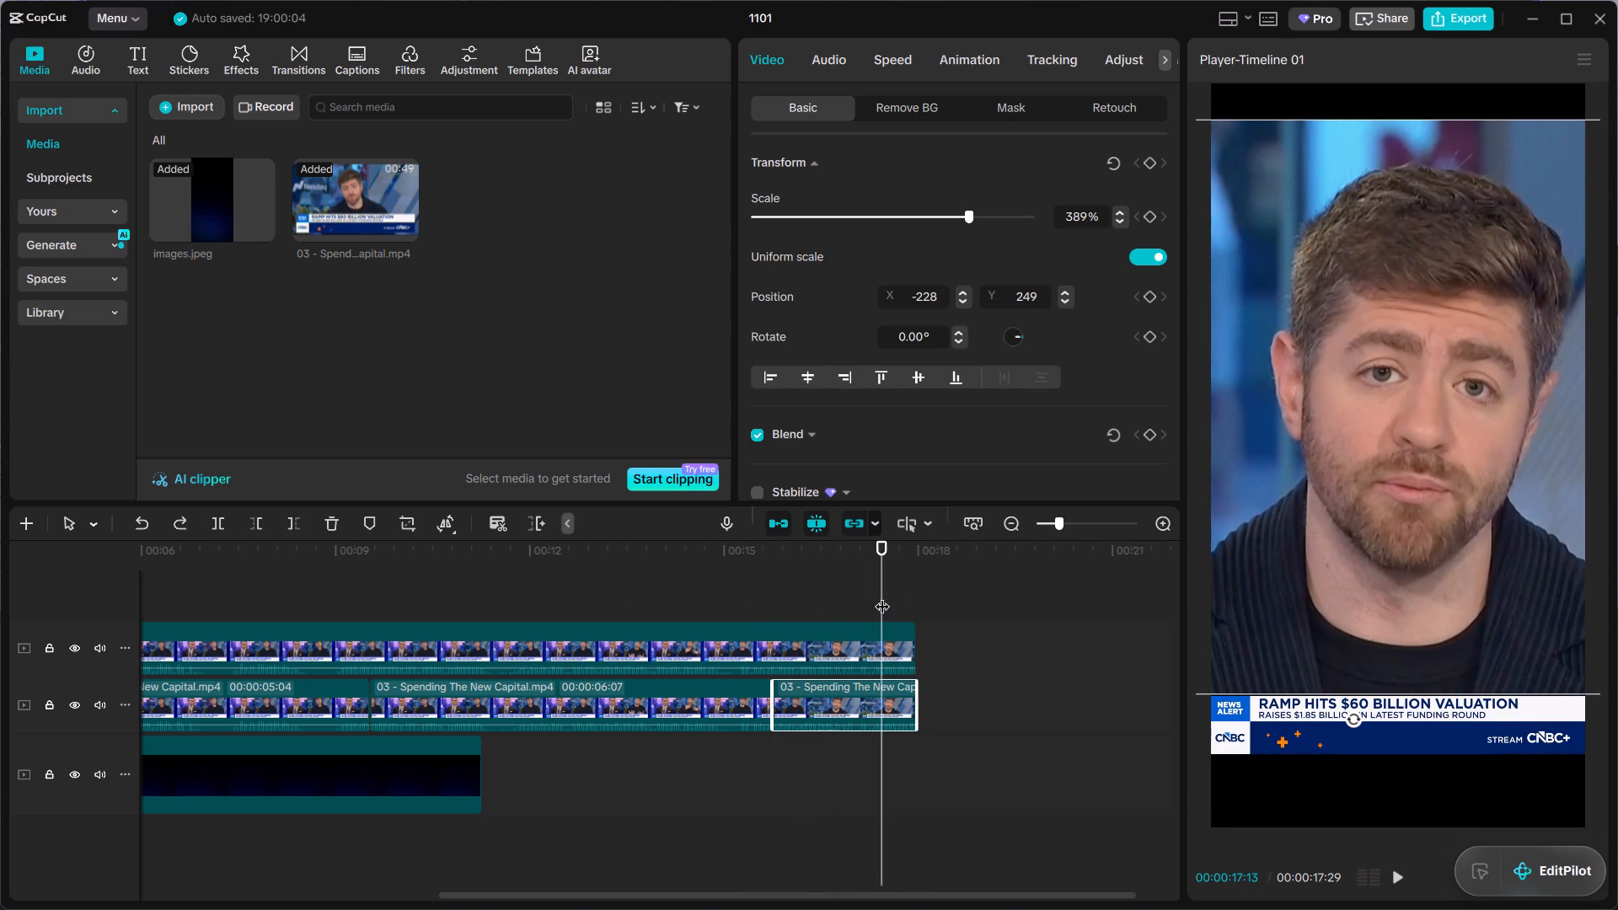
{"action": "left_click_drag", "start_coordinate": [883, 593], "coordinate": [785, 624]}
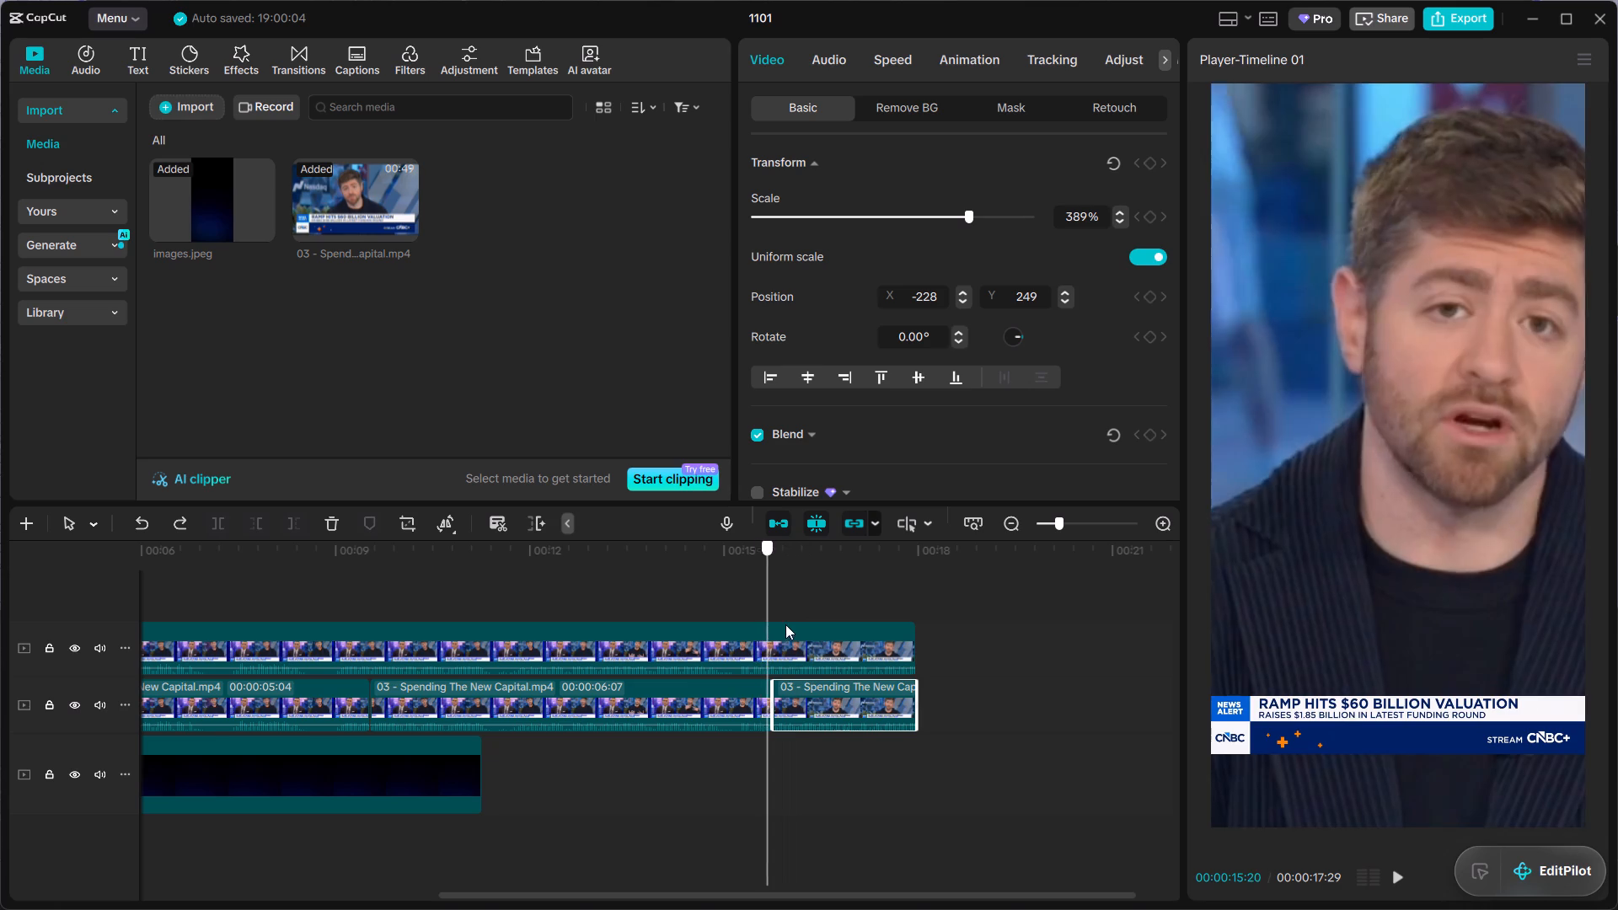
{"action": "left_click_drag", "start_coordinate": [785, 624], "coordinate": [794, 624]}
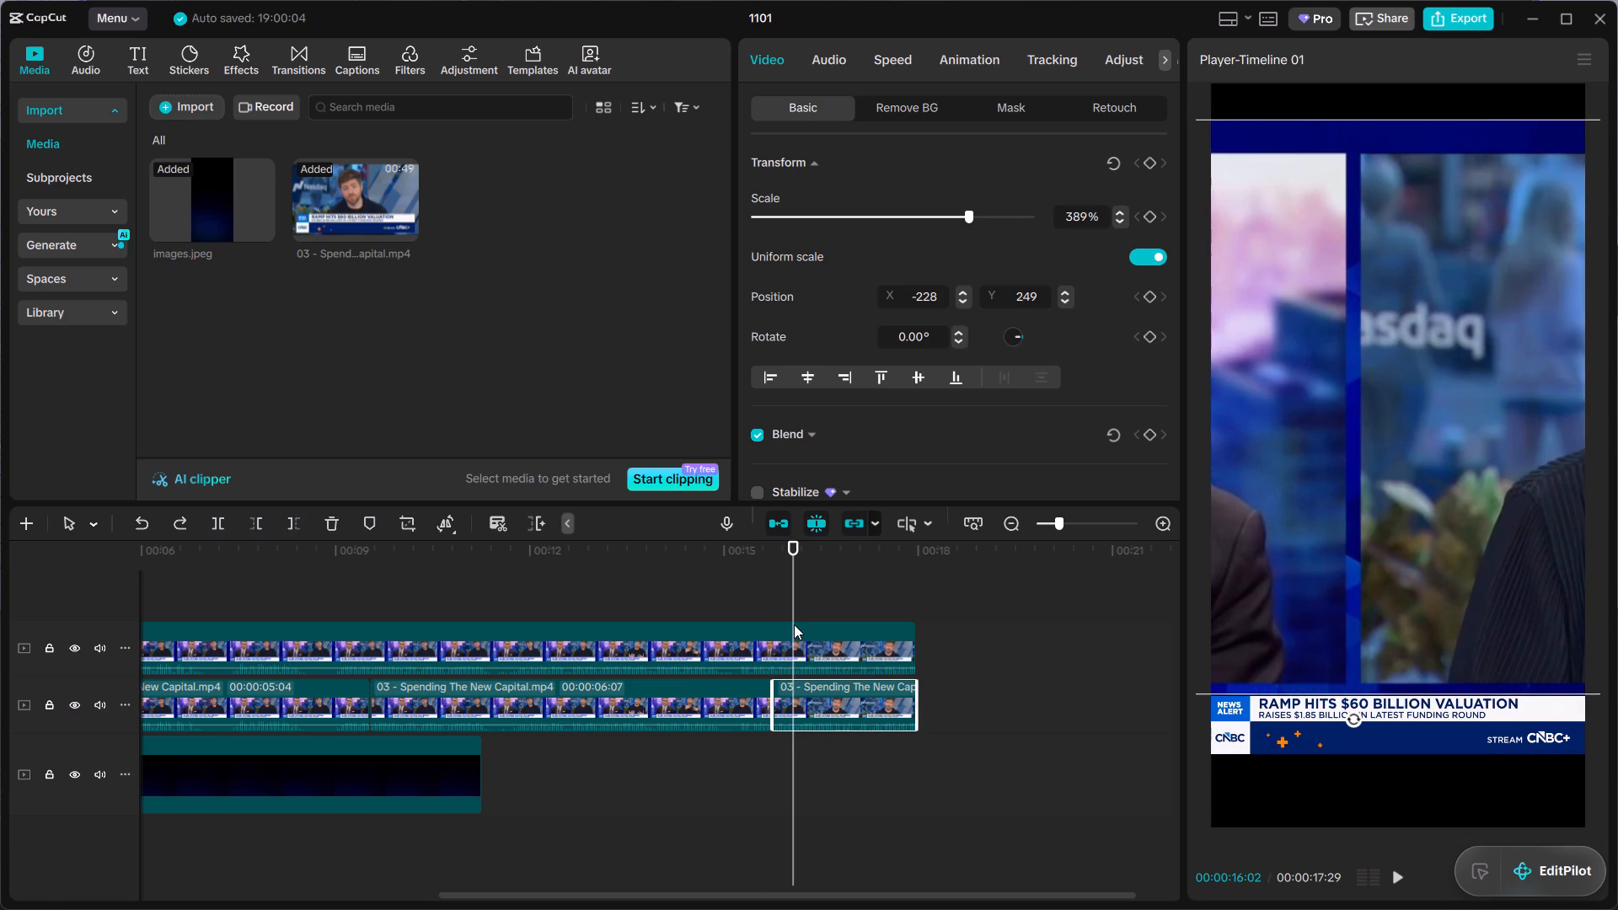
{"action": "left_click", "coordinate": [788, 714]}
{"action": "left_click", "coordinate": [804, 650]}
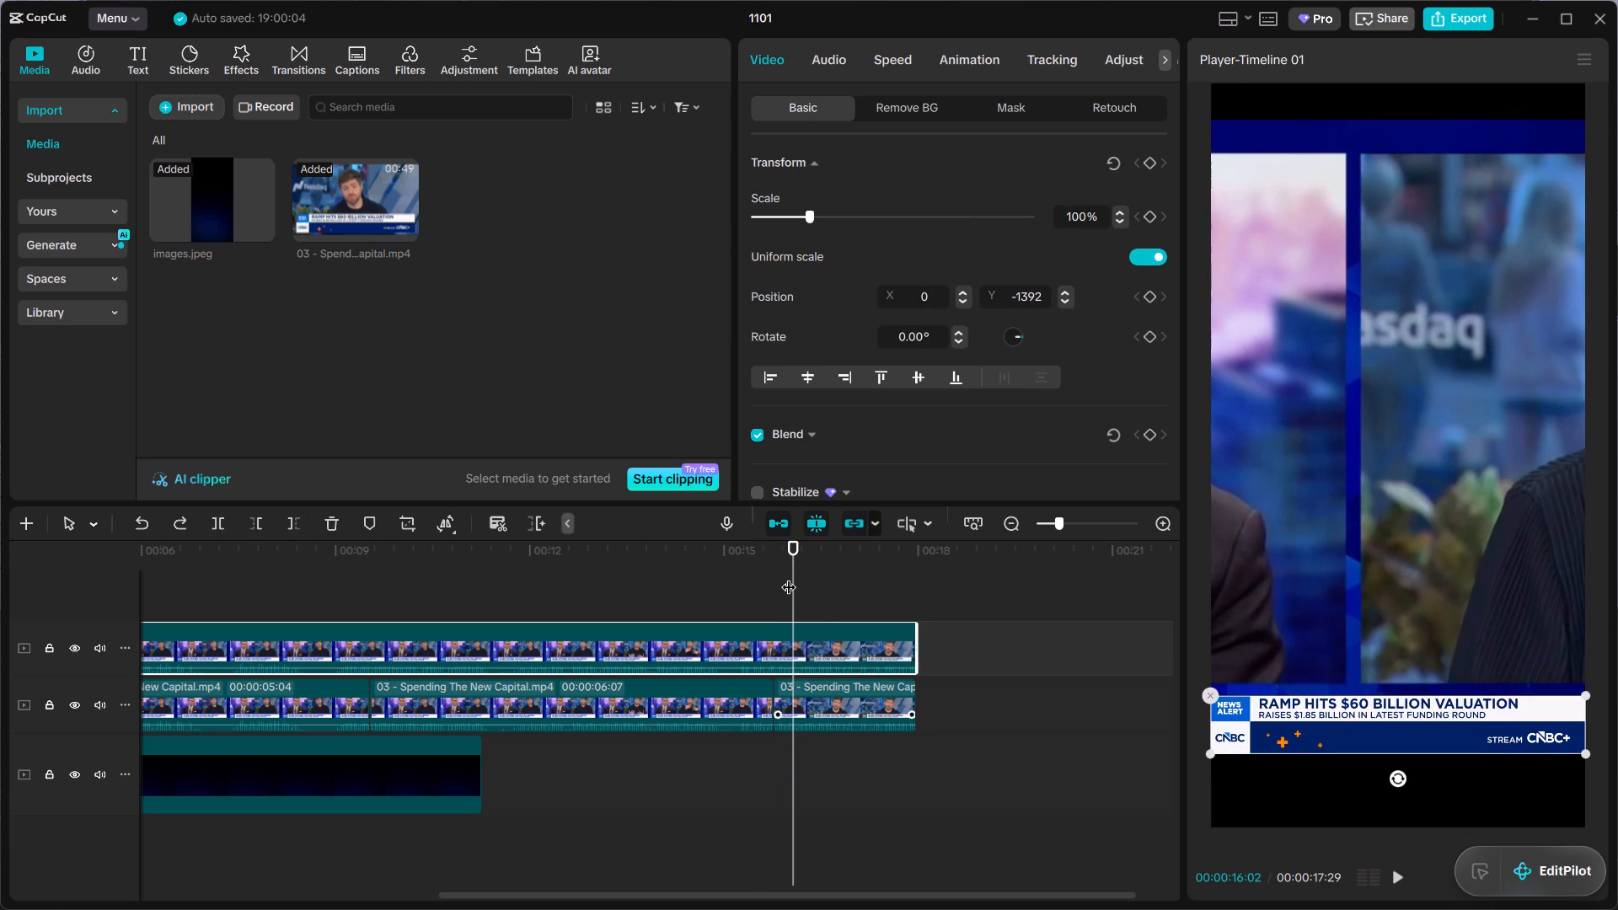
{"action": "left_click_drag", "start_coordinate": [792, 576], "coordinate": [781, 583]}
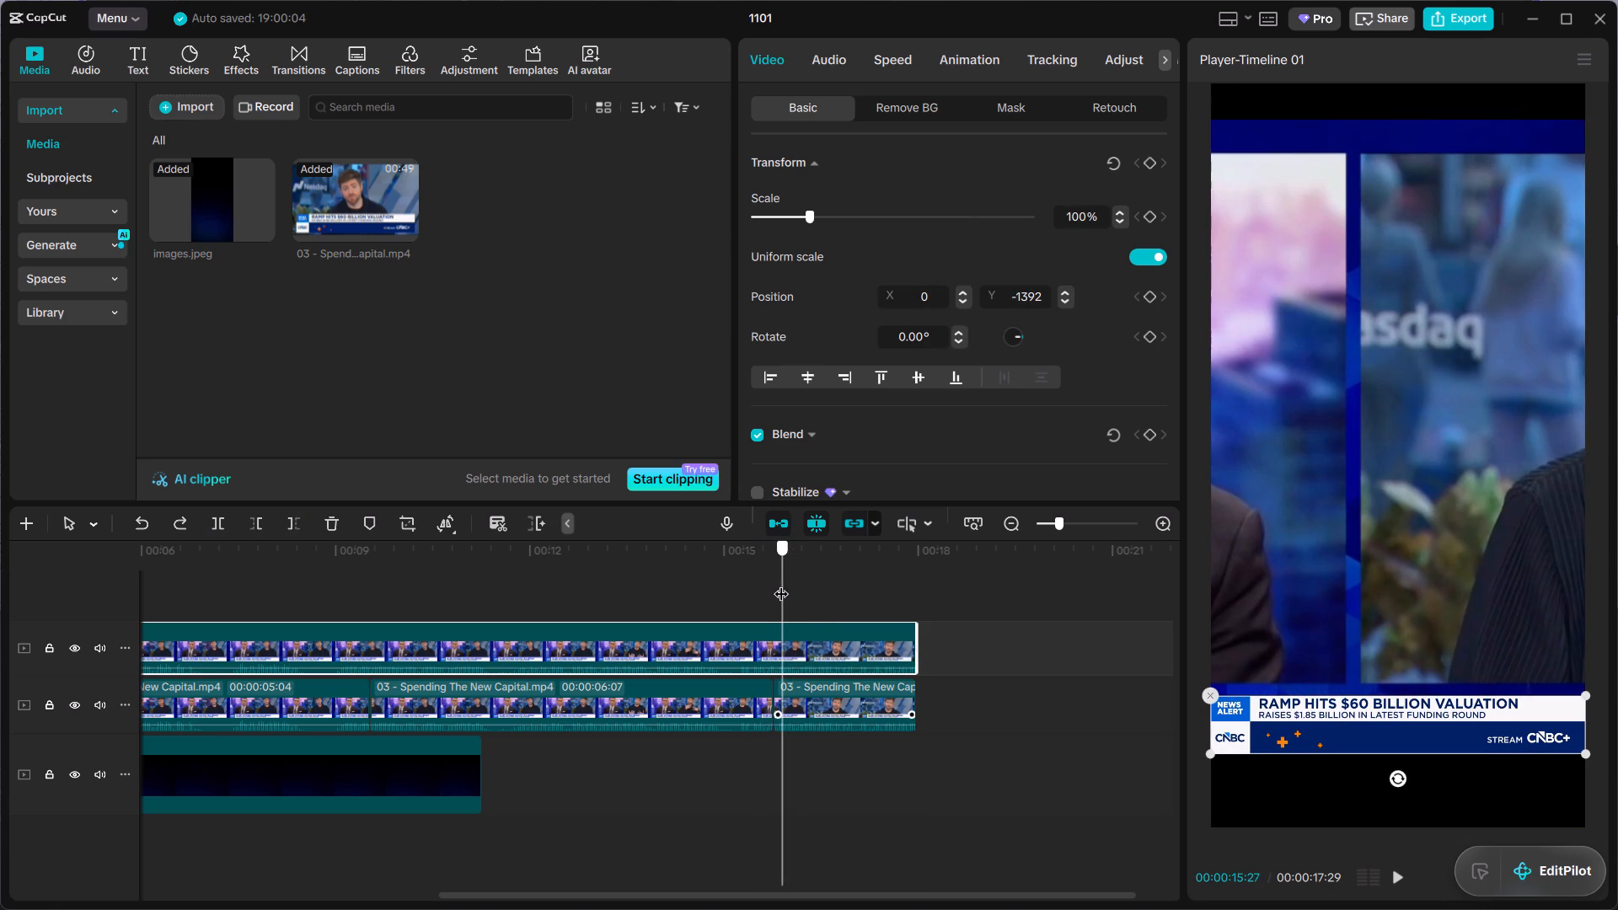
{"action": "left_click_drag", "start_coordinate": [781, 583], "coordinate": [809, 592]}
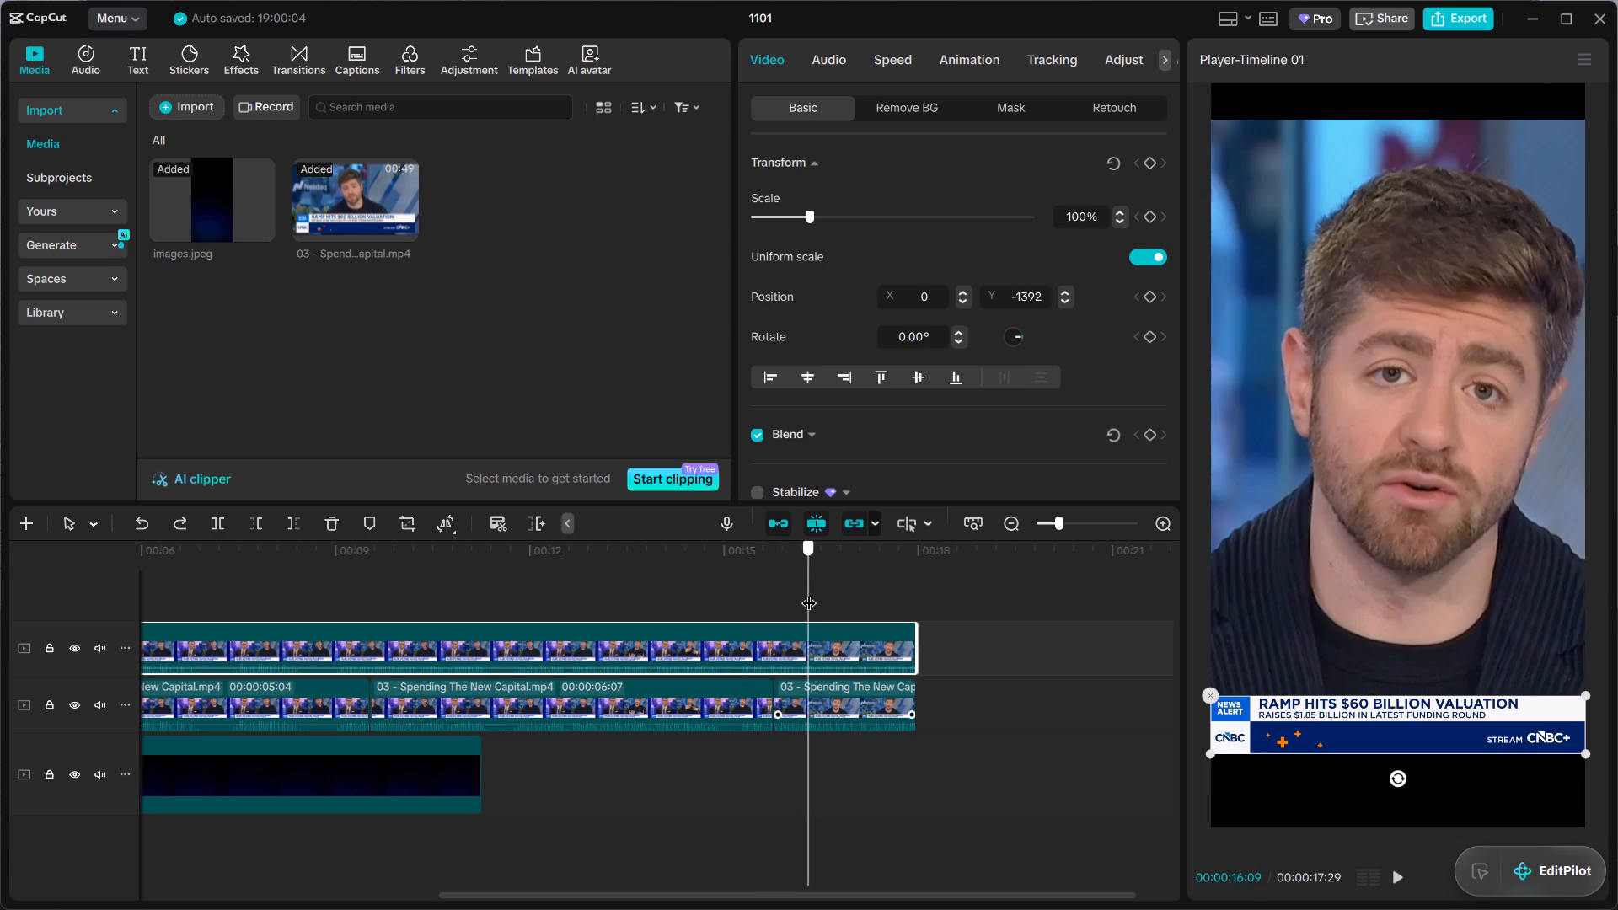
{"action": "left_click_drag", "start_coordinate": [809, 592], "coordinate": [790, 597]}
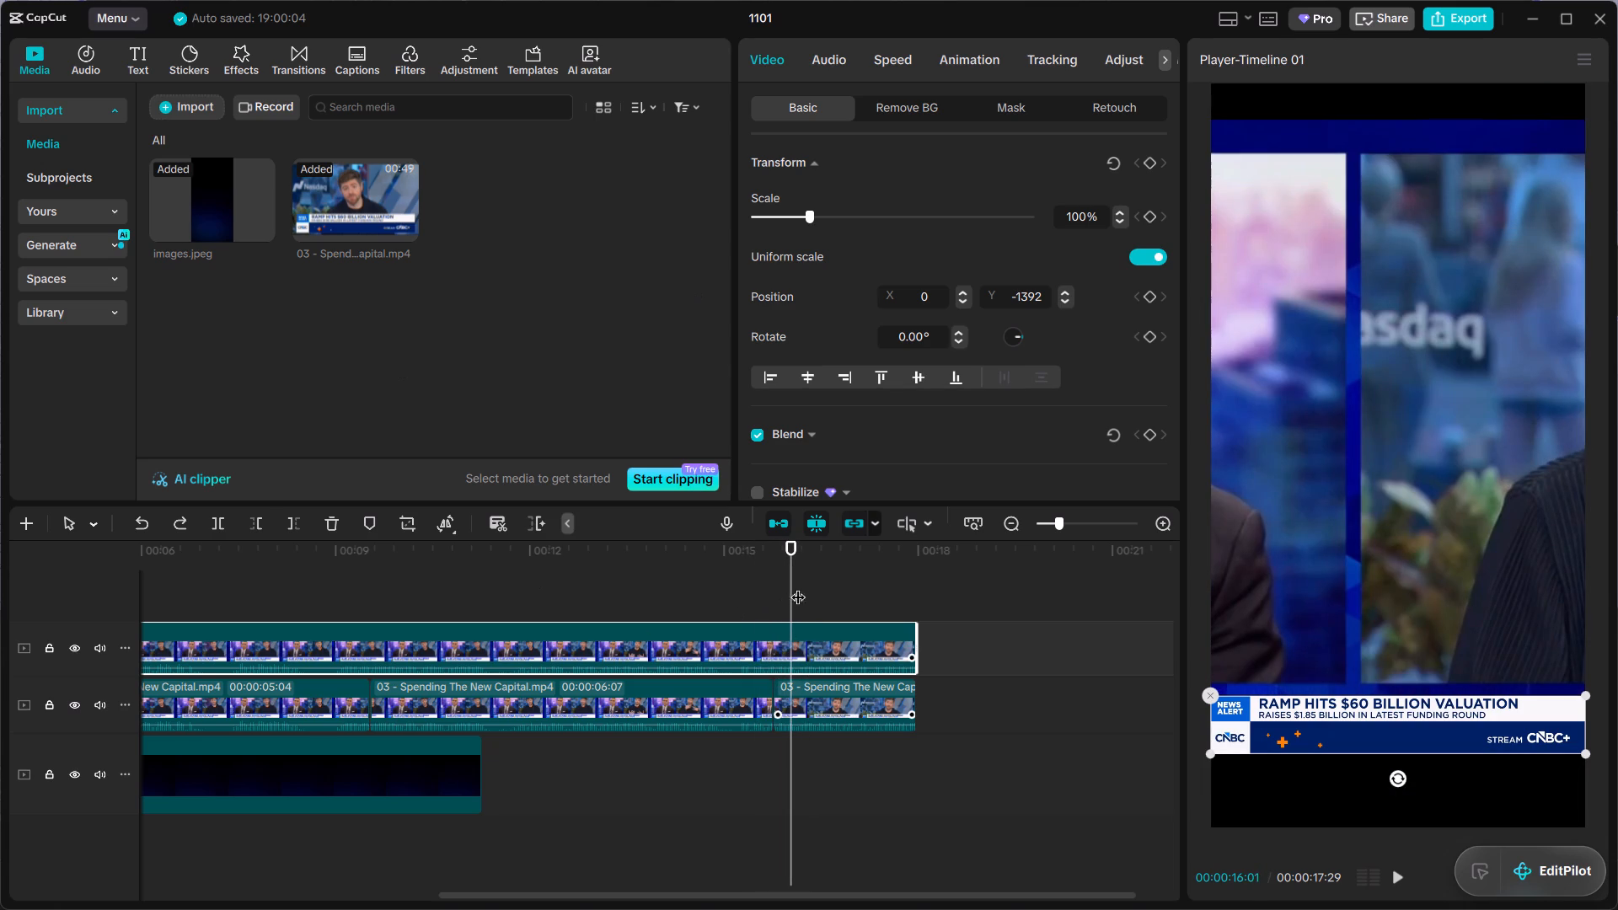
{"action": "left_click_drag", "start_coordinate": [788, 587], "coordinate": [767, 587]}
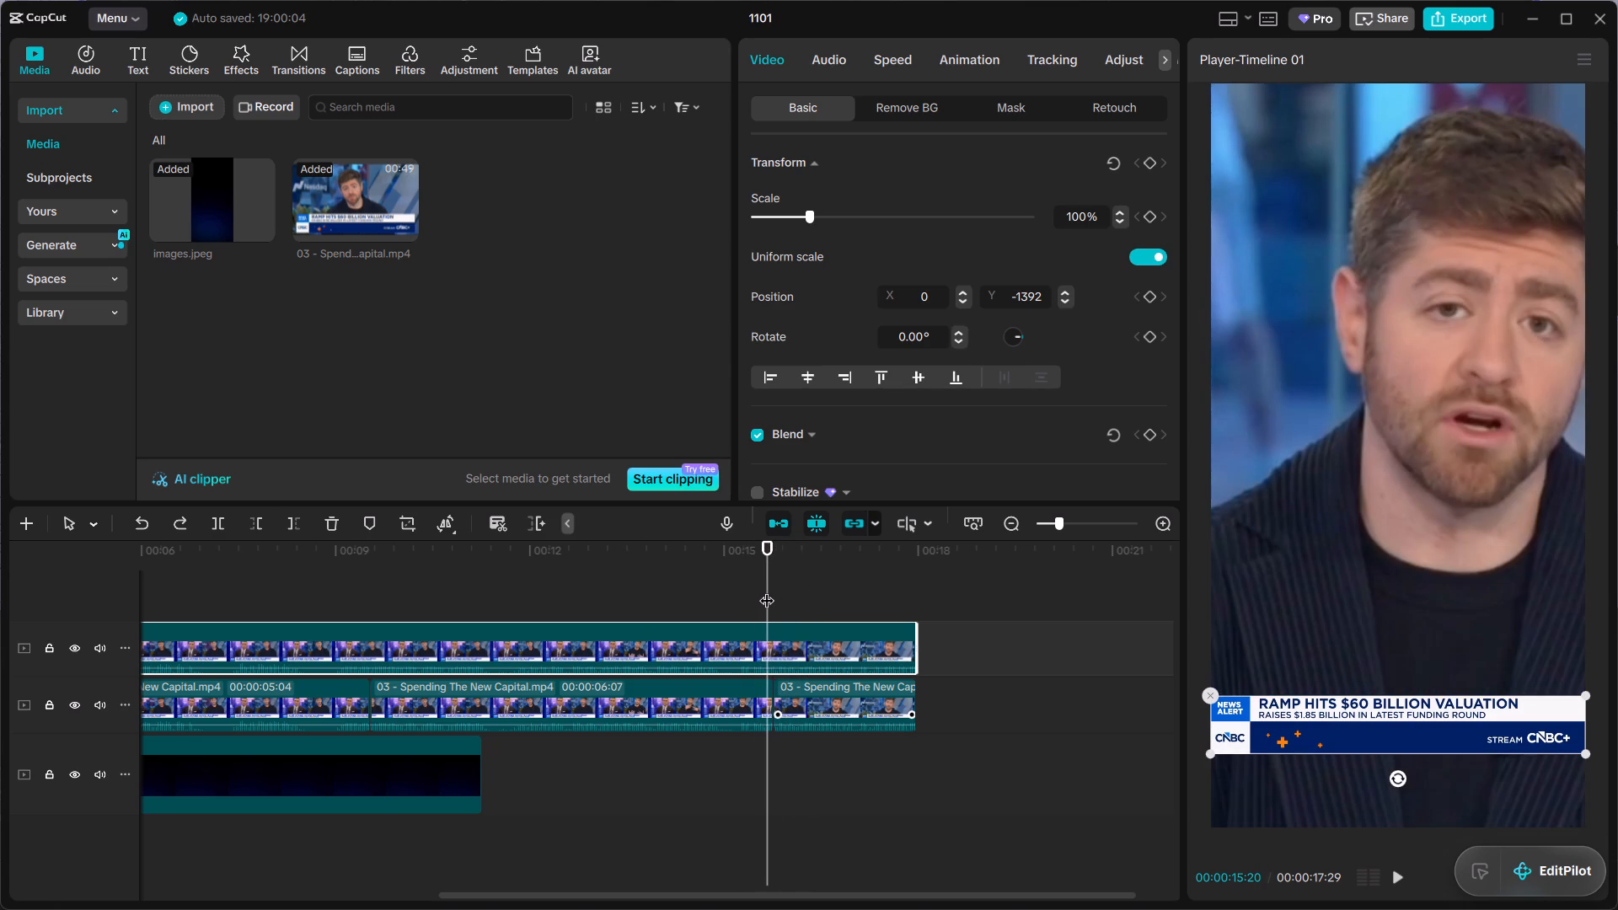
{"action": "key", "text": "space"}
{"action": "key", "text": "space"}
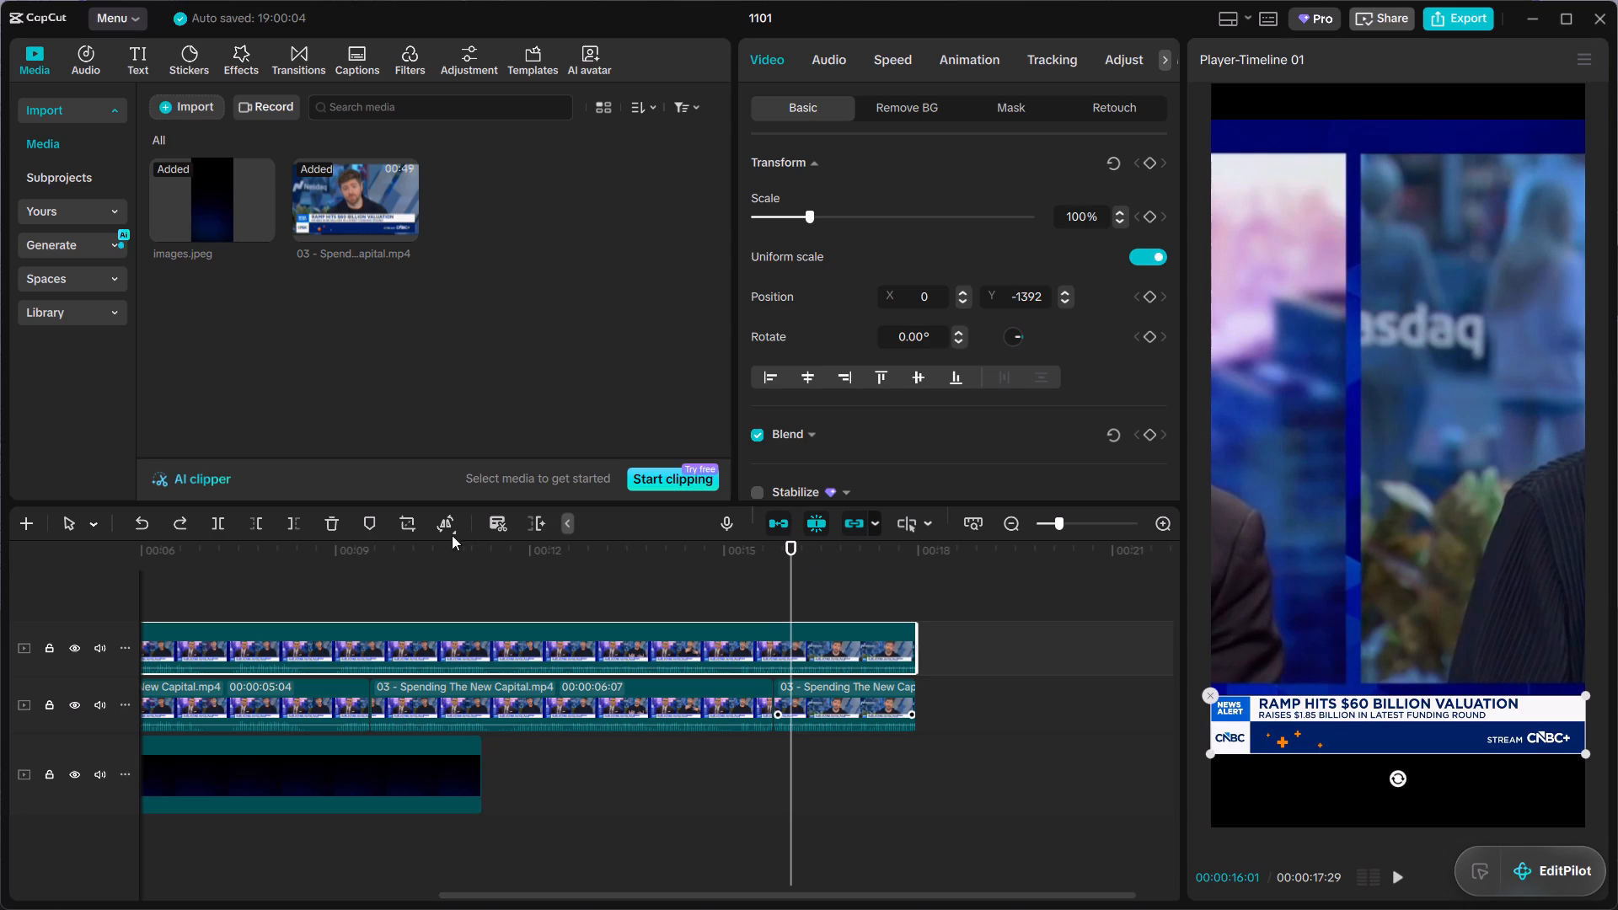
Check the crop area of the news banner clip at 00:00:16:01.
{"action": "left_click", "coordinate": [404, 520]}
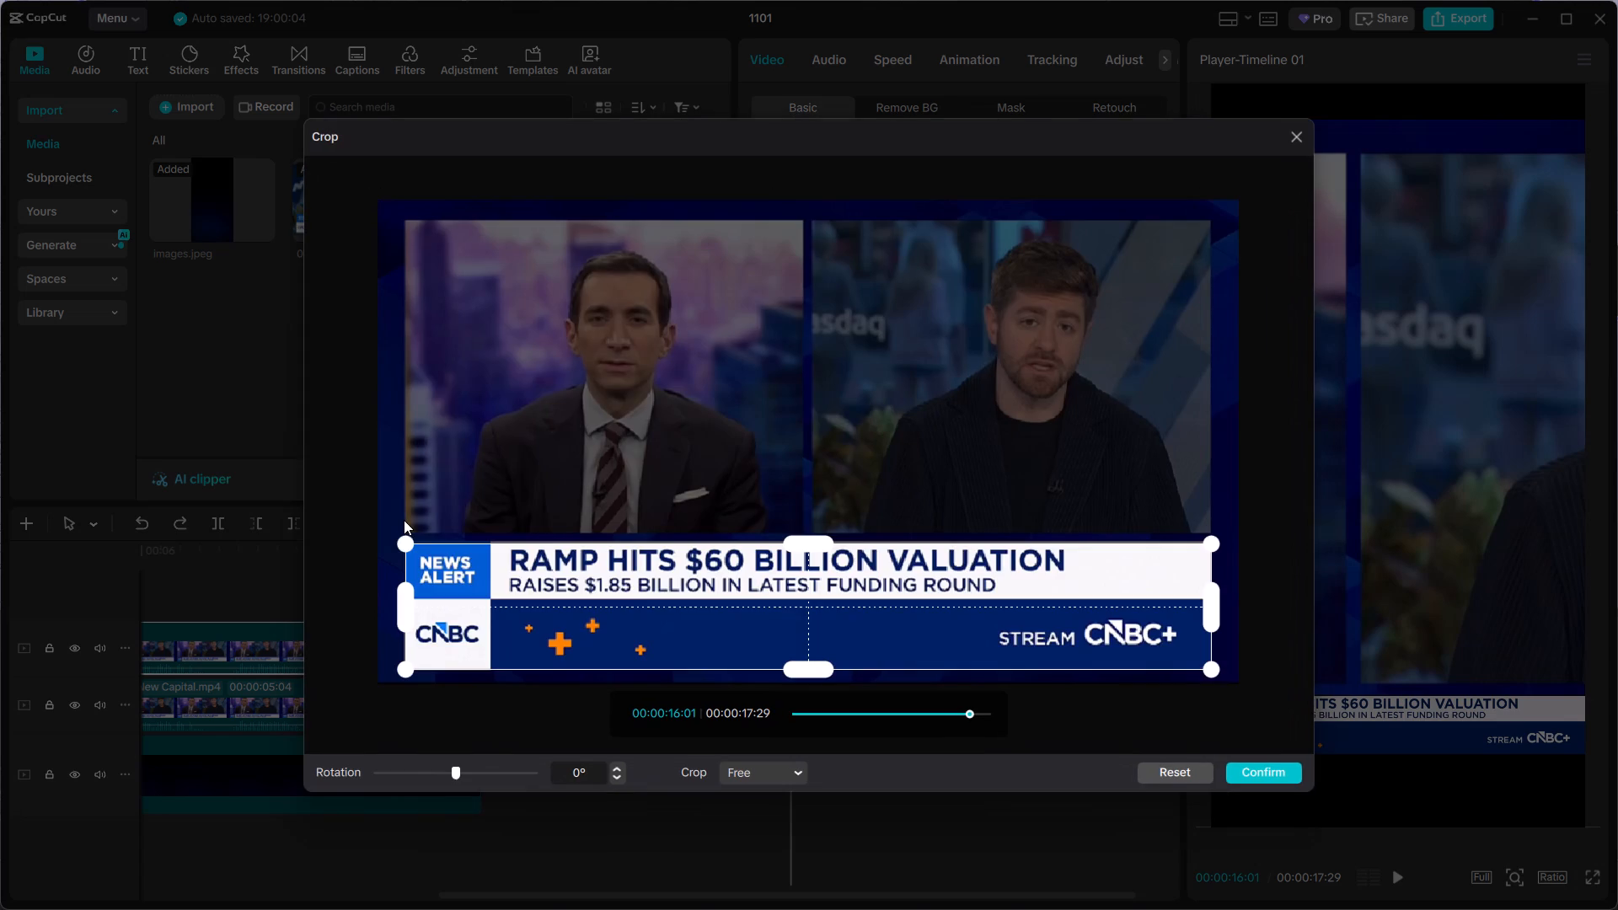
{"action": "left_click", "coordinate": [1273, 782]}
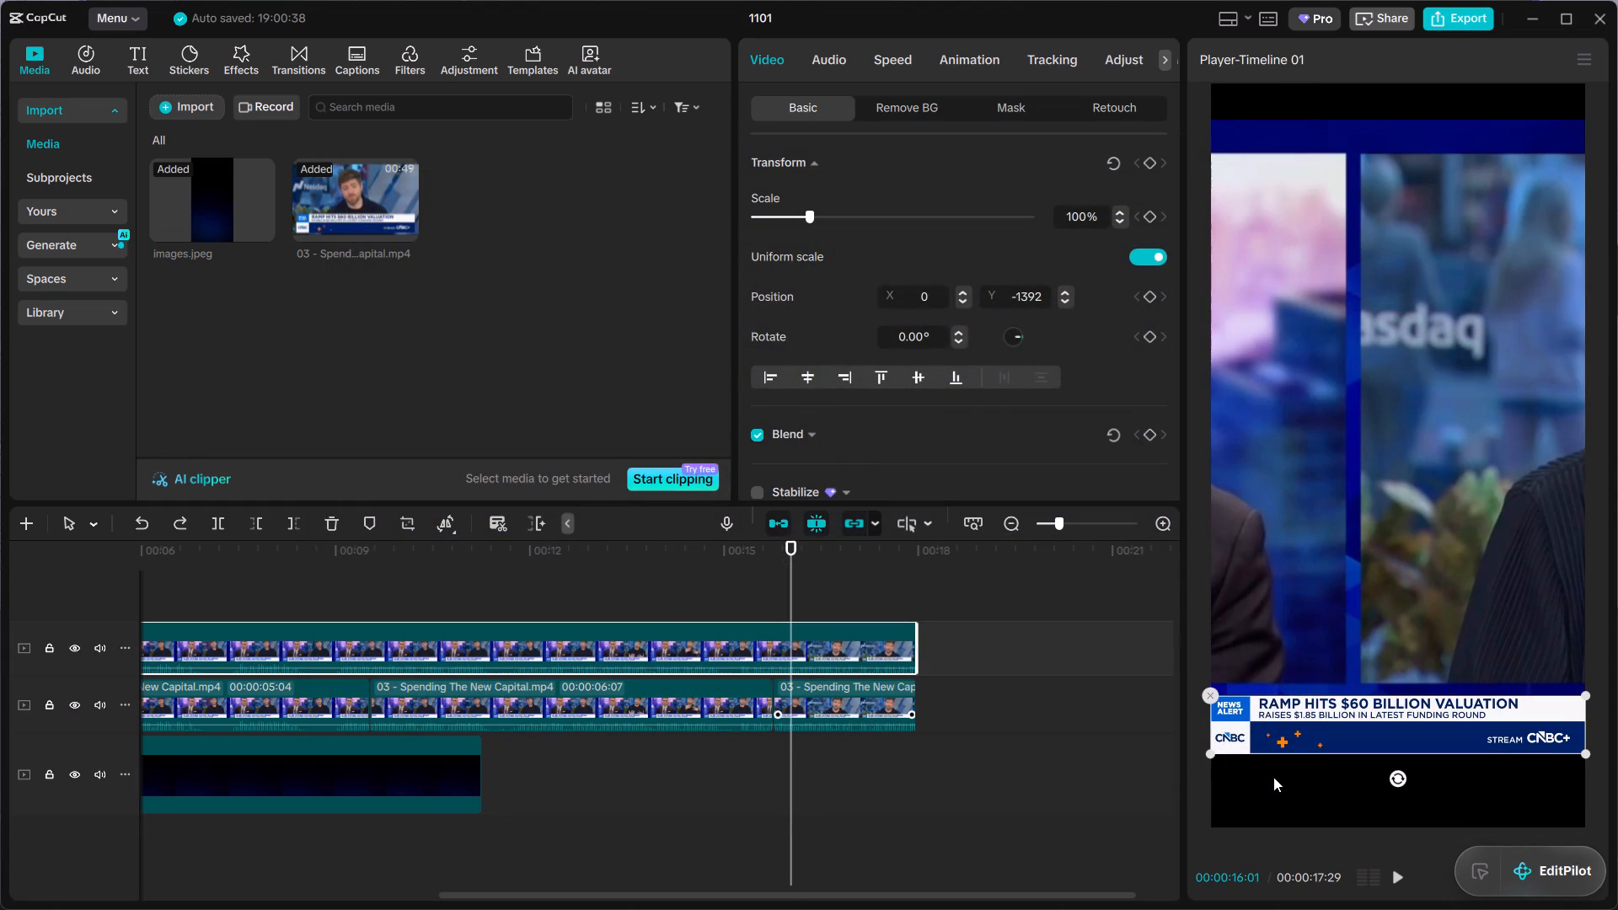
Play the ending on to 00:00:16:12 and check the crop area of the news banner clip there.
{"action": "key", "text": "space"}
{"action": "key", "text": "space"}
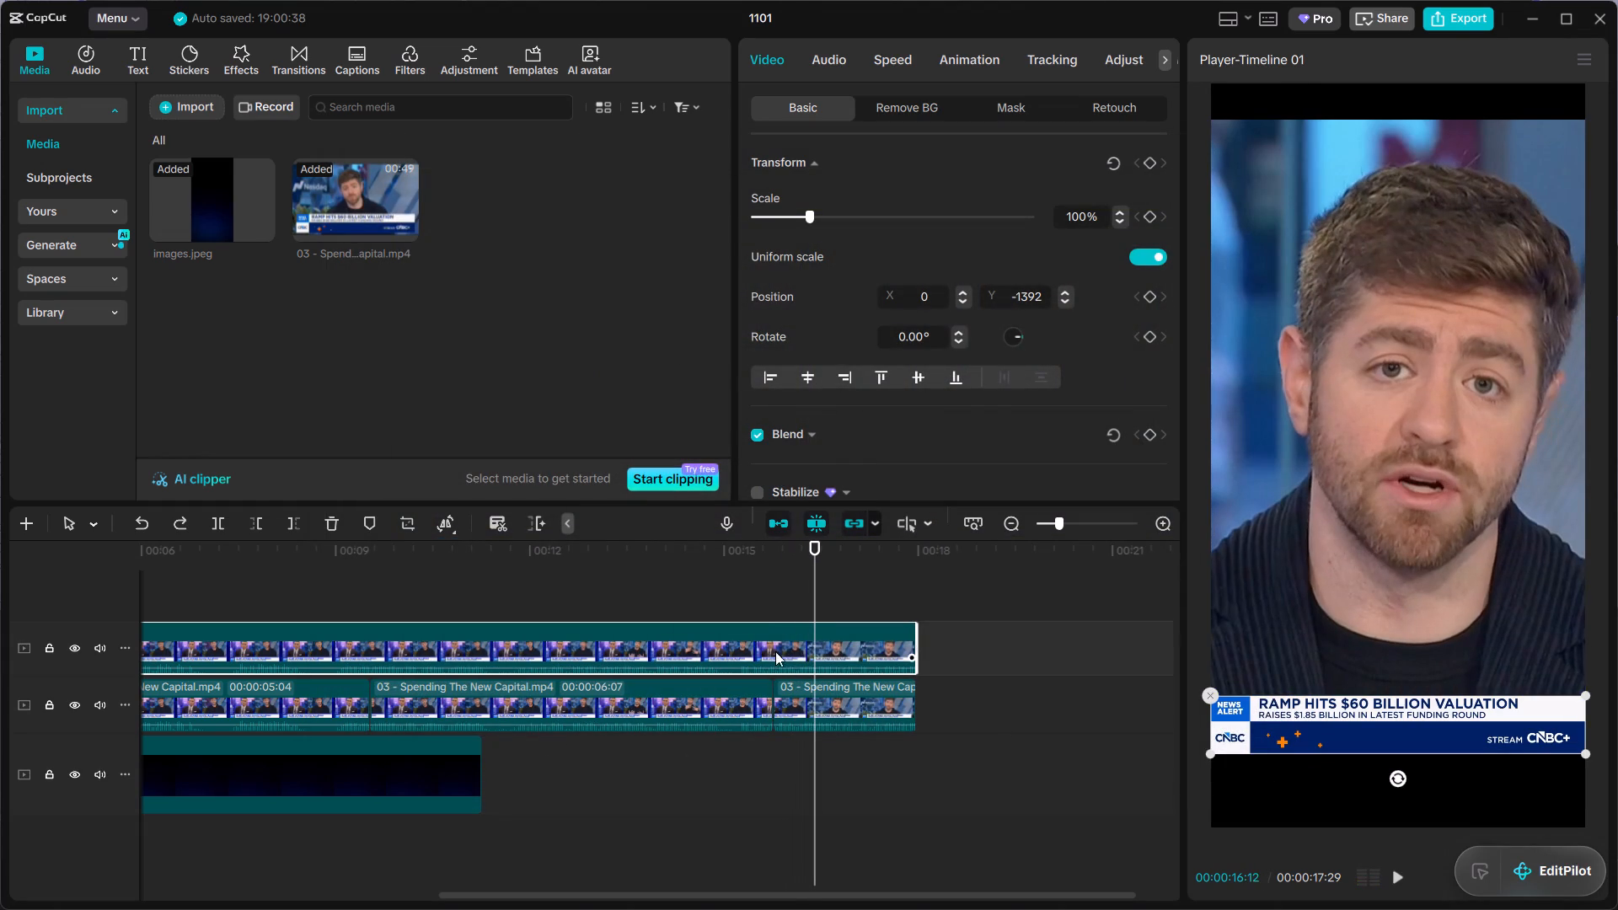
{"action": "left_click", "coordinate": [790, 638]}
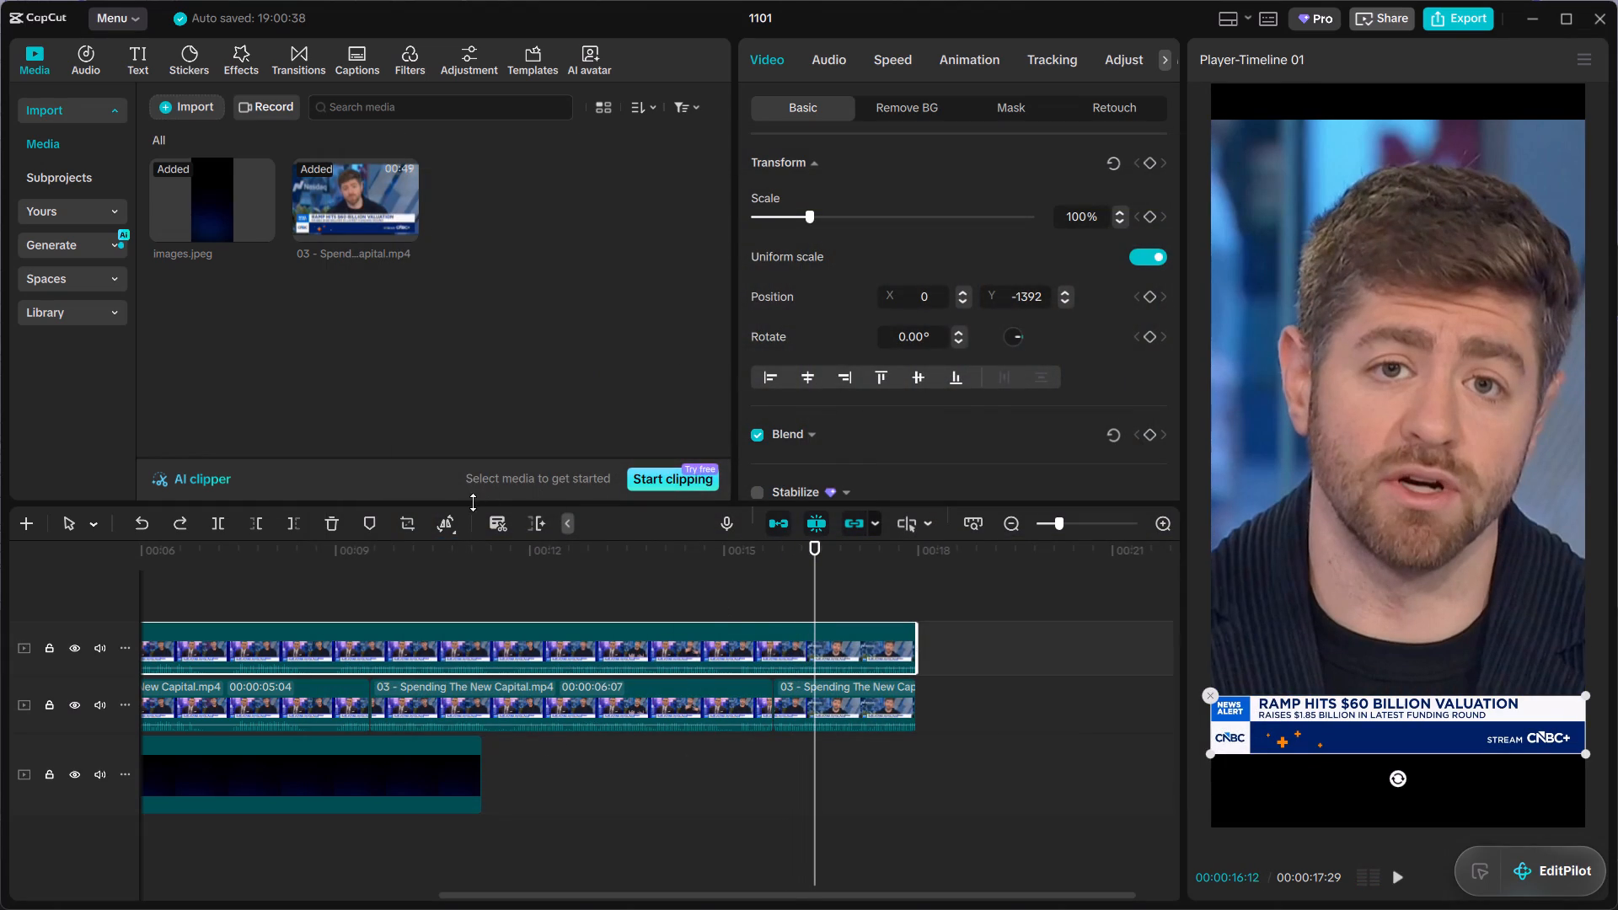
{"action": "left_click", "coordinate": [408, 528]}
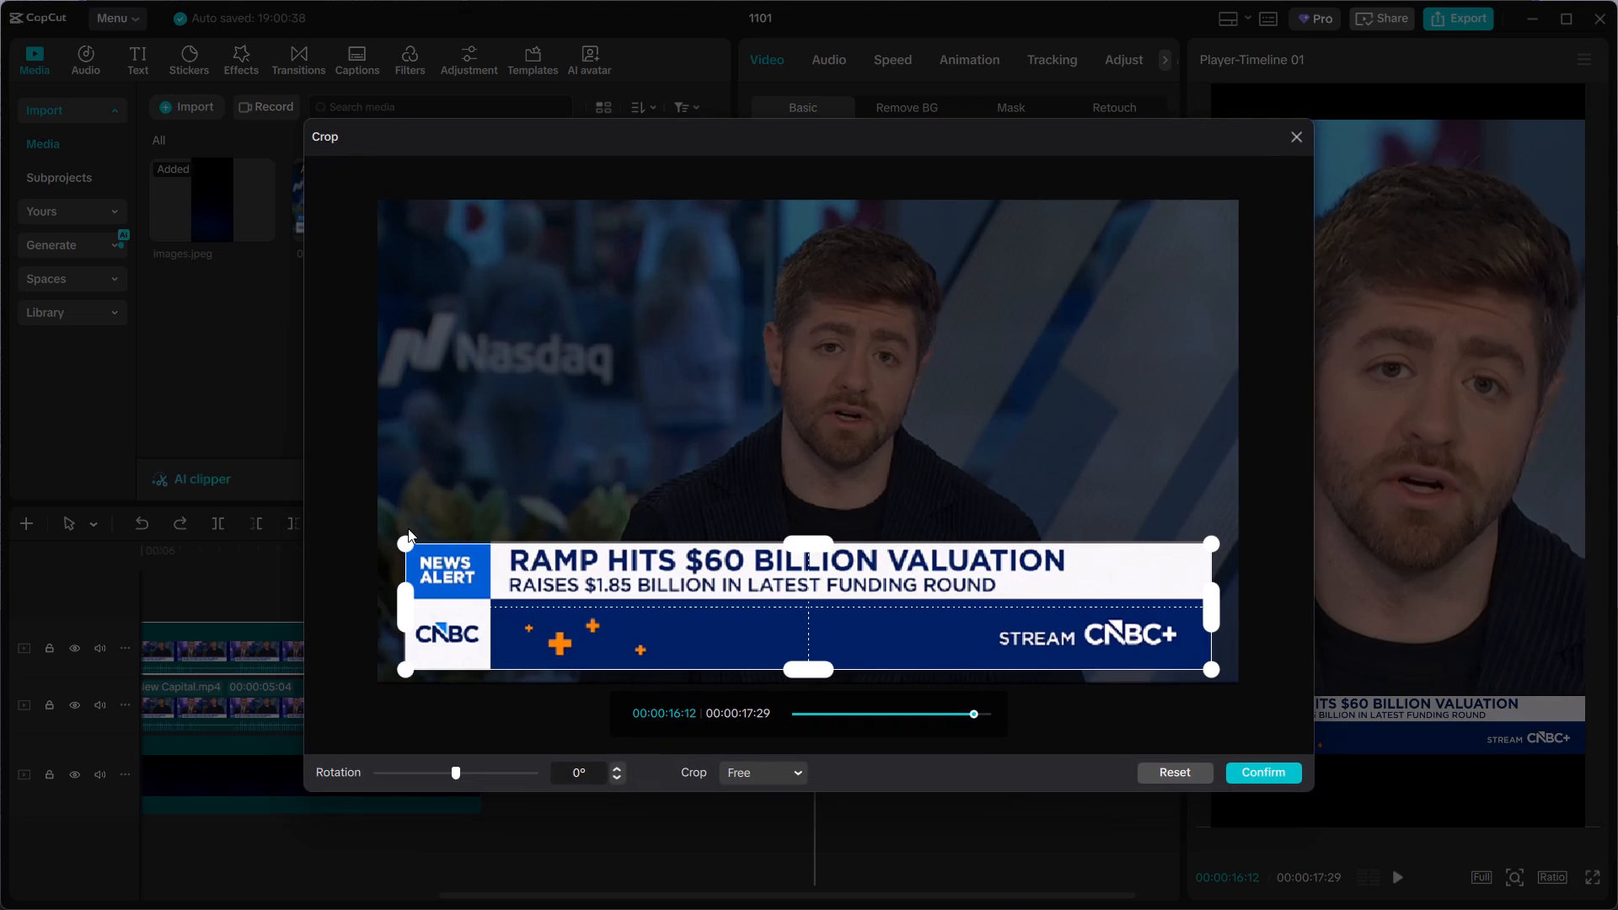
{"action": "left_click", "coordinate": [1288, 786]}
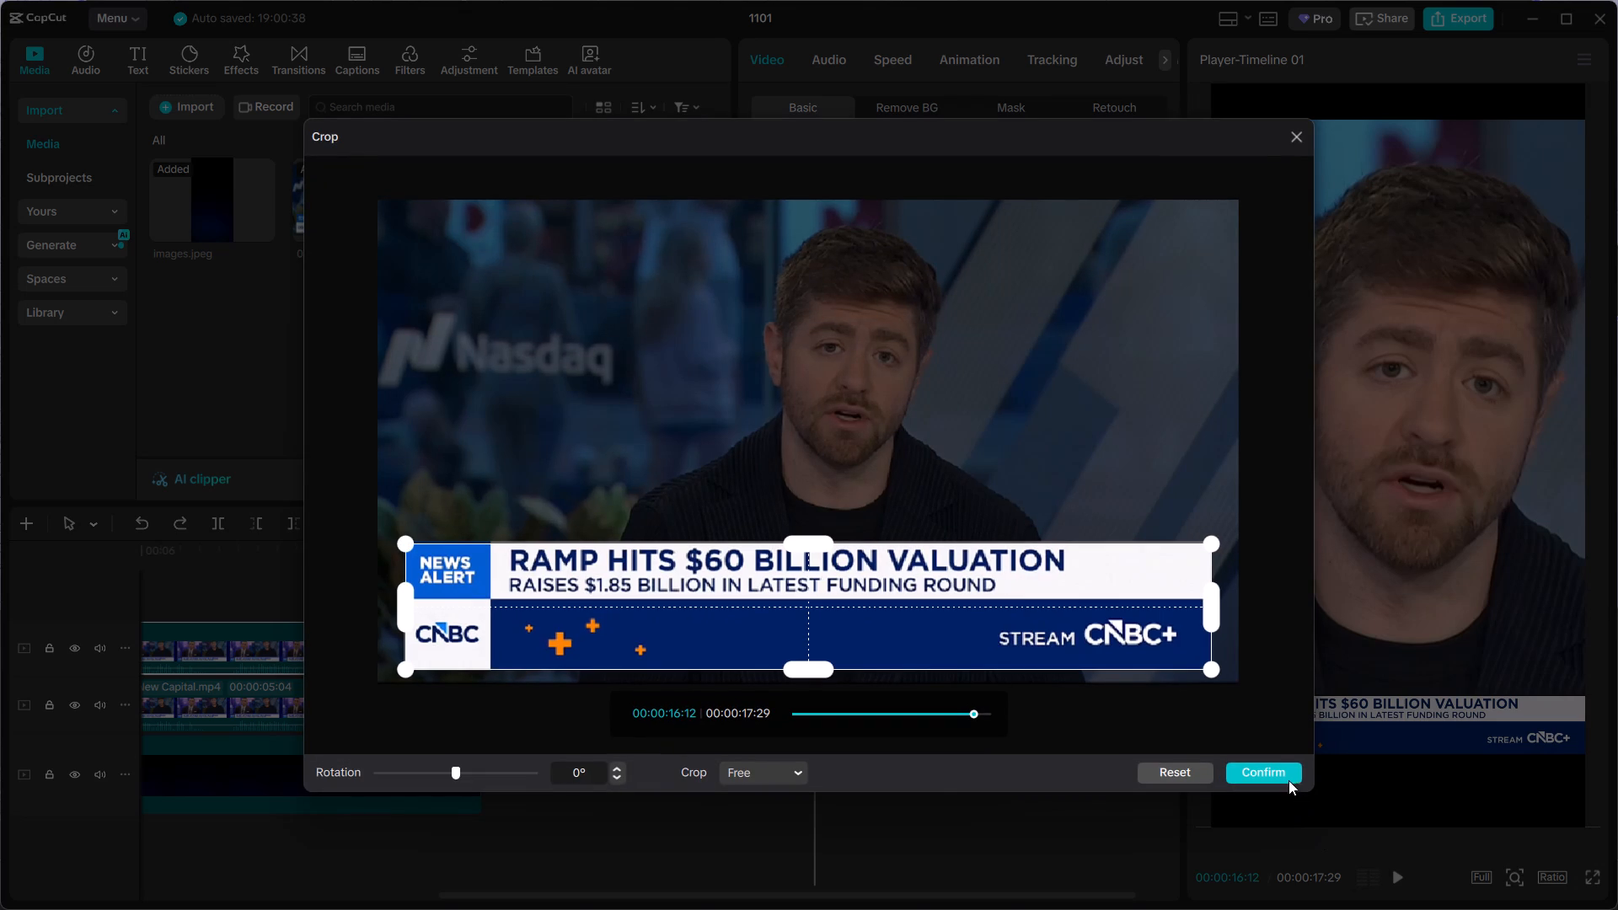
{"action": "left_click", "coordinate": [1289, 777]}
Review the speaker framing and banner in the third and final clips between 00:00:09:26 and 00:00:16:12.
{"action": "left_click", "coordinate": [598, 693]}
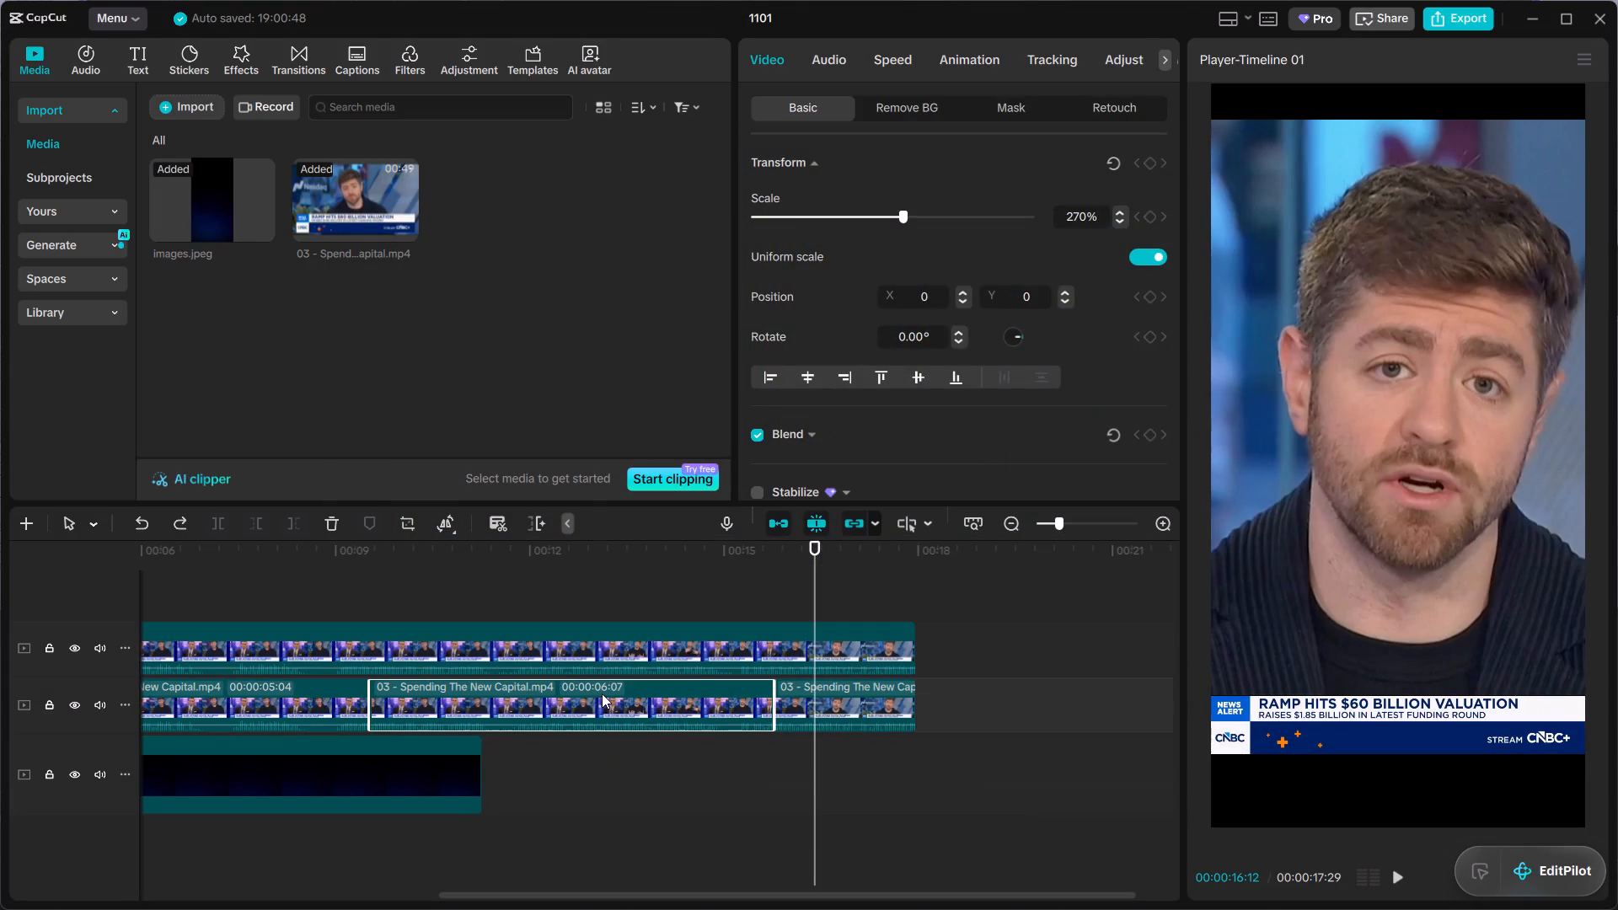
{"action": "left_click", "coordinate": [774, 656]}
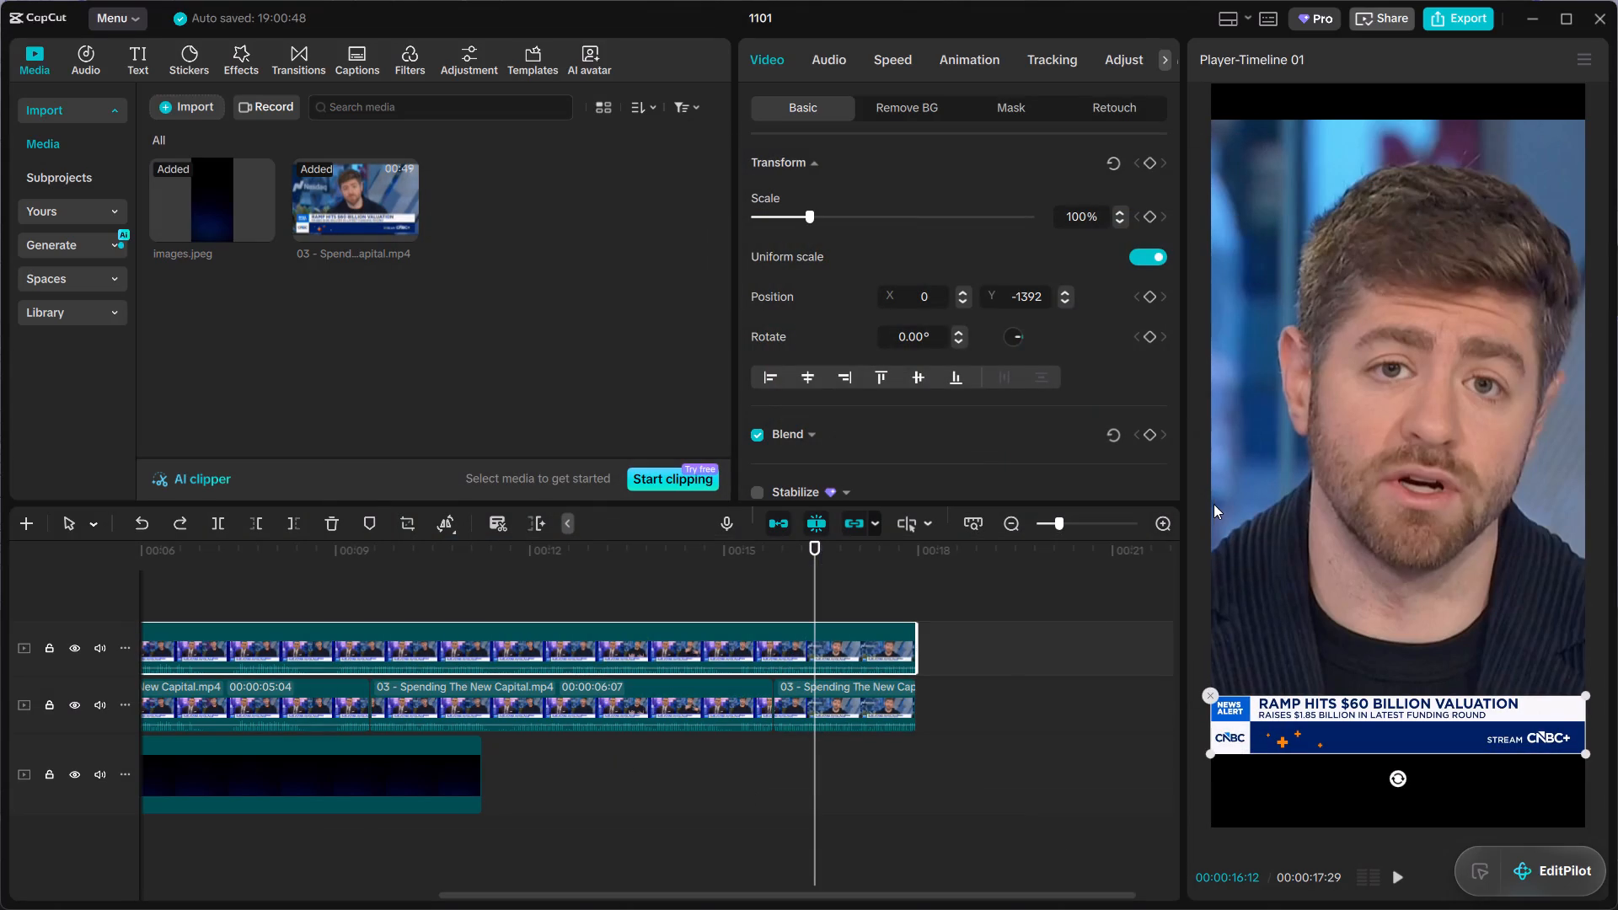
{"action": "left_click", "coordinate": [862, 710]}
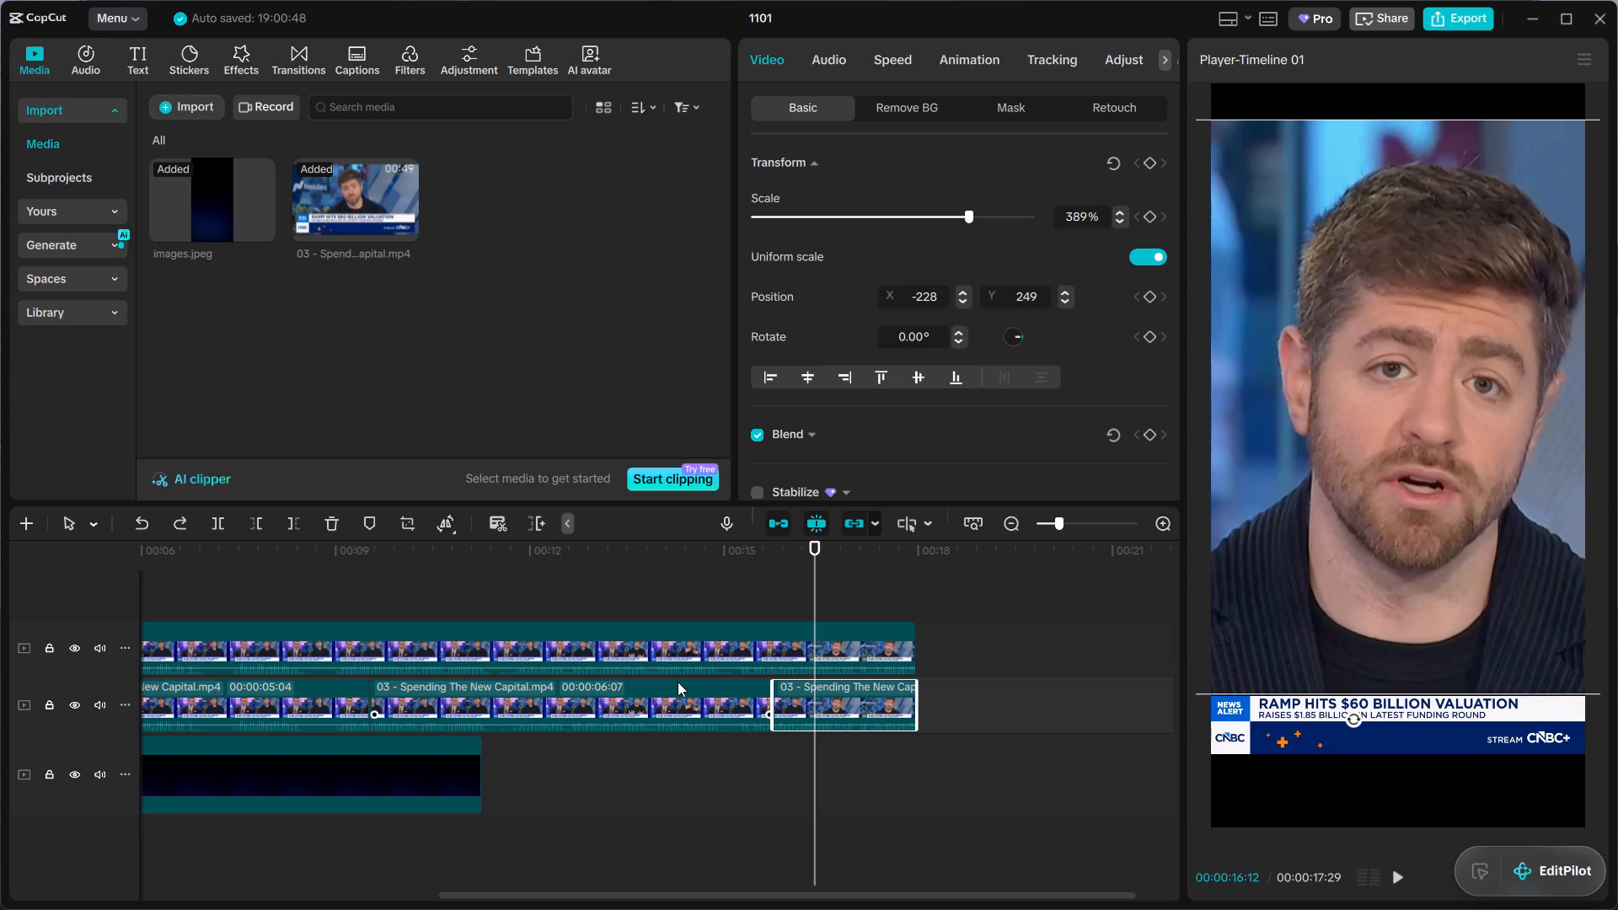
{"action": "left_click_drag", "start_coordinate": [809, 615], "coordinate": [786, 629]}
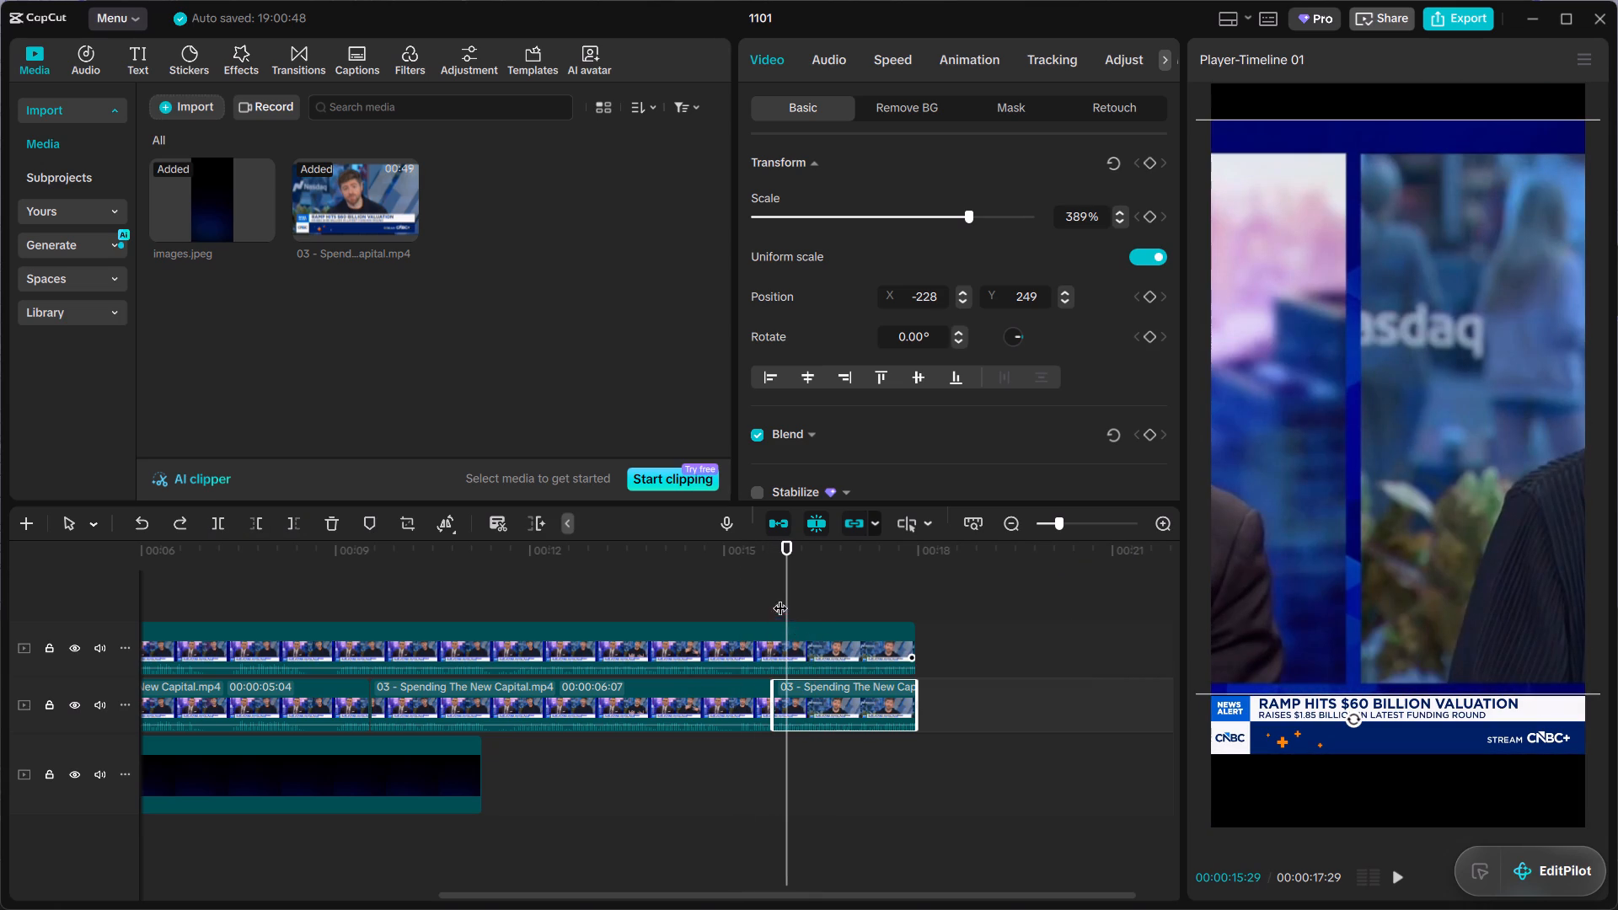
{"action": "left_click_drag", "start_coordinate": [780, 597], "coordinate": [571, 636]}
{"action": "key", "text": "space"}
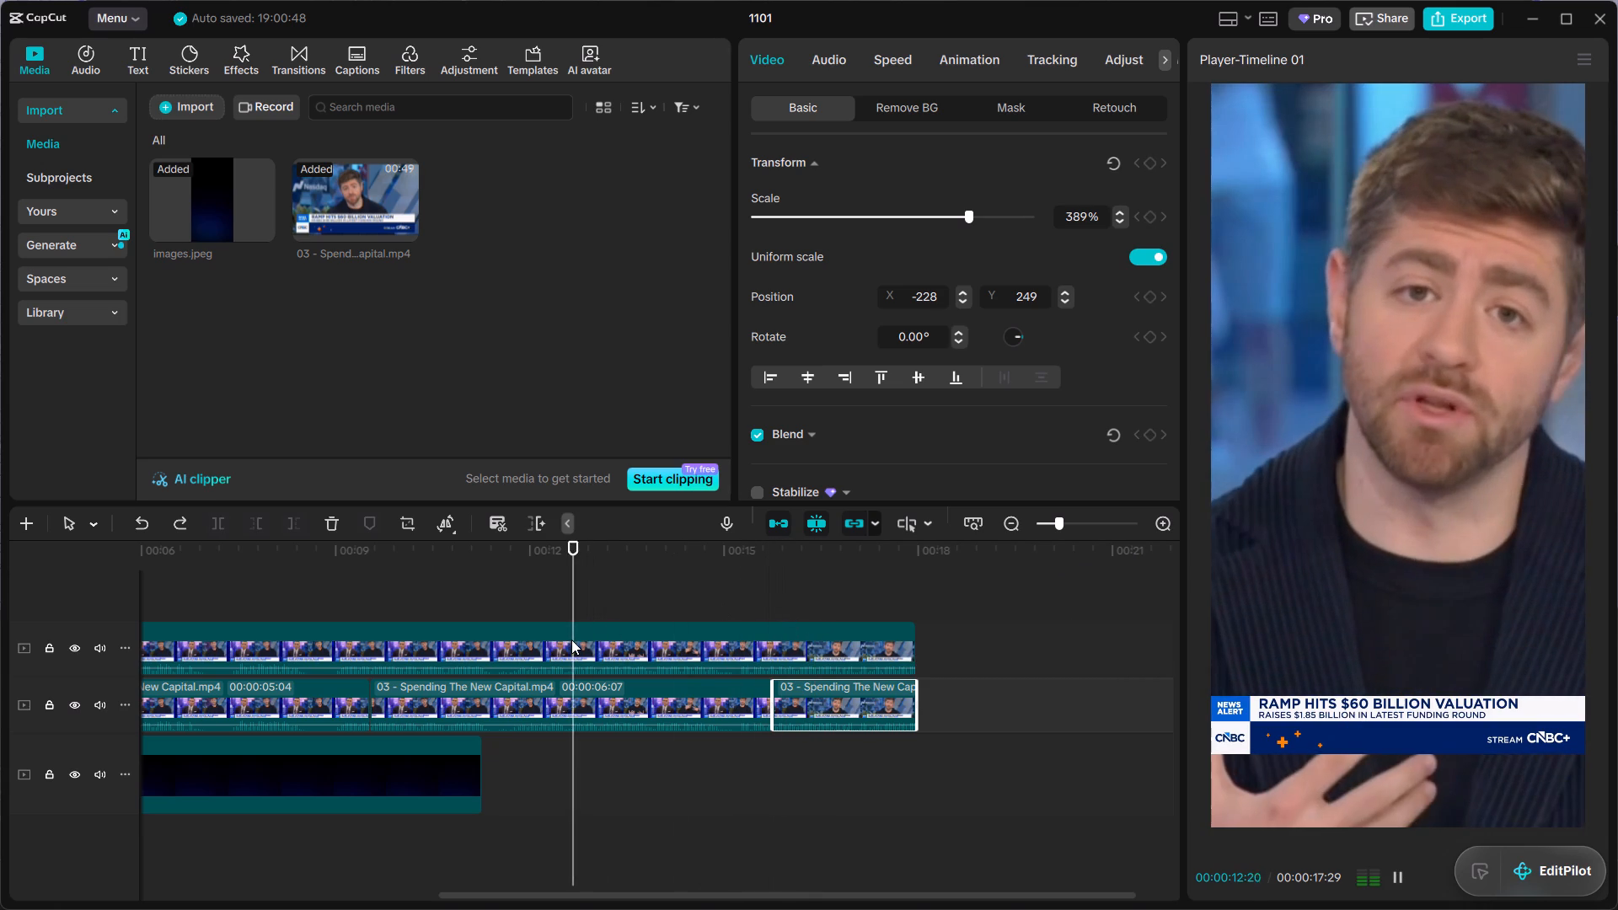
{"action": "key", "text": "space"}
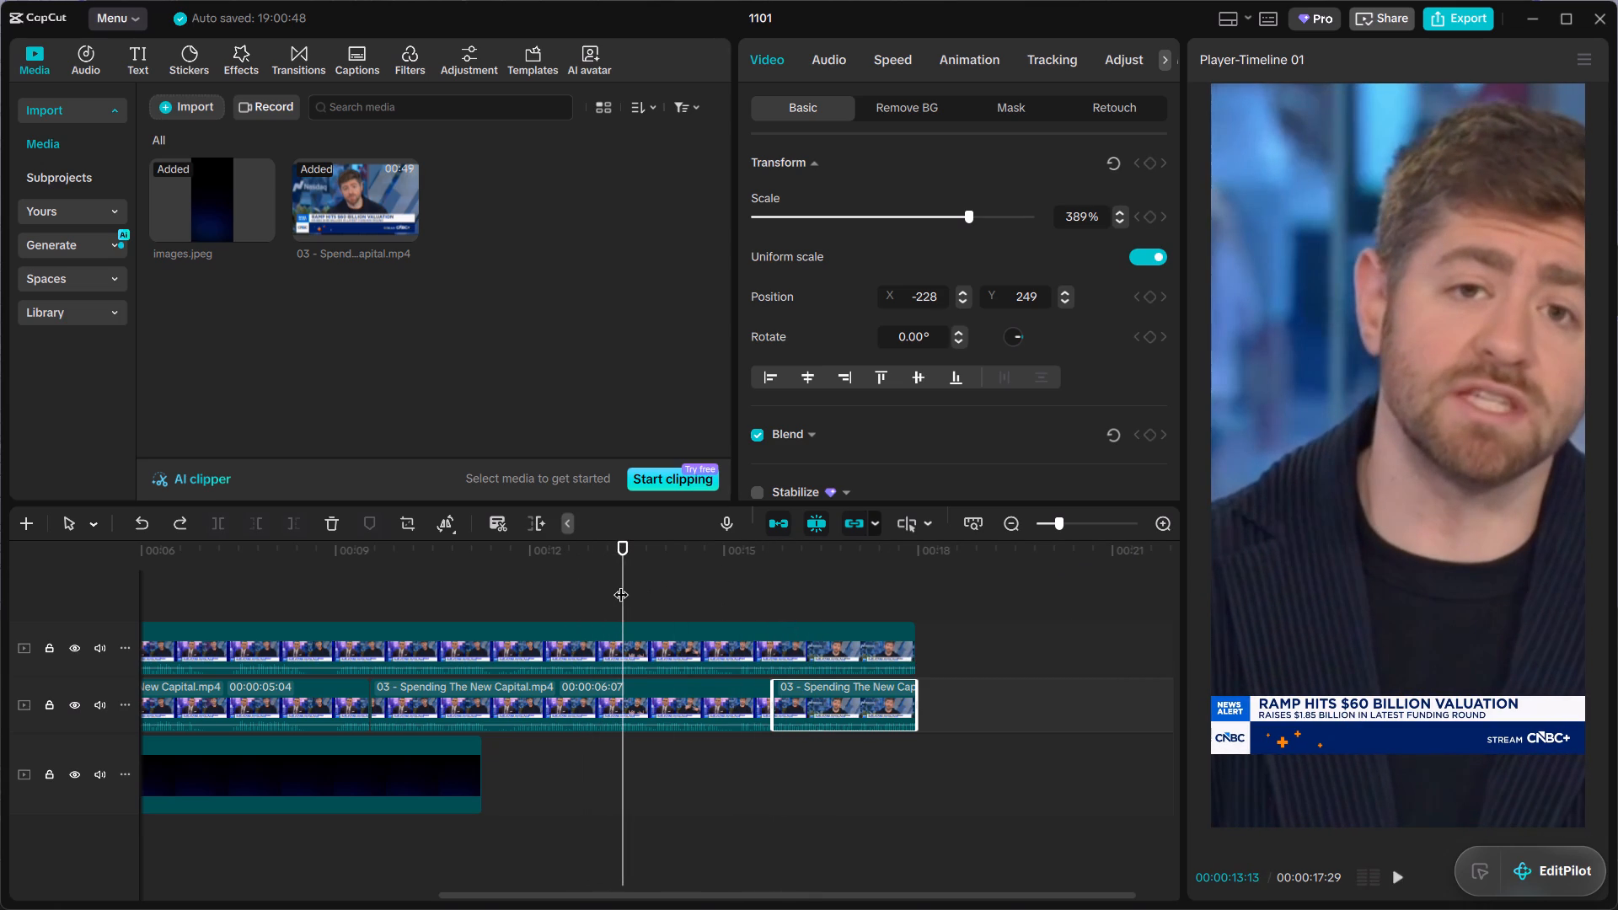
{"action": "left_click_drag", "start_coordinate": [621, 584], "coordinate": [391, 613]}
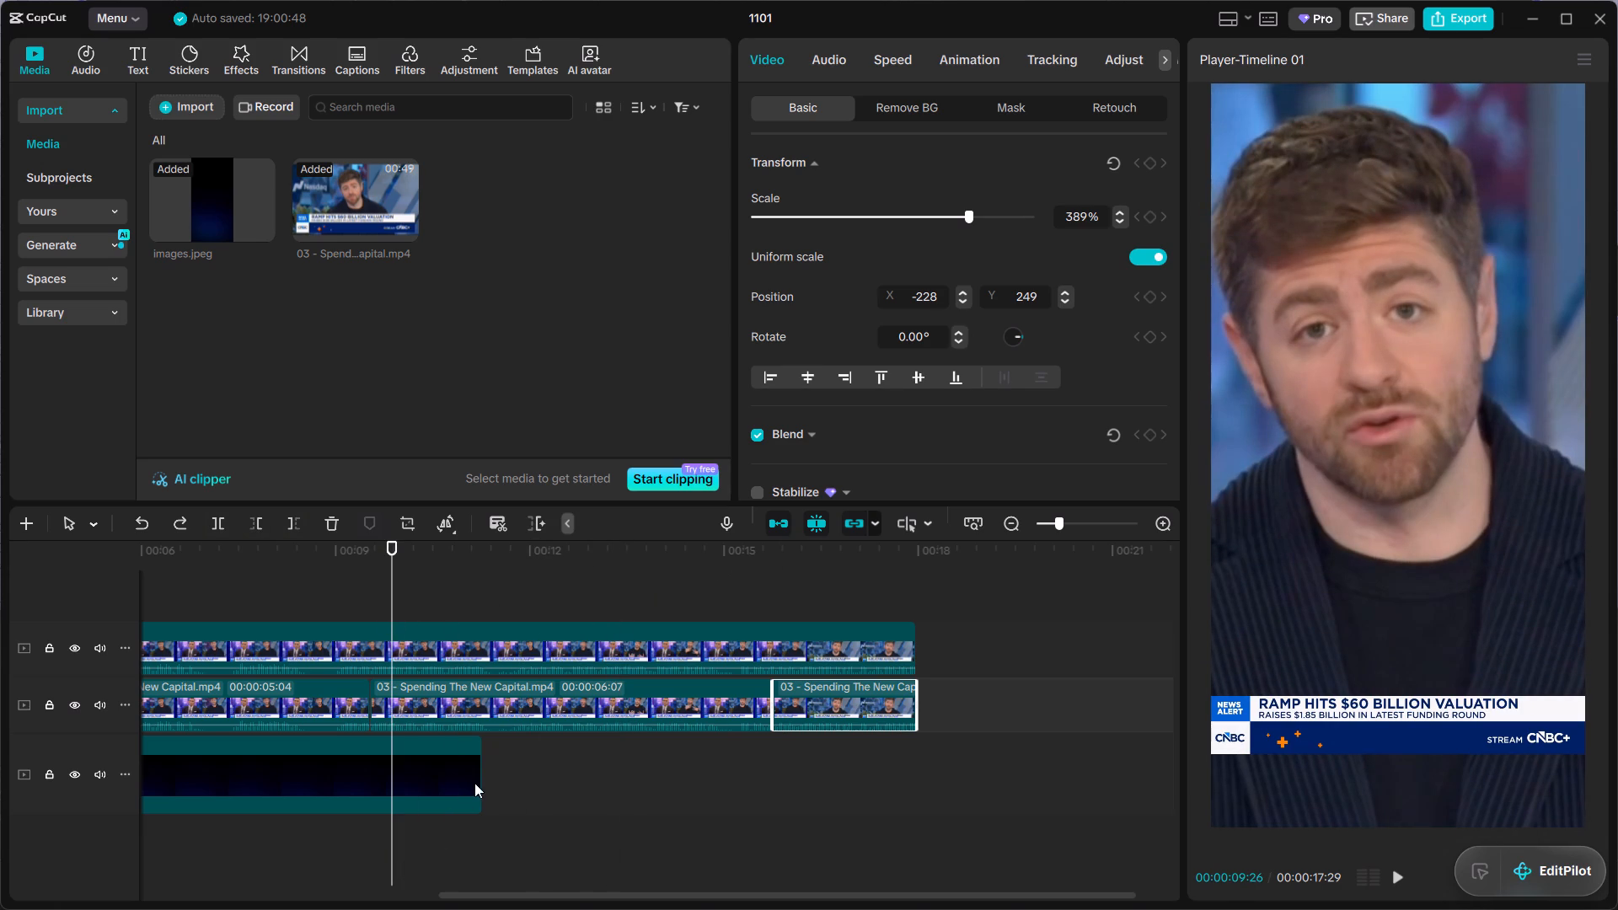
Extend the end of the images.jpeg background to 00:00:17:29, level with the end of the video clips.
{"action": "left_click_drag", "start_coordinate": [482, 773], "coordinate": [925, 742]}
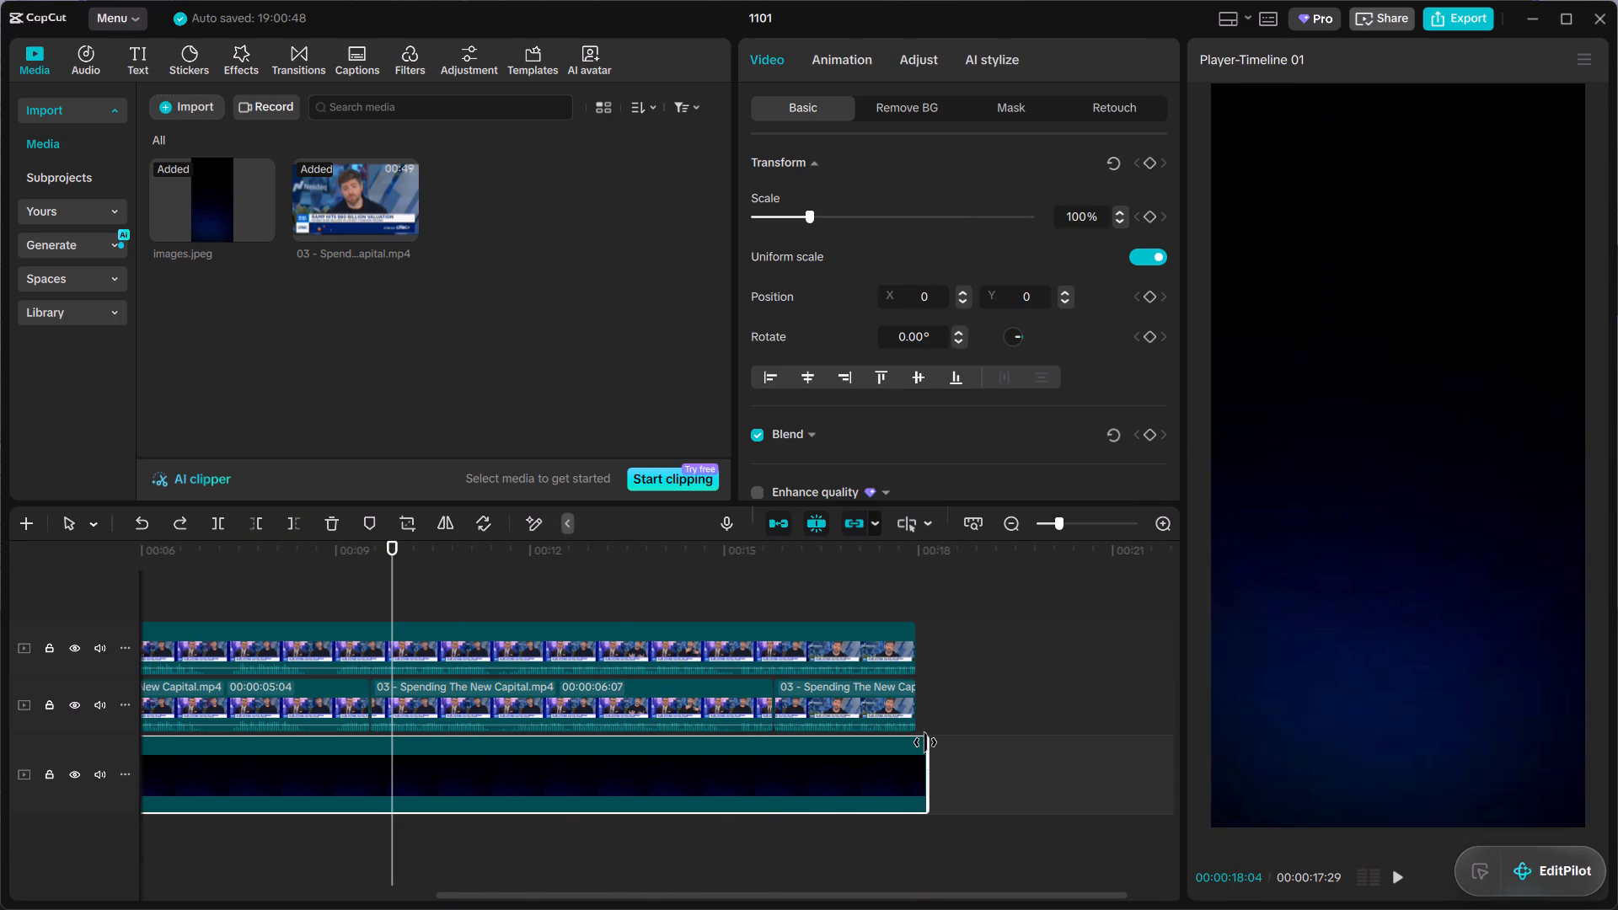
{"action": "left_click_drag", "start_coordinate": [925, 742], "coordinate": [914, 747]}
{"action": "left_click", "coordinate": [1020, 711]}
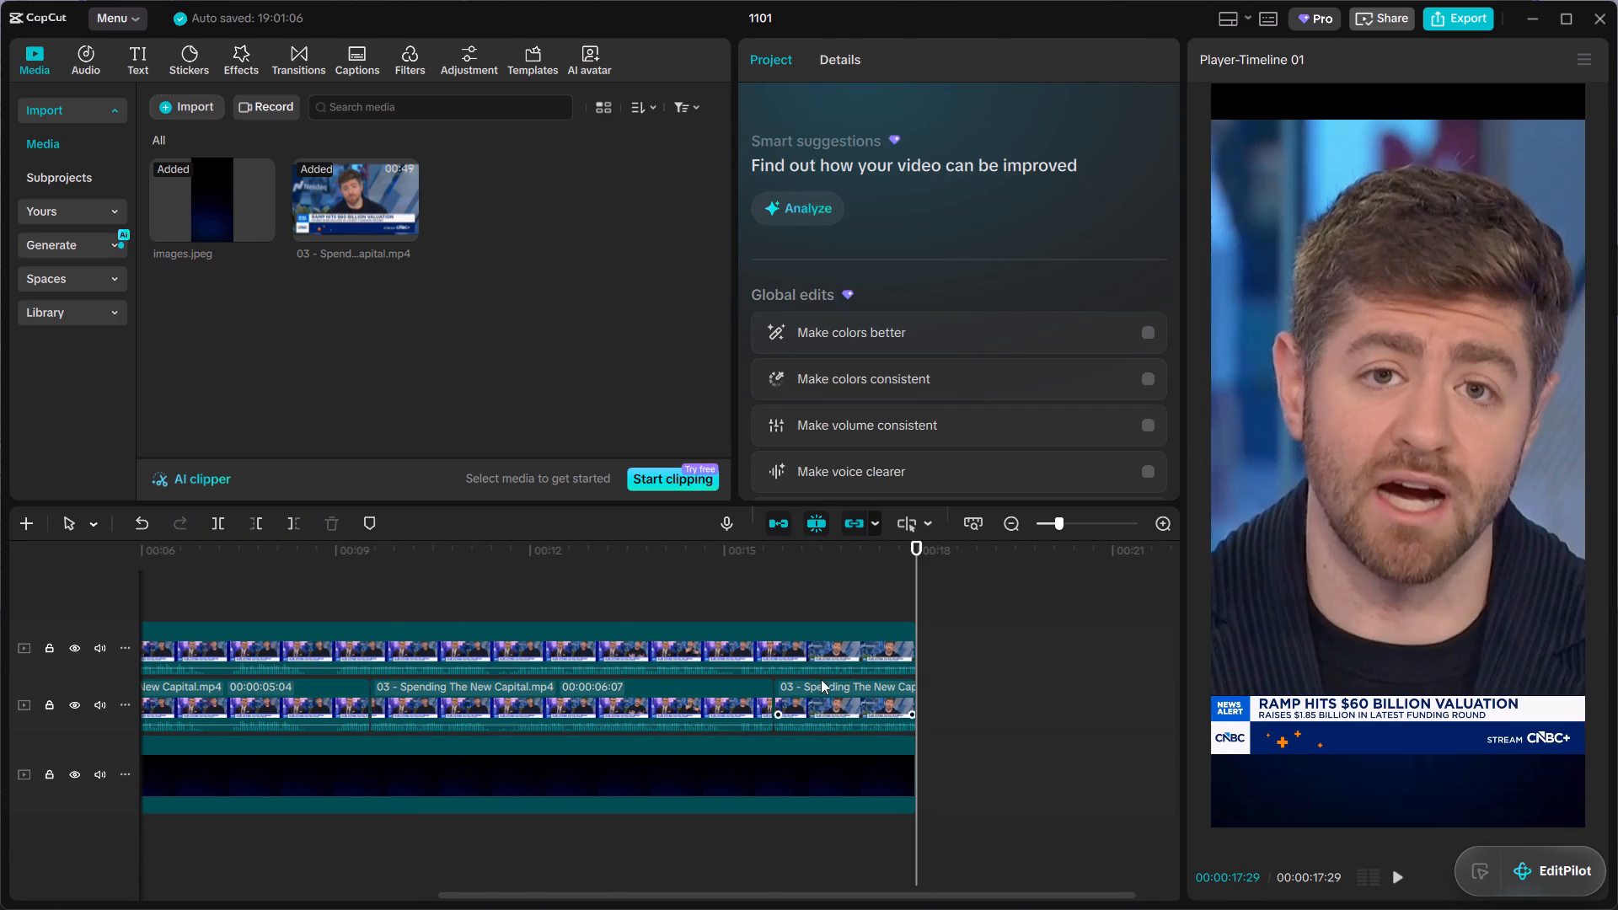
Play the edit from the beginning to about 00:00:14:27 to review the cuts, background and banner.
{"action": "left_click_drag", "start_coordinate": [917, 580], "coordinate": [0, 605]}
{"action": "key", "text": "space"}
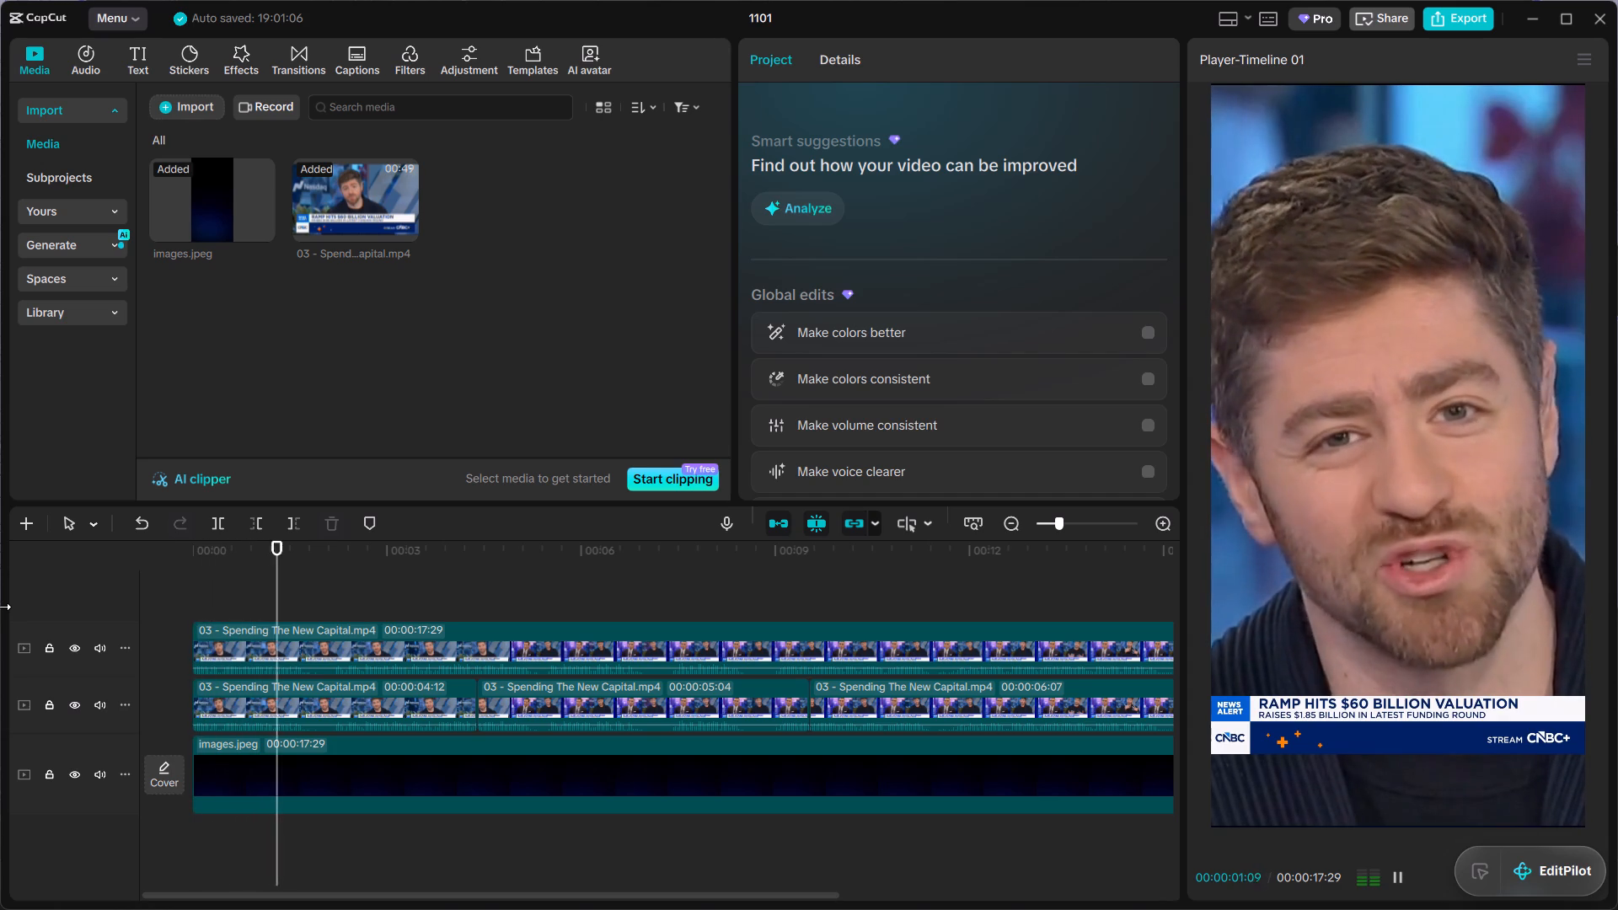
{"action": "key", "text": "space"}
{"action": "key", "text": "space"}
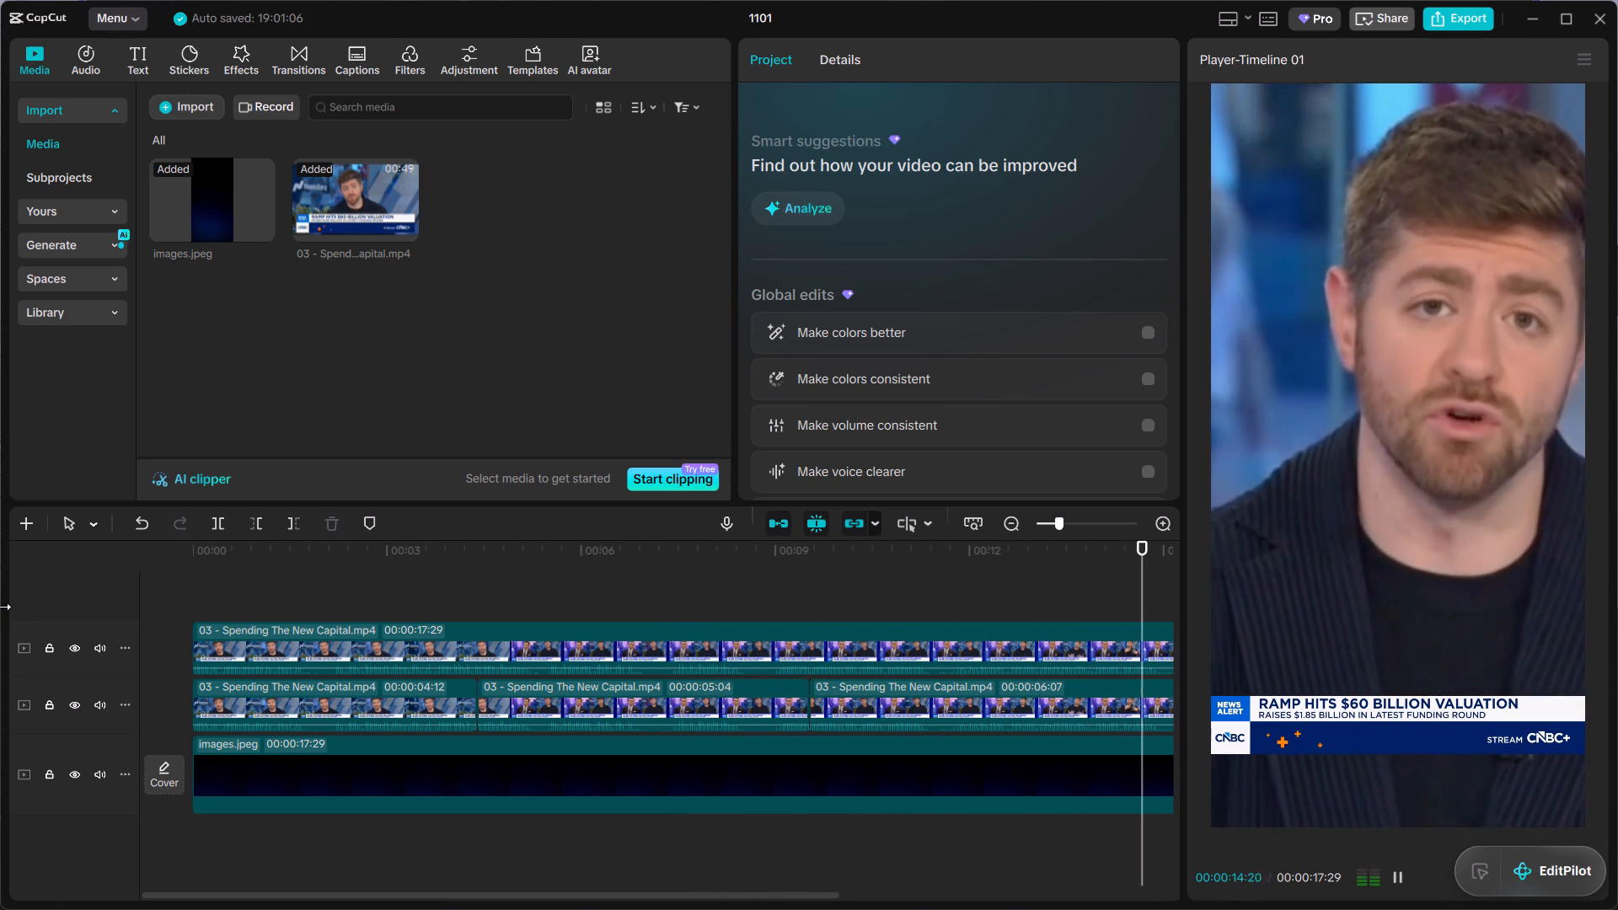
{"action": "key", "text": "space"}
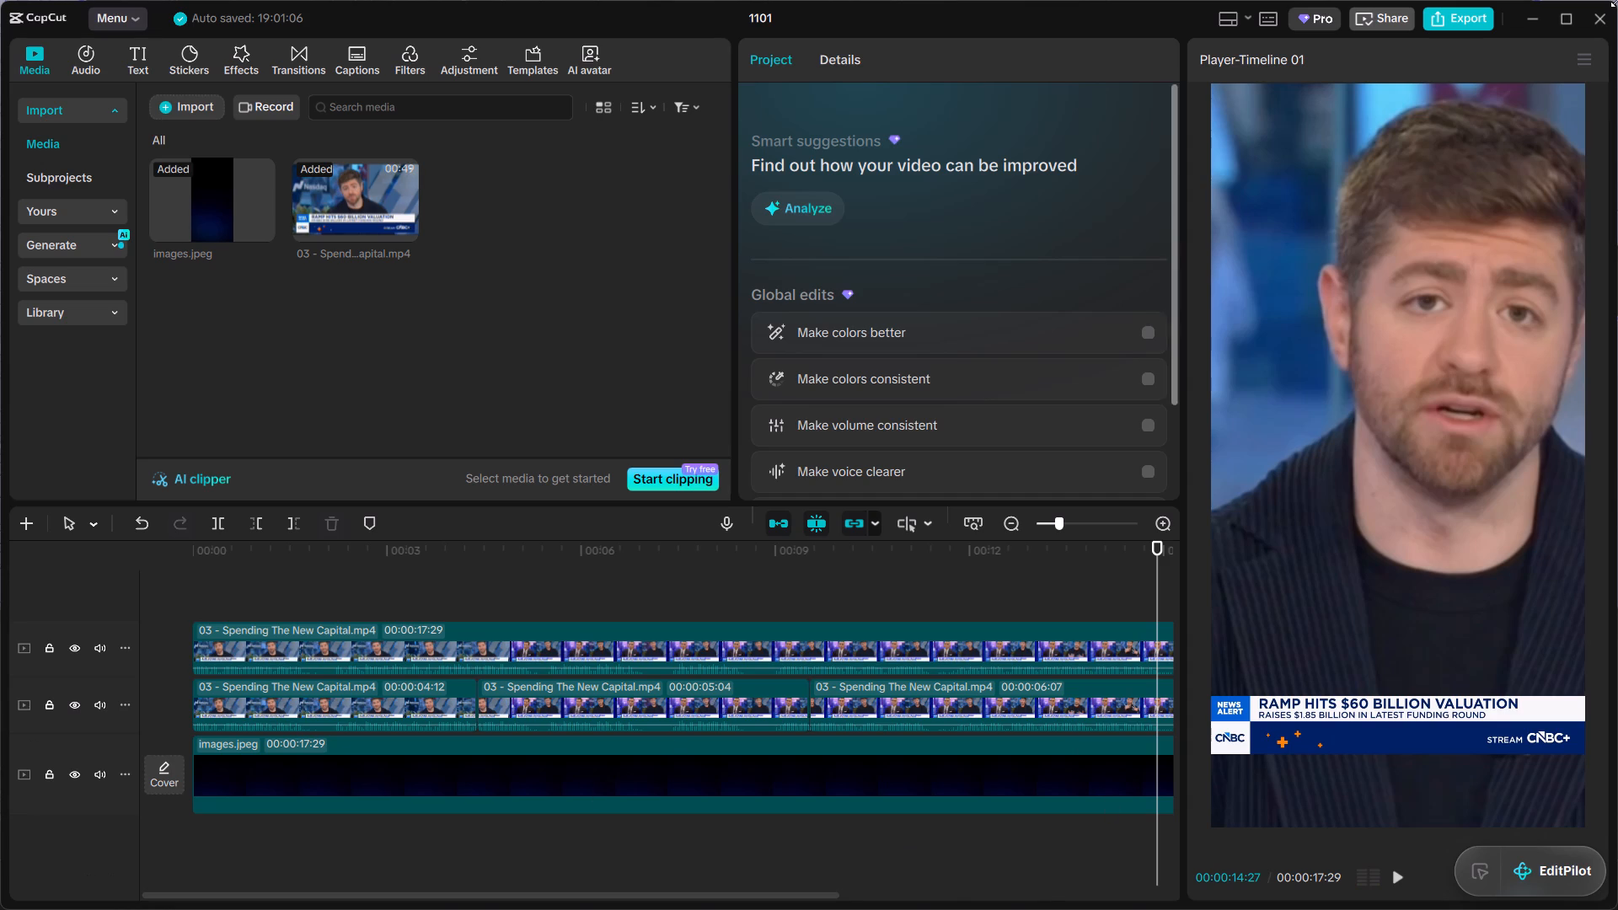
In Chrome, copy the three on-screen text options for clip 02 from the Podcast Clipping Brief | Month 4 document.
{"action": "left_click", "coordinate": [1516, 21]}
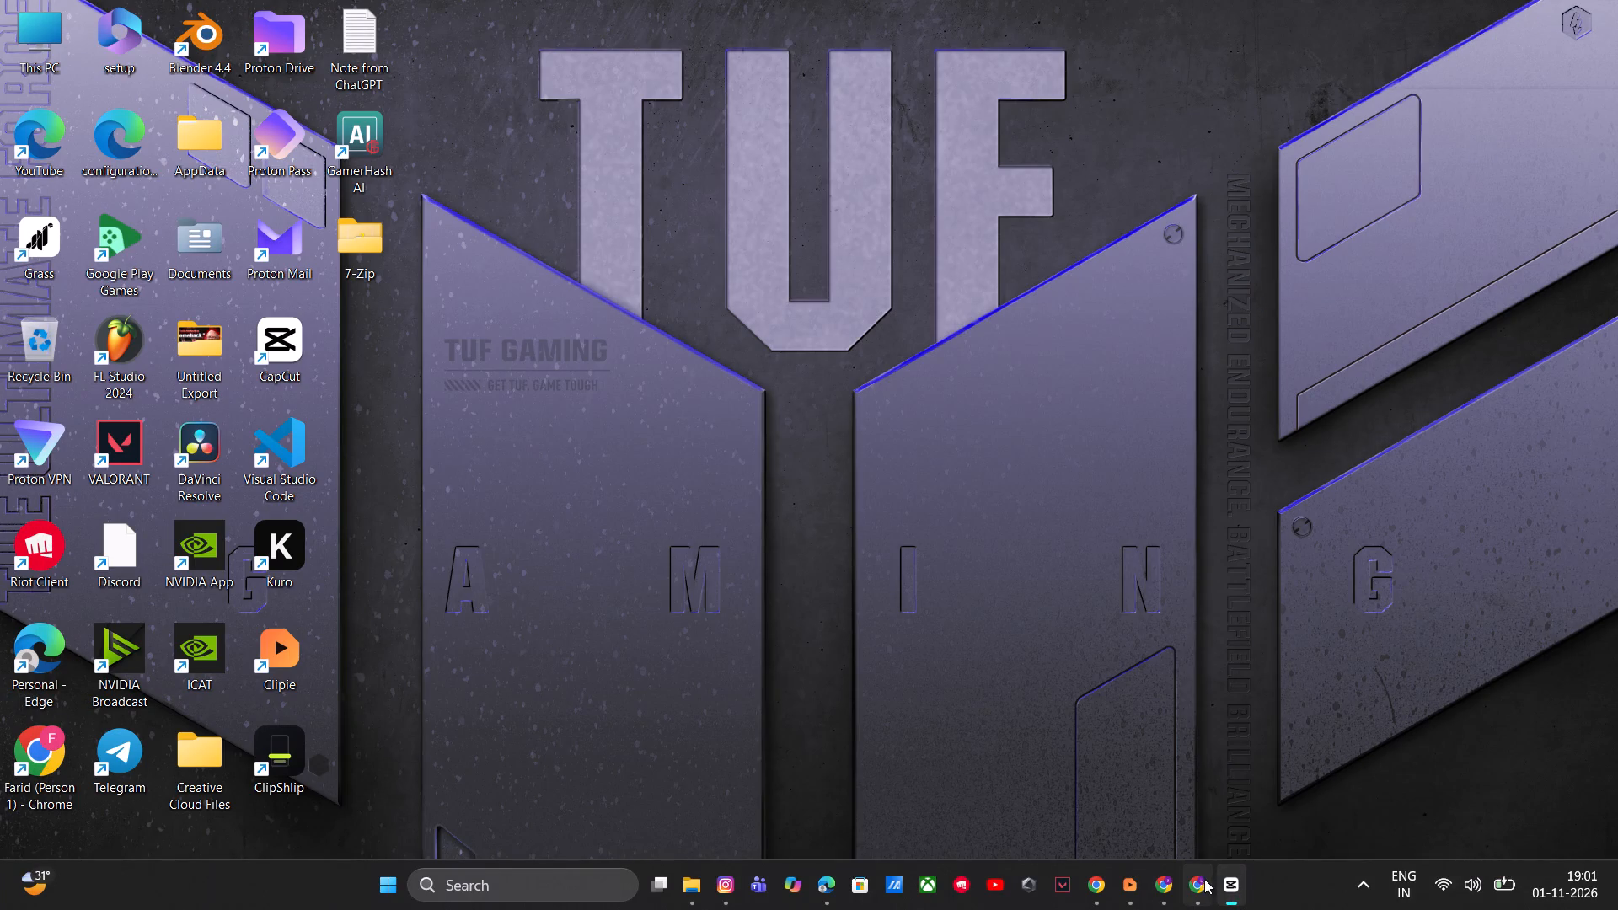
{"action": "left_click", "coordinate": [1204, 881]}
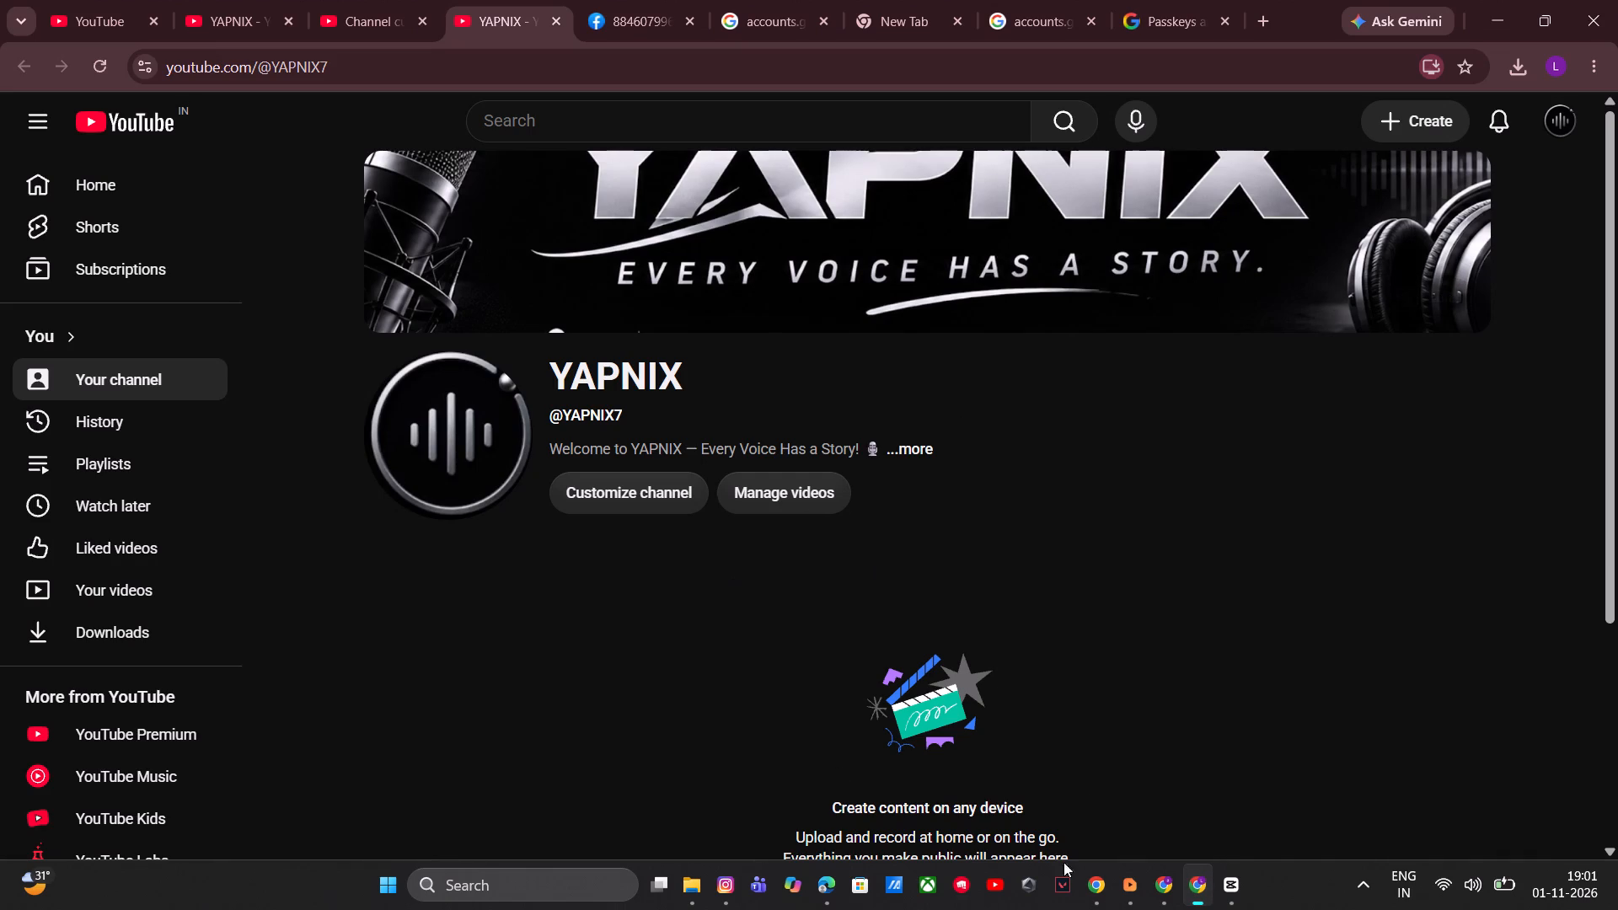
{"action": "left_click", "coordinate": [1155, 886]}
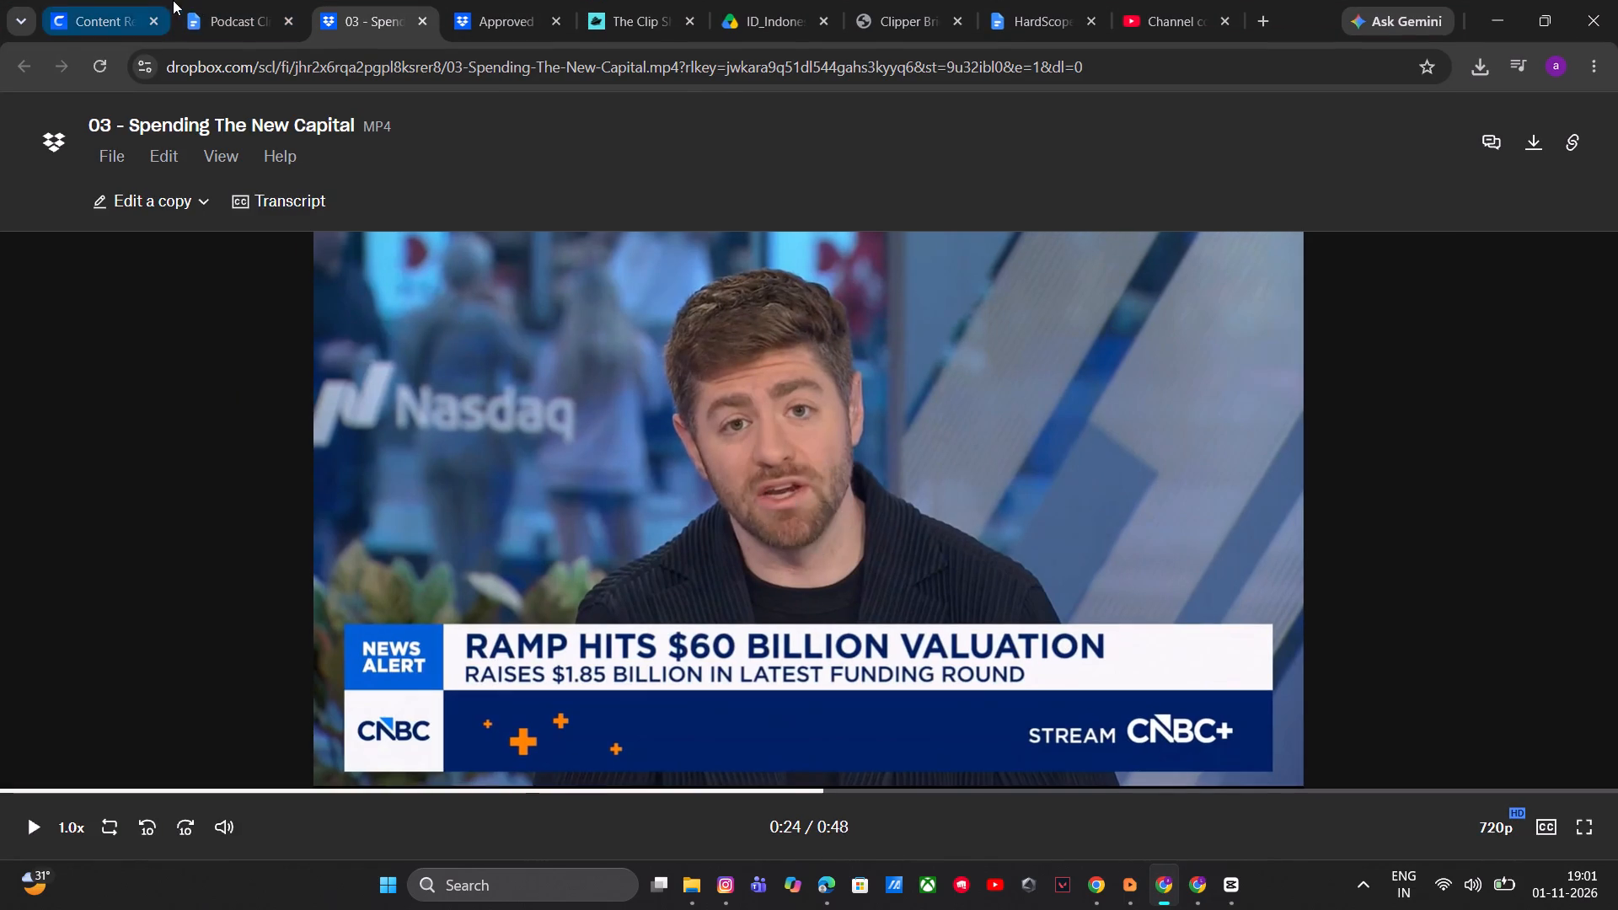
{"action": "left_click", "coordinate": [201, 3]}
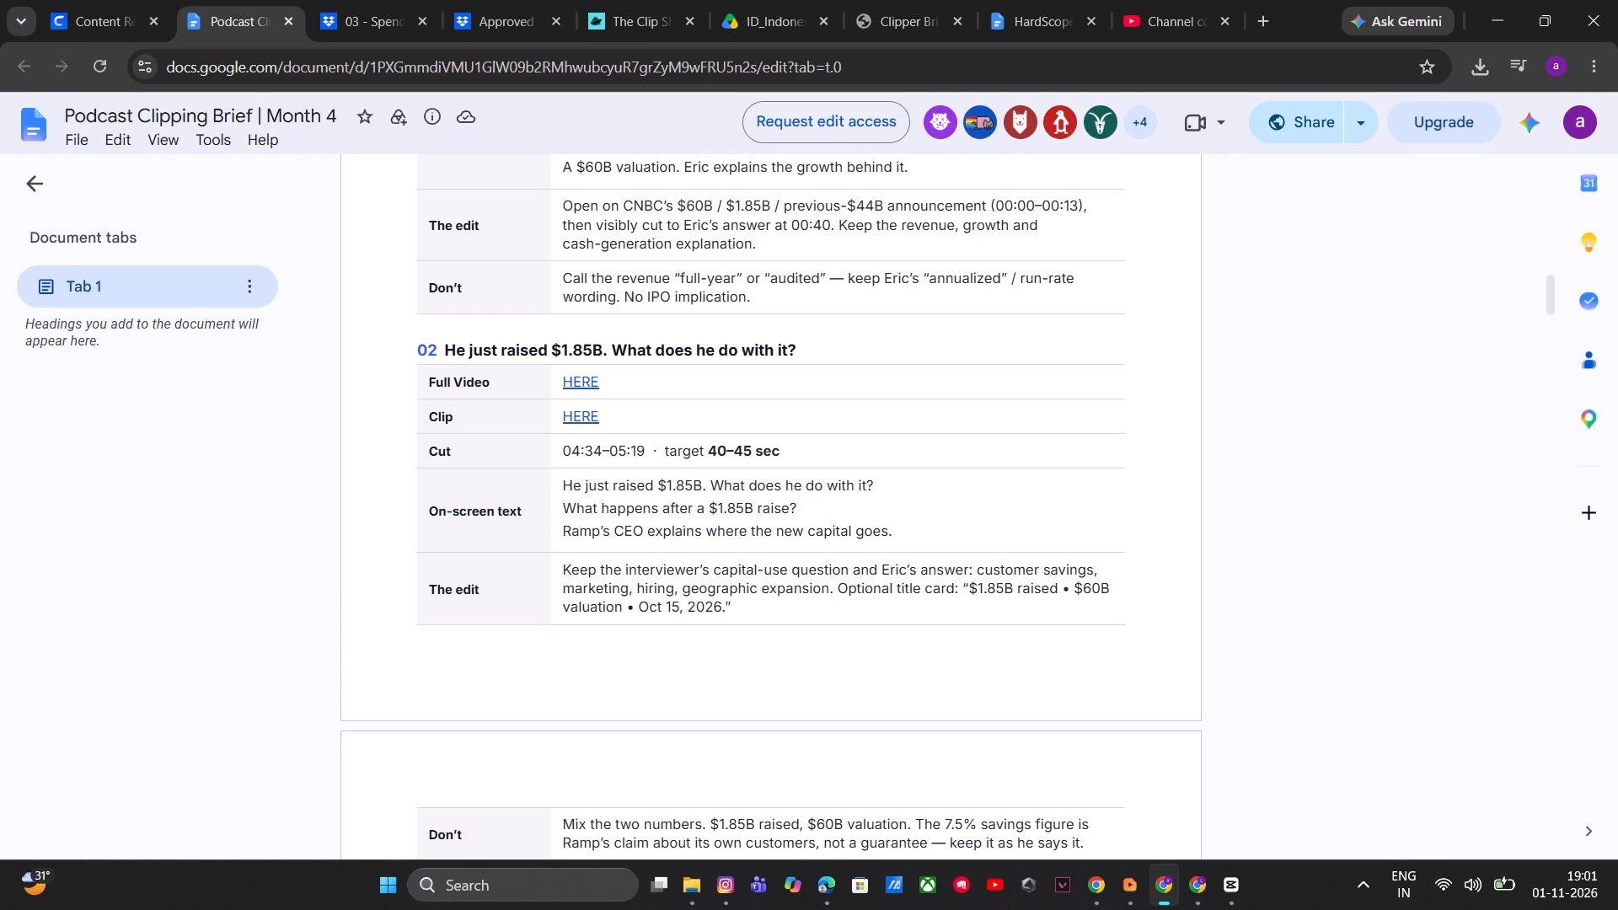
{"action": "scroll", "coordinate": [780, 540], "scroll_direction": "up", "scroll_amount": 1}
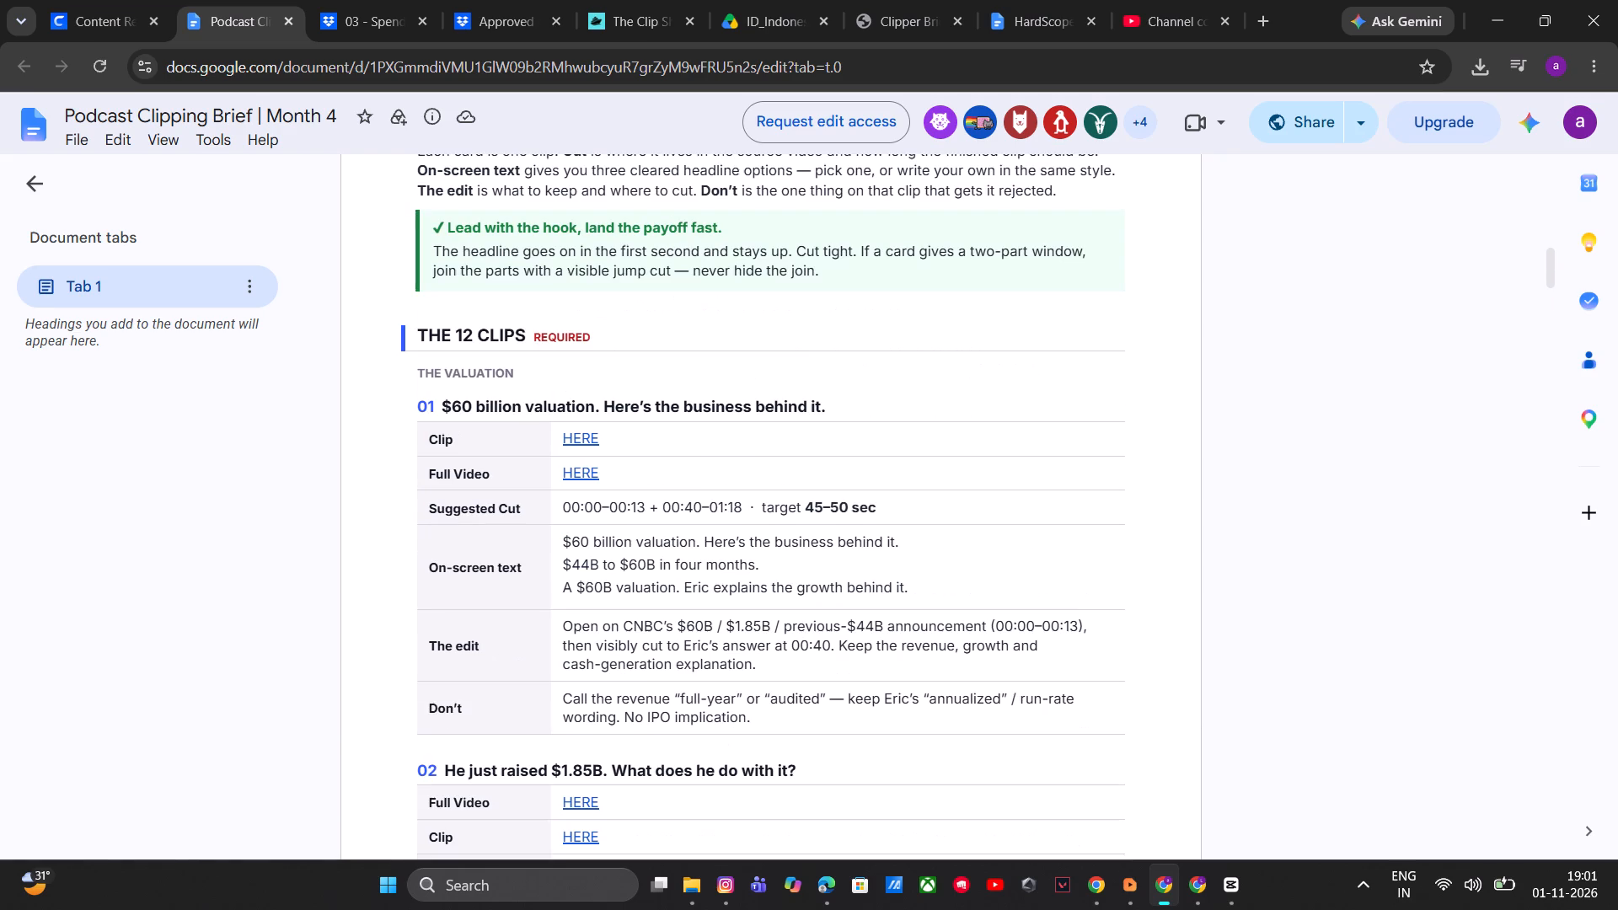
{"action": "scroll", "coordinate": [780, 540], "scroll_direction": "down", "scroll_amount": 1}
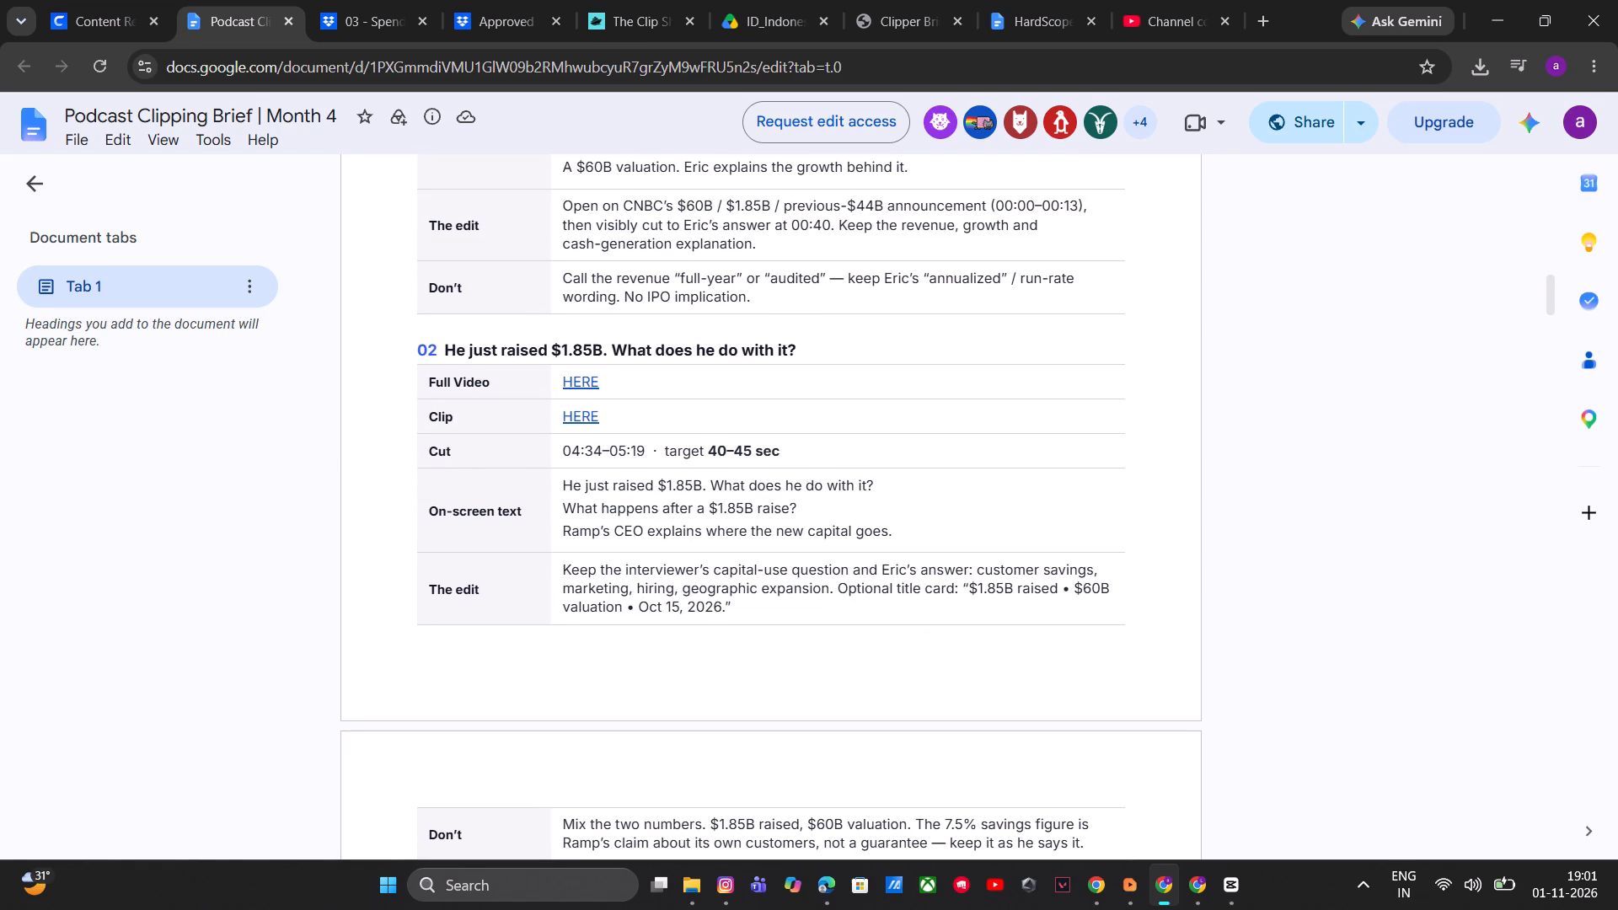
{"action": "left_click_drag", "start_coordinate": [557, 484], "coordinate": [775, 511]}
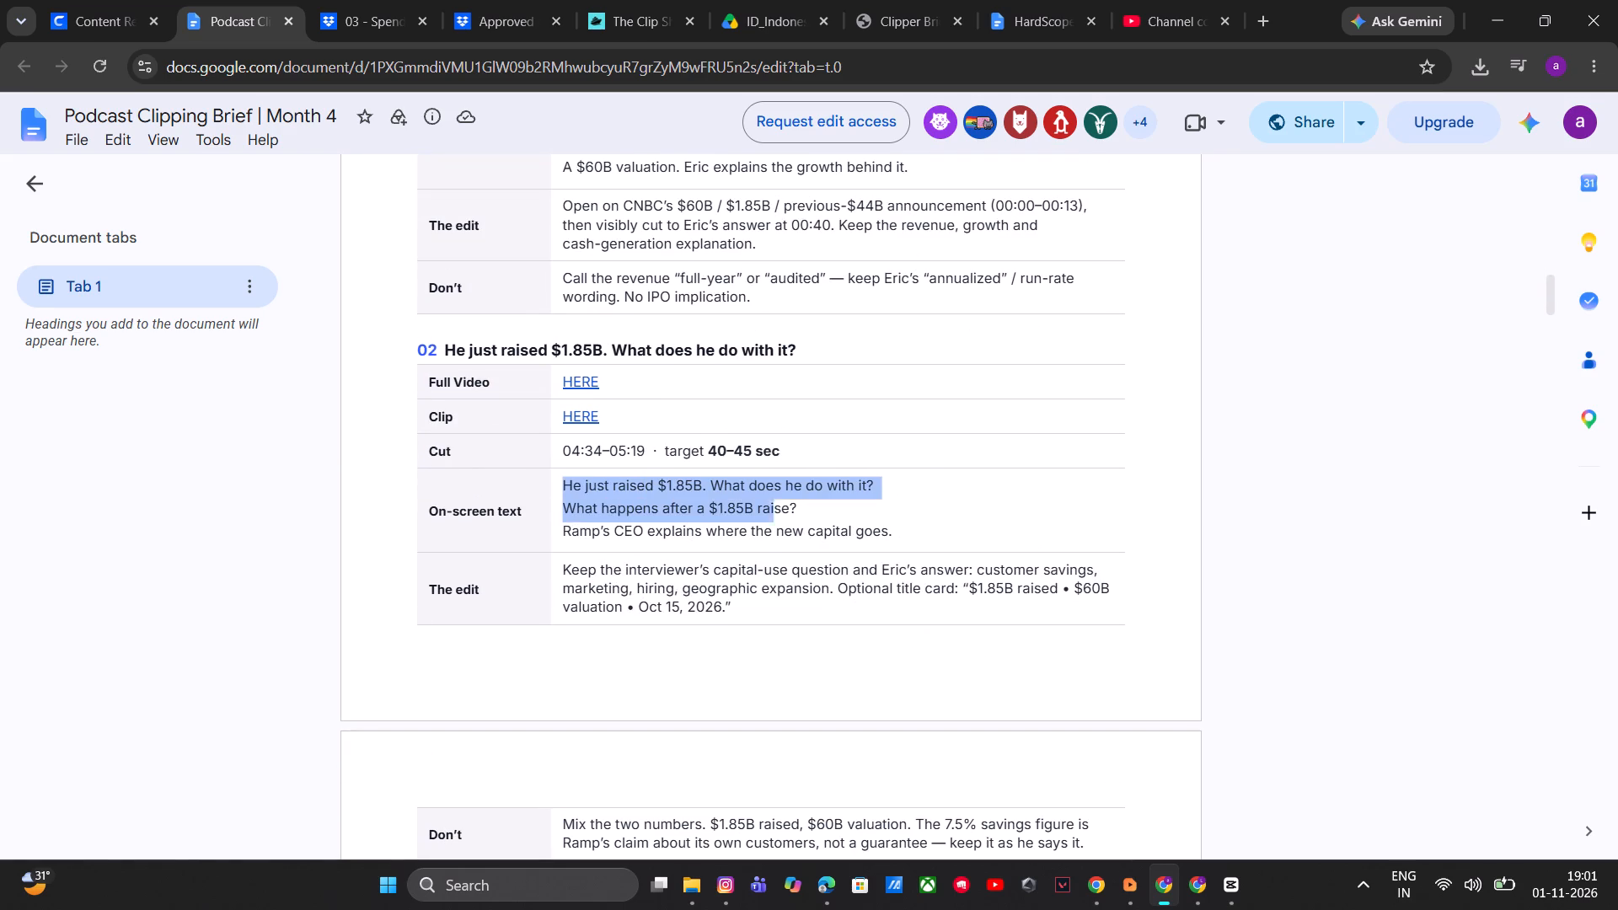
{"action": "left_click_drag", "start_coordinate": [775, 511], "coordinate": [891, 540]}
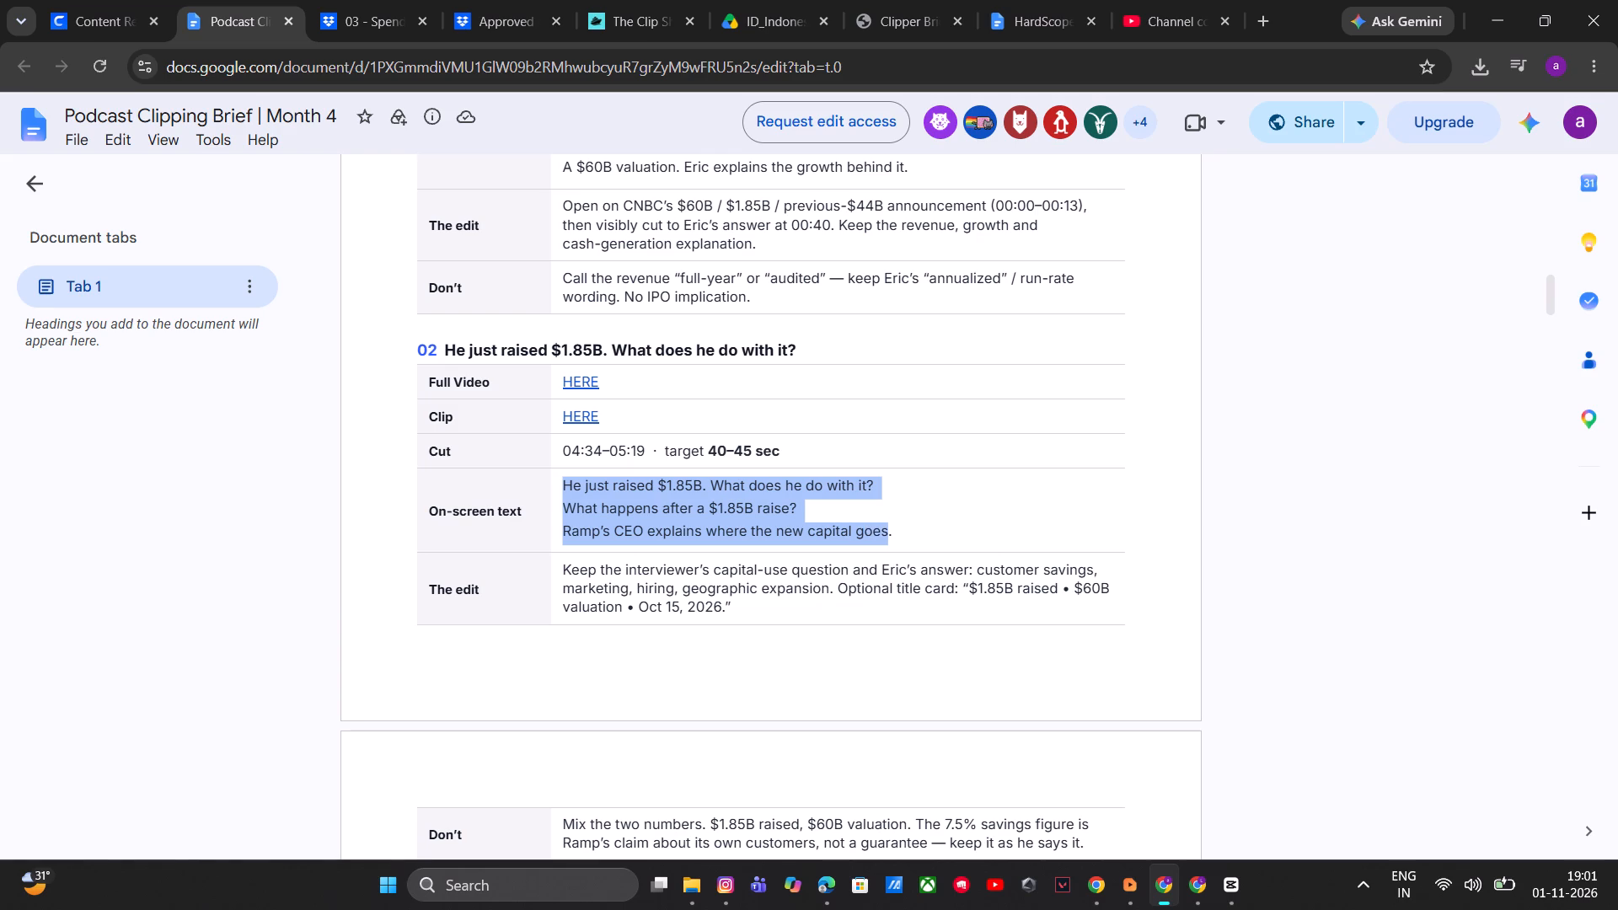
{"action": "left_click_drag", "start_coordinate": [891, 540], "coordinate": [895, 540]}
{"action": "key", "text": "ctrl+c"}
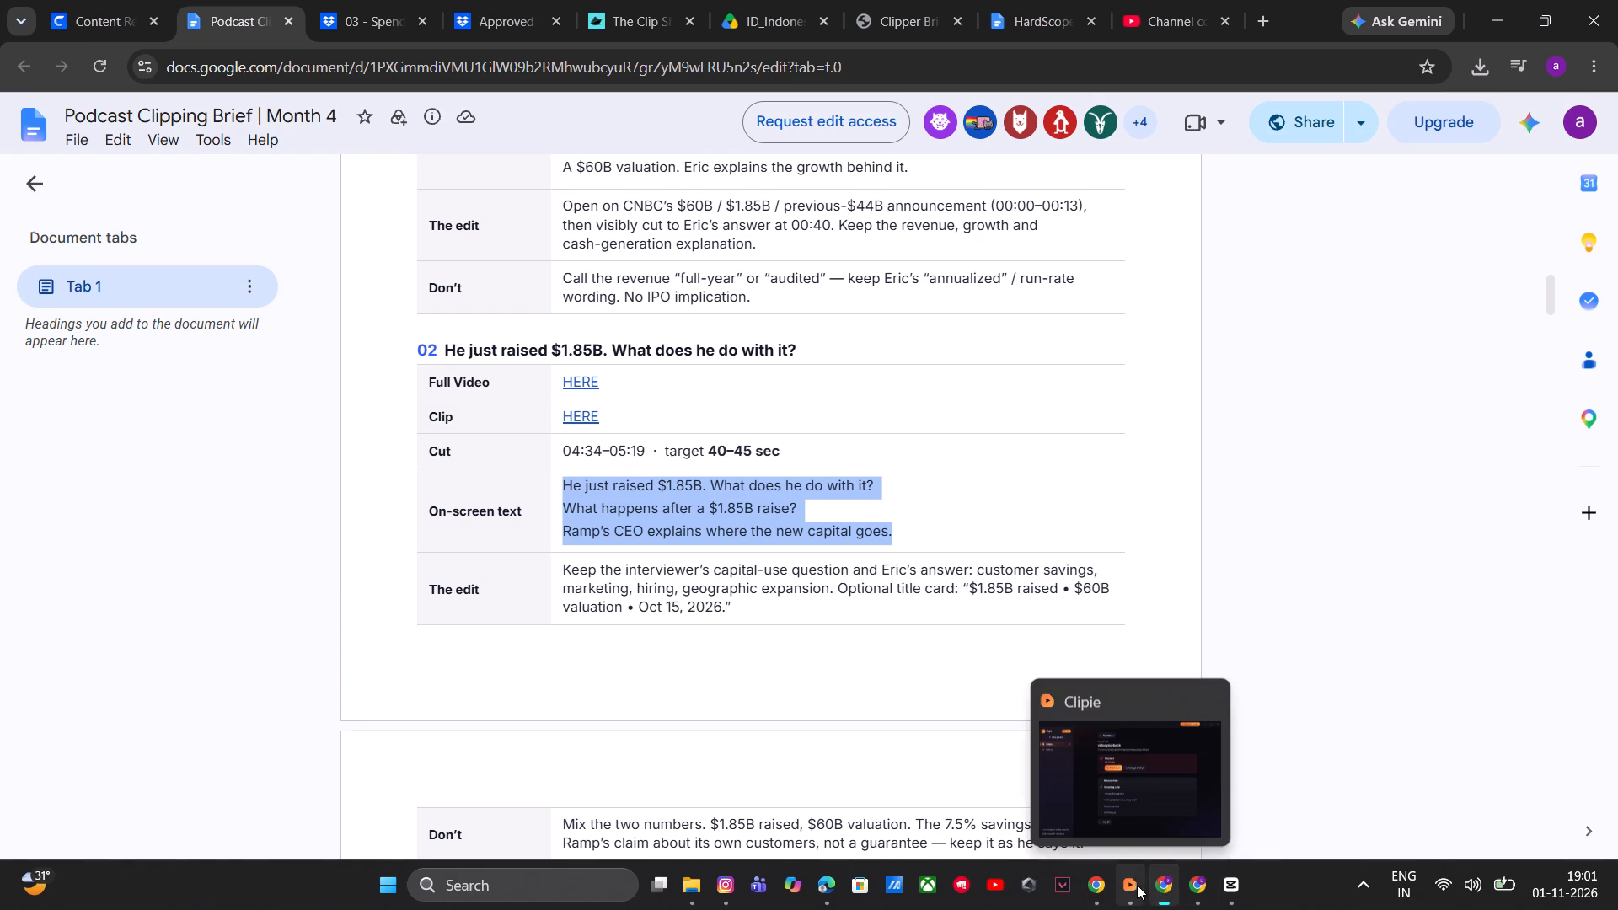
Back in CapCut, add a default text at 00:00:14:27 and replace its wording with the three copied headline lines.
{"action": "left_click", "coordinate": [1193, 895]}
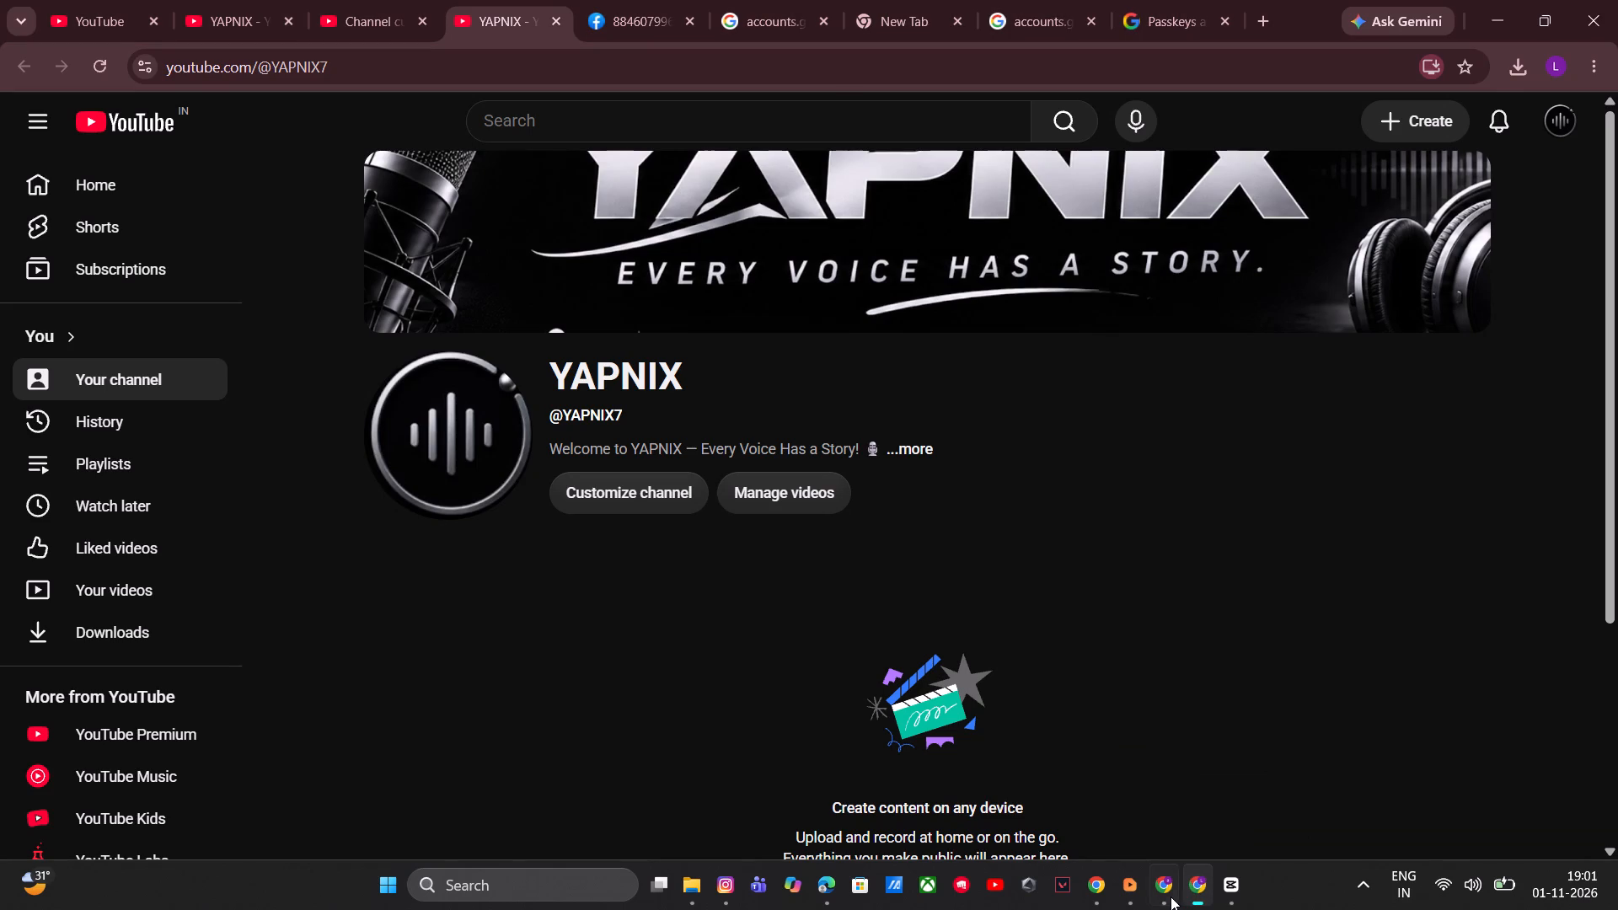
{"action": "left_click", "coordinate": [1169, 897]}
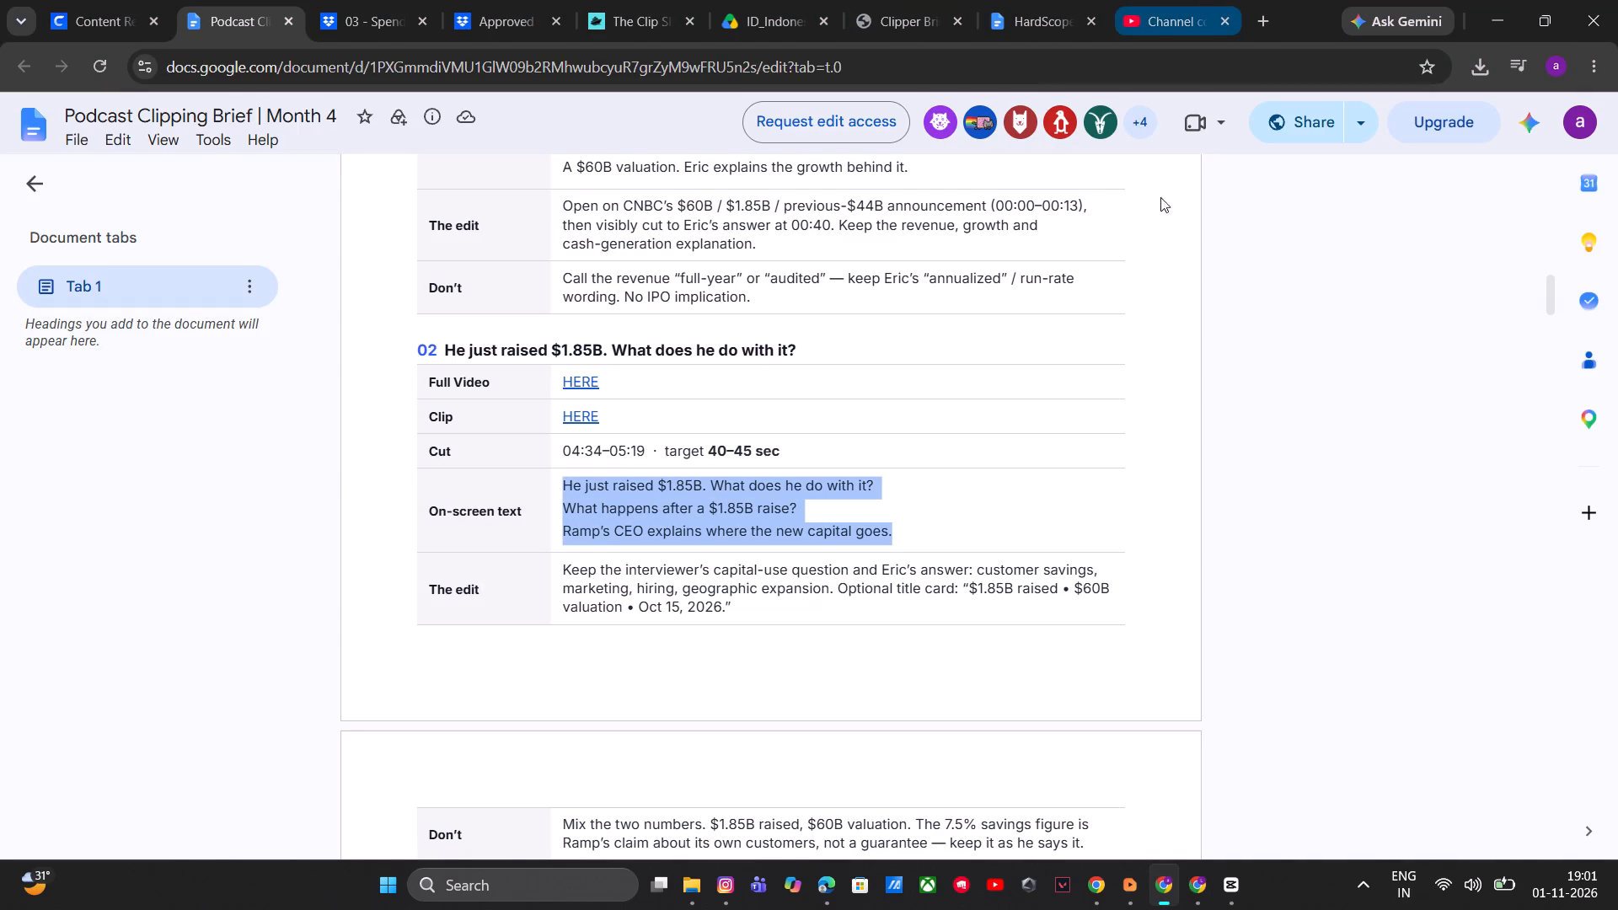
{"action": "left_click", "coordinate": [1221, 885]}
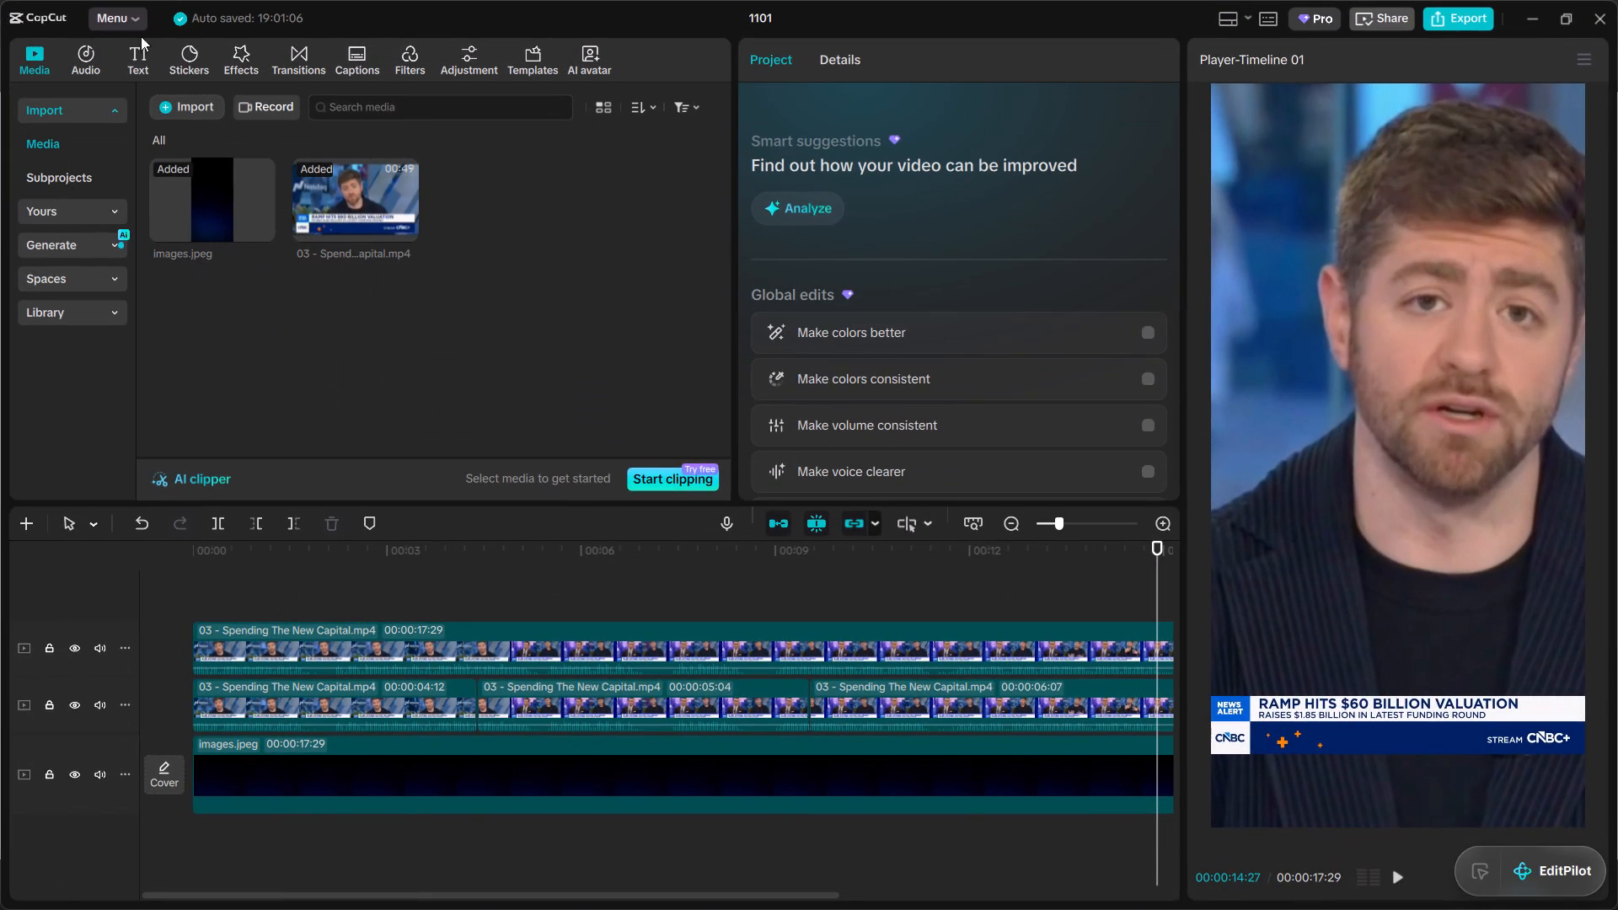
{"action": "left_click", "coordinate": [127, 52]}
{"action": "left_click", "coordinate": [162, 128]}
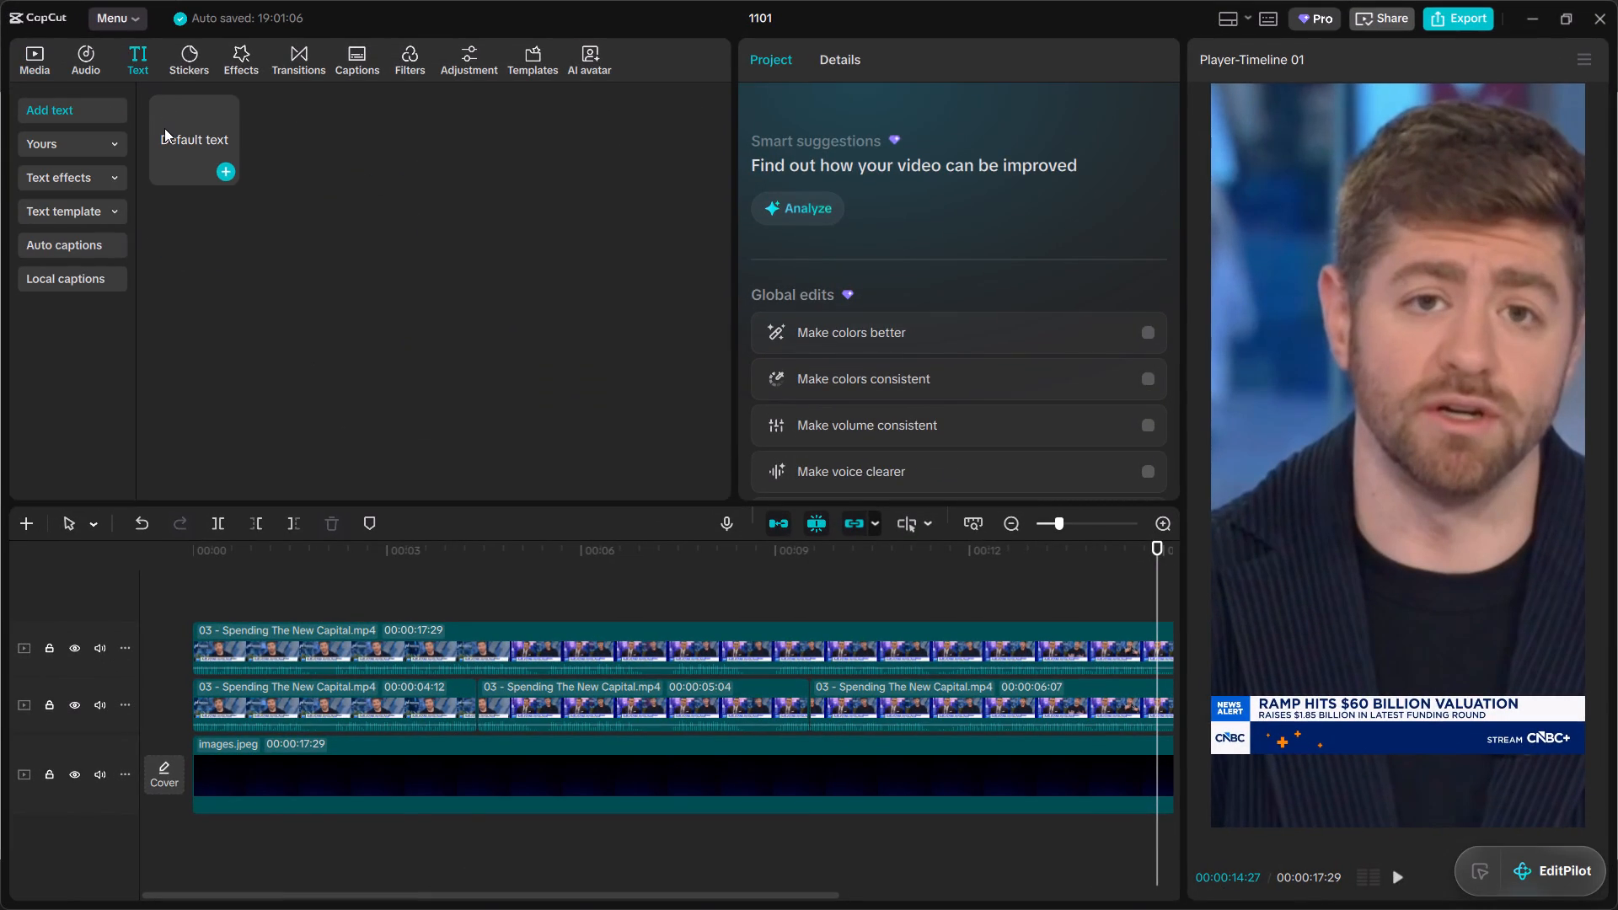
{"action": "left_click", "coordinate": [227, 173]}
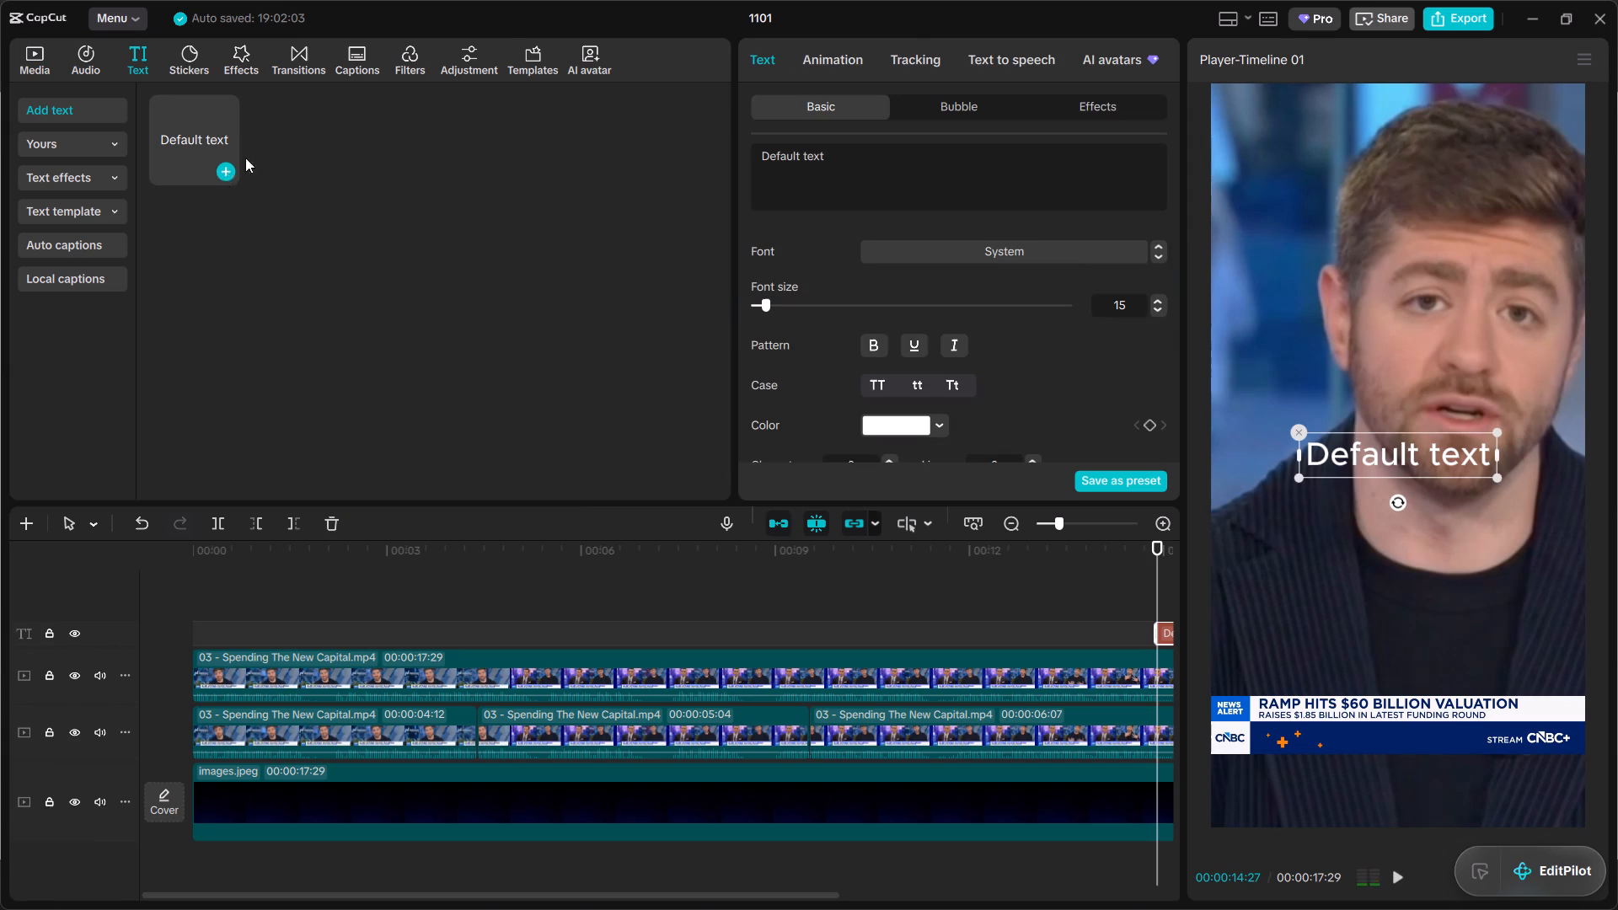
{"action": "key", "text": "ctrl+v"}
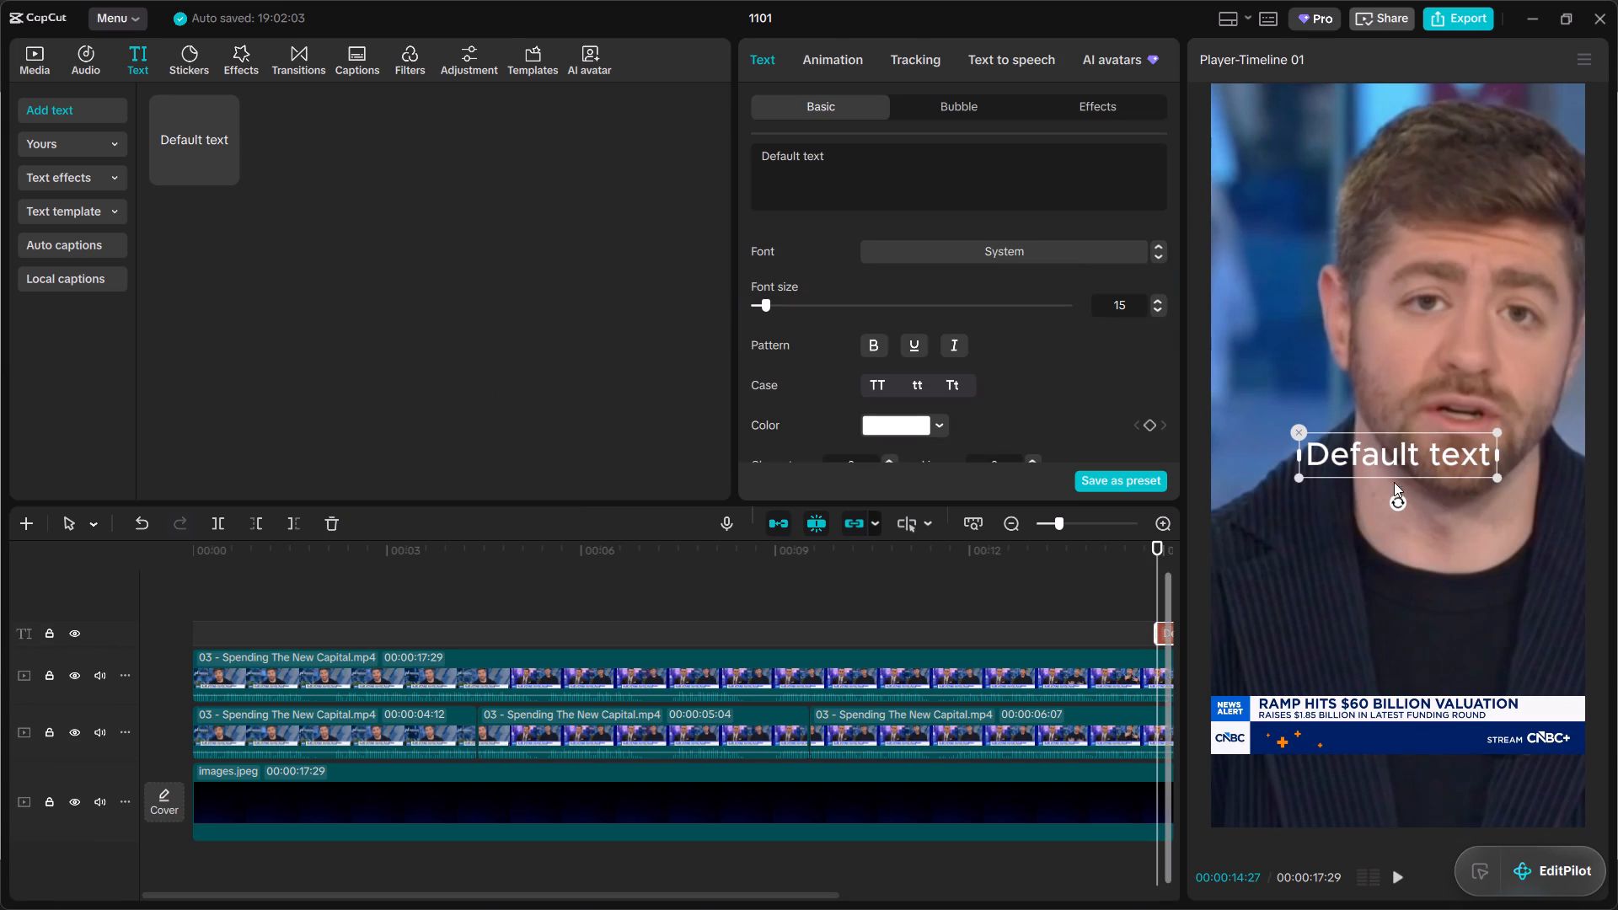
{"action": "left_click", "coordinate": [1384, 441]}
{"action": "left_click", "coordinate": [836, 158]}
{"action": "left_click_drag", "start_coordinate": [834, 158], "coordinate": [581, 142]}
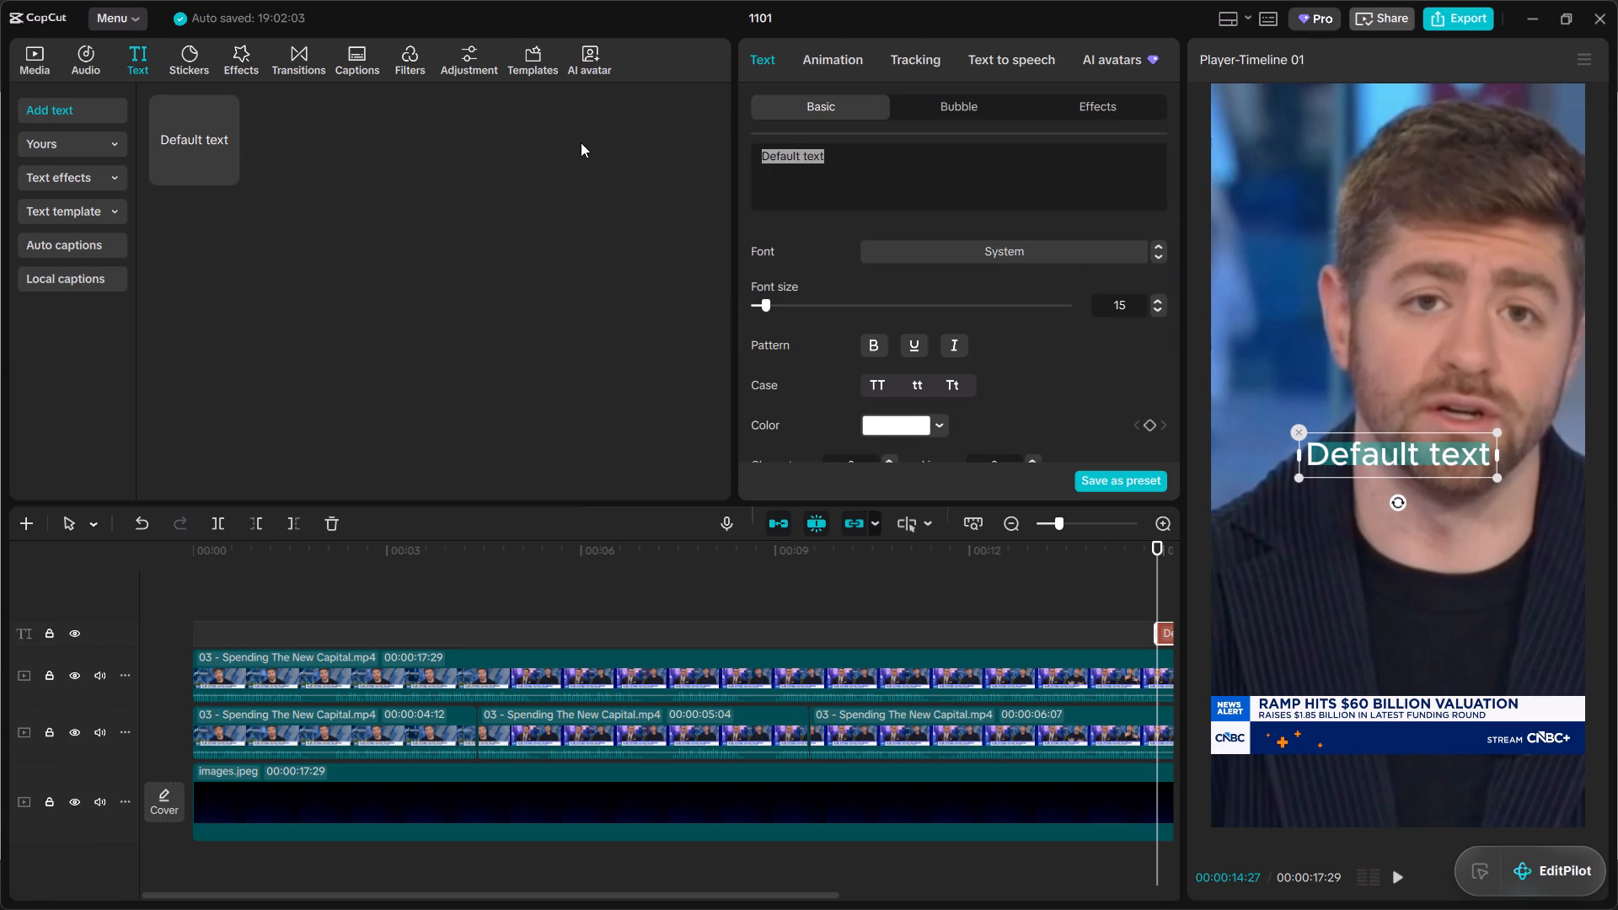
{"action": "key", "text": "BackSpace"}
{"action": "key", "text": "ctrl+v"}
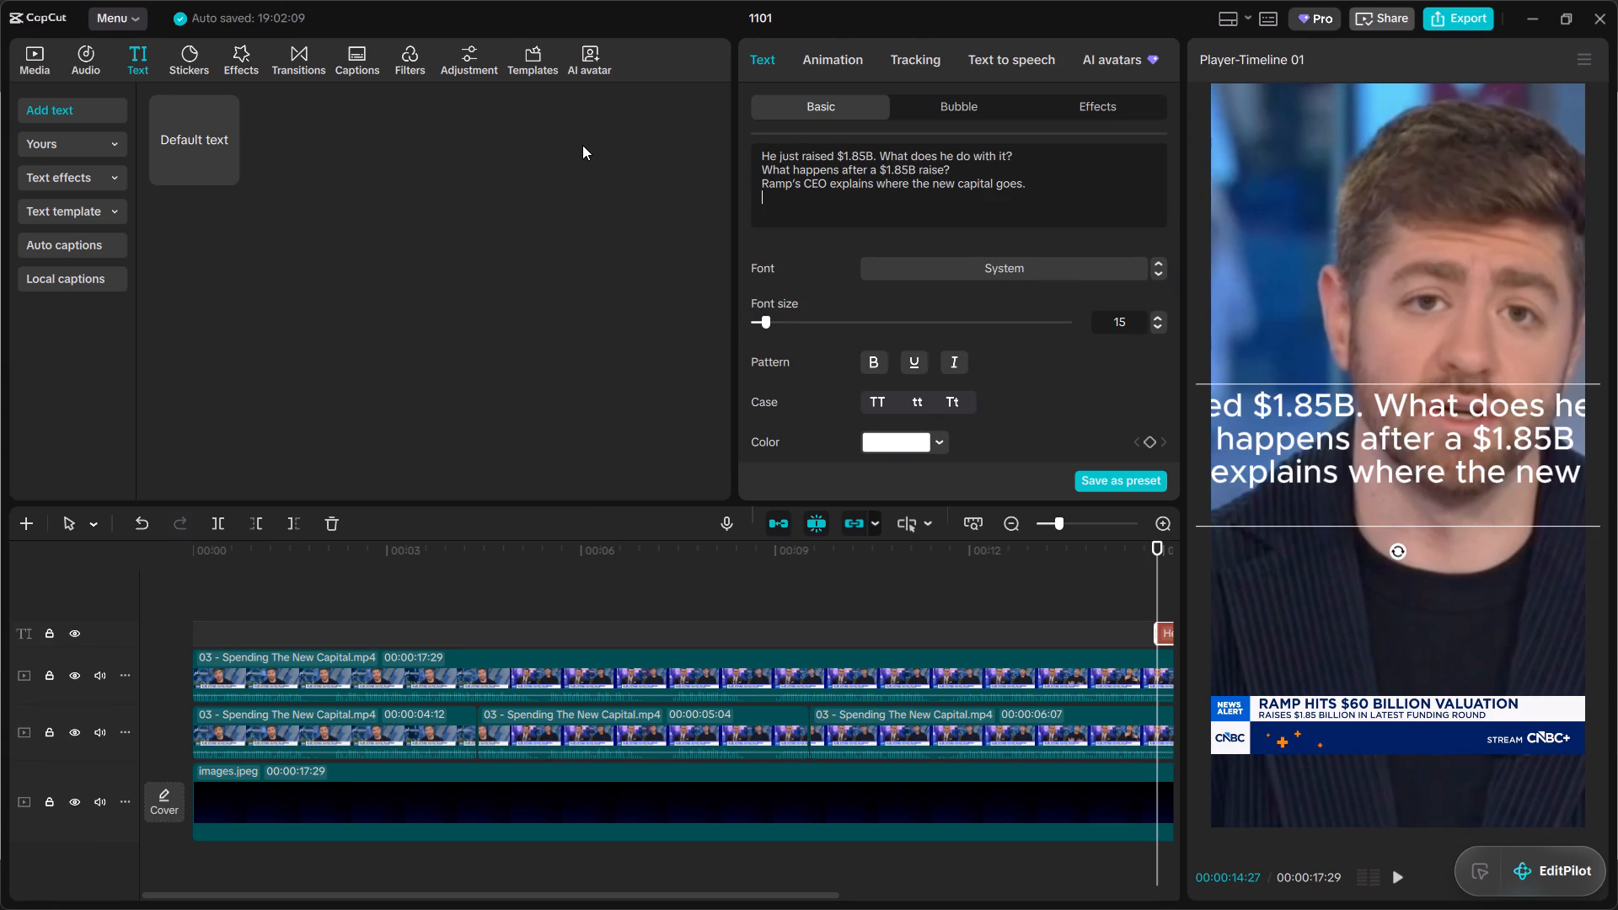
Reduce the headline text's font size to 5.
{"action": "scroll", "coordinate": [928, 344], "scroll_direction": "down", "scroll_amount": 3}
{"action": "scroll", "coordinate": [925, 344], "scroll_direction": "up", "scroll_amount": 2}
{"action": "left_click_drag", "start_coordinate": [762, 227], "coordinate": [741, 234]}
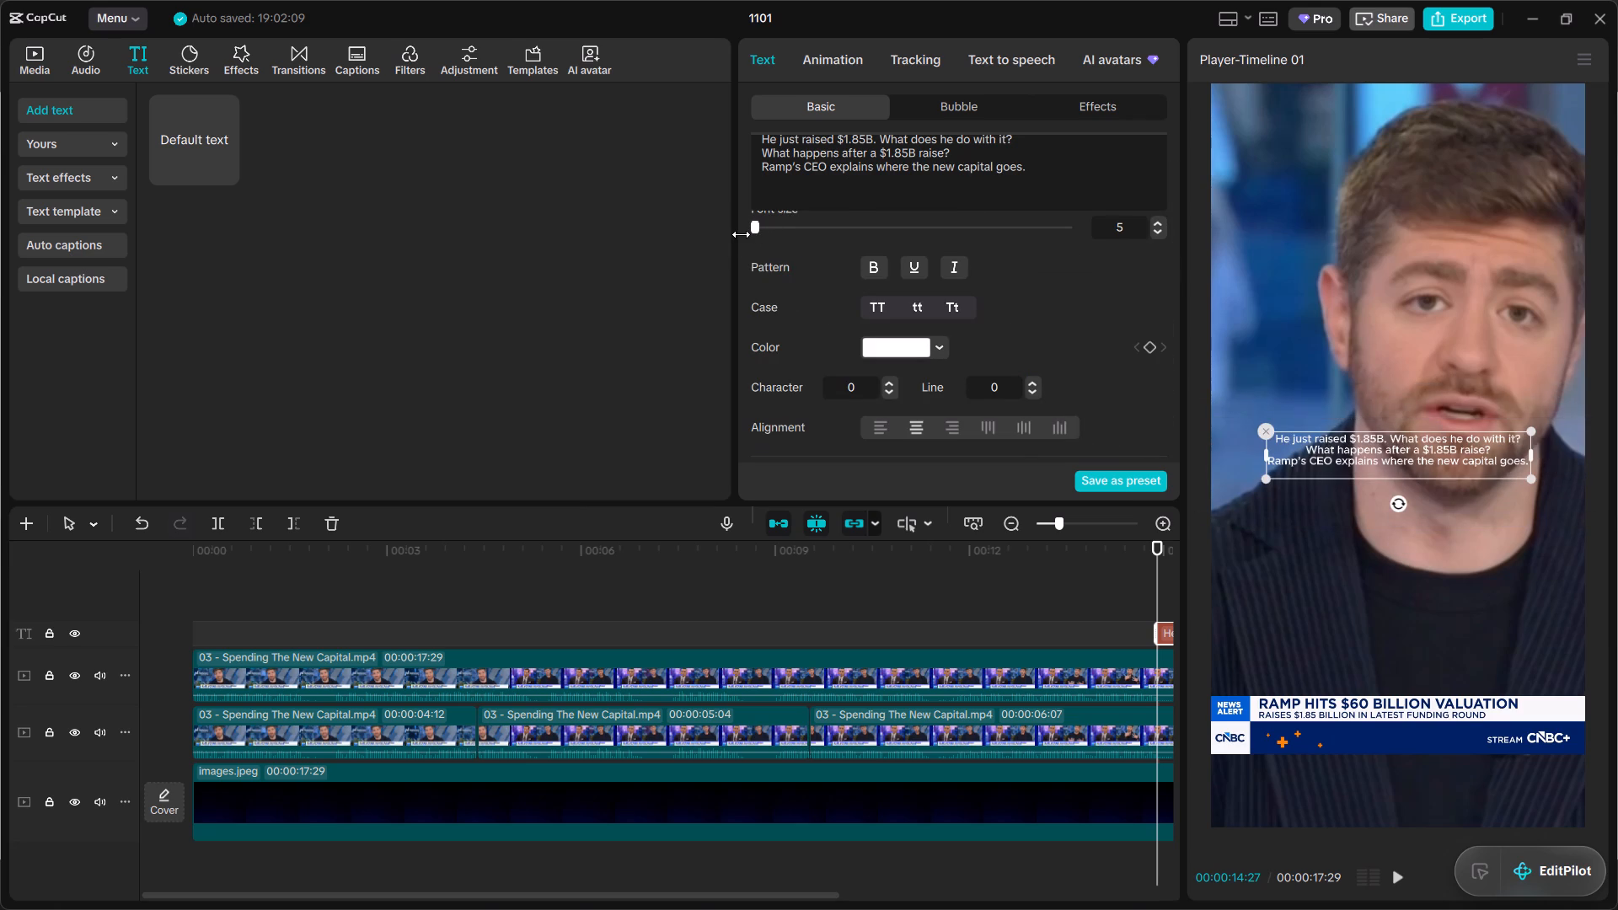
Move the headline text to the top of the video frame, enlarge it to 123% scale and centre it horizontally.
{"action": "left_click_drag", "start_coordinate": [741, 234], "coordinate": [750, 245]}
{"action": "left_click_drag", "start_coordinate": [750, 245], "coordinate": [752, 245]}
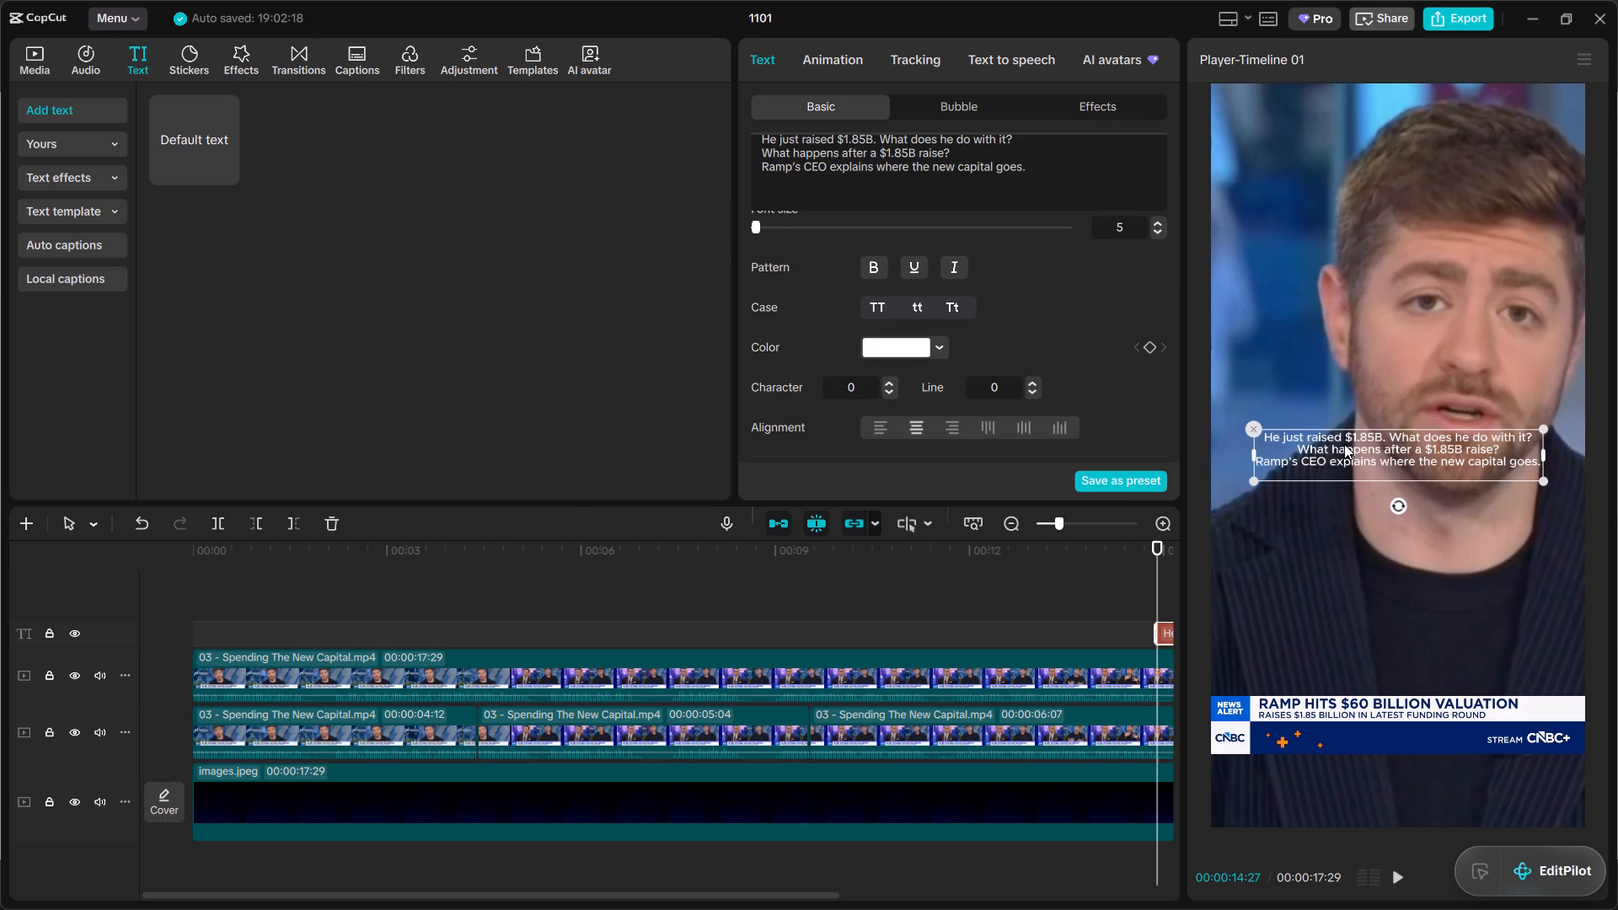
{"action": "left_click_drag", "start_coordinate": [1344, 444], "coordinate": [1351, 111]}
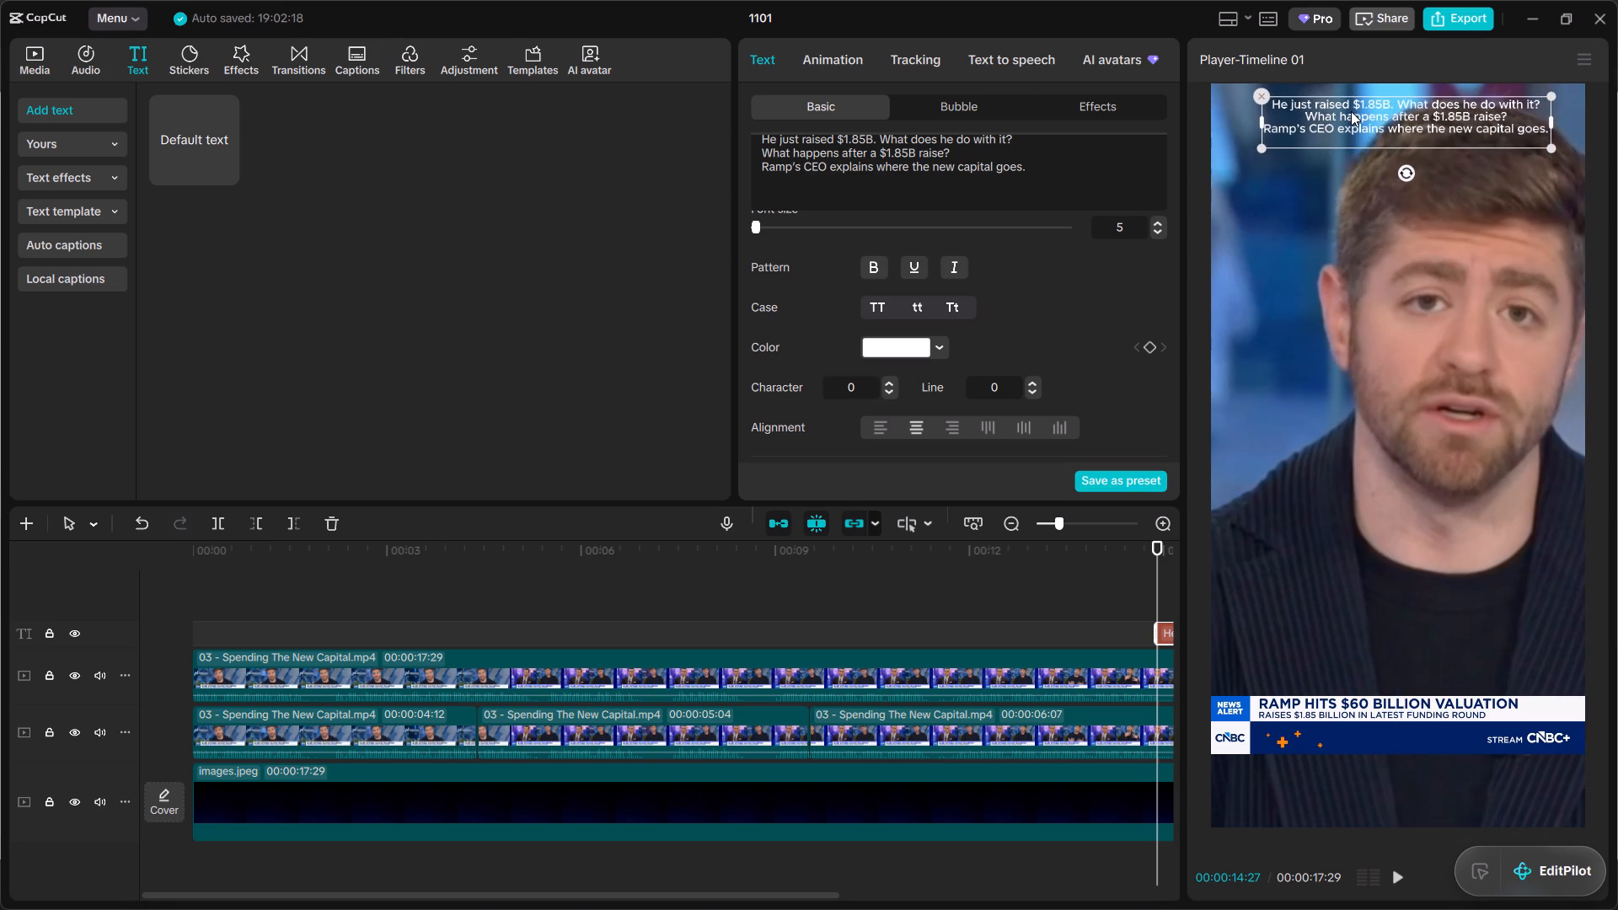
{"action": "left_click_drag", "start_coordinate": [1351, 111], "coordinate": [1351, 118]}
{"action": "left_click_drag", "start_coordinate": [1558, 158], "coordinate": [1589, 209]}
{"action": "left_click_drag", "start_coordinate": [1499, 142], "coordinate": [1476, 142]}
{"action": "left_click_drag", "start_coordinate": [1479, 122], "coordinate": [1465, 129]}
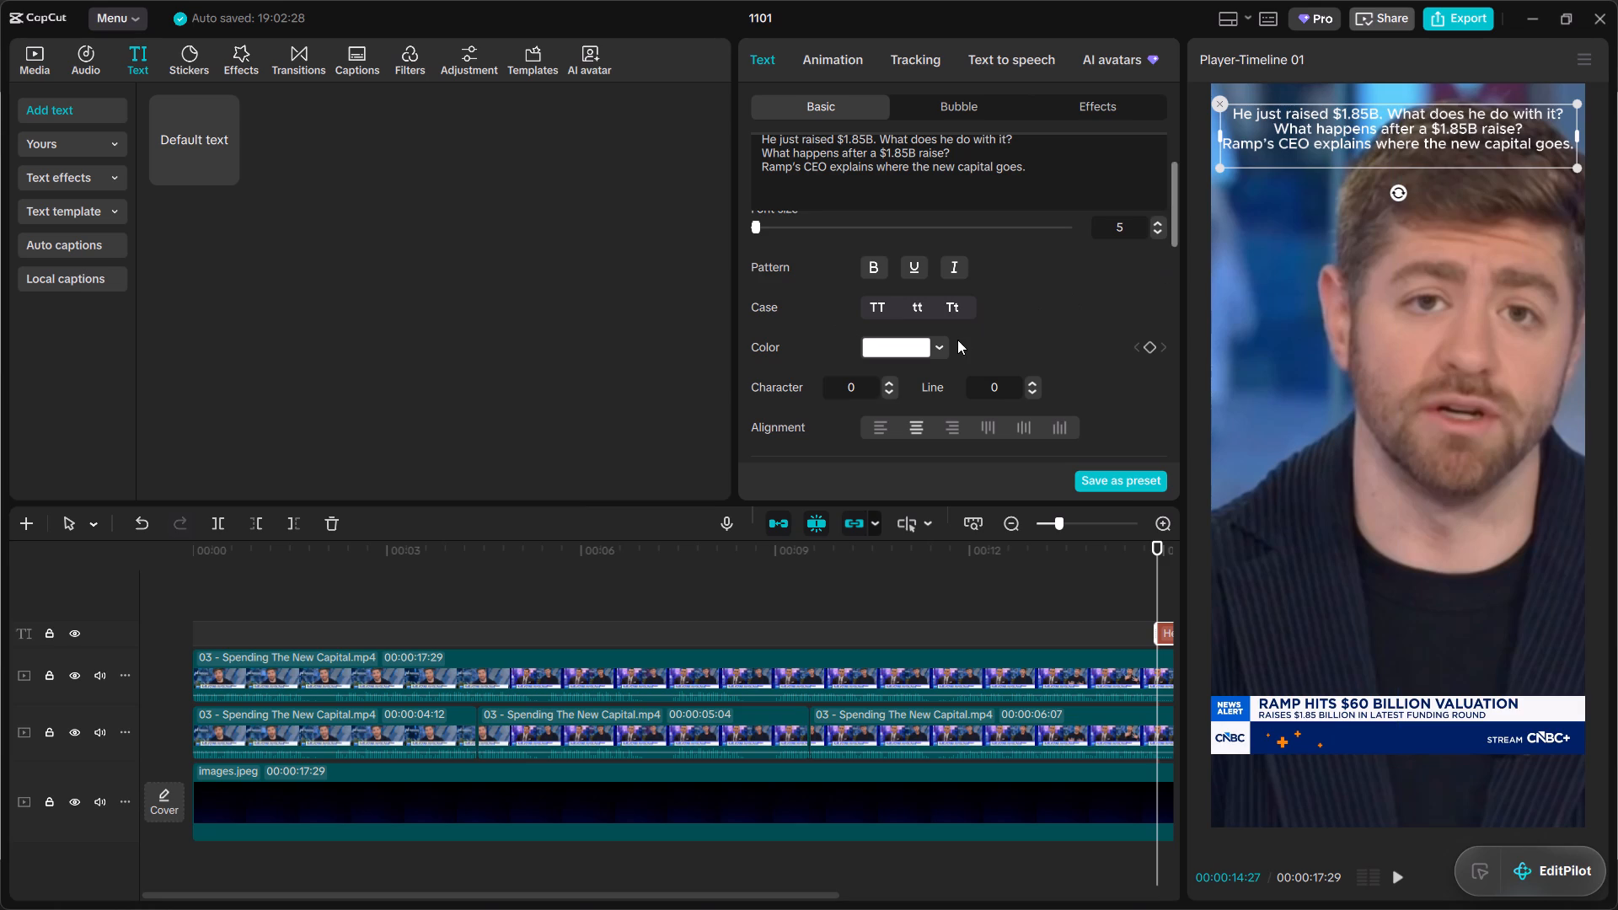
Make the headline text bold, without underline.
{"action": "left_click", "coordinate": [882, 269]}
{"action": "left_click", "coordinate": [915, 269]}
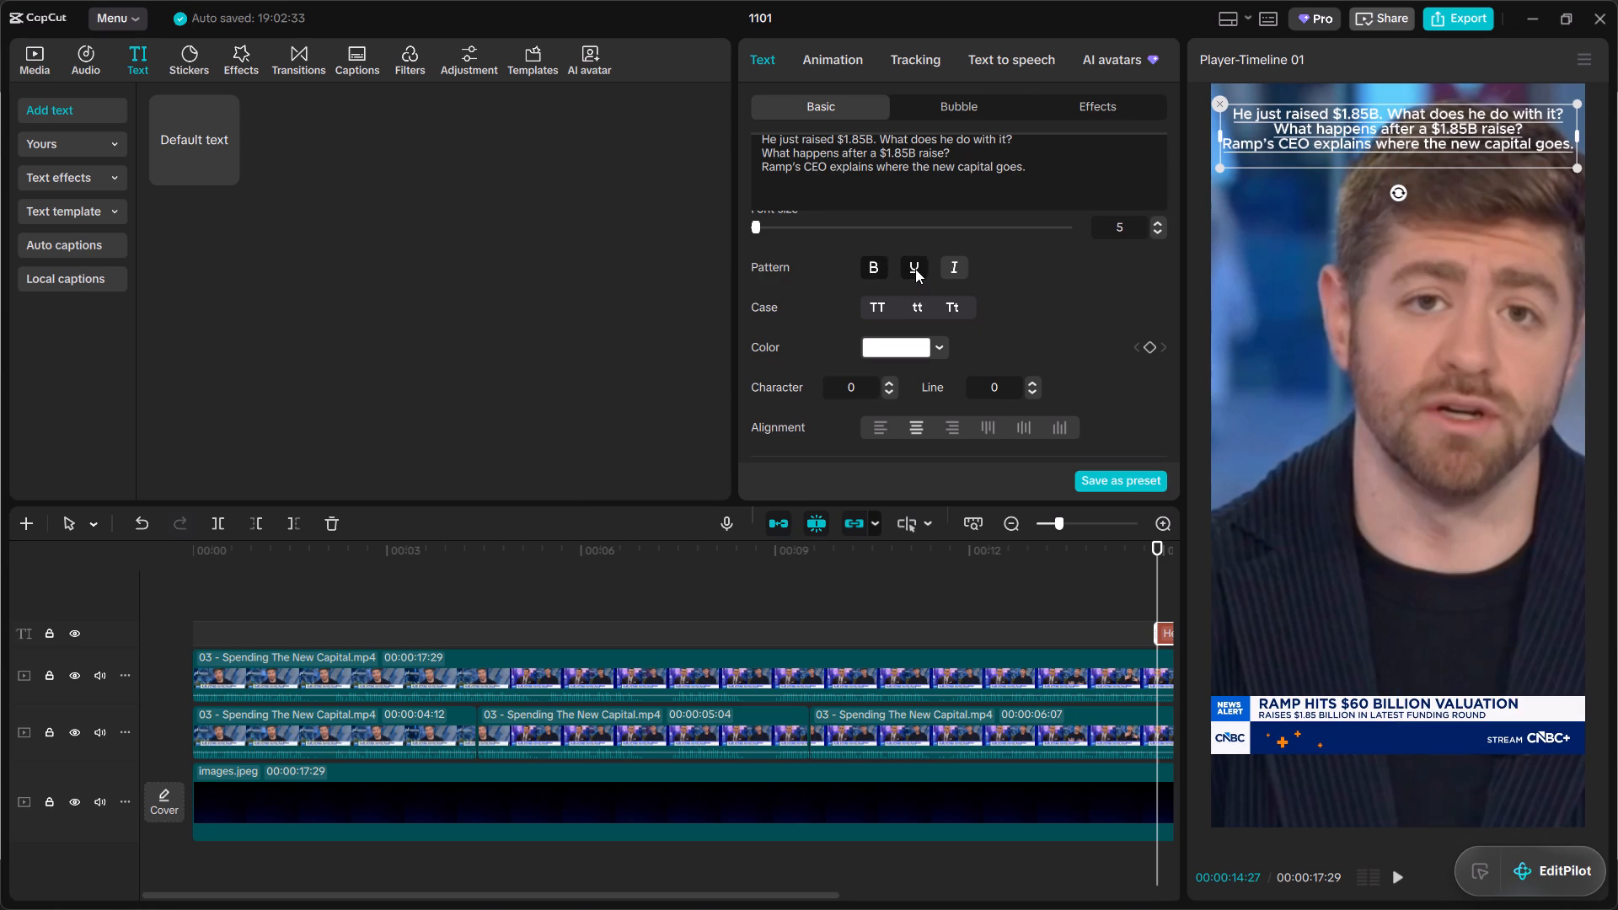
{"action": "left_click", "coordinate": [913, 267]}
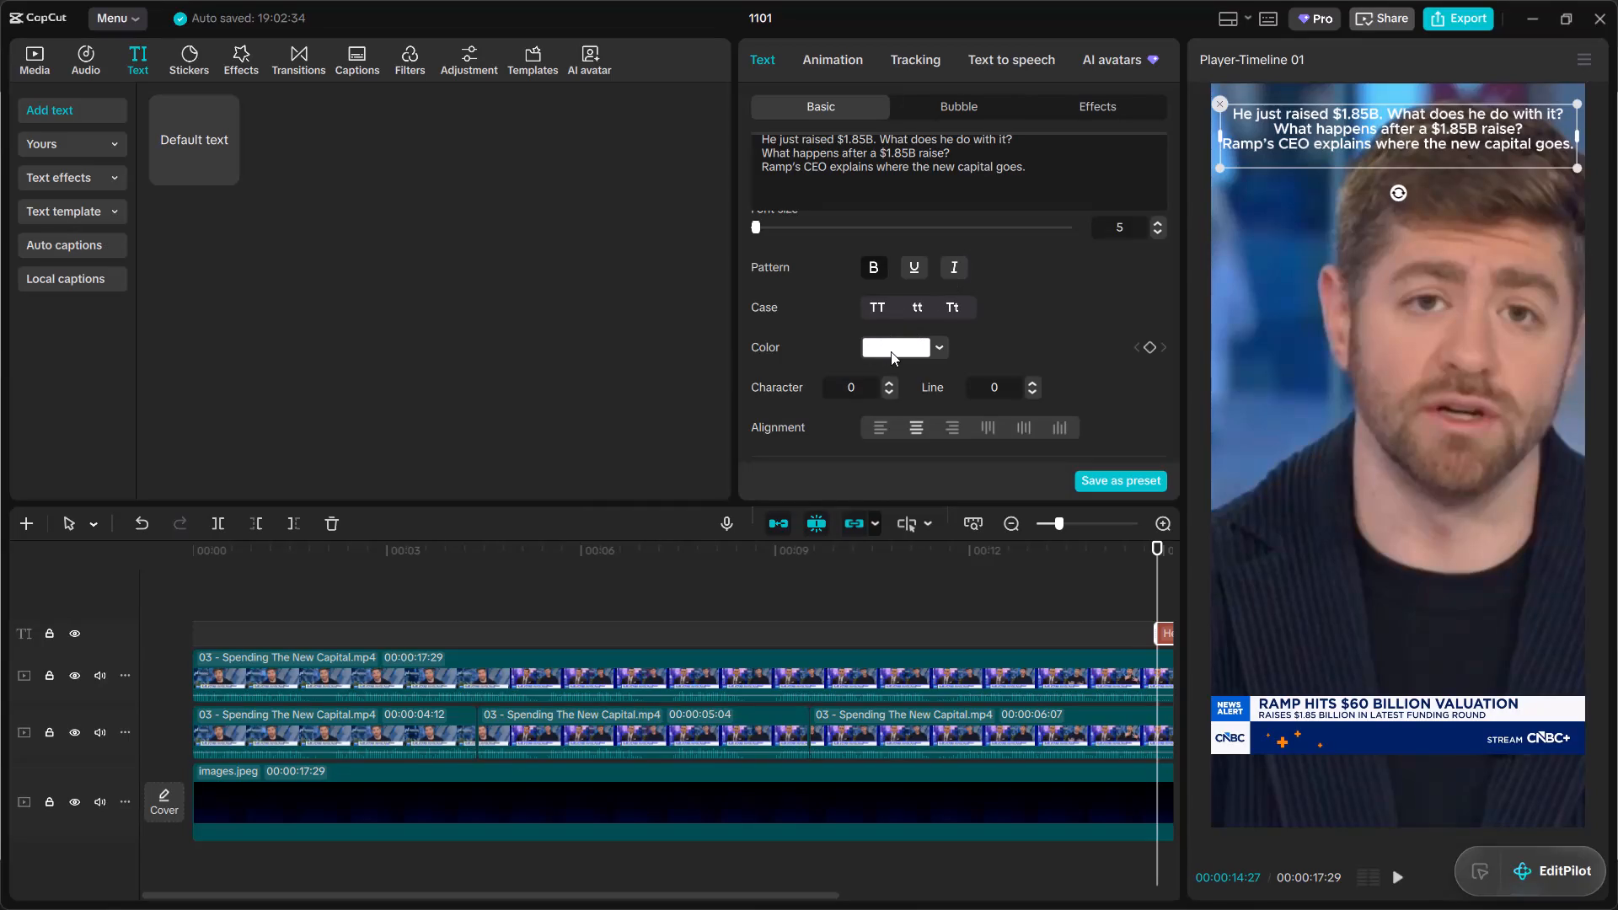
Apply the white preset style with a black outline to the headline text.
{"action": "scroll", "coordinate": [897, 399], "scroll_direction": "down", "scroll_amount": 1}
{"action": "left_click", "coordinate": [839, 431]}
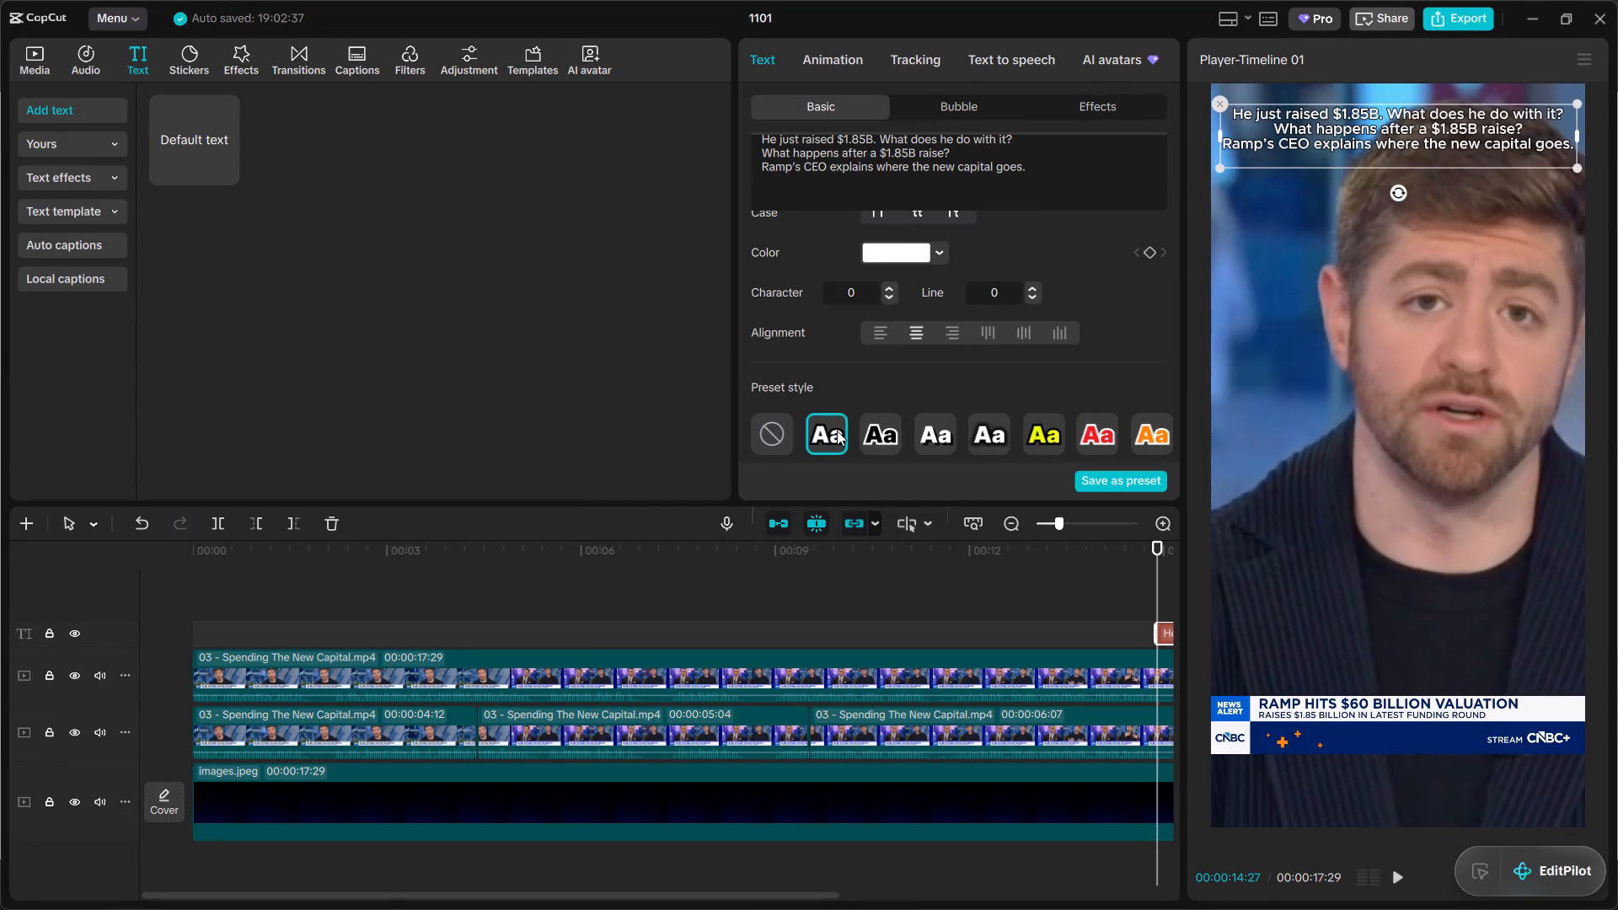
{"action": "left_click", "coordinate": [881, 433]}
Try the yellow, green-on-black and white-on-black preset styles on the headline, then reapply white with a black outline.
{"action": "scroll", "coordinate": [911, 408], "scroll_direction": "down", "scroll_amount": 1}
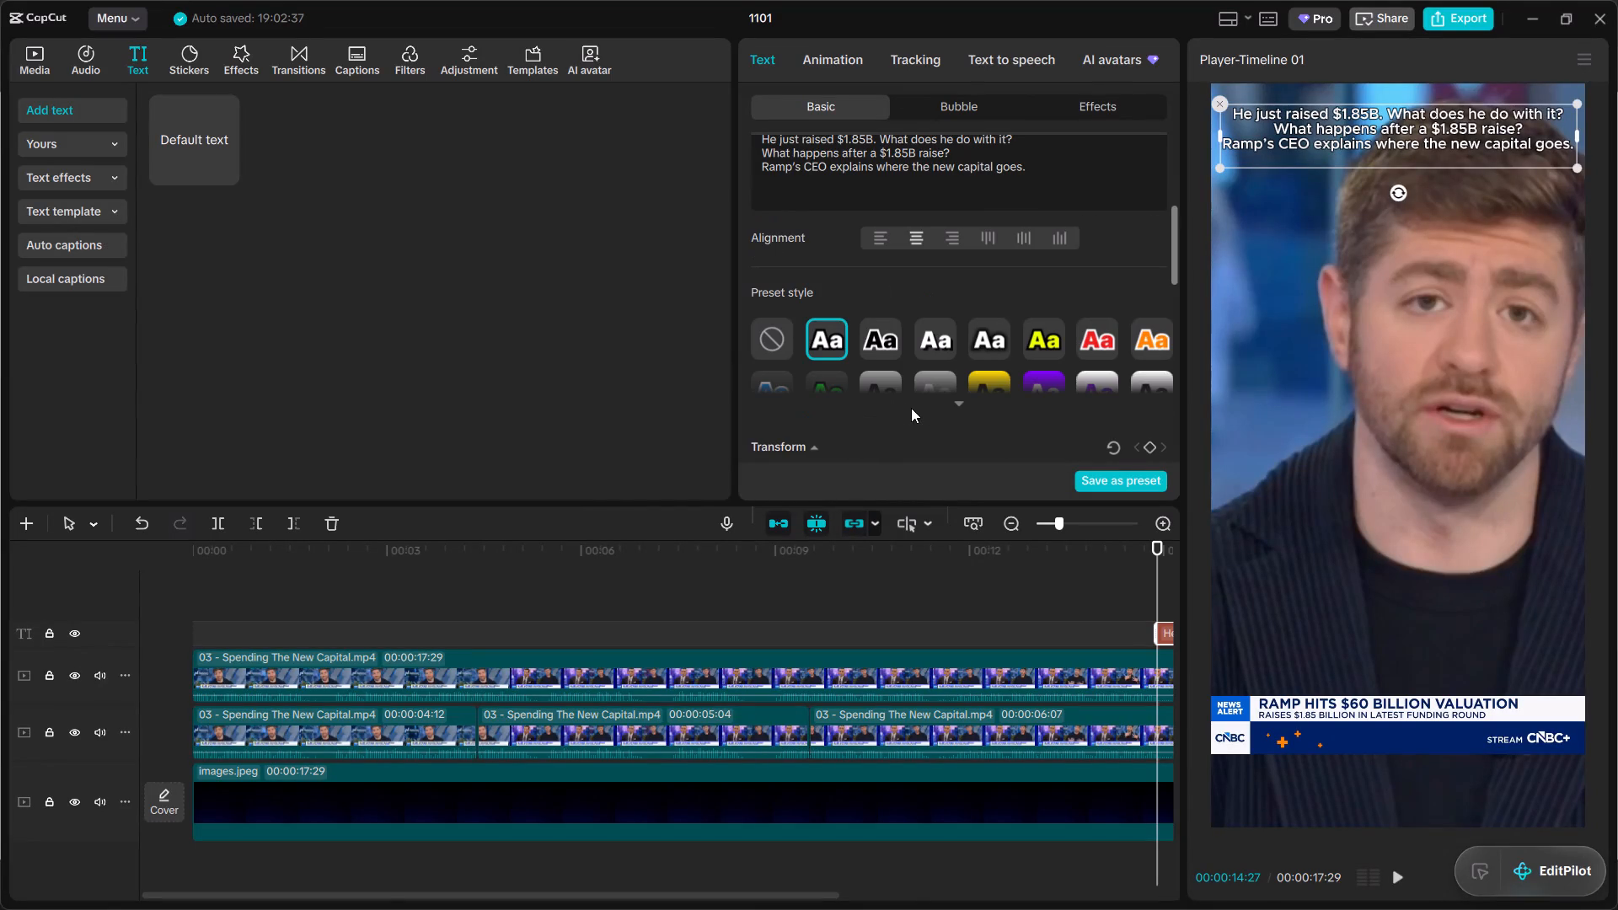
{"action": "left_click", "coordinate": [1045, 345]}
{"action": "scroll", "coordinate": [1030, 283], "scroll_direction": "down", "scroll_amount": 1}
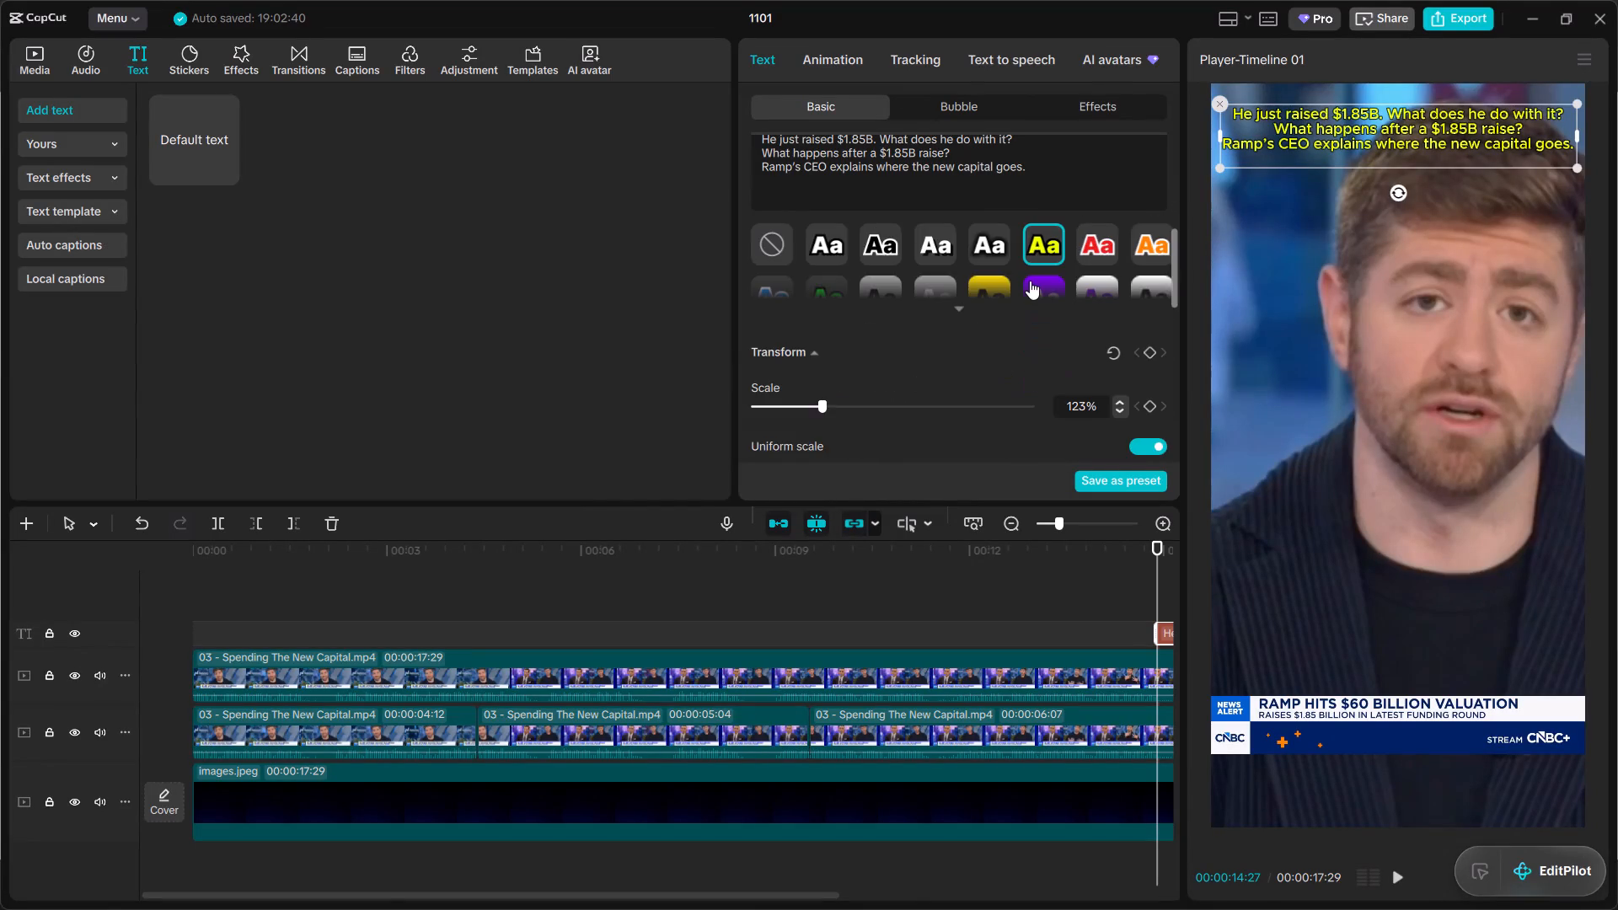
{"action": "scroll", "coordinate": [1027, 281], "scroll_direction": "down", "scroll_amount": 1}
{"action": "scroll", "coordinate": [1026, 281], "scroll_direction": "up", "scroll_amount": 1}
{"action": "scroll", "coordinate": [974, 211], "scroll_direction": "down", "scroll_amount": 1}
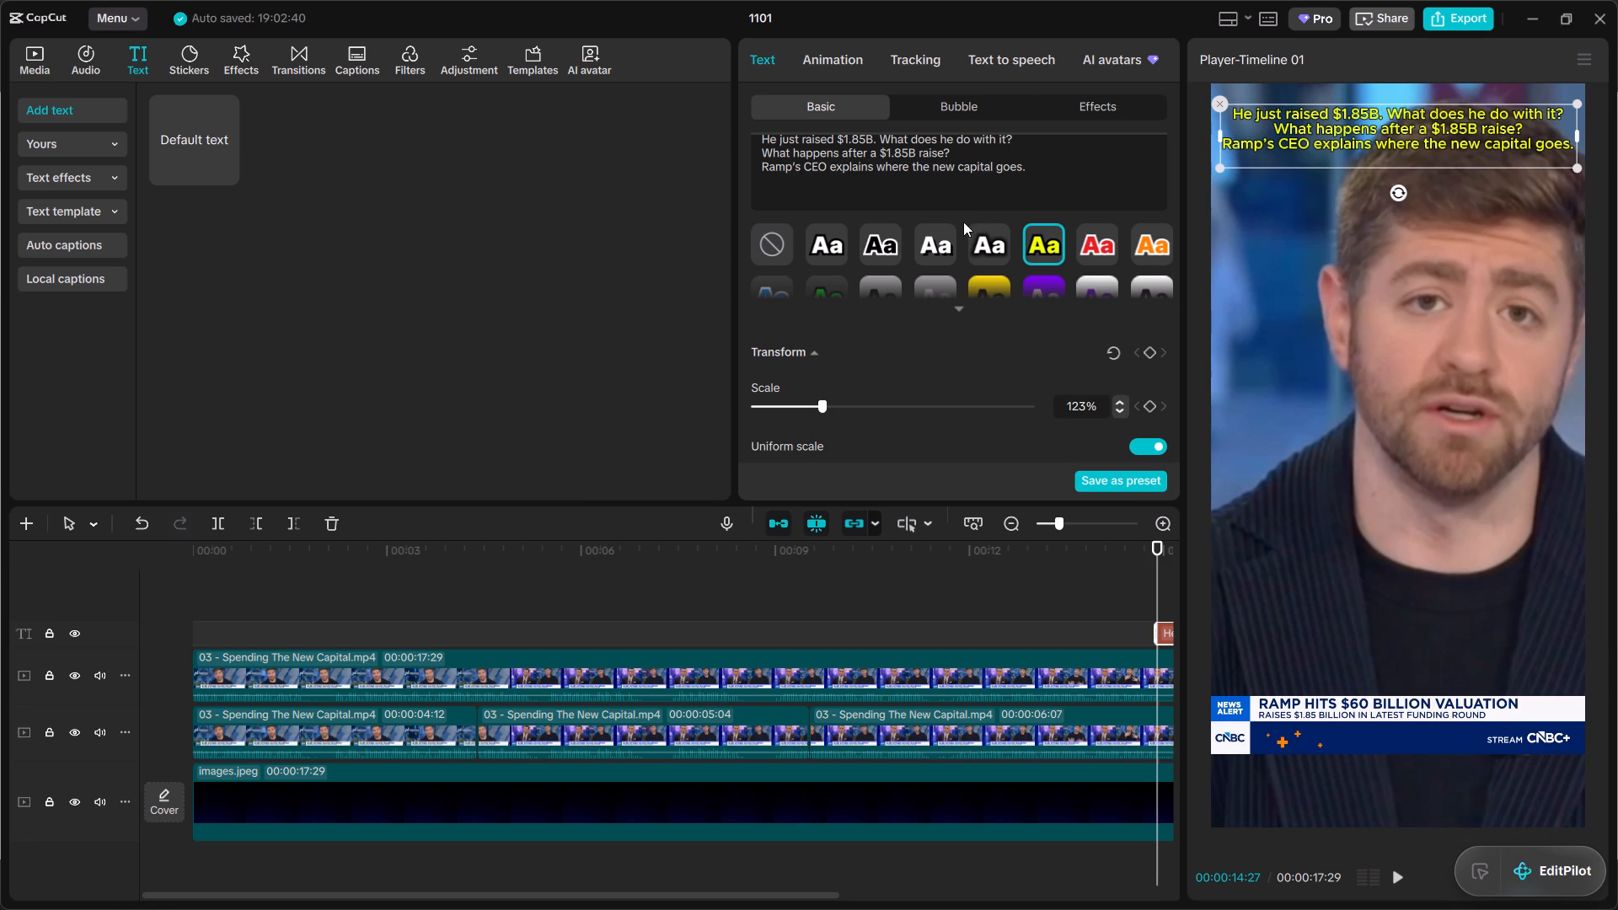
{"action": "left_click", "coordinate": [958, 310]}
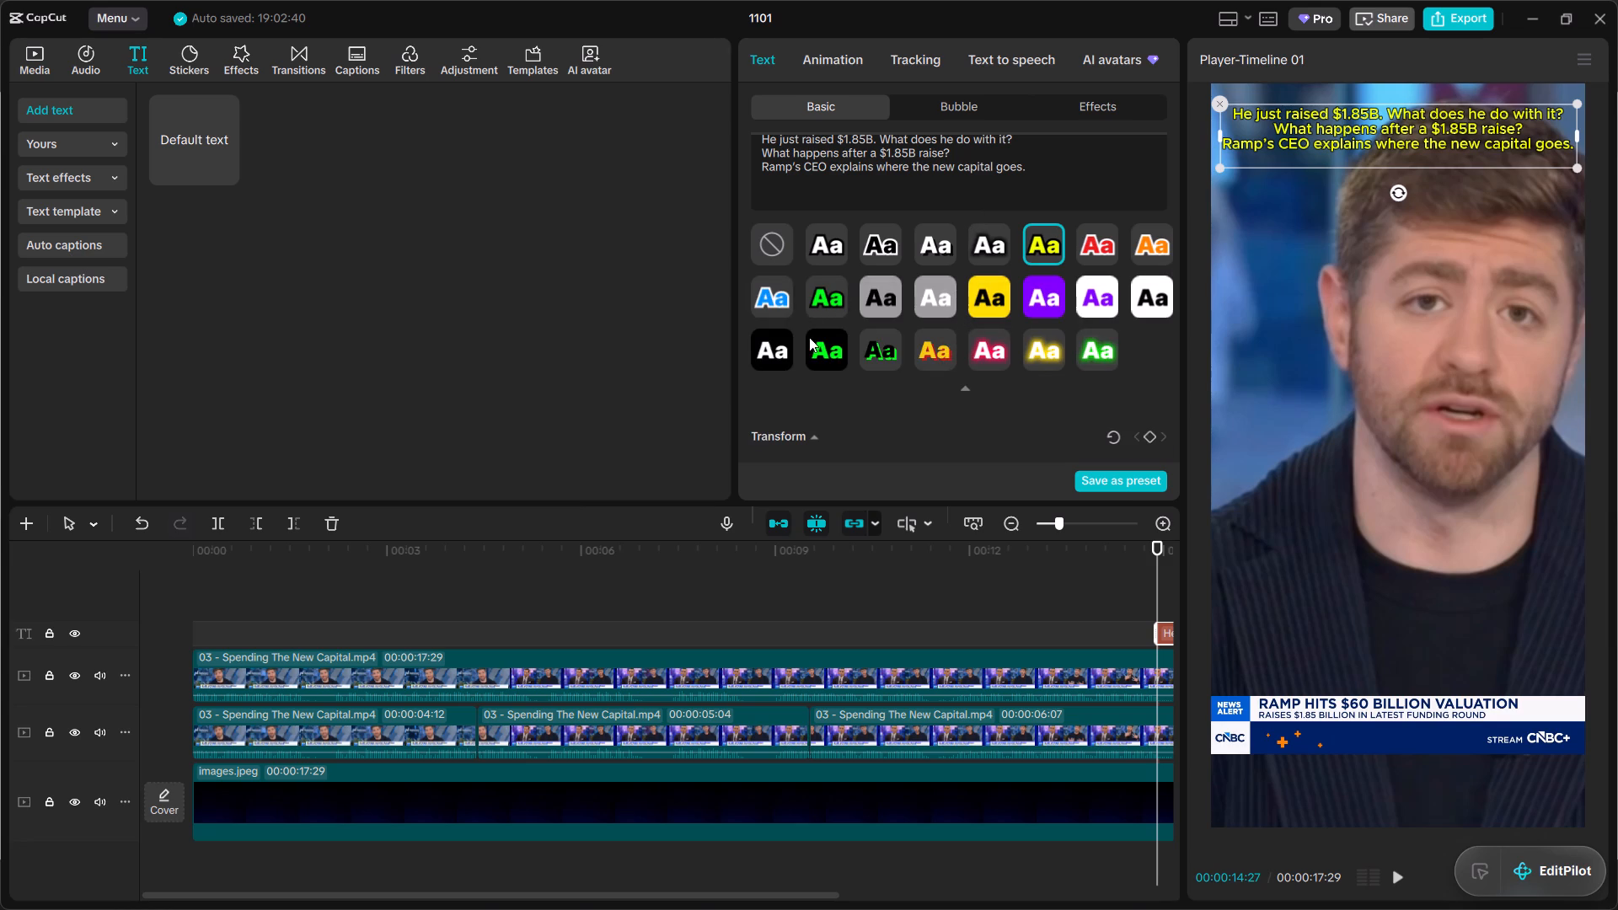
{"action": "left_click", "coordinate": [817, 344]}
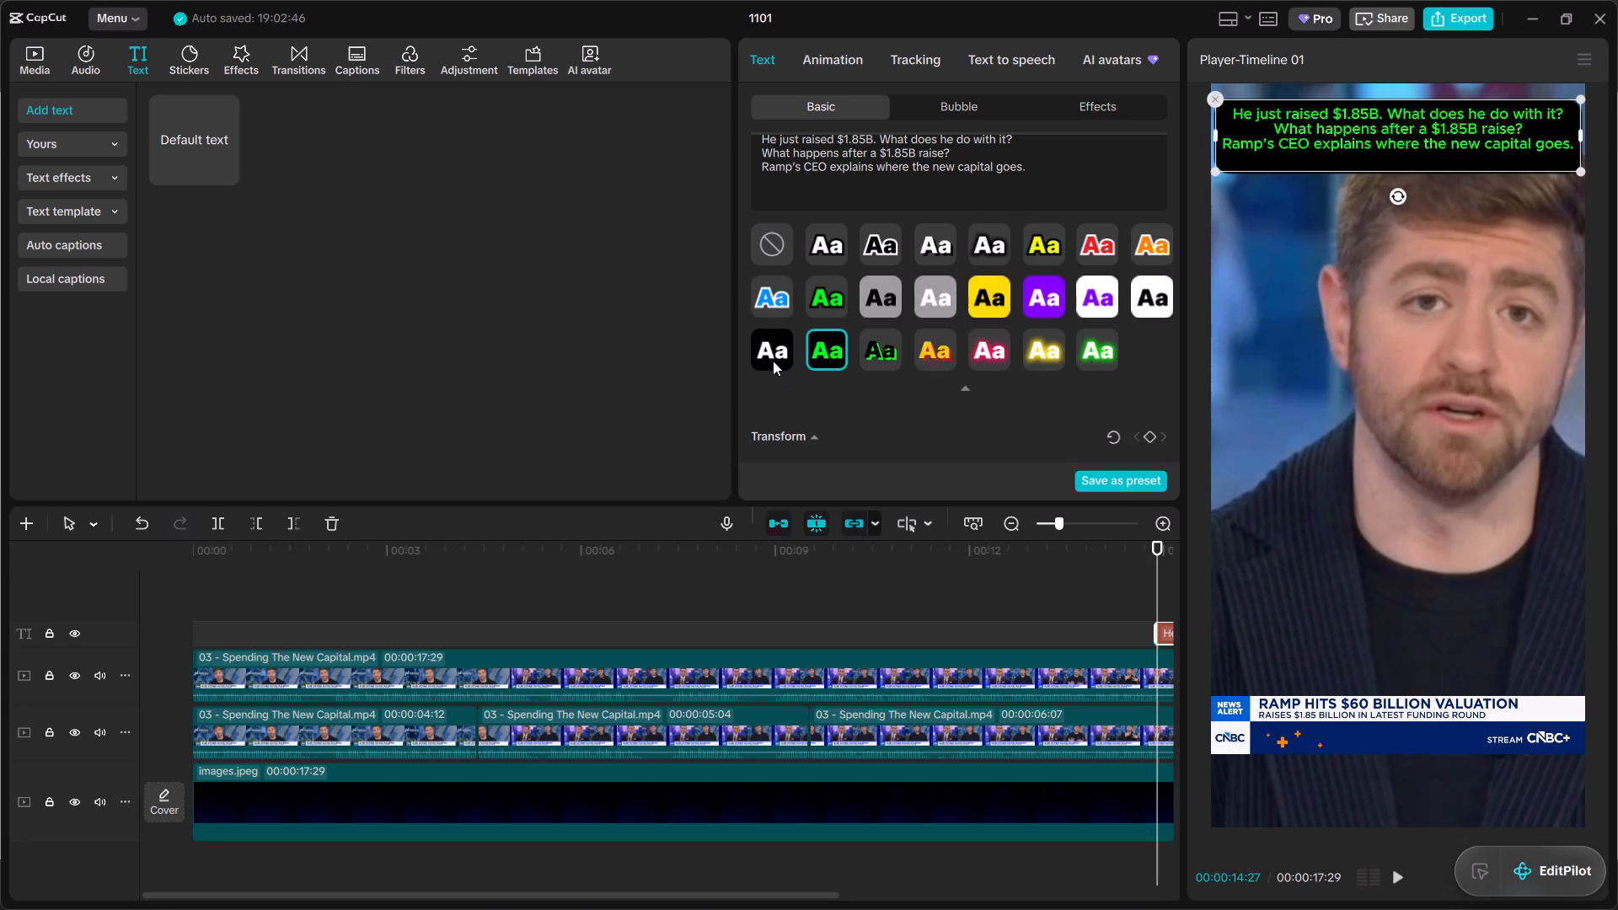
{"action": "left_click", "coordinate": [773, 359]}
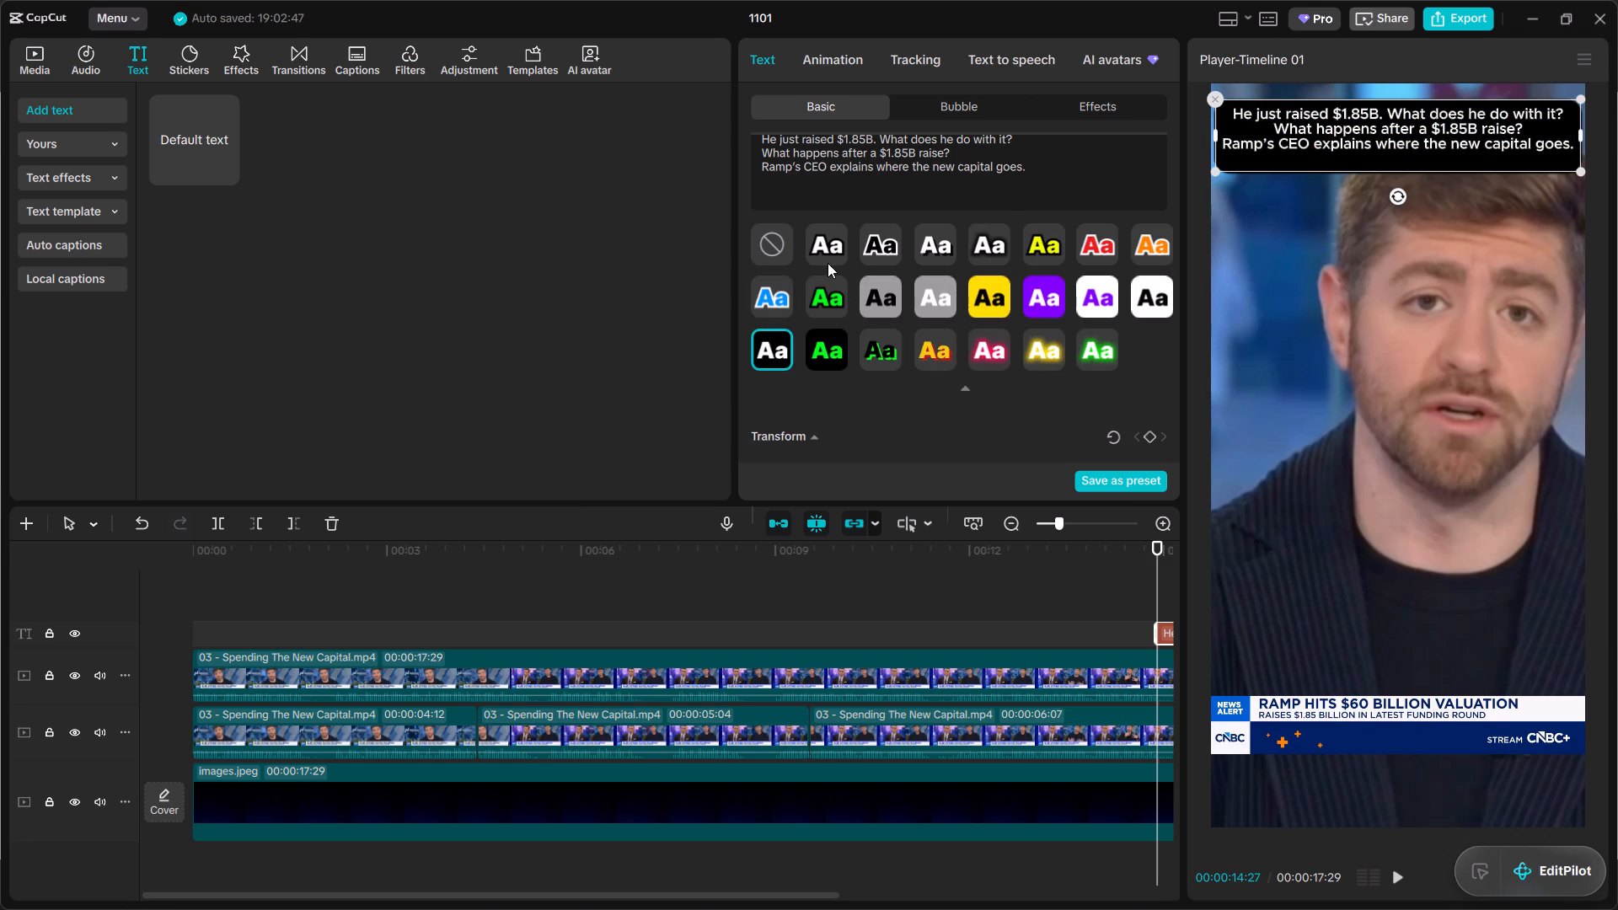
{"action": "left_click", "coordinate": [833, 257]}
Set the headline text's black stroke thickness to 100.
{"action": "scroll", "coordinate": [898, 286], "scroll_direction": "up", "scroll_amount": 1}
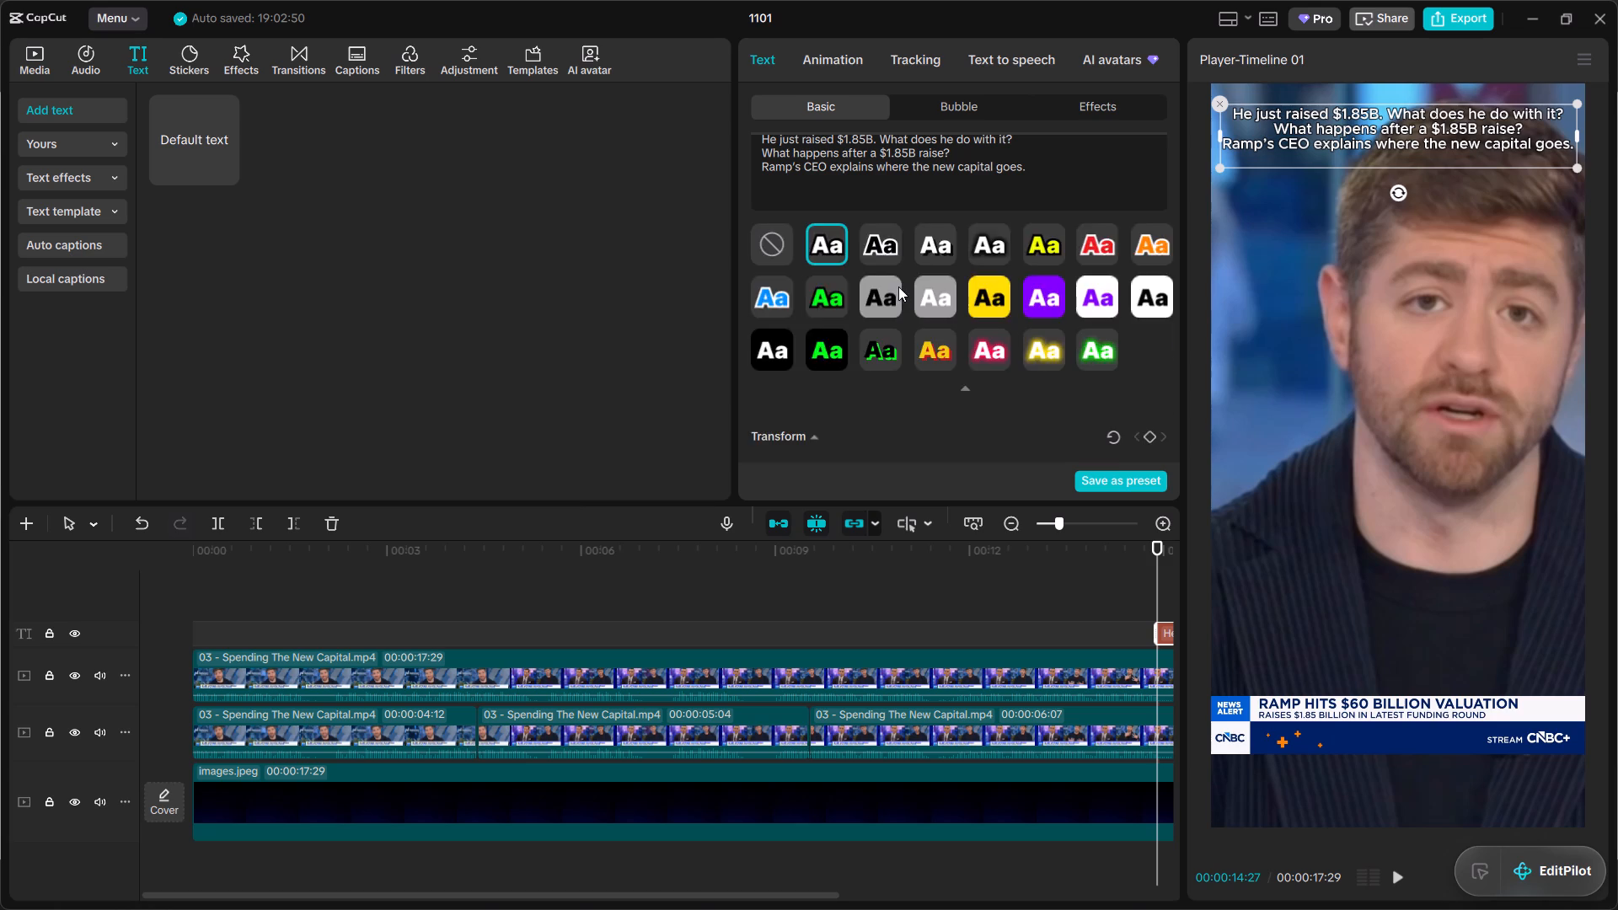
{"action": "scroll", "coordinate": [898, 286], "scroll_direction": "up", "scroll_amount": 1}
{"action": "scroll", "coordinate": [898, 286], "scroll_direction": "down", "scroll_amount": 3}
{"action": "scroll", "coordinate": [898, 286], "scroll_direction": "up", "scroll_amount": 2}
{"action": "scroll", "coordinate": [898, 286], "scroll_direction": "down", "scroll_amount": 2}
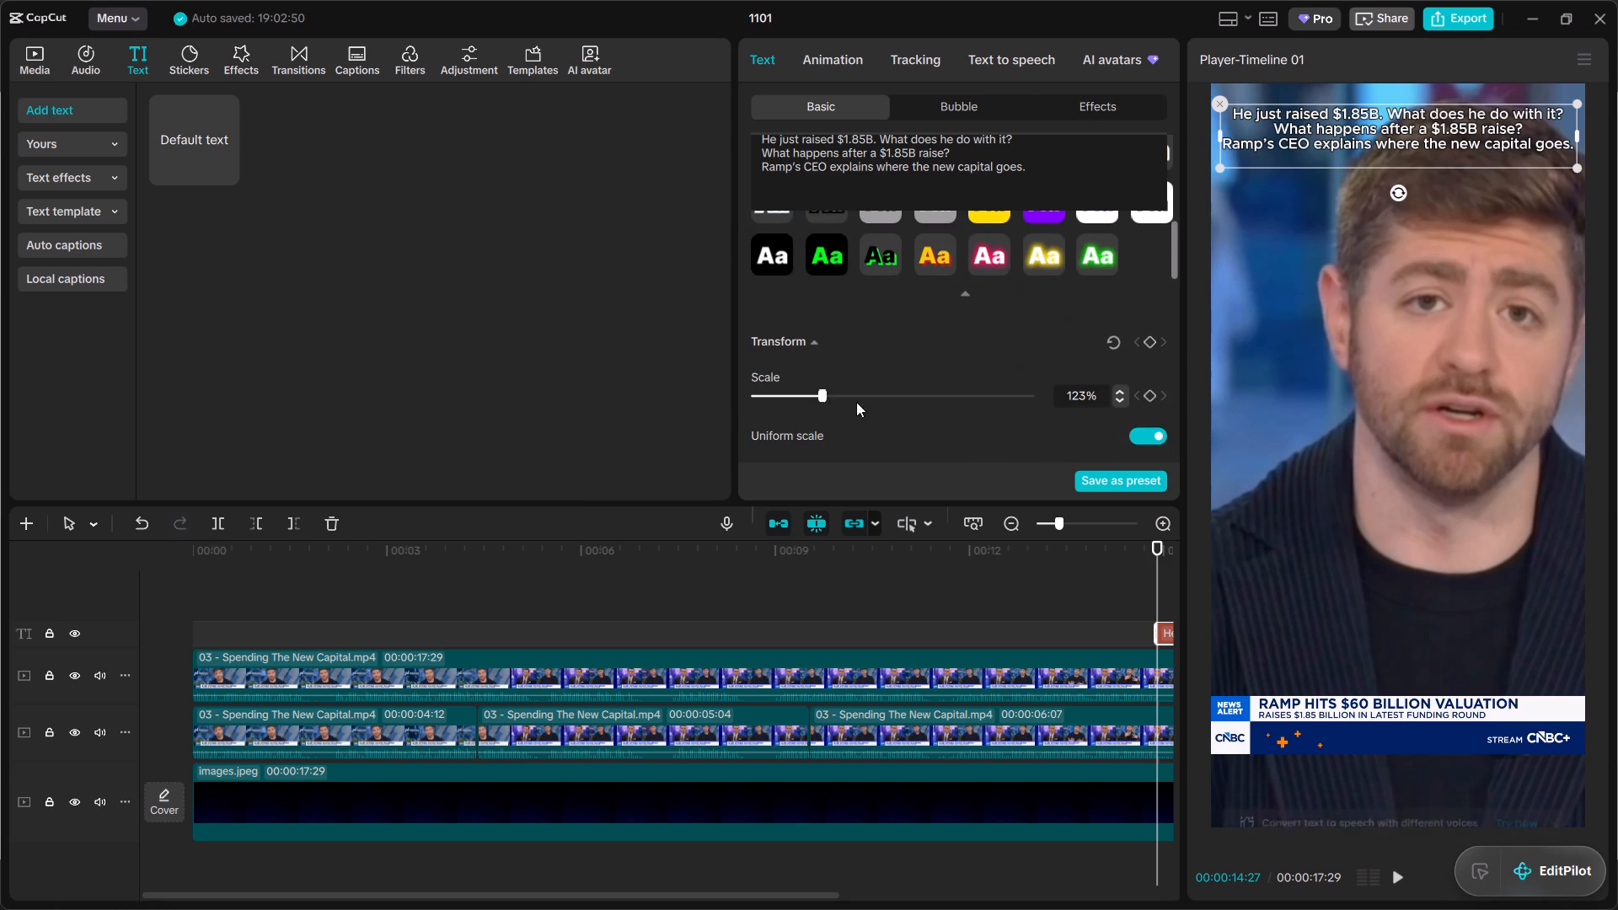
{"action": "scroll", "coordinate": [865, 304], "scroll_direction": "down", "scroll_amount": 2}
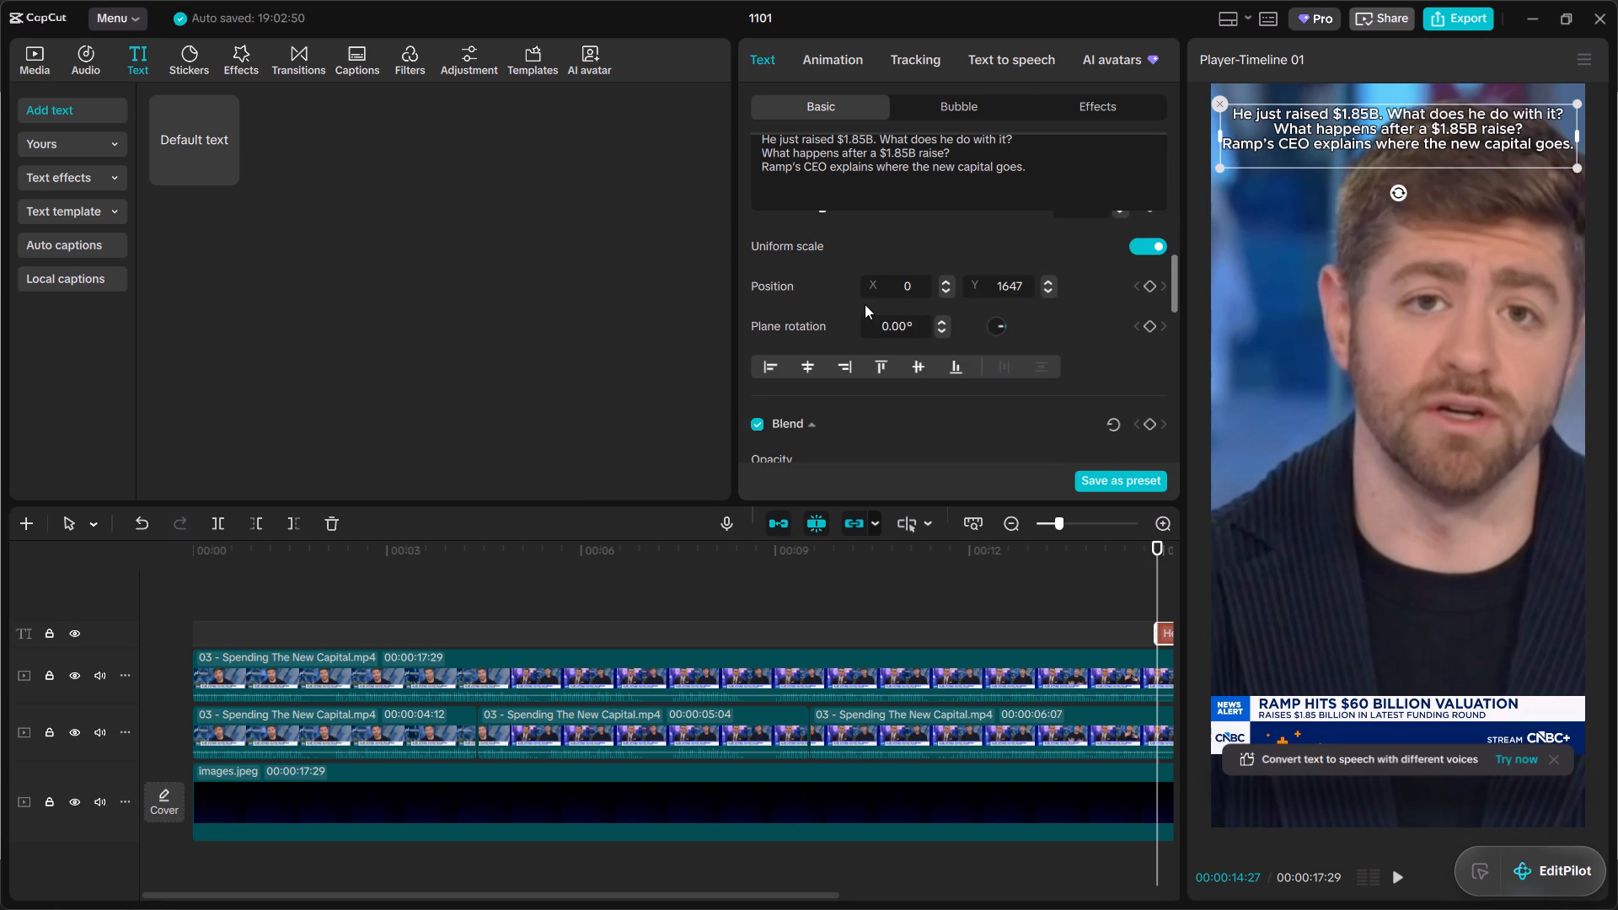
{"action": "scroll", "coordinate": [865, 304], "scroll_direction": "down", "scroll_amount": 3}
{"action": "scroll", "coordinate": [865, 305], "scroll_direction": "up", "scroll_amount": 2}
{"action": "scroll", "coordinate": [865, 305], "scroll_direction": "down", "scroll_amount": 2}
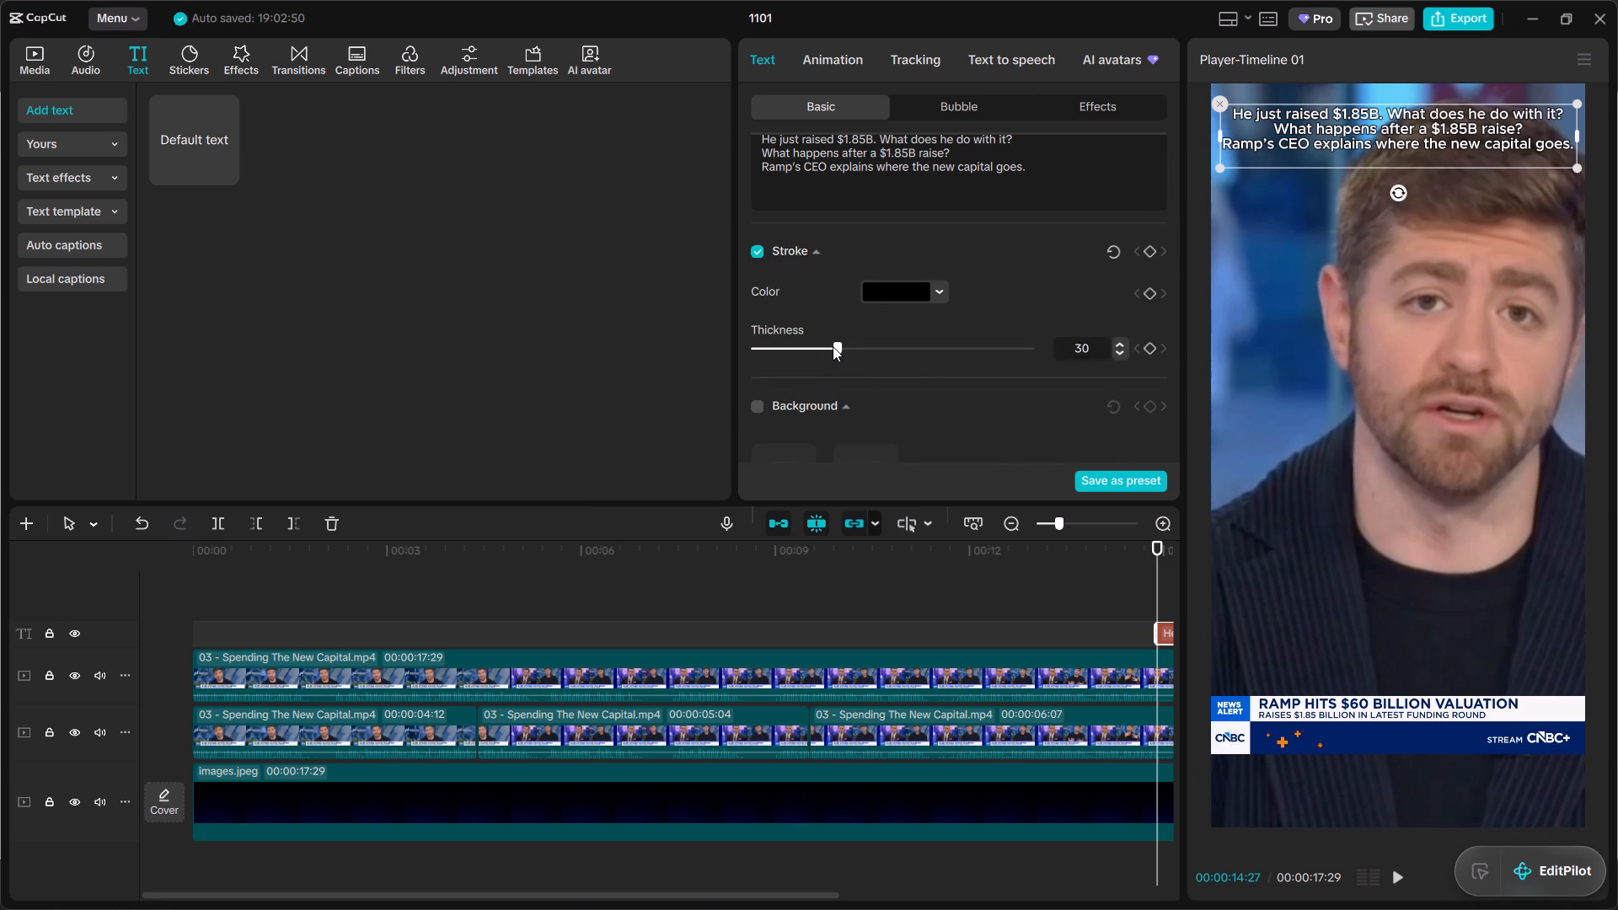
{"action": "left_click_drag", "start_coordinate": [834, 346], "coordinate": [992, 343]}
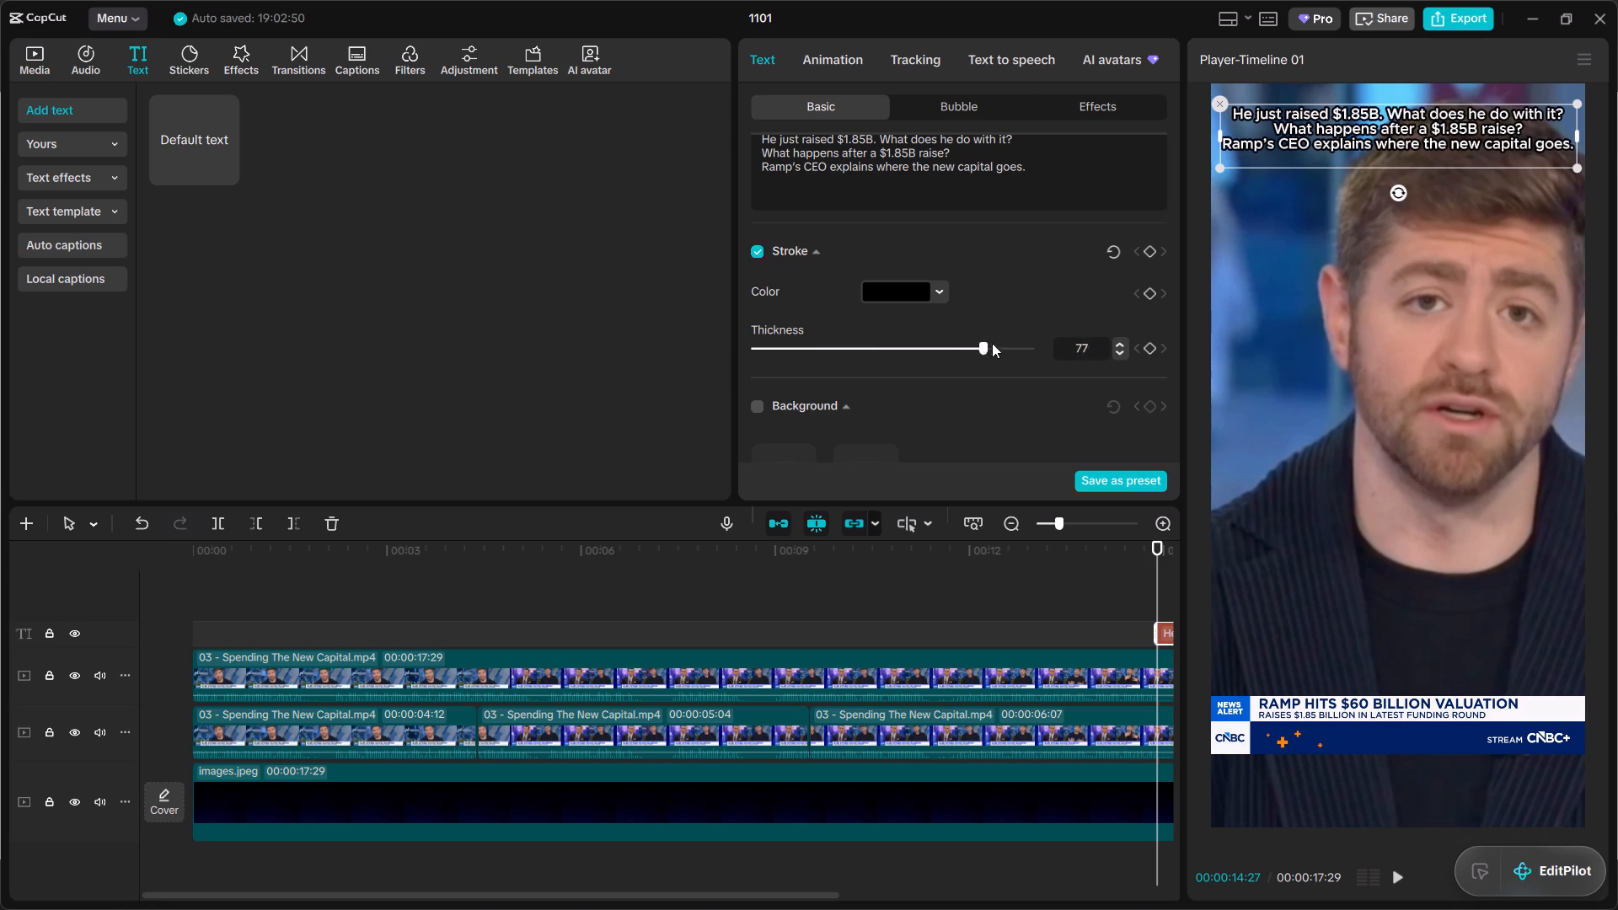
{"action": "left_click_drag", "start_coordinate": [992, 343], "coordinate": [1165, 335]}
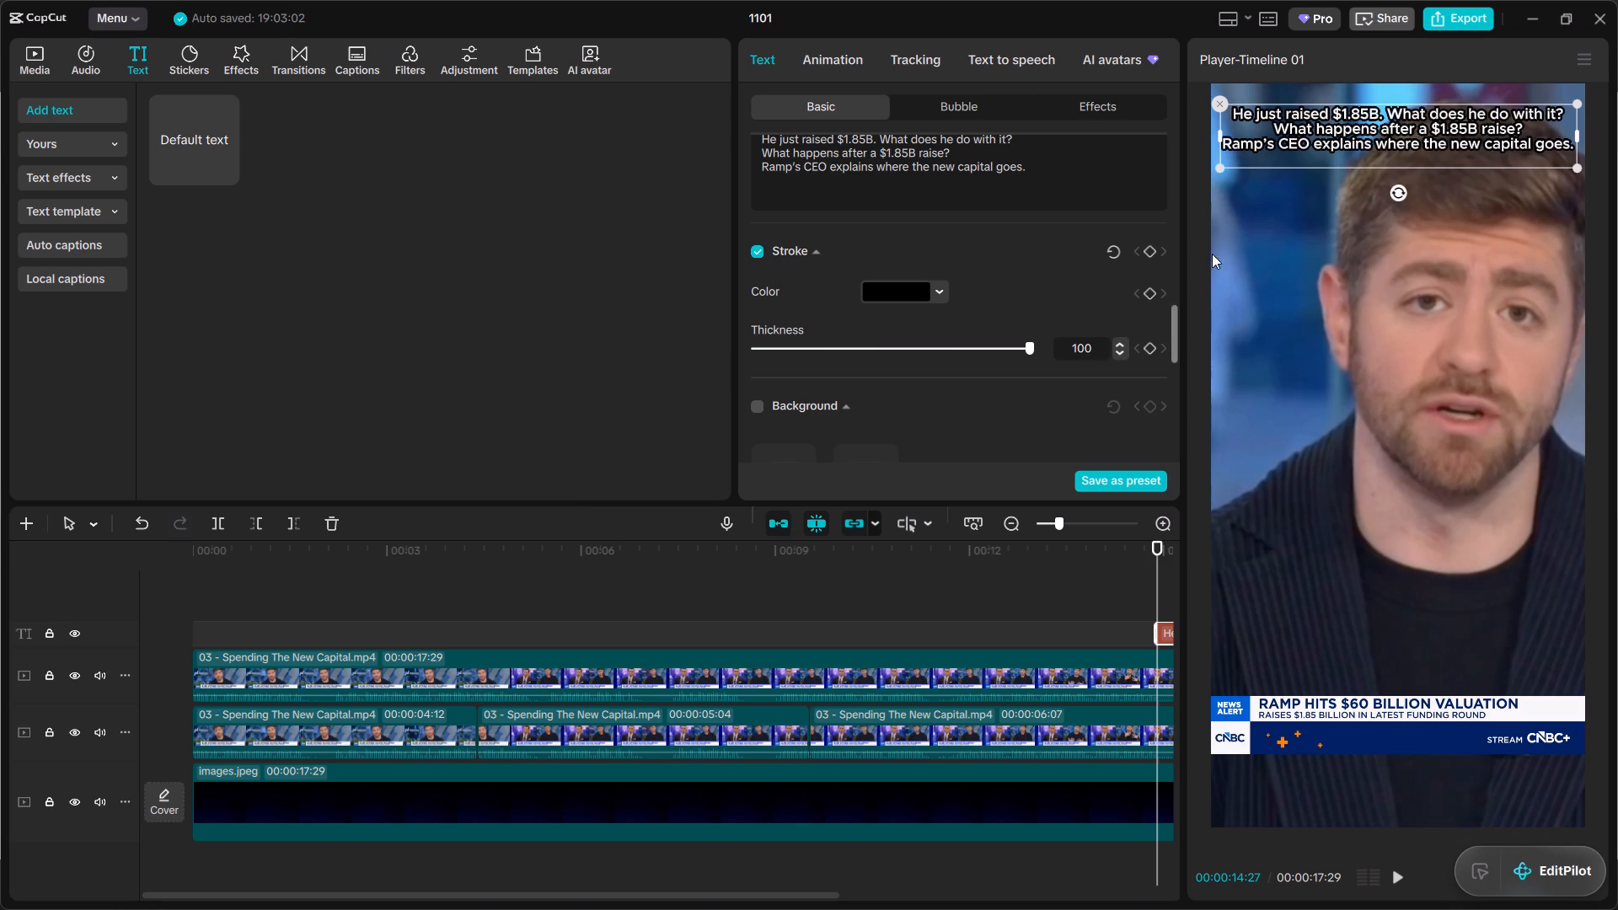
Look through the headline's remaining basic settings, from the background options back up to the font settings.
{"action": "scroll", "coordinate": [937, 323], "scroll_direction": "down", "scroll_amount": 3}
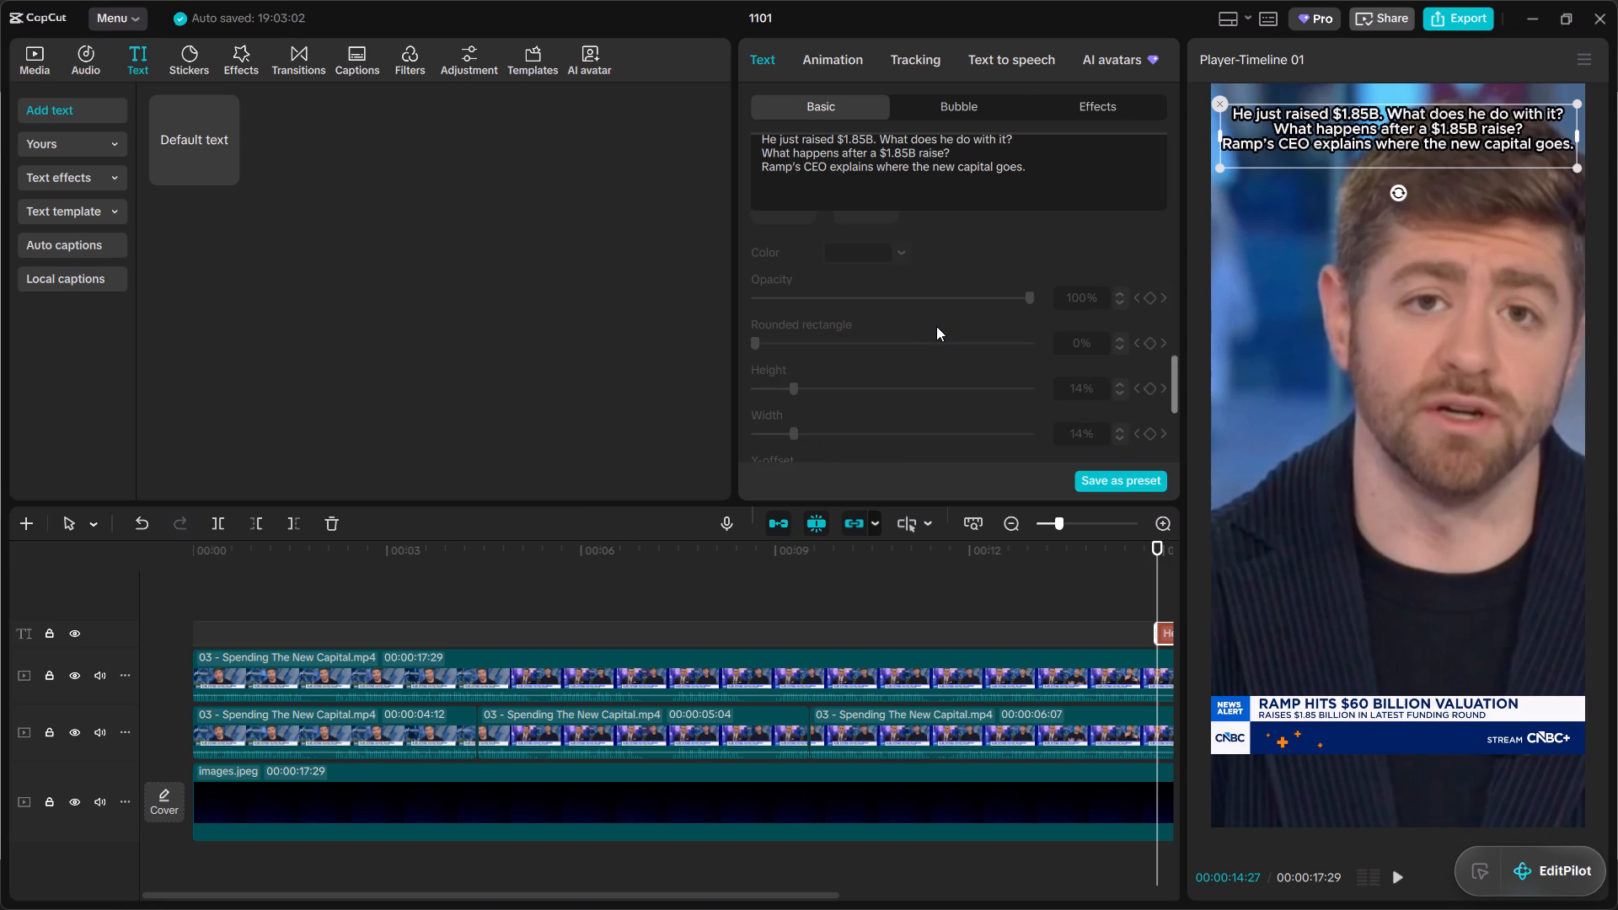
{"action": "scroll", "coordinate": [936, 326], "scroll_direction": "down", "scroll_amount": 7}
{"action": "scroll", "coordinate": [936, 326], "scroll_direction": "up", "scroll_amount": 11}
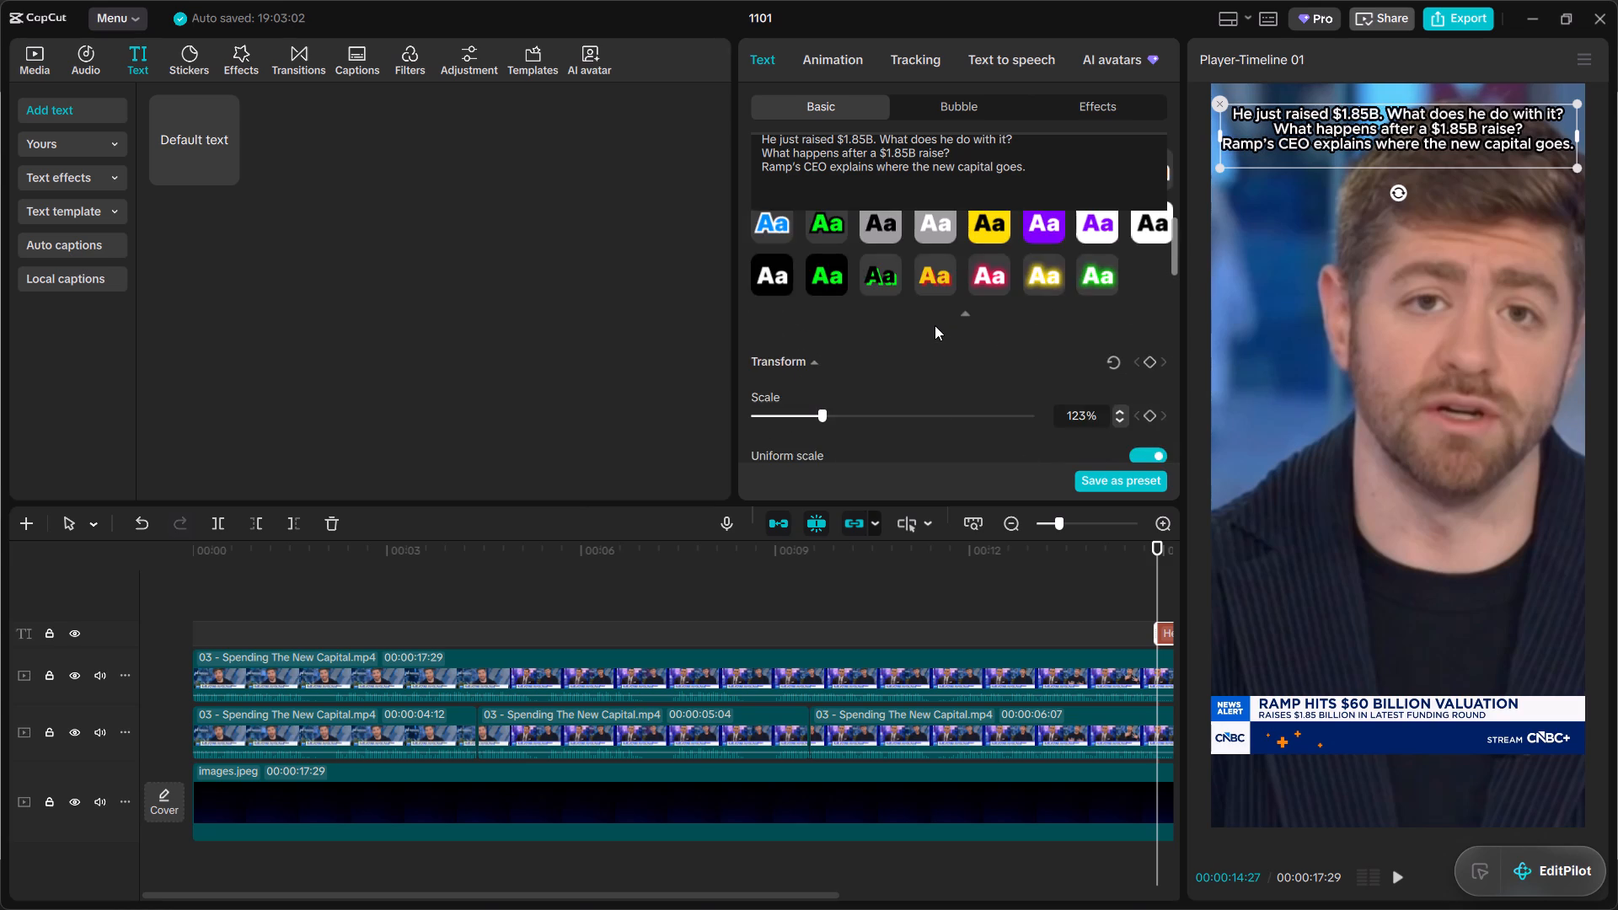
{"action": "scroll", "coordinate": [935, 325], "scroll_direction": "up", "scroll_amount": 5}
{"action": "scroll", "coordinate": [935, 326], "scroll_direction": "down", "scroll_amount": 1}
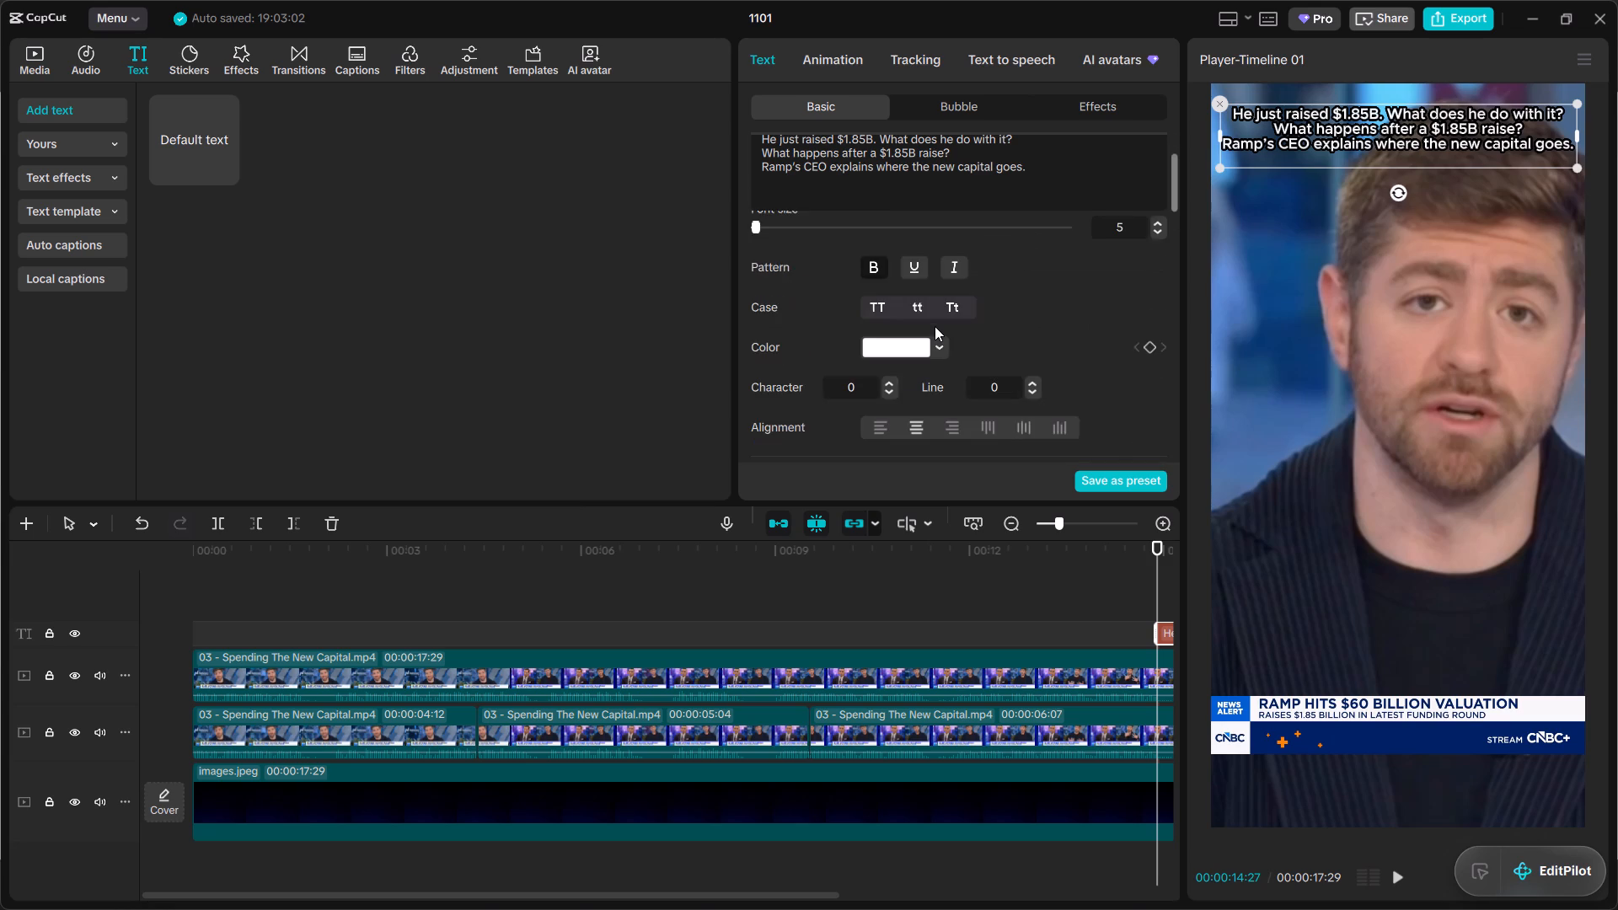
{"action": "scroll", "coordinate": [935, 326], "scroll_direction": "up", "scroll_amount": 1}
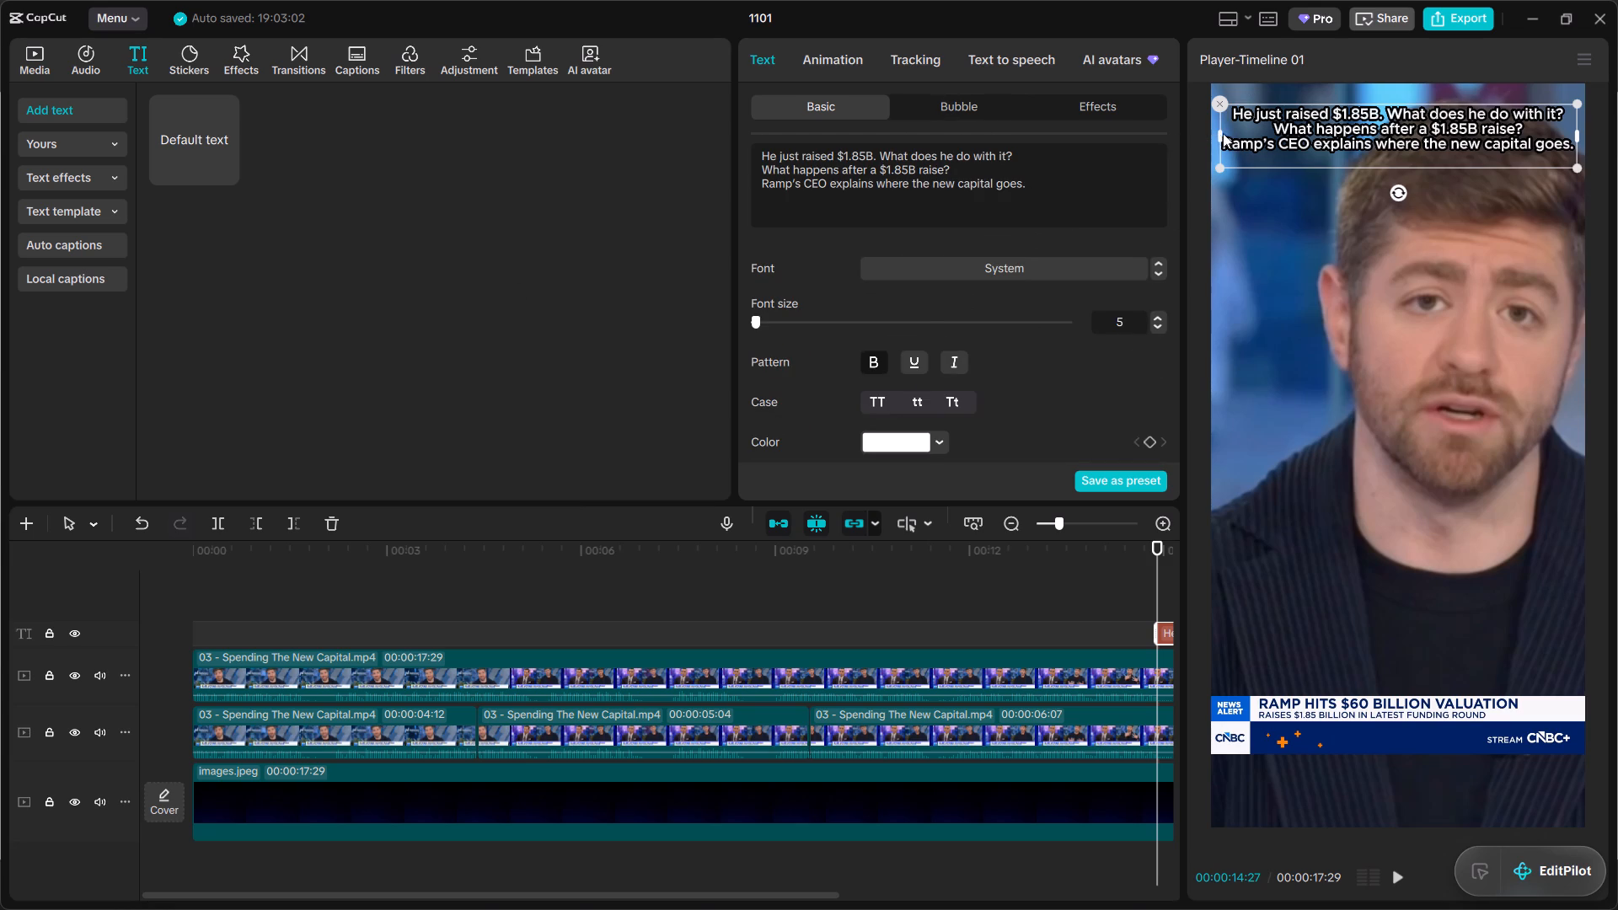
Widen the headline's text box on both sides so it spans the full width of the video frame.
{"action": "left_click_drag", "start_coordinate": [1221, 132], "coordinate": [1208, 130]}
{"action": "left_click", "coordinate": [1580, 133]}
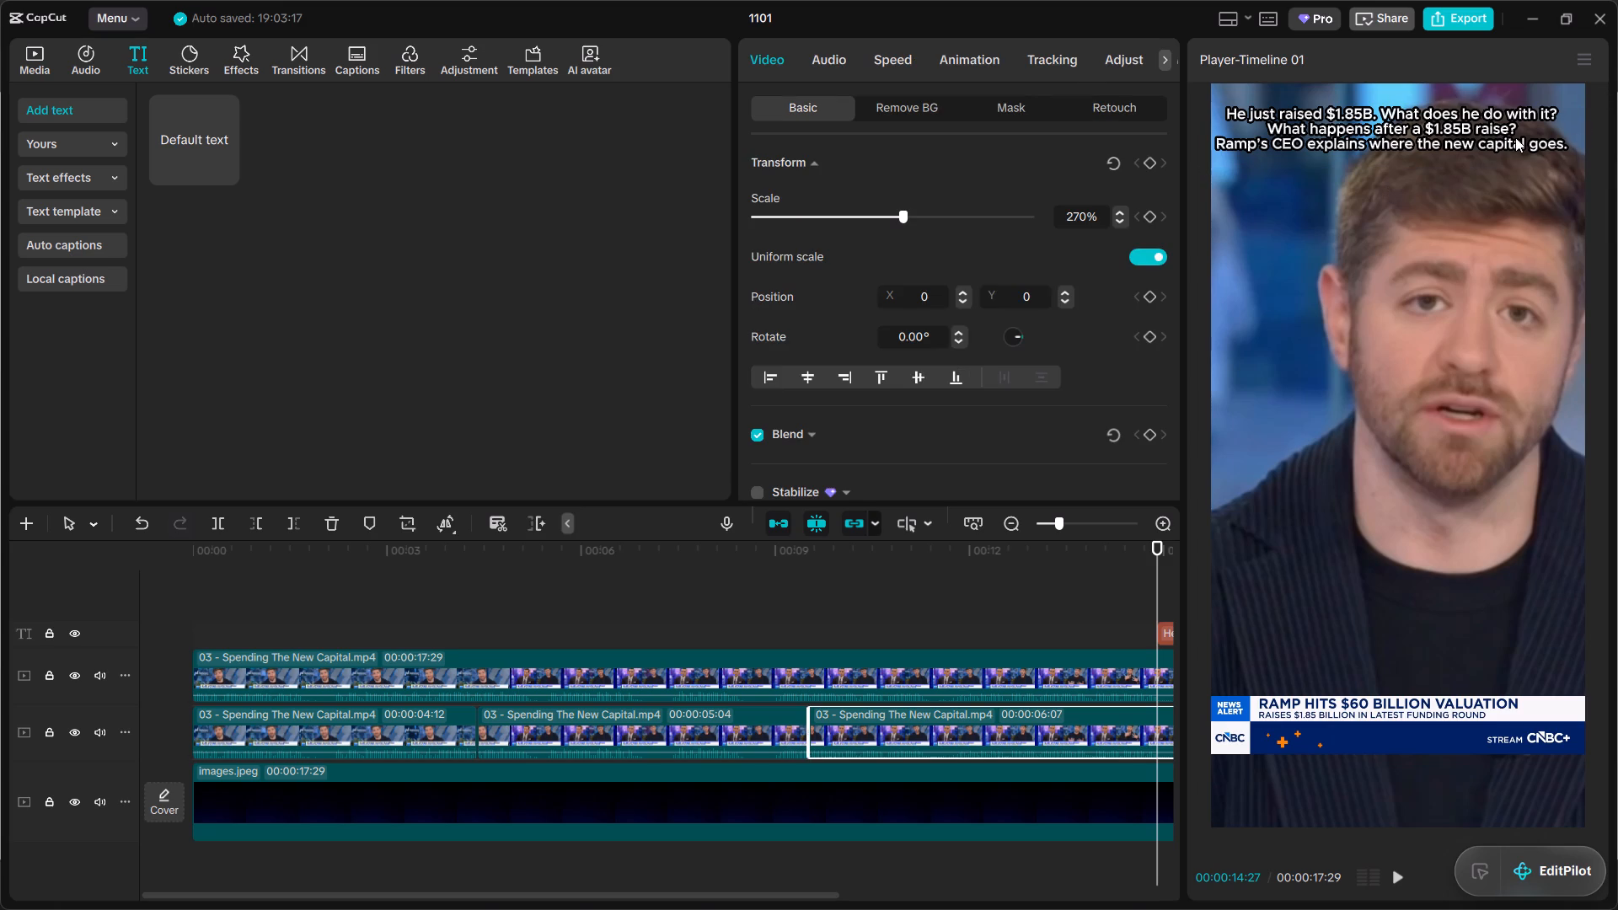
{"action": "left_click", "coordinate": [1509, 137]}
{"action": "left_click", "coordinate": [1451, 116]}
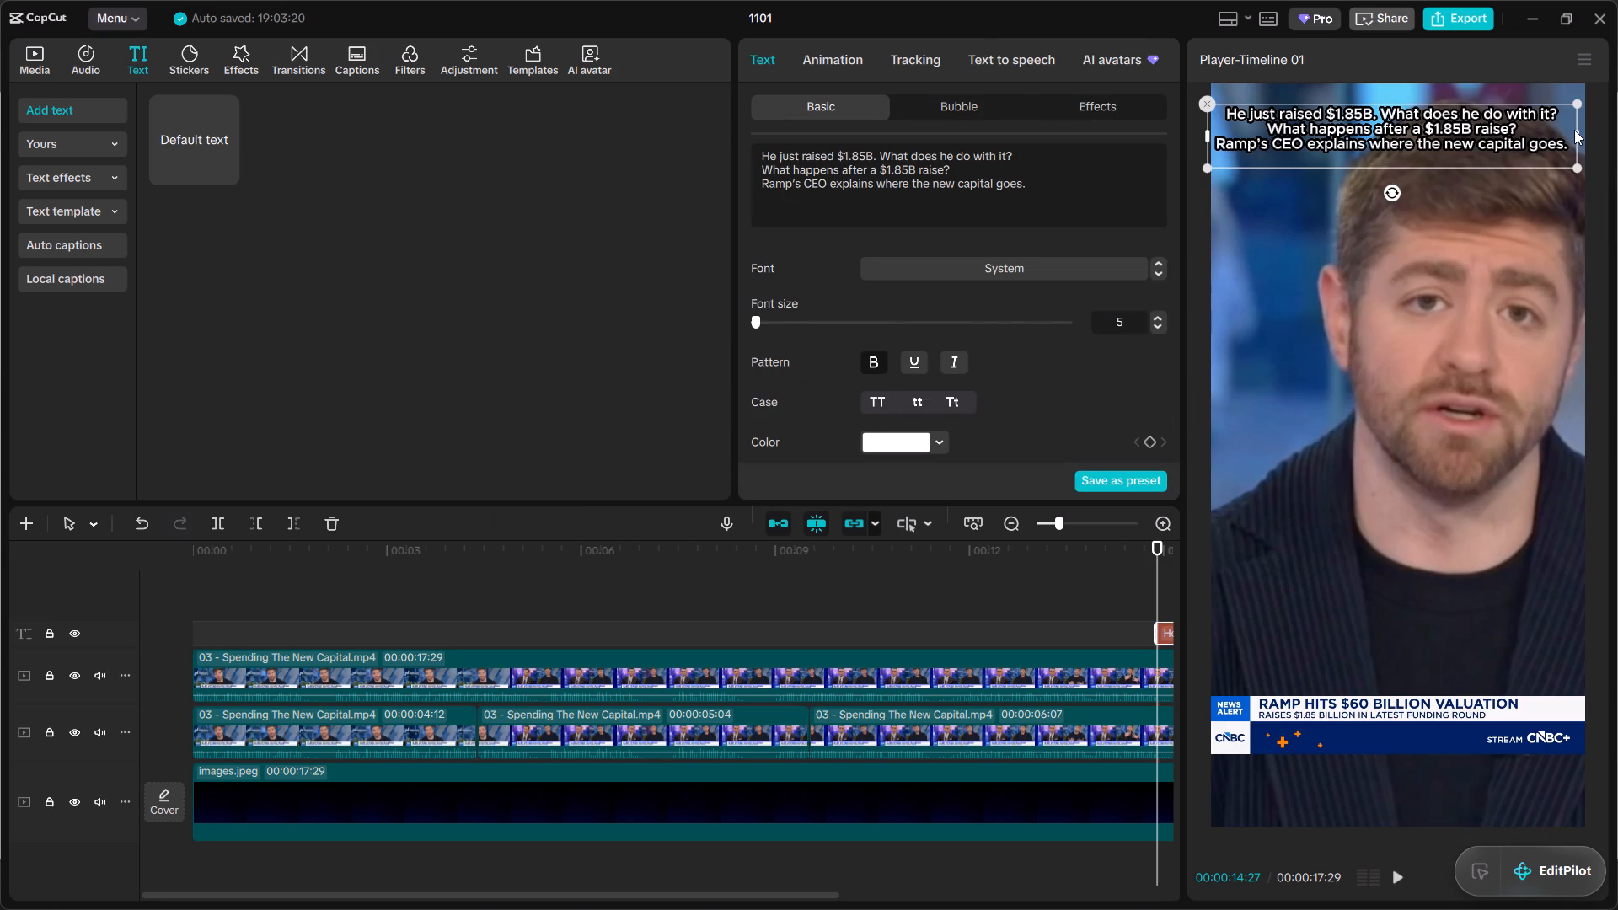
{"action": "left_click_drag", "start_coordinate": [1577, 133], "coordinate": [1585, 133]}
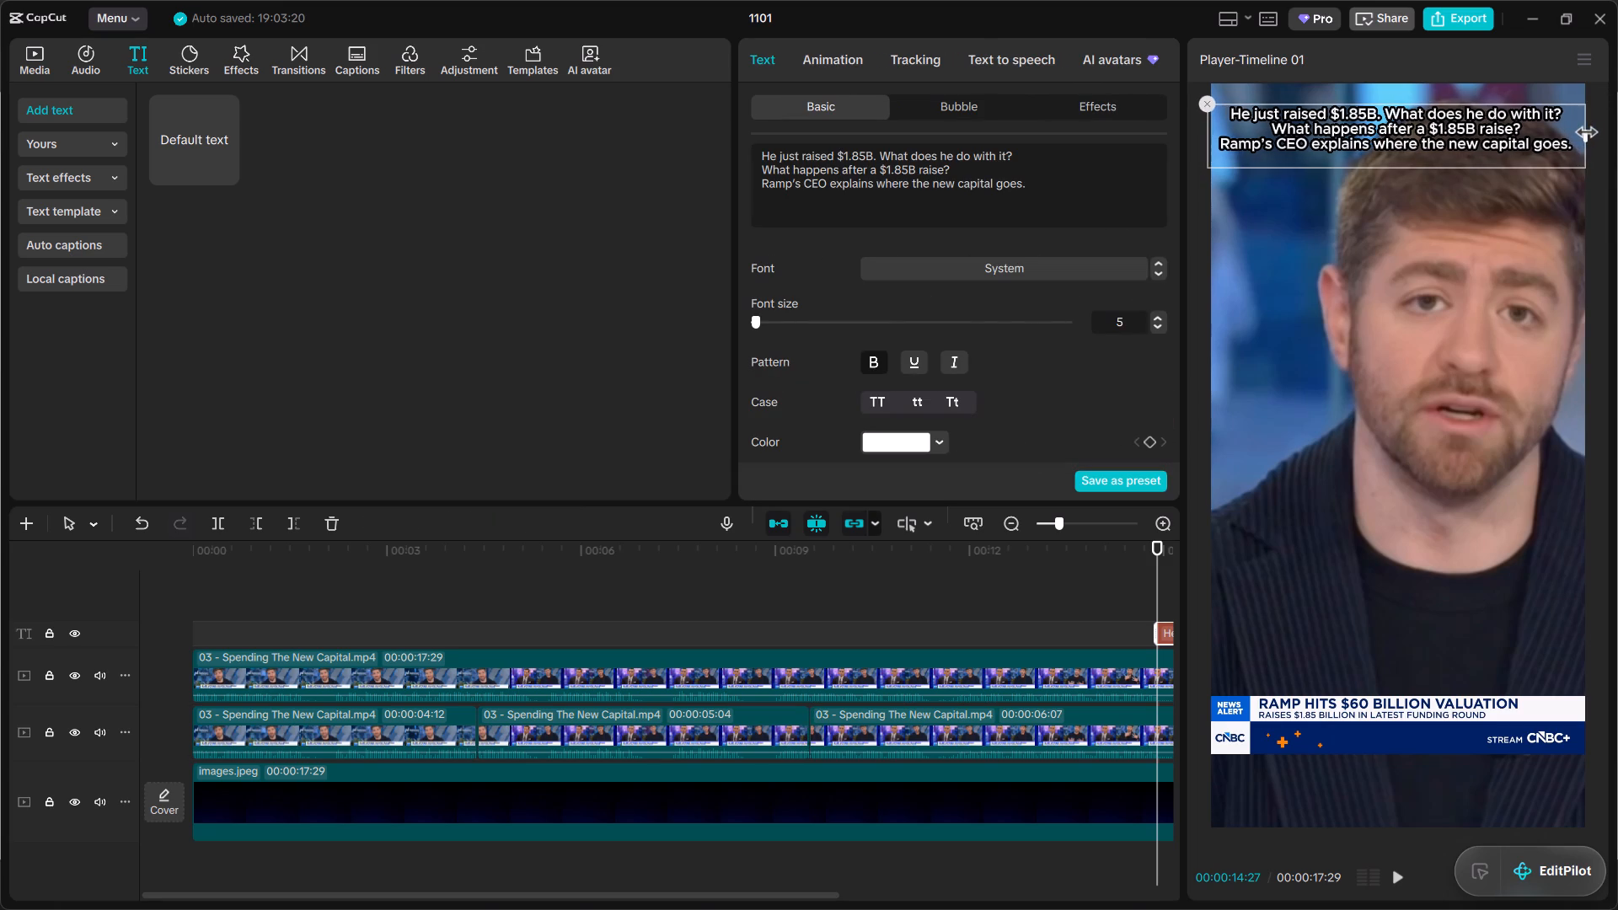
{"action": "left_click_drag", "start_coordinate": [1585, 133], "coordinate": [1595, 133]}
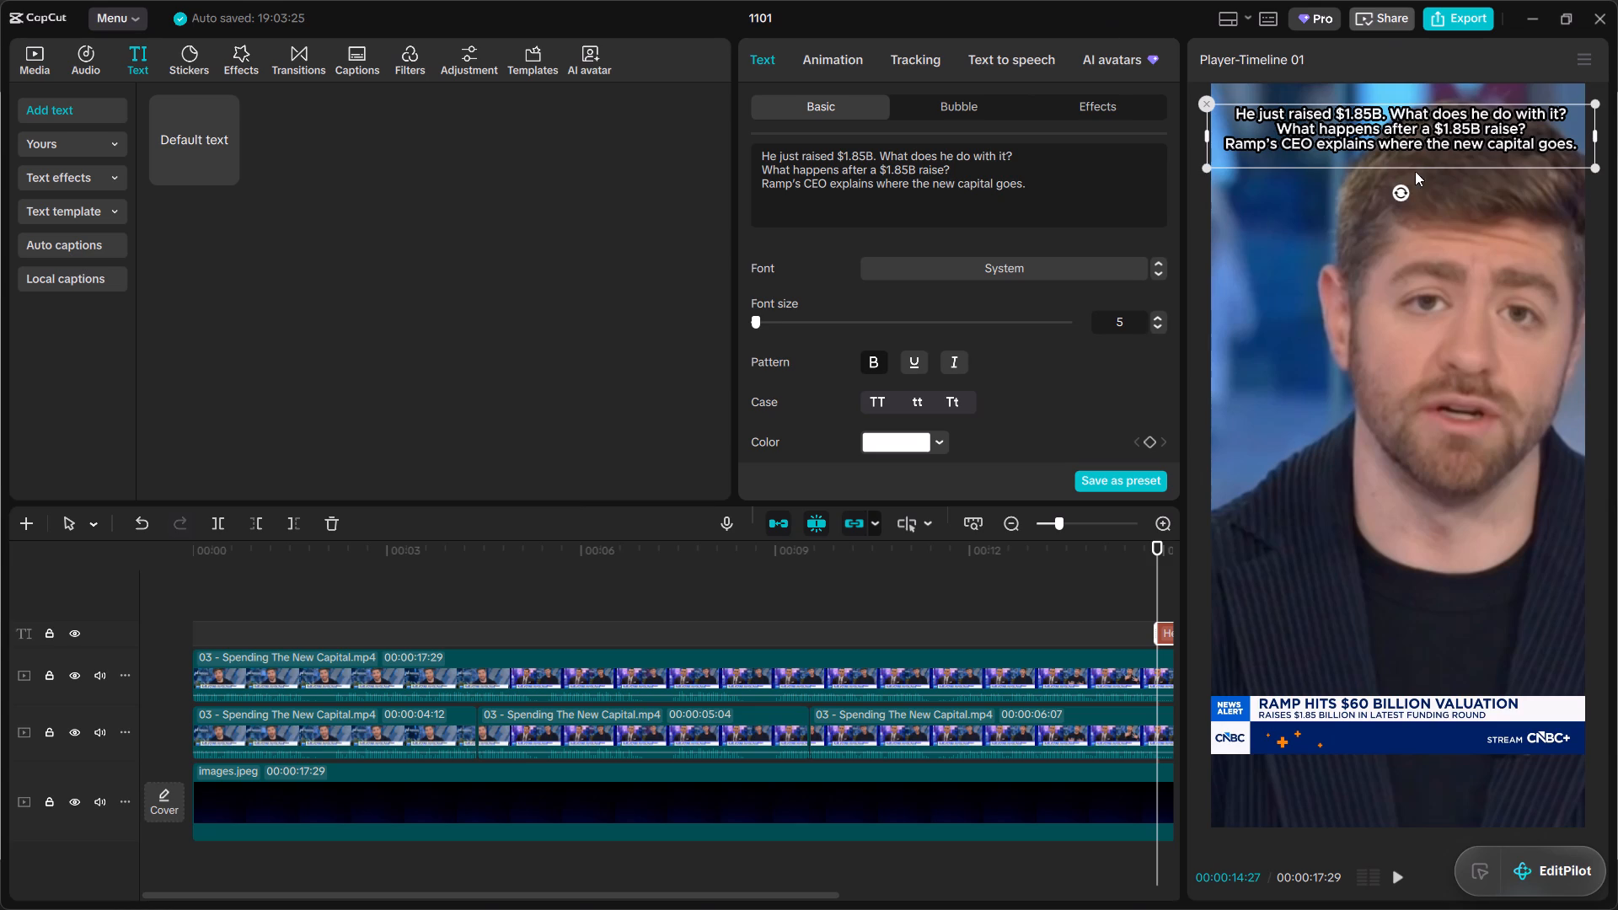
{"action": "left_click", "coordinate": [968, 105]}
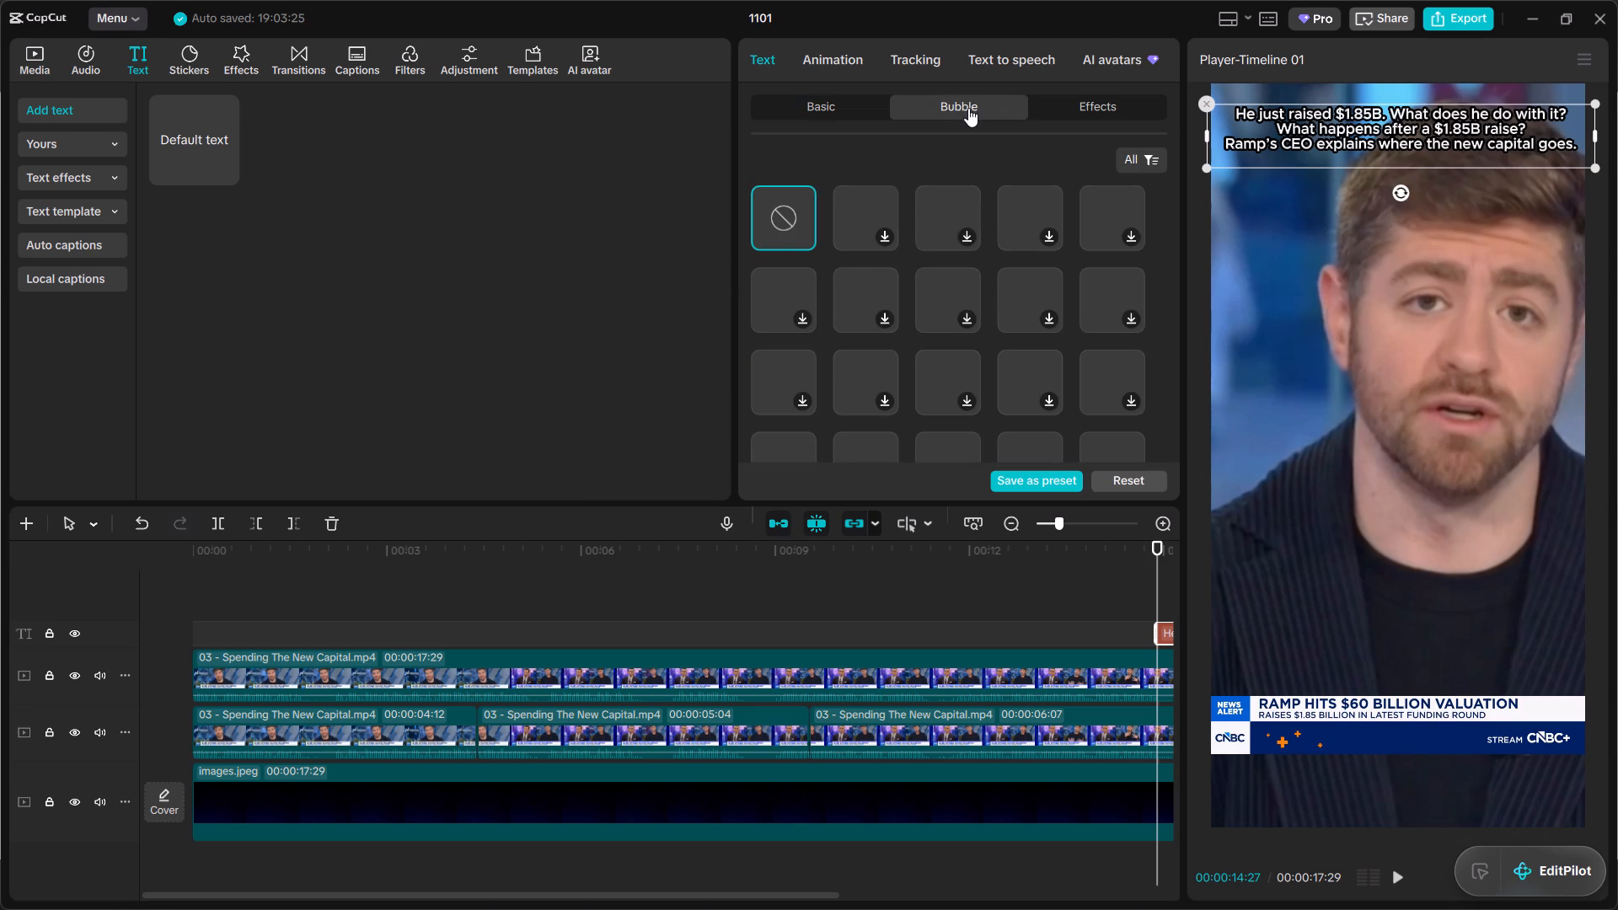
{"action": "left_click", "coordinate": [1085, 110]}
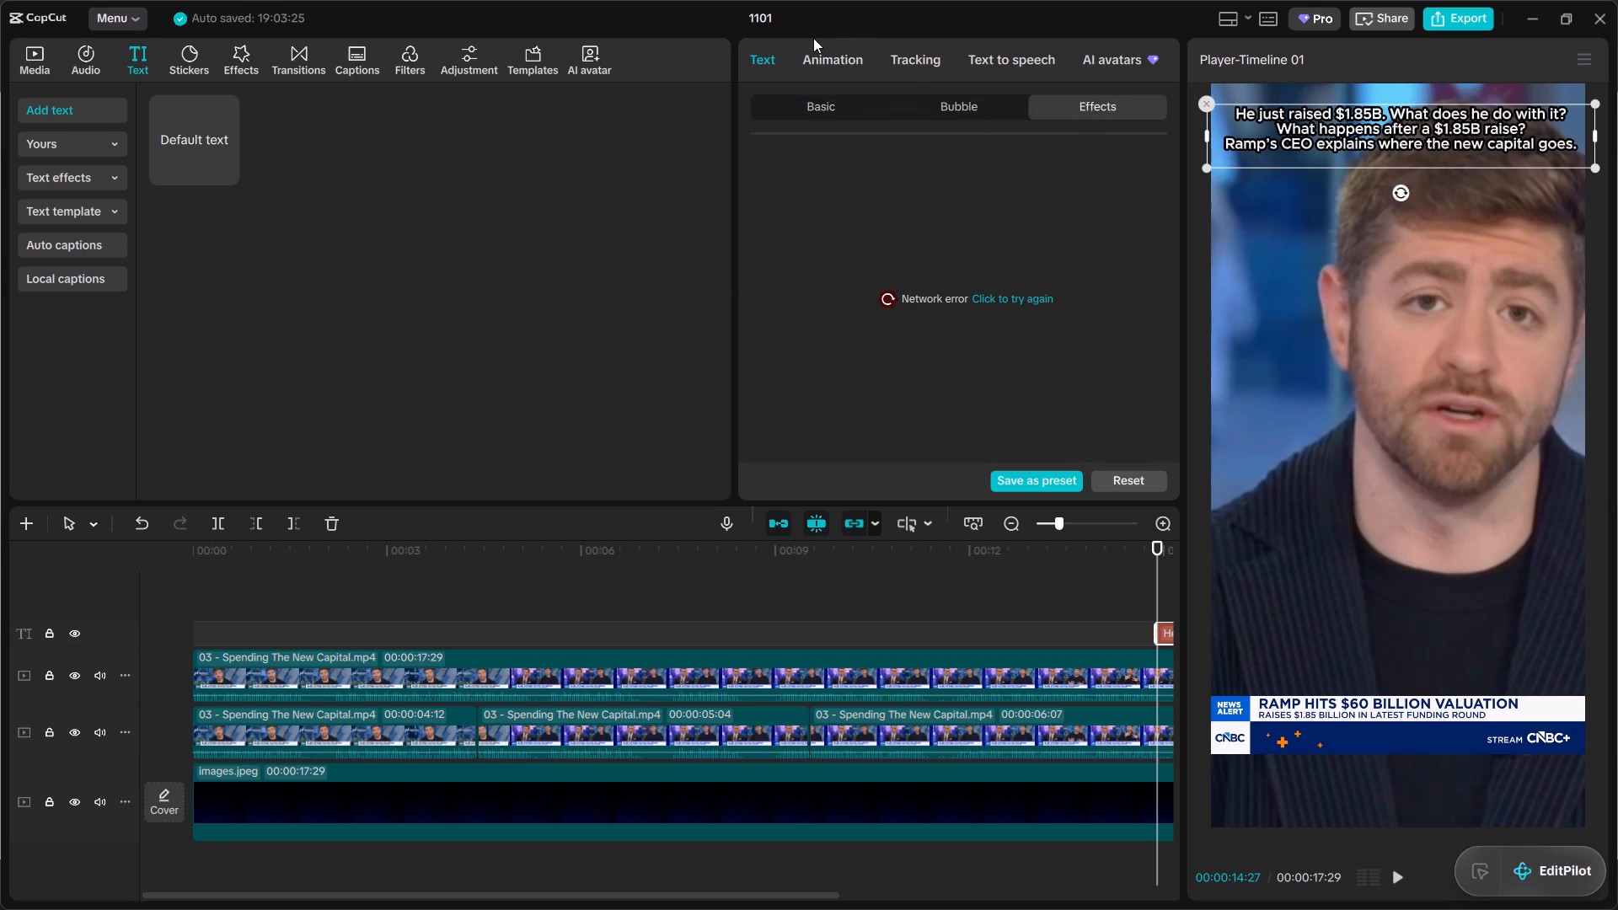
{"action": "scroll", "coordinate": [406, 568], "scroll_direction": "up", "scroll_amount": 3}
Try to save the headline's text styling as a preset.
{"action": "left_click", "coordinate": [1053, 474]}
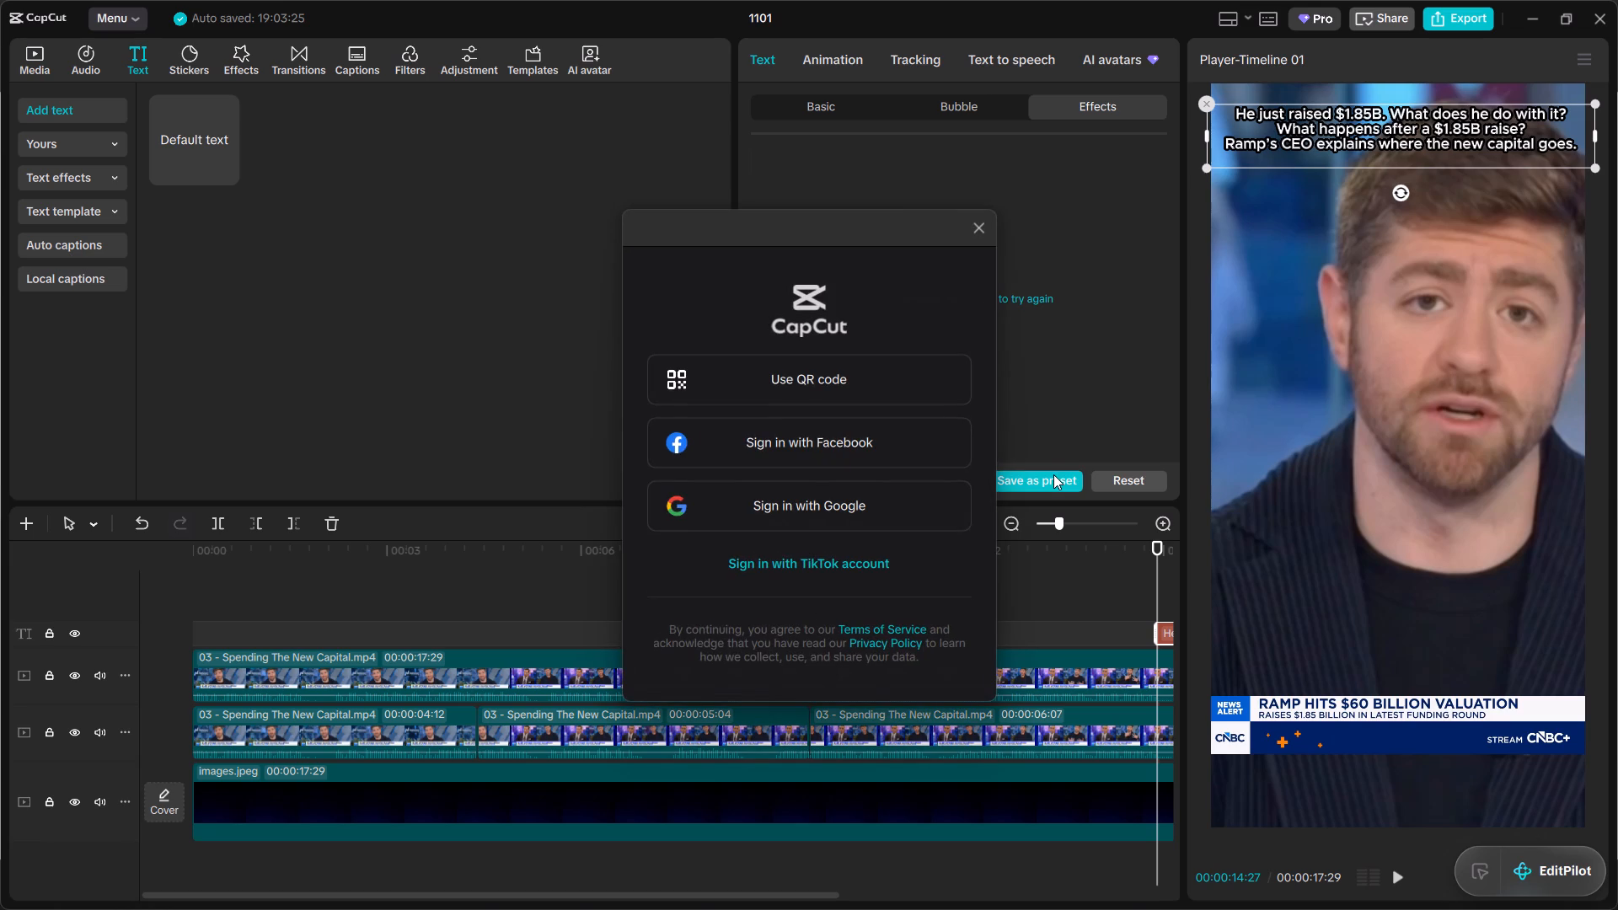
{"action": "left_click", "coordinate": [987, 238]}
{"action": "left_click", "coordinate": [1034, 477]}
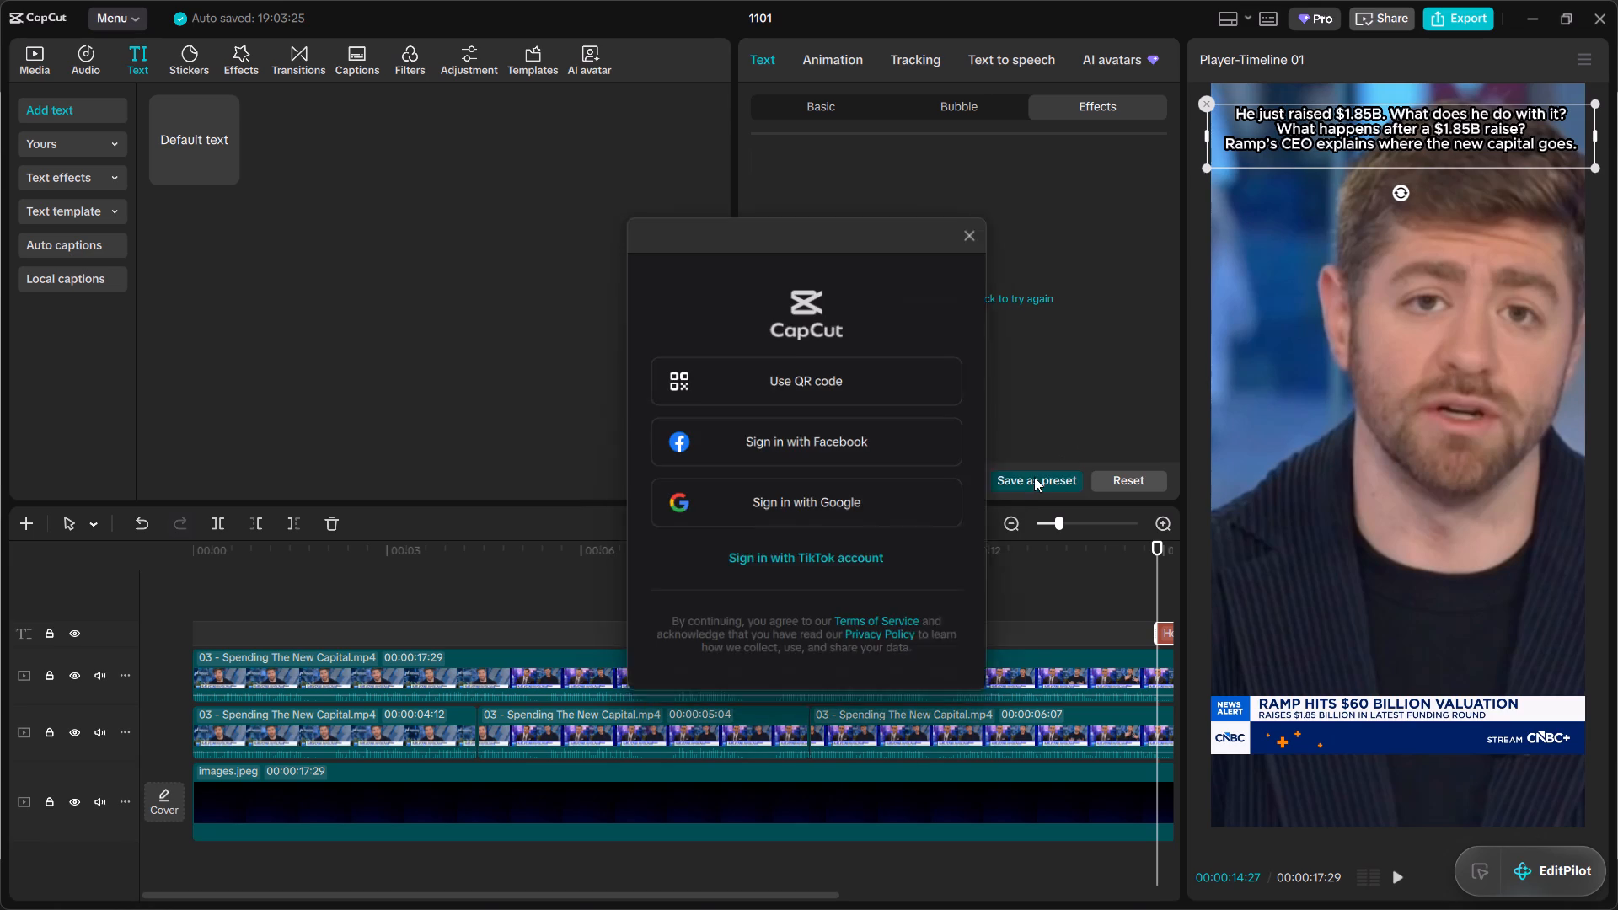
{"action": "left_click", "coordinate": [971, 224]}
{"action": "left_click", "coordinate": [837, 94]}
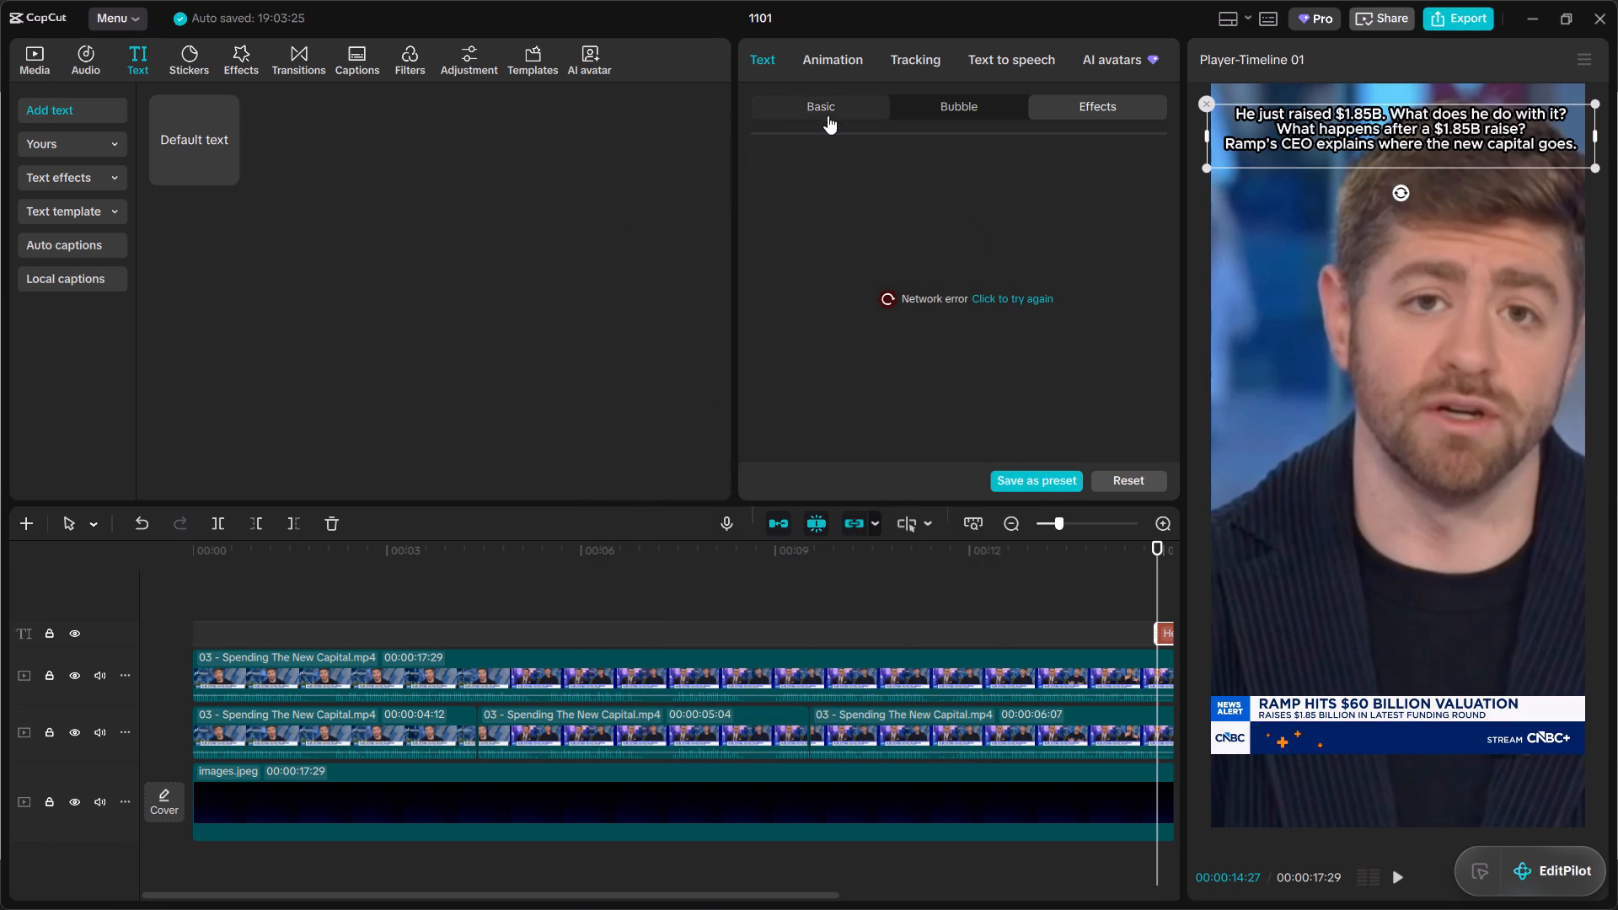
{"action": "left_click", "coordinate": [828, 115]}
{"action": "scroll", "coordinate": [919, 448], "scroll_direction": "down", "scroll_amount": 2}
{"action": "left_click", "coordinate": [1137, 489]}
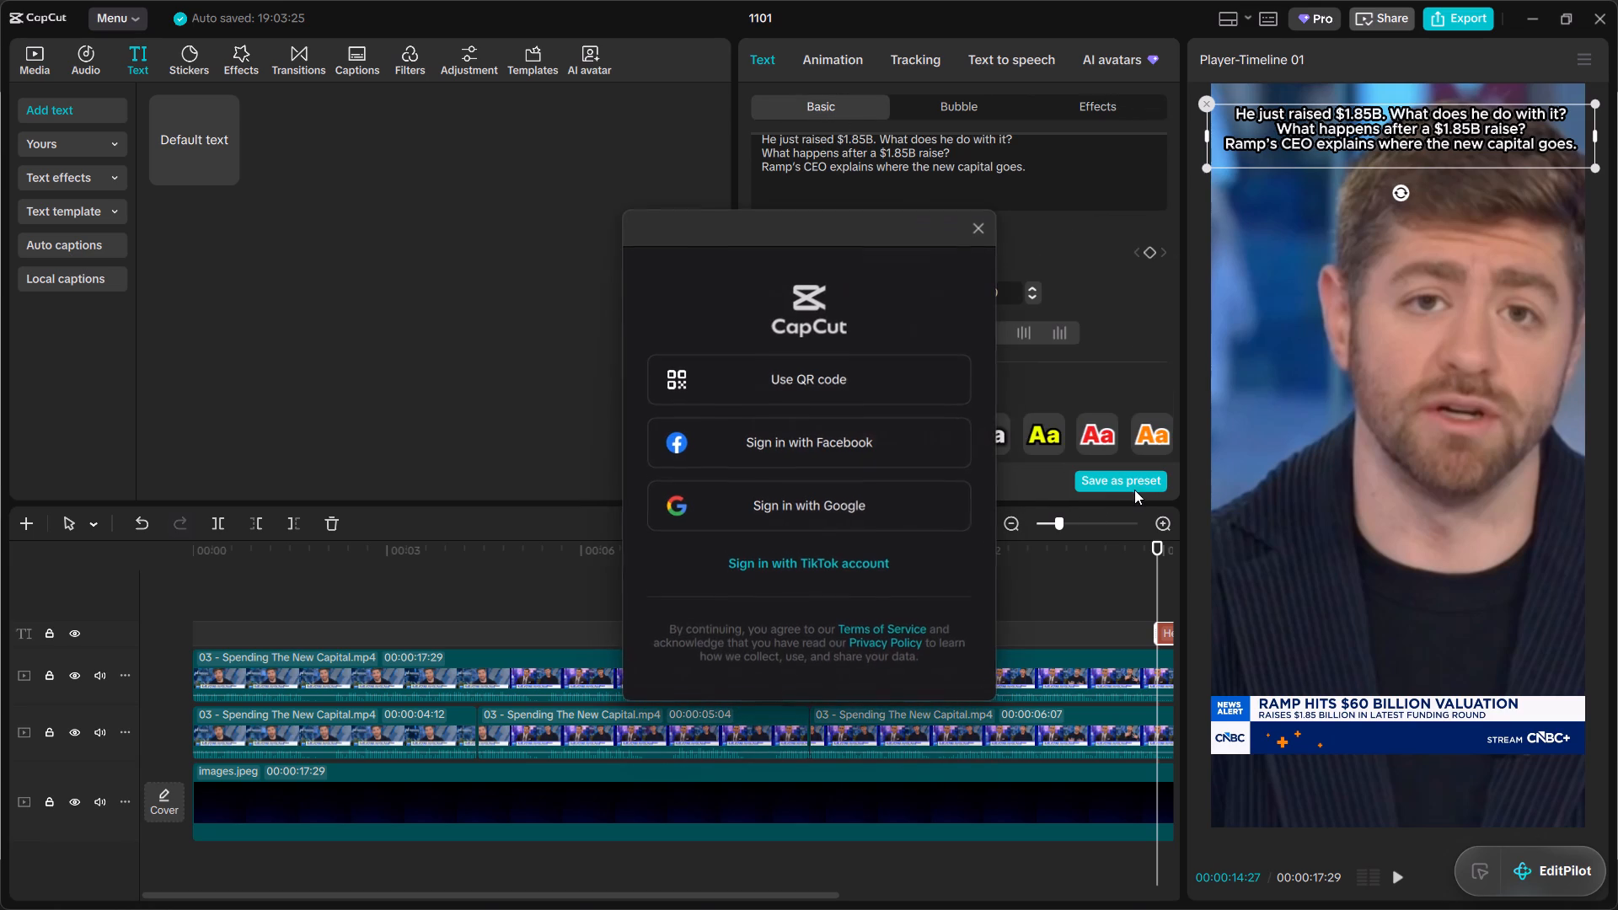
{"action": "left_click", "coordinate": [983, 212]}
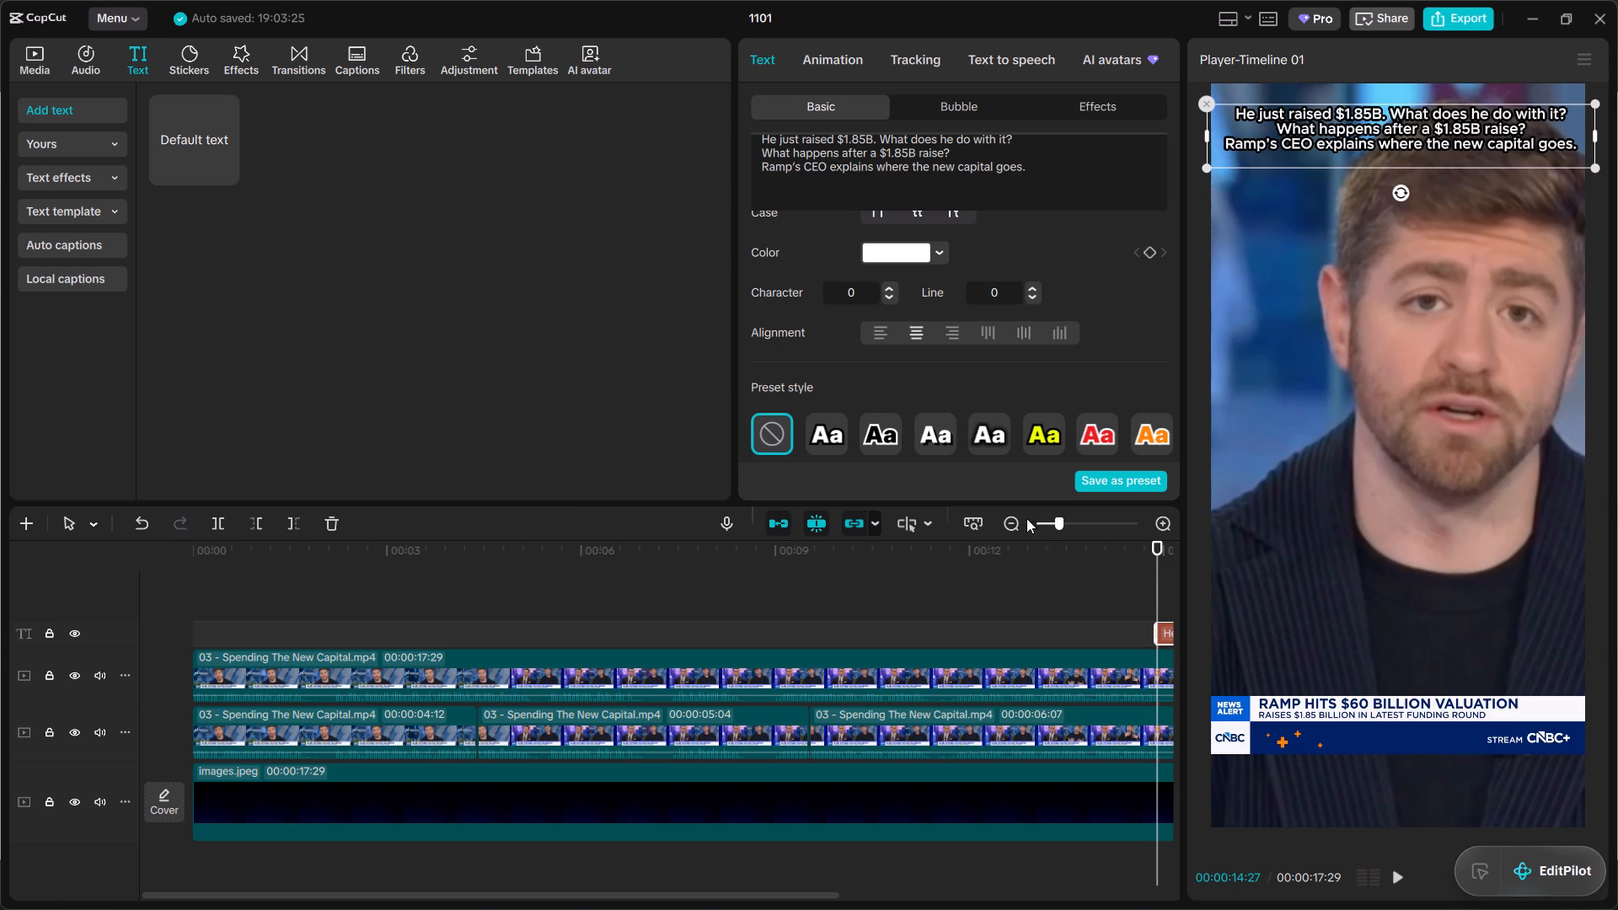
Move the headline text clip to the start of the timeline and extend it to the end of the first speaker segment at 00:00:04:12.
{"action": "left_click_drag", "start_coordinate": [1159, 582], "coordinate": [1047, 584]}
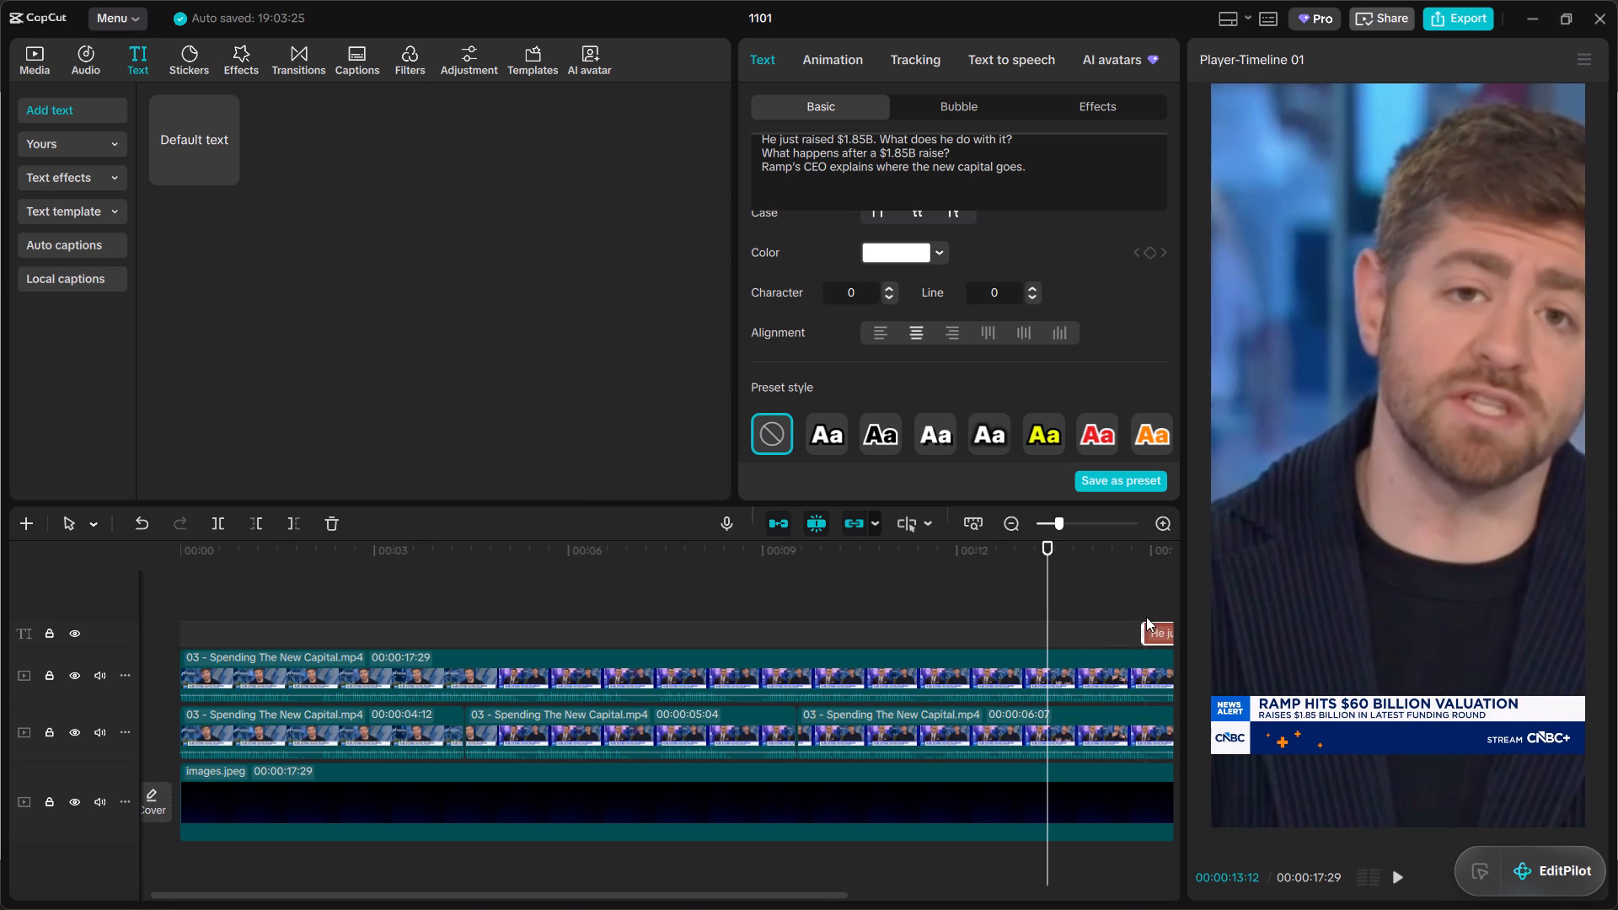
{"action": "left_click_drag", "start_coordinate": [1160, 635], "coordinate": [29, 531]}
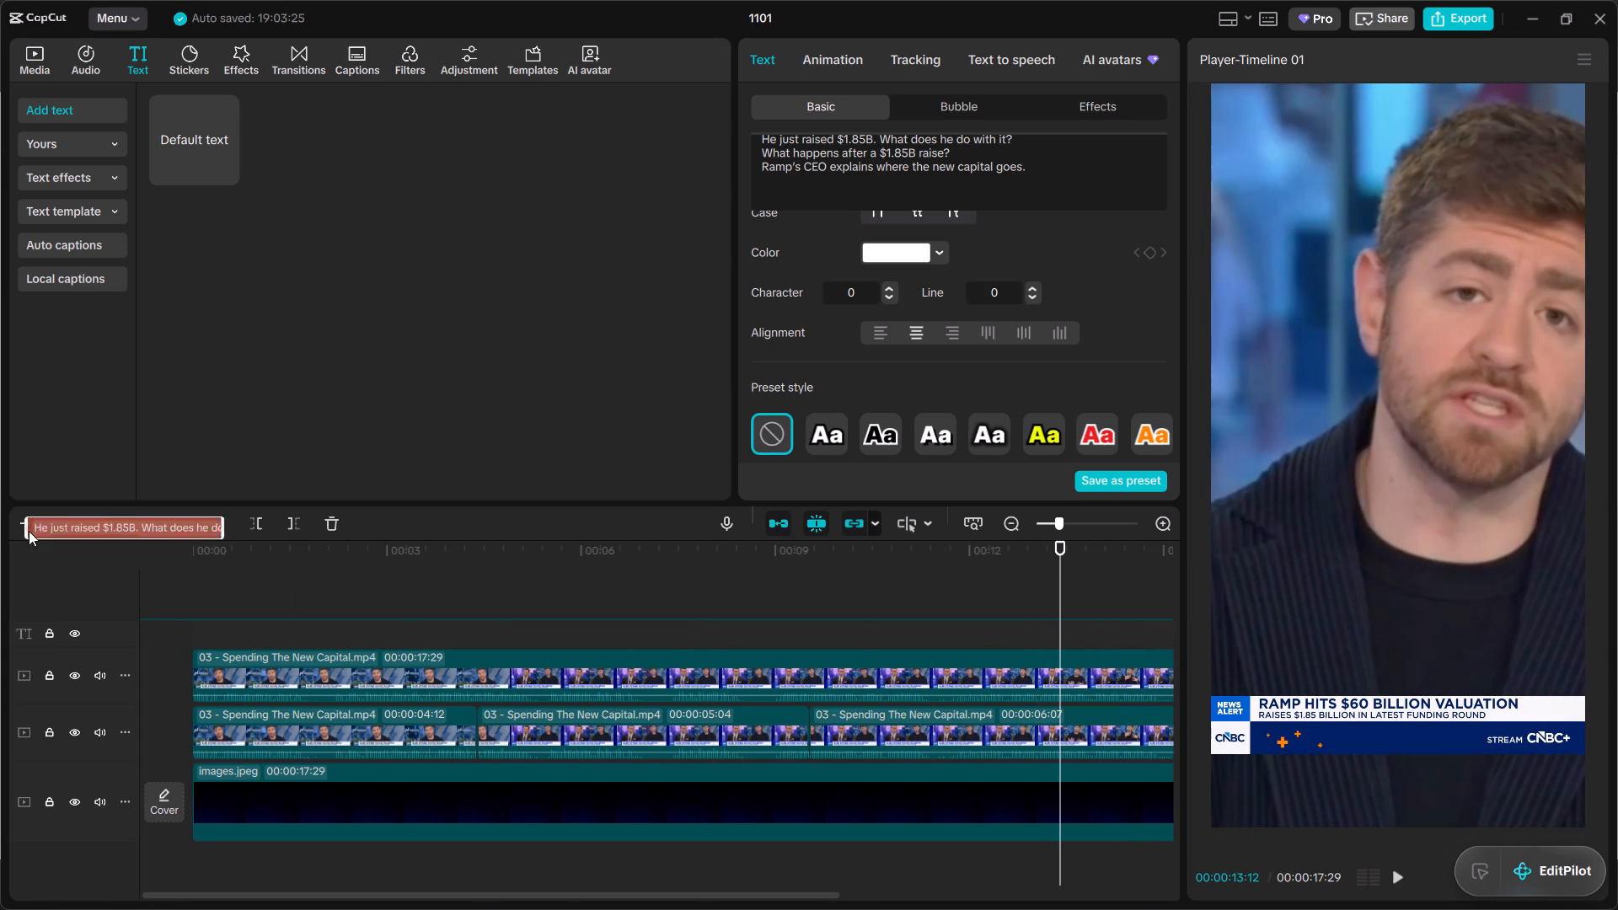
{"action": "left_click_drag", "start_coordinate": [29, 531], "coordinate": [222, 640]}
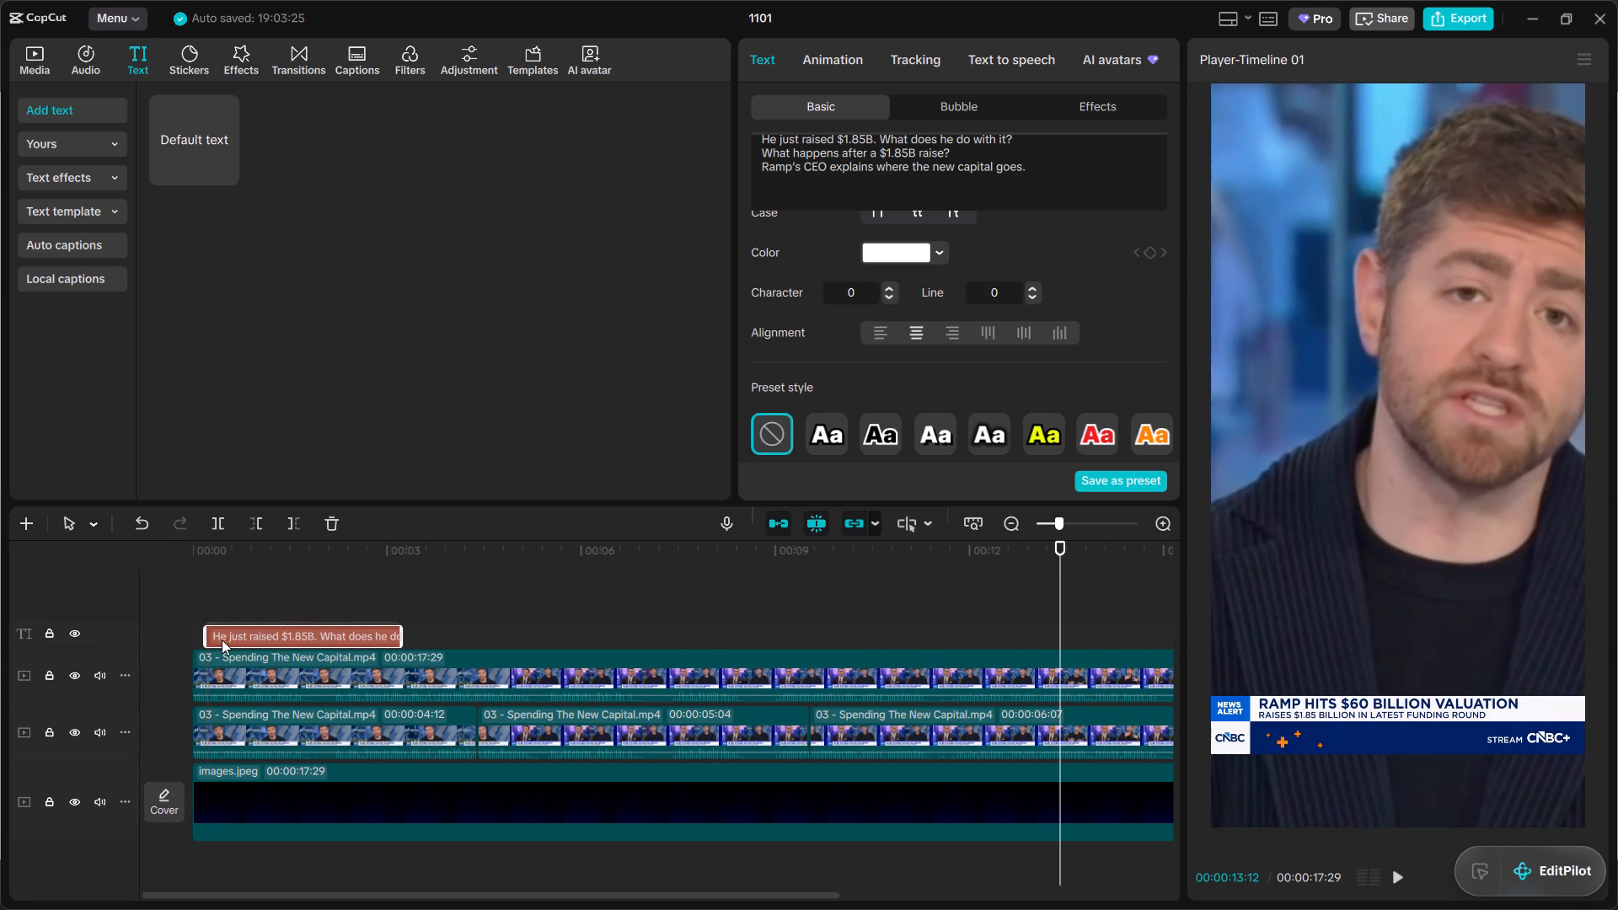
{"action": "left_click_drag", "start_coordinate": [222, 640], "coordinate": [209, 637]}
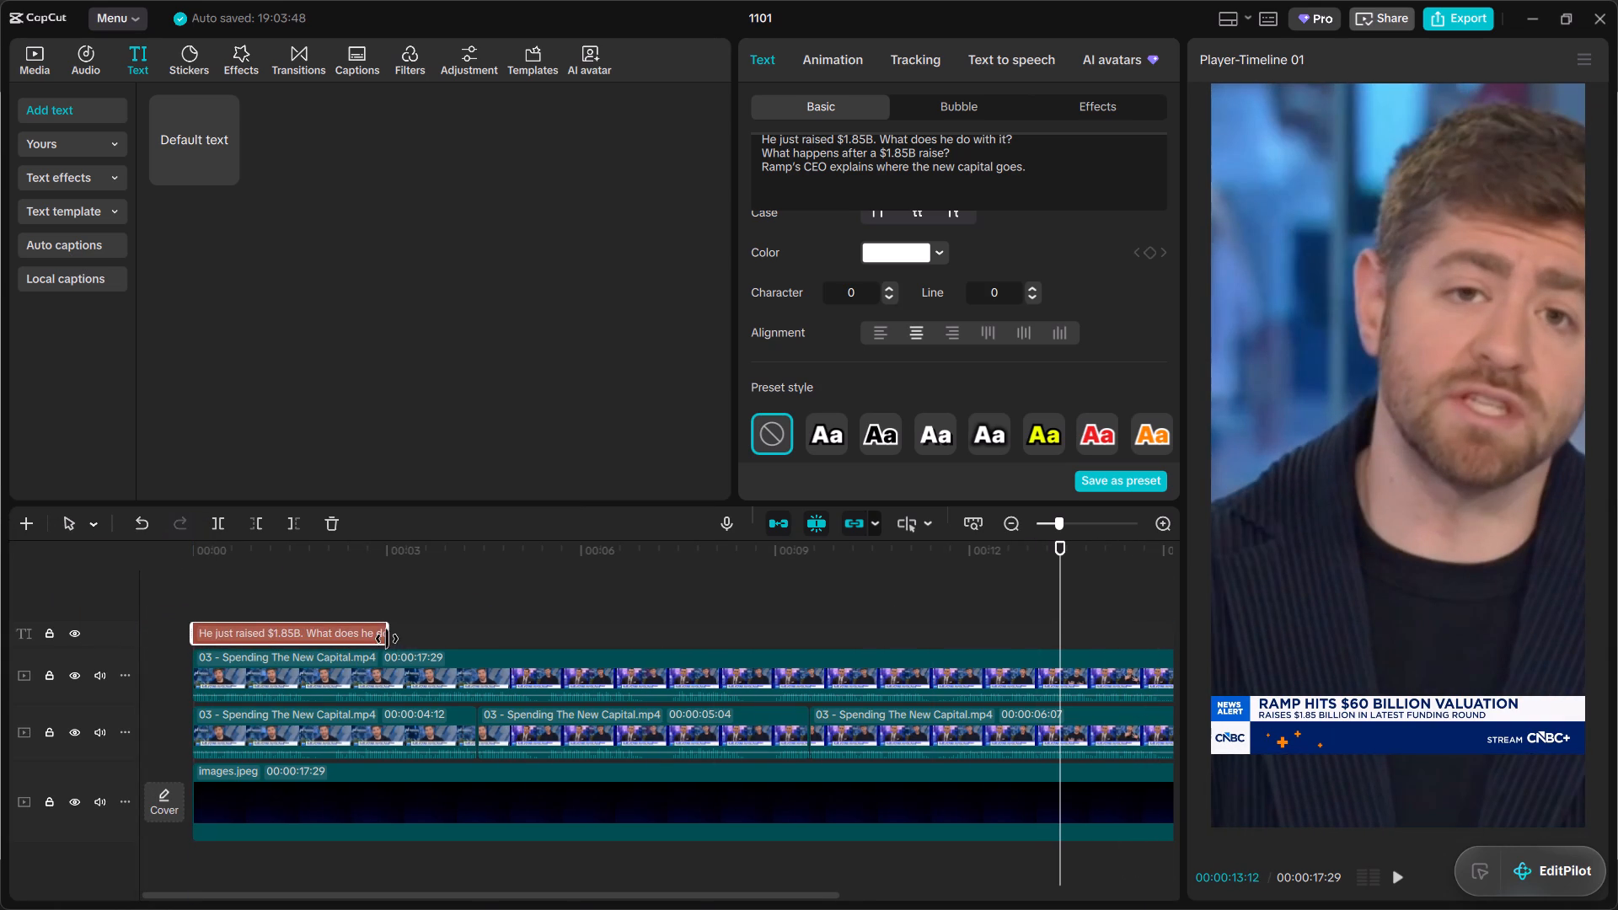
{"action": "left_click_drag", "start_coordinate": [387, 639], "coordinate": [477, 634]}
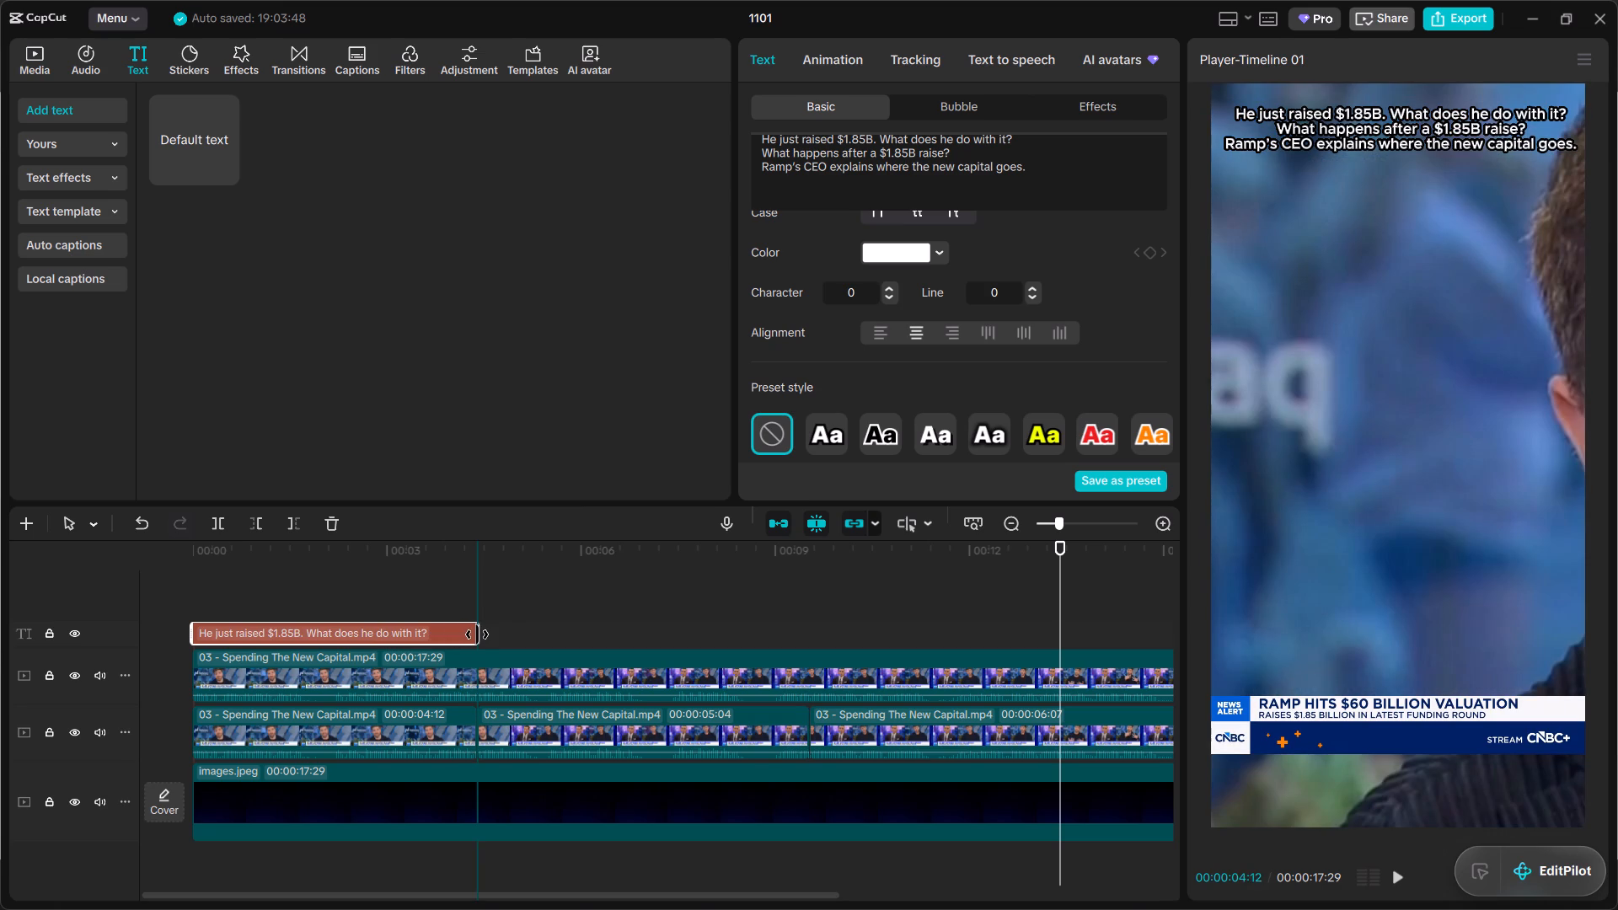
{"action": "left_click_drag", "start_coordinate": [477, 634], "coordinate": [469, 634]}
Play the edit from the beginning to check the headline's timing over the opening speaker segments.
{"action": "left_click_drag", "start_coordinate": [1057, 591], "coordinate": [14, 534]}
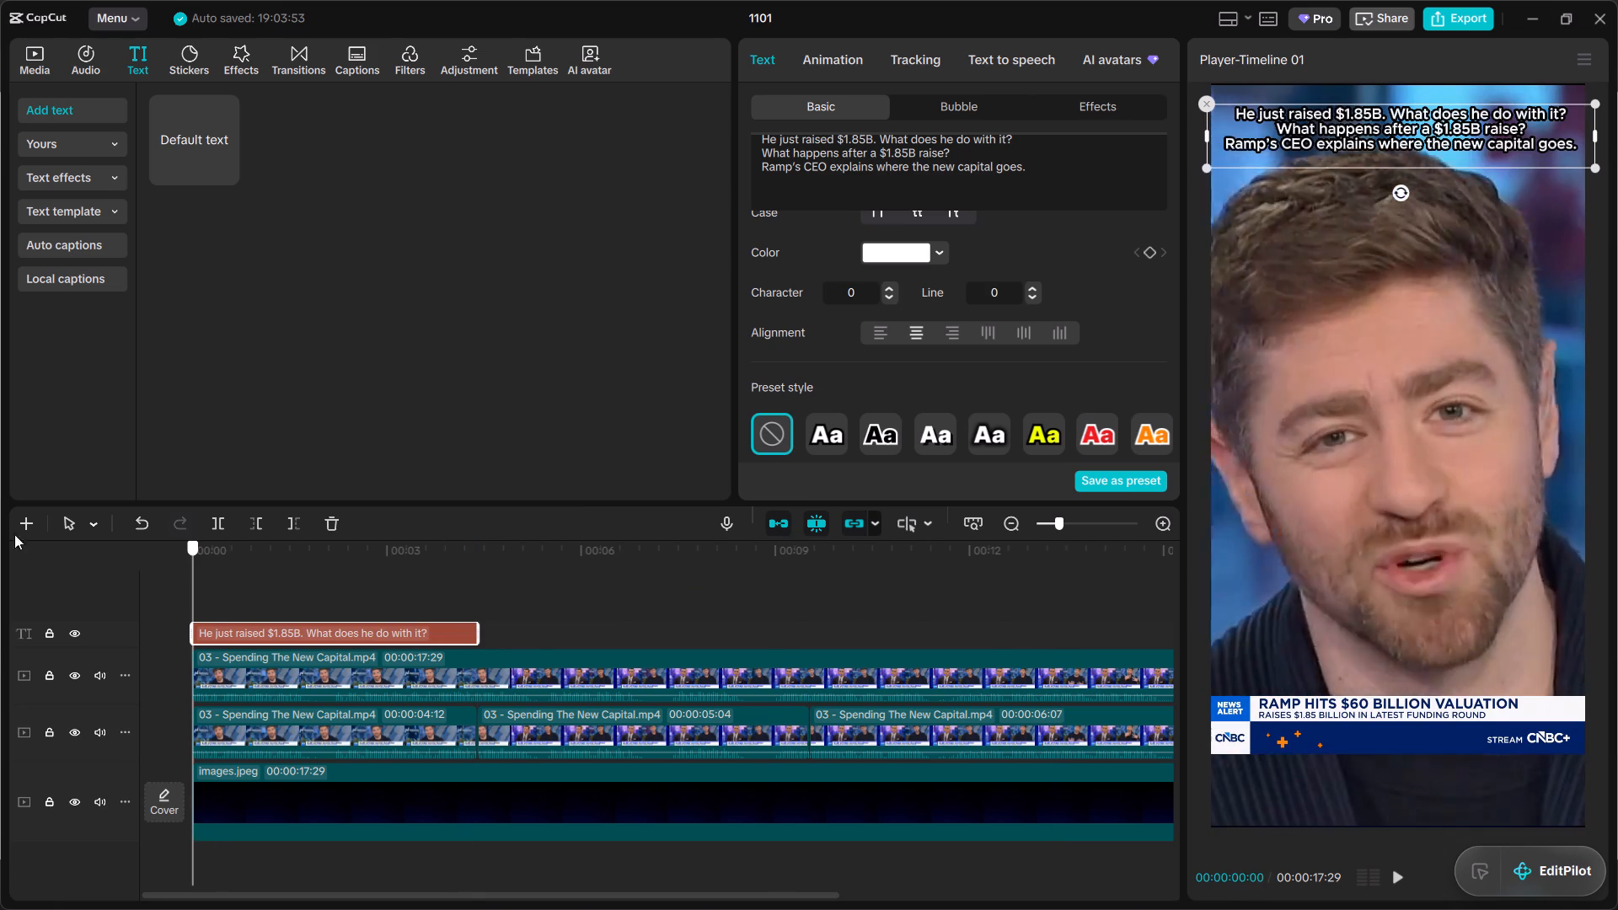
{"action": "left_click_drag", "start_coordinate": [14, 534], "coordinate": [0, 532]}
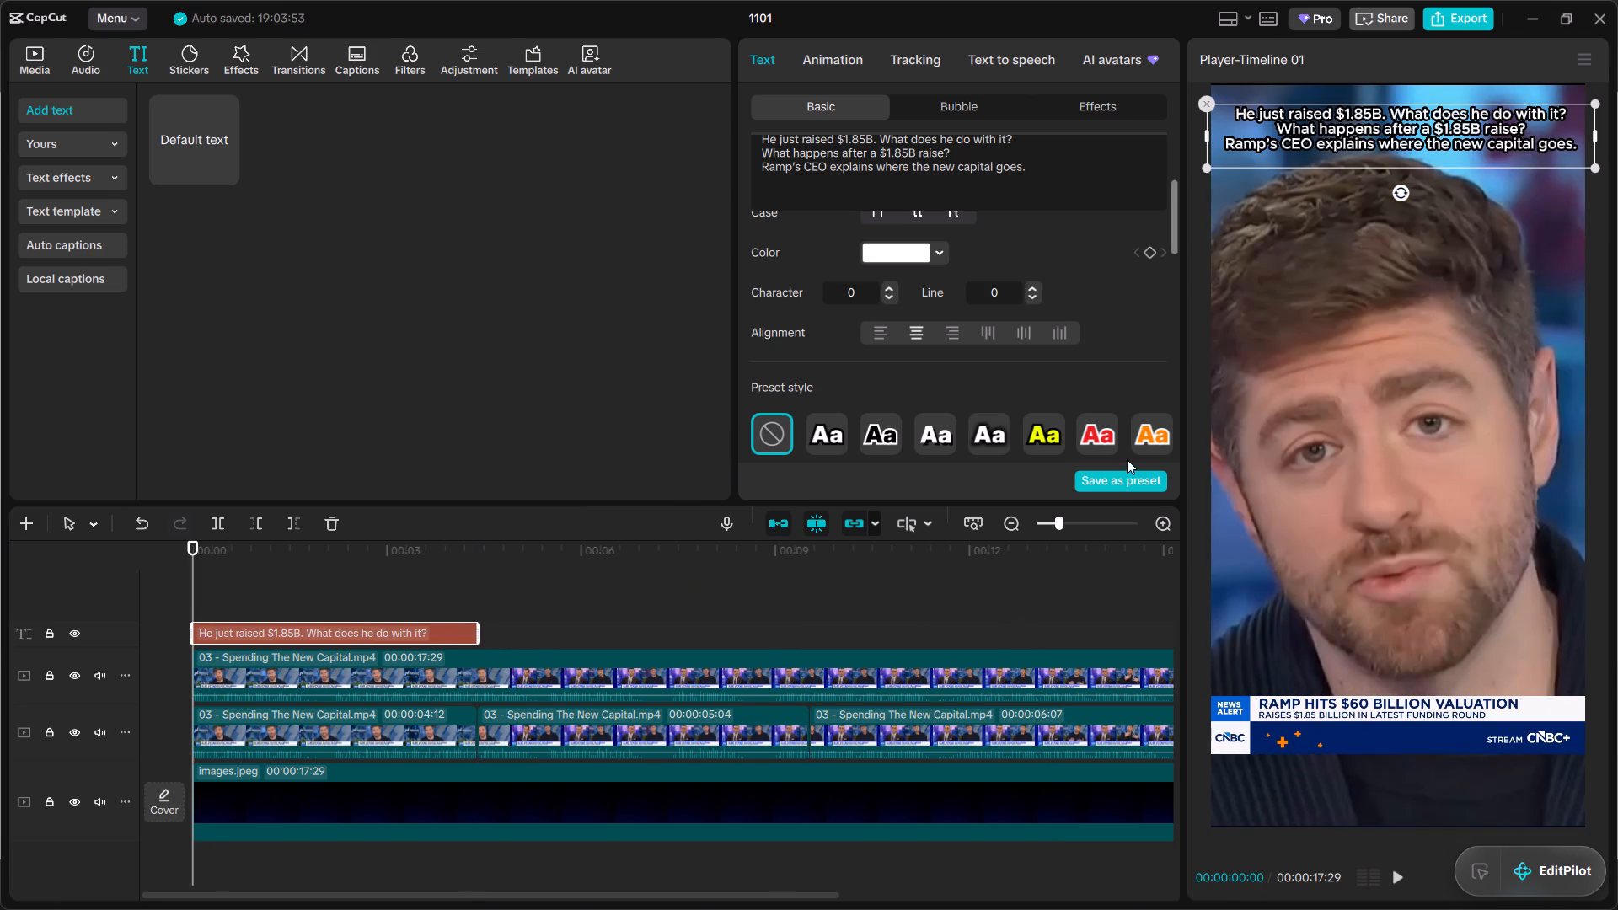
{"action": "left_click", "coordinate": [951, 581]}
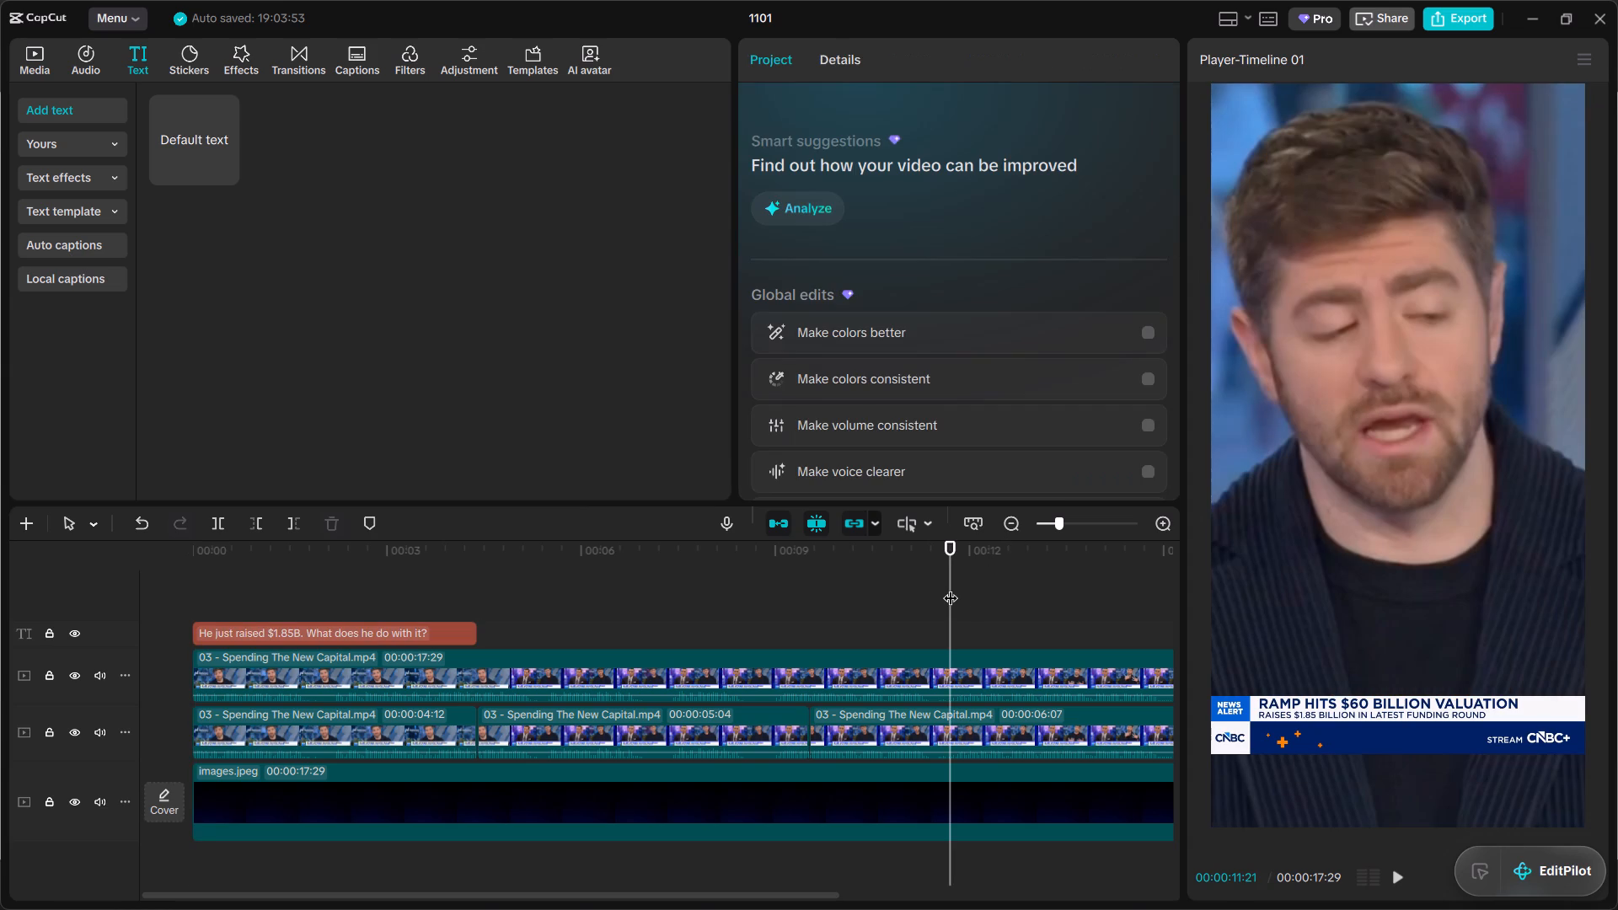
{"action": "left_click_drag", "start_coordinate": [953, 595], "coordinate": [56, 551]}
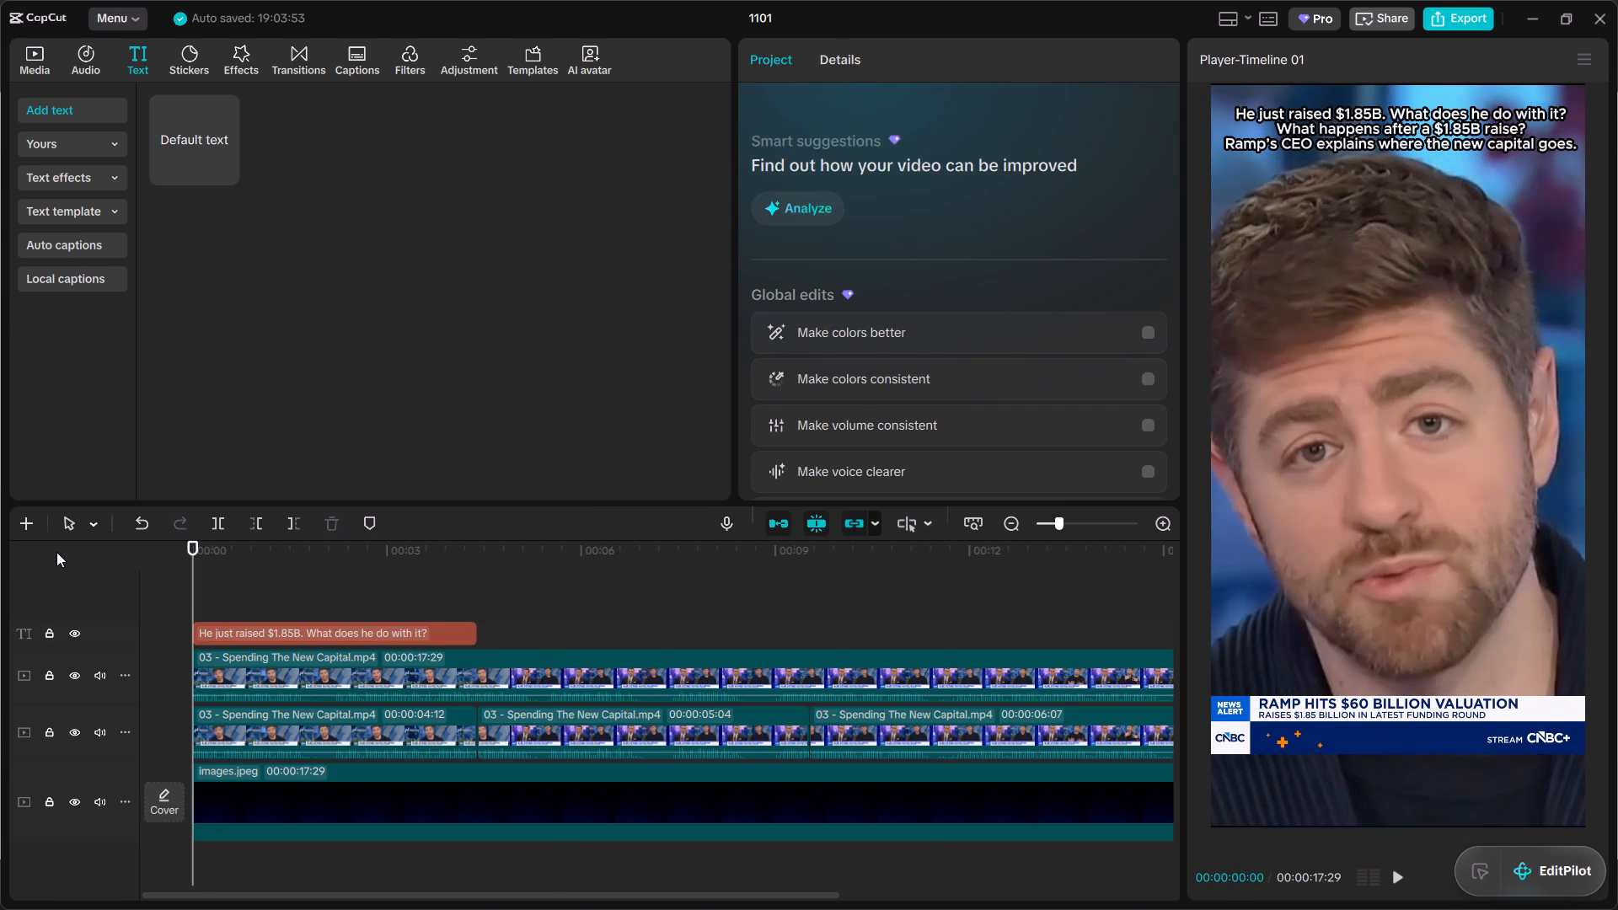
{"action": "key", "text": "space"}
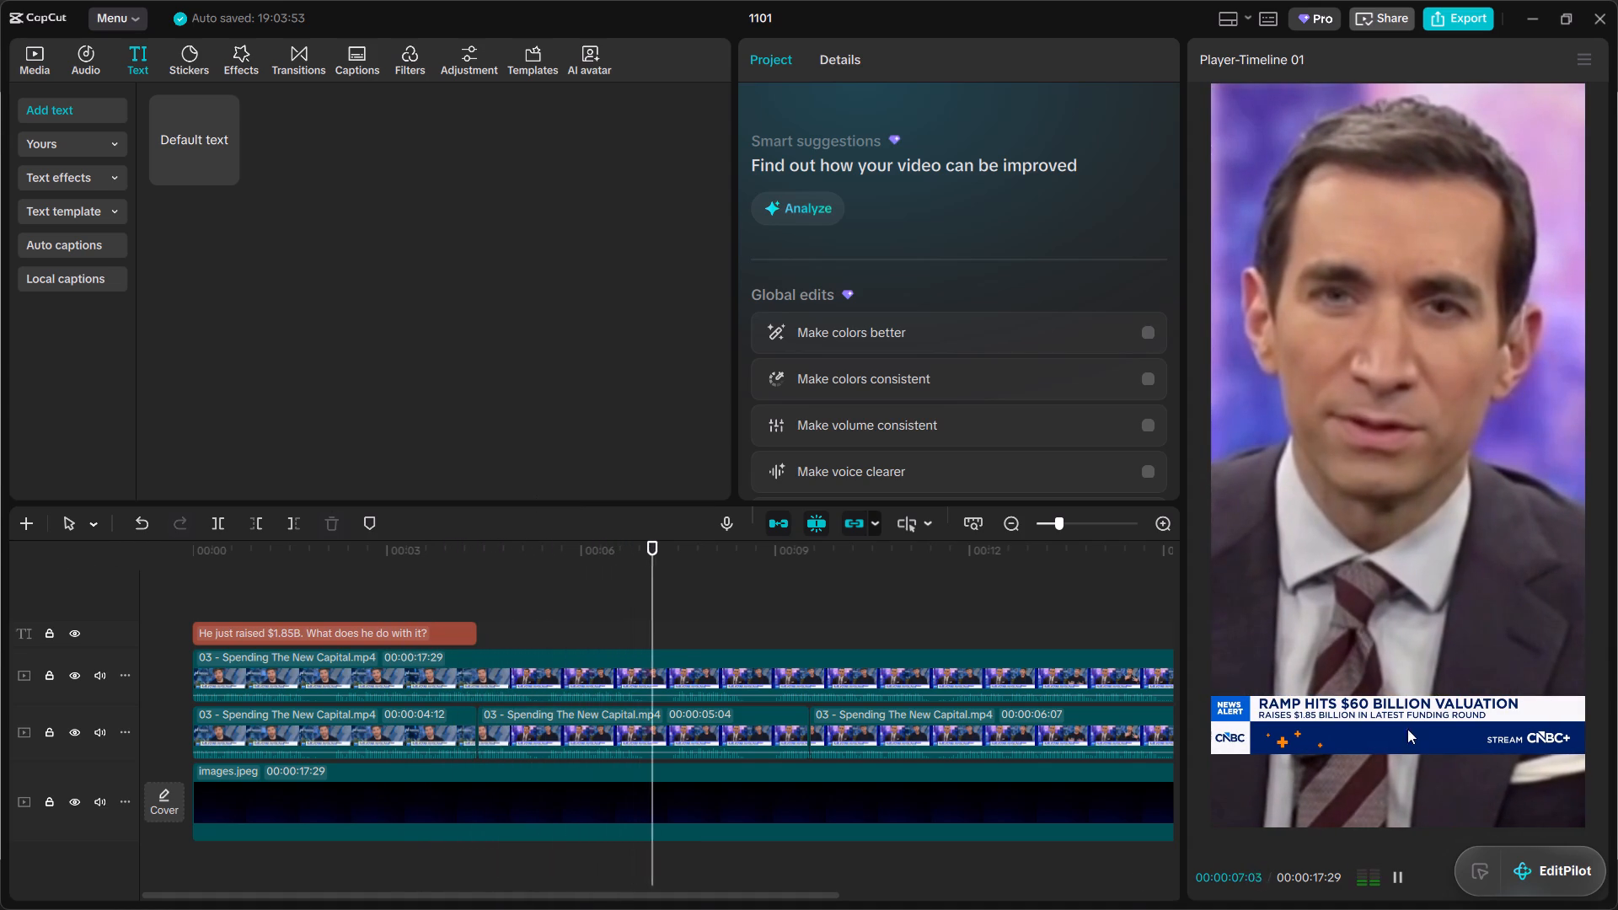
{"action": "left_click_drag", "start_coordinate": [719, 605], "coordinate": [630, 624]}
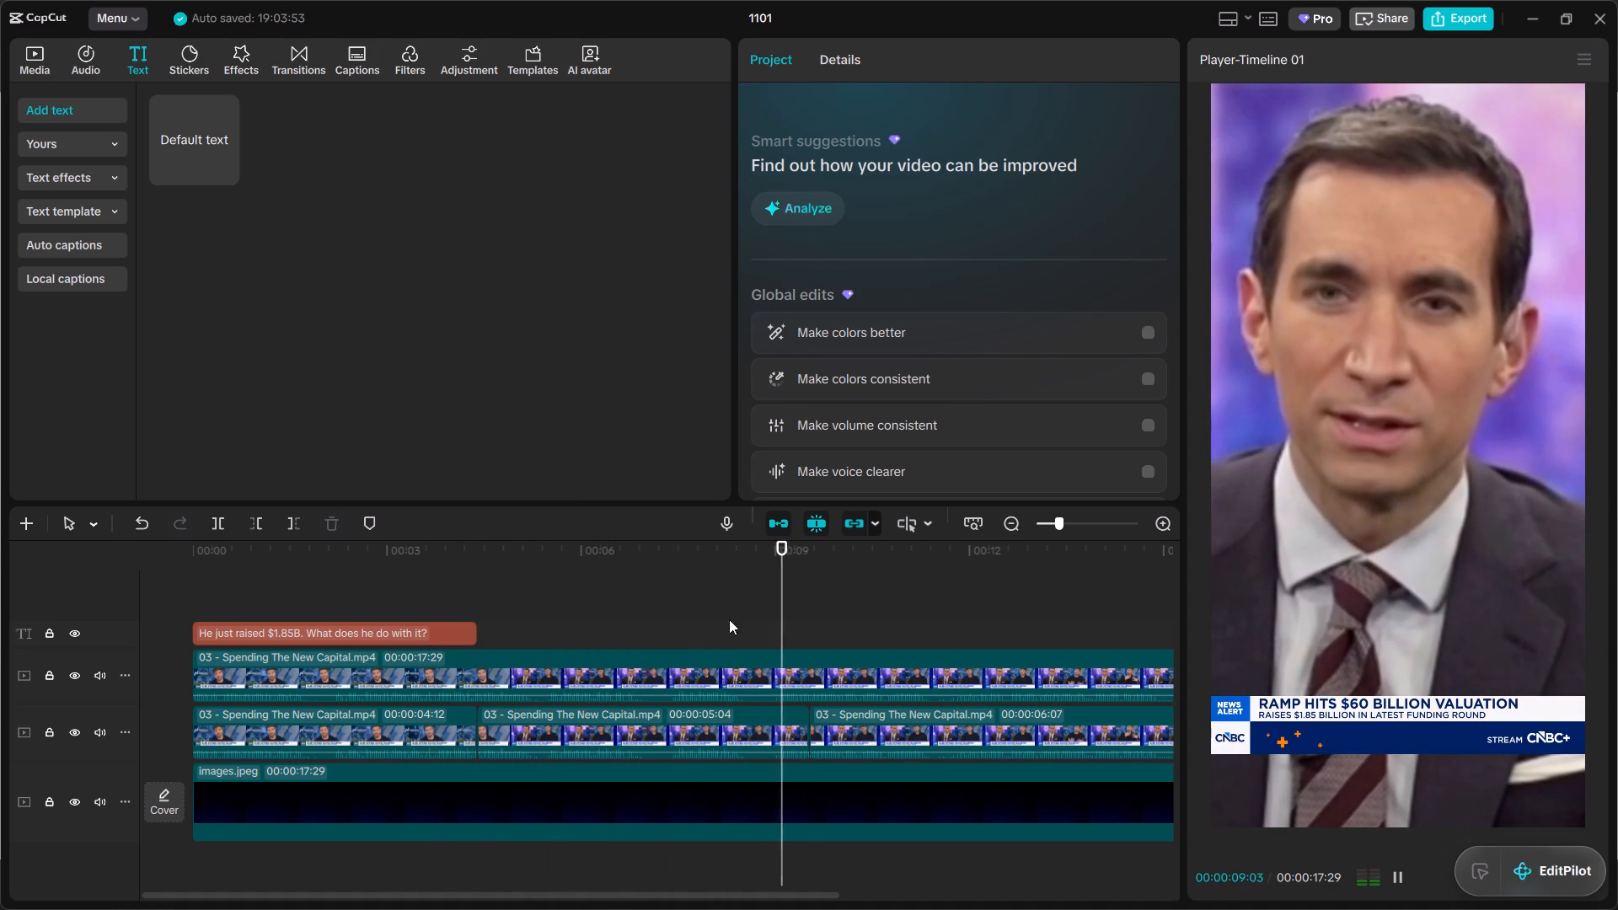
{"action": "left_click_drag", "start_coordinate": [816, 621], "coordinate": [26, 628]}
{"action": "key", "text": "space"}
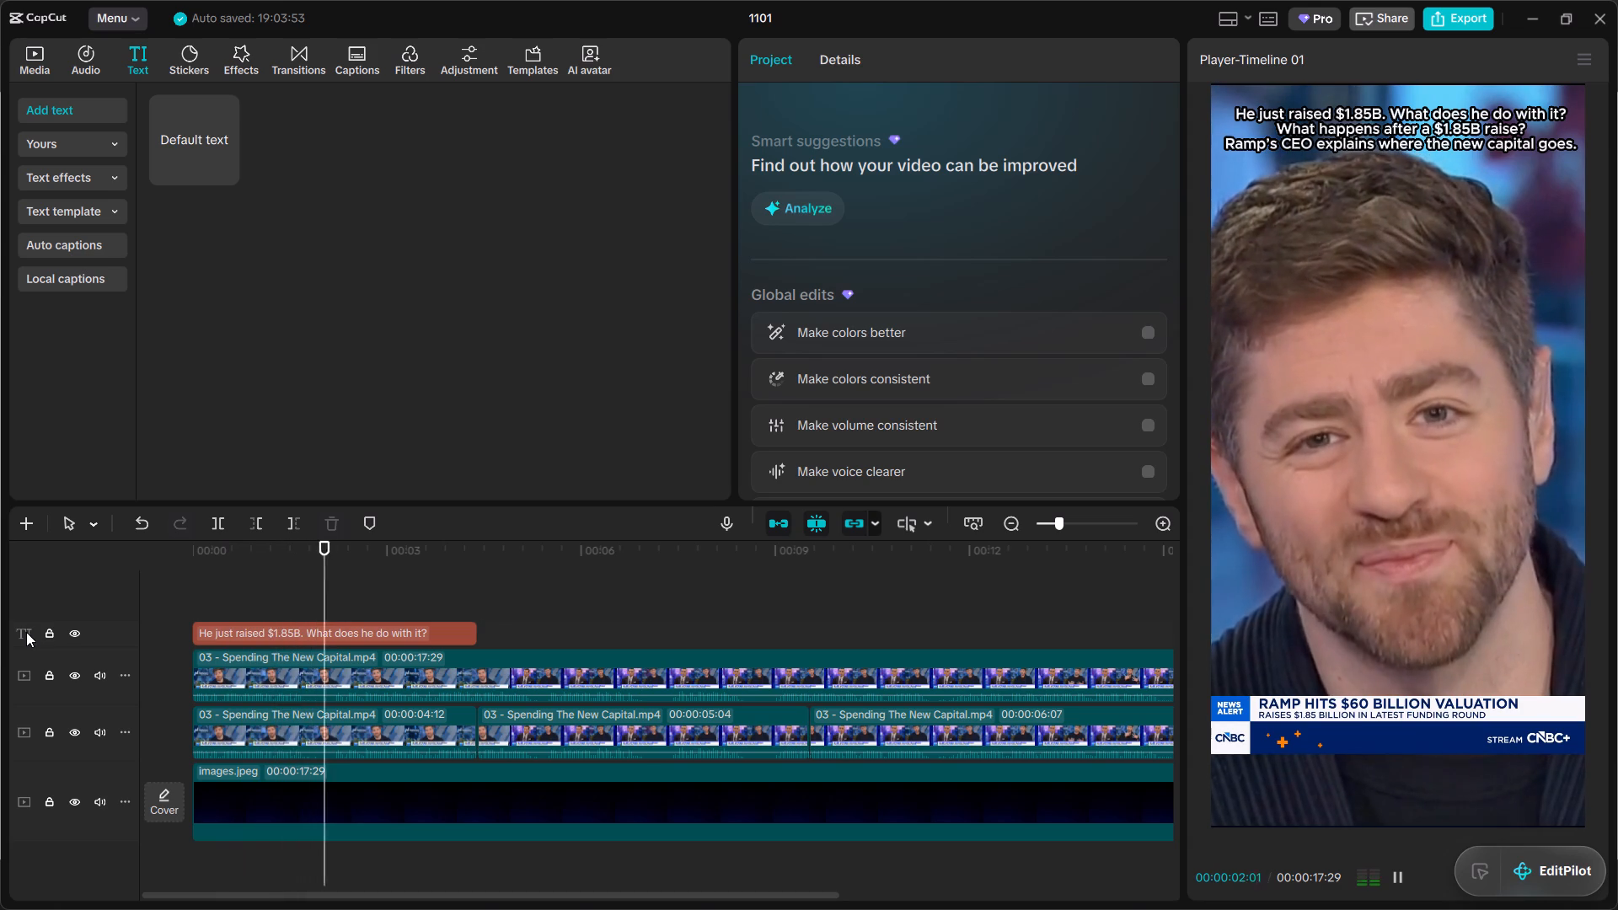
{"action": "key", "text": "space"}
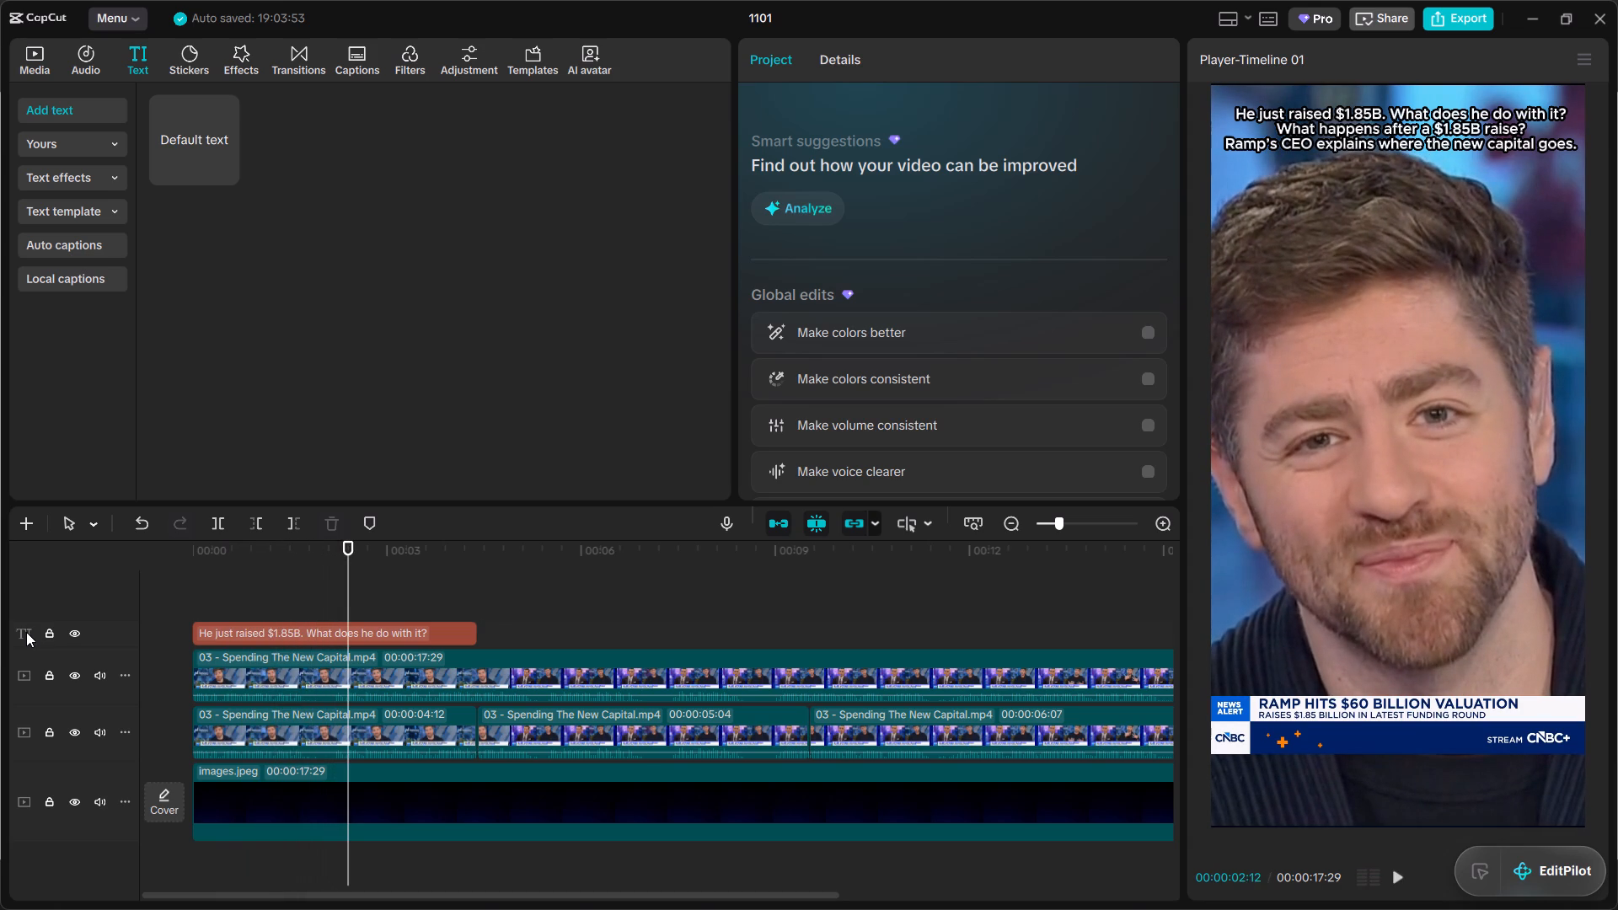
{"action": "scroll", "coordinate": [262, 659], "scroll_direction": "down", "scroll_amount": 5}
{"action": "scroll", "coordinate": [262, 659], "scroll_direction": "up", "scroll_amount": 1}
Play the whole video from the start to its end to review the finished edit, and return to the beginning.
{"action": "left_click_drag", "start_coordinate": [353, 562], "coordinate": [138, 597]}
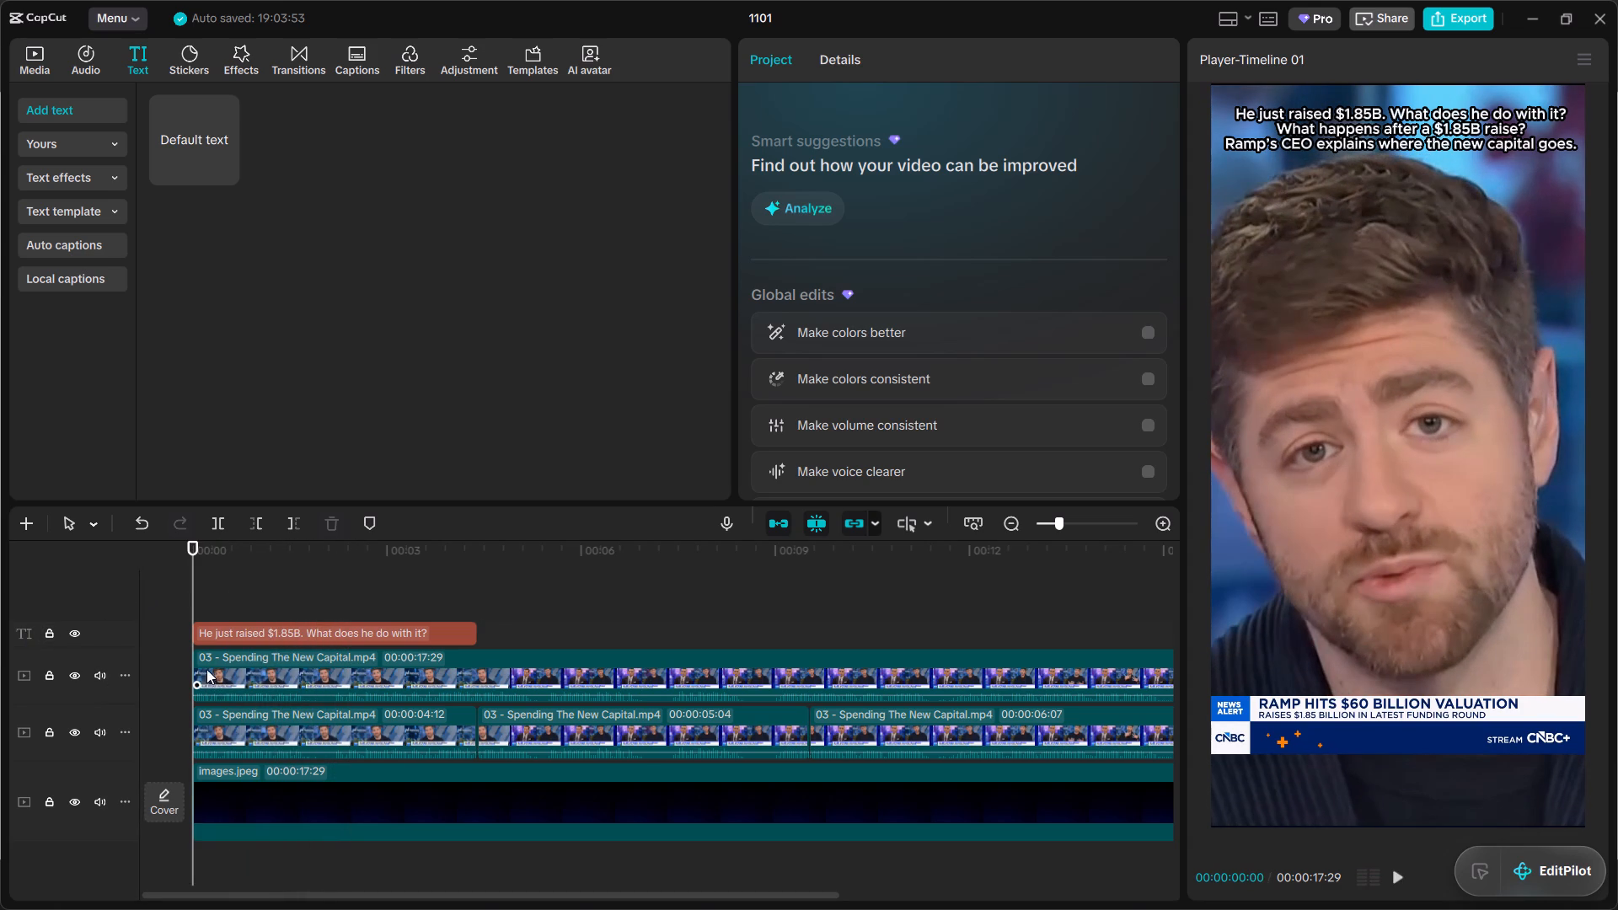
{"action": "left_click_drag", "start_coordinate": [193, 661], "coordinate": [185, 661]}
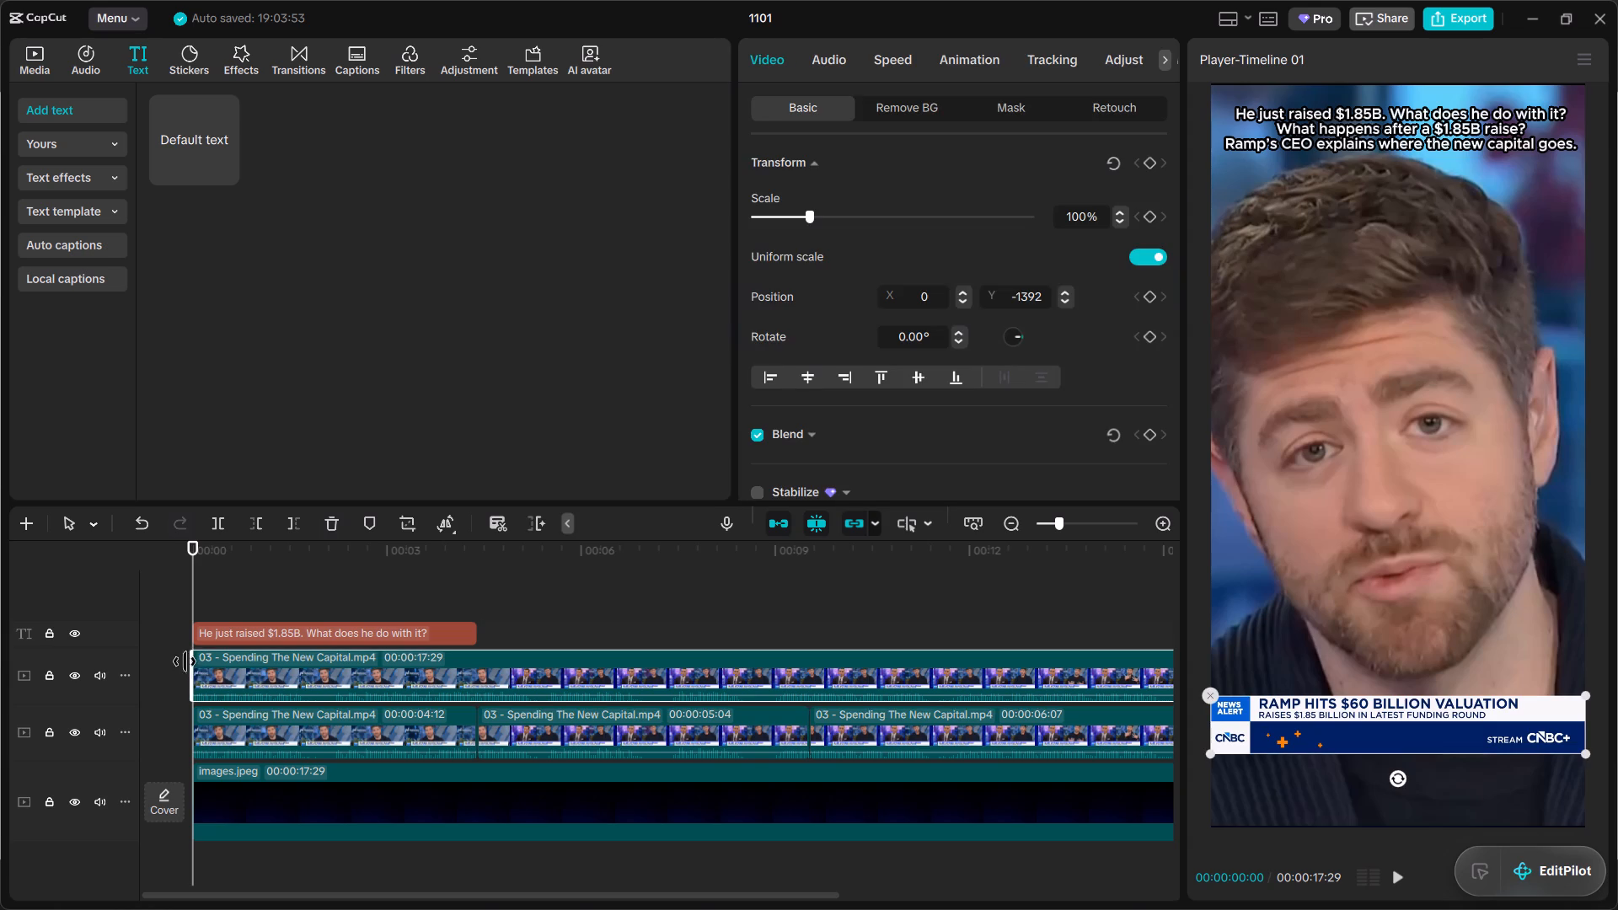
{"action": "left_click_drag", "start_coordinate": [185, 661], "coordinate": [160, 655]}
{"action": "key", "text": "space"}
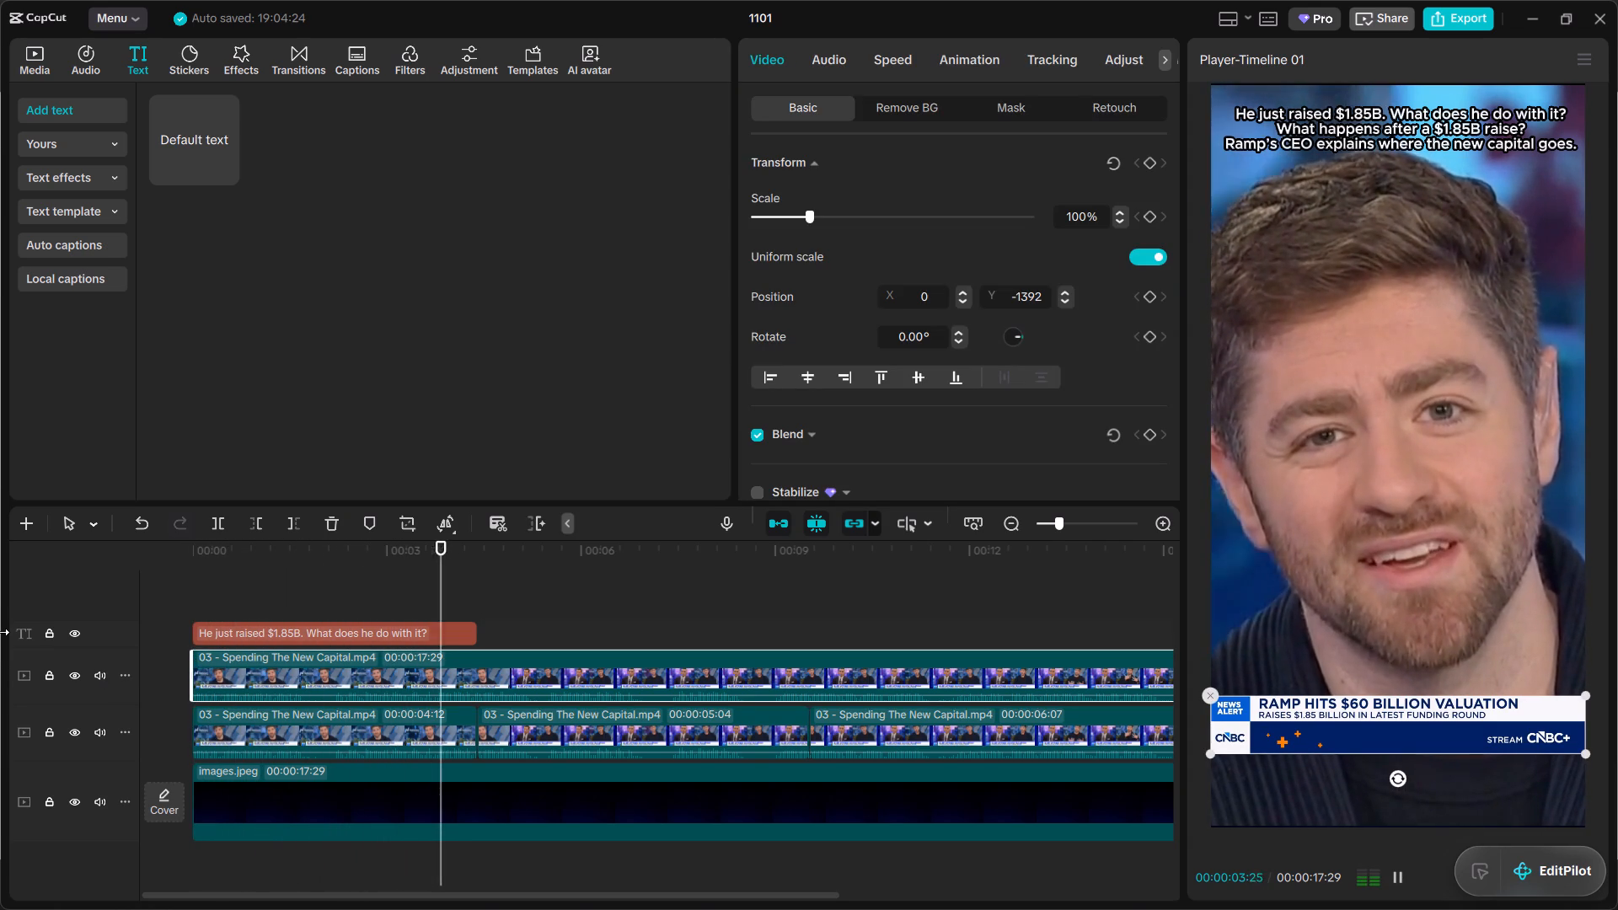
{"action": "scroll", "coordinate": [768, 581], "scroll_direction": "up", "scroll_amount": 1}
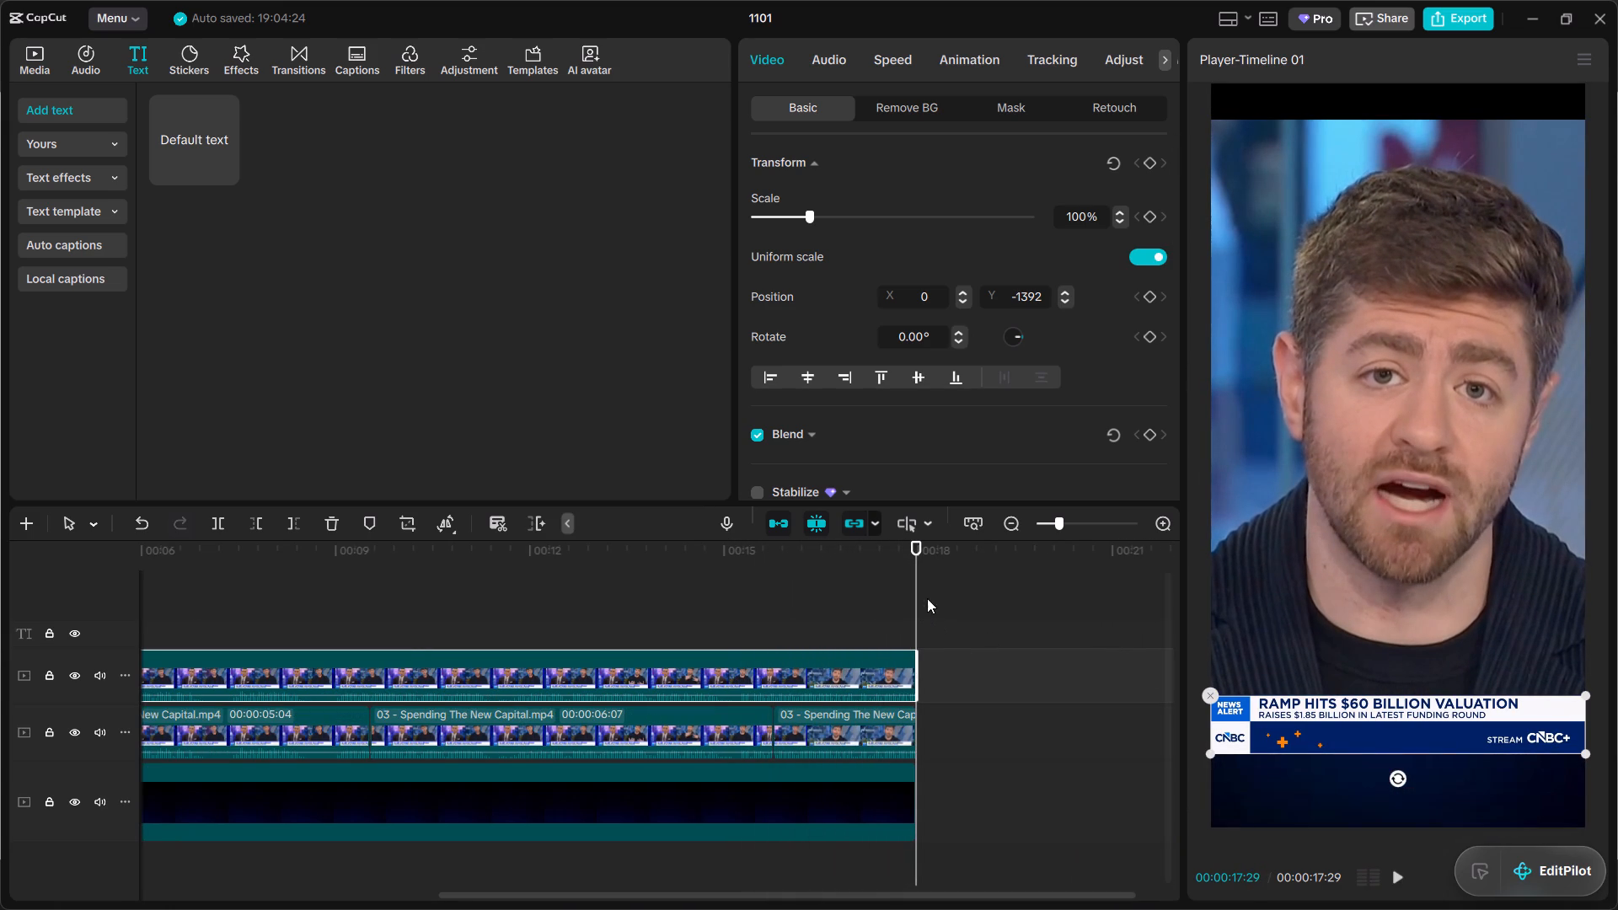
{"action": "left_click_drag", "start_coordinate": [918, 602], "coordinate": [0, 702]}
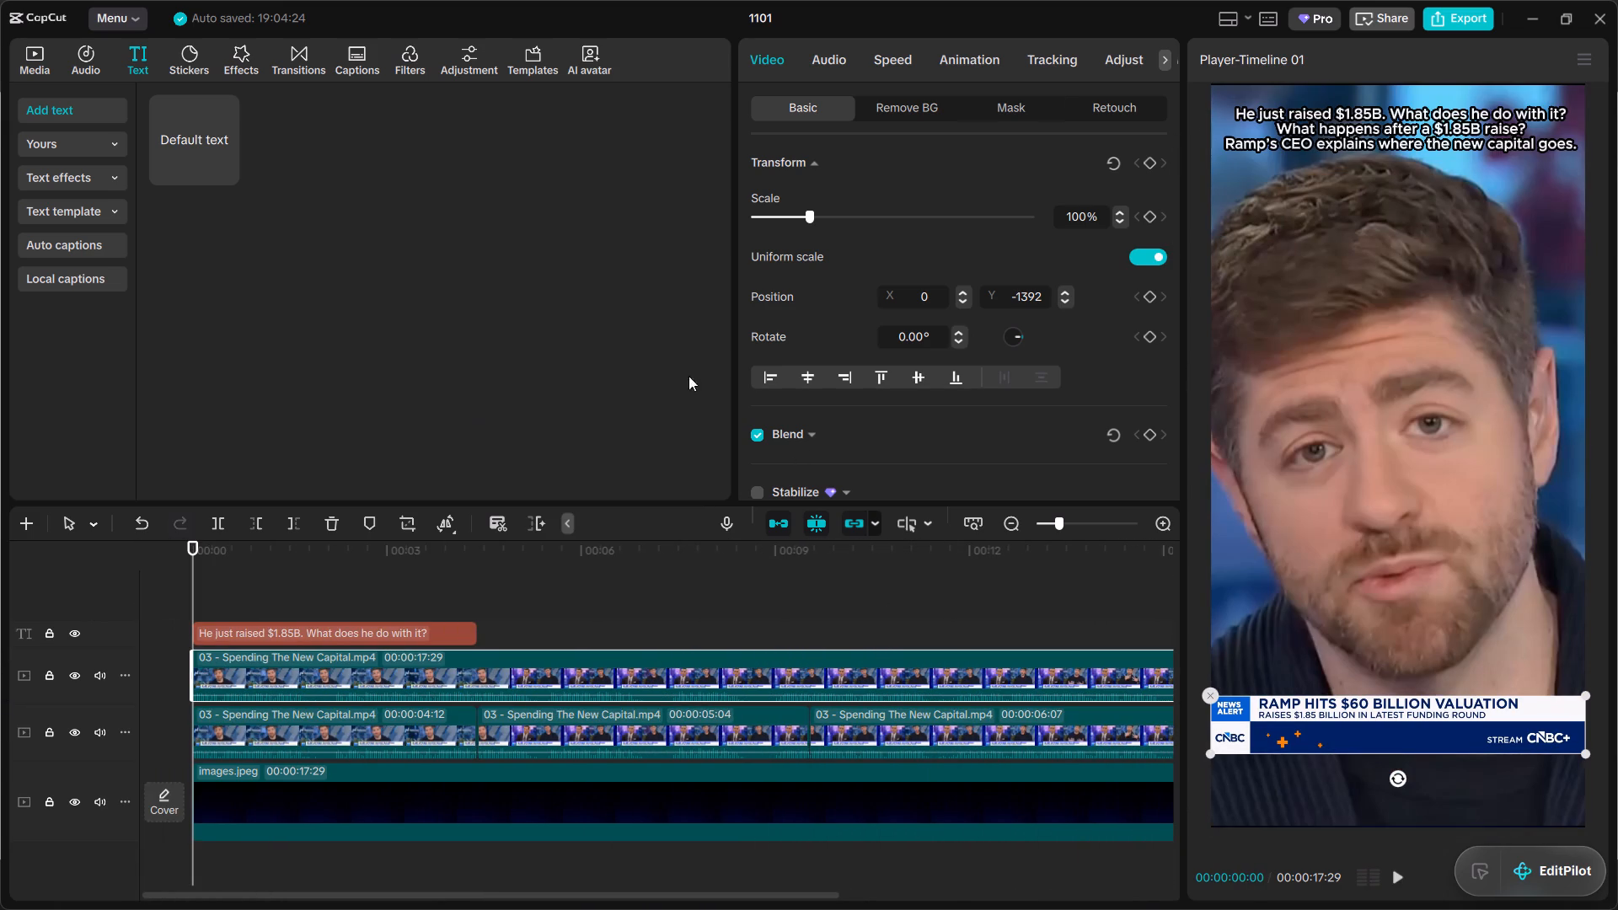
Extend the headline text clip past the first speaker cut so it ends just before the 00:06 mark.
{"action": "left_click_drag", "start_coordinate": [470, 634], "coordinate": [499, 640]}
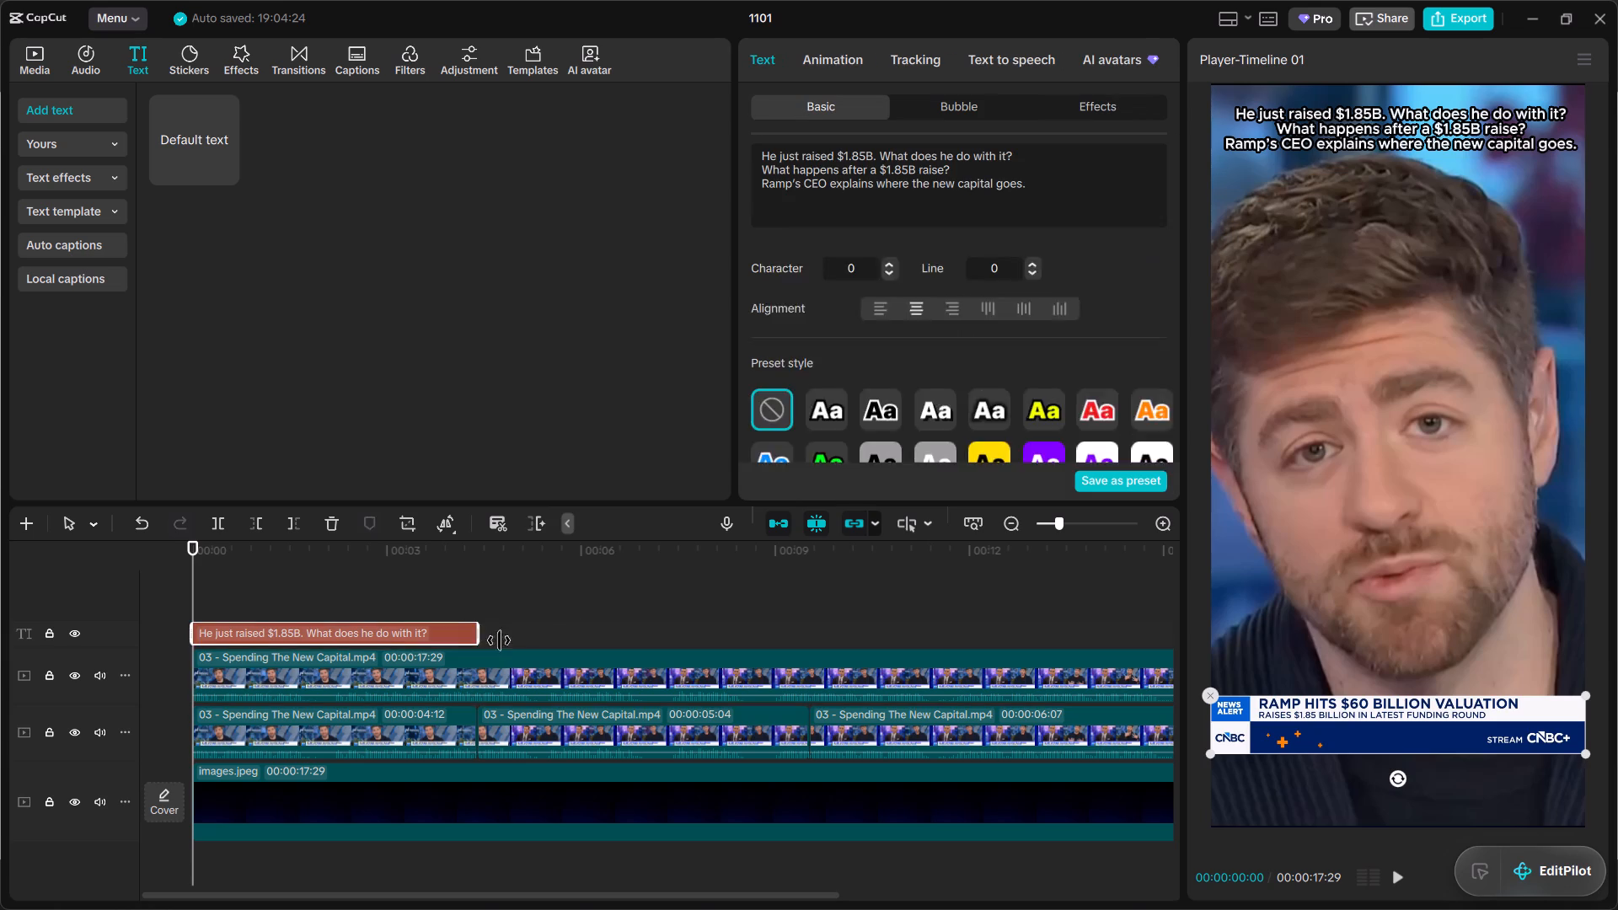
{"action": "left_click_drag", "start_coordinate": [499, 640], "coordinate": [432, 654]}
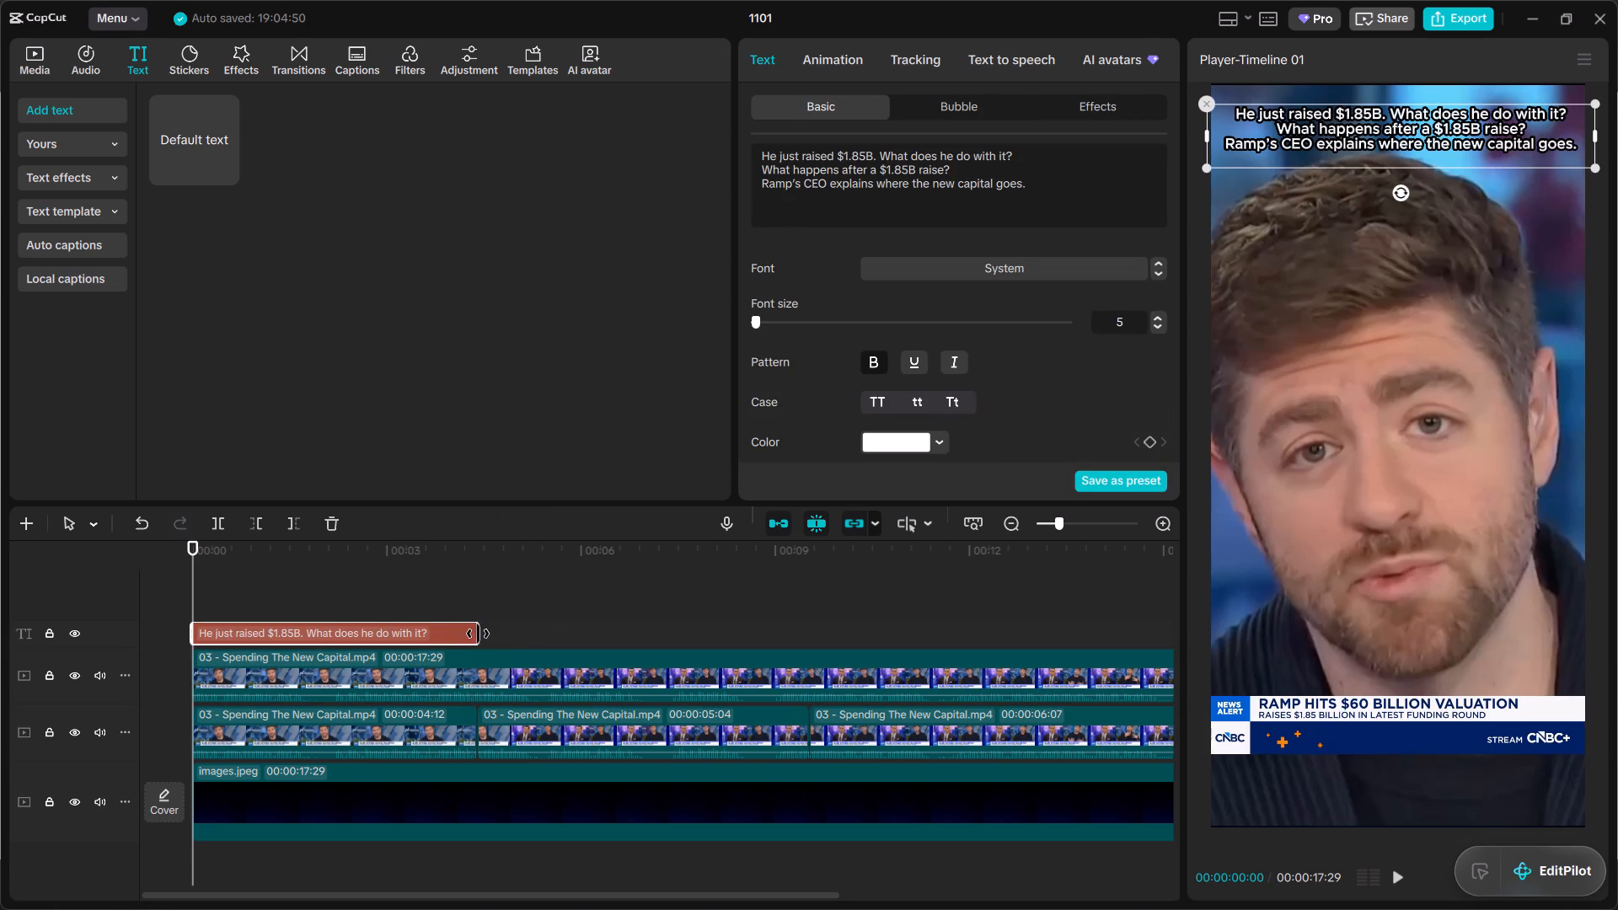
{"action": "left_click_drag", "start_coordinate": [481, 634], "coordinate": [561, 622]}
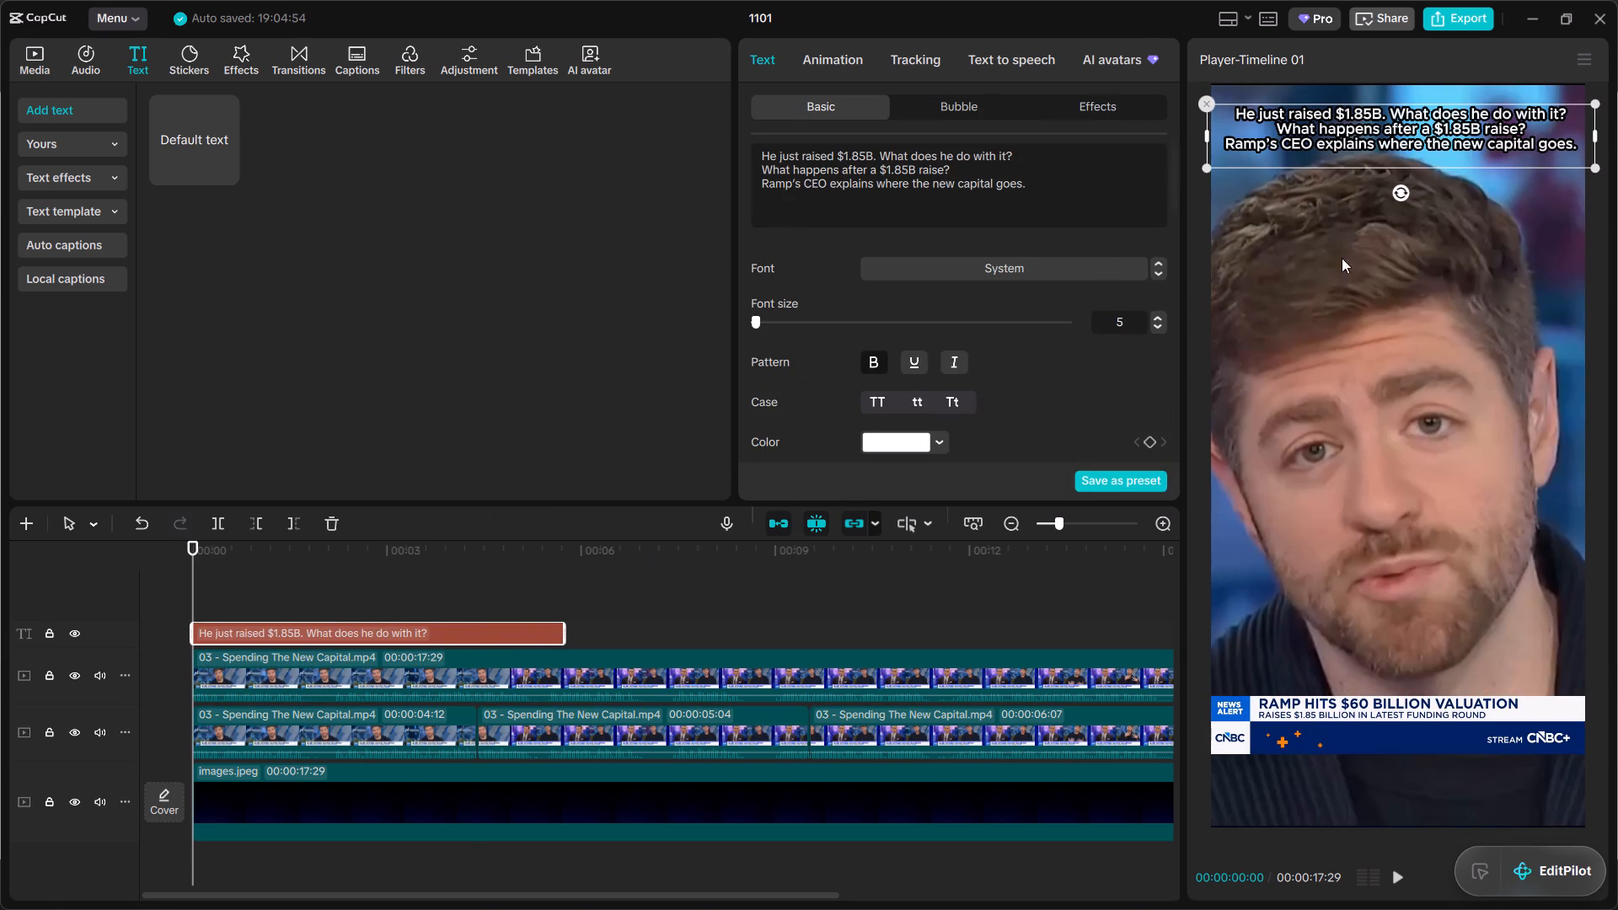
{"action": "left_click", "coordinate": [1385, 326]}
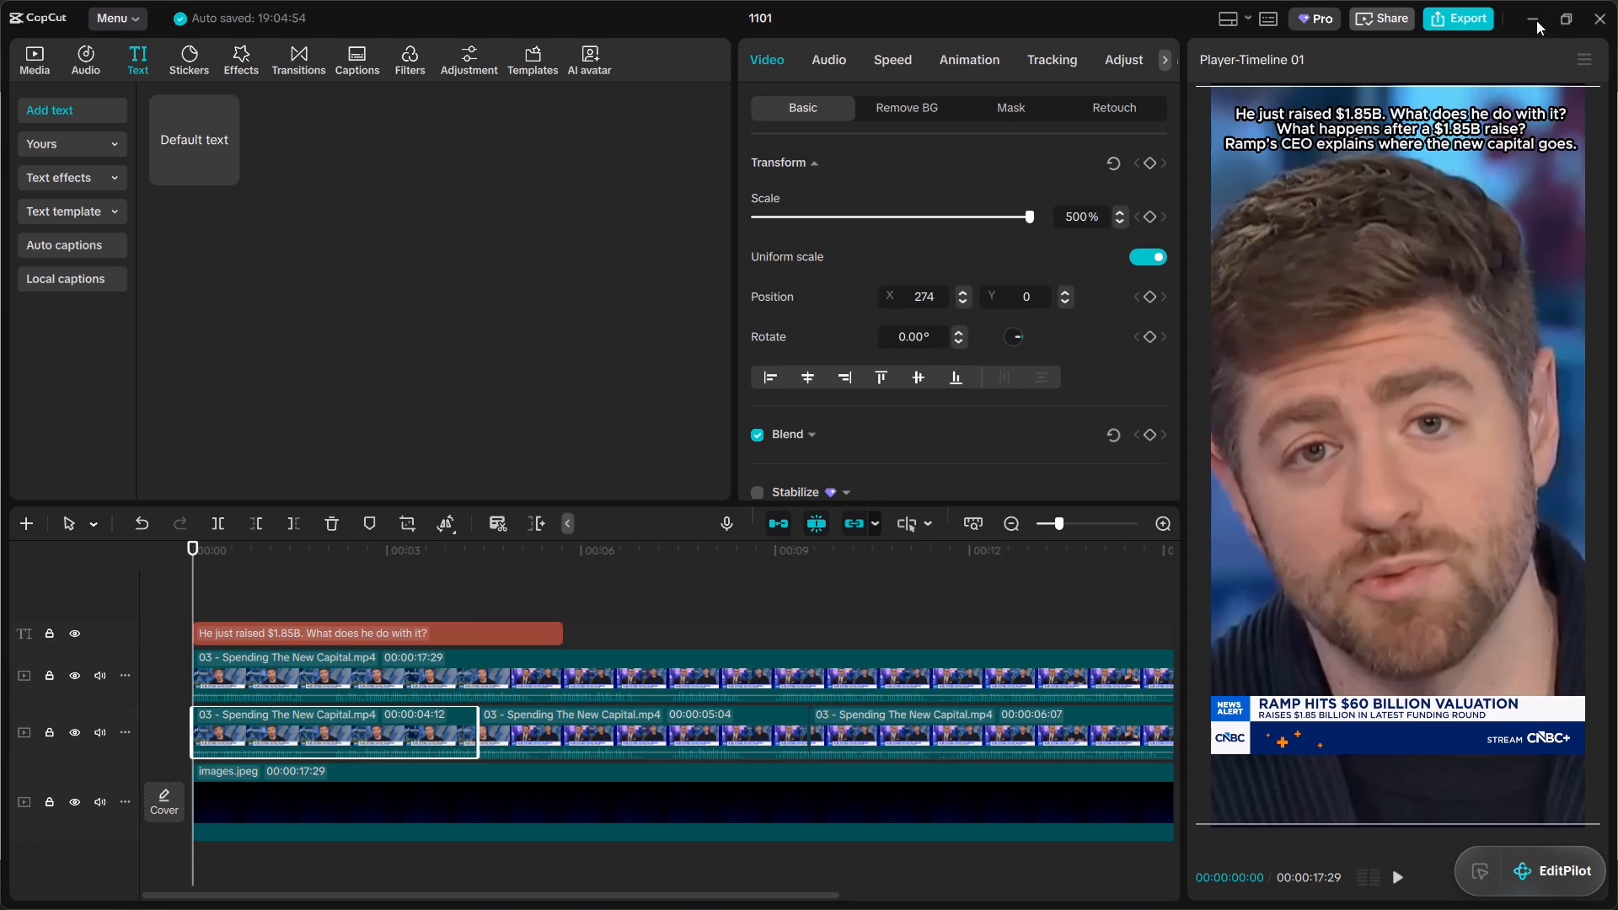
Export the video as 1101 in 8K, HEVC mp4 at 30fps with MP3 audio, and dismiss the sharing options.
{"action": "left_click", "coordinate": [1465, 14]}
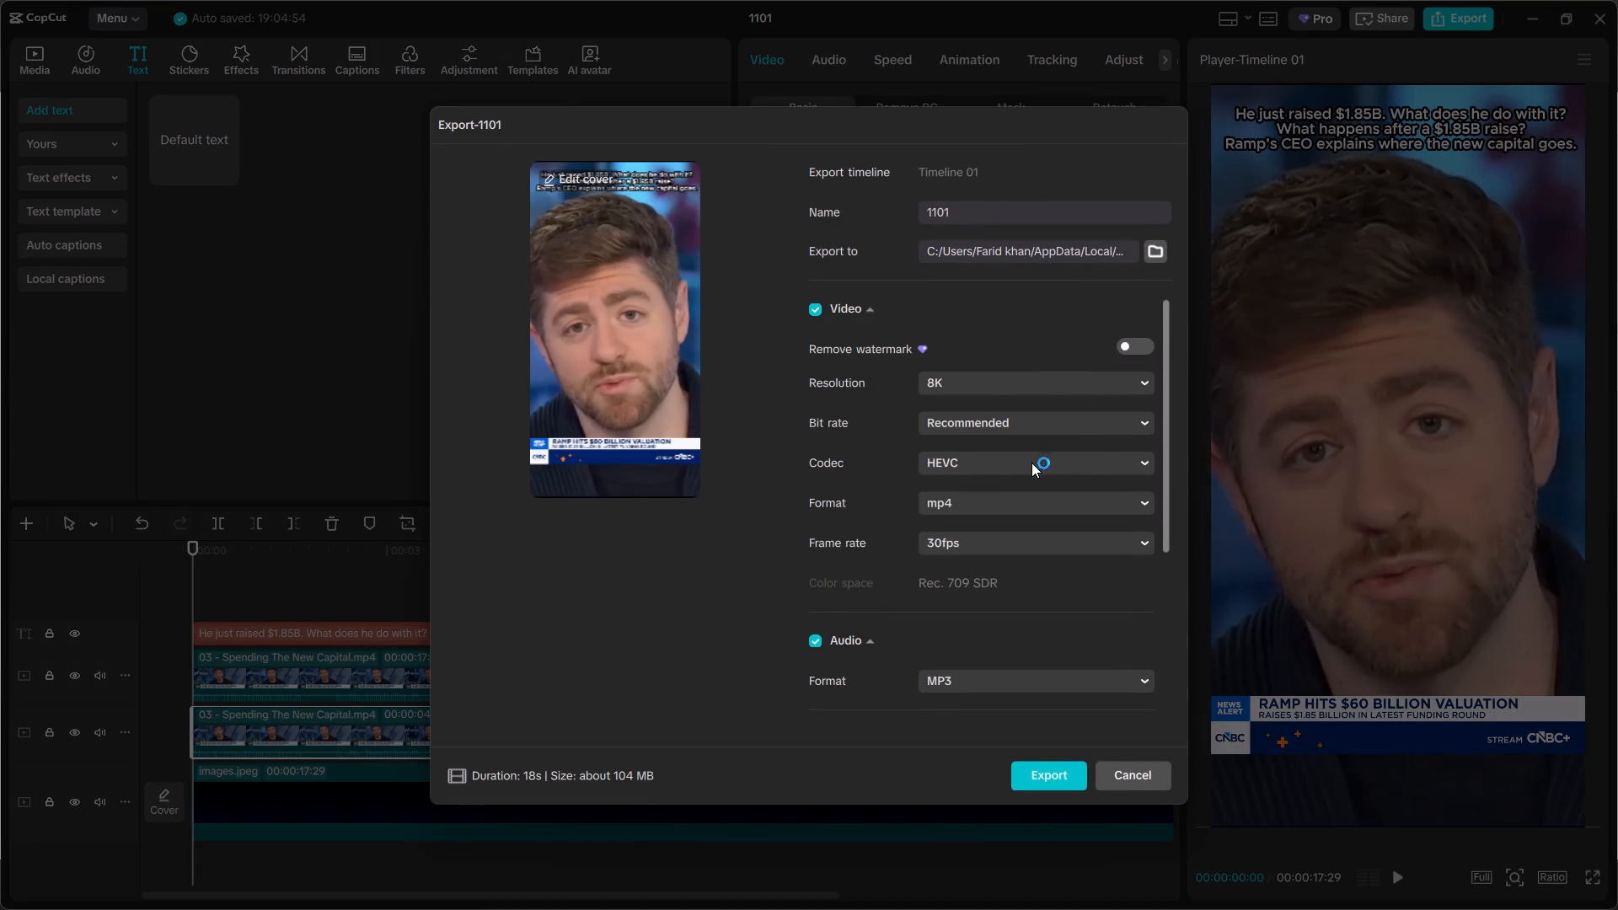
{"action": "left_click", "coordinate": [1034, 774]}
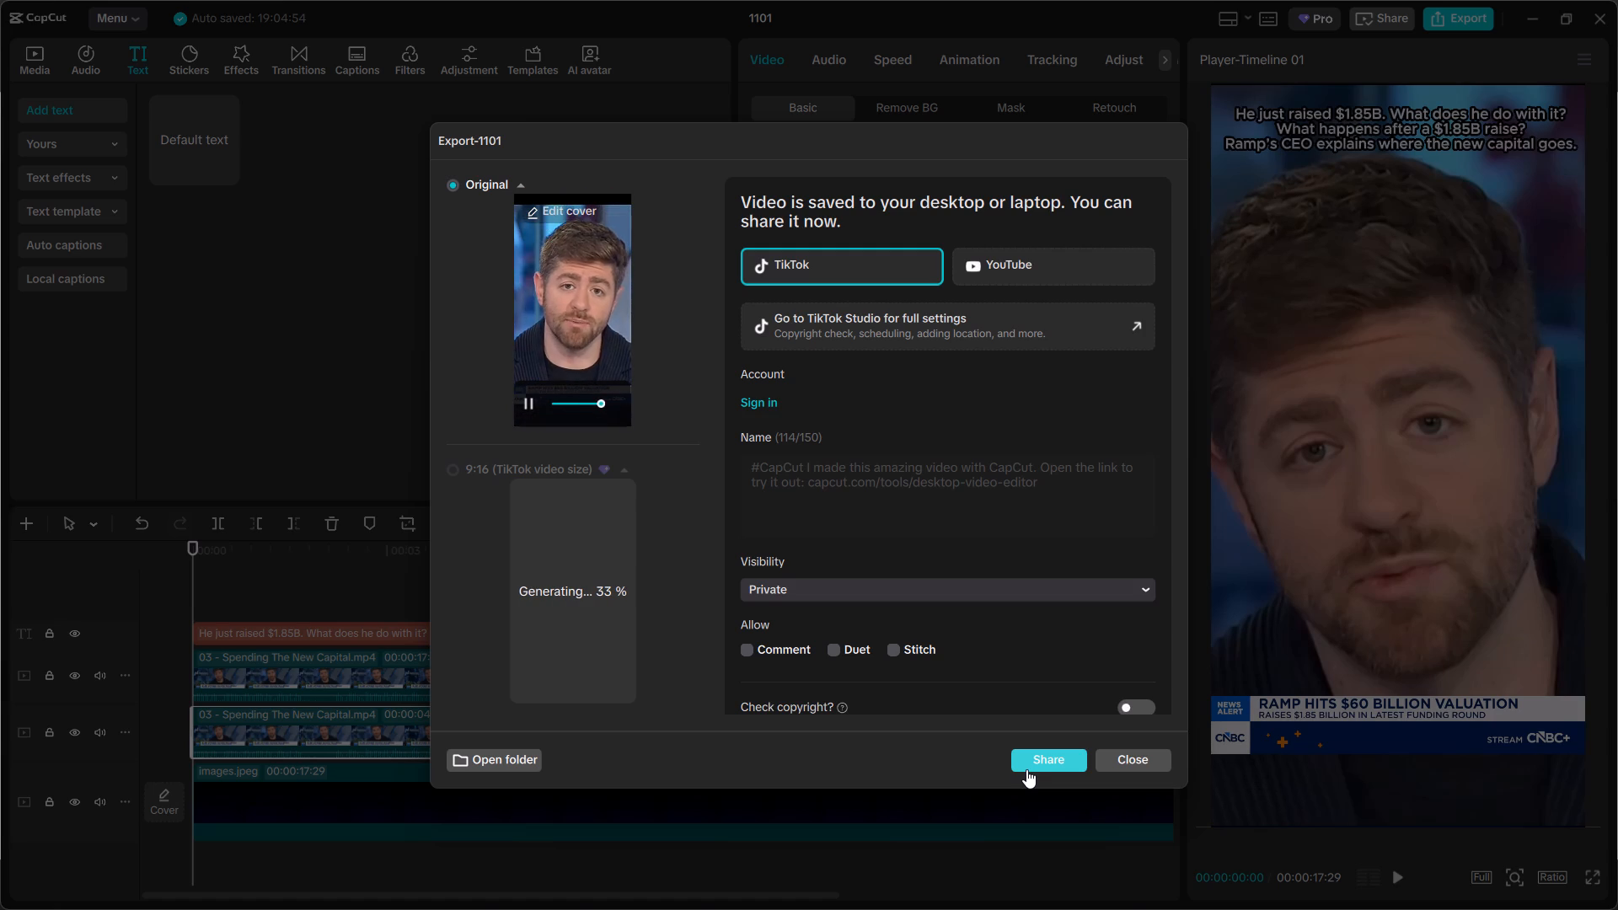
{"action": "left_click", "coordinate": [1143, 760]}
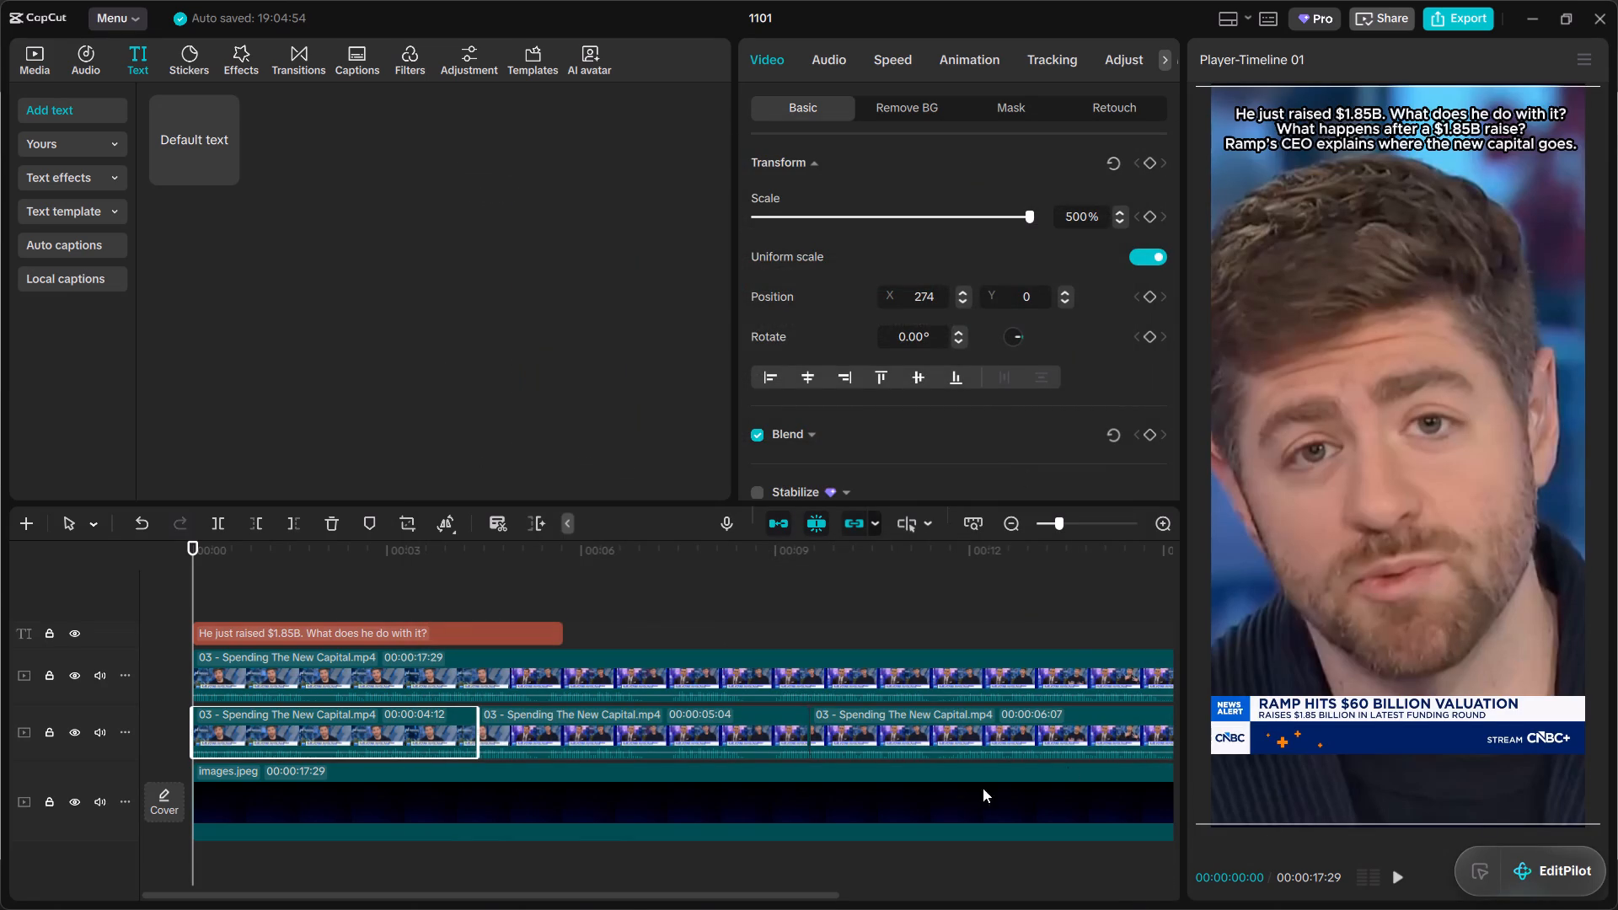
Switch to the Podcast Clipping Brief in the browser and look over the clip requirements around clip 02.
{"action": "left_click", "coordinate": [1533, 12]}
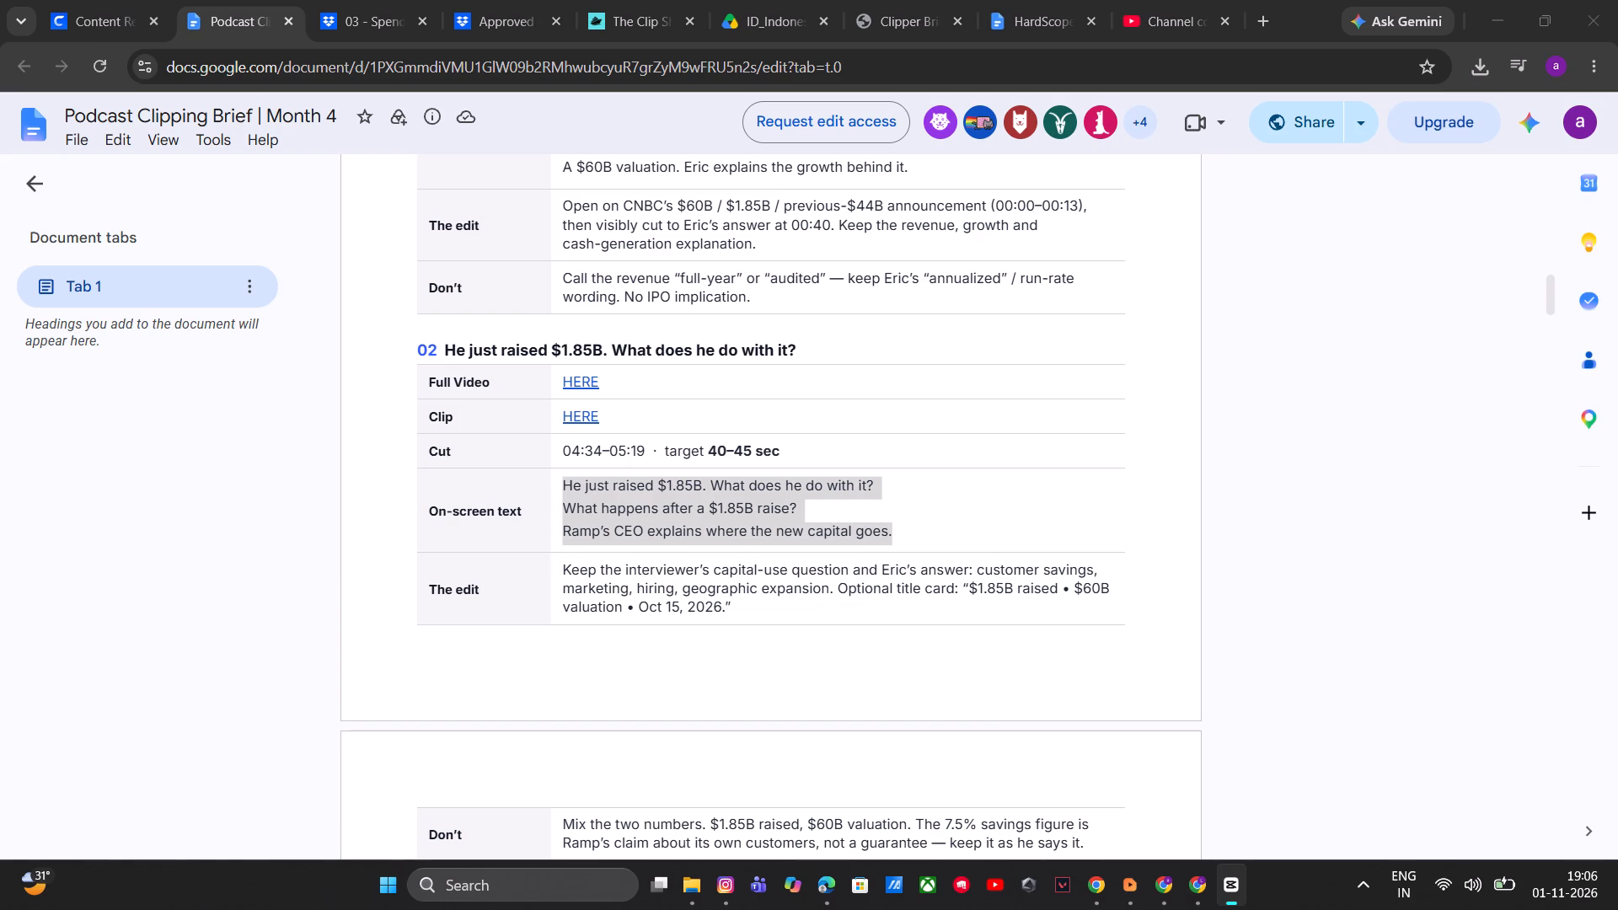
{"action": "scroll", "coordinate": [667, 286], "scroll_direction": "up", "scroll_amount": 1}
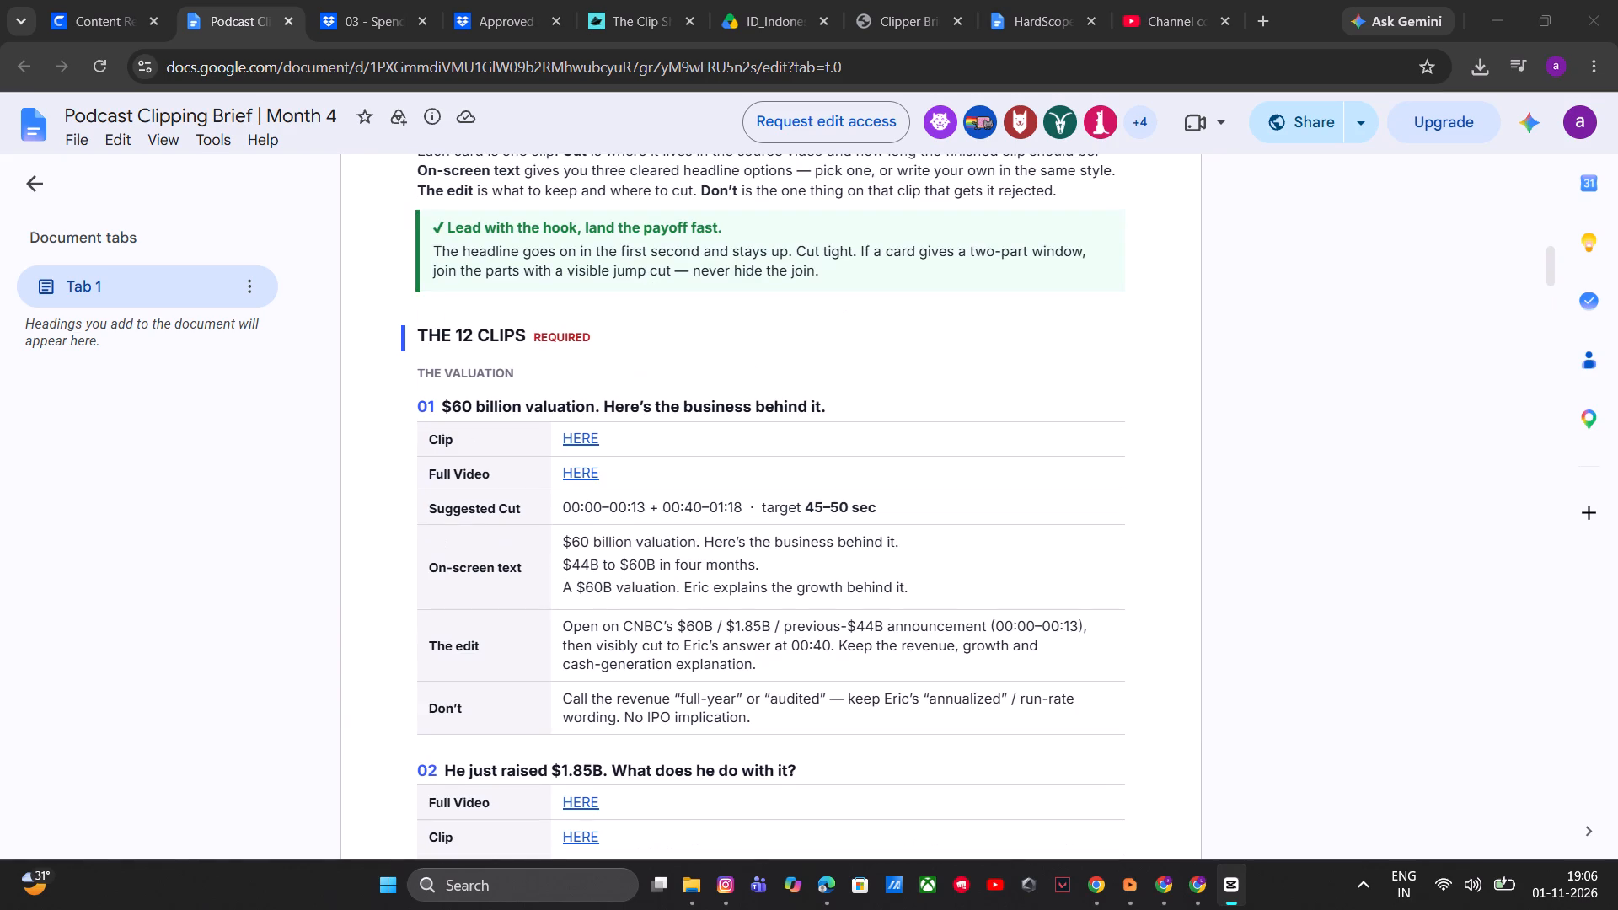
{"action": "scroll", "coordinate": [667, 291], "scroll_direction": "down", "scroll_amount": 2}
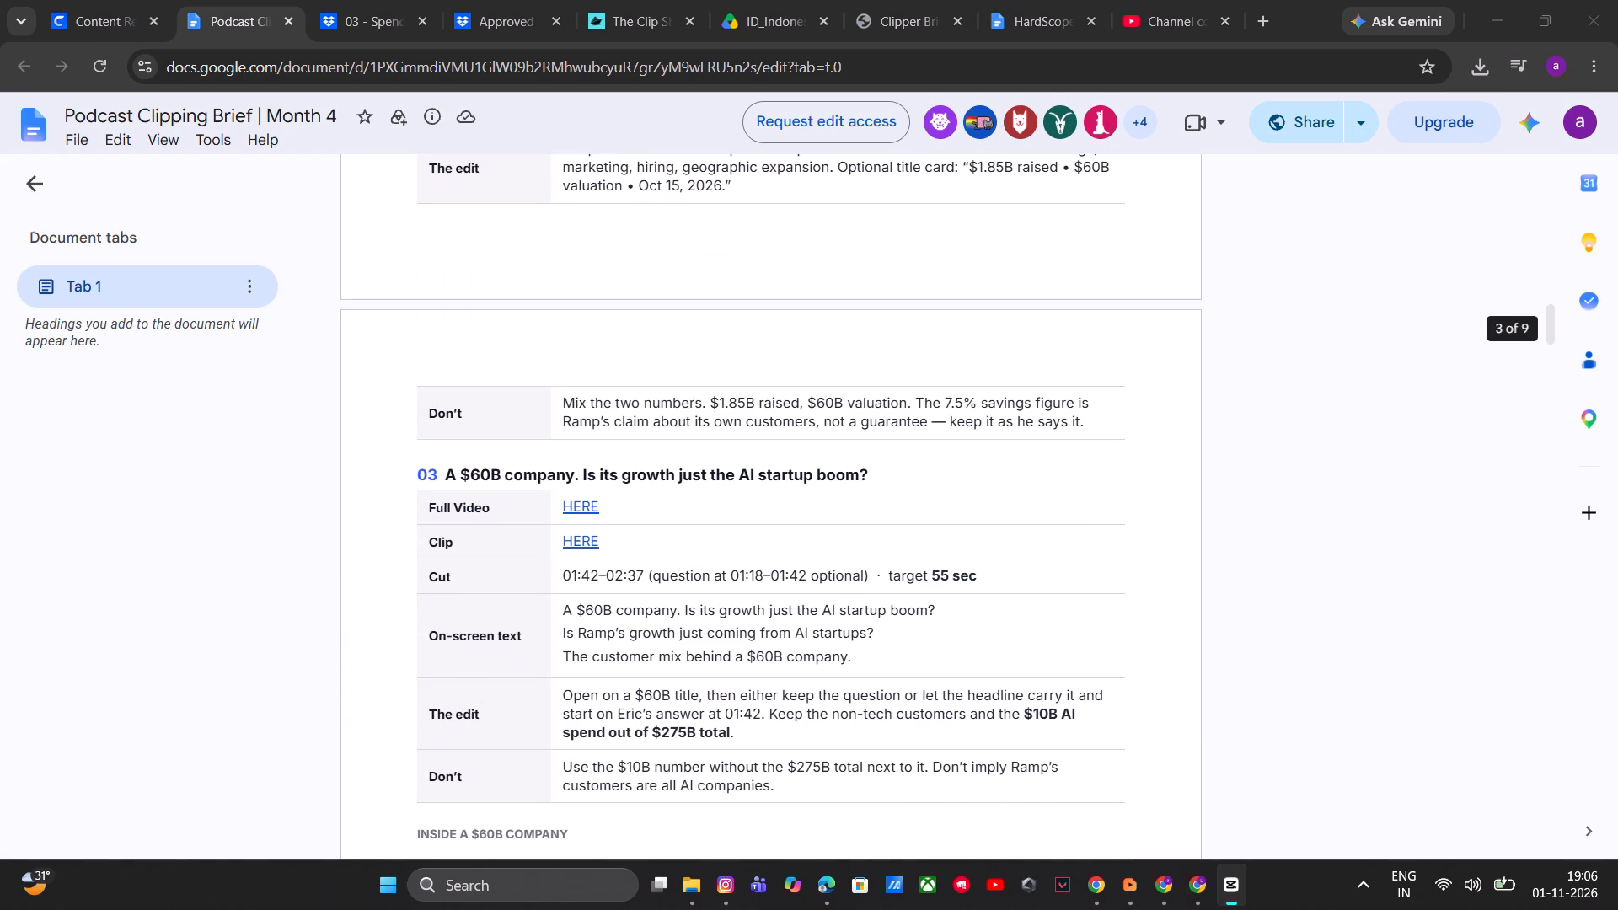
{"action": "scroll", "coordinate": [667, 294], "scroll_direction": "up", "scroll_amount": 1}
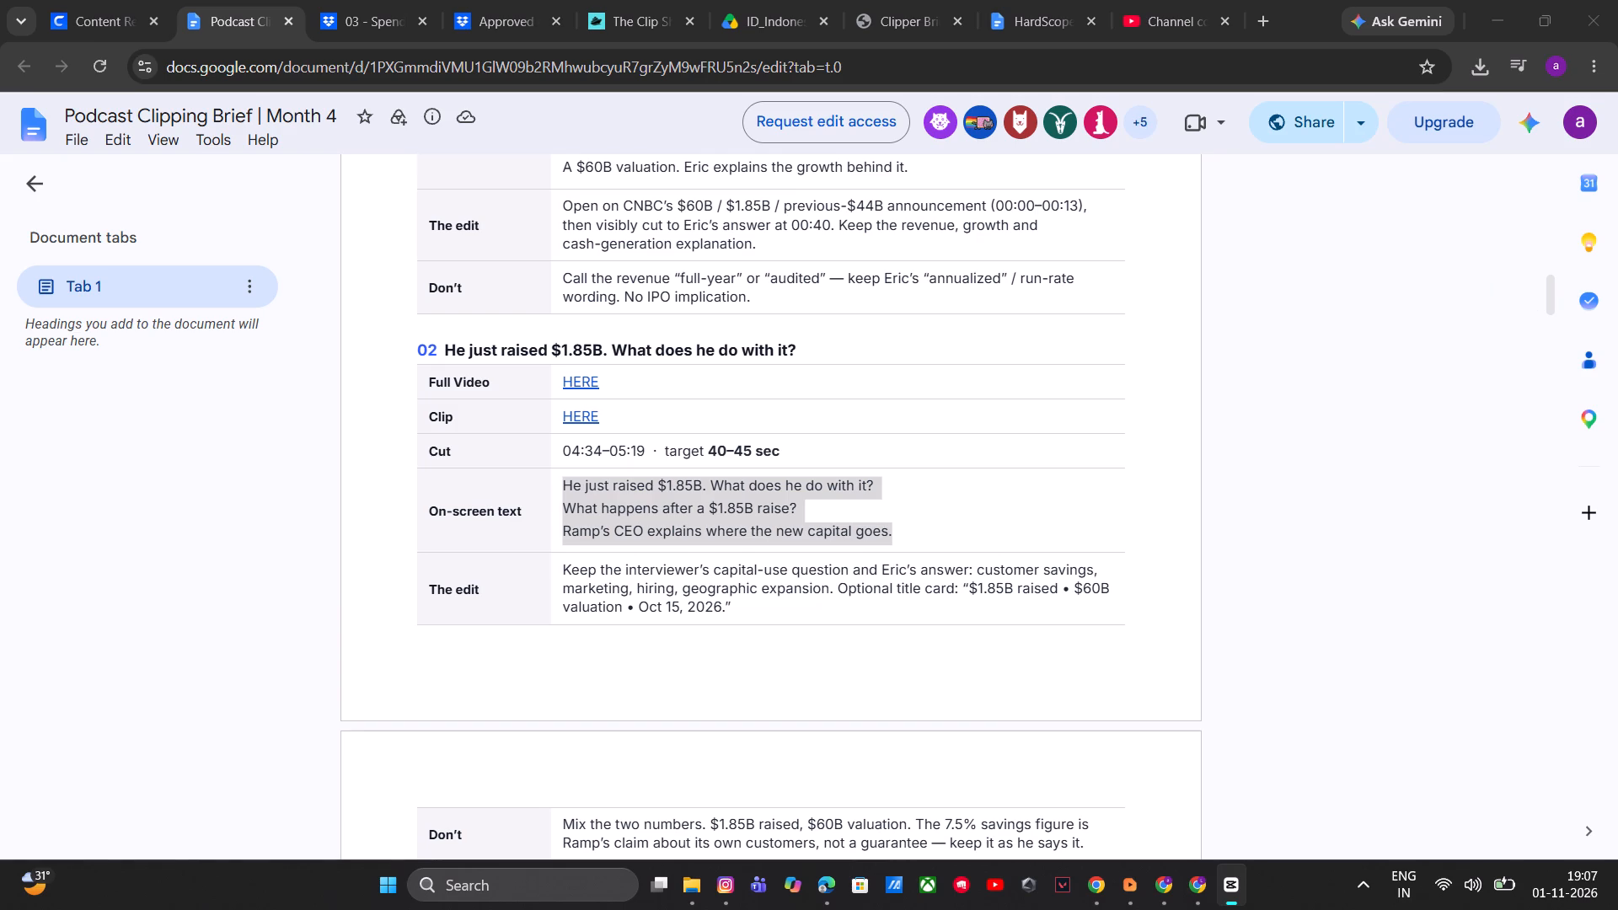
Copy clip 02's "The edit" instructions from the brief into the Google search box of a new tab in the other browser window.
{"action": "left_click_drag", "start_coordinate": [559, 568], "coordinate": [735, 621]}
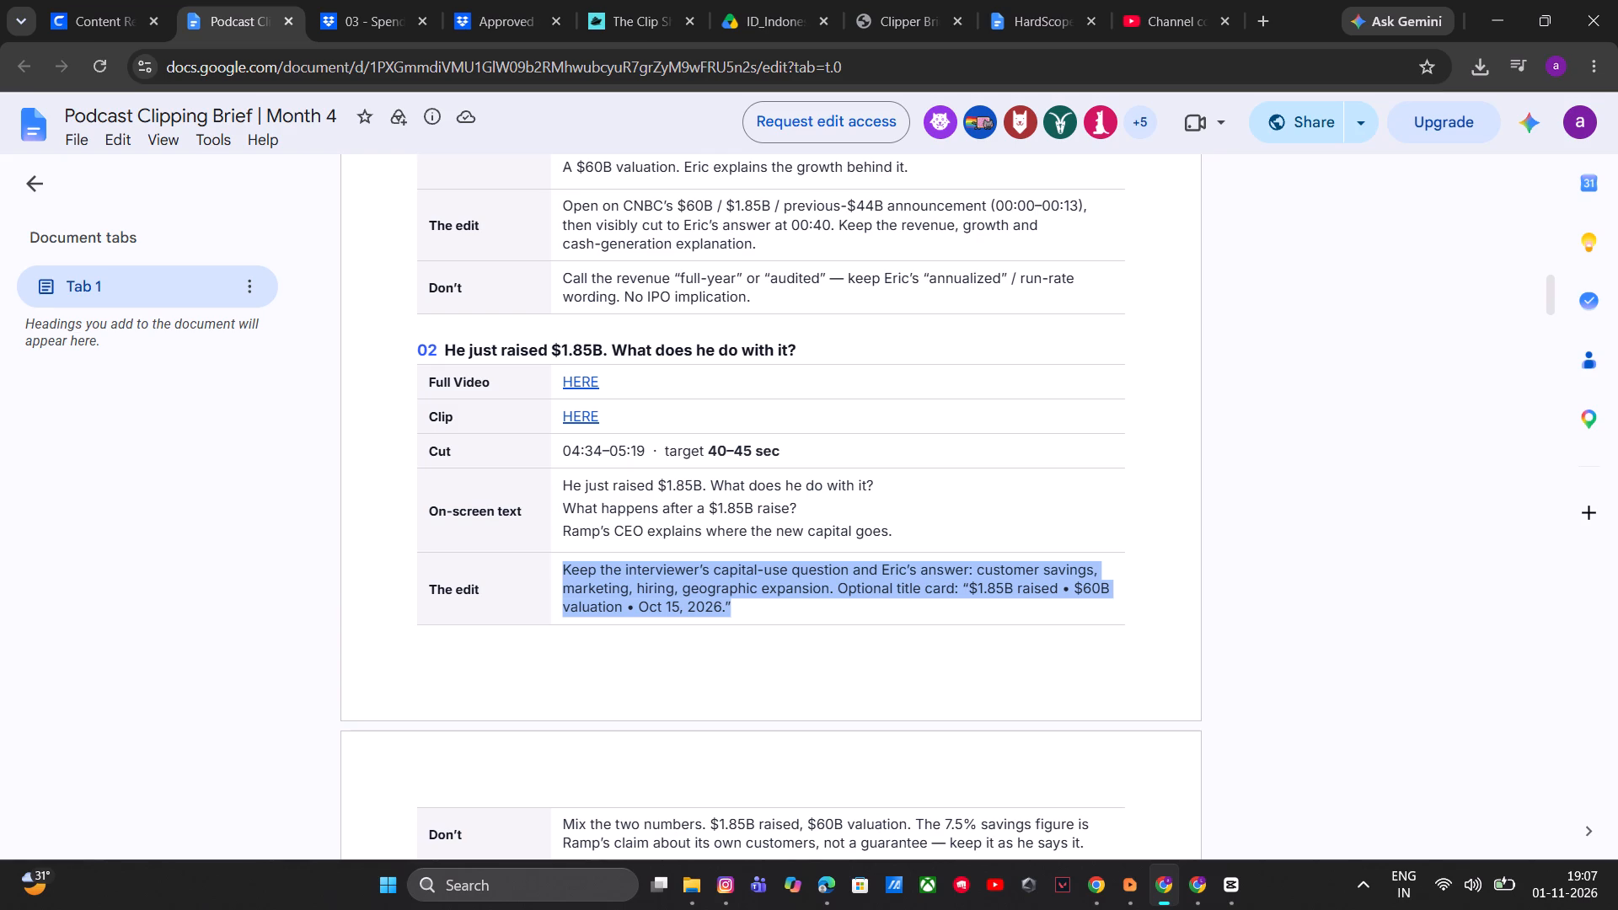
{"action": "key", "text": "ctrl+c"}
{"action": "left_click", "coordinate": [1190, 893]}
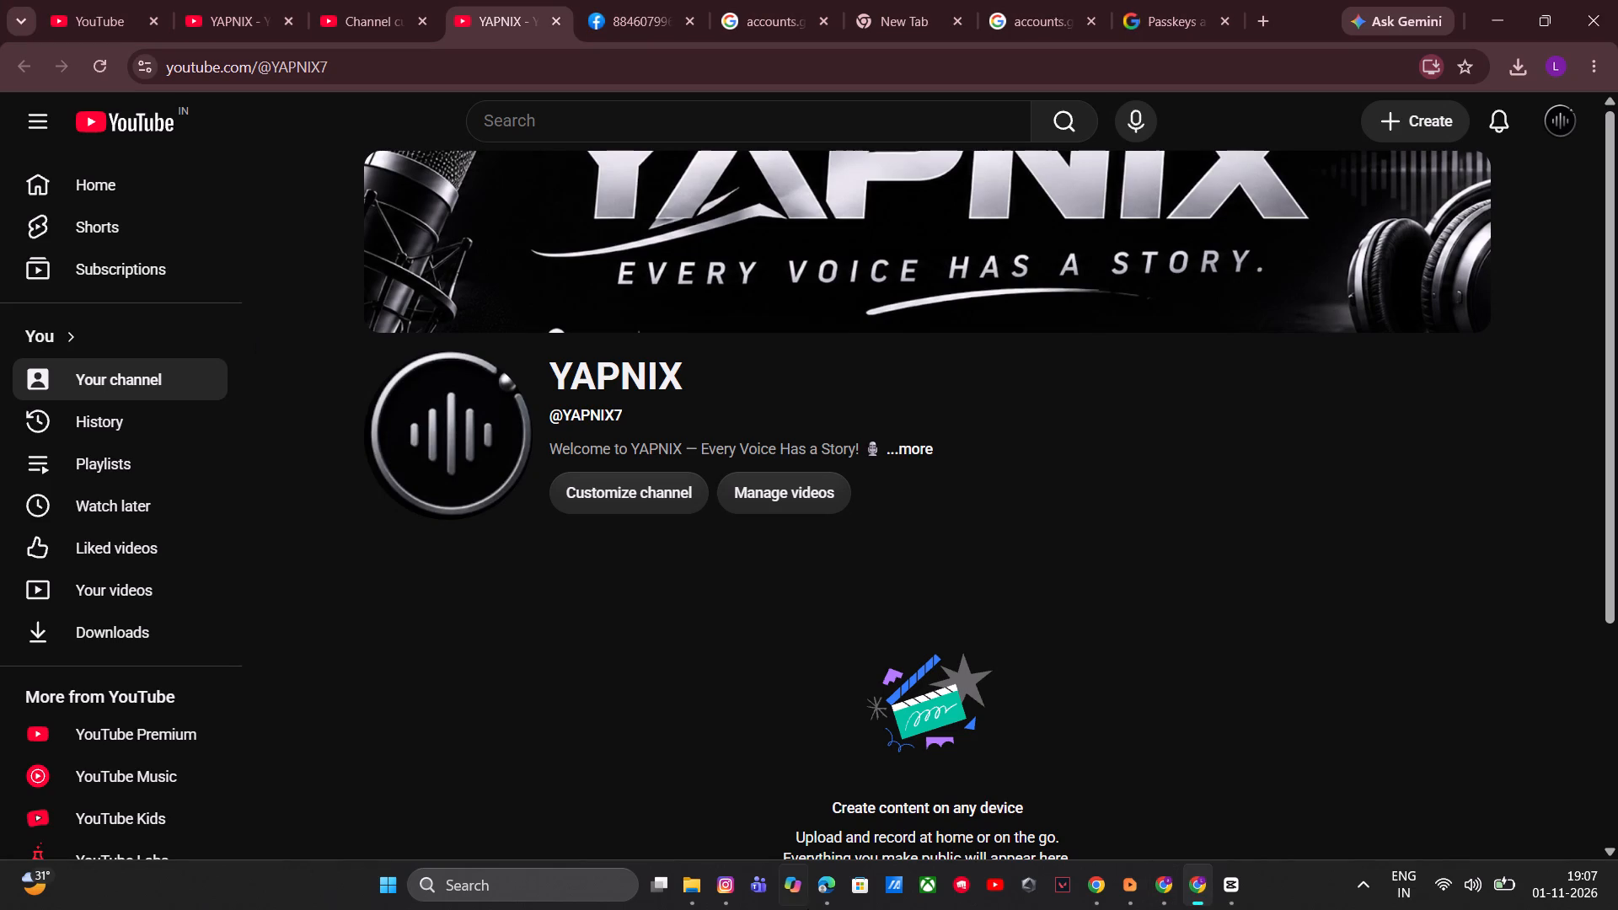
{"action": "left_click", "coordinate": [1099, 885]}
{"action": "left_click", "coordinate": [315, 13]}
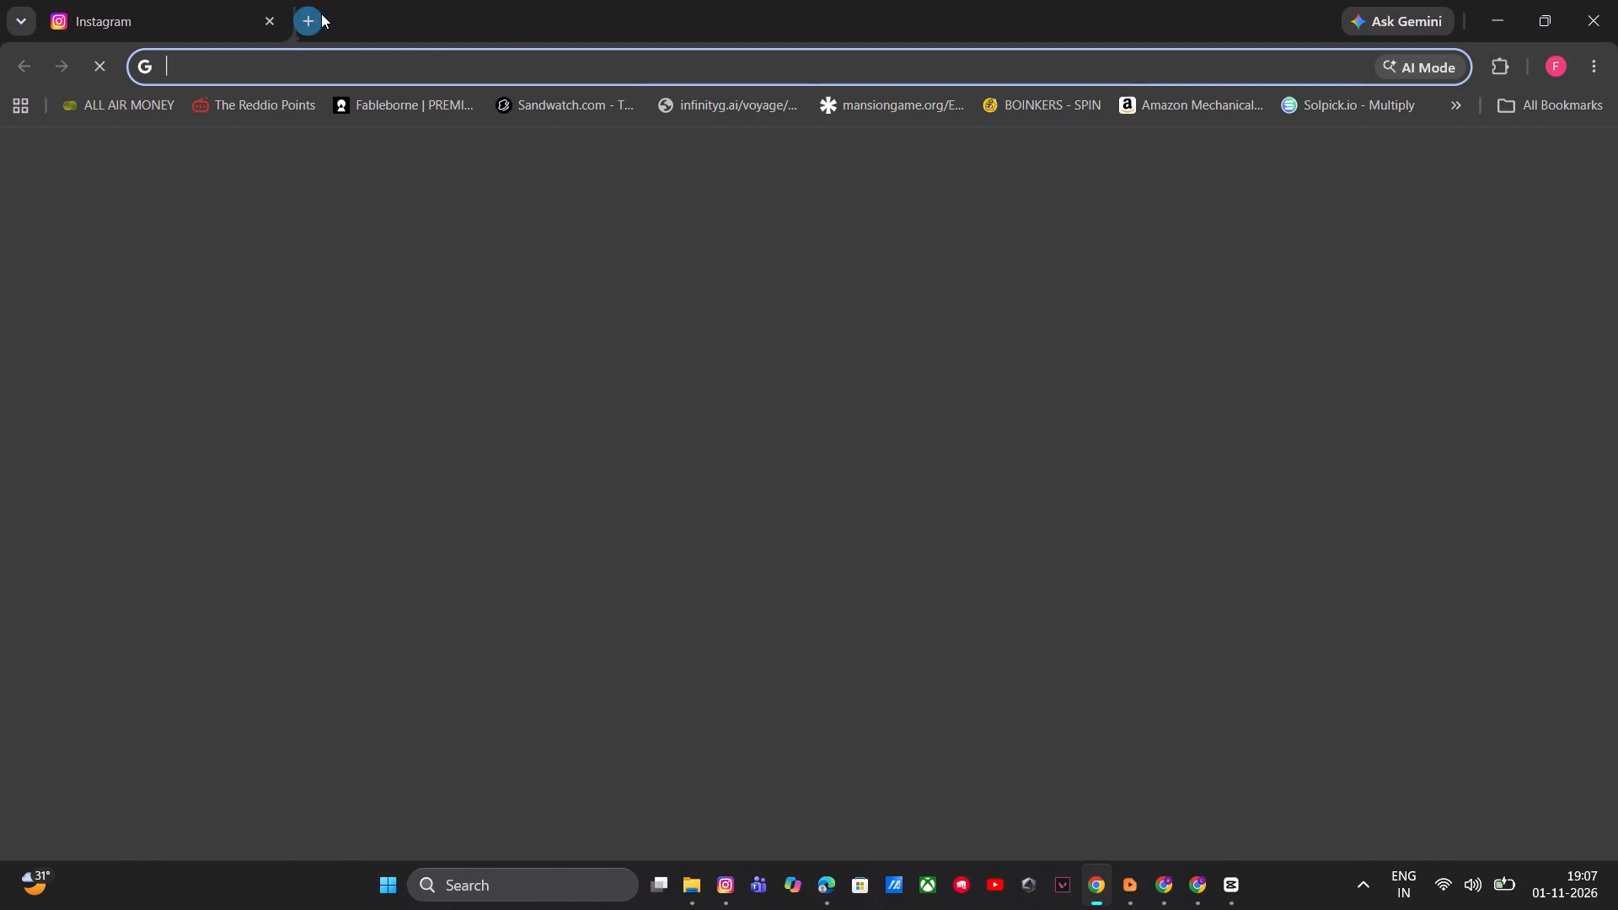
{"action": "left_click", "coordinate": [525, 439]}
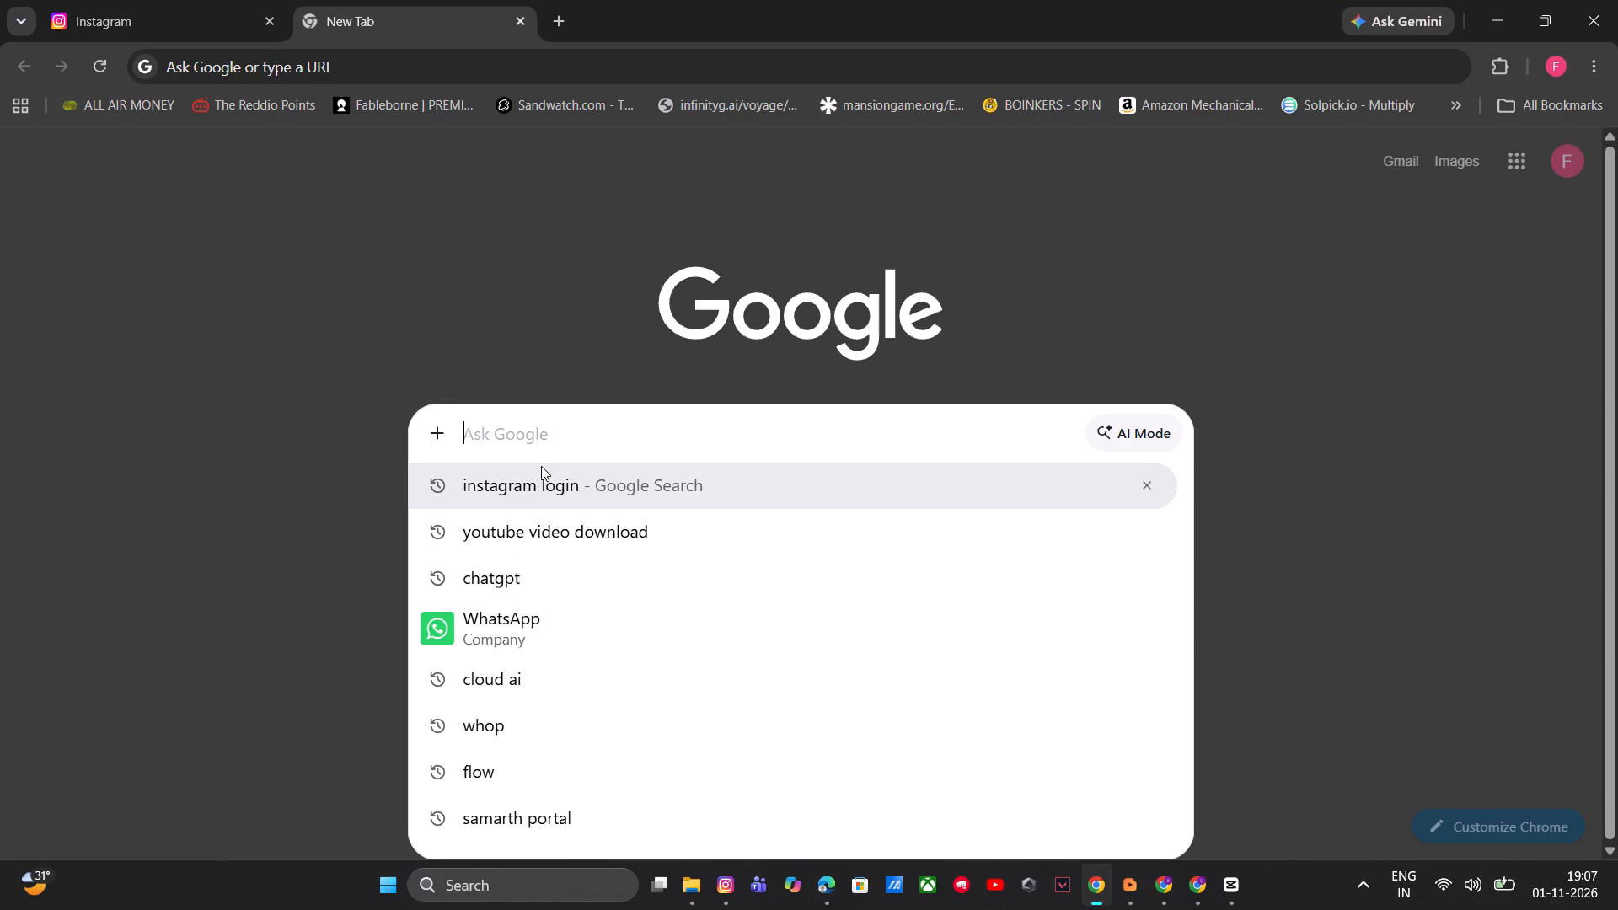
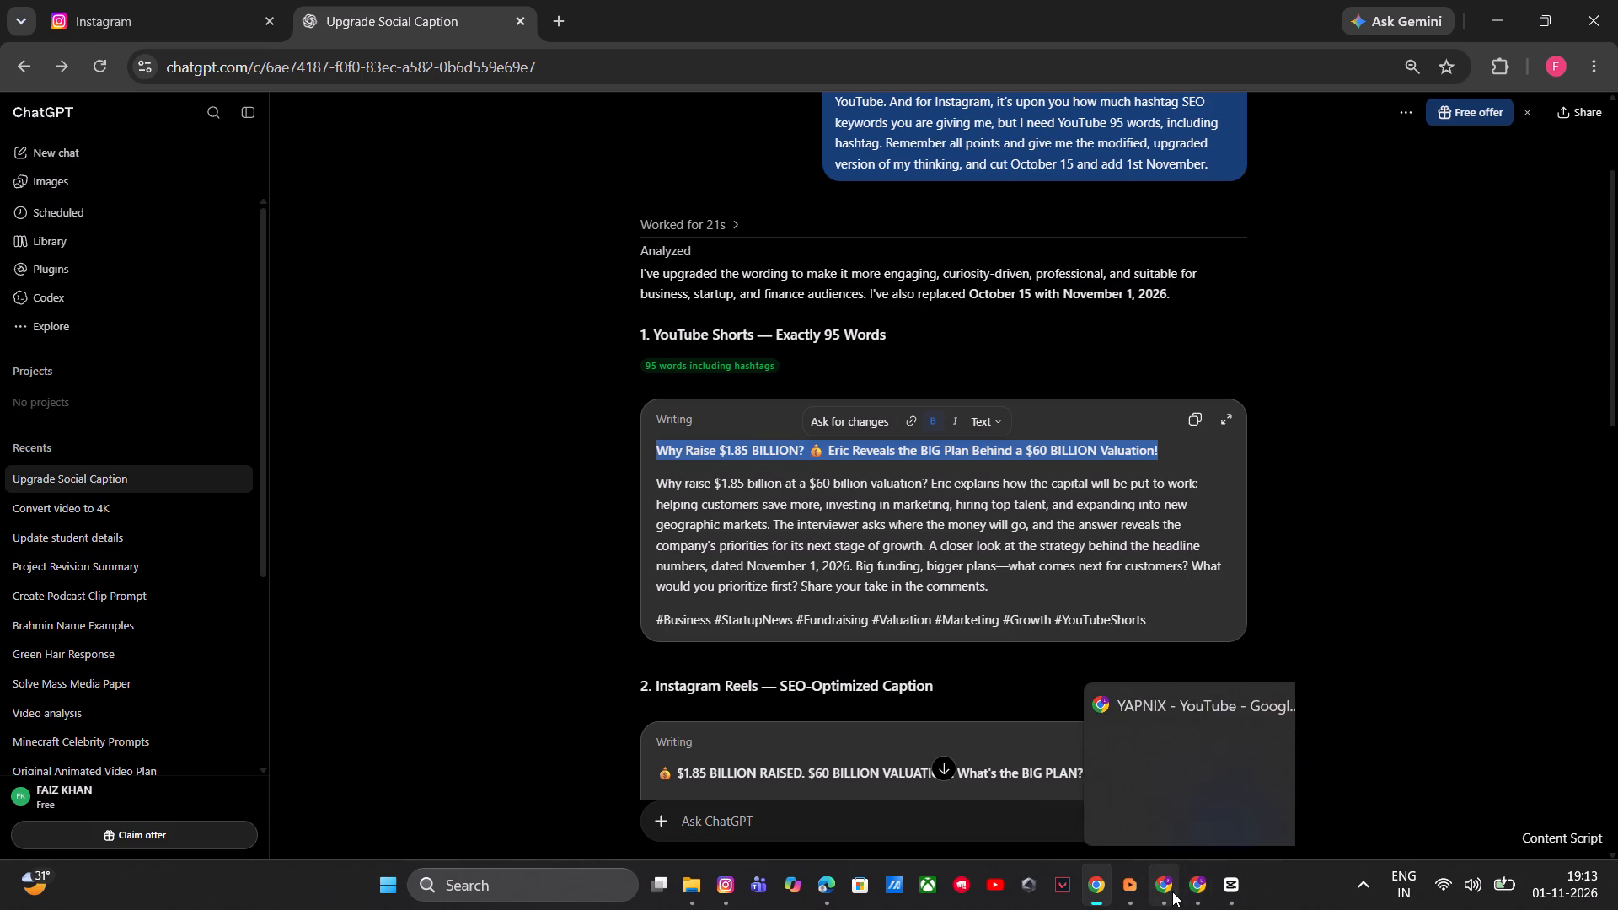
Switch to the Chrome window with the YAPNIX YouTube channel page.
{"action": "left_click", "coordinate": [1202, 894]}
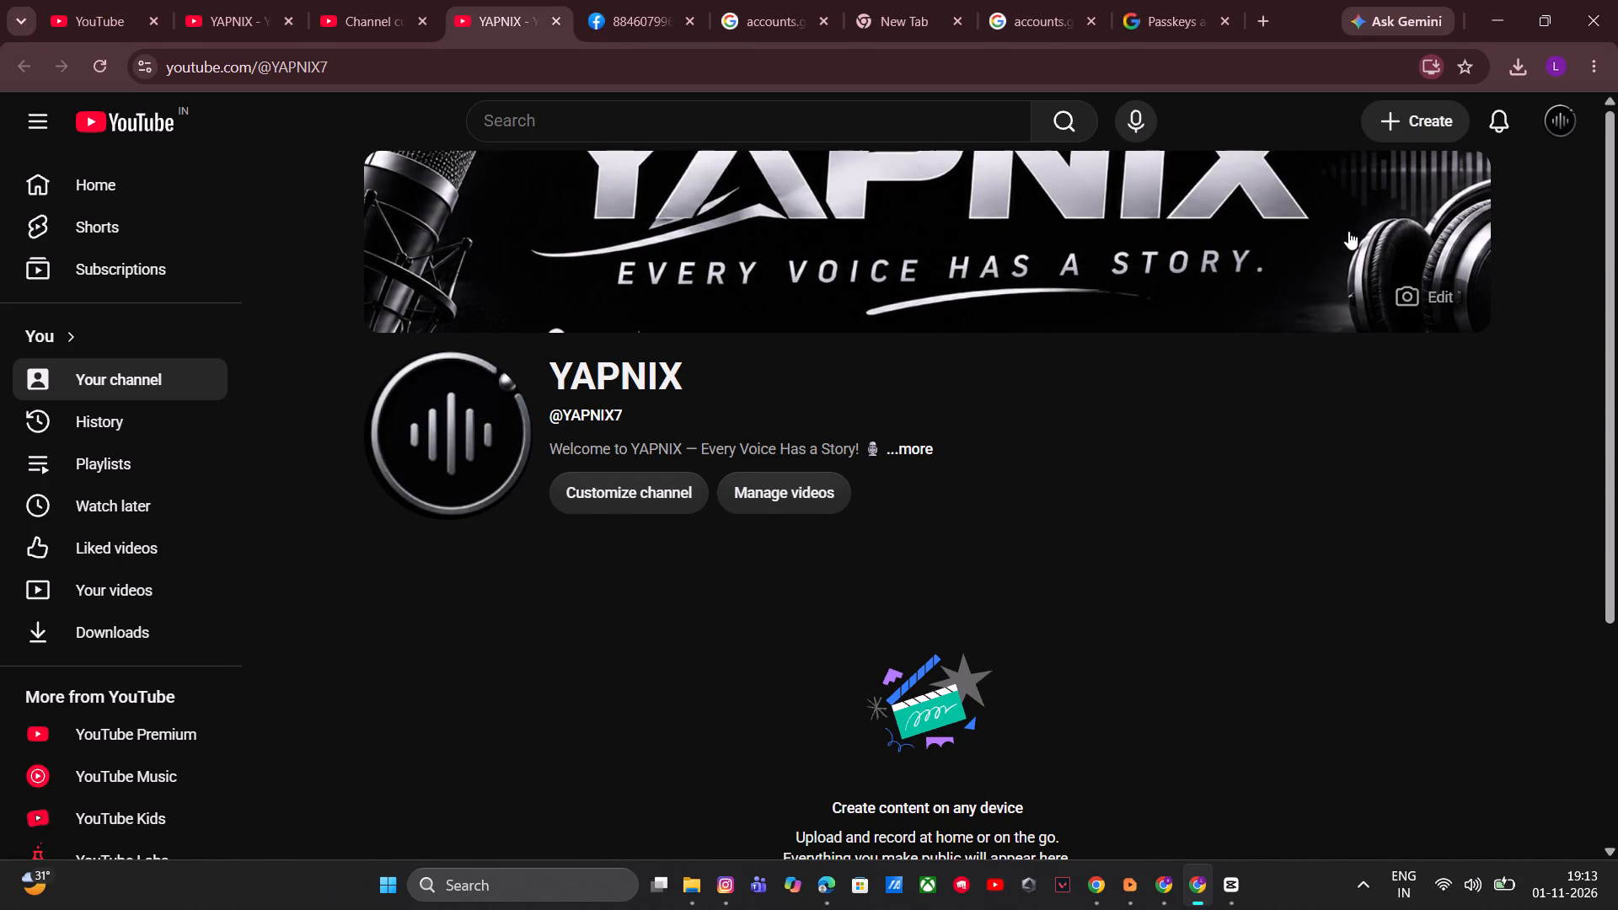
Switch to YouTube and start a video upload for the YAPNIX channel.
{"action": "left_click", "coordinate": [1401, 129]}
{"action": "left_click", "coordinate": [1413, 166]}
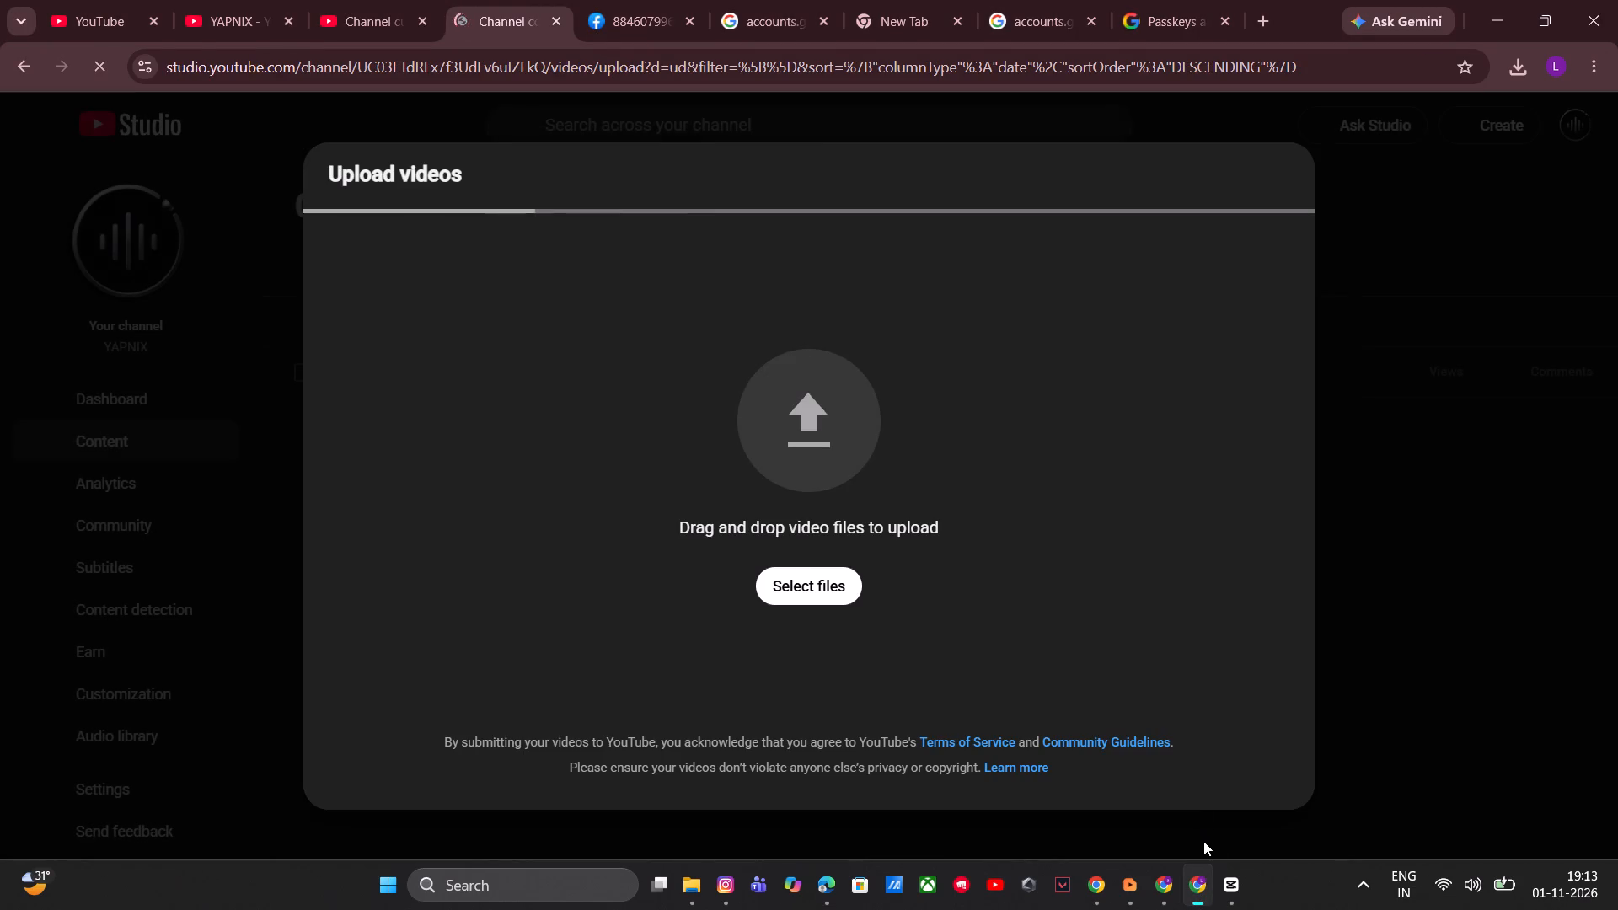
Switch to CapCut and export project 1101 as 1101(1) in 8K, HEVC, mp4 at 30fps with MP3 audio.
{"action": "left_click", "coordinate": [1230, 872]}
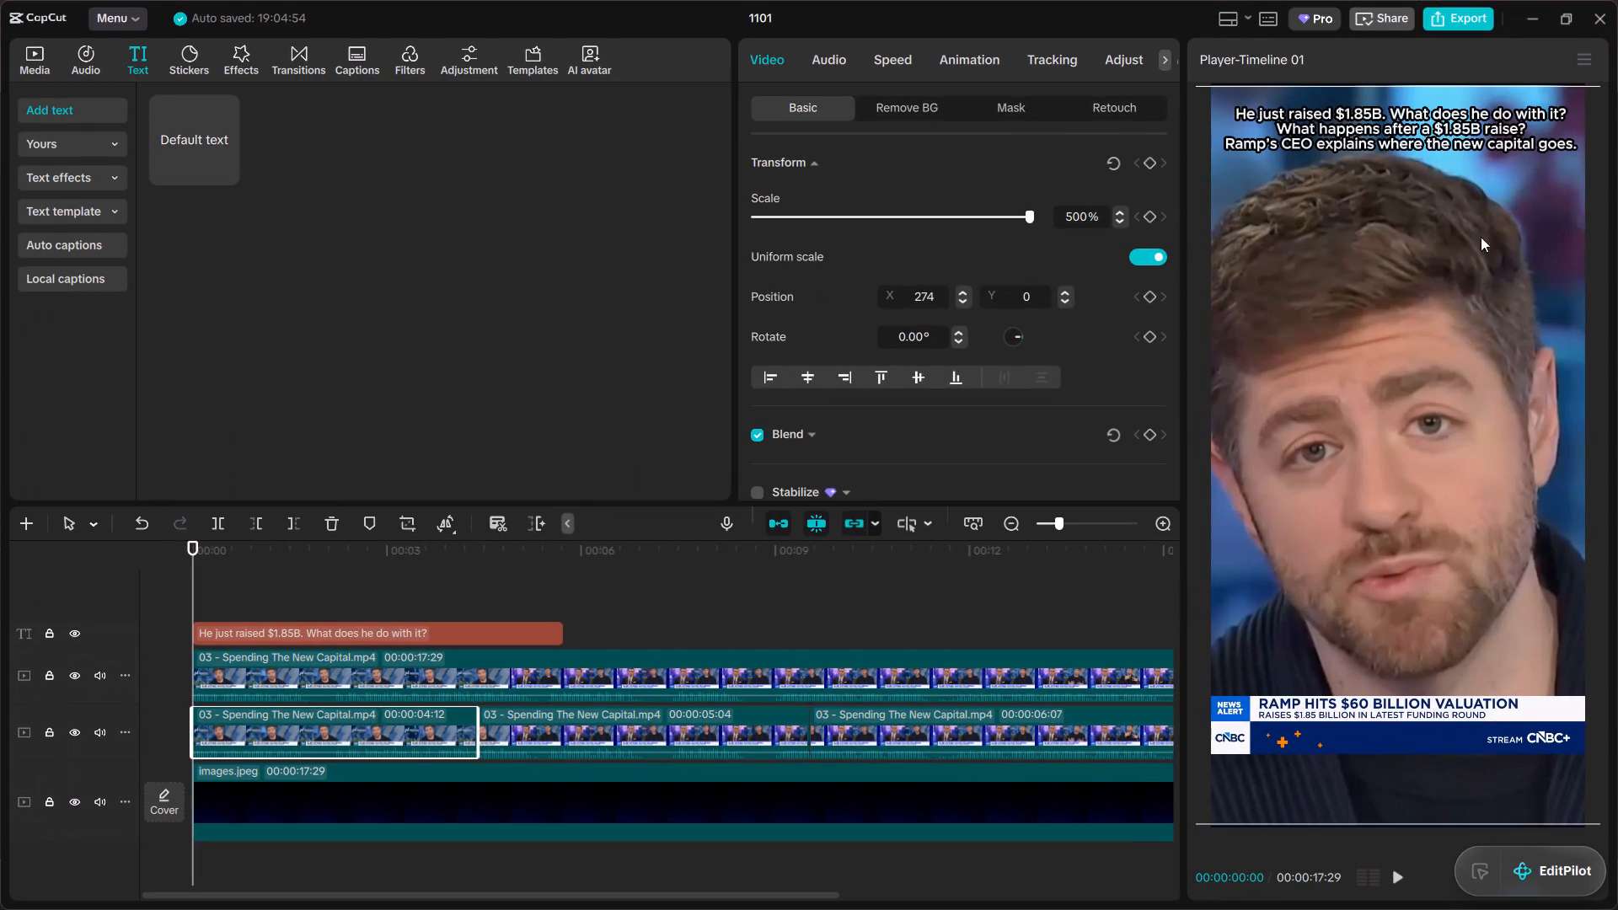
{"action": "left_click", "coordinate": [1462, 14]}
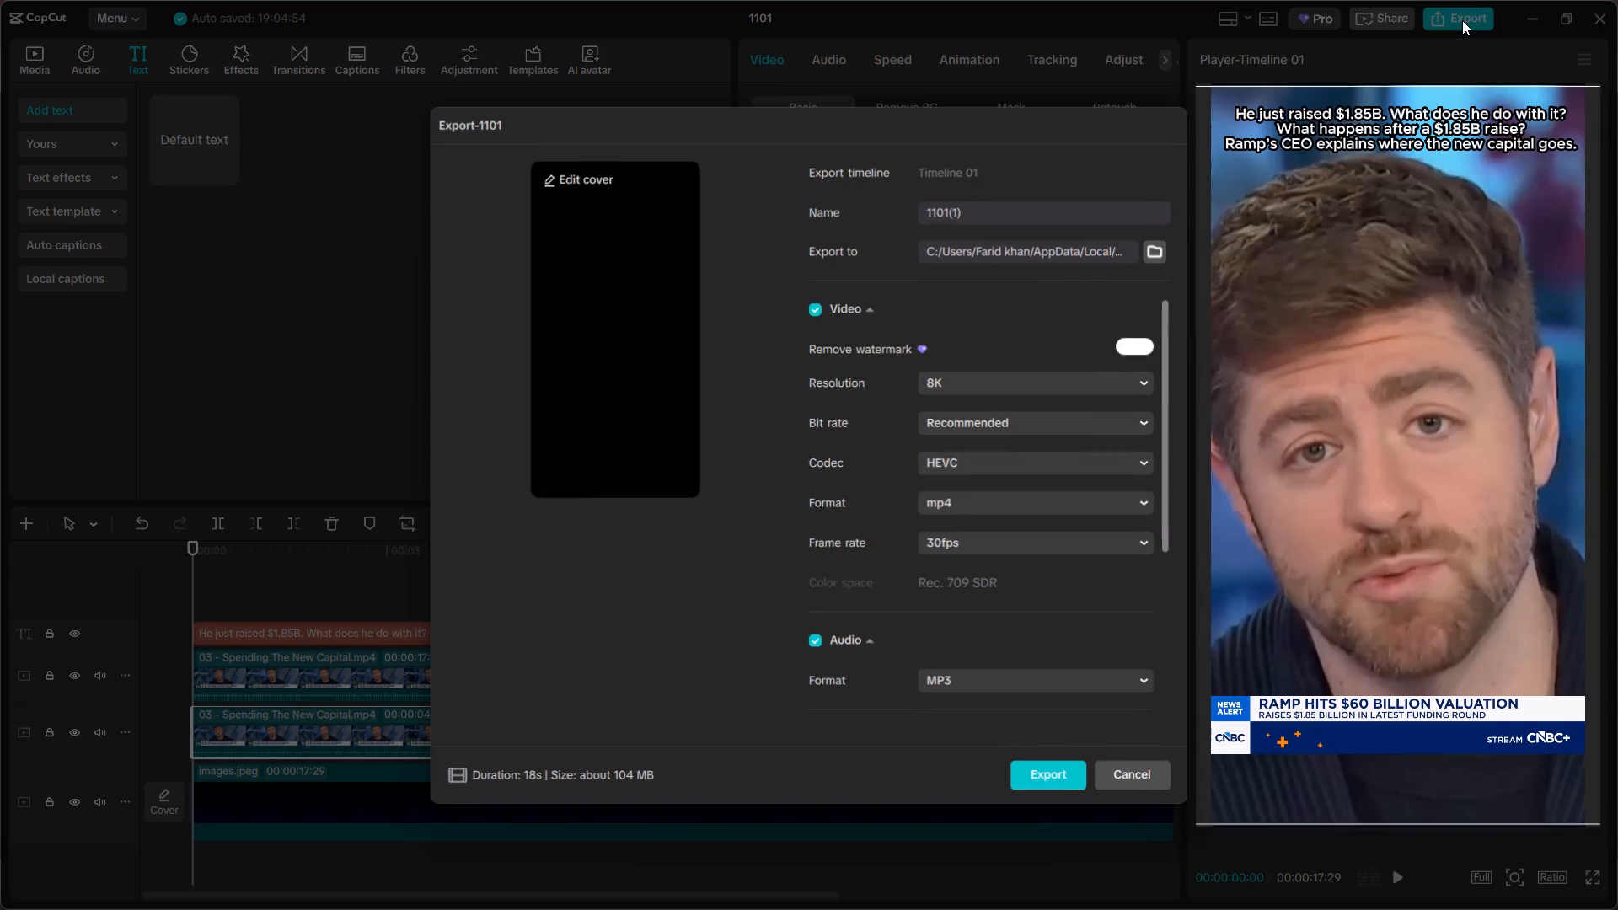
{"action": "left_click", "coordinate": [1122, 784]}
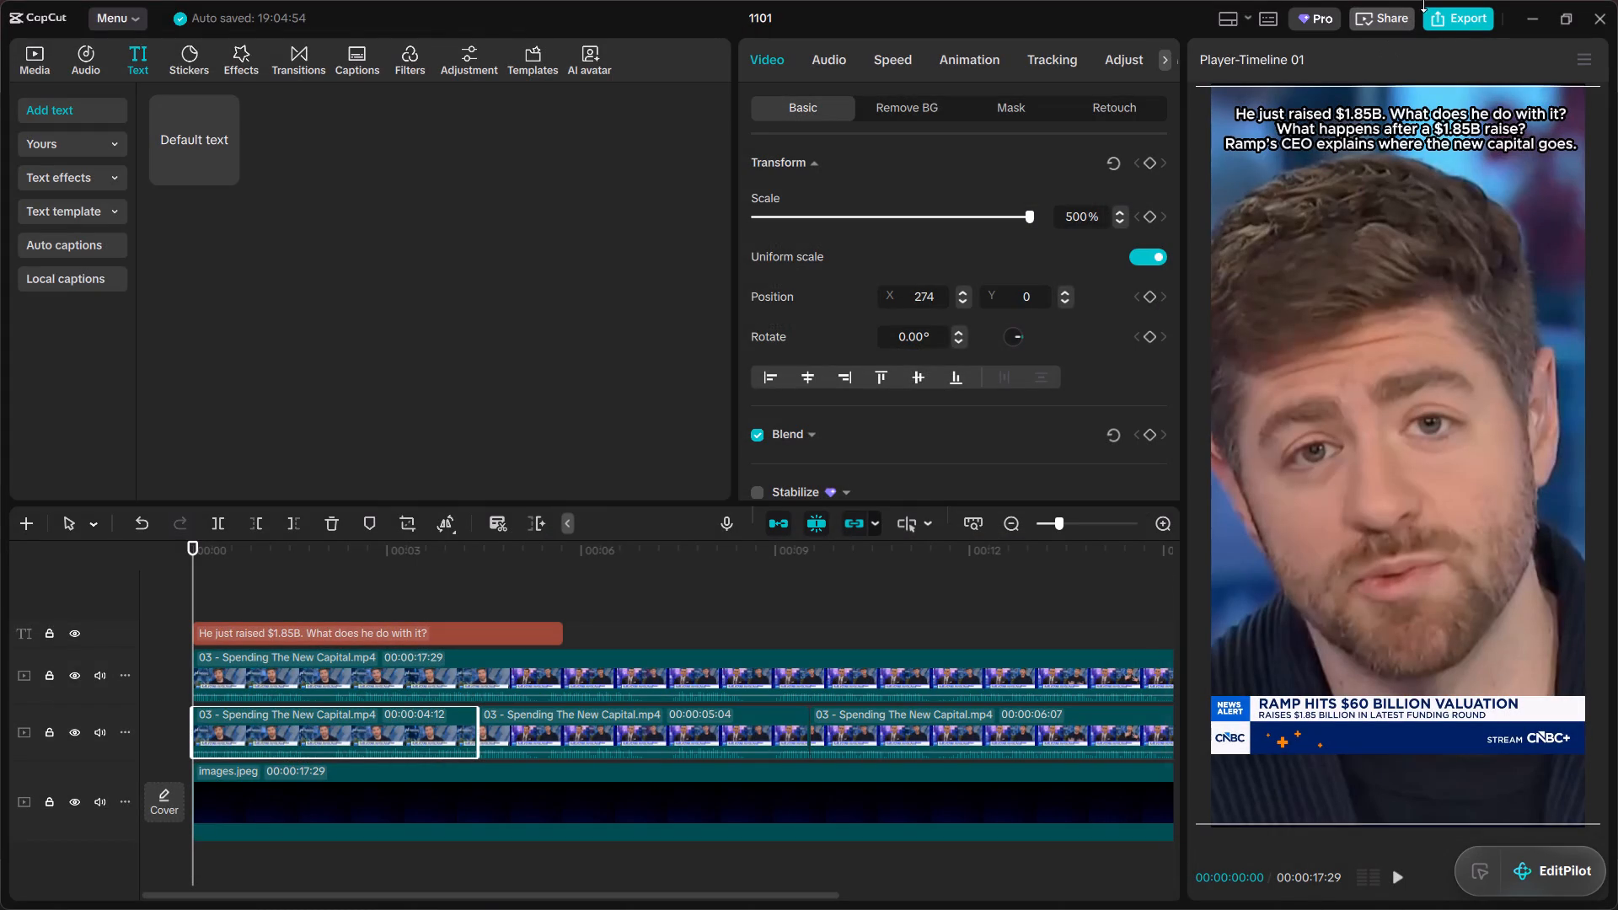
{"action": "left_click", "coordinate": [1449, 18]}
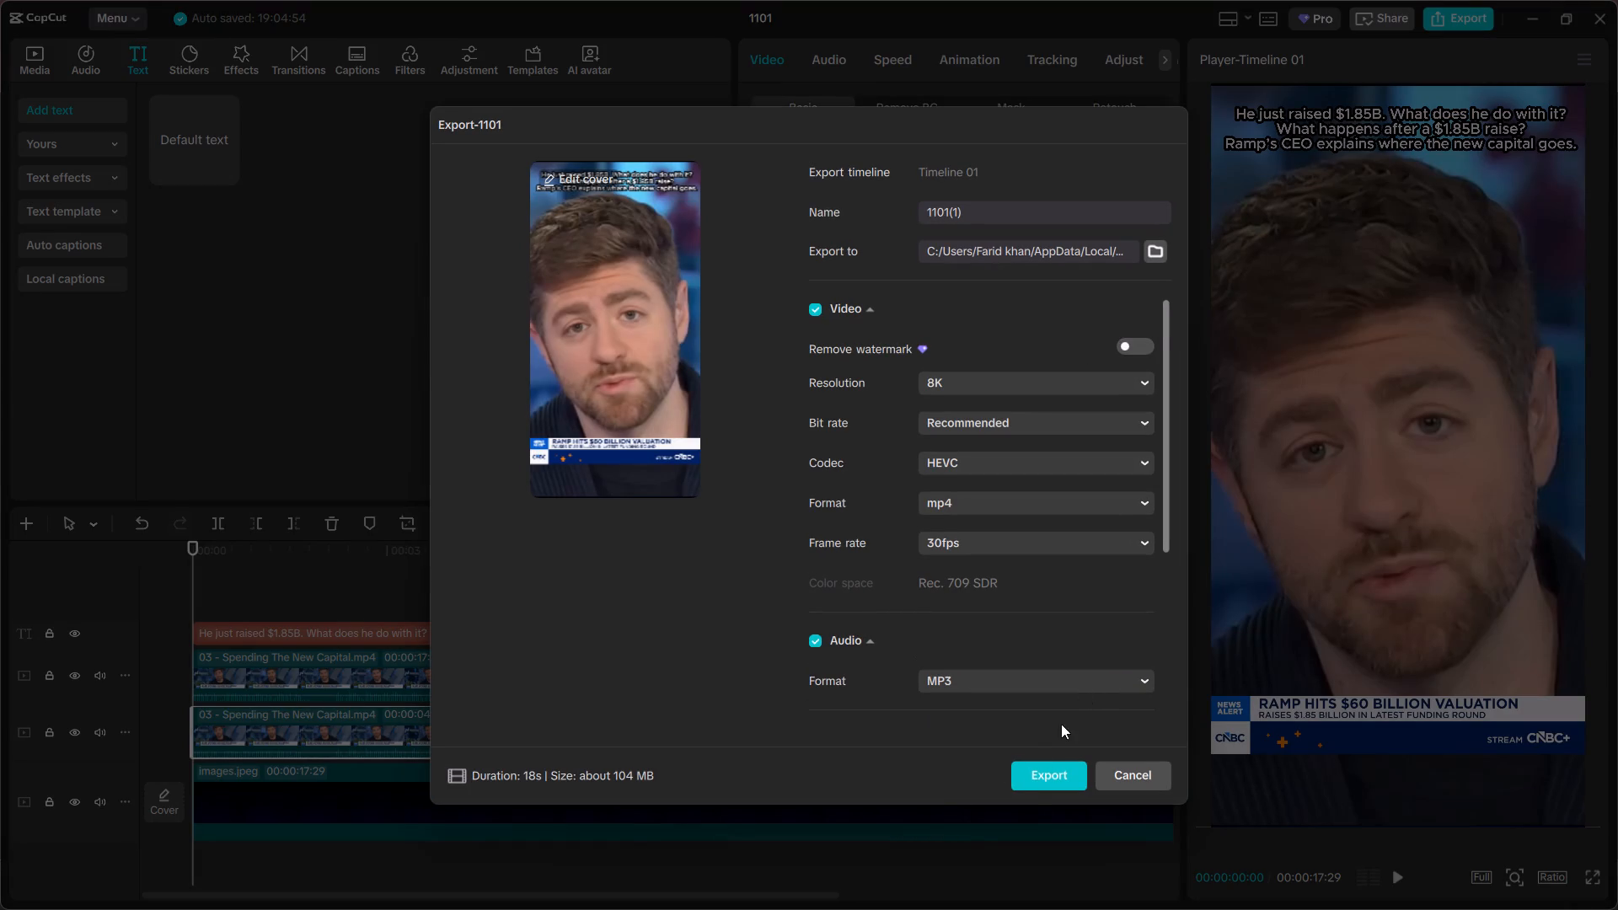
{"action": "left_click", "coordinate": [1035, 780]}
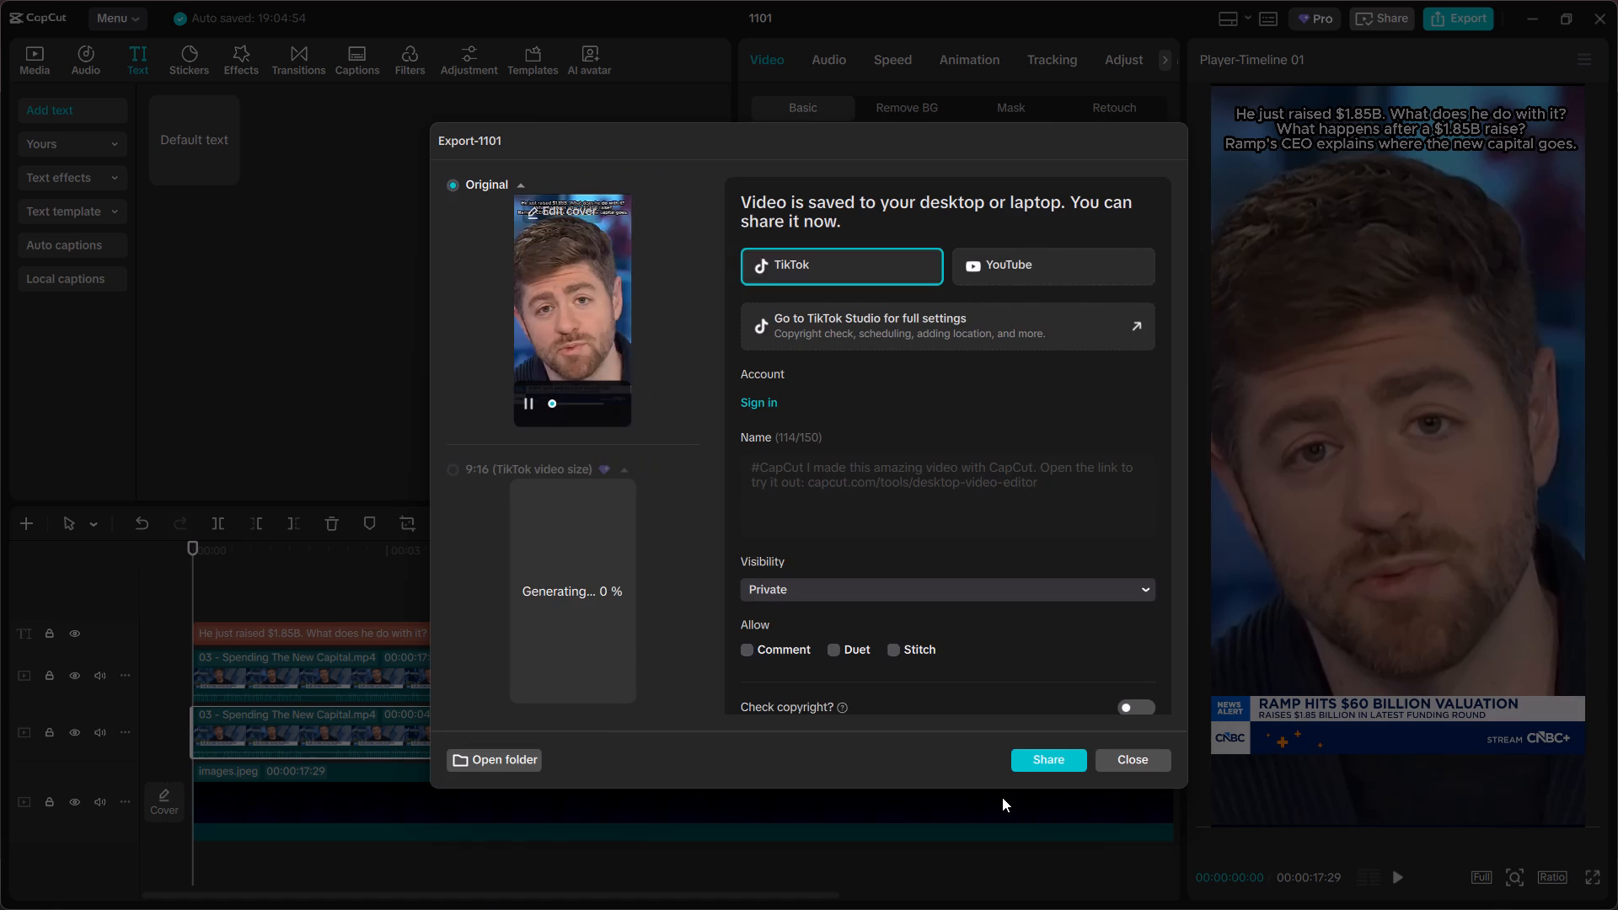
Play the exported 1101(1) video from its folder to check it, and close the player and the finished export window.
{"action": "left_click", "coordinate": [458, 767]}
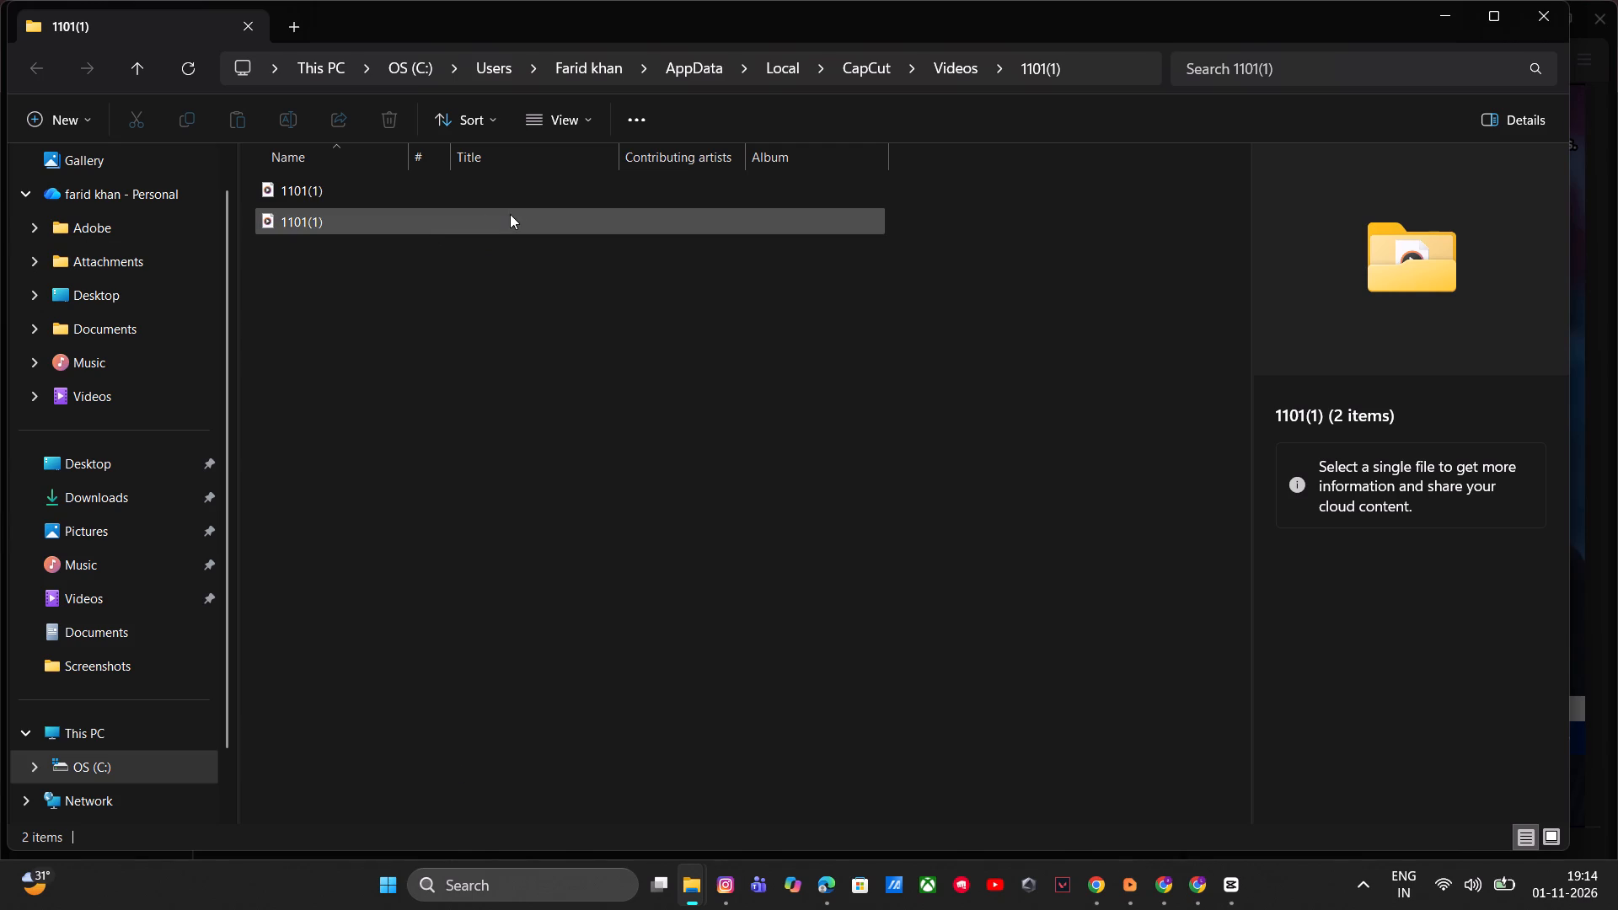
{"action": "double_click", "coordinate": [511, 217]}
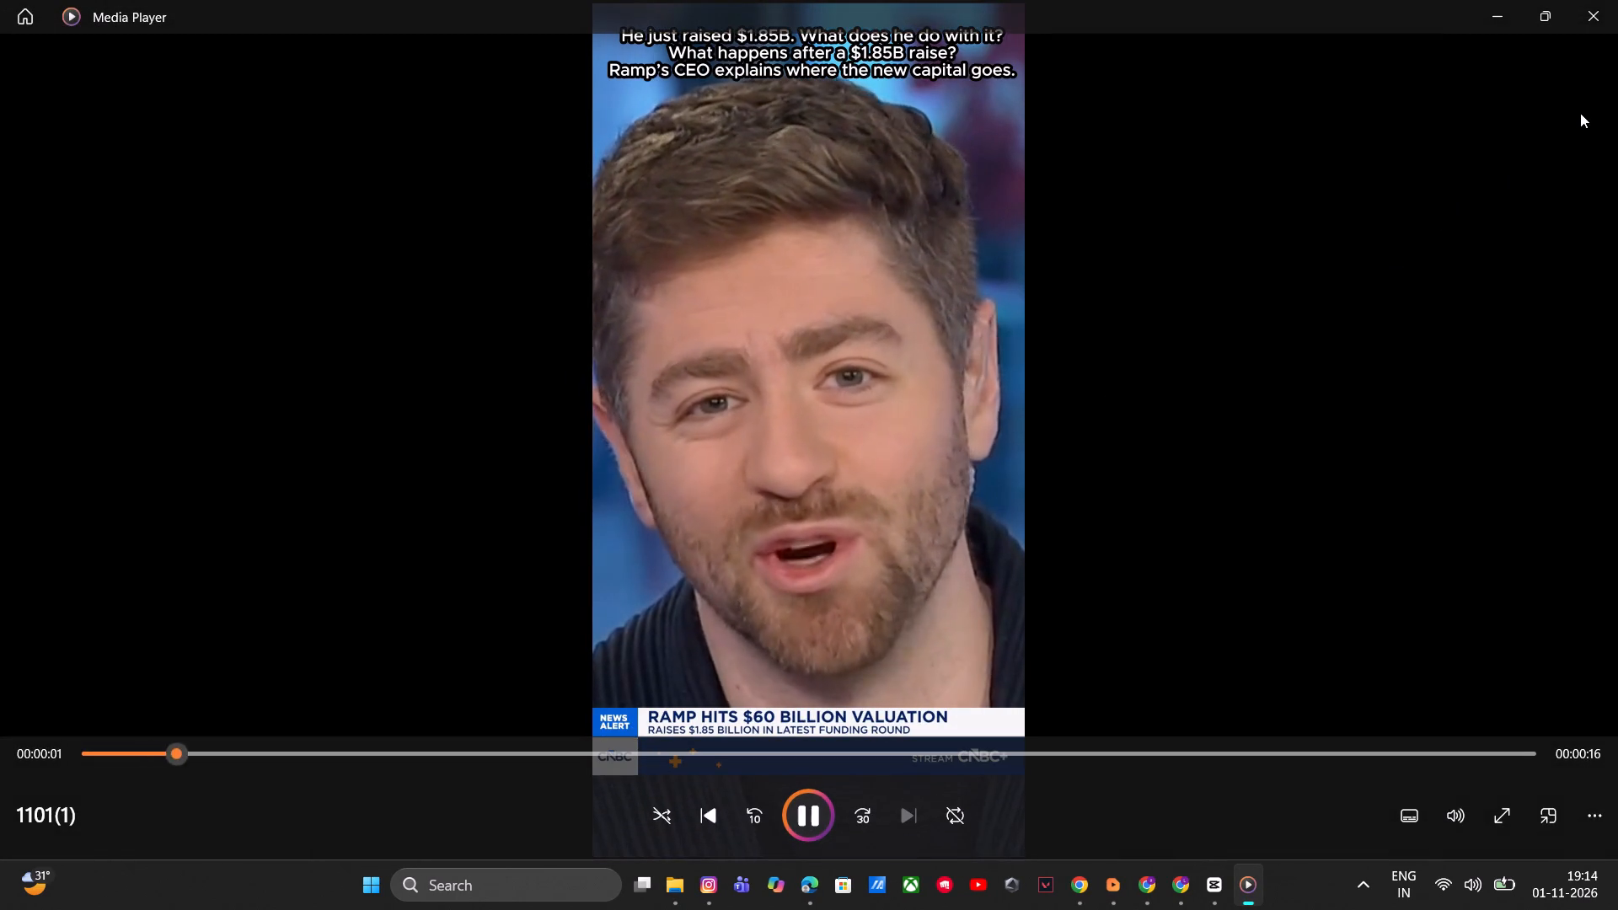
{"action": "left_click", "coordinate": [1617, 3]}
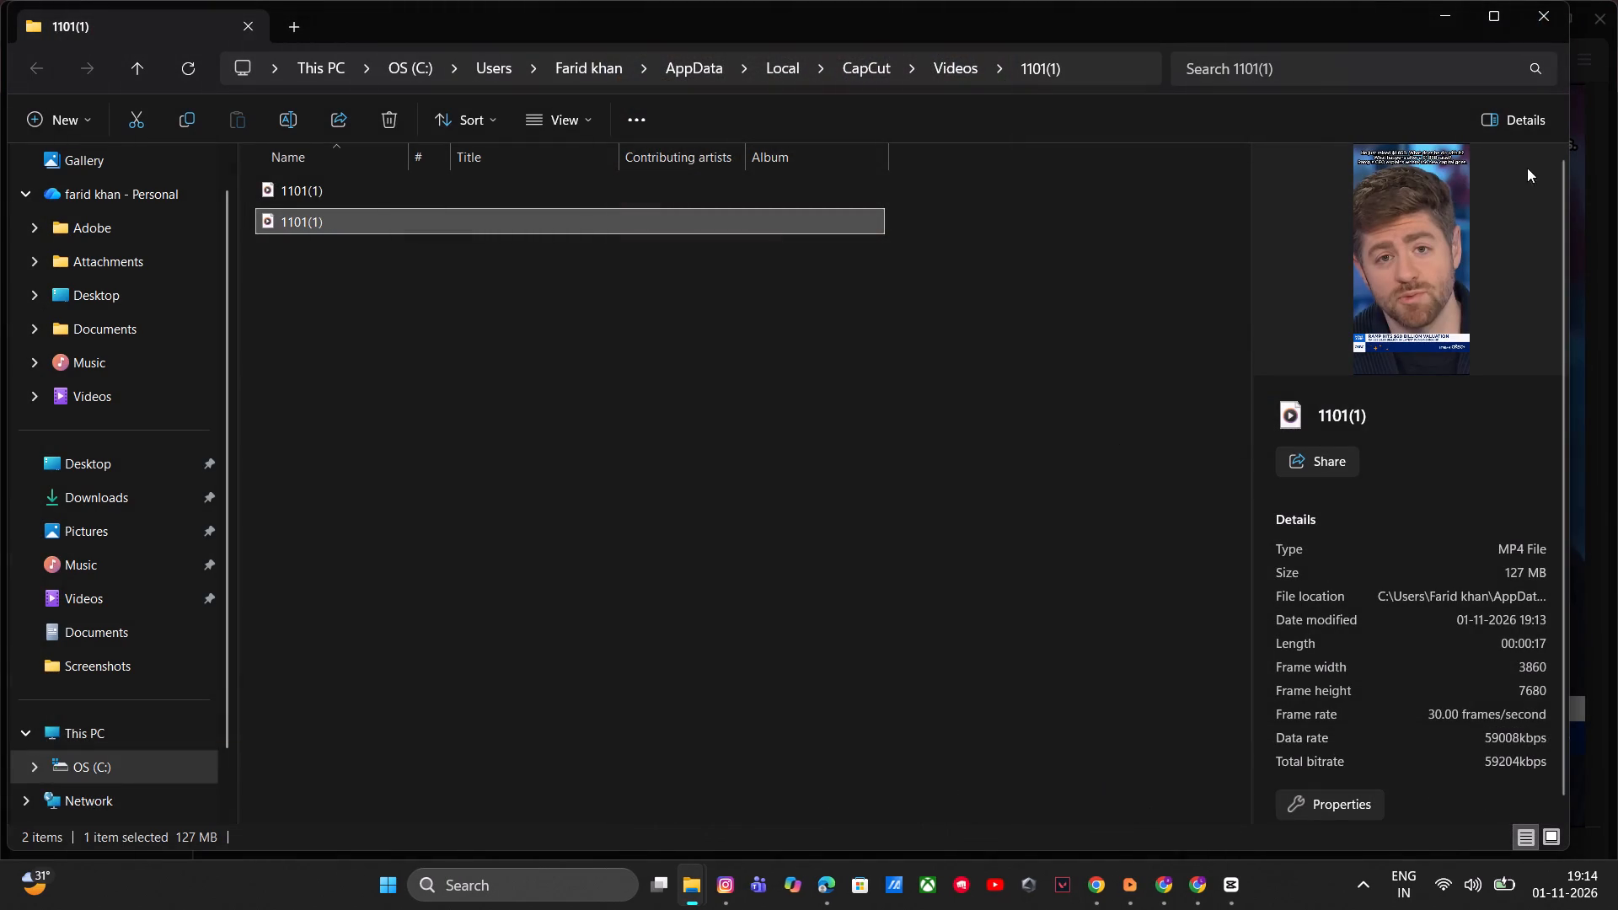
{"action": "left_click", "coordinate": [1437, 2]}
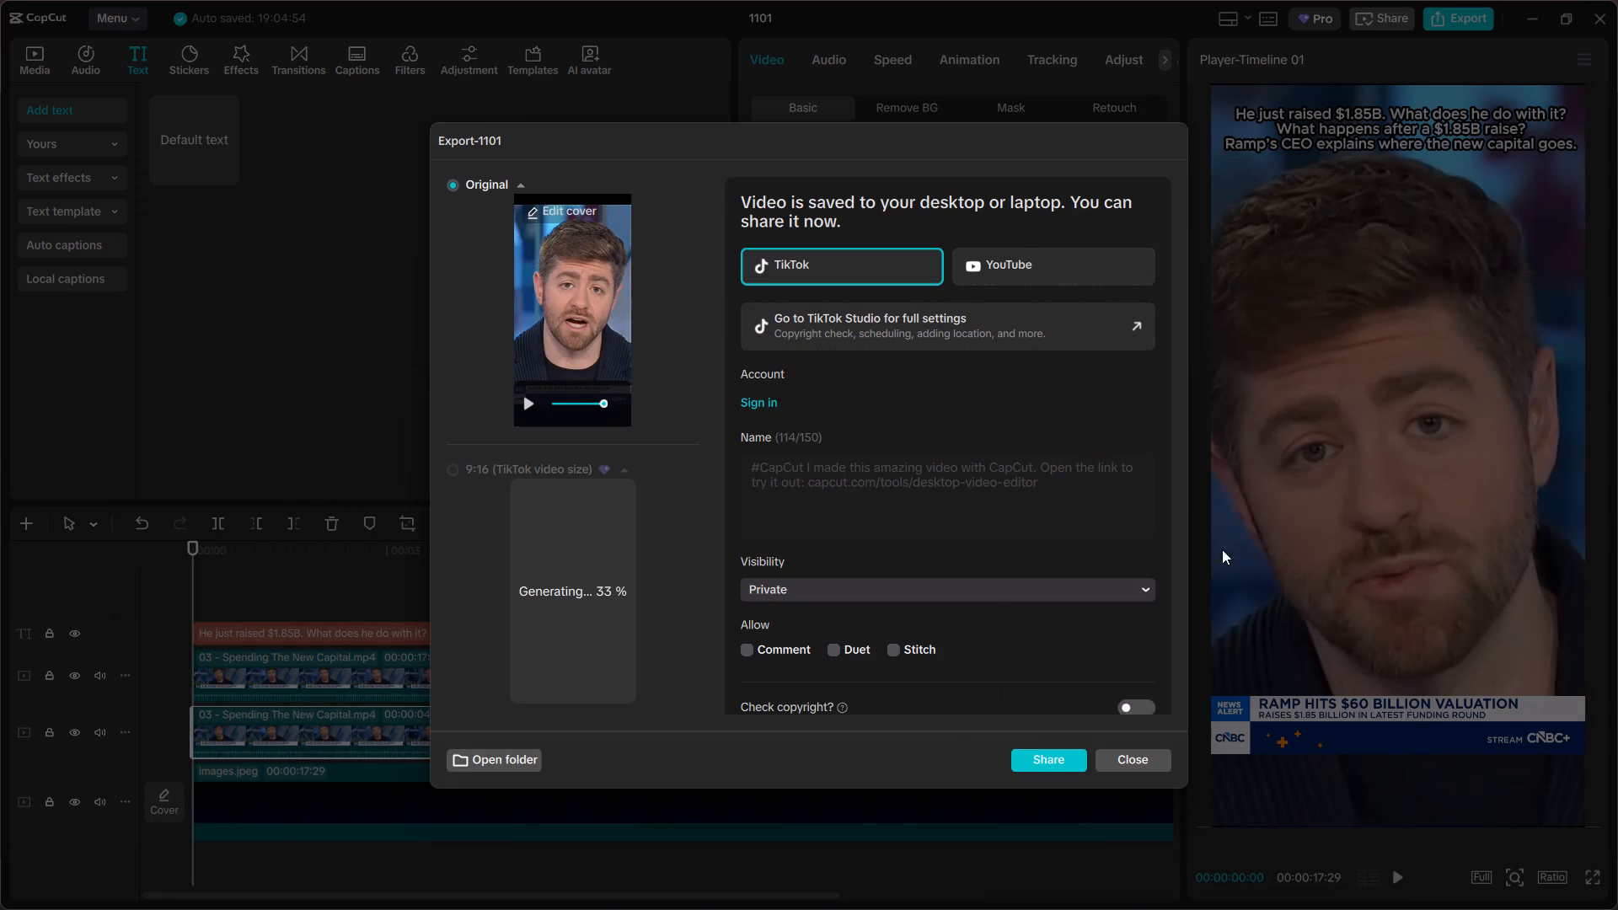
{"action": "left_click", "coordinate": [1123, 773]}
{"action": "left_click", "coordinate": [1123, 768]}
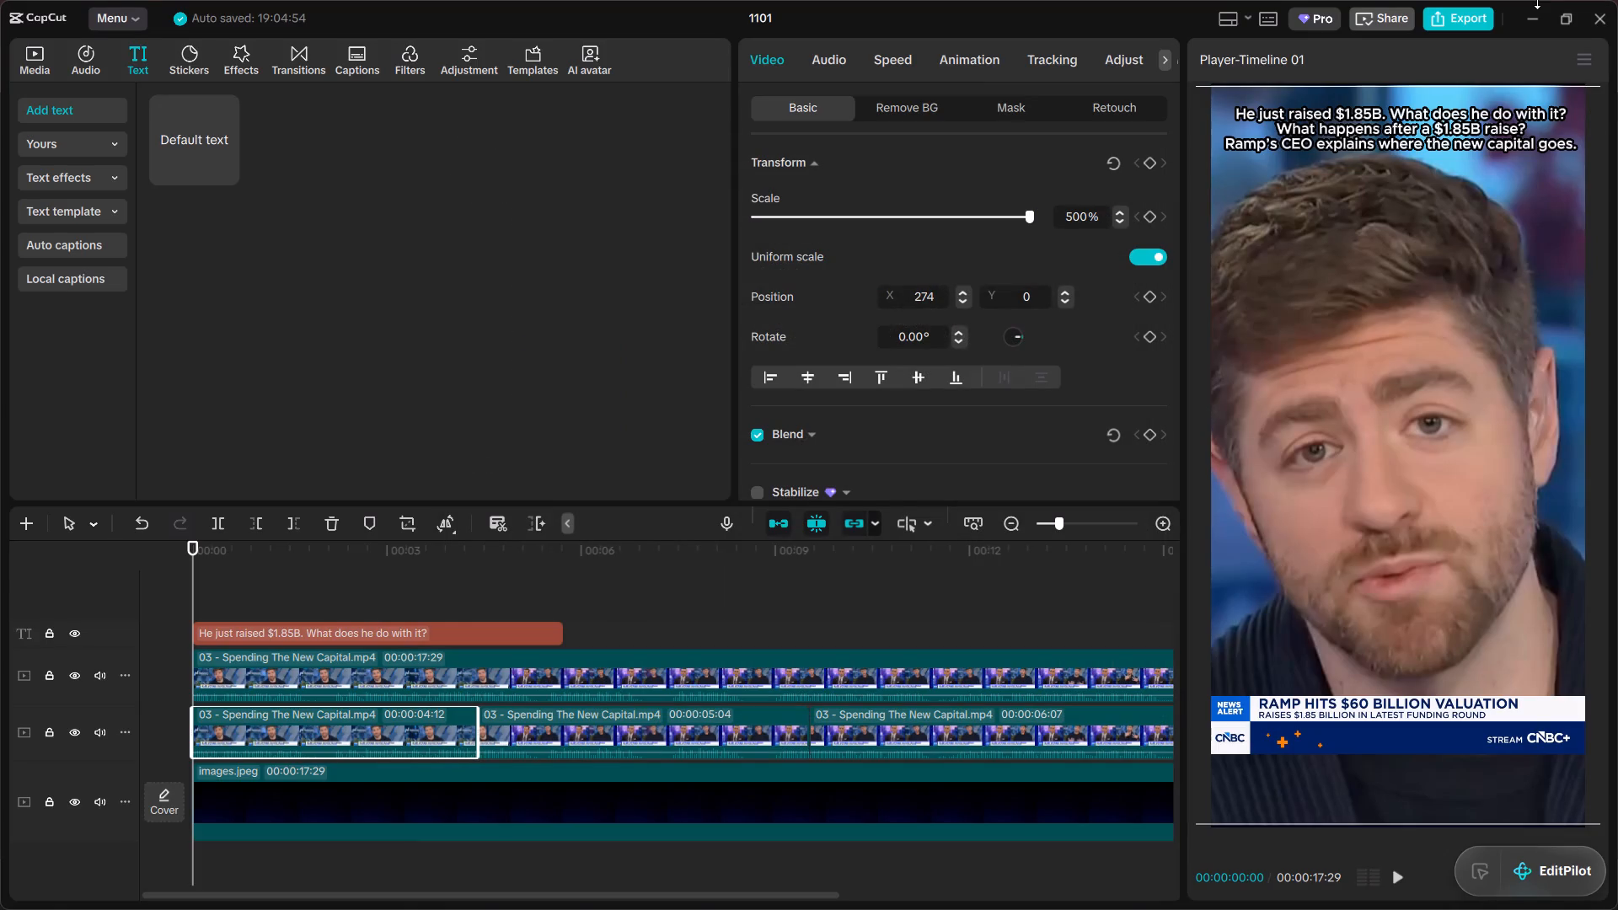
{"action": "left_click", "coordinate": [1534, 13]}
Choose the exported 1101(1) video from the recent files in Home and upload it to YouTube Studio.
{"action": "left_click", "coordinate": [770, 594]}
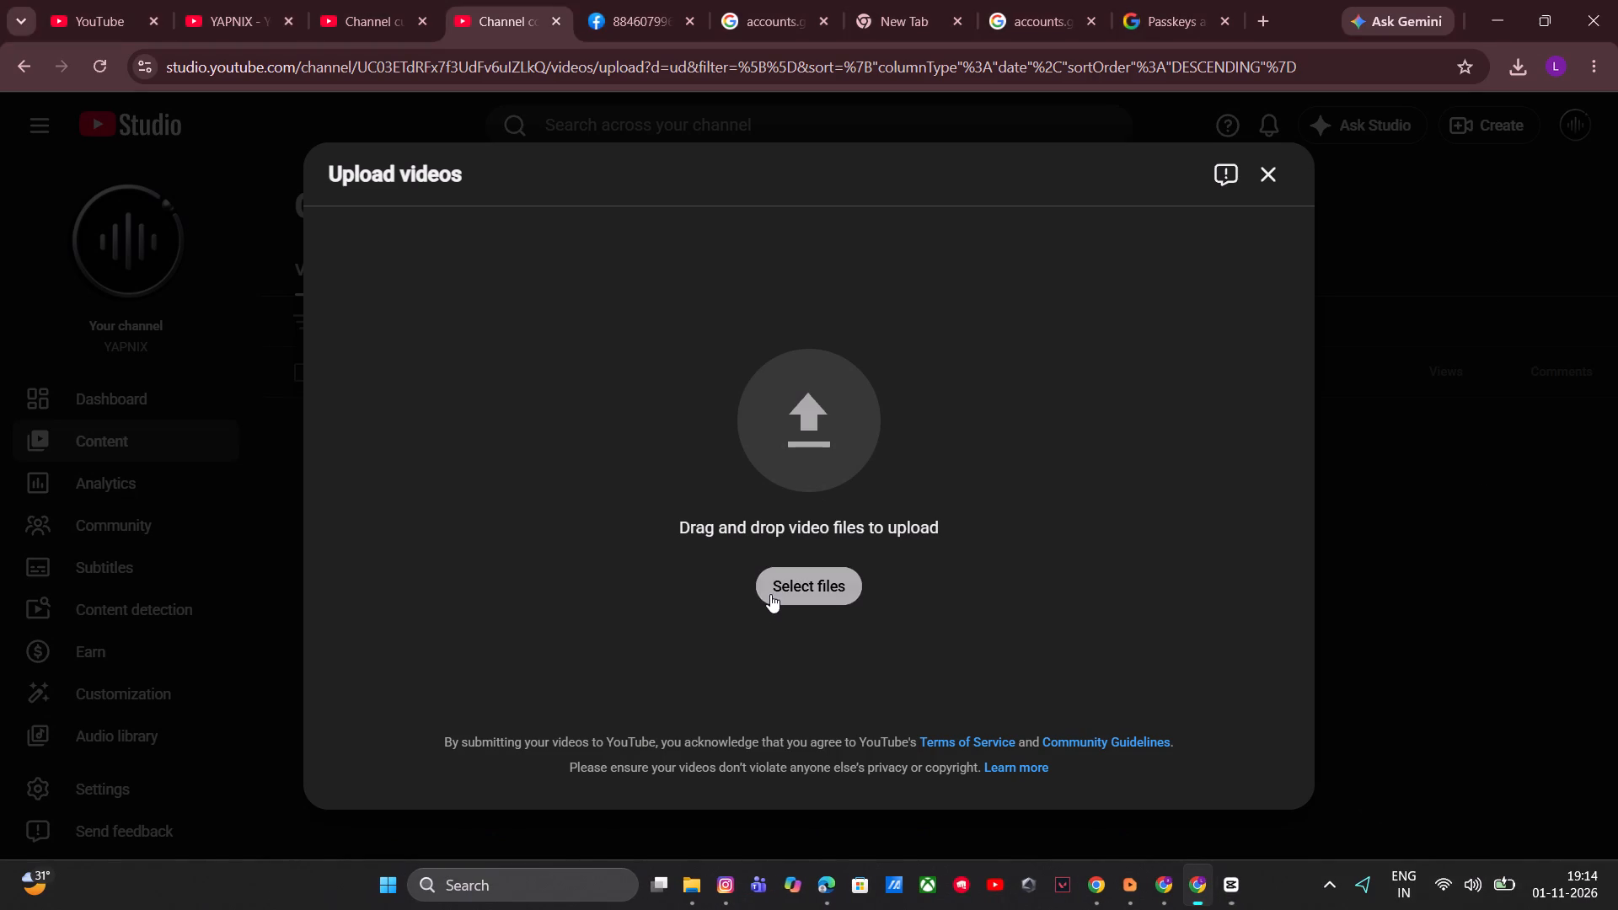
{"action": "scroll", "coordinate": [138, 276], "scroll_direction": "up", "scroll_amount": 3}
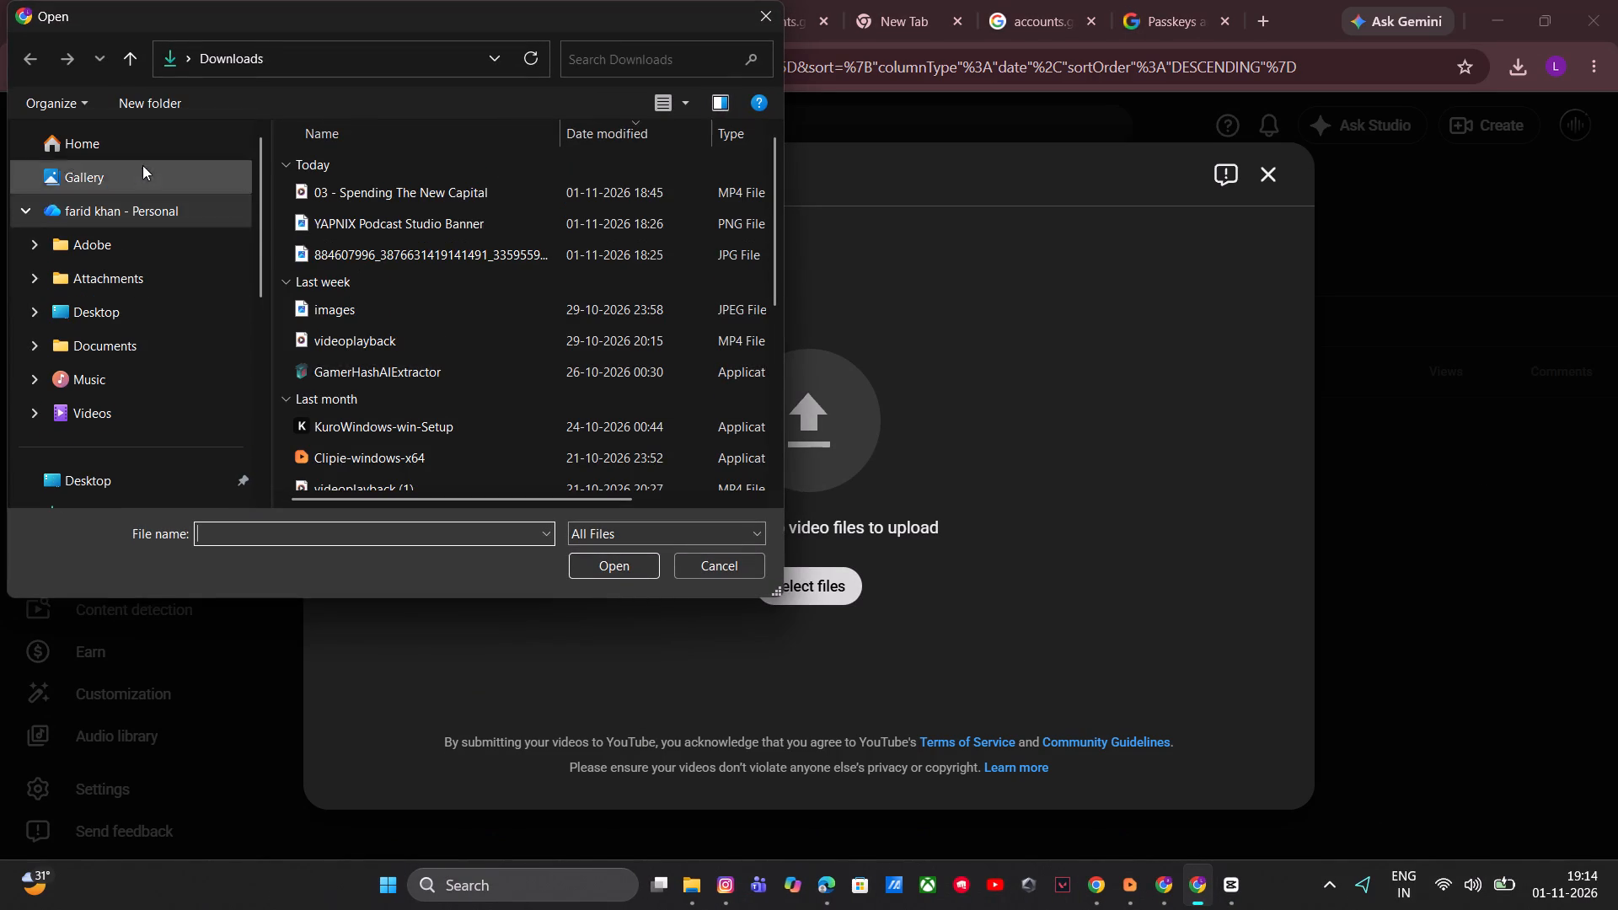
{"action": "left_click", "coordinate": [142, 158]}
{"action": "scroll", "coordinate": [357, 325], "scroll_direction": "down", "scroll_amount": 2}
{"action": "left_click", "coordinate": [365, 226]}
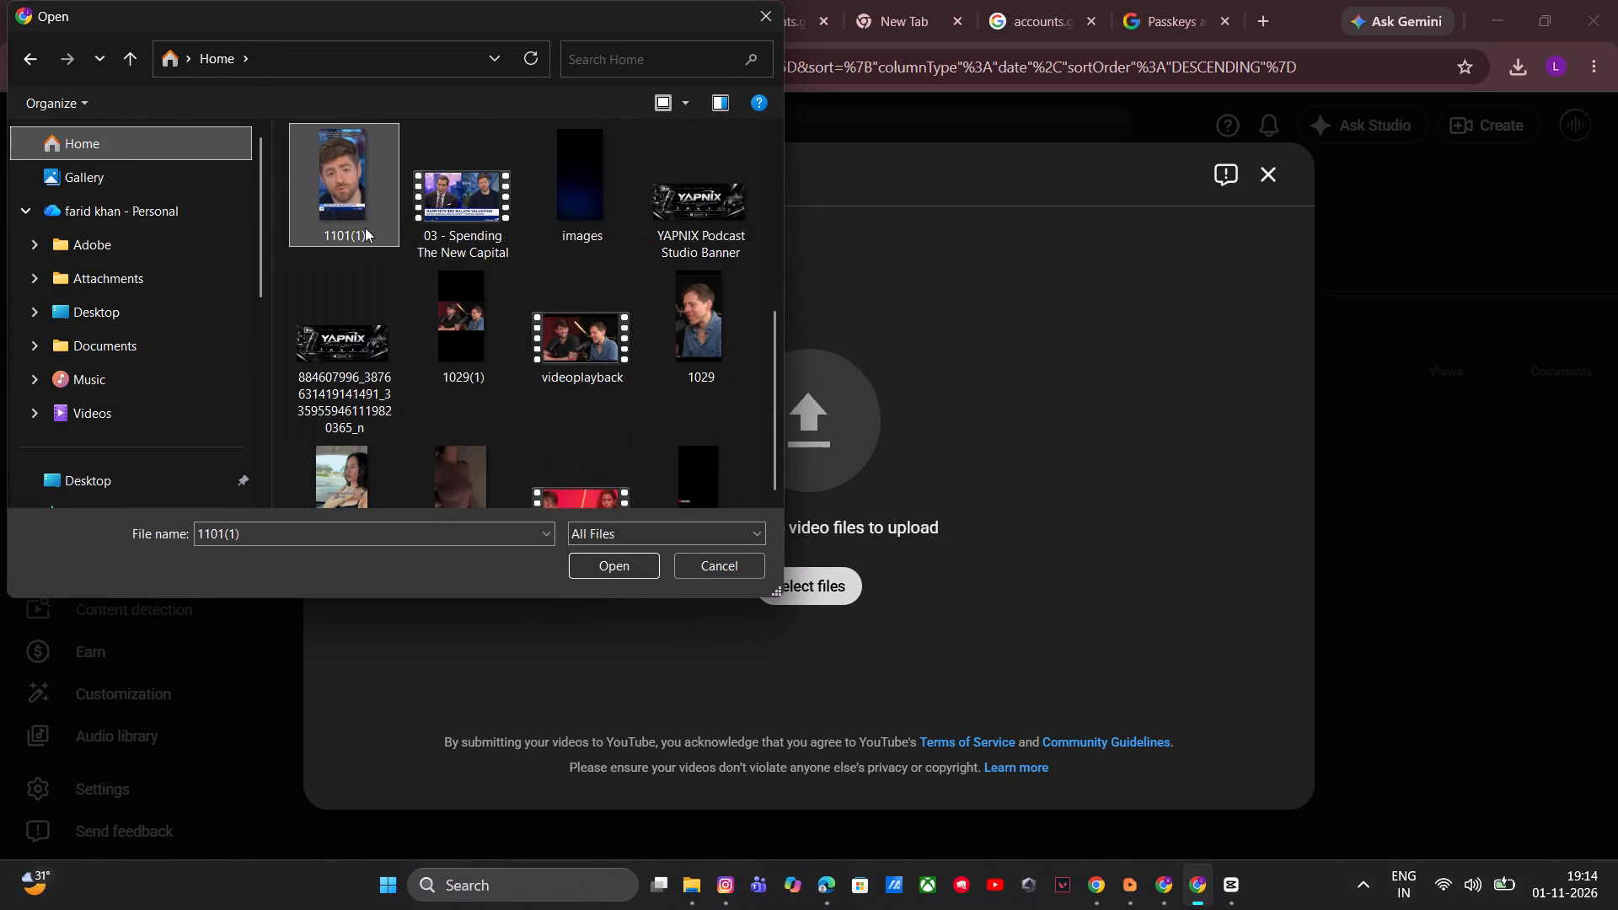
{"action": "left_click", "coordinate": [583, 572]}
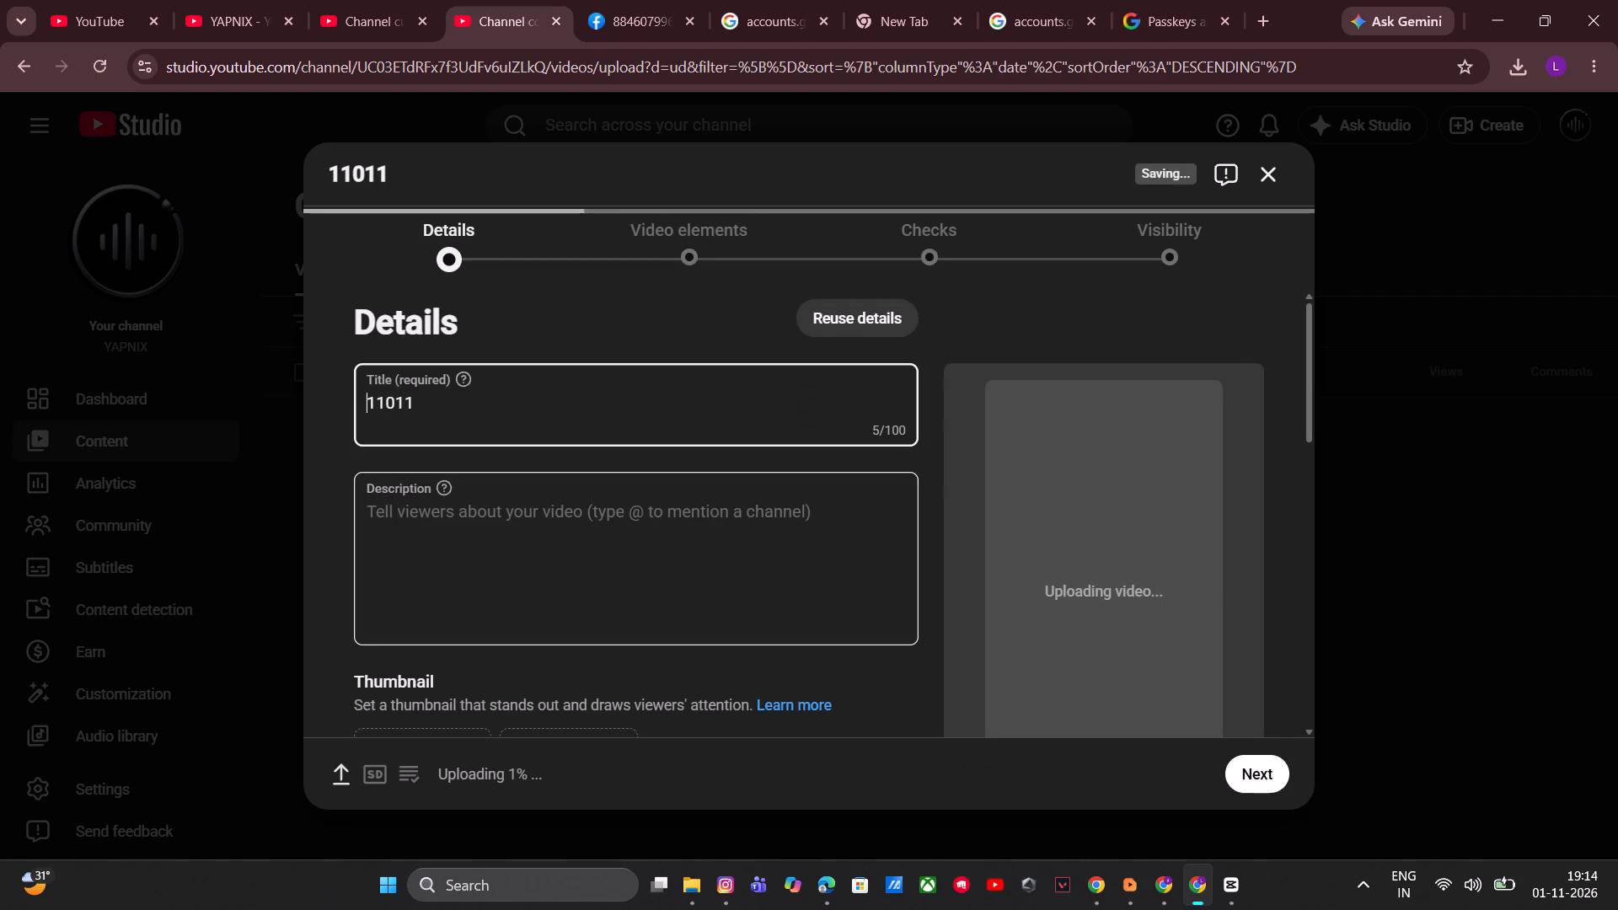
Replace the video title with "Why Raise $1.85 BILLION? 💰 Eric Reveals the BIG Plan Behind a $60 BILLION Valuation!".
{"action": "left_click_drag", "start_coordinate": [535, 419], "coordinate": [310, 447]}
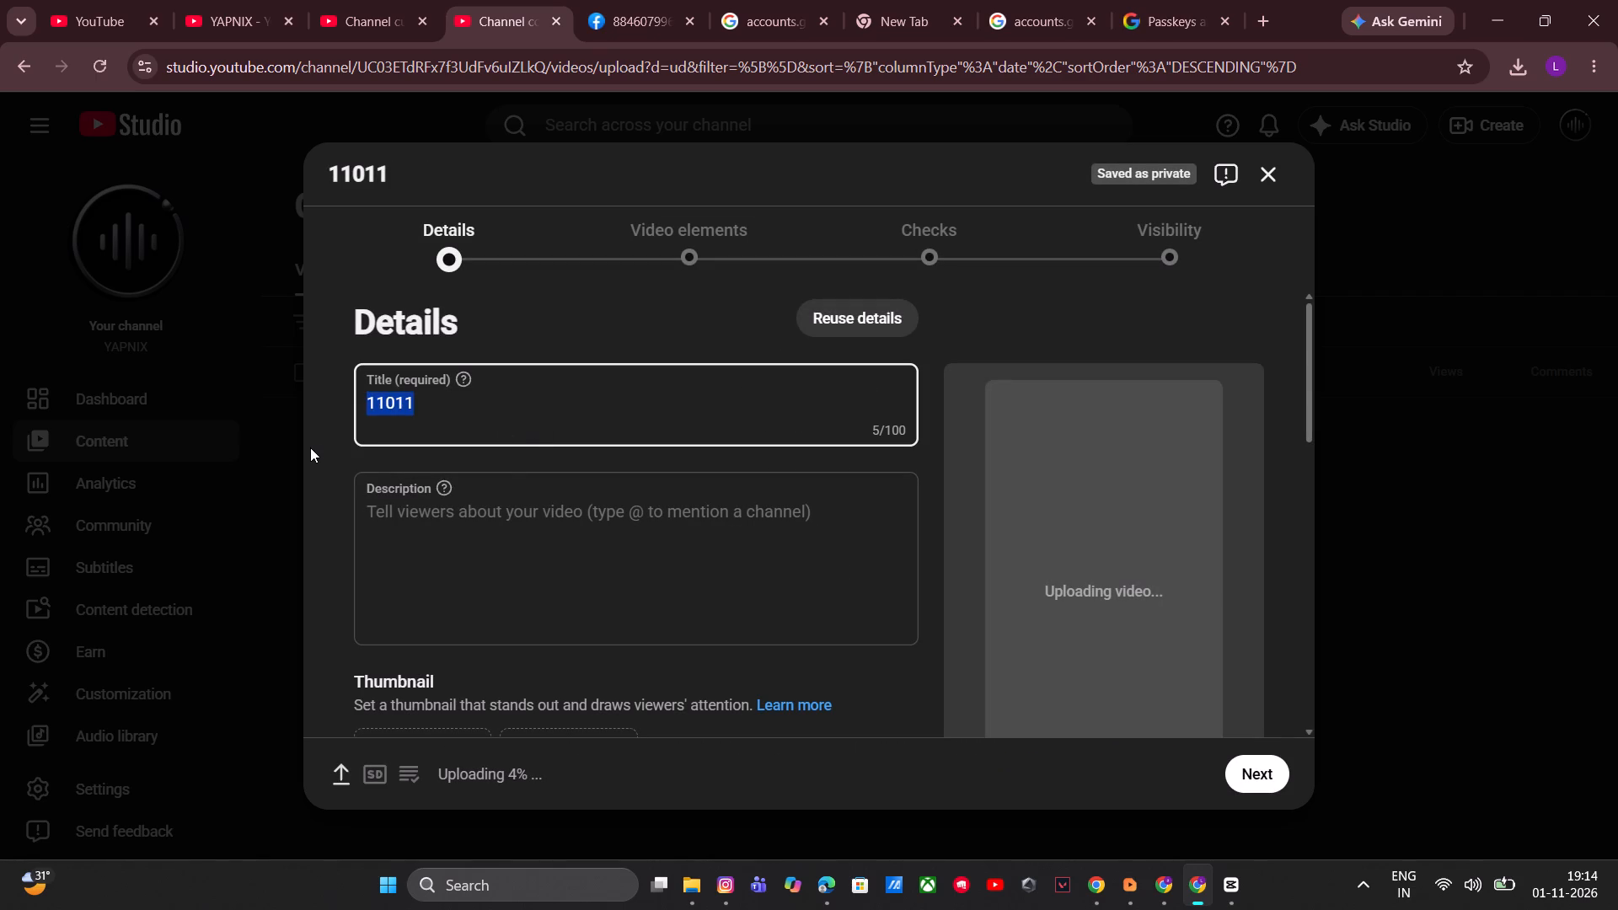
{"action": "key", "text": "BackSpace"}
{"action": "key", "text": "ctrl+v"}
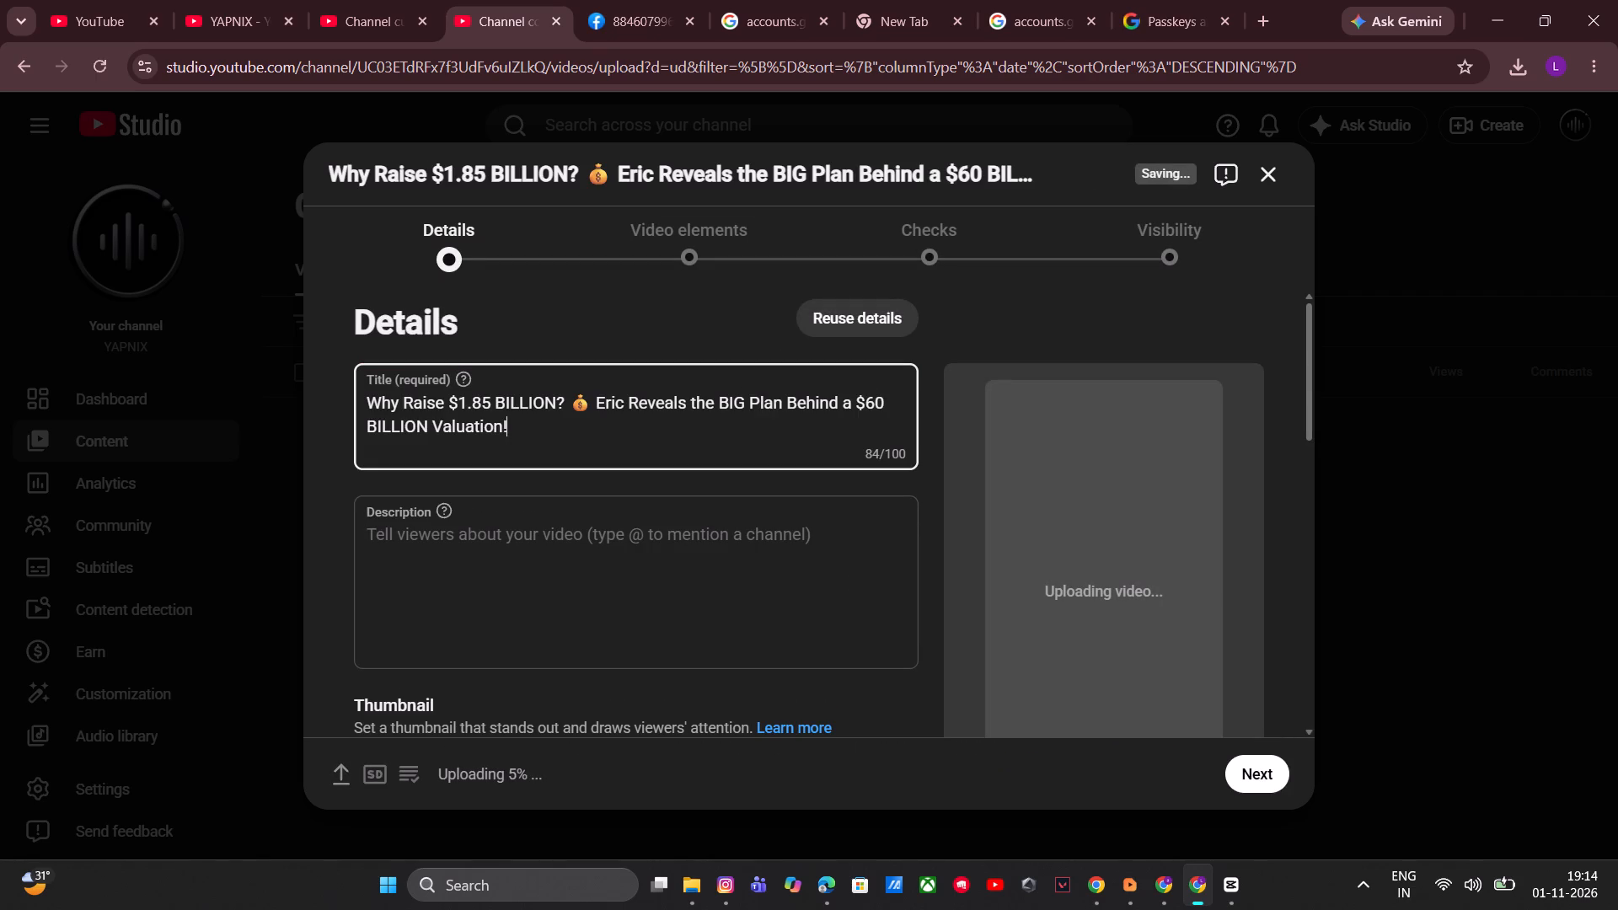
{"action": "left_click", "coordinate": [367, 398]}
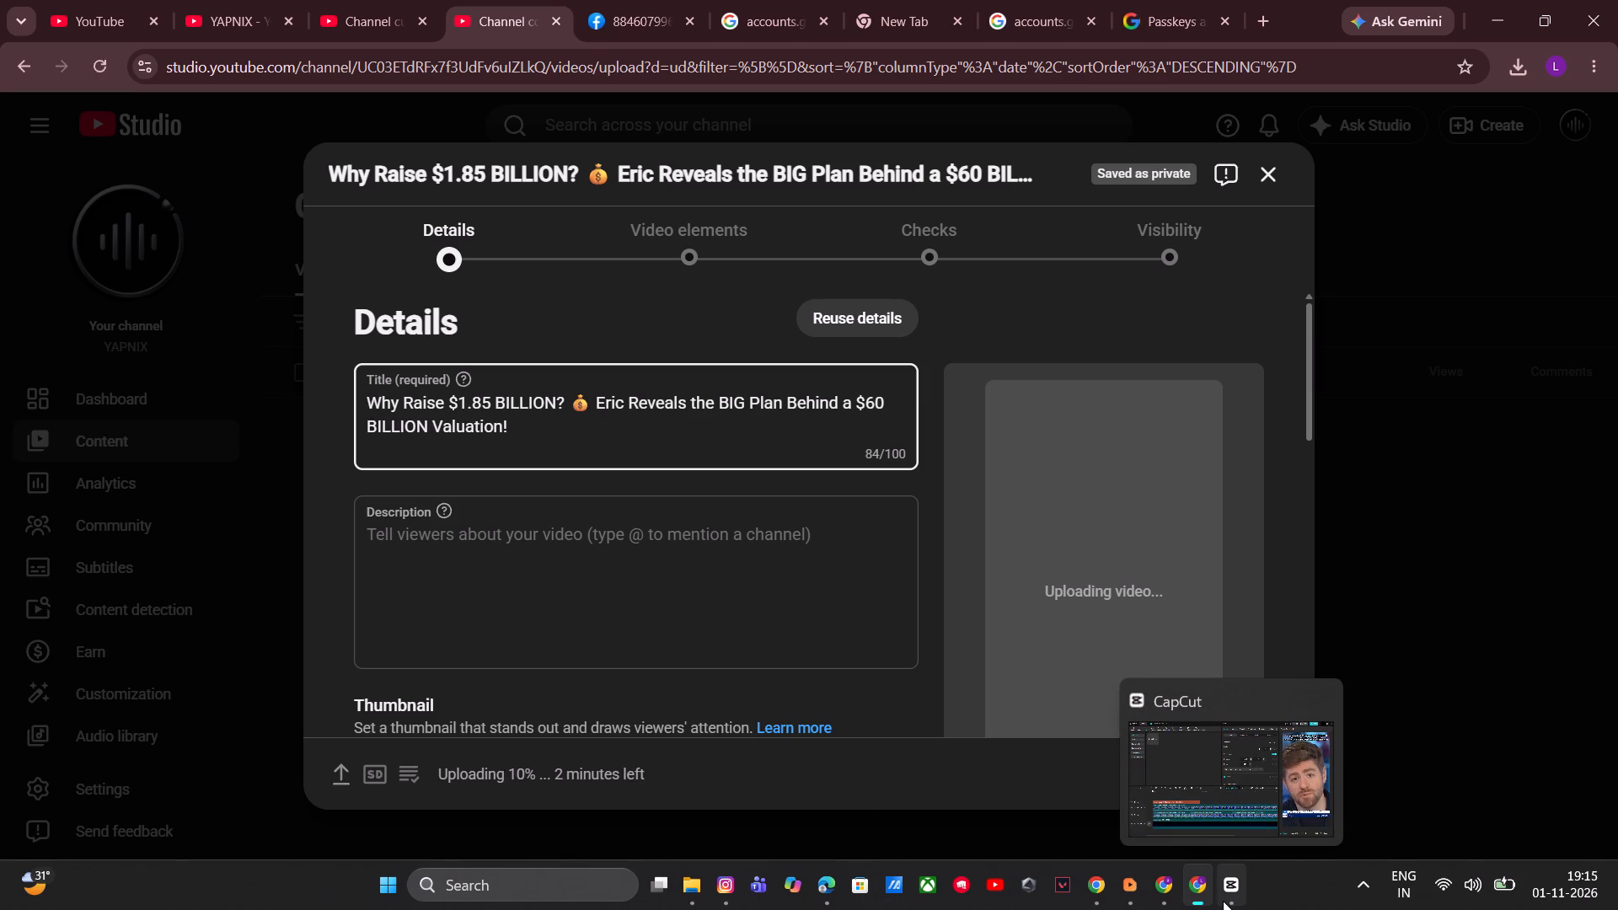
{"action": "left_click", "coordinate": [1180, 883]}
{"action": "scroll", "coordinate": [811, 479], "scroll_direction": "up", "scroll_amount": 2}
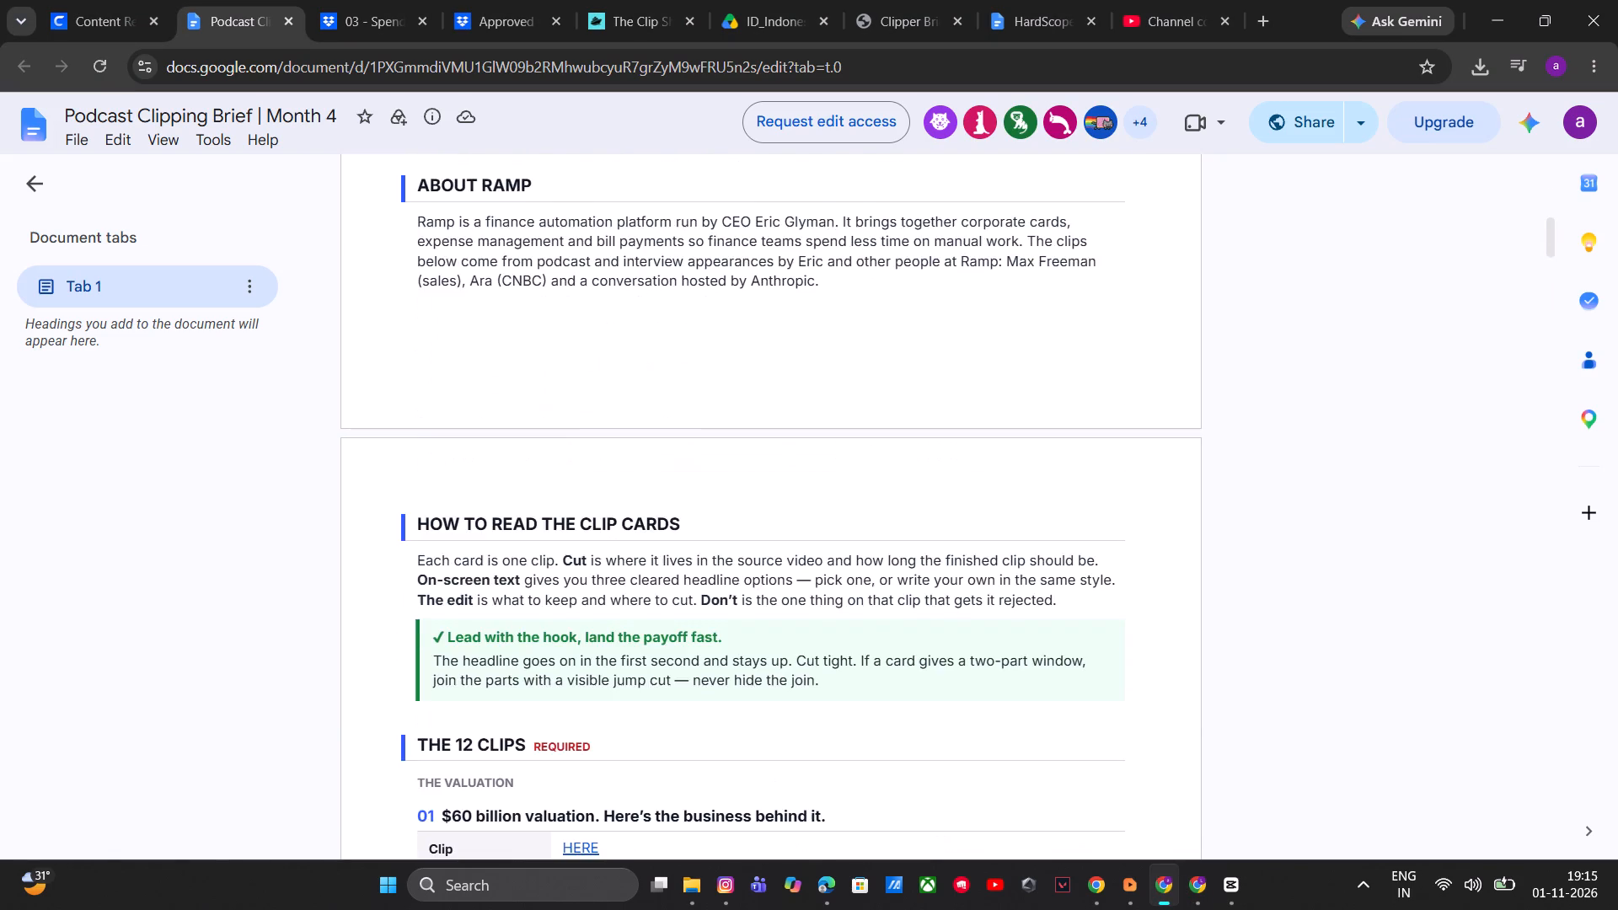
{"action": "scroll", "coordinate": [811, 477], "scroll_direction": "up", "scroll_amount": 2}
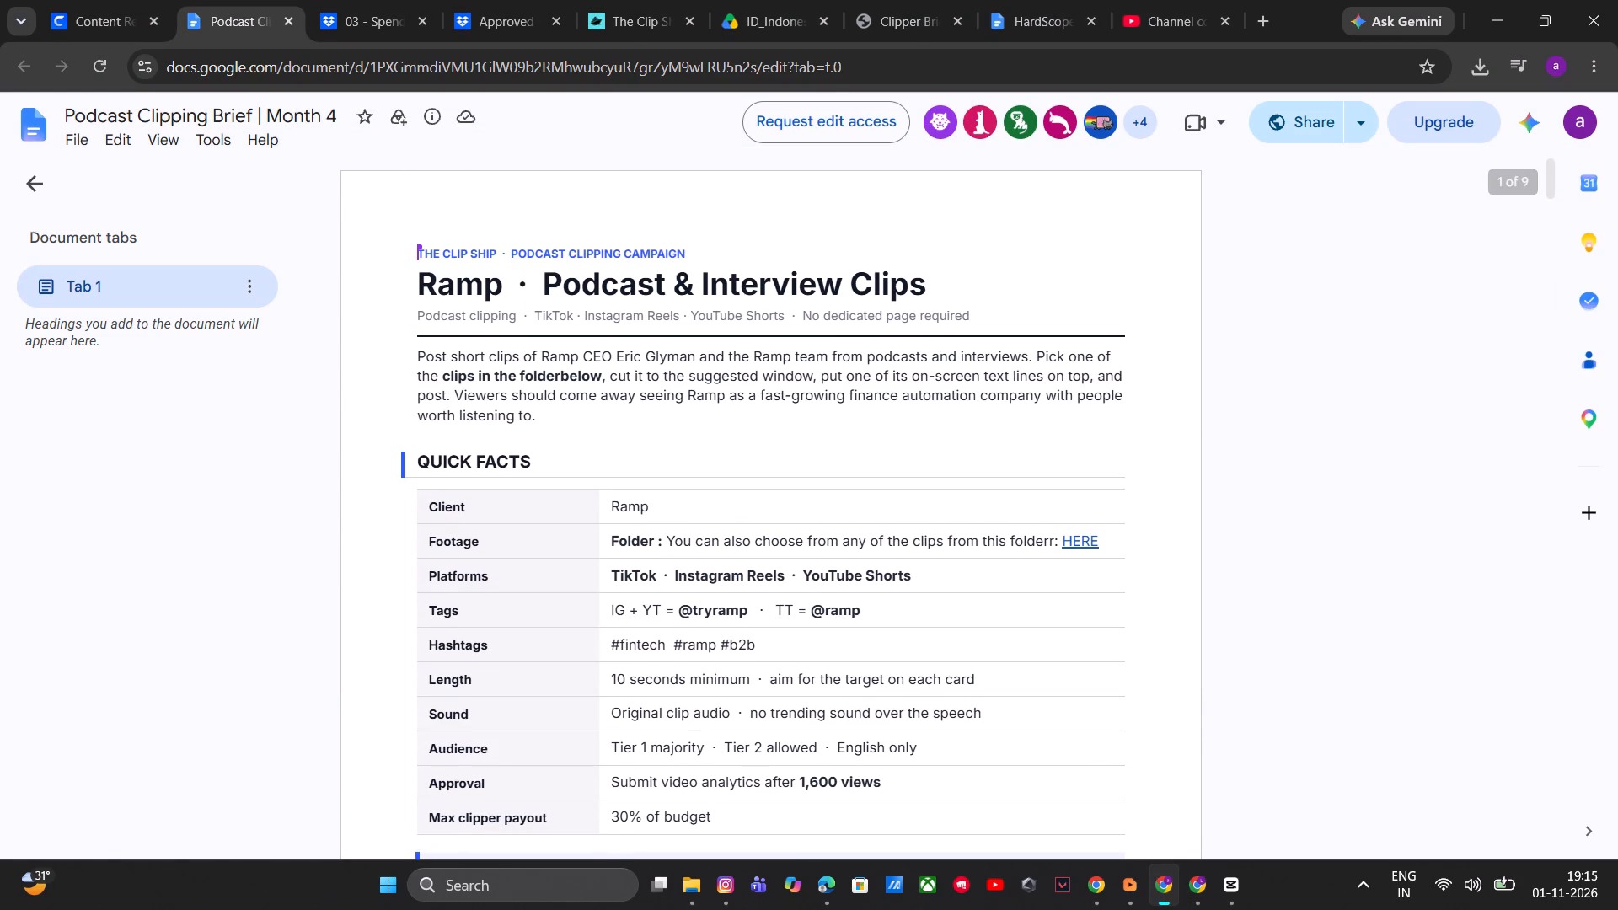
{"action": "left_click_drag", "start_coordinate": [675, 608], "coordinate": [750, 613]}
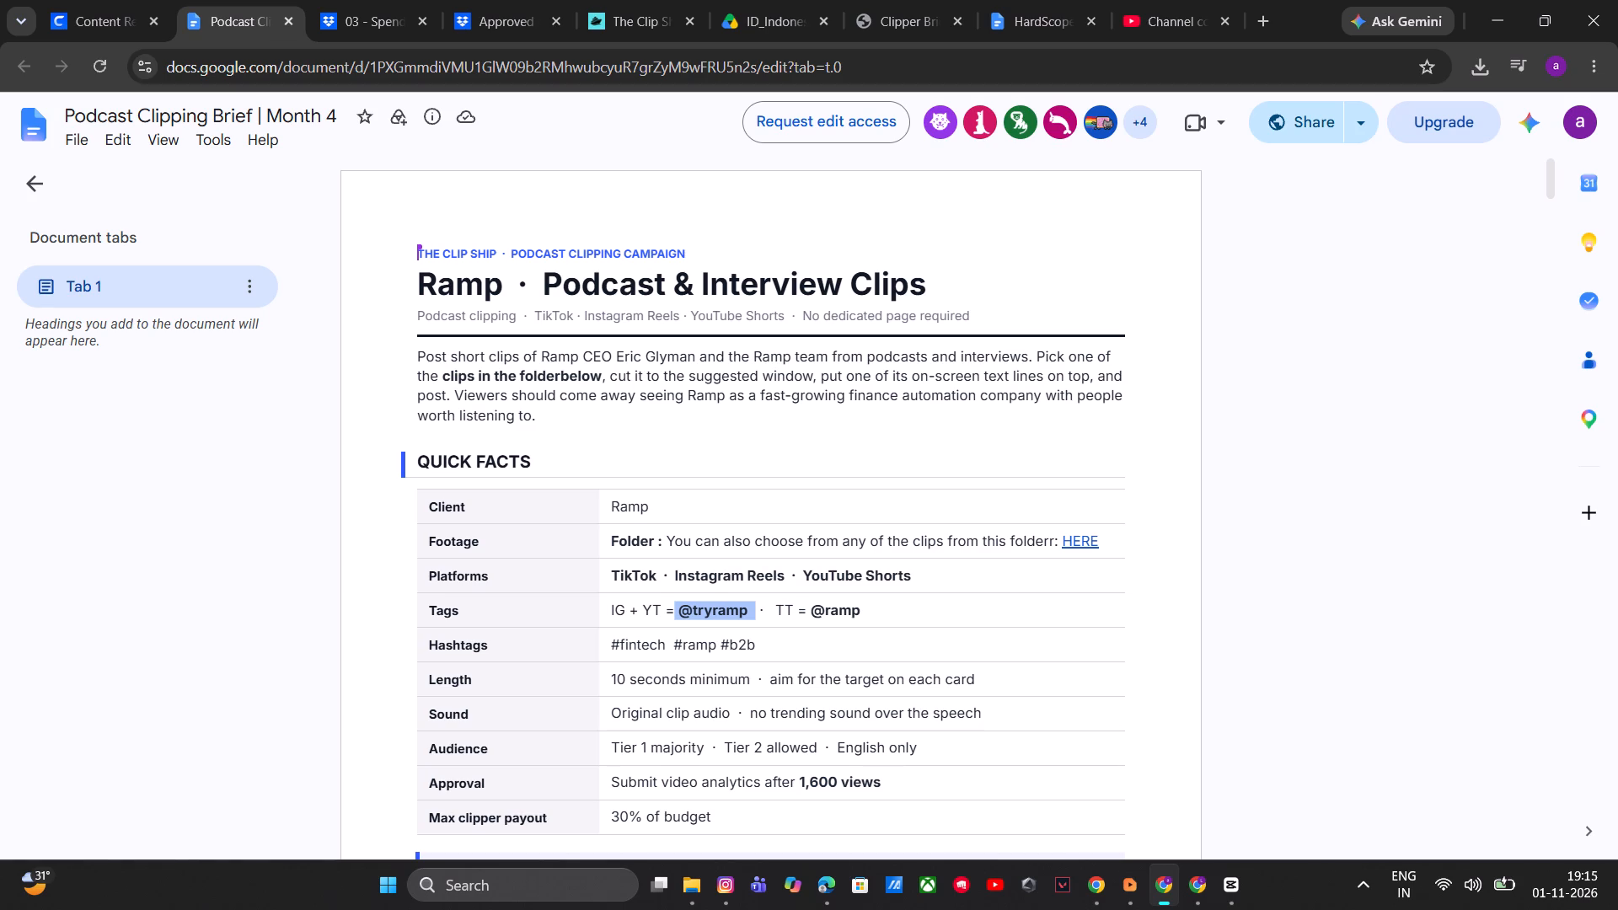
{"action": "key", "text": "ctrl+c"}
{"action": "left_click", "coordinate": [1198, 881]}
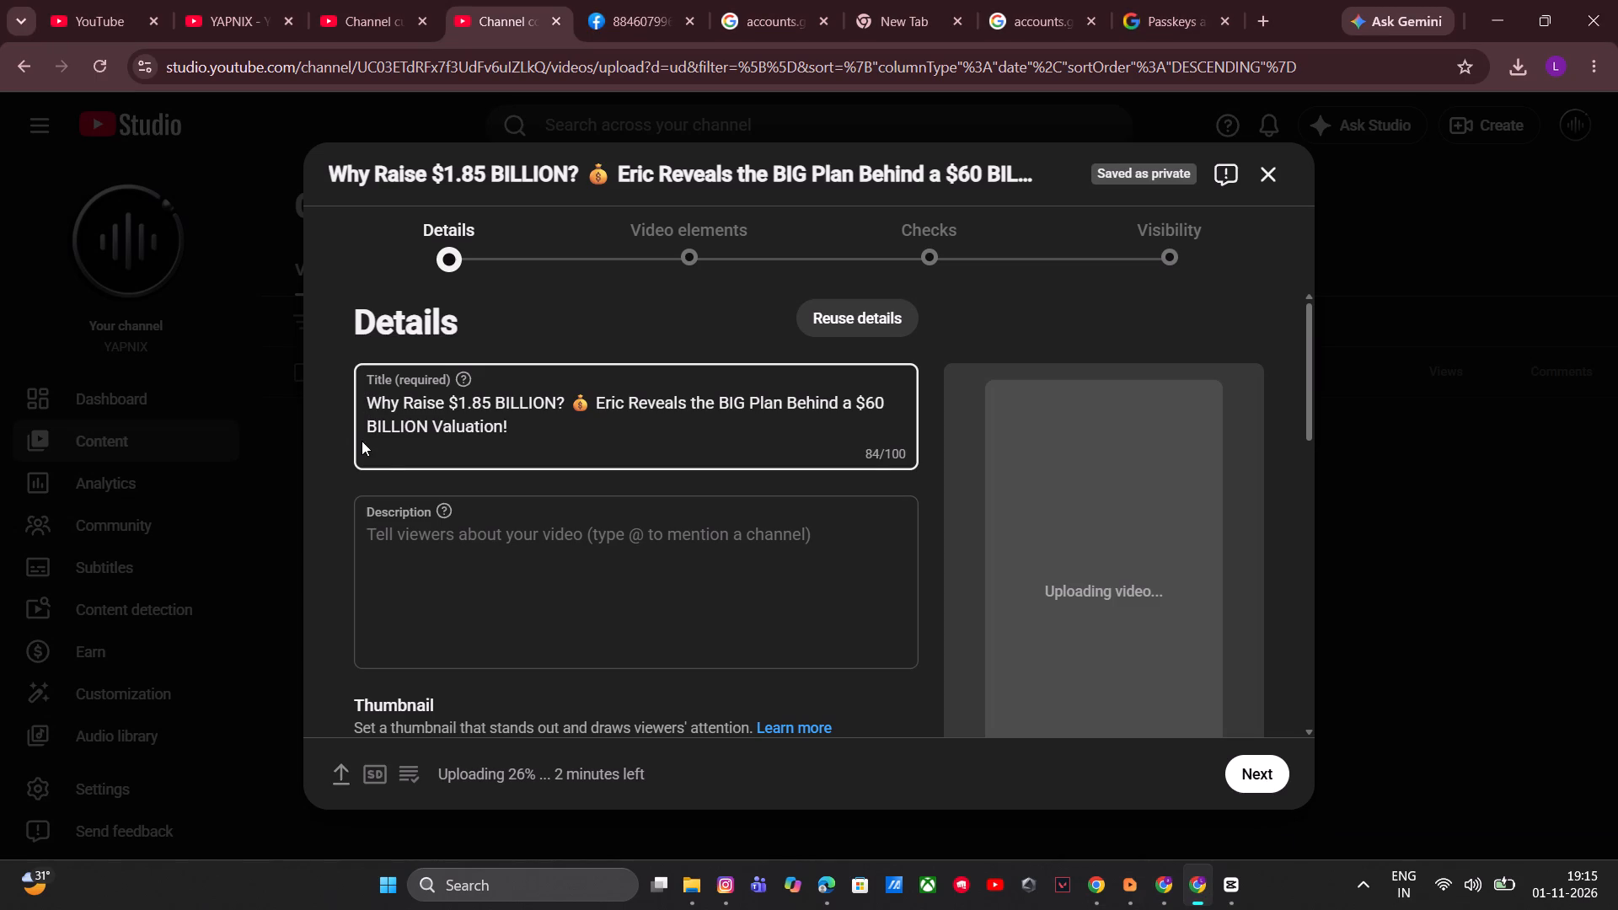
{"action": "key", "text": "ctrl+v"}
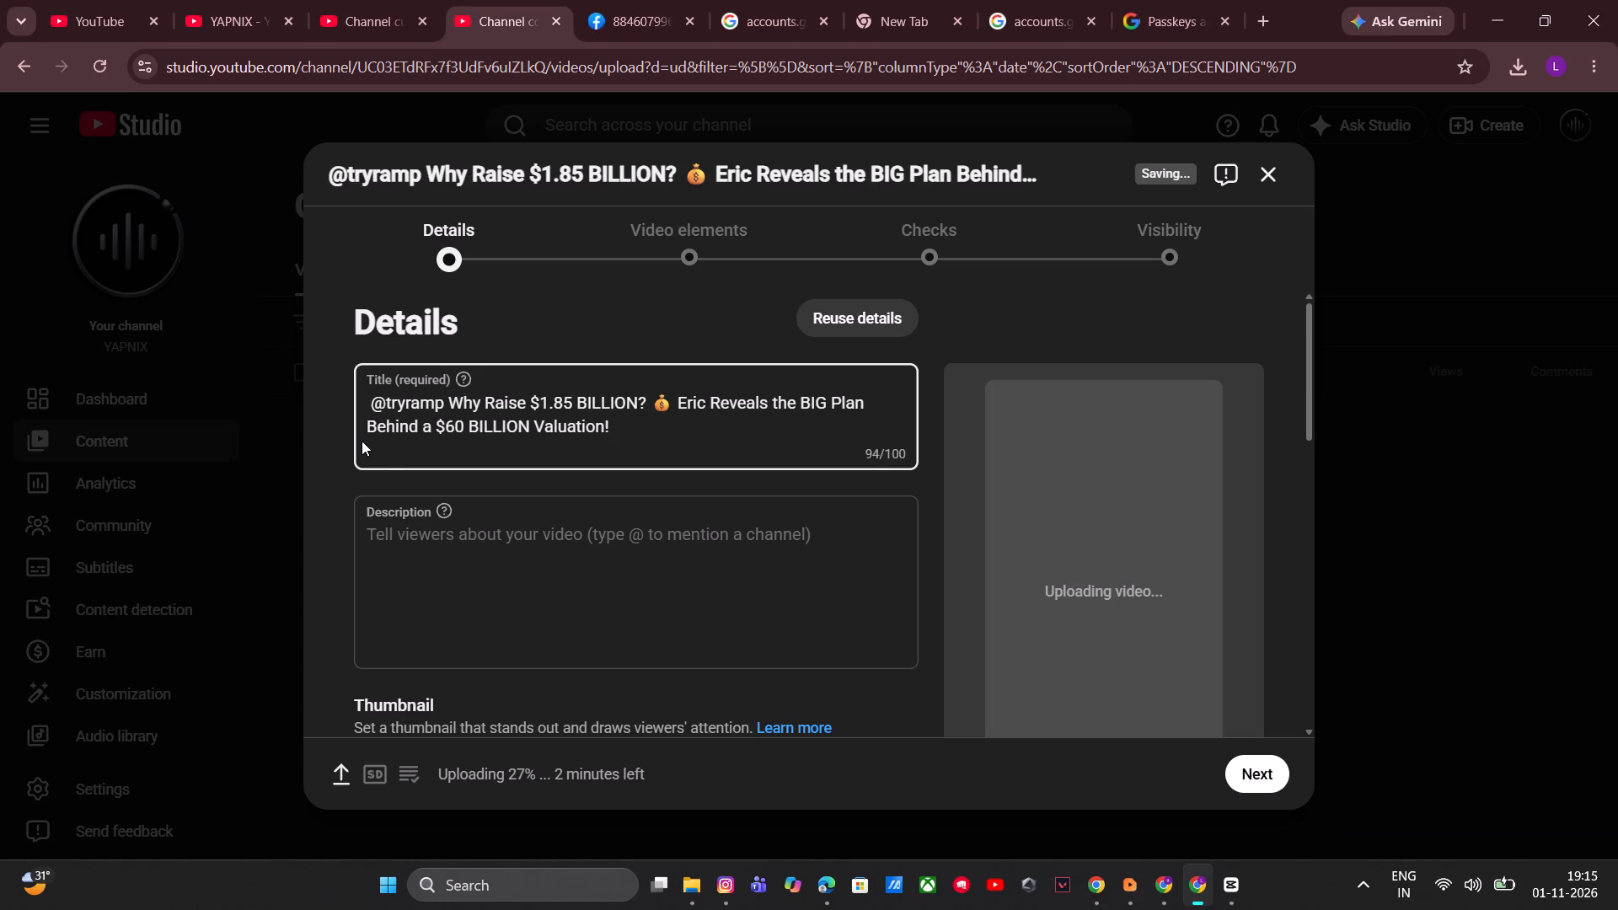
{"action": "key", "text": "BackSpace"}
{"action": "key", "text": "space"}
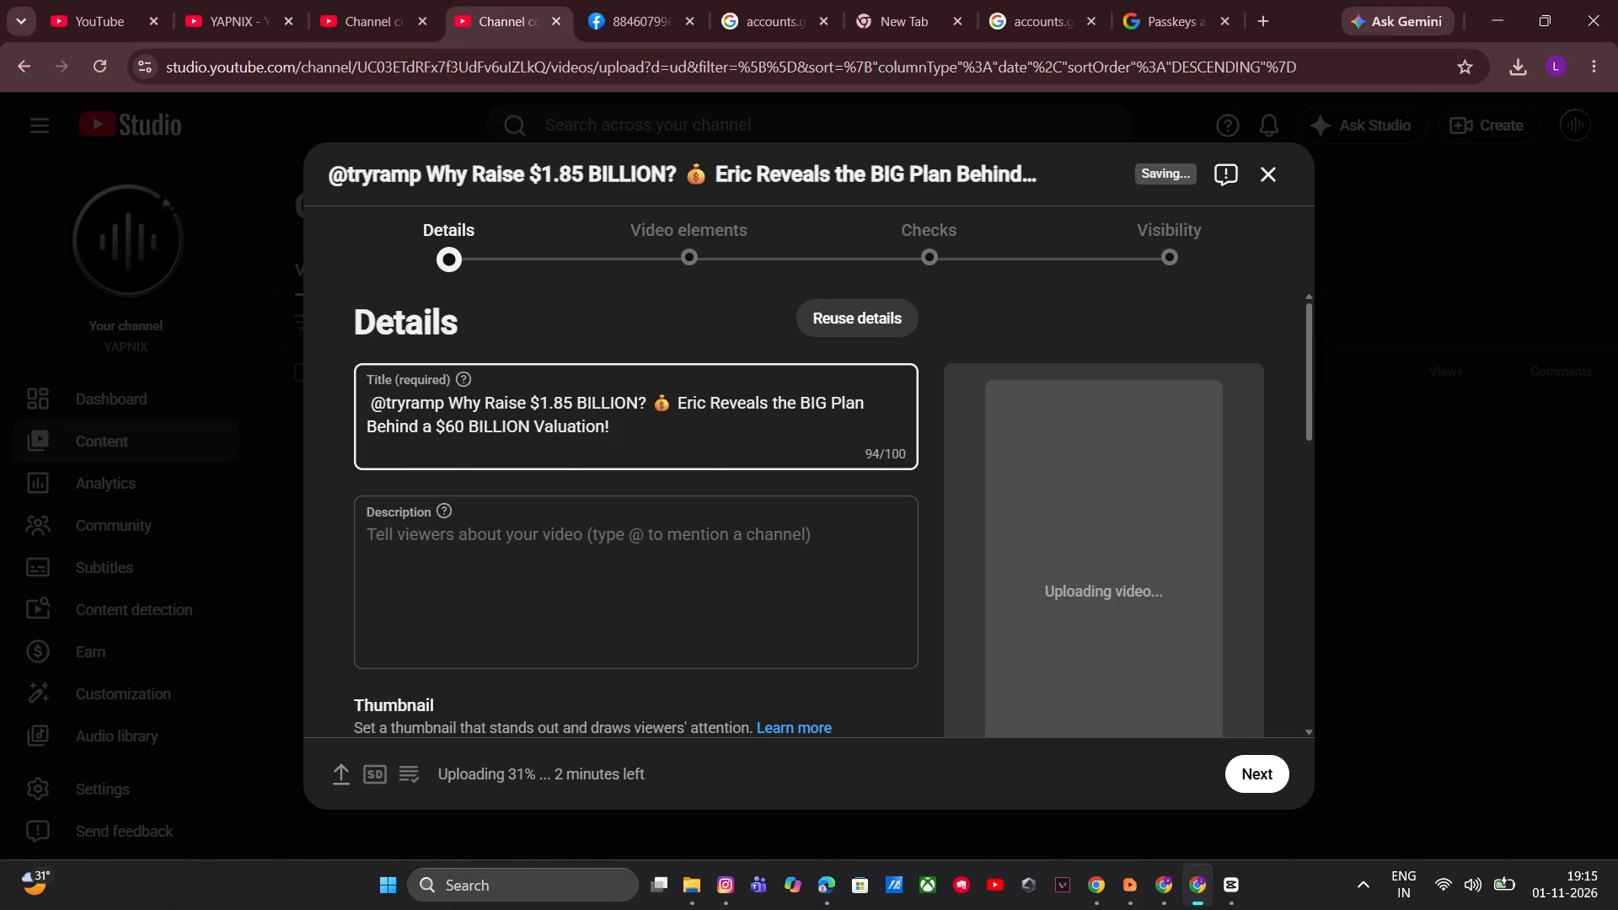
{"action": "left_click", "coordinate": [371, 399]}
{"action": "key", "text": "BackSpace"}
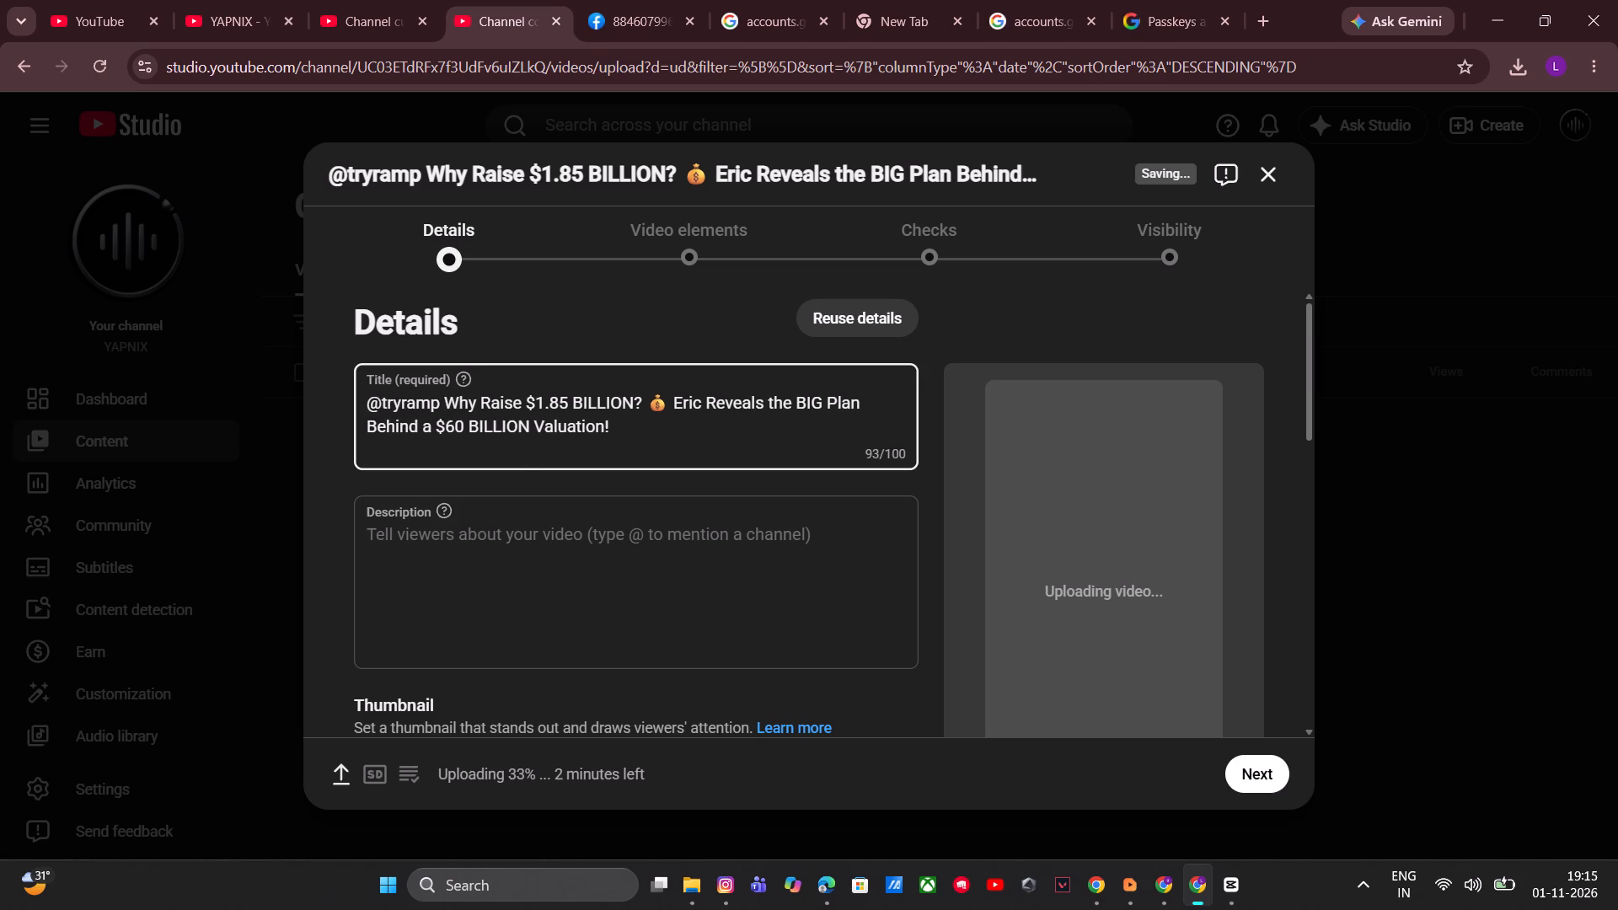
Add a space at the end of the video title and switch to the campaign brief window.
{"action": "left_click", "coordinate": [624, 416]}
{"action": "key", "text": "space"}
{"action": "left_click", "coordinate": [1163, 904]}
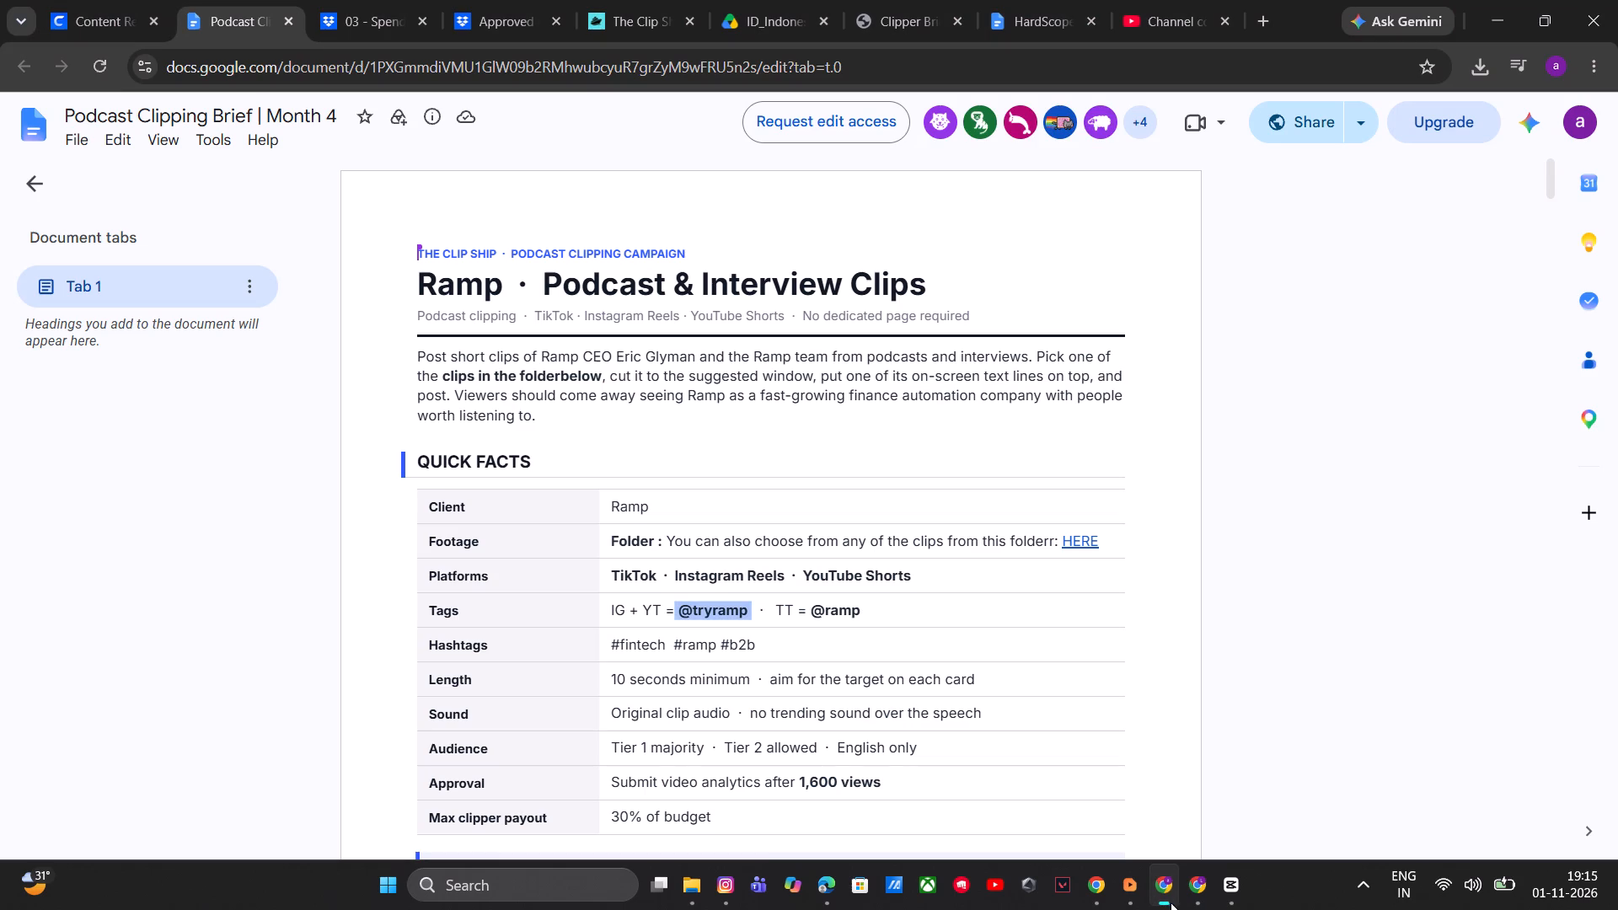
{"action": "left_click", "coordinate": [1199, 889]}
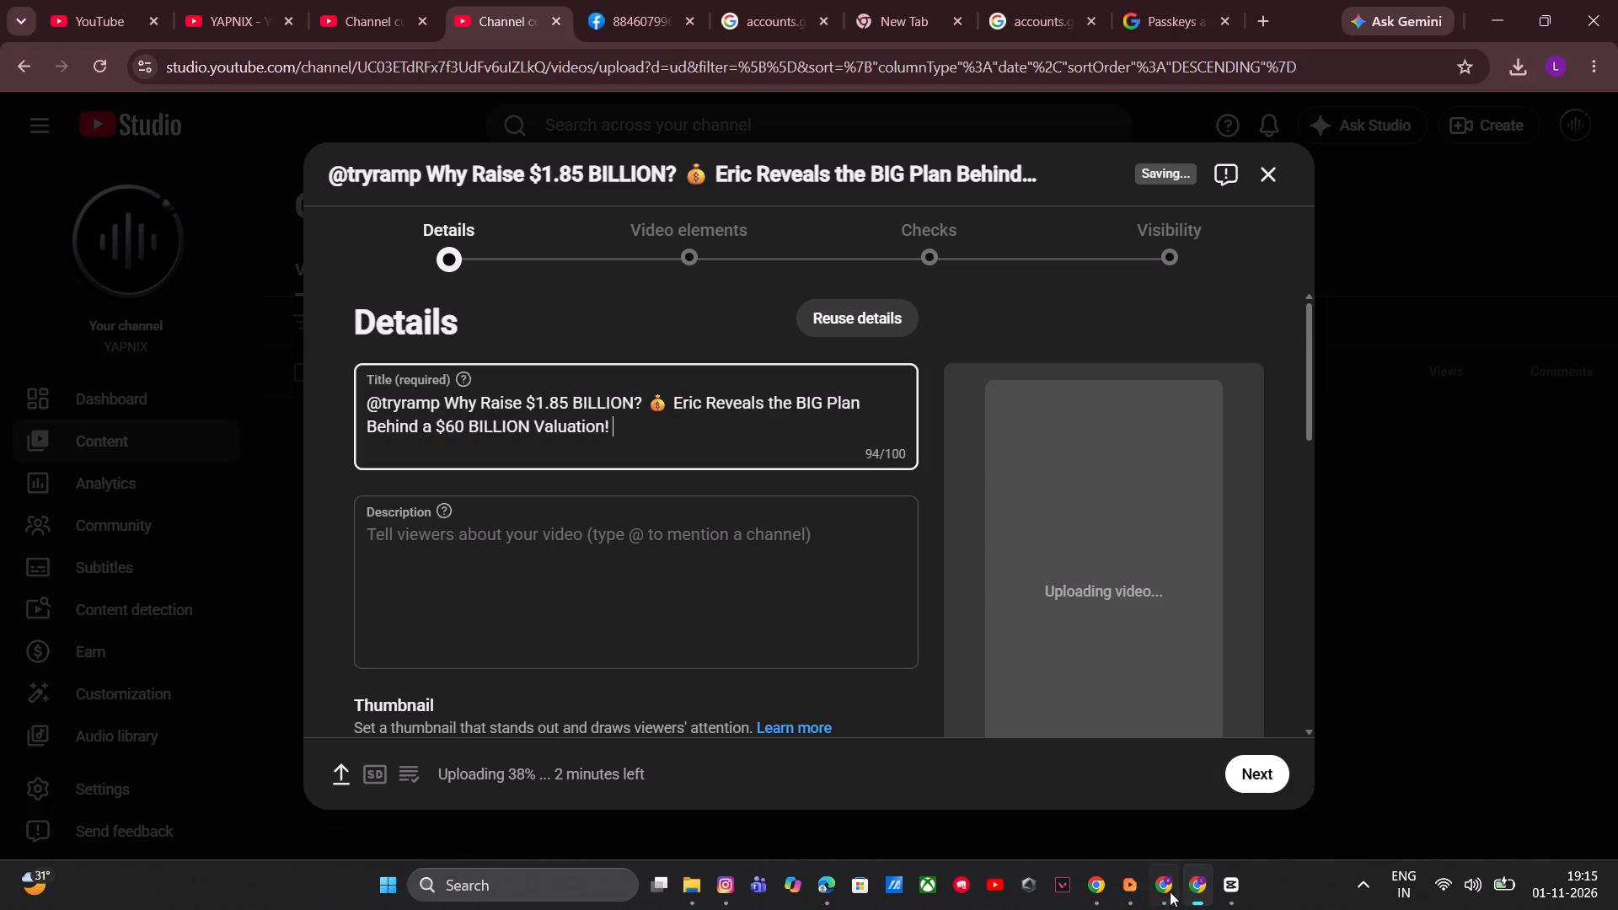
{"action": "left_click_drag", "start_coordinate": [365, 402], "coordinate": [376, 401]}
{"action": "left_click", "coordinate": [364, 401]}
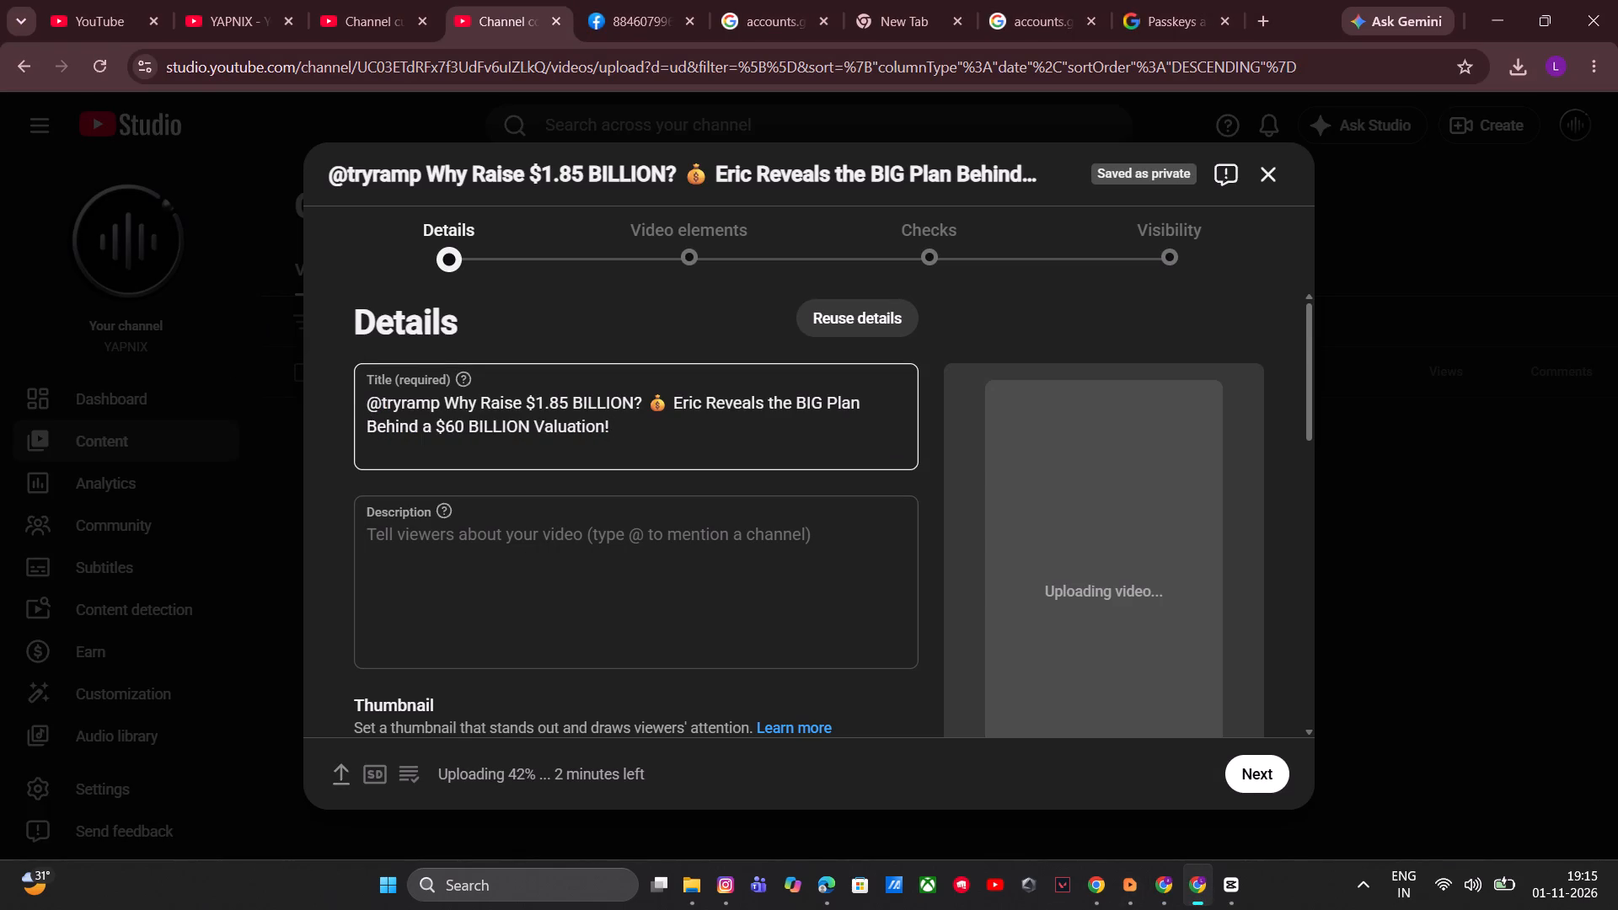
{"action": "left_click_drag", "start_coordinate": [367, 401], "coordinate": [394, 402]}
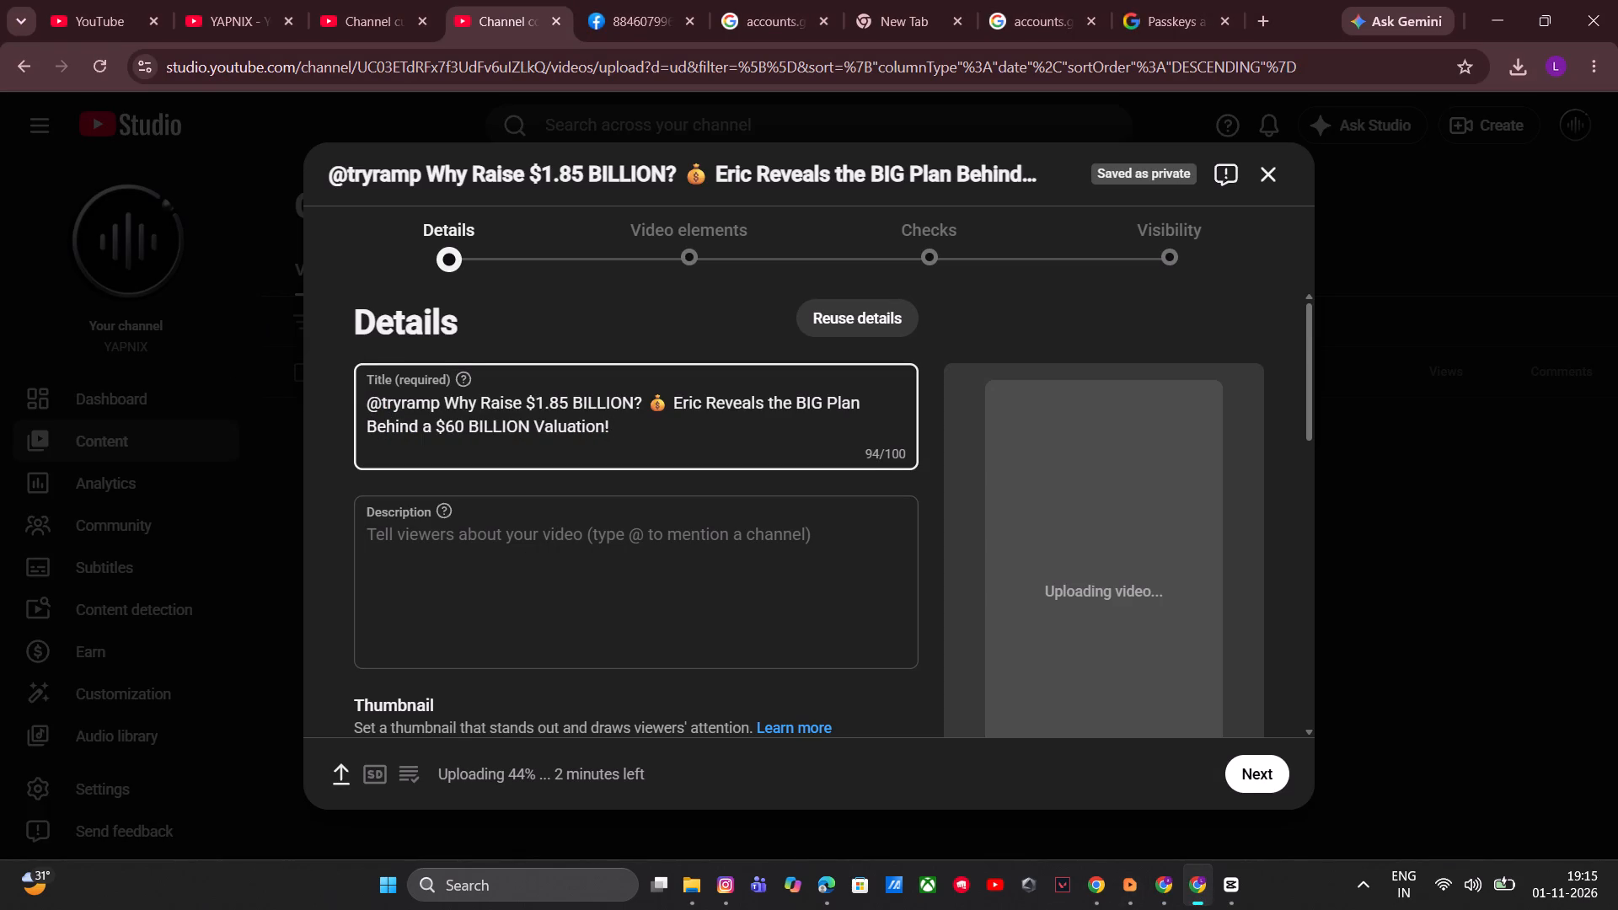
{"action": "left_click_drag", "start_coordinate": [437, 406], "coordinate": [357, 420]}
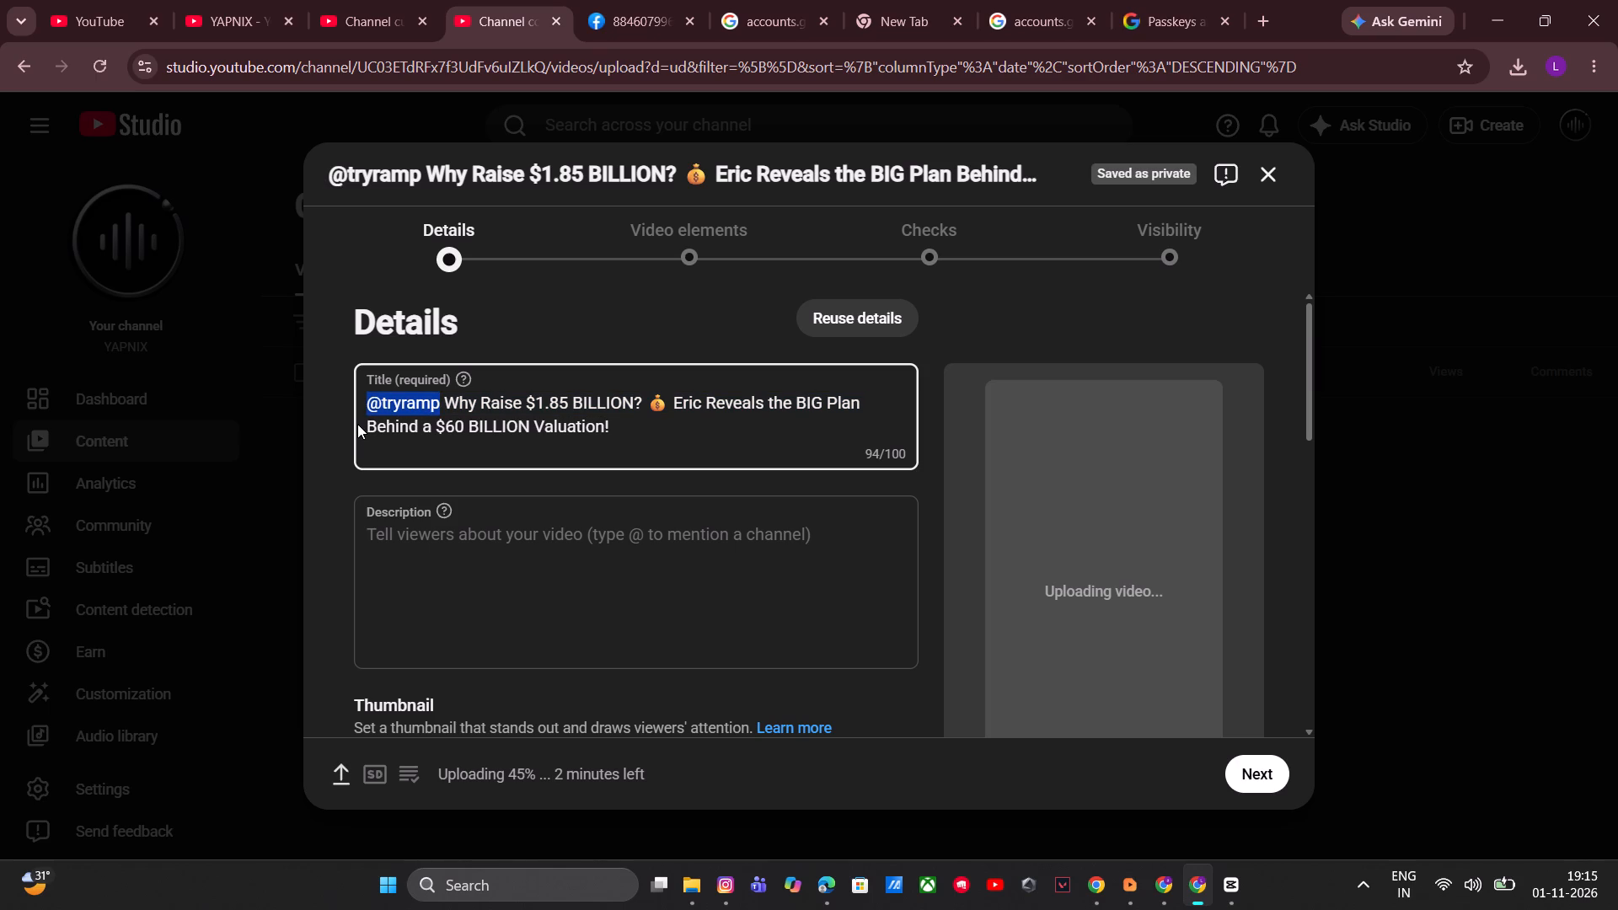
{"action": "key", "text": "ctrl+c"}
{"action": "left_click", "coordinate": [1099, 897]}
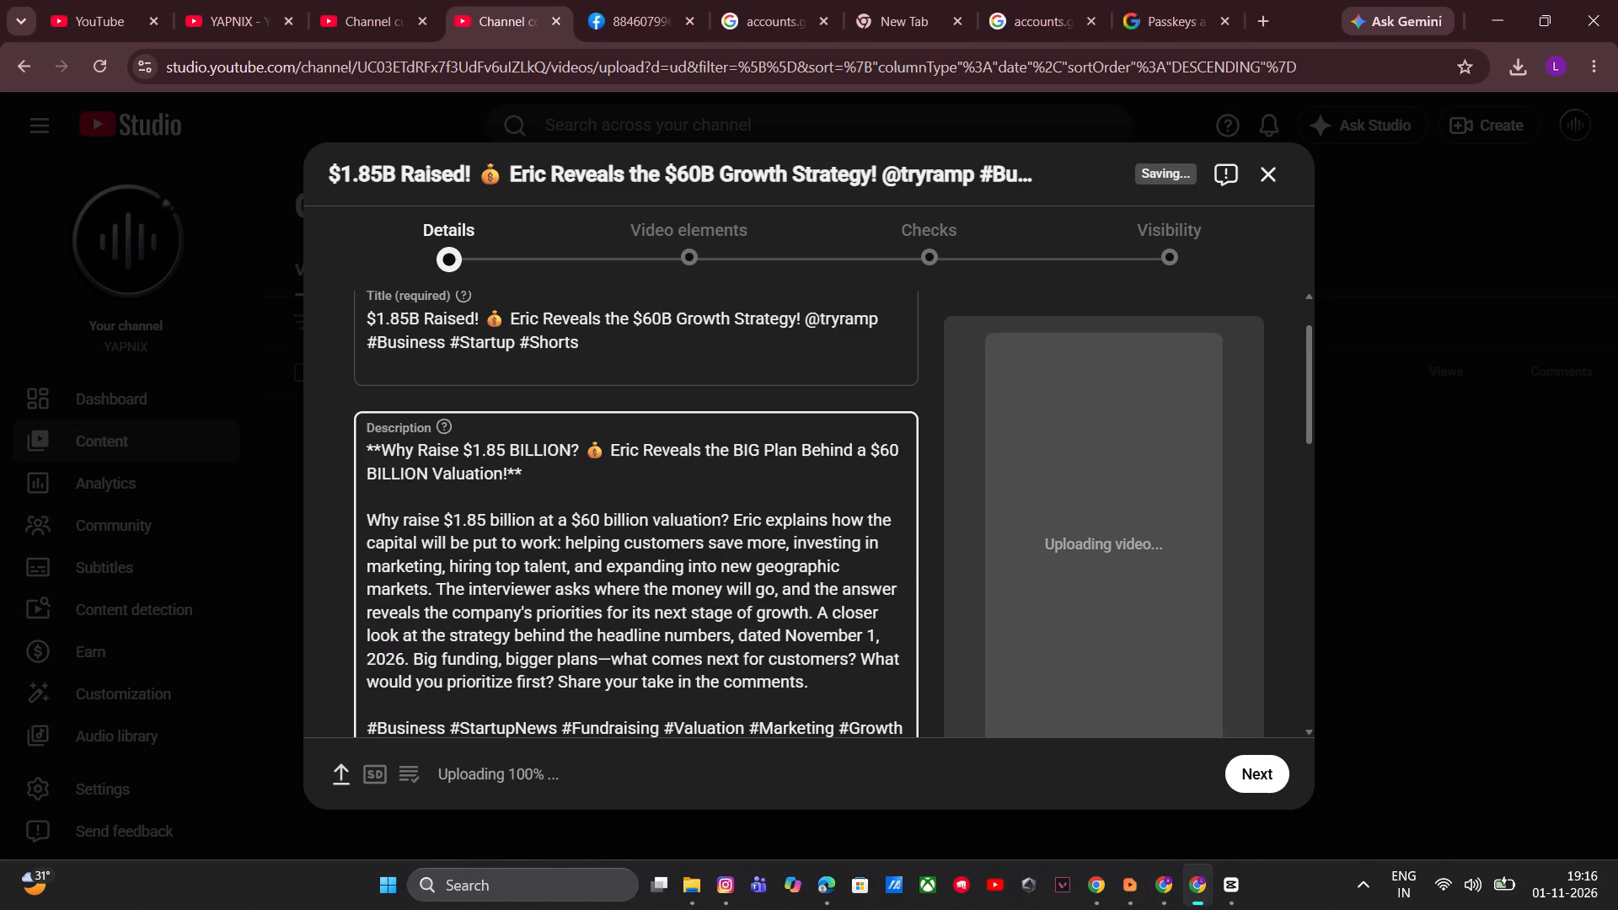
Open the video's playlist selection in the upload details and bring up the choices for creating a playlist.
{"action": "scroll", "coordinate": [675, 422], "scroll_direction": "down", "scroll_amount": 2}
{"action": "scroll", "coordinate": [675, 422], "scroll_direction": "up", "scroll_amount": 1}
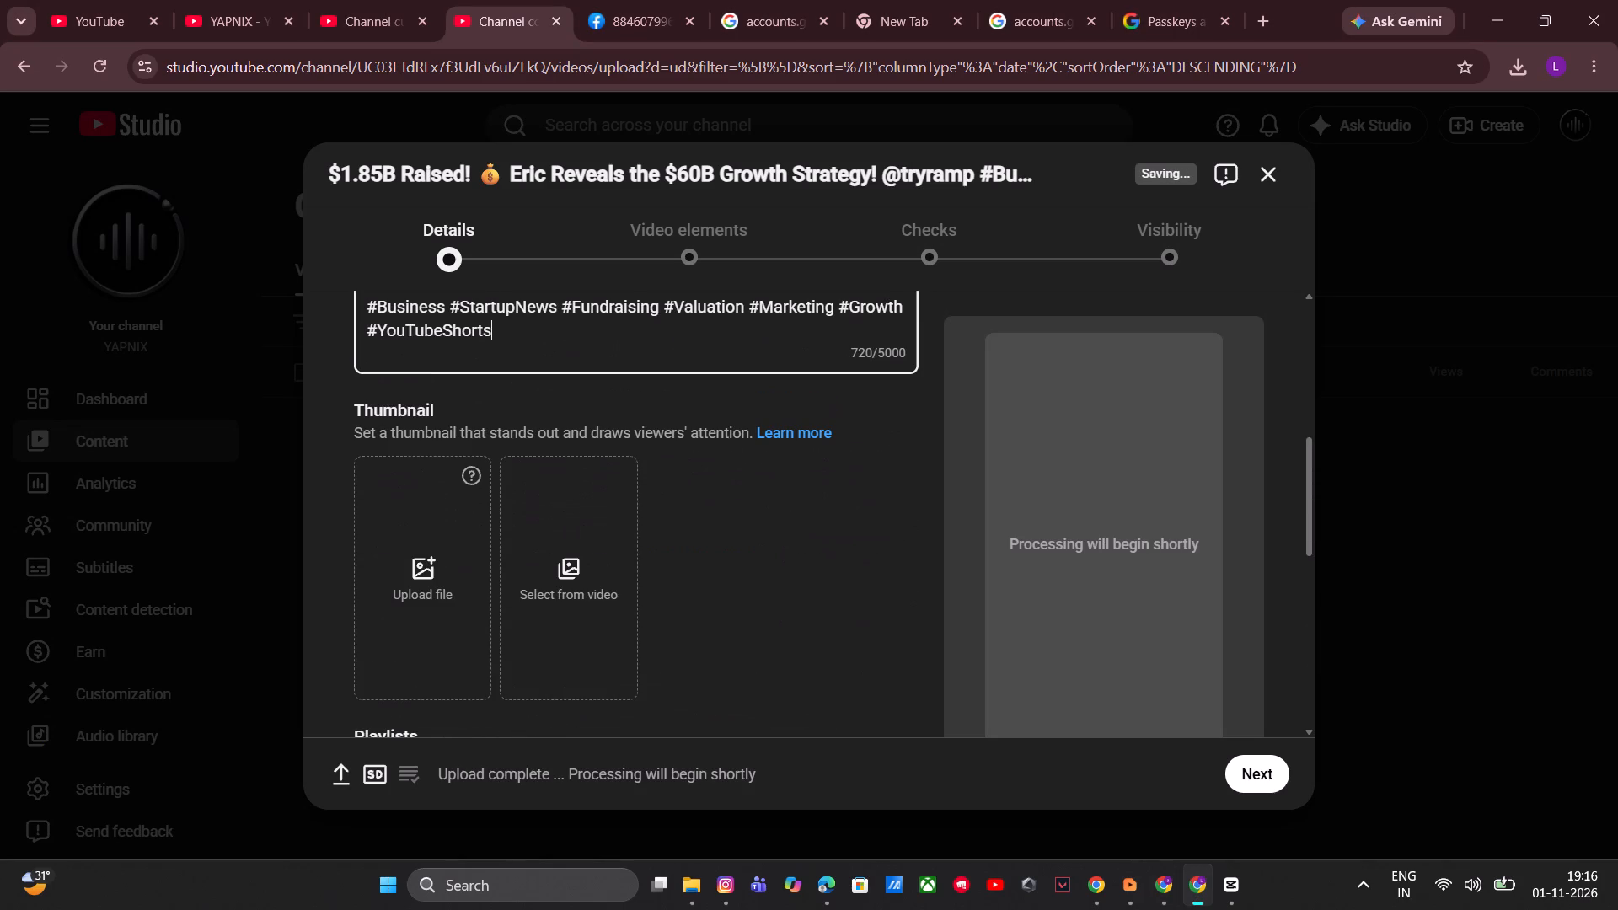
{"action": "scroll", "coordinate": [669, 431], "scroll_direction": "down", "scroll_amount": 1}
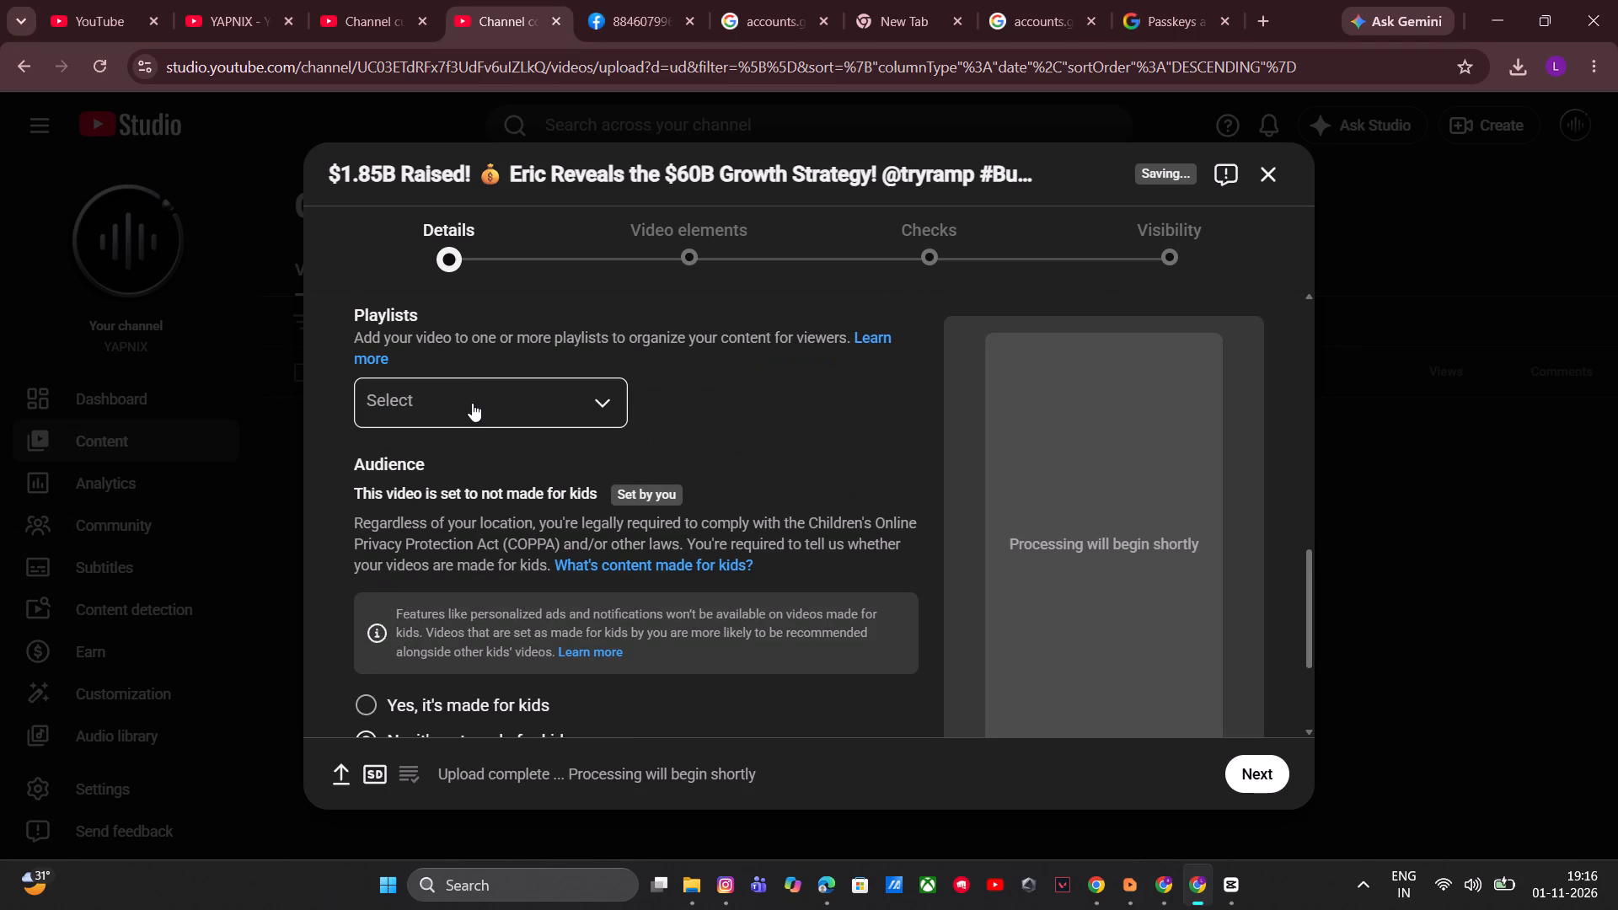
{"action": "left_click", "coordinate": [485, 386]}
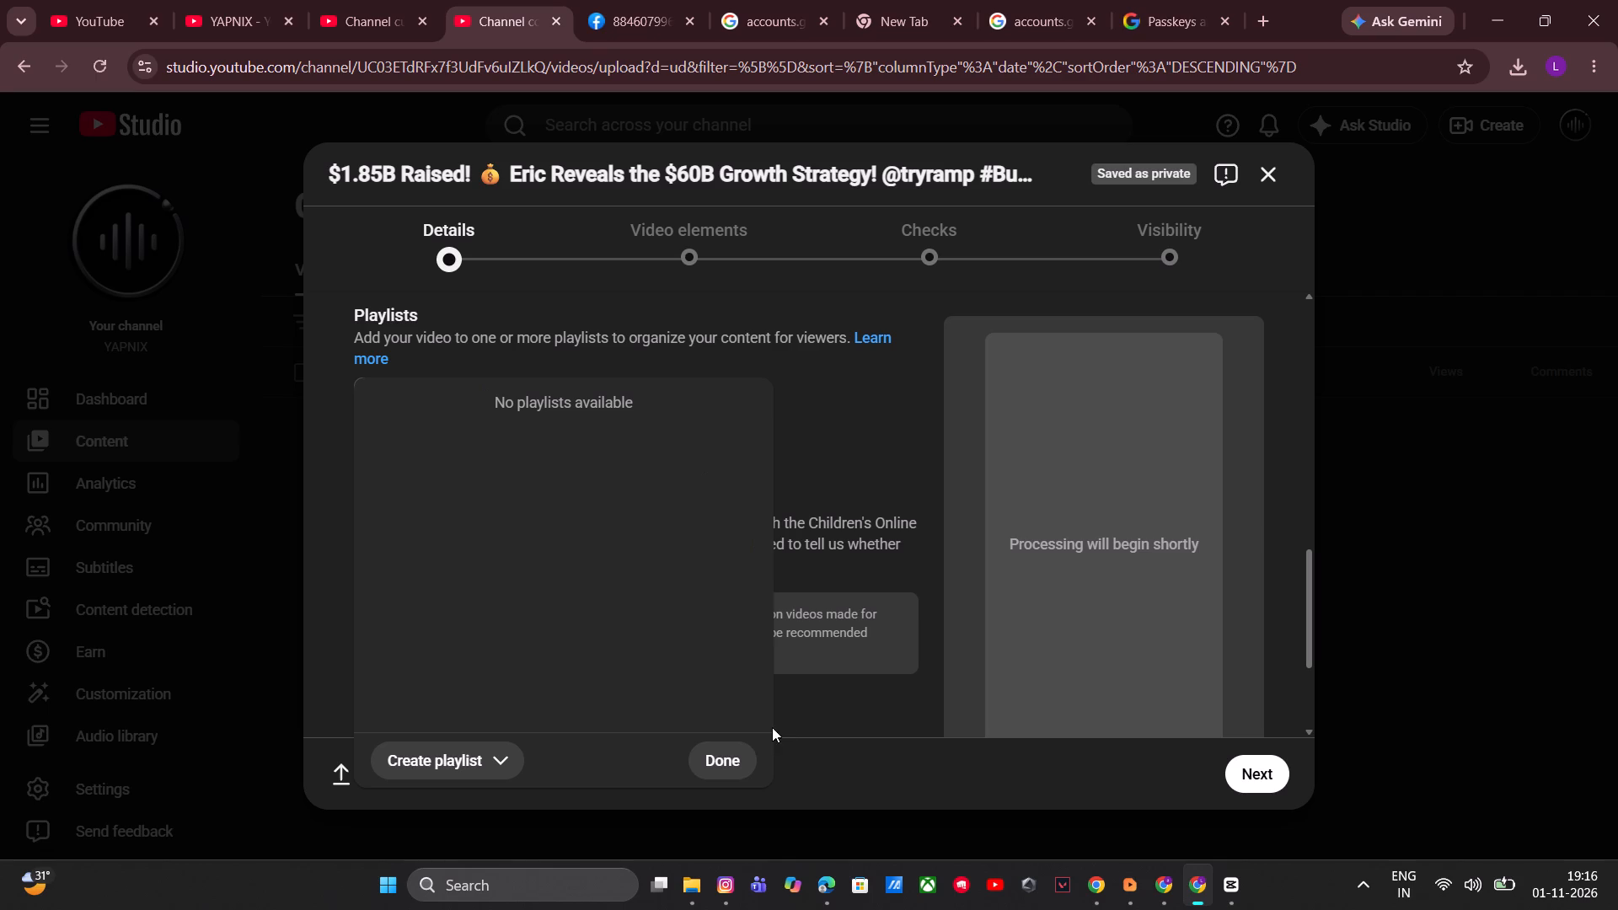
{"action": "left_click", "coordinate": [459, 759]}
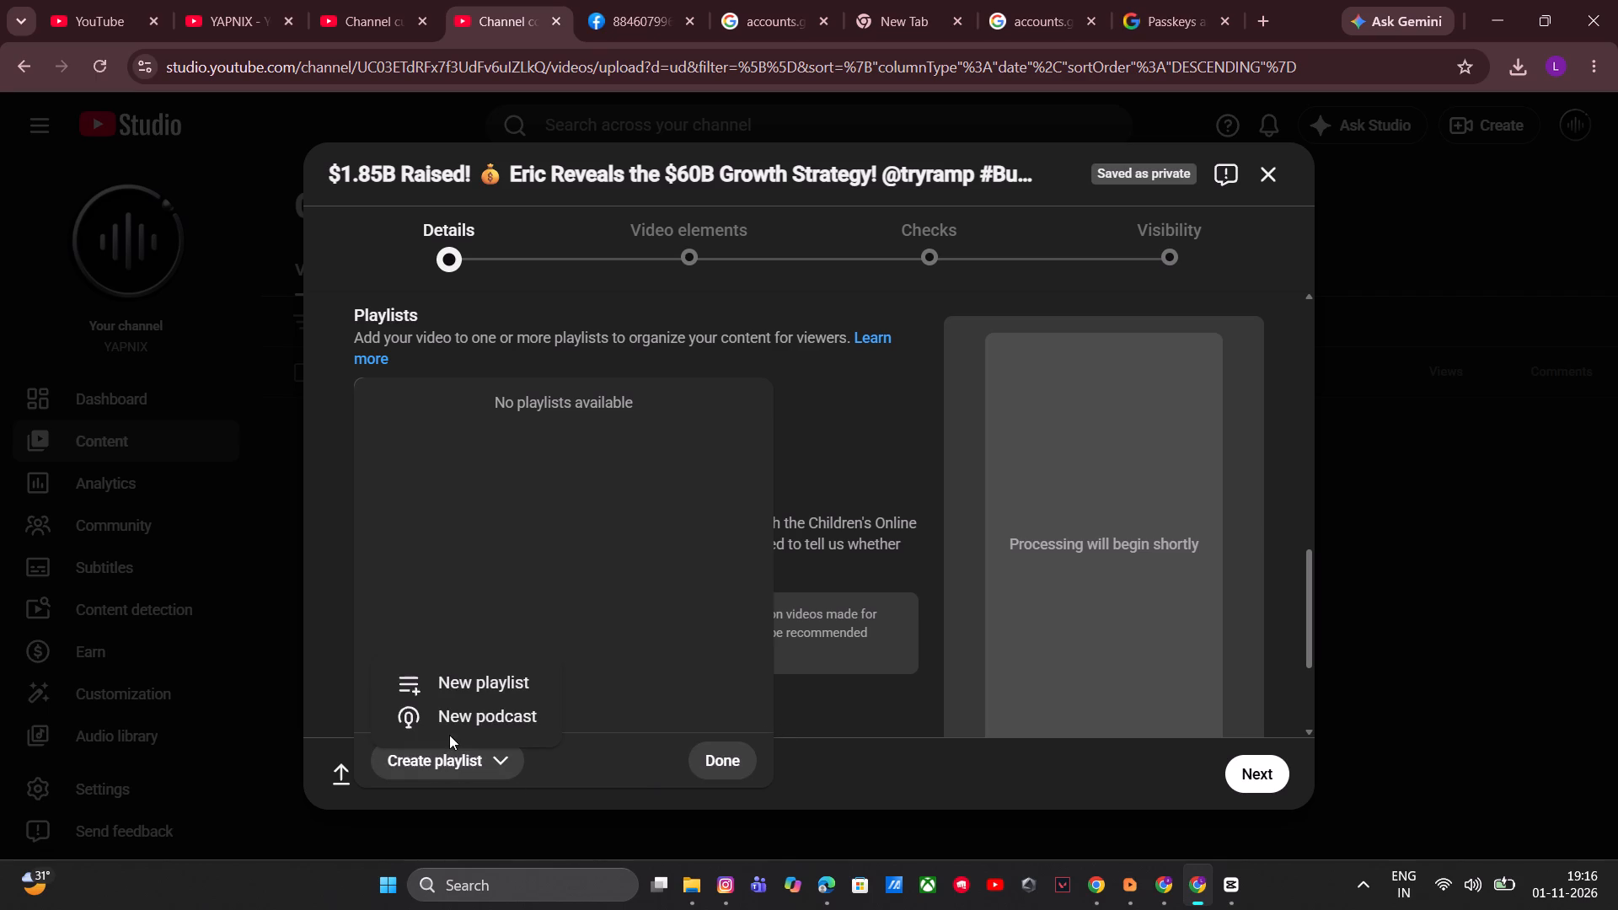
Leave the playlist unselected and review the upload's expanded details: paid promotion, AI use, tags, language, license, and comments settings.
{"action": "left_click", "coordinate": [721, 758]}
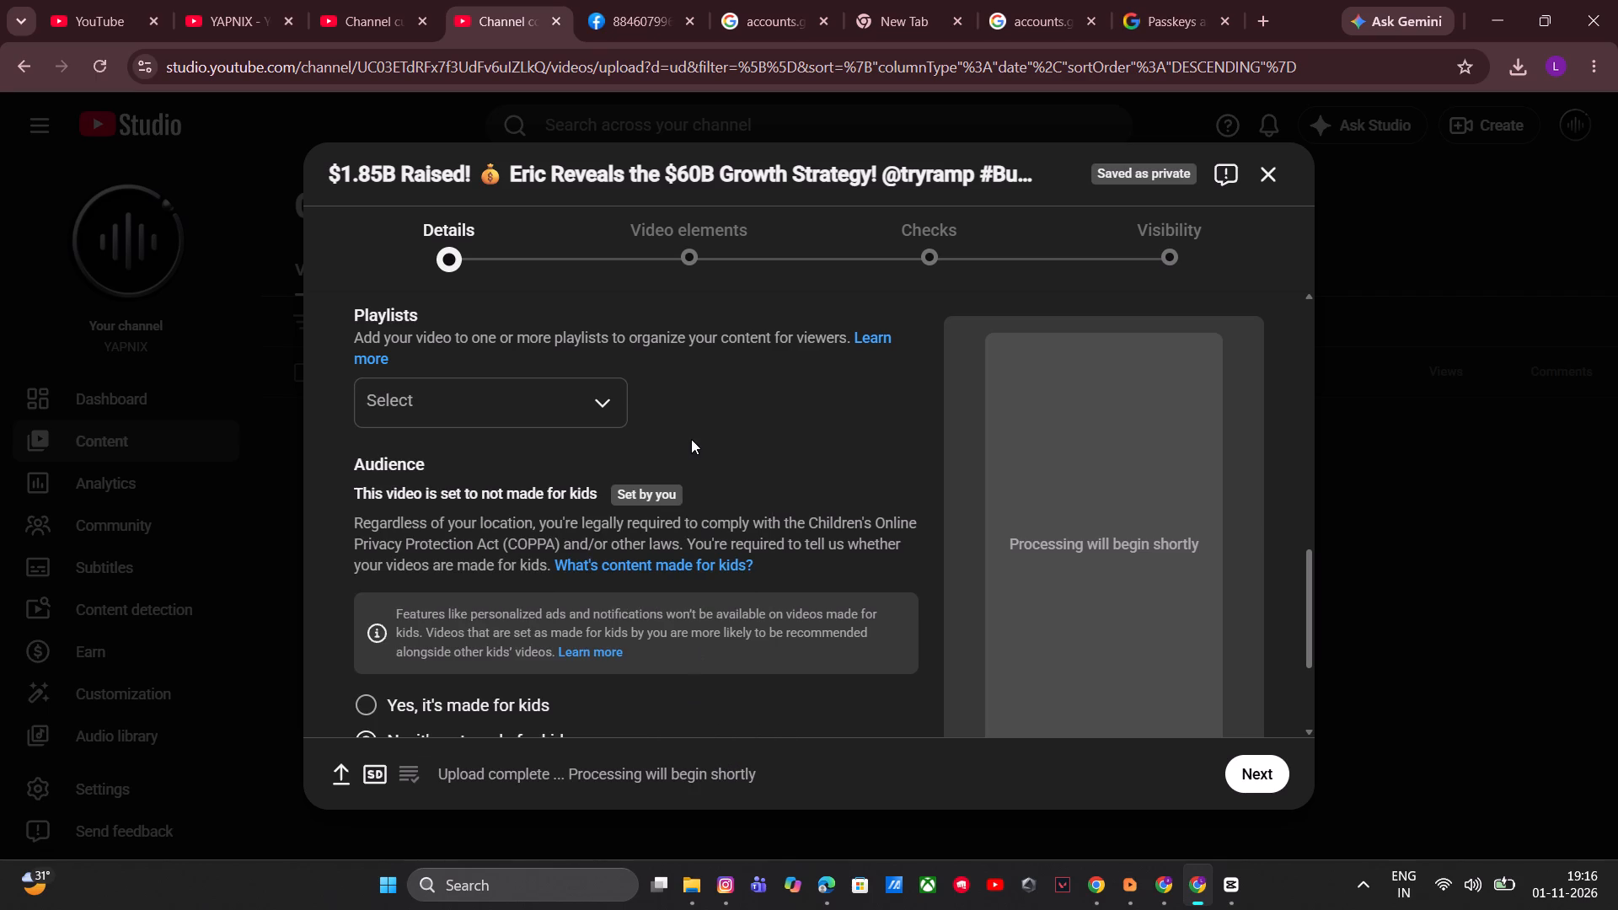
{"action": "scroll", "coordinate": [688, 436], "scroll_direction": "down", "scroll_amount": 1}
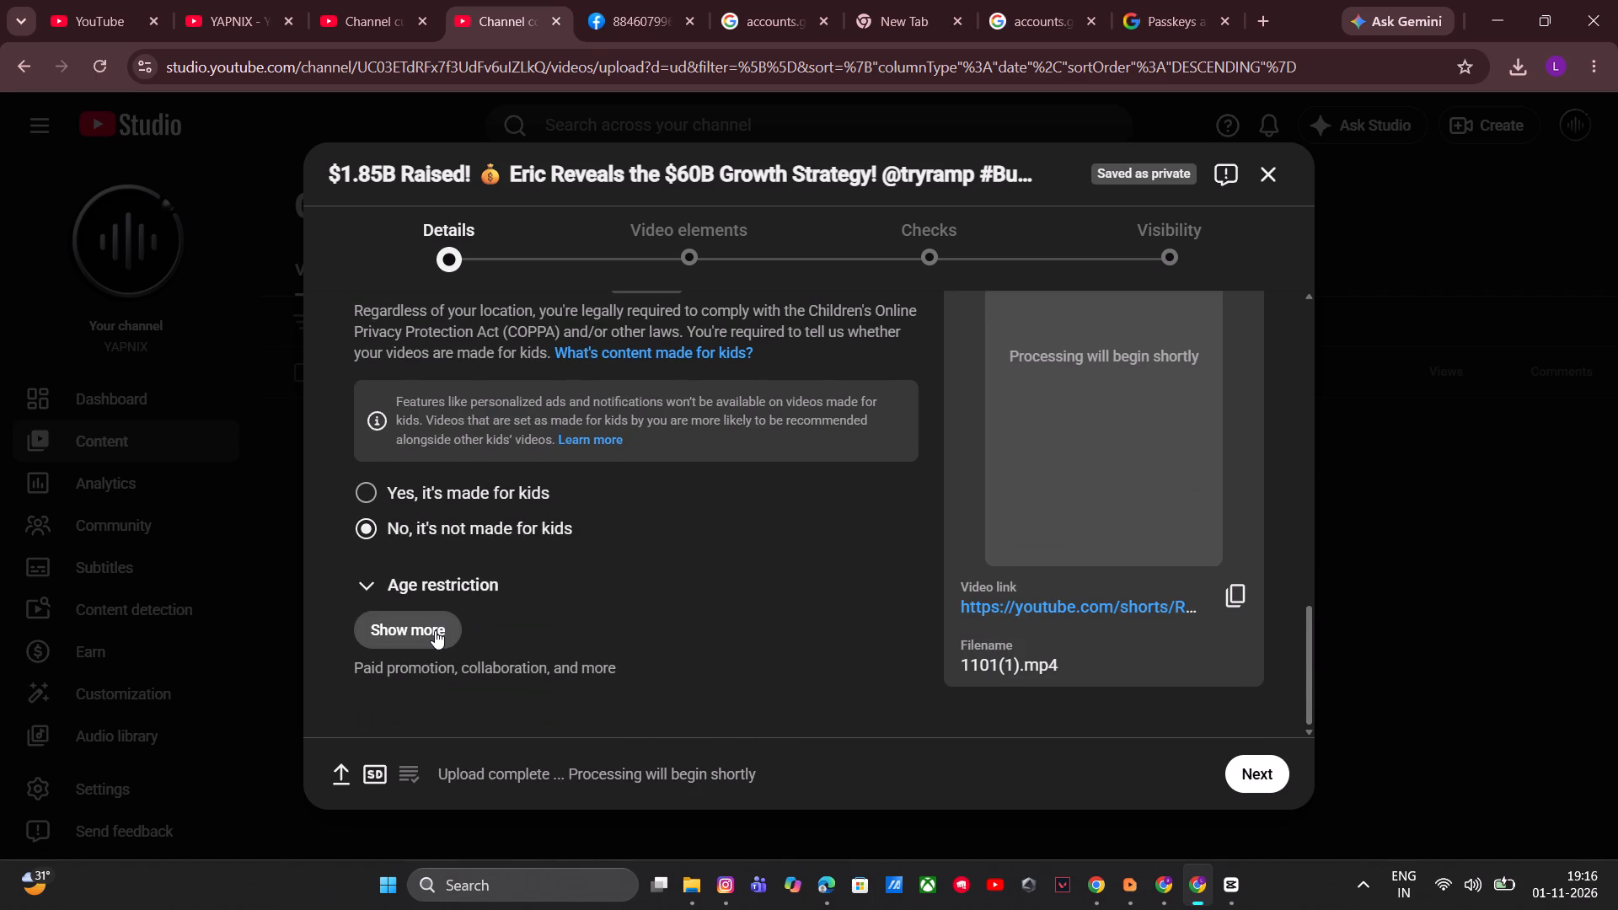
{"action": "left_click", "coordinate": [435, 630]}
{"action": "scroll", "coordinate": [472, 582], "scroll_direction": "down", "scroll_amount": 1}
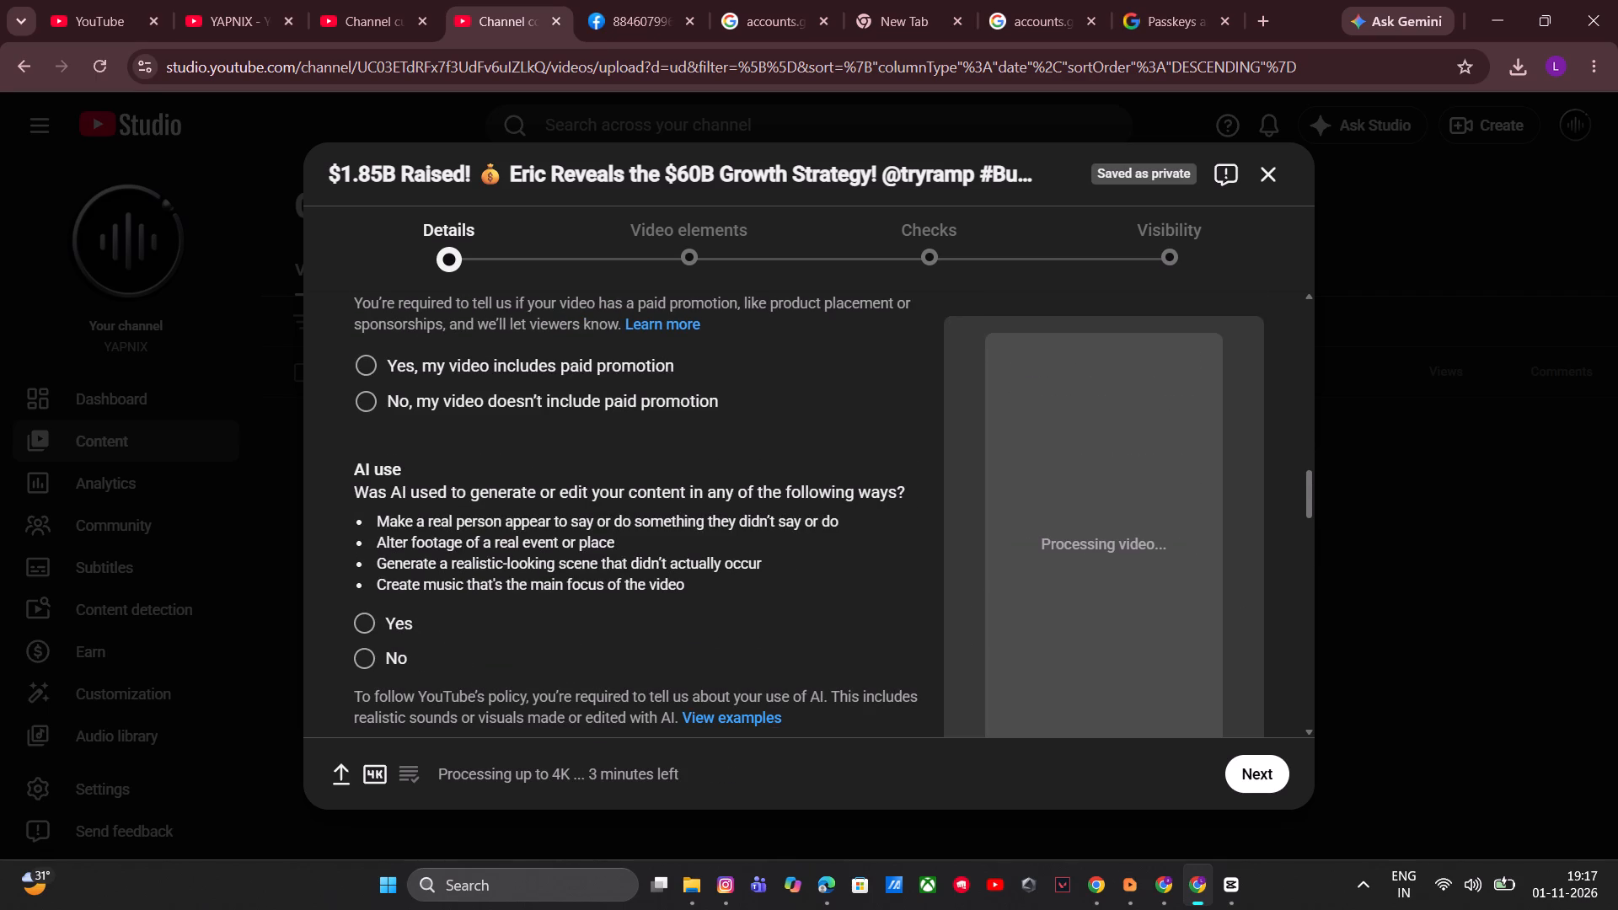
{"action": "scroll", "coordinate": [516, 554], "scroll_direction": "down", "scroll_amount": 1}
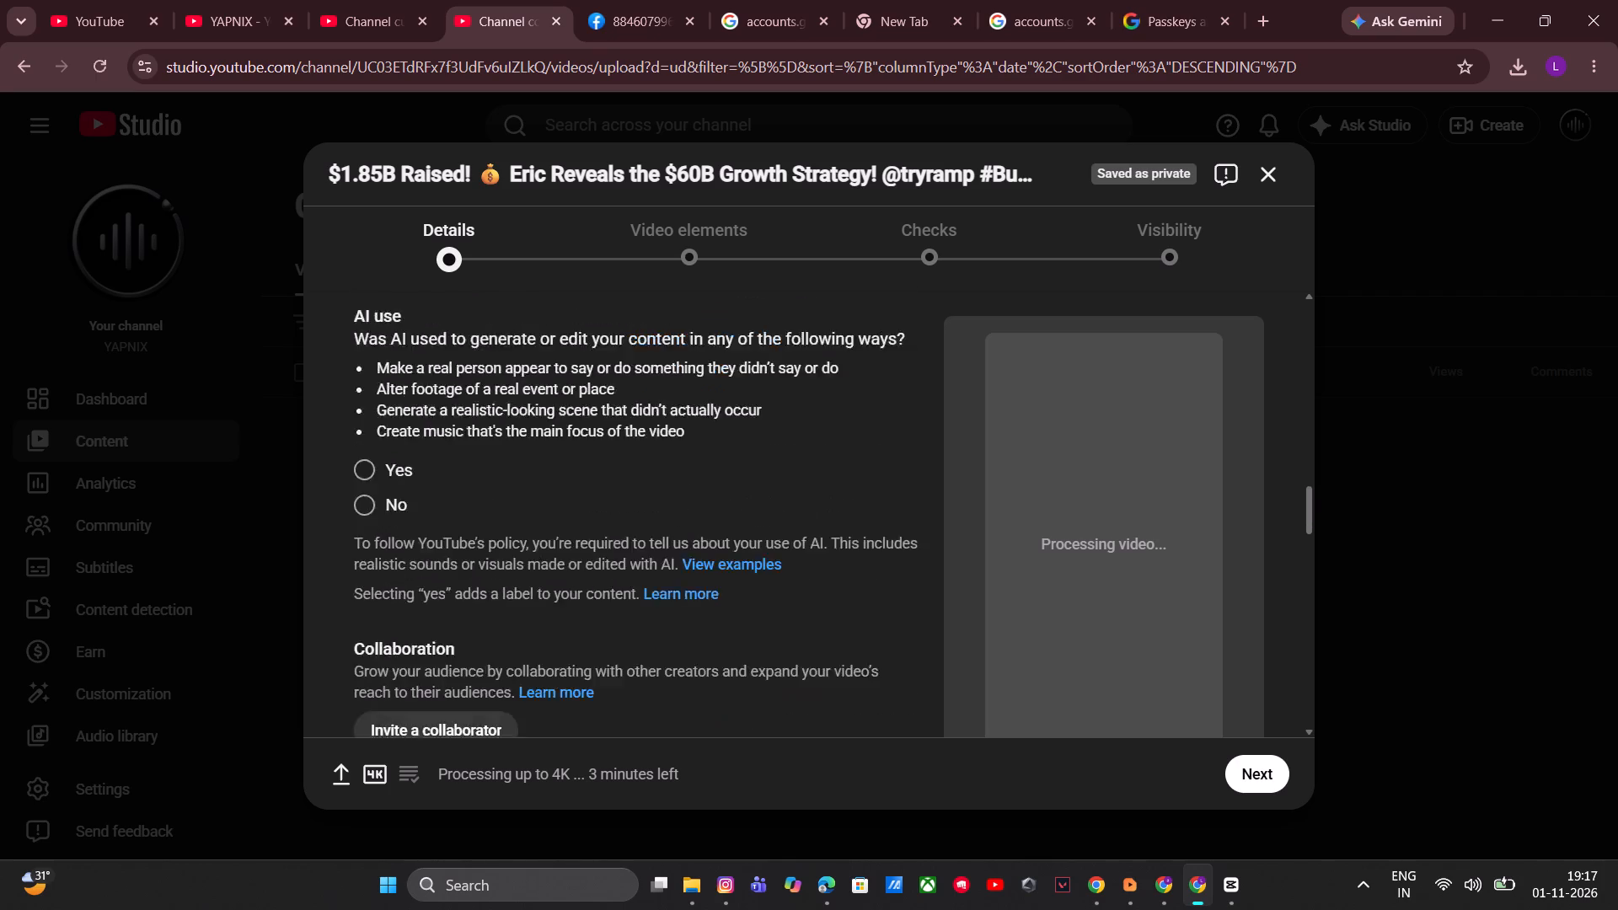
{"action": "scroll", "coordinate": [516, 554], "scroll_direction": "down", "scroll_amount": 3}
{"action": "scroll", "coordinate": [516, 556], "scroll_direction": "up", "scroll_amount": 1}
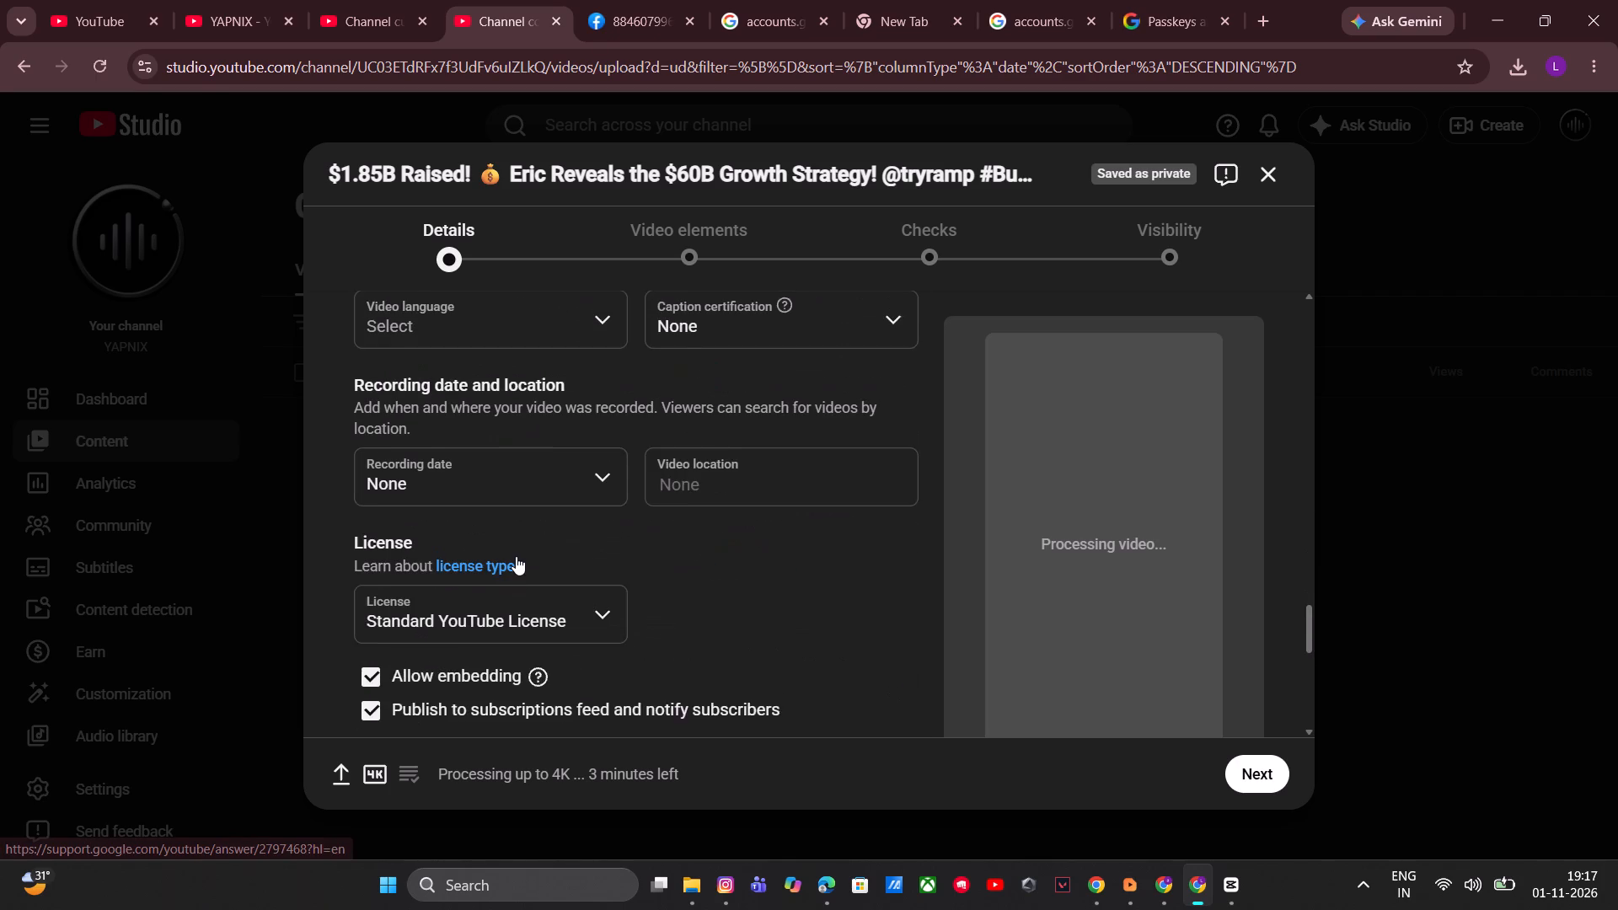
{"action": "scroll", "coordinate": [514, 556], "scroll_direction": "up", "scroll_amount": 1}
{"action": "scroll", "coordinate": [511, 557], "scroll_direction": "down", "scroll_amount": 1}
{"action": "scroll", "coordinate": [507, 559], "scroll_direction": "up", "scroll_amount": 1}
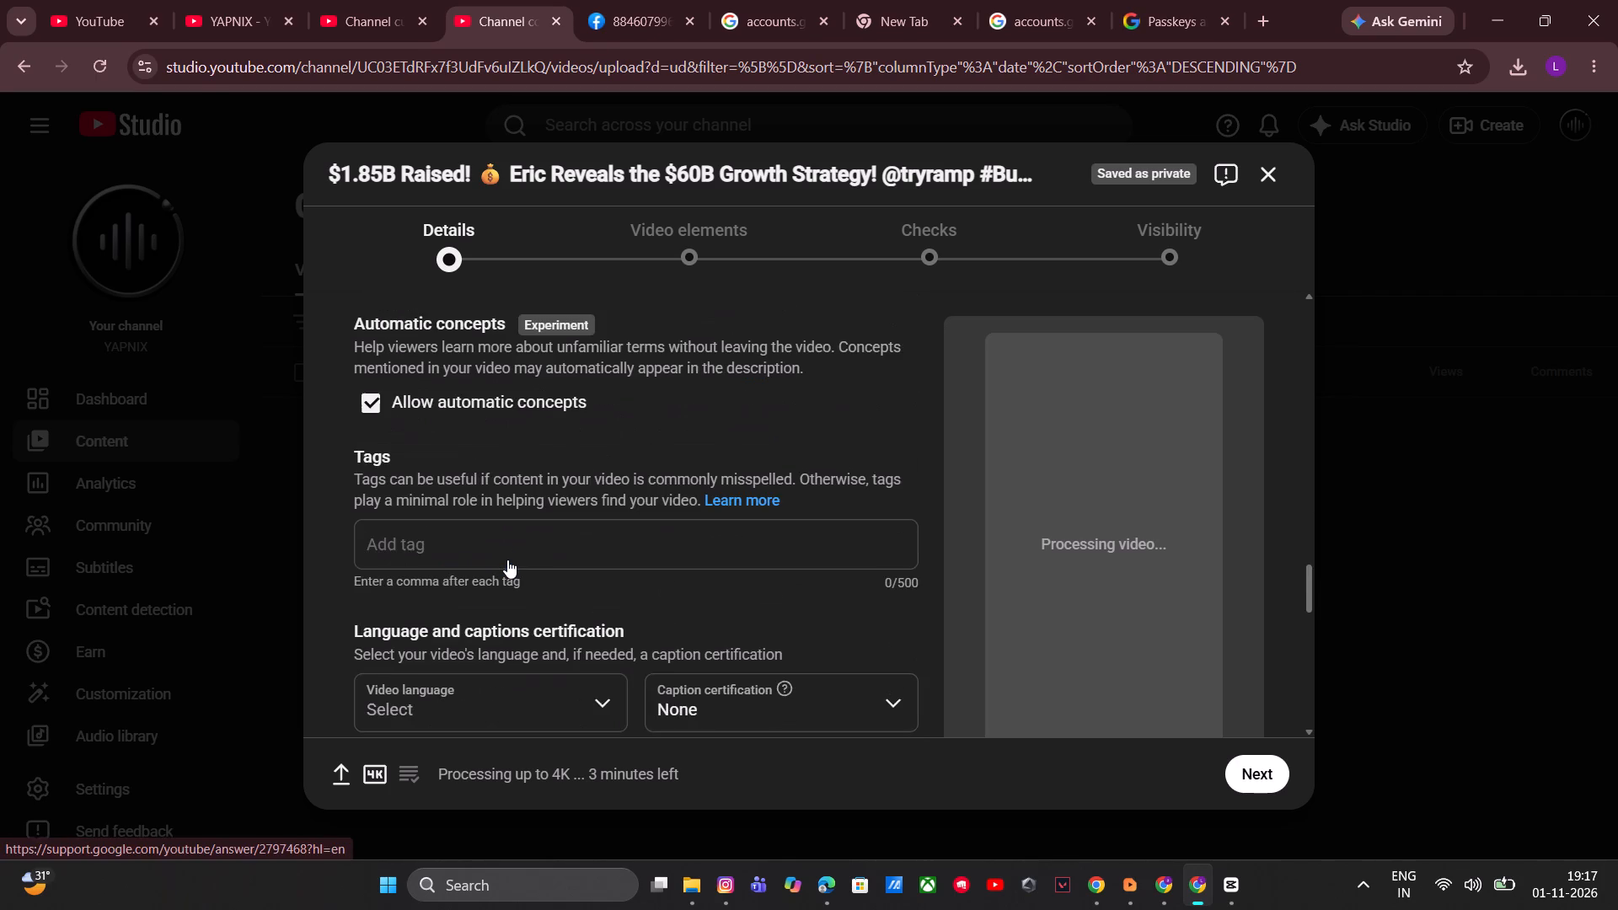
{"action": "scroll", "coordinate": [507, 561], "scroll_direction": "down", "scroll_amount": 1}
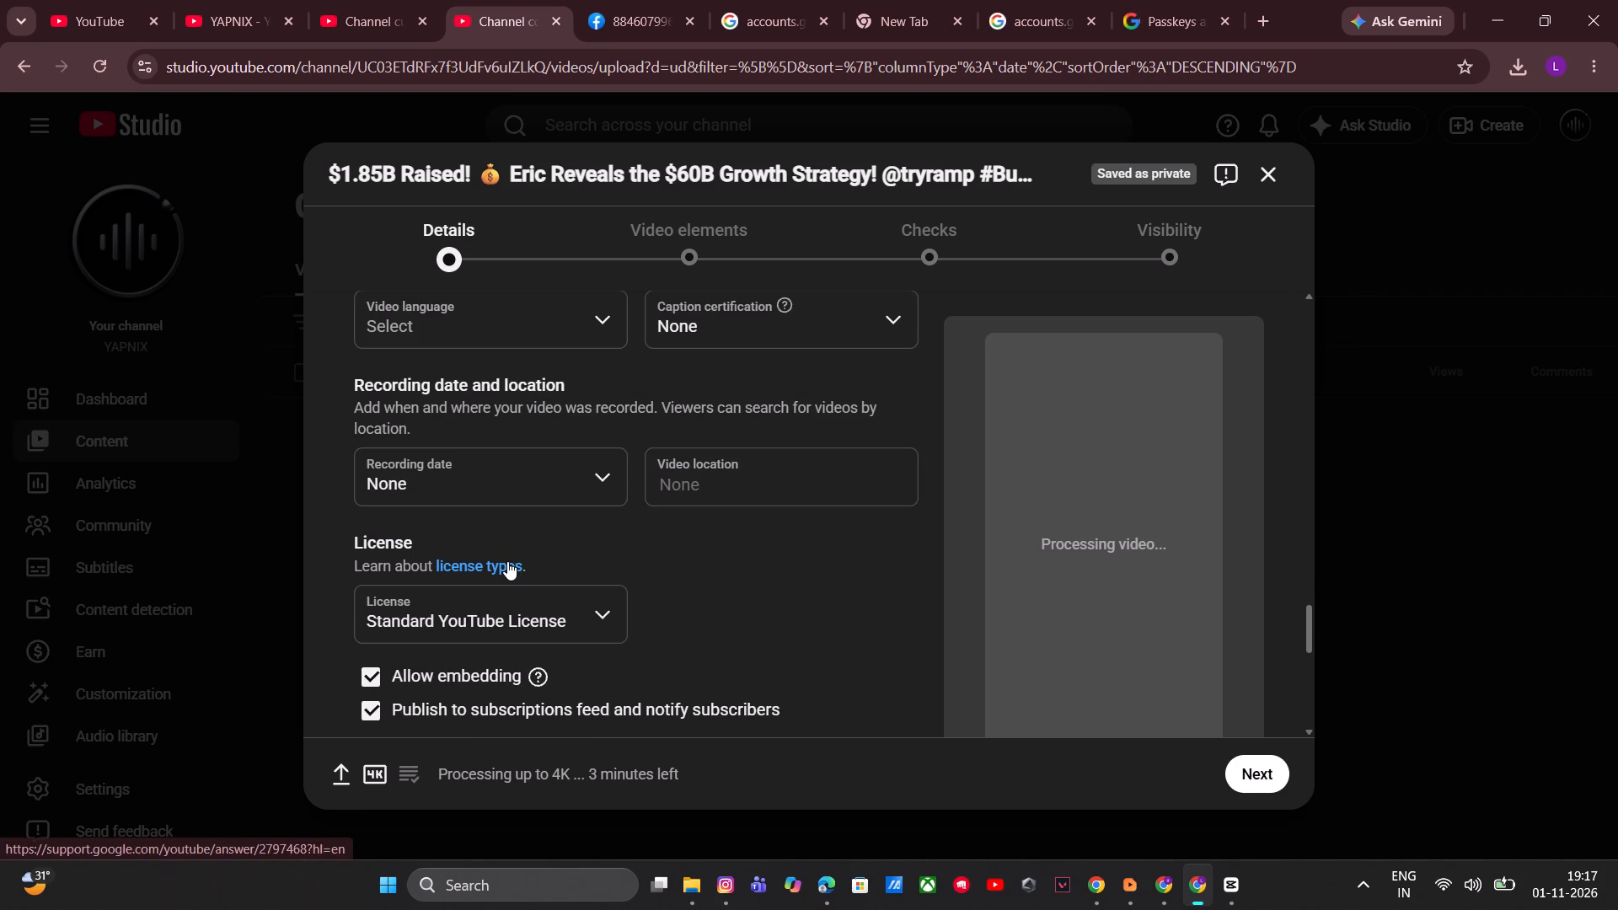
{"action": "scroll", "coordinate": [507, 561], "scroll_direction": "up", "scroll_amount": 4}
{"action": "scroll", "coordinate": [1112, 483], "scroll_direction": "down", "scroll_amount": 6}
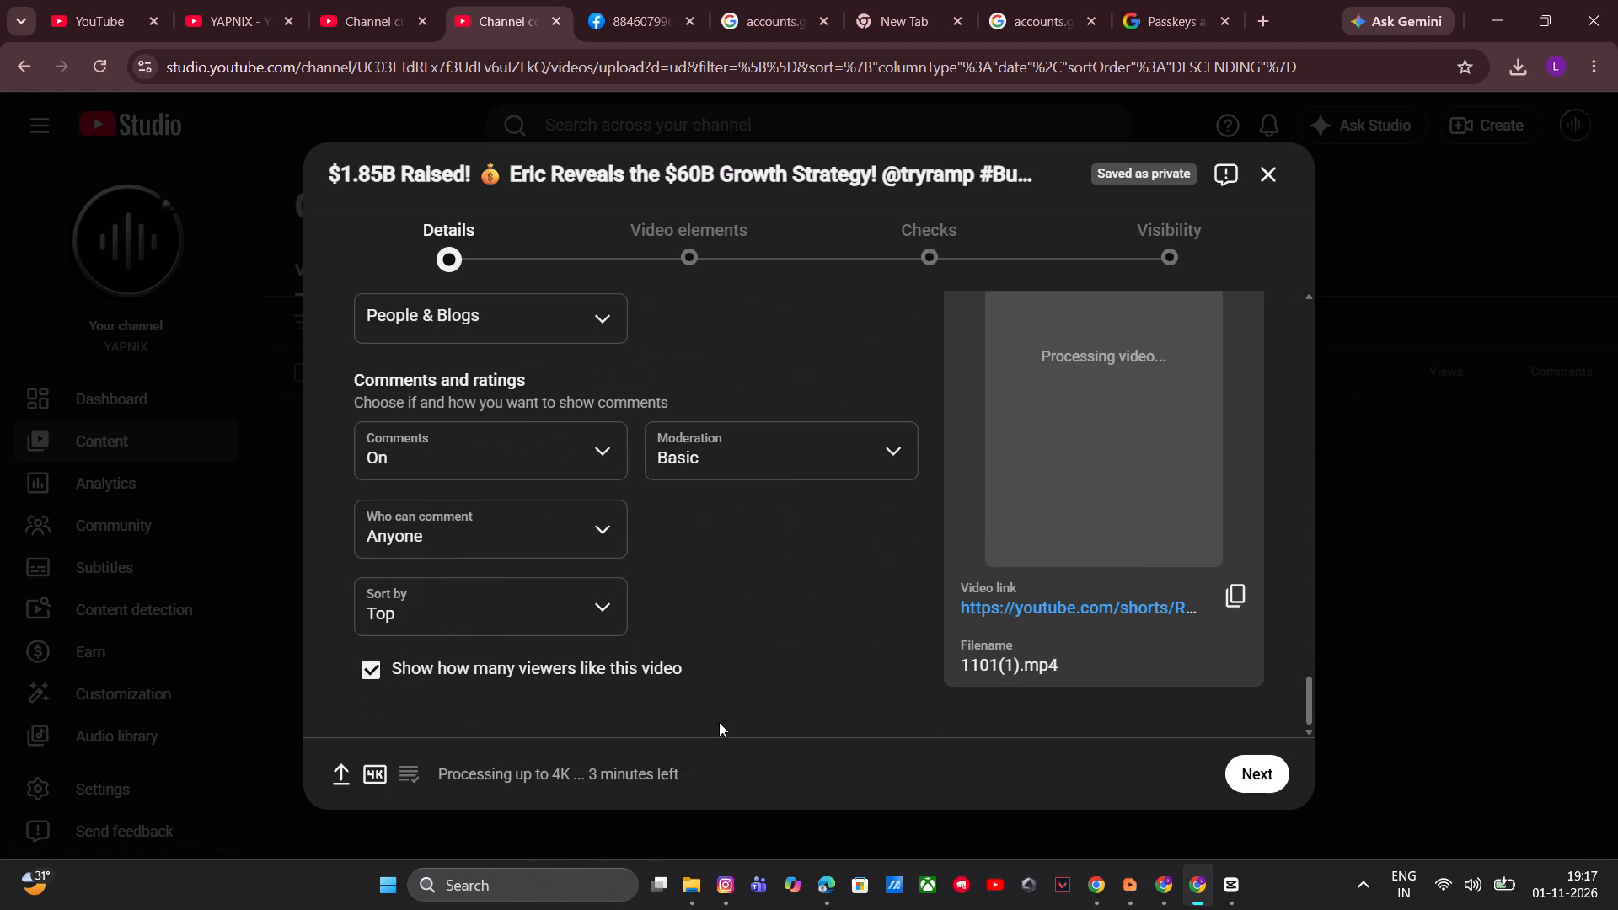
Advance the video upload past Video elements to the Checks stage without adding a related video.
{"action": "left_click", "coordinate": [1257, 771]}
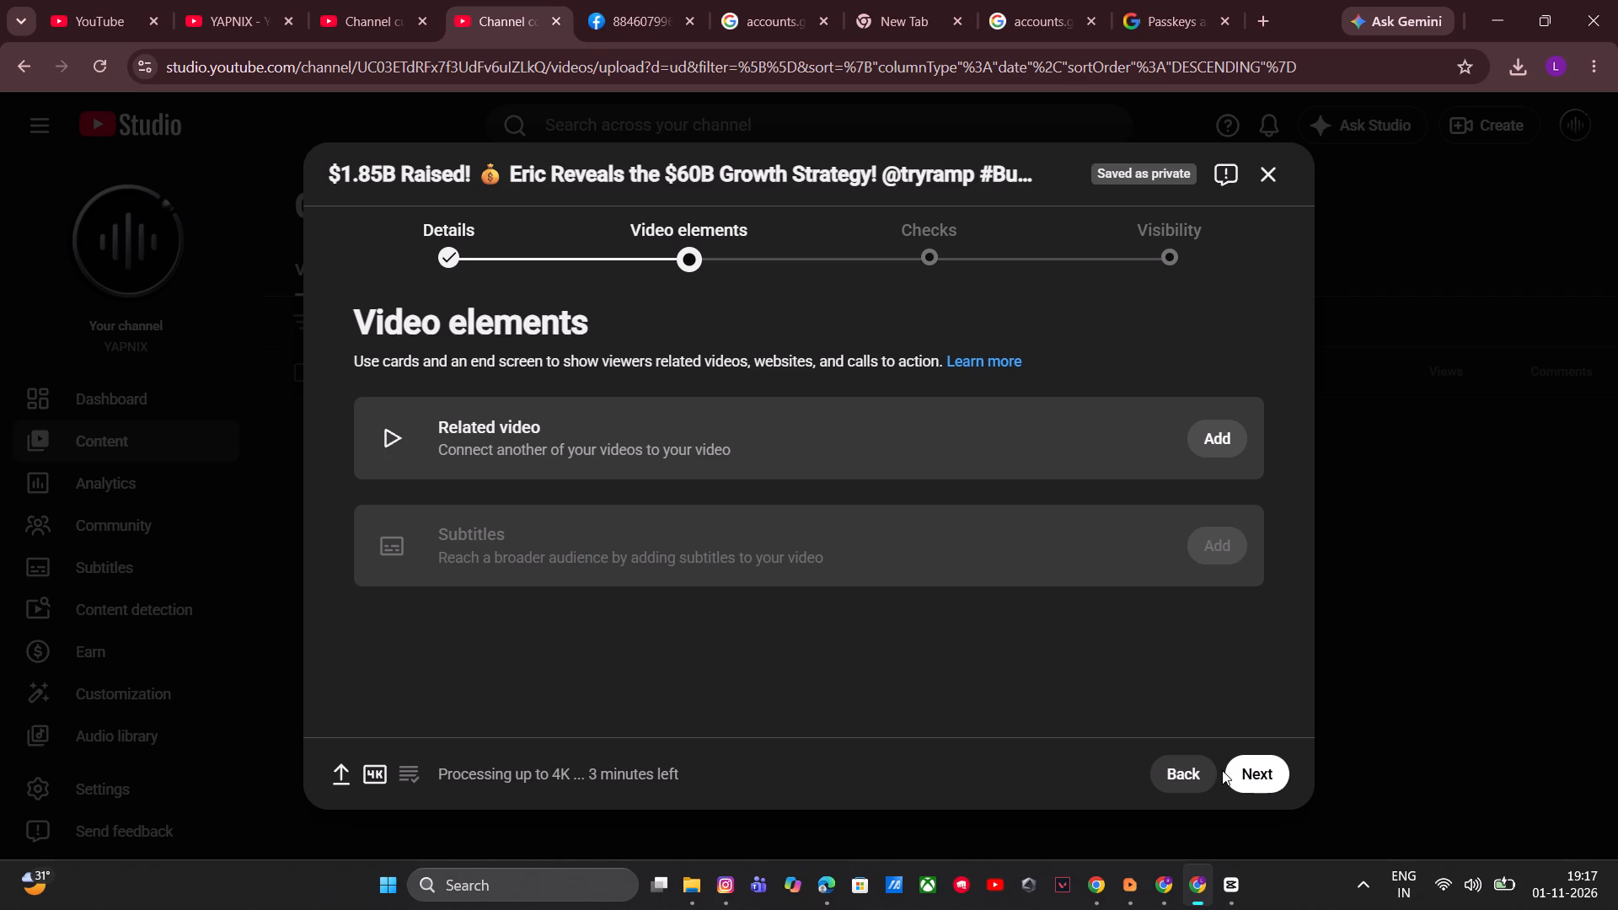
{"action": "left_click", "coordinate": [1247, 770]}
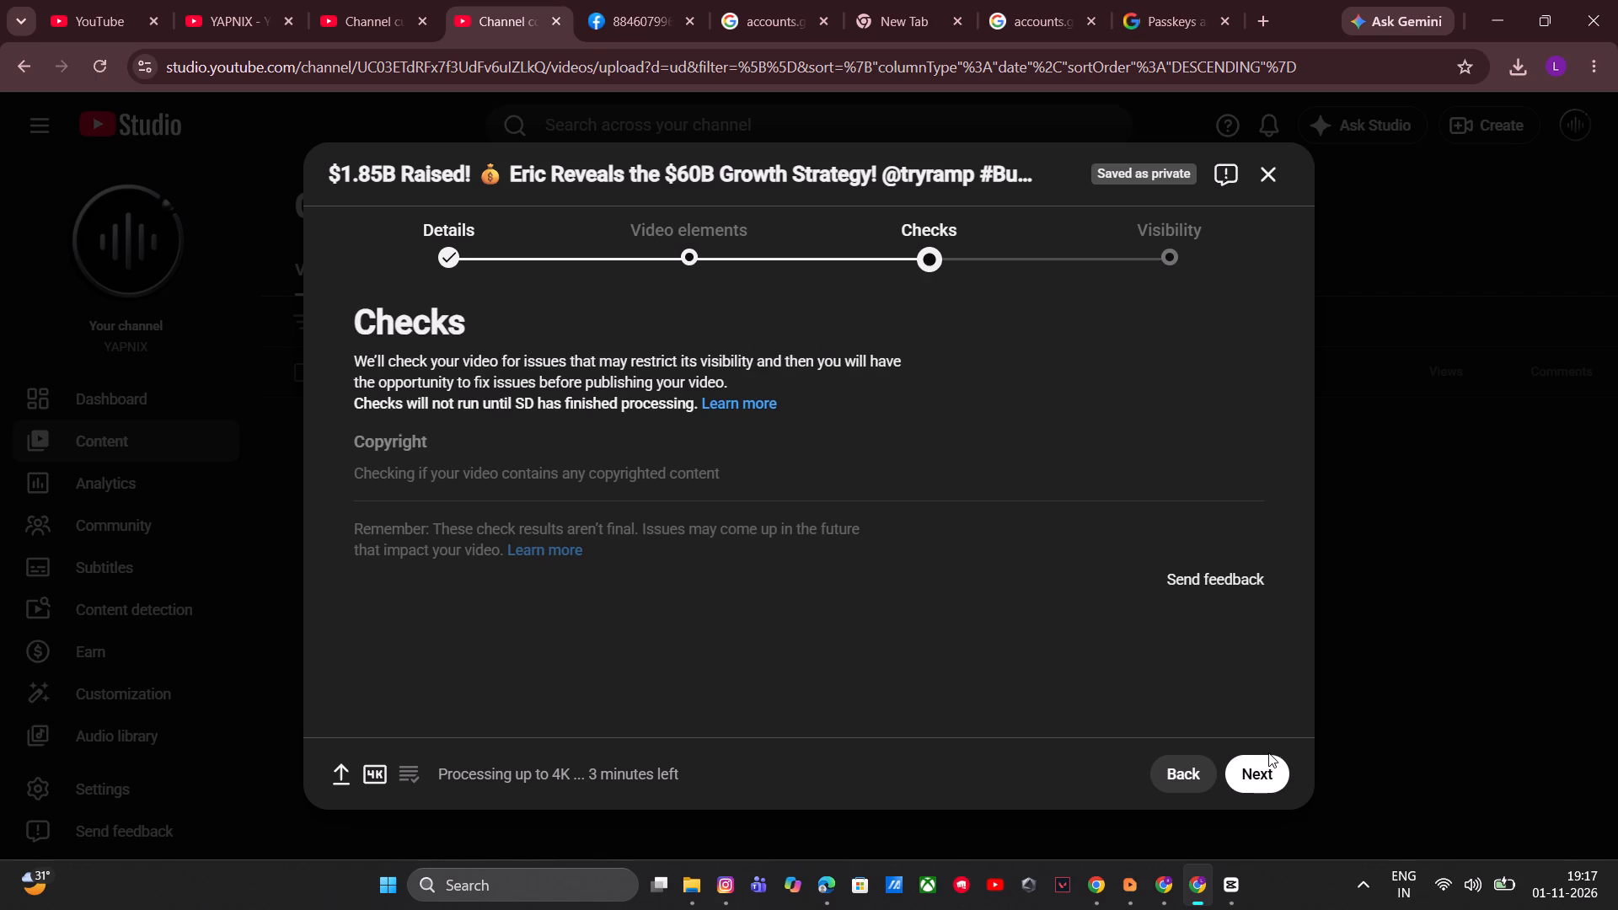
{"action": "left_click_drag", "start_coordinate": [816, 178], "coordinate": [979, 158]}
Open YouTube in a new browser tab and go from there to the YAPNIX channel's YouTube Studio.
{"action": "left_click", "coordinate": [1250, 19]}
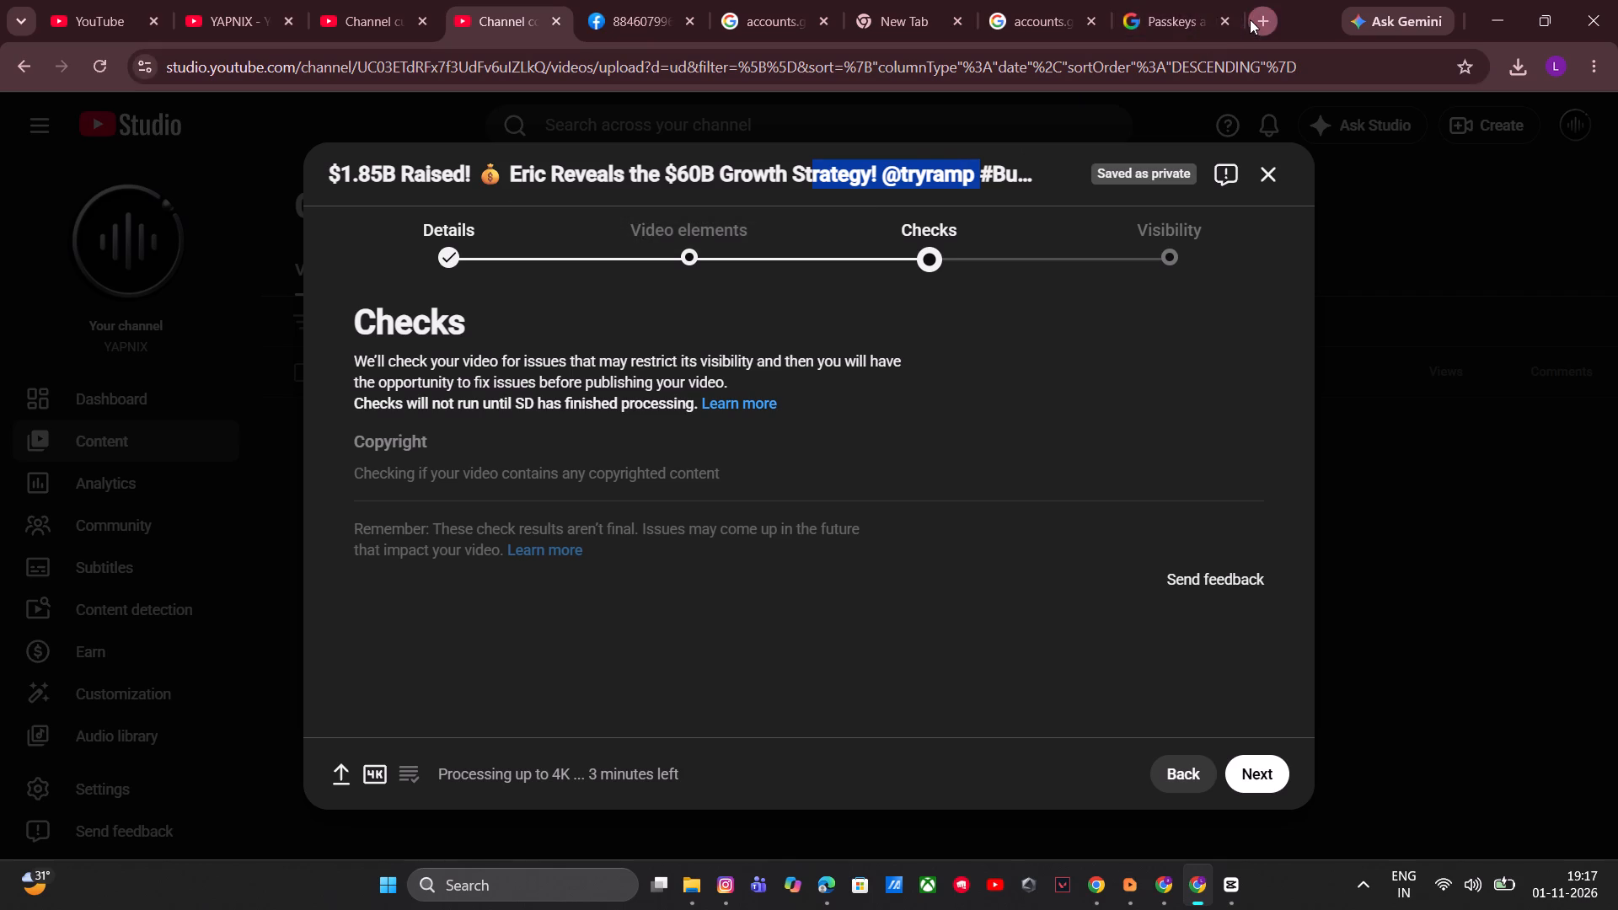
{"action": "left_click", "coordinate": [806, 371]}
{"action": "left_click", "coordinate": [721, 440]}
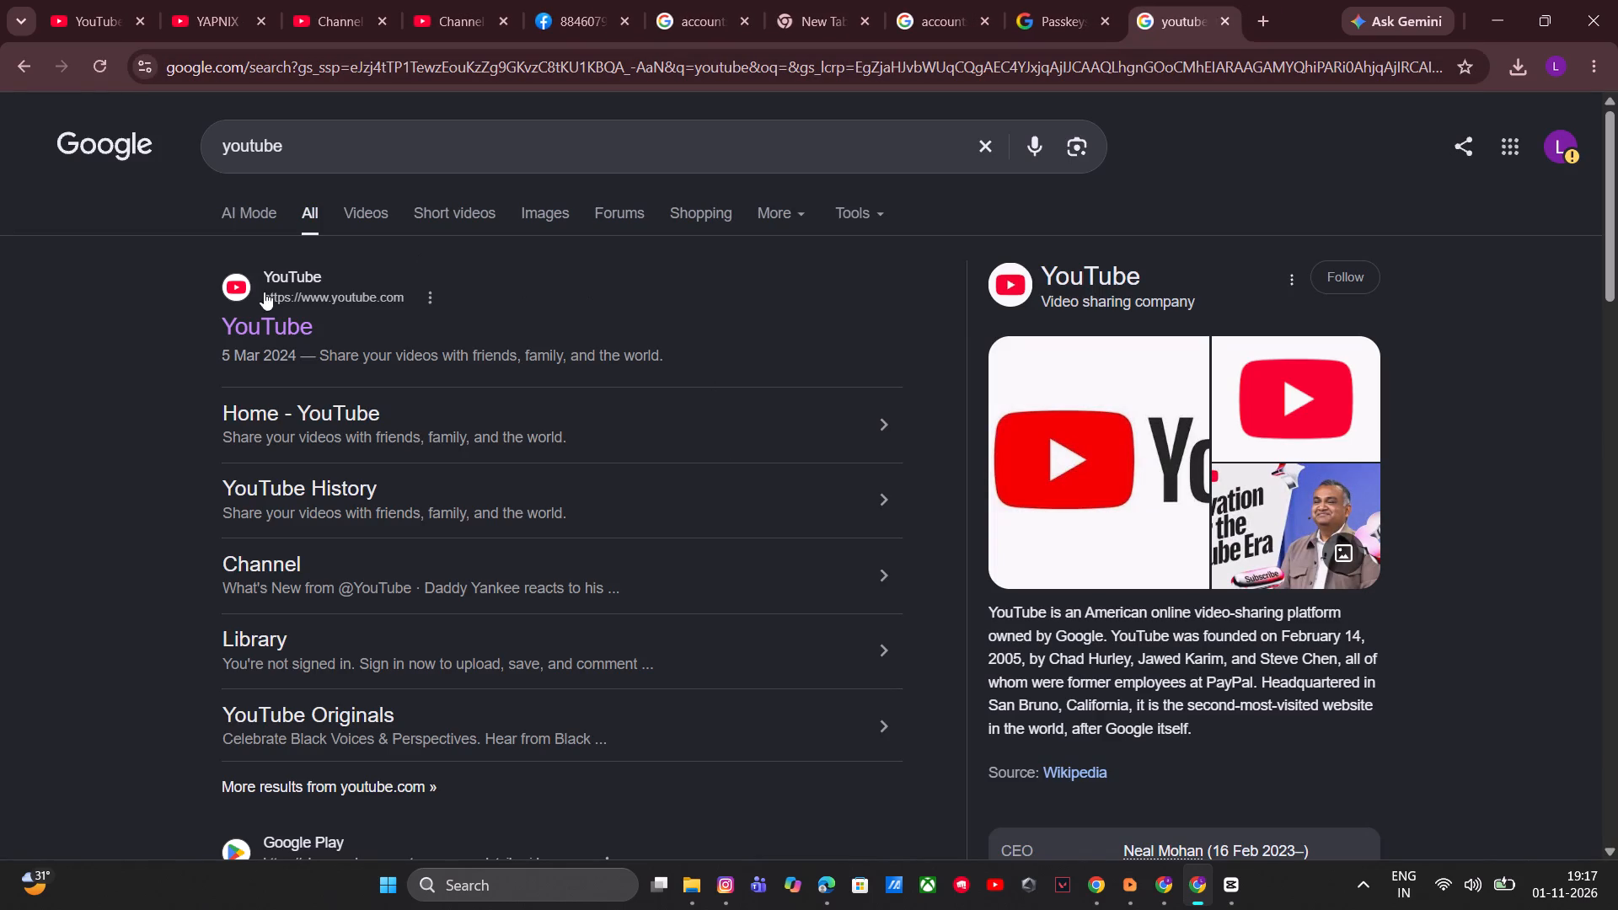
{"action": "left_click", "coordinate": [267, 308]}
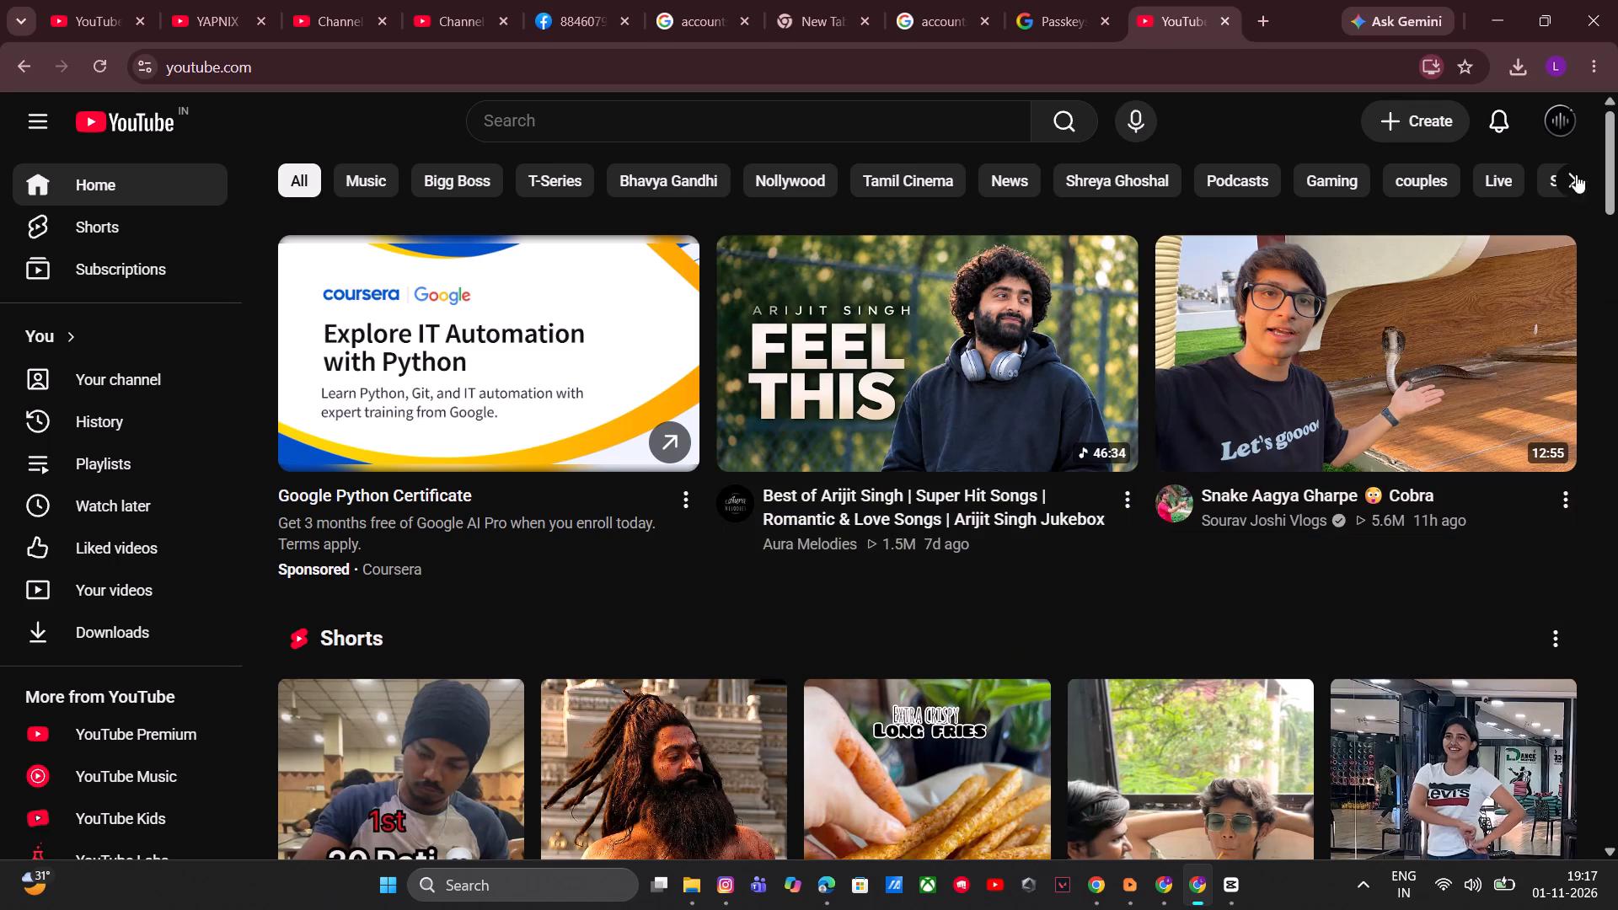
{"action": "left_click", "coordinate": [1556, 120]}
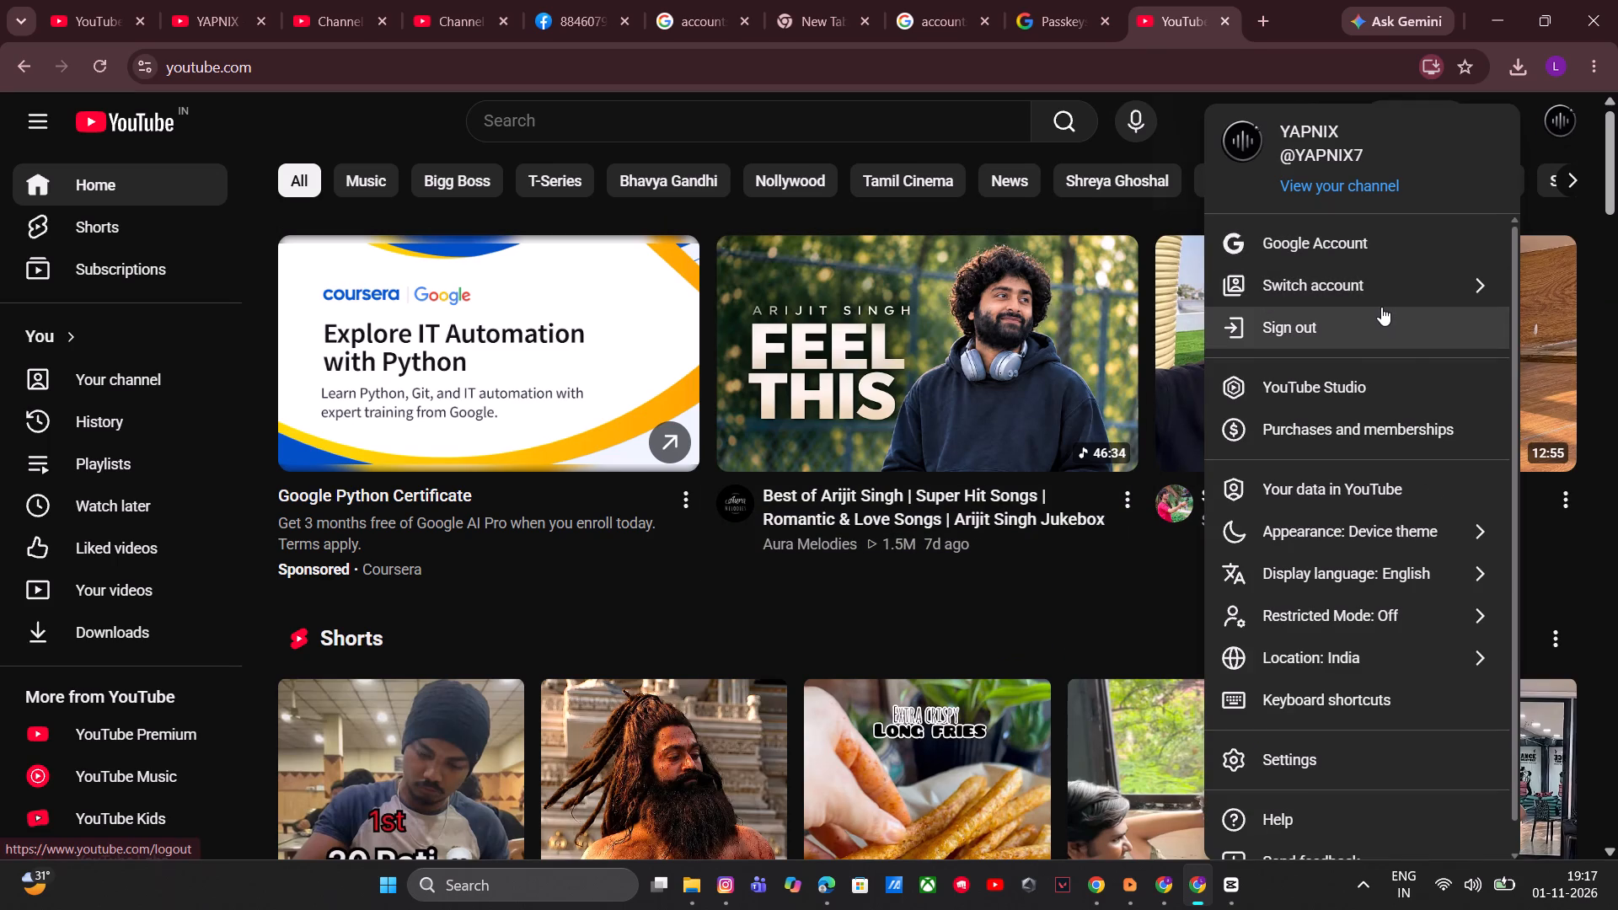
{"action": "left_click", "coordinate": [1379, 376]}
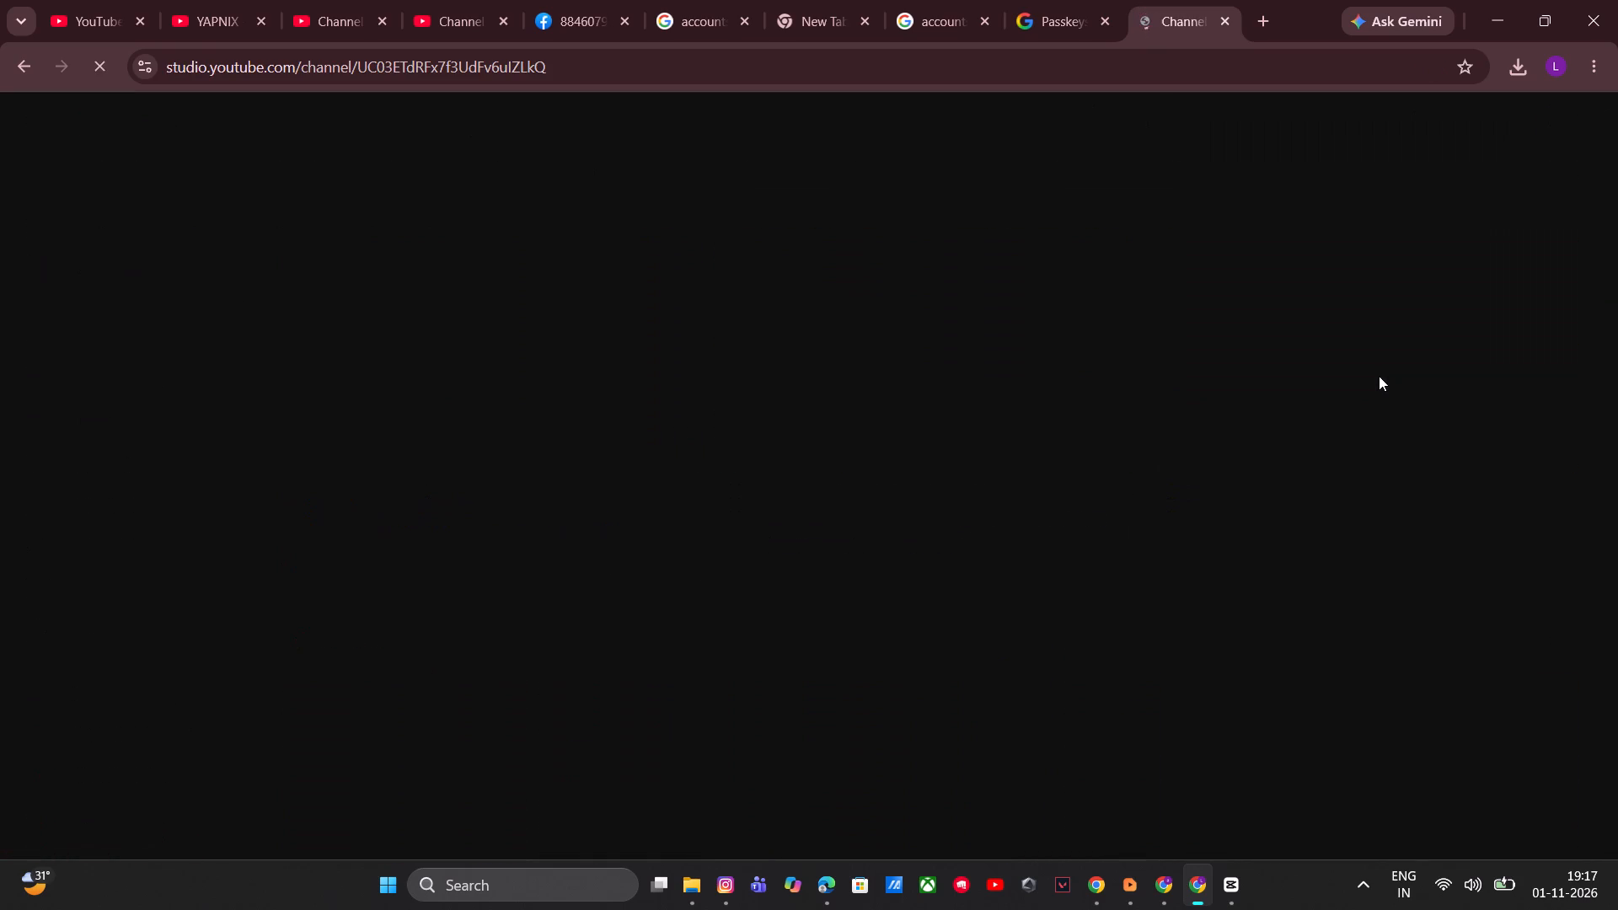
In the Studio channel settings, set the country of residence to United States.
{"action": "scroll", "coordinate": [284, 449], "scroll_direction": "down", "scroll_amount": 2}
{"action": "scroll", "coordinate": [161, 671], "scroll_direction": "down", "scroll_amount": 2}
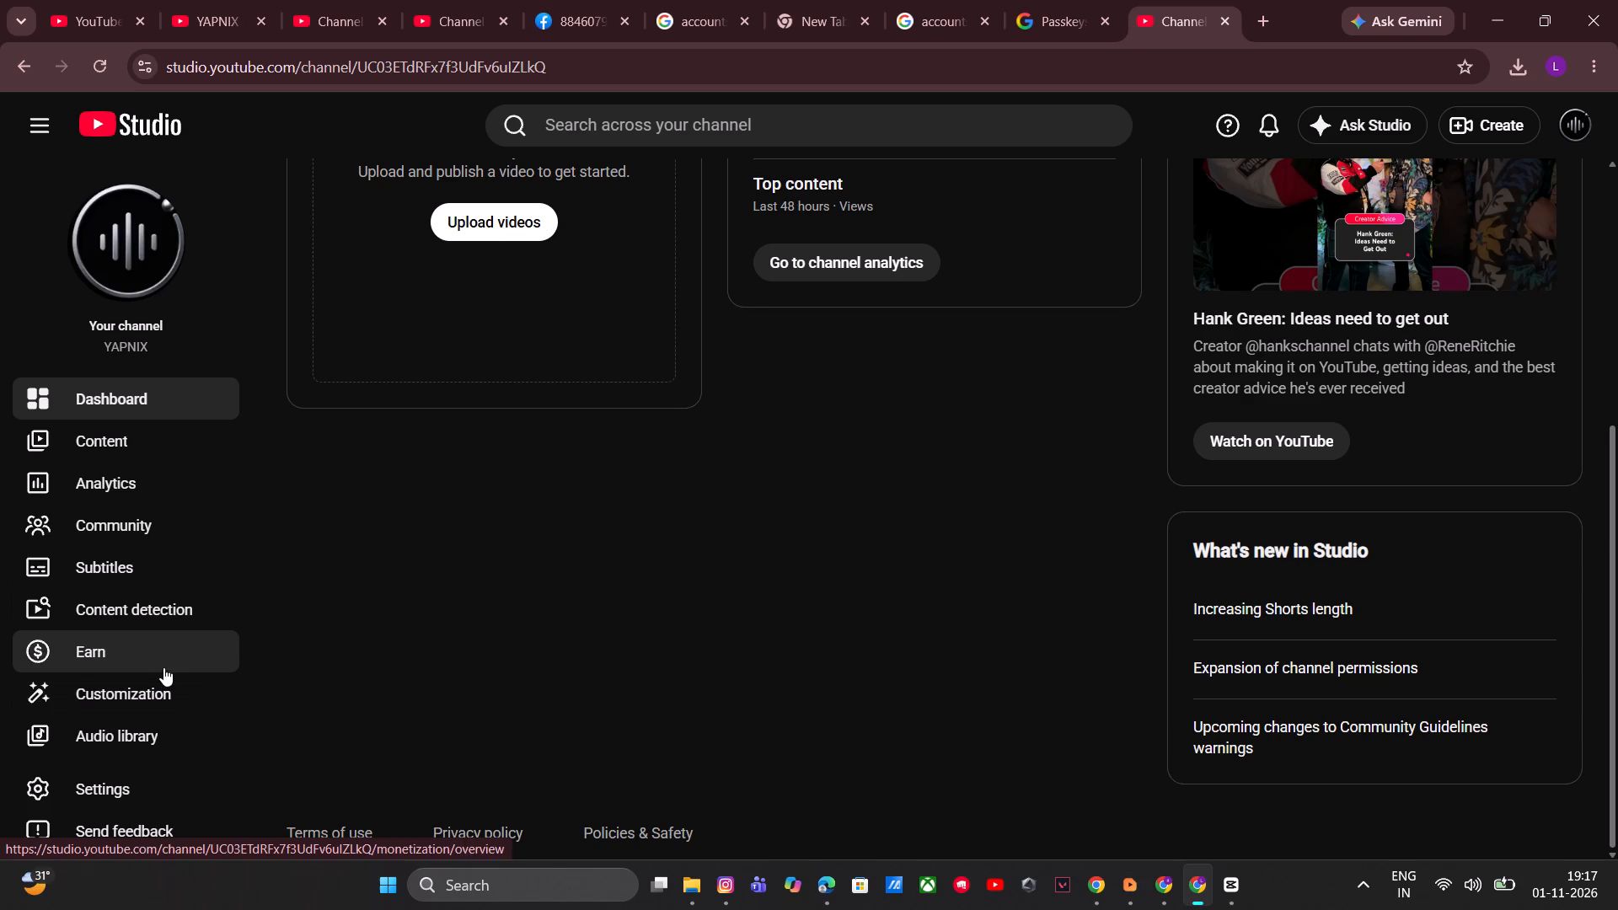
{"action": "left_click", "coordinate": [101, 787]}
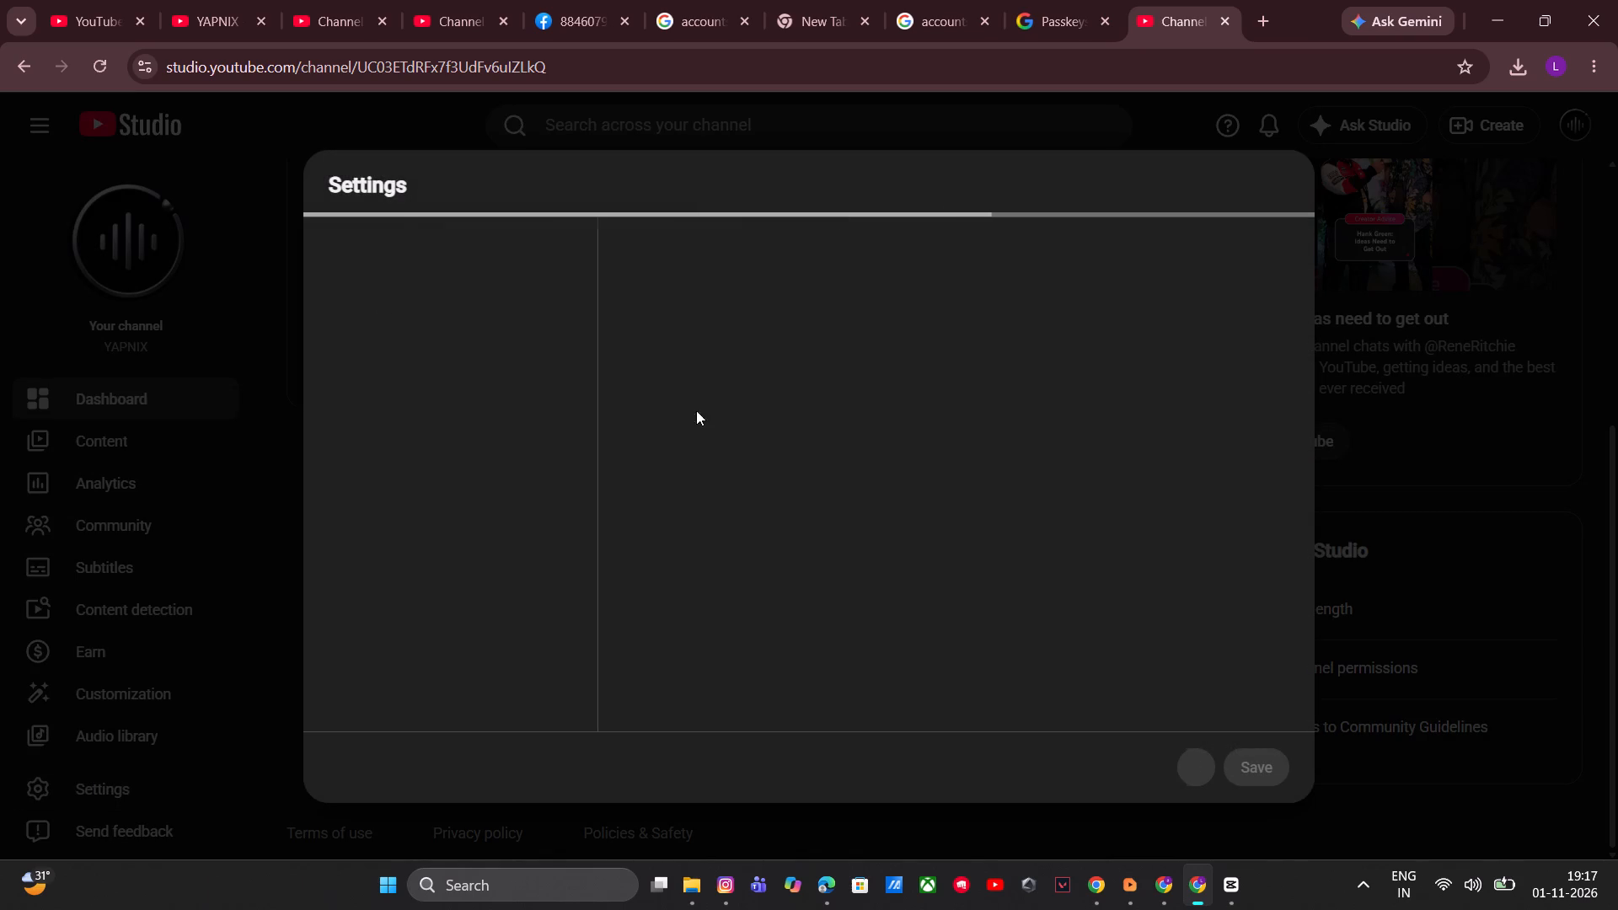
{"action": "left_click", "coordinate": [539, 302]}
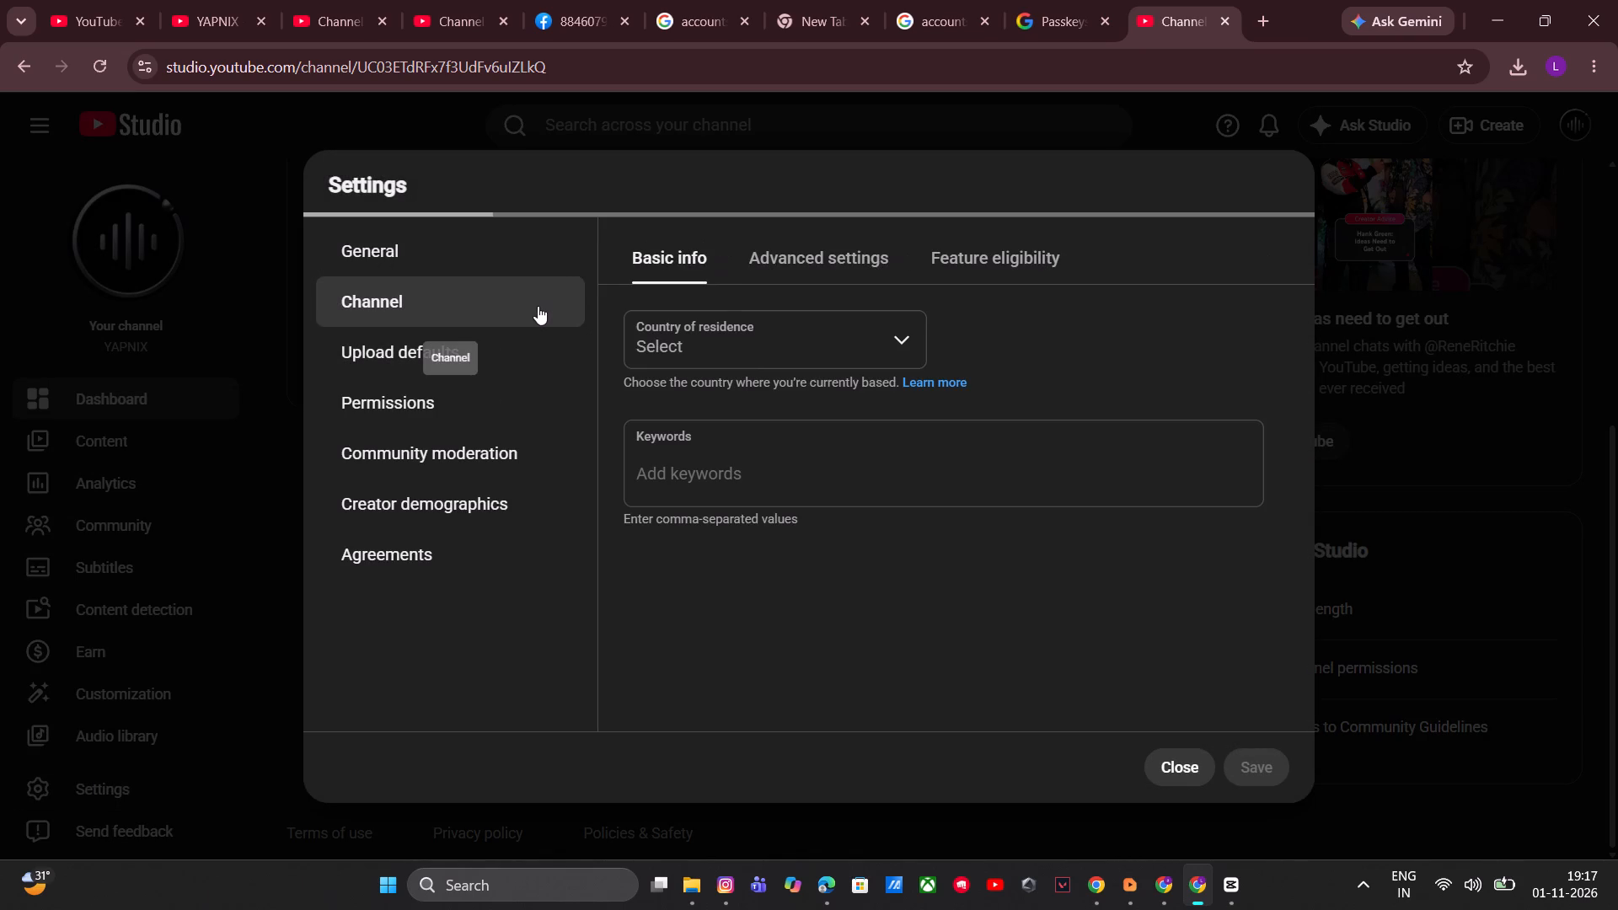
{"action": "left_click", "coordinate": [786, 361]}
{"action": "scroll", "coordinate": [785, 381], "scroll_direction": "down", "scroll_amount": 7}
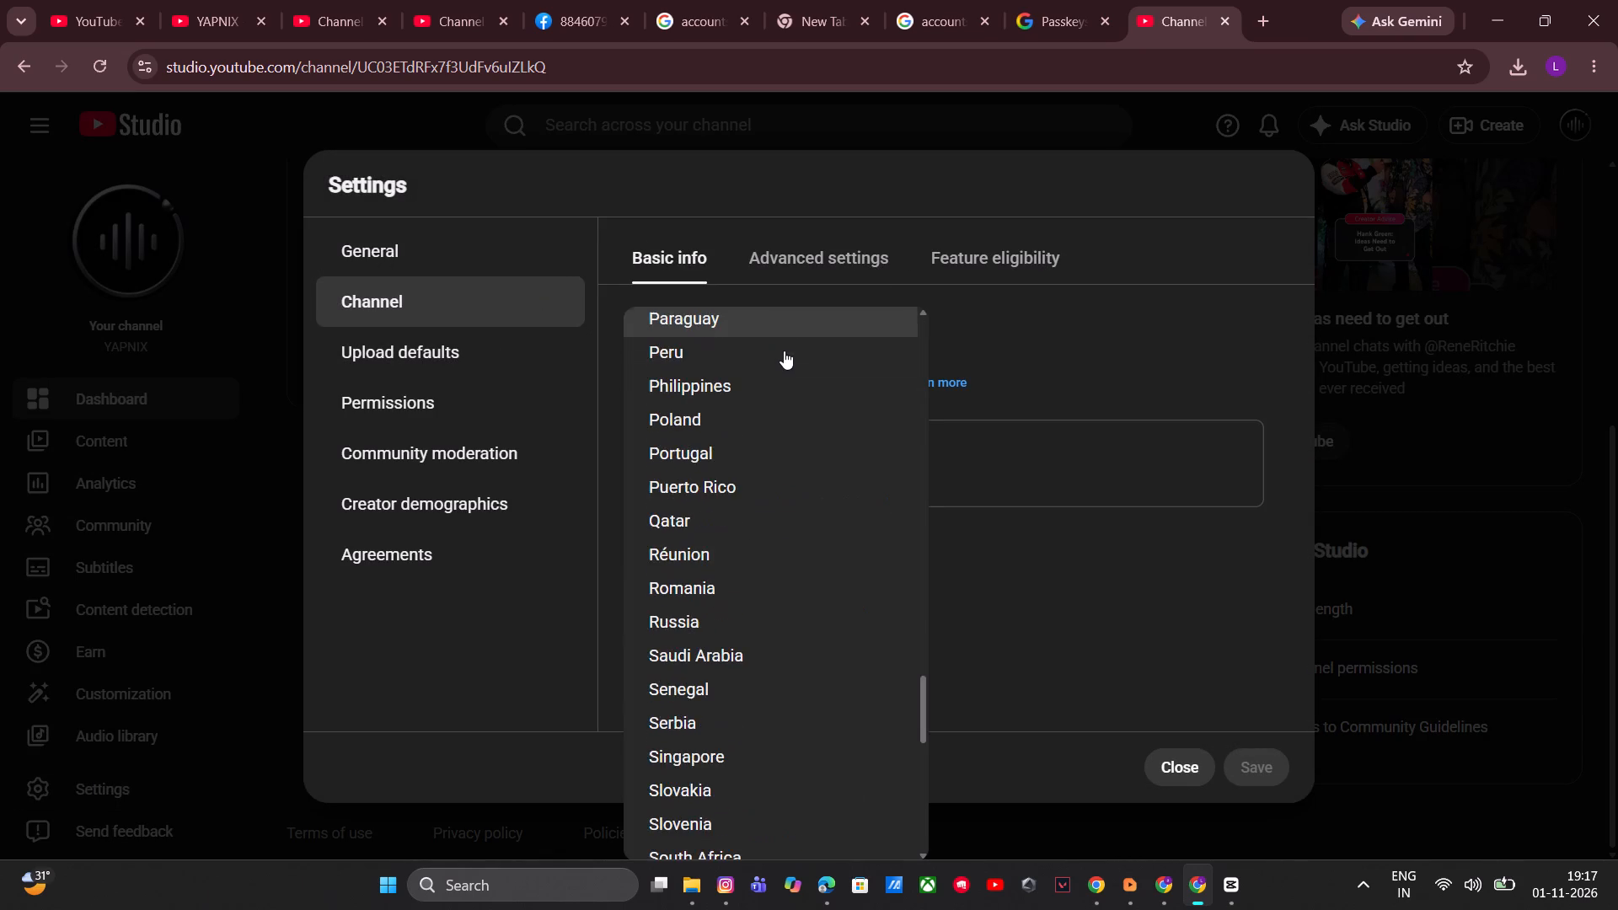
{"action": "scroll", "coordinate": [785, 352], "scroll_direction": "down", "scroll_amount": 8}
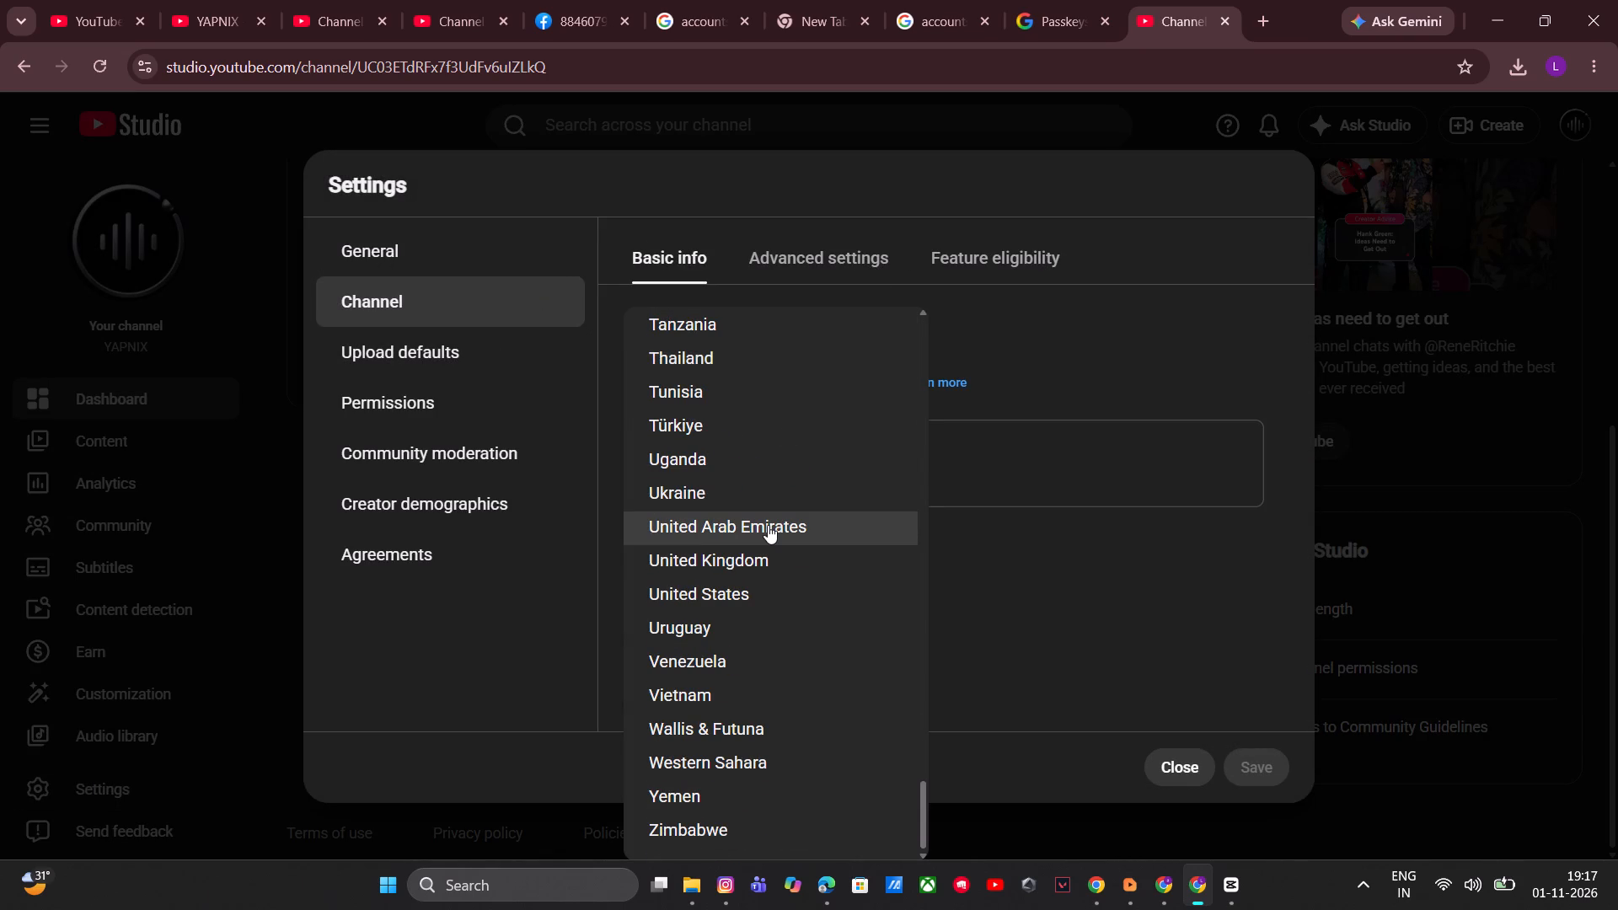
{"action": "left_click", "coordinate": [749, 581]}
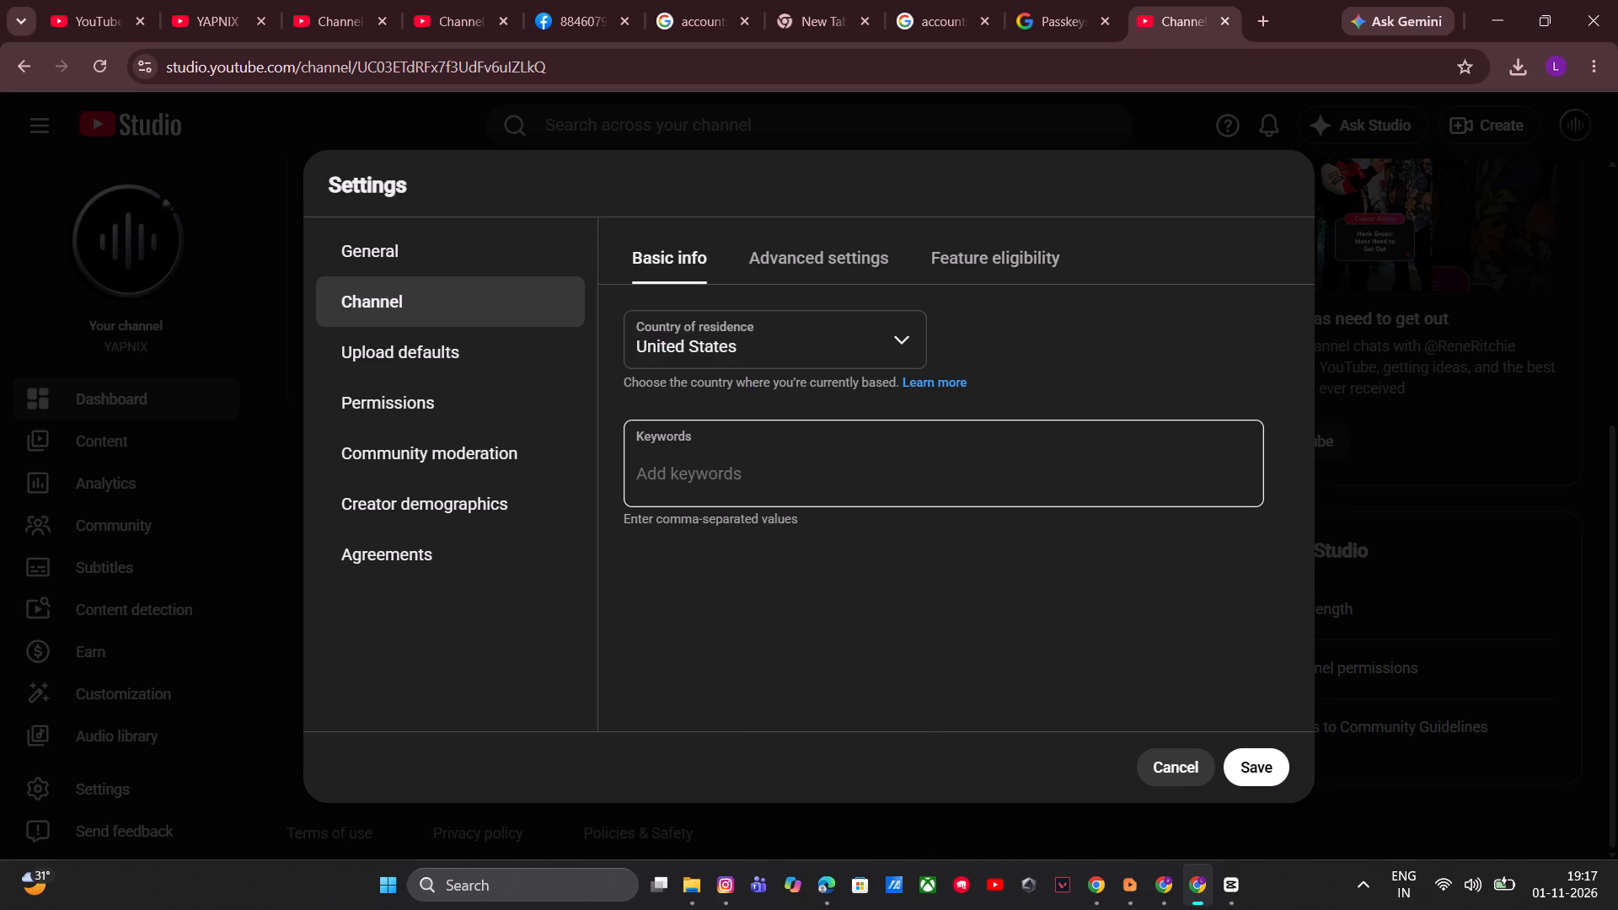
Begin adding channel keywords in the channel's basic info settings.
{"action": "left_click", "coordinate": [764, 467]}
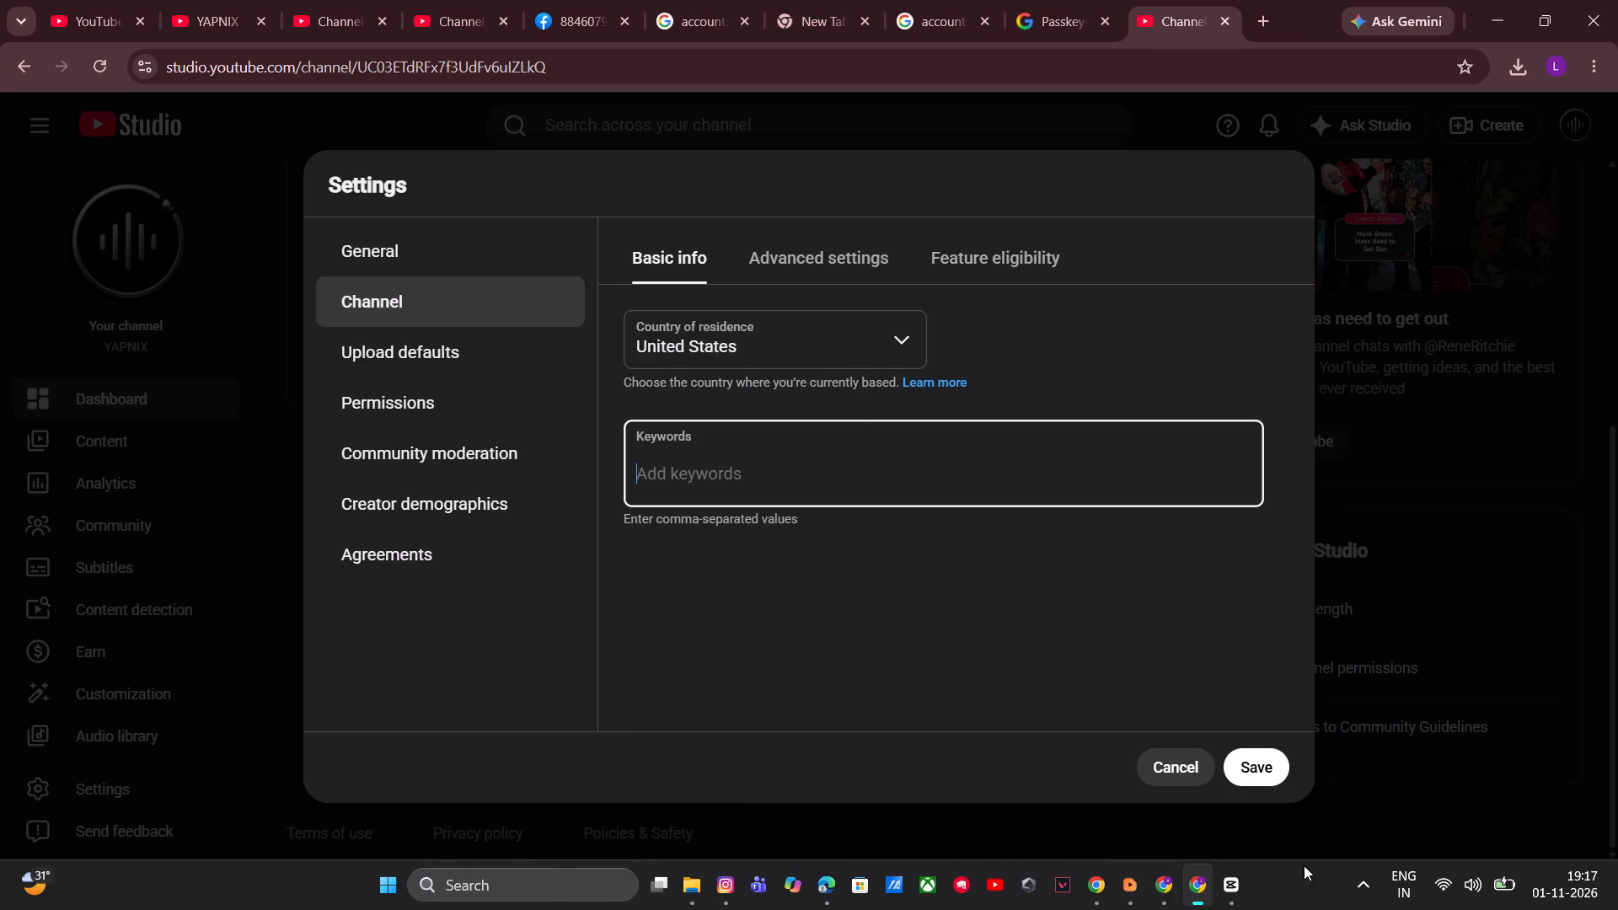
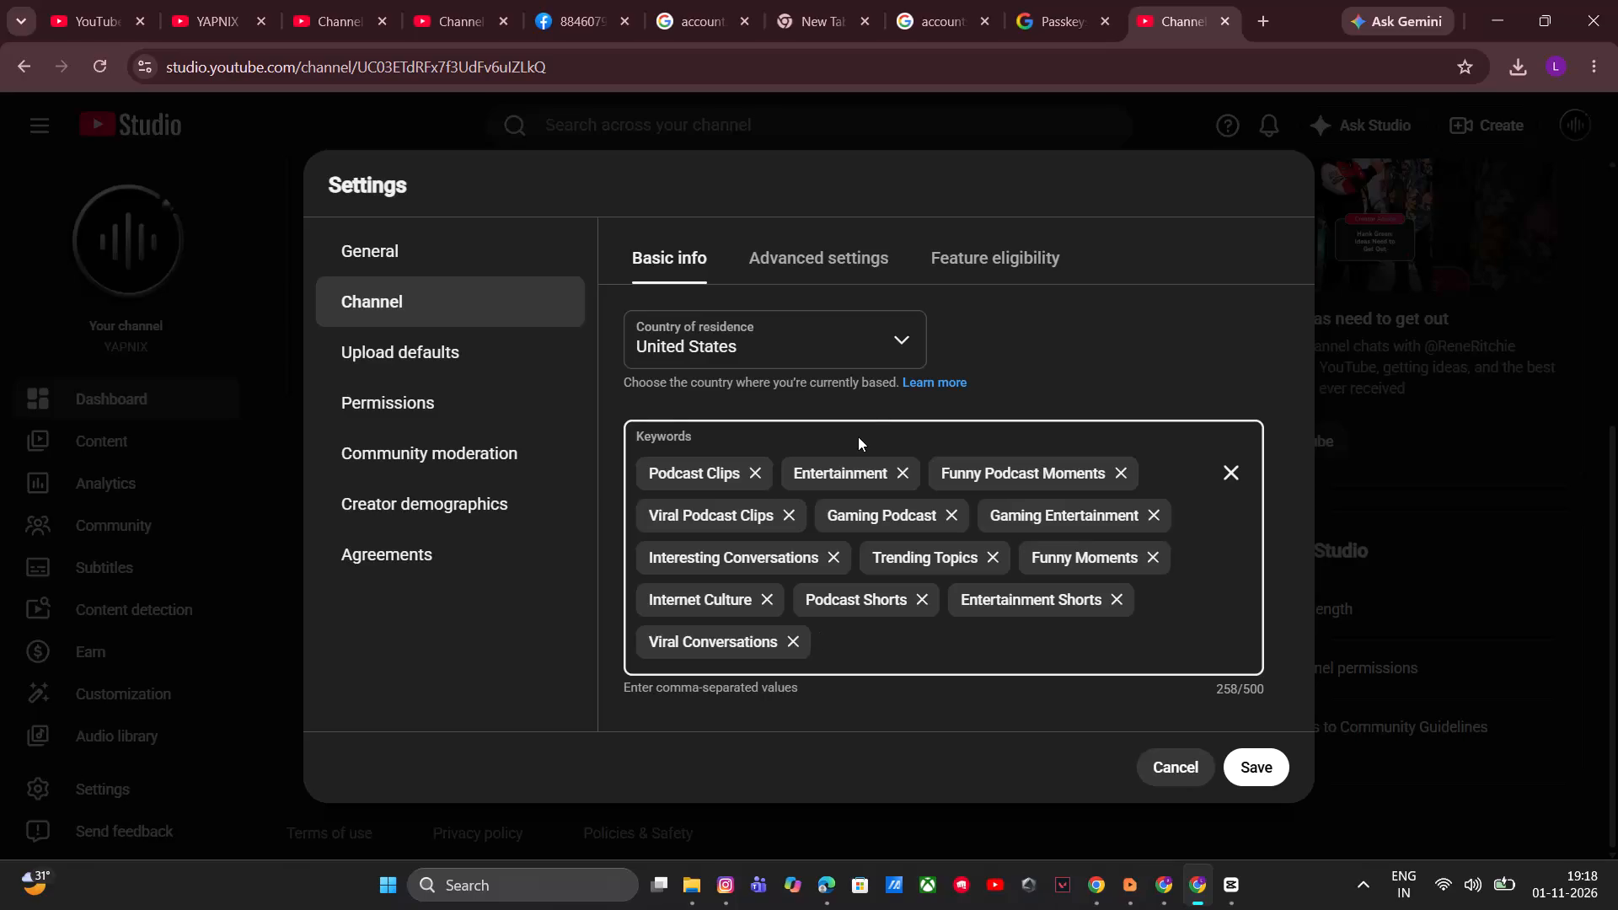
Review the channel's advanced settings and feature eligibility, the basic upload defaults and the channel permissions.
{"action": "left_click", "coordinate": [838, 247]}
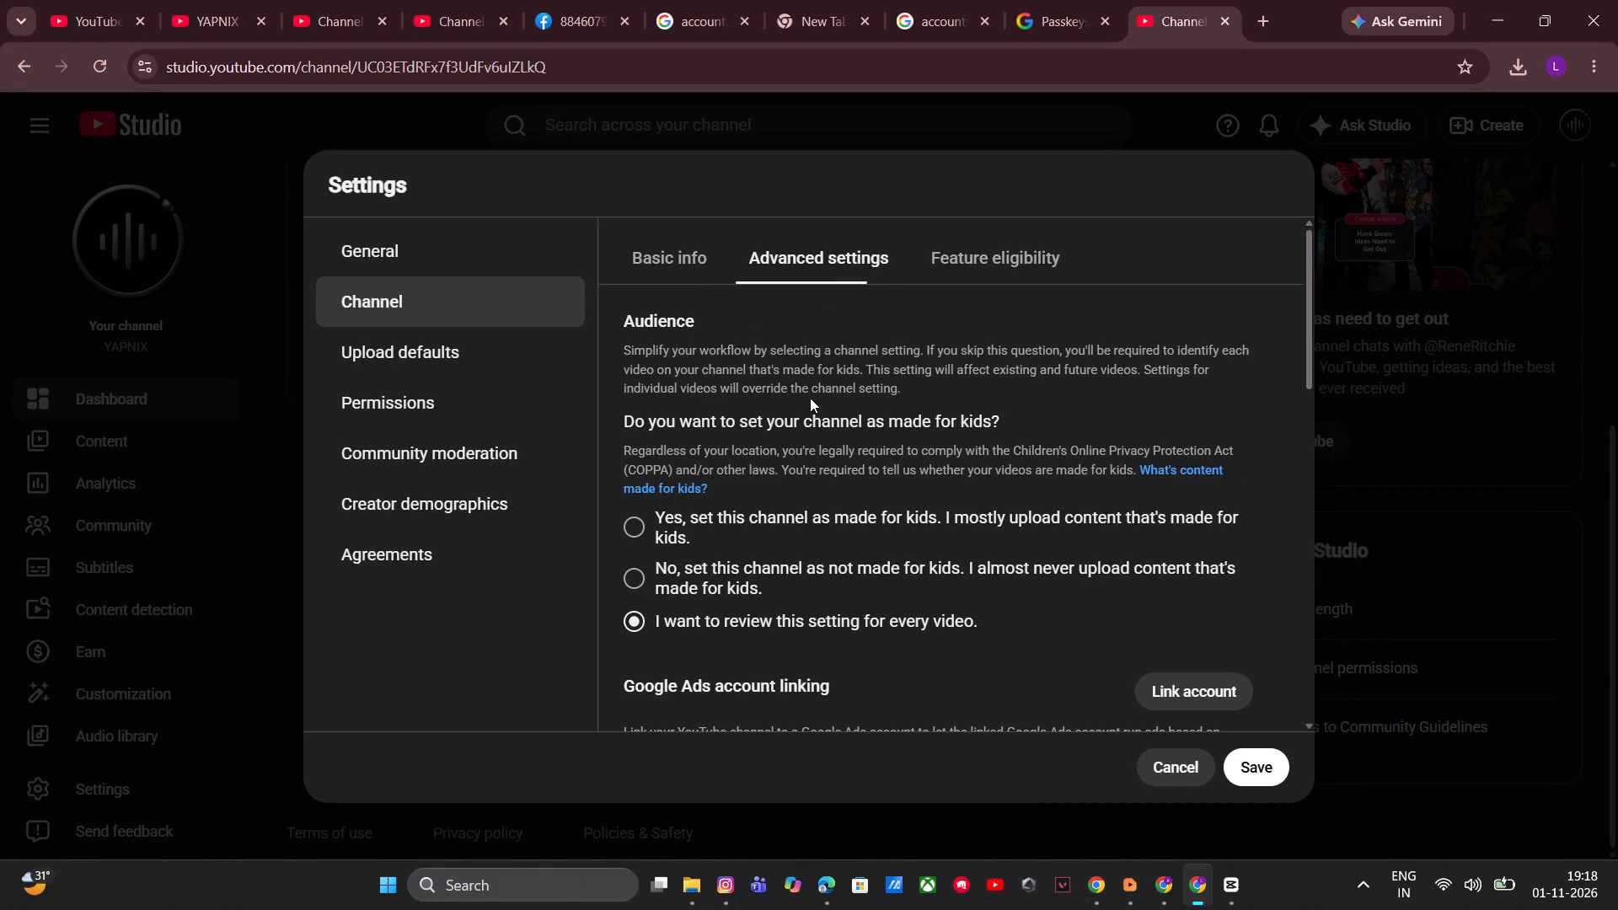
{"action": "scroll", "coordinate": [929, 375], "scroll_direction": "down", "scroll_amount": 2}
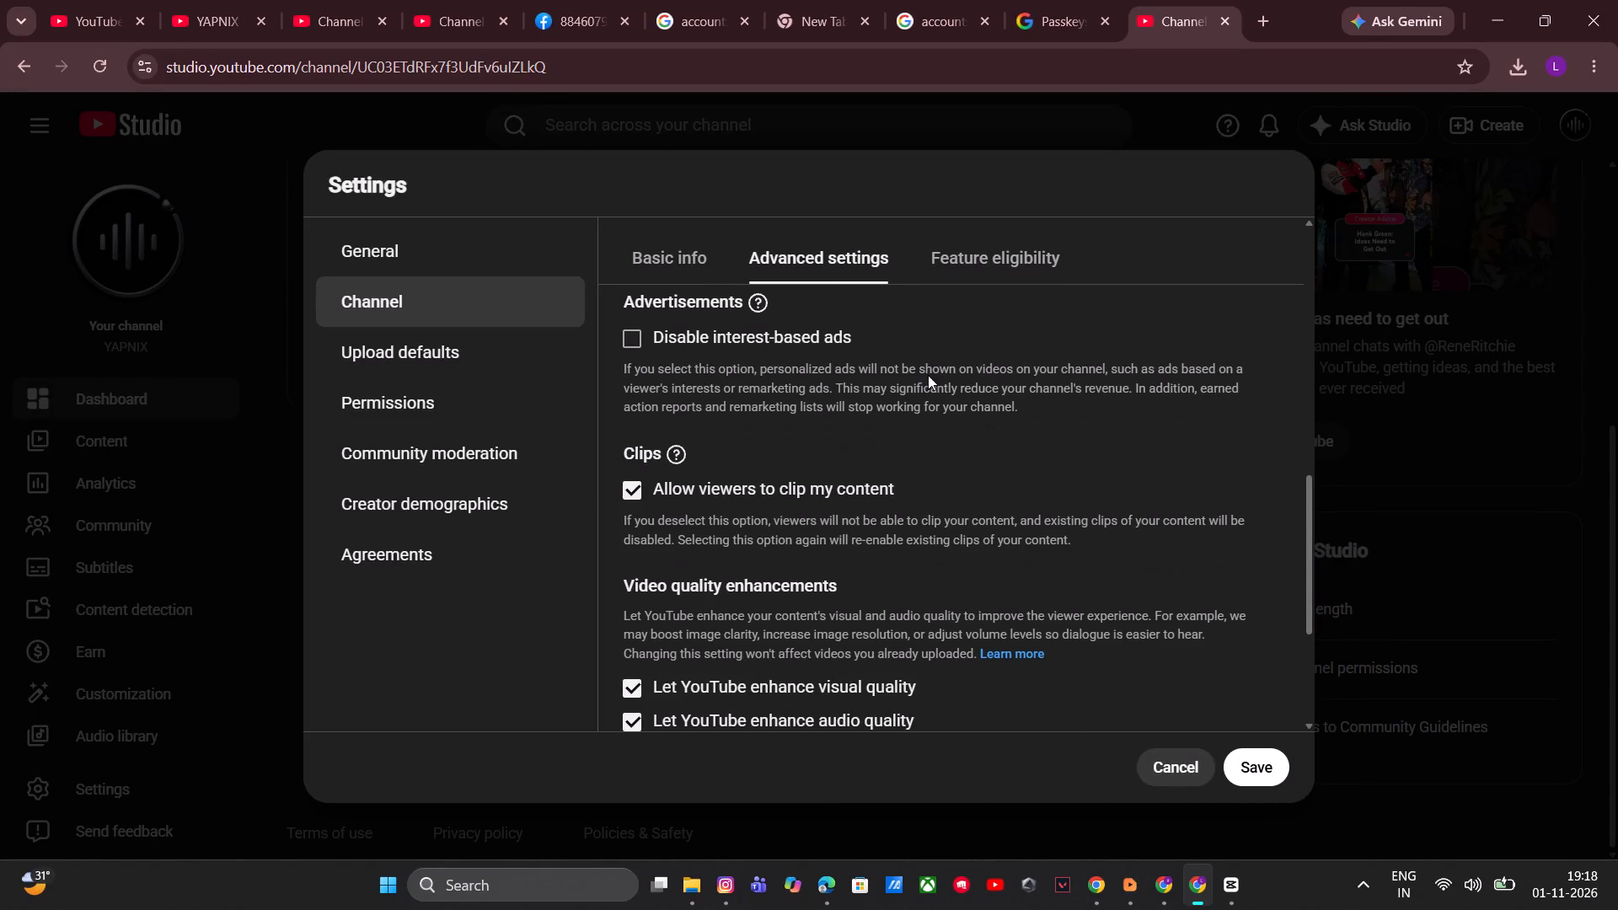
{"action": "scroll", "coordinate": [925, 372], "scroll_direction": "down", "scroll_amount": 3}
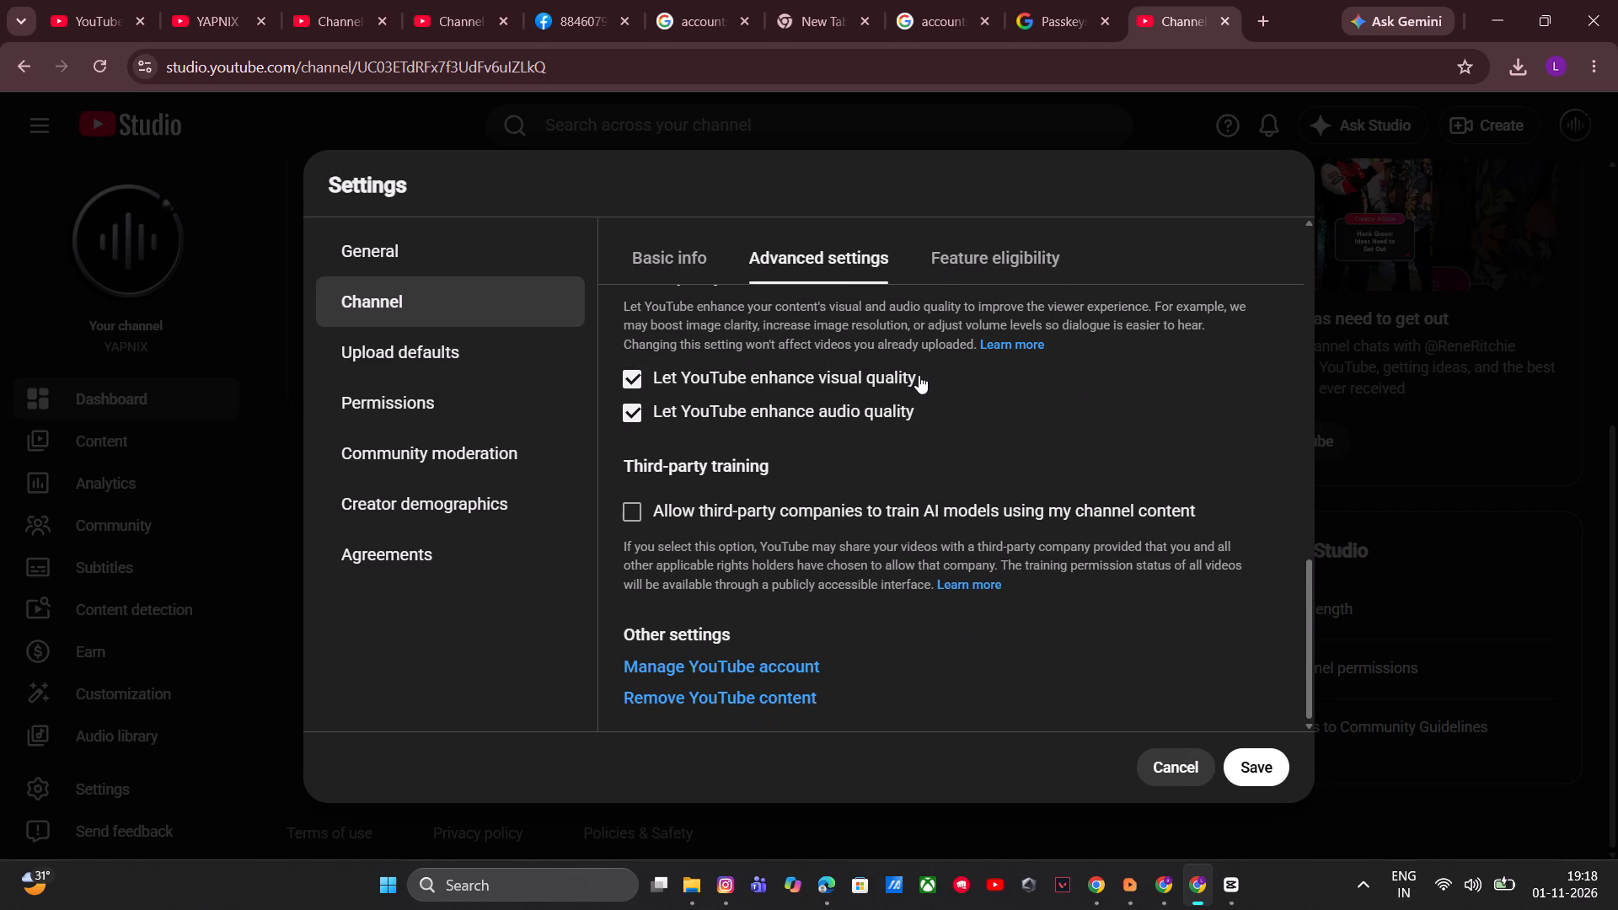
{"action": "left_click", "coordinate": [987, 279]}
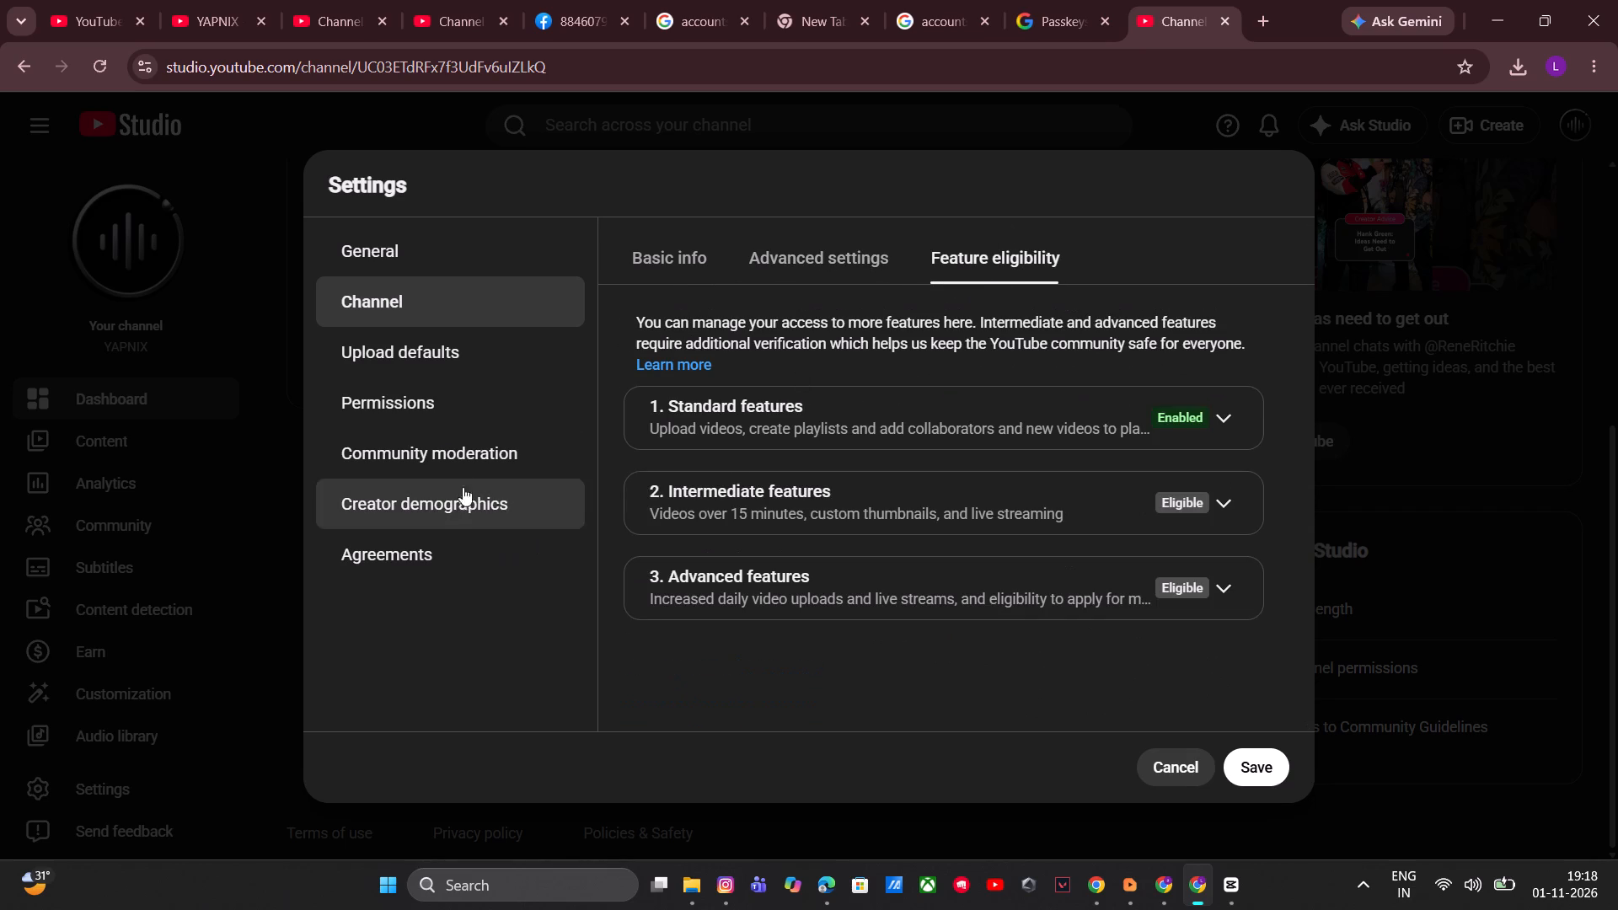
{"action": "left_click", "coordinate": [445, 366]}
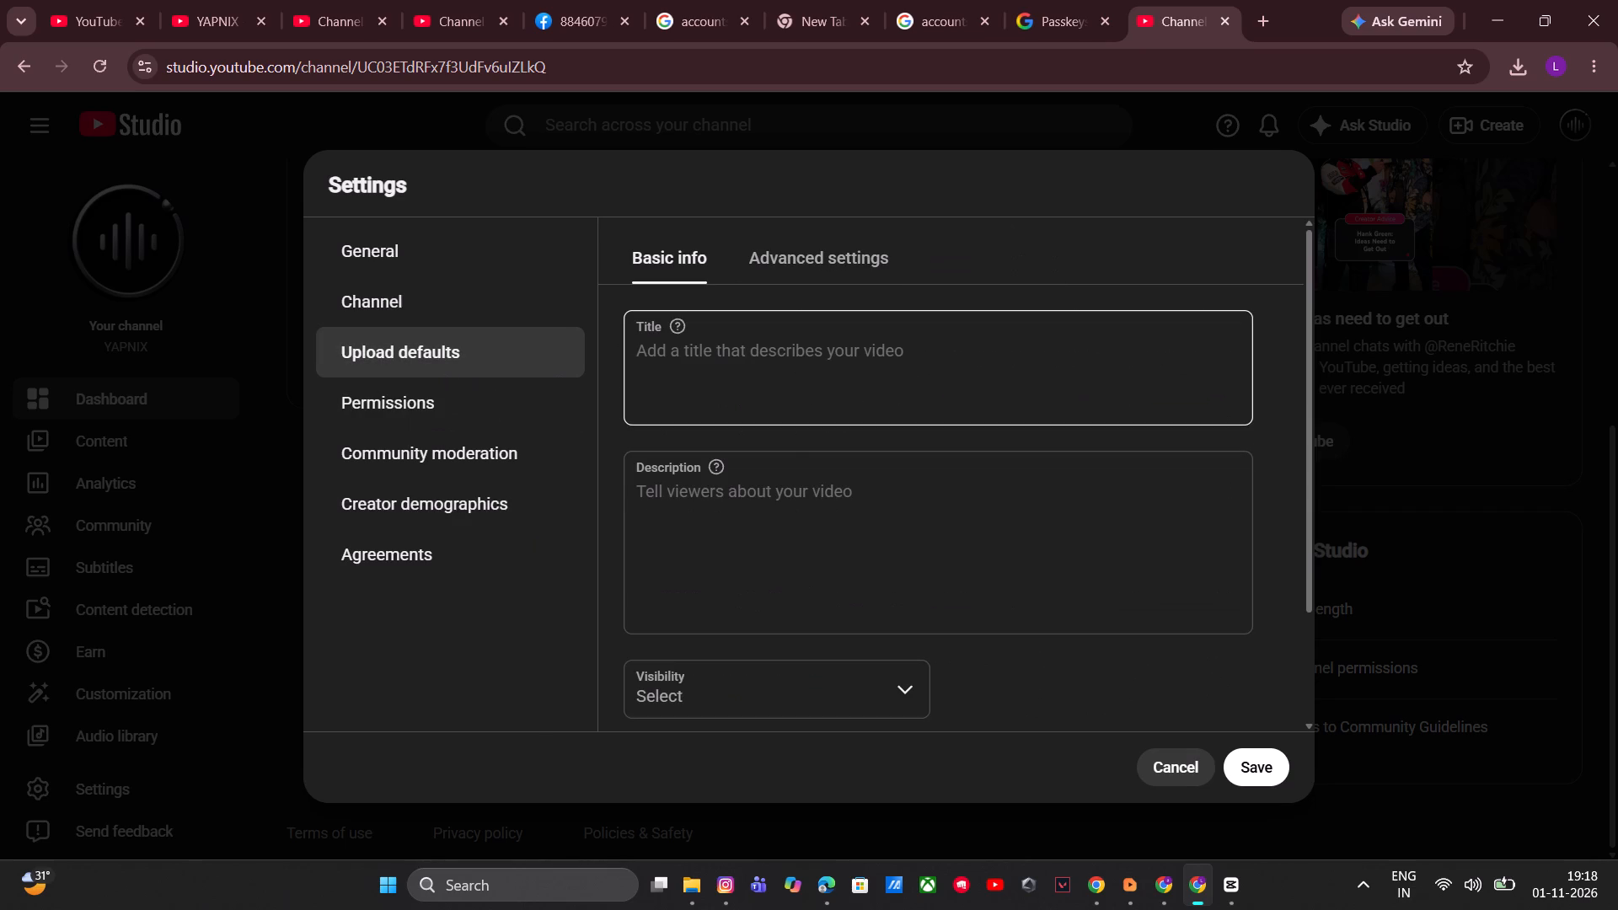
{"action": "left_click", "coordinate": [698, 350]}
{"action": "left_click", "coordinate": [748, 502]}
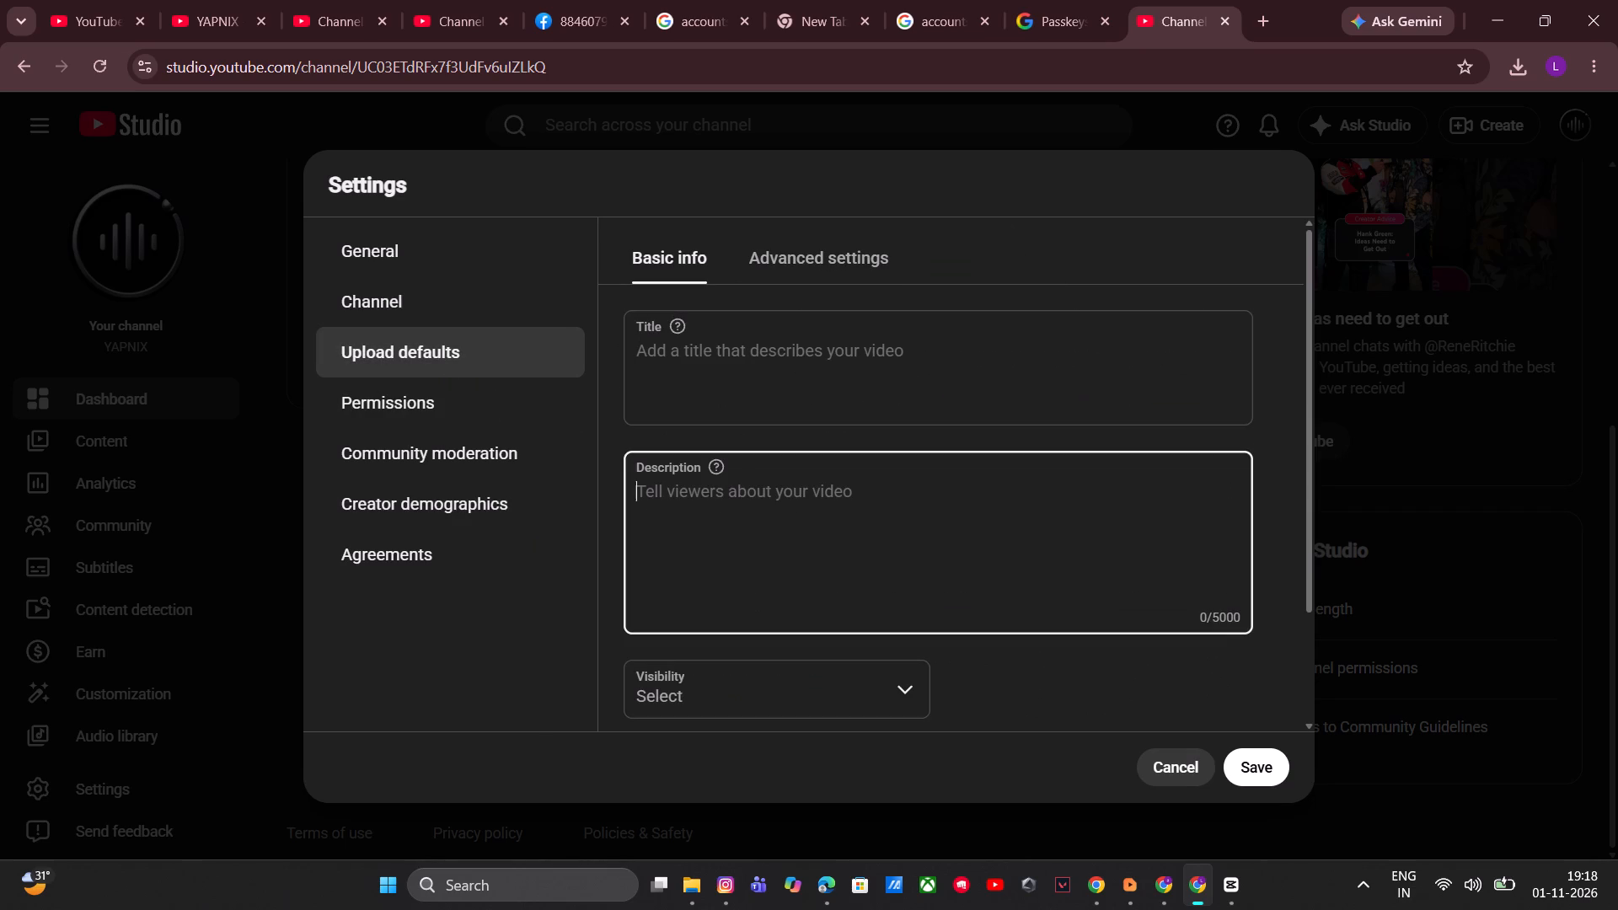
{"action": "left_click", "coordinate": [556, 388]}
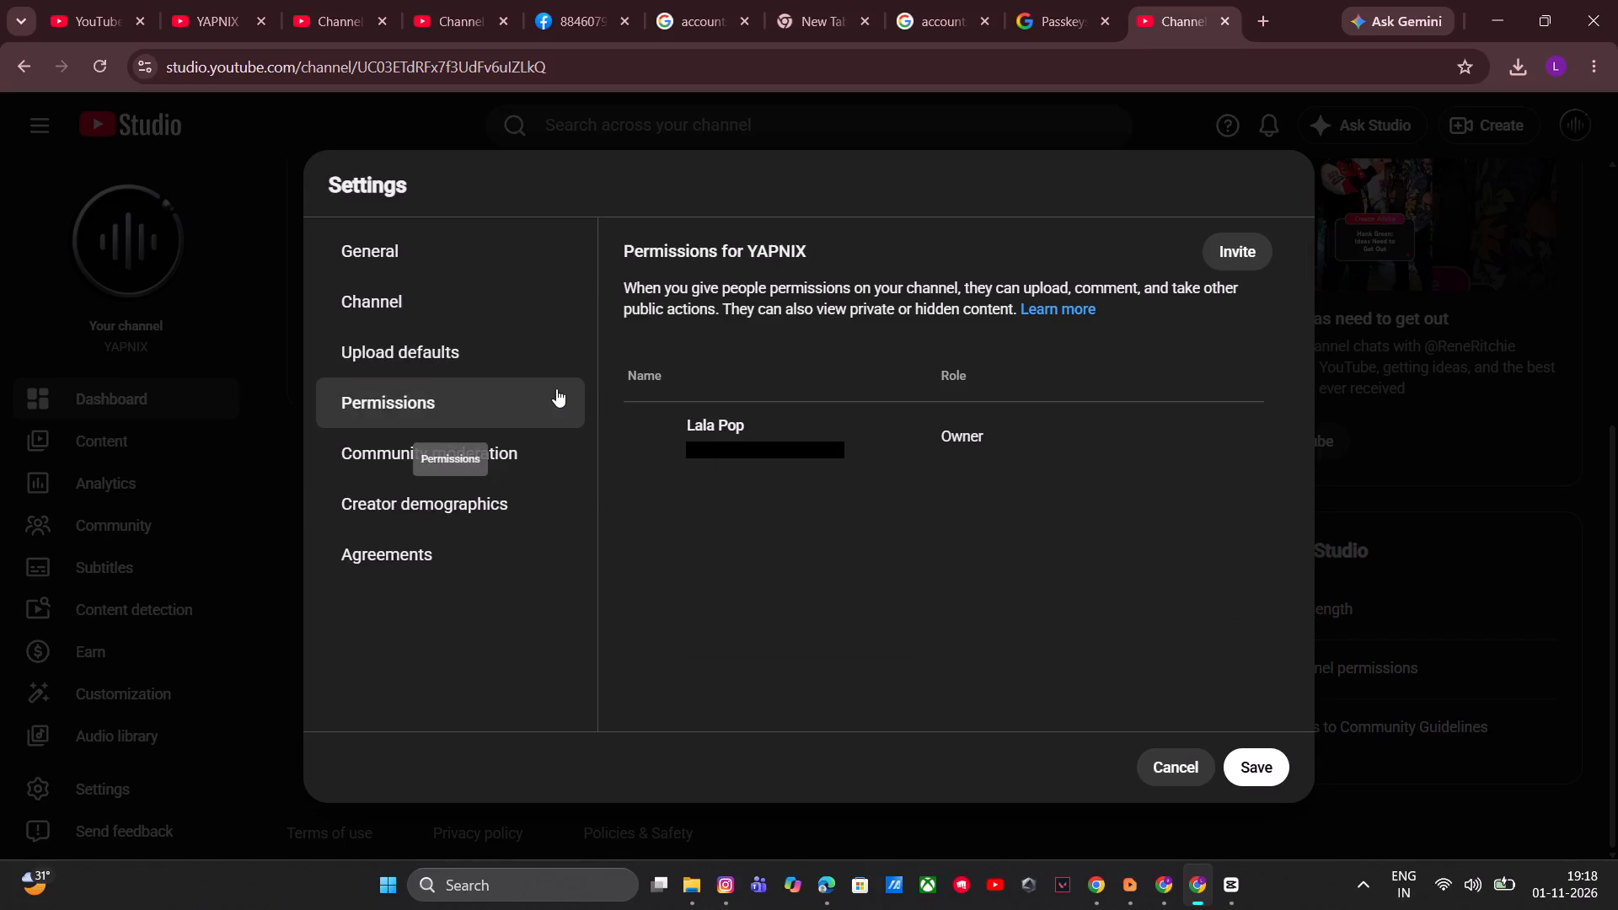
Review the community moderation settings, covering content controls, user management and channel guidelines.
{"action": "left_click", "coordinate": [573, 450]}
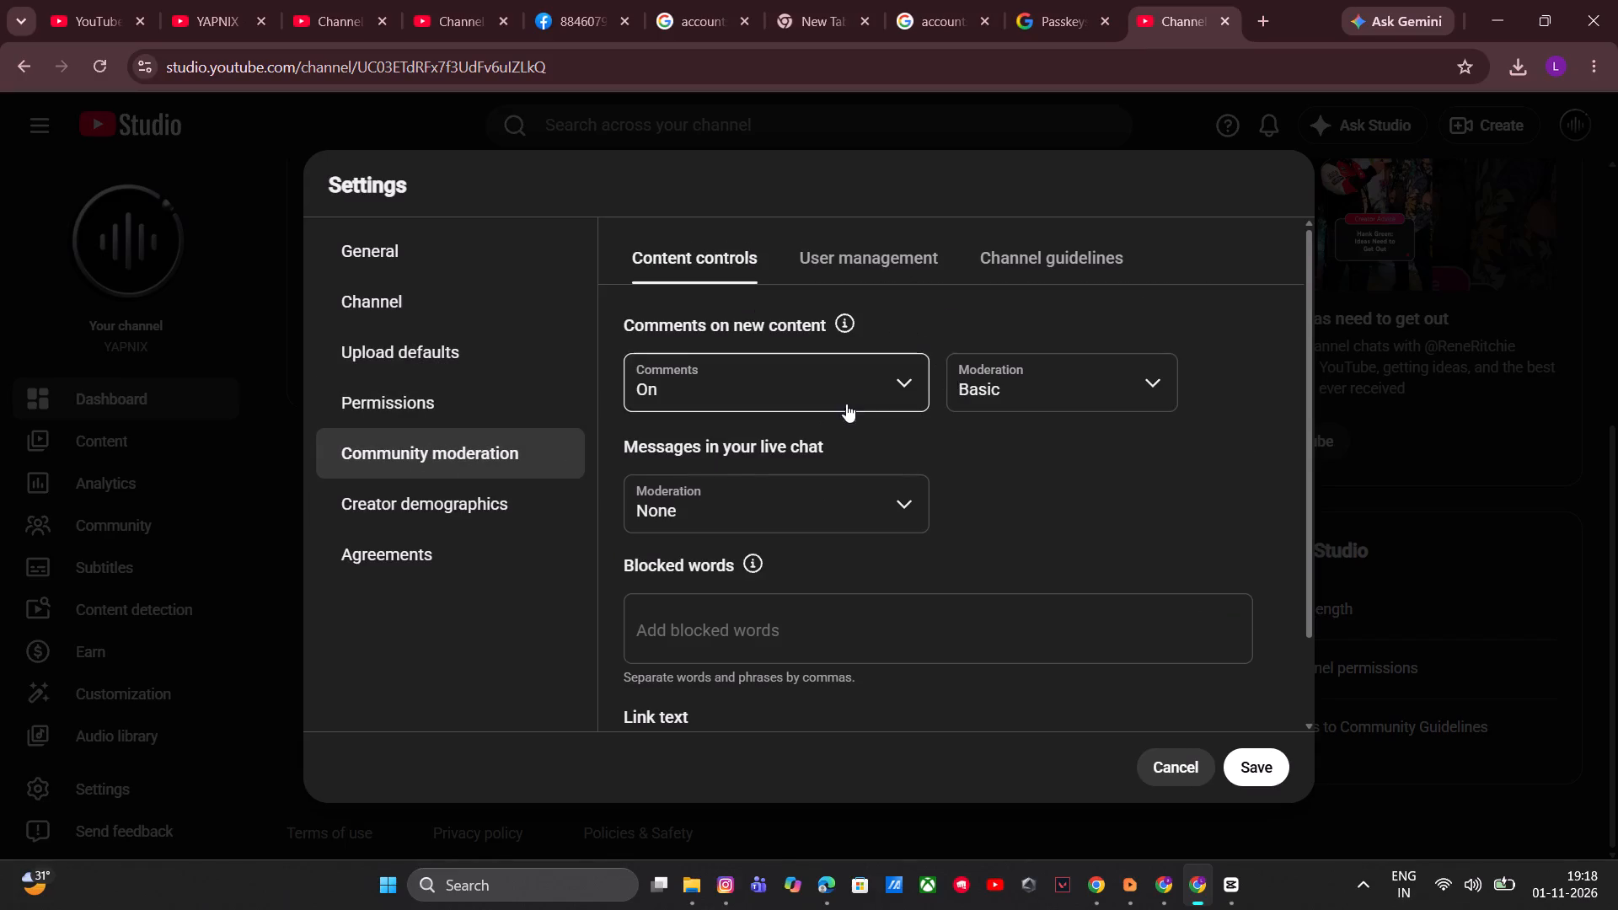
{"action": "scroll", "coordinate": [857, 391], "scroll_direction": "down", "scroll_amount": 2}
{"action": "scroll", "coordinate": [857, 391], "scroll_direction": "up", "scroll_amount": 1}
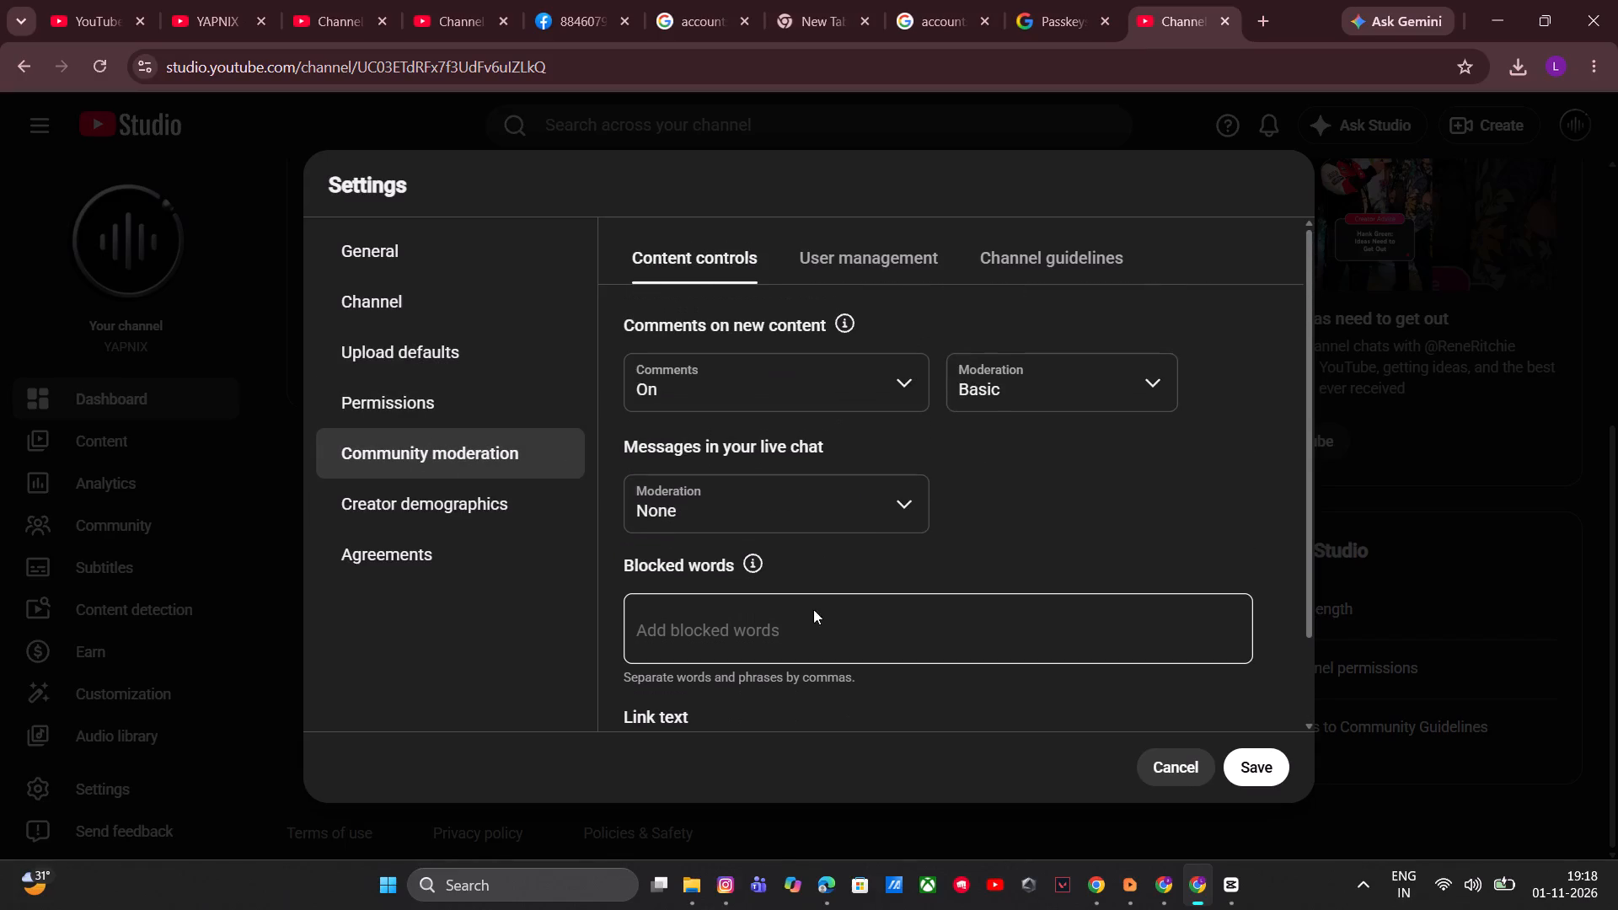
{"action": "left_click", "coordinate": [813, 616]}
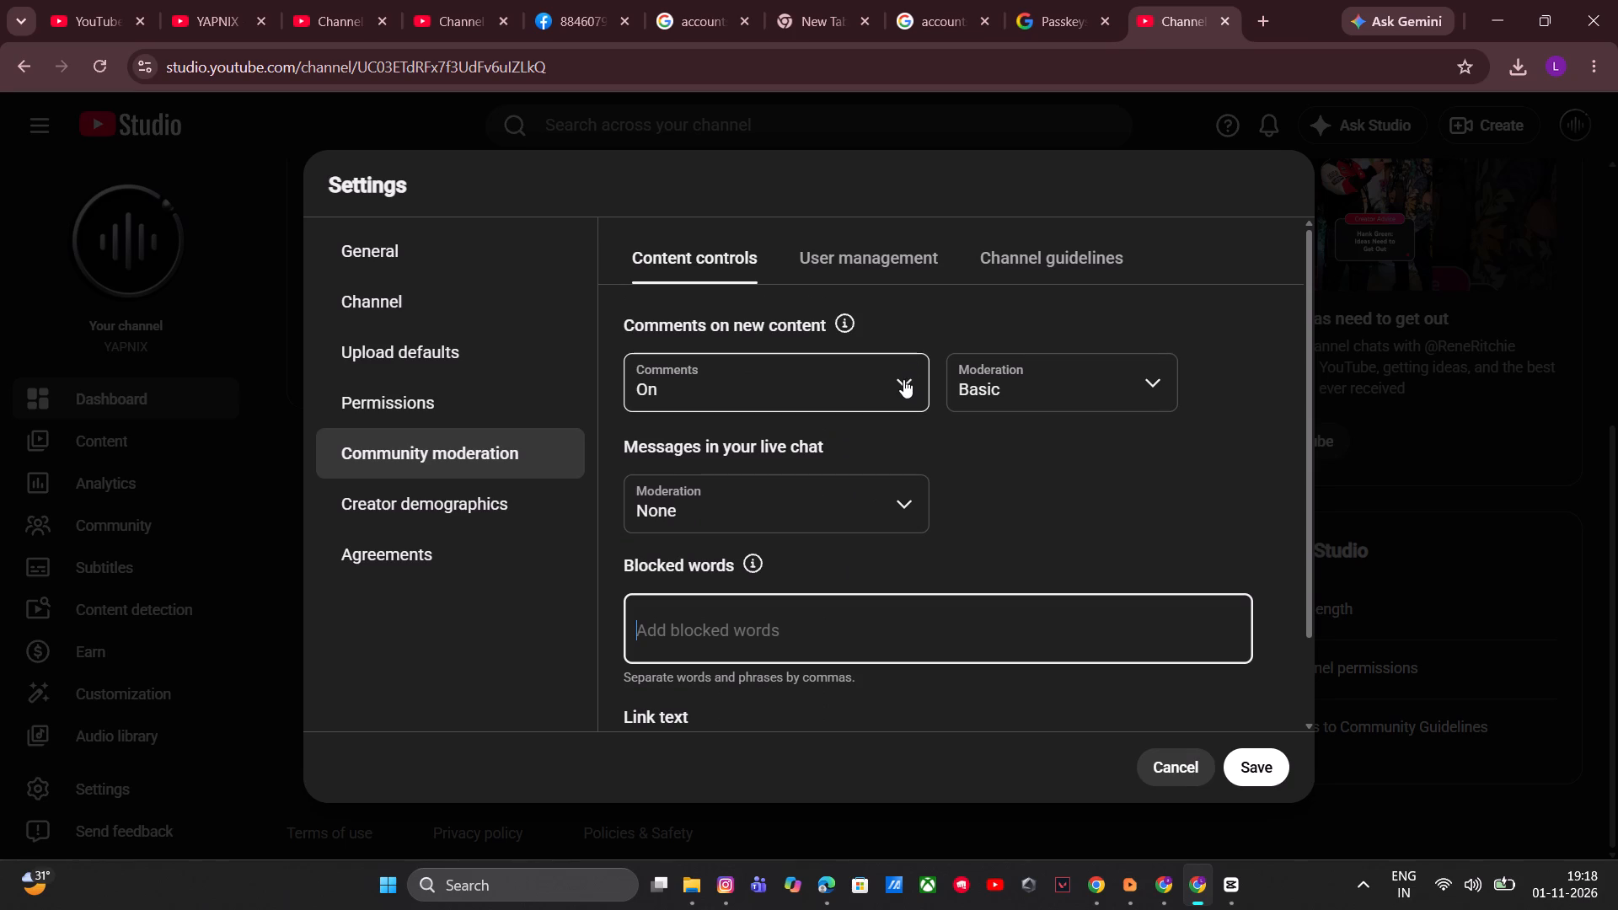
{"action": "left_click", "coordinate": [874, 255]}
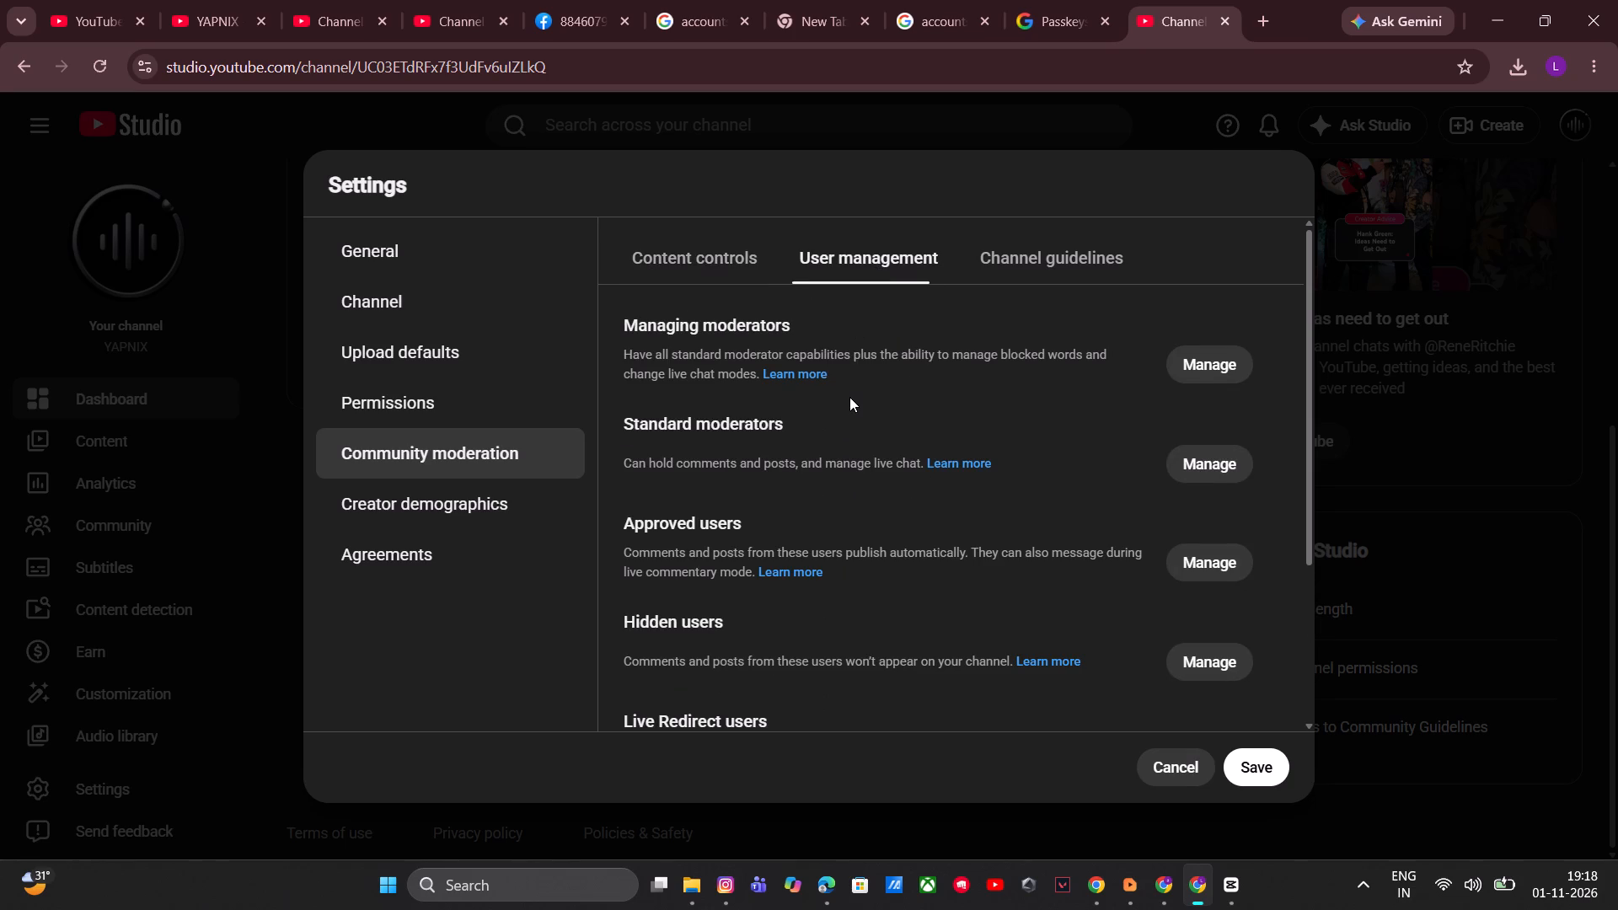
{"action": "scroll", "coordinate": [849, 397], "scroll_direction": "down", "scroll_amount": 2}
{"action": "left_click", "coordinate": [1035, 265]}
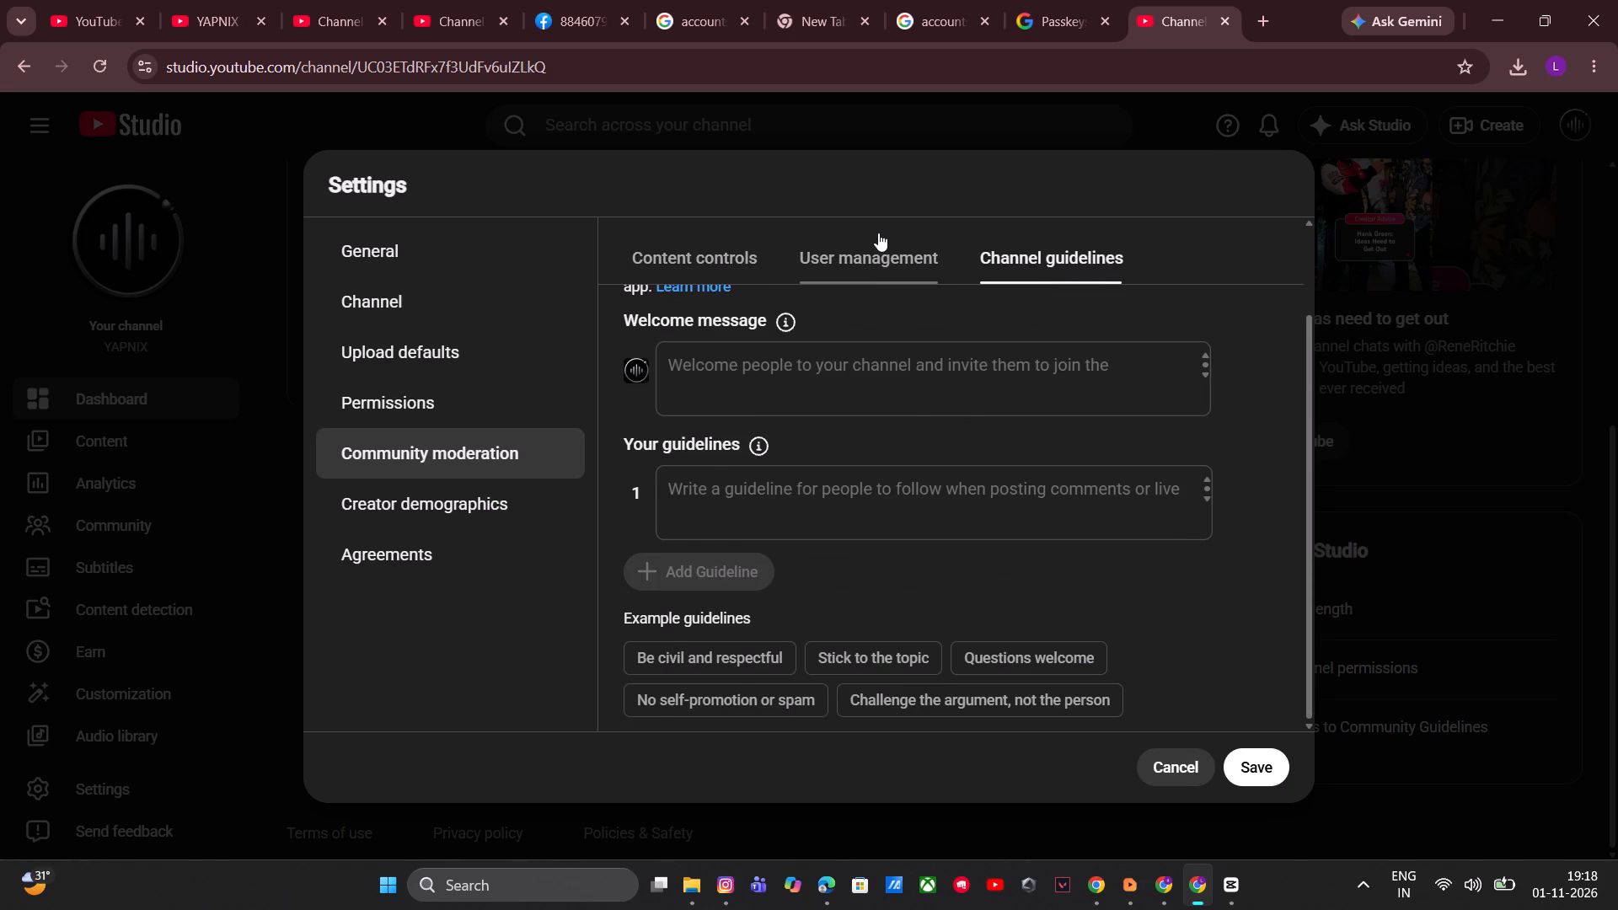
{"action": "left_click", "coordinate": [878, 233]}
{"action": "scroll", "coordinate": [867, 444], "scroll_direction": "down", "scroll_amount": 2}
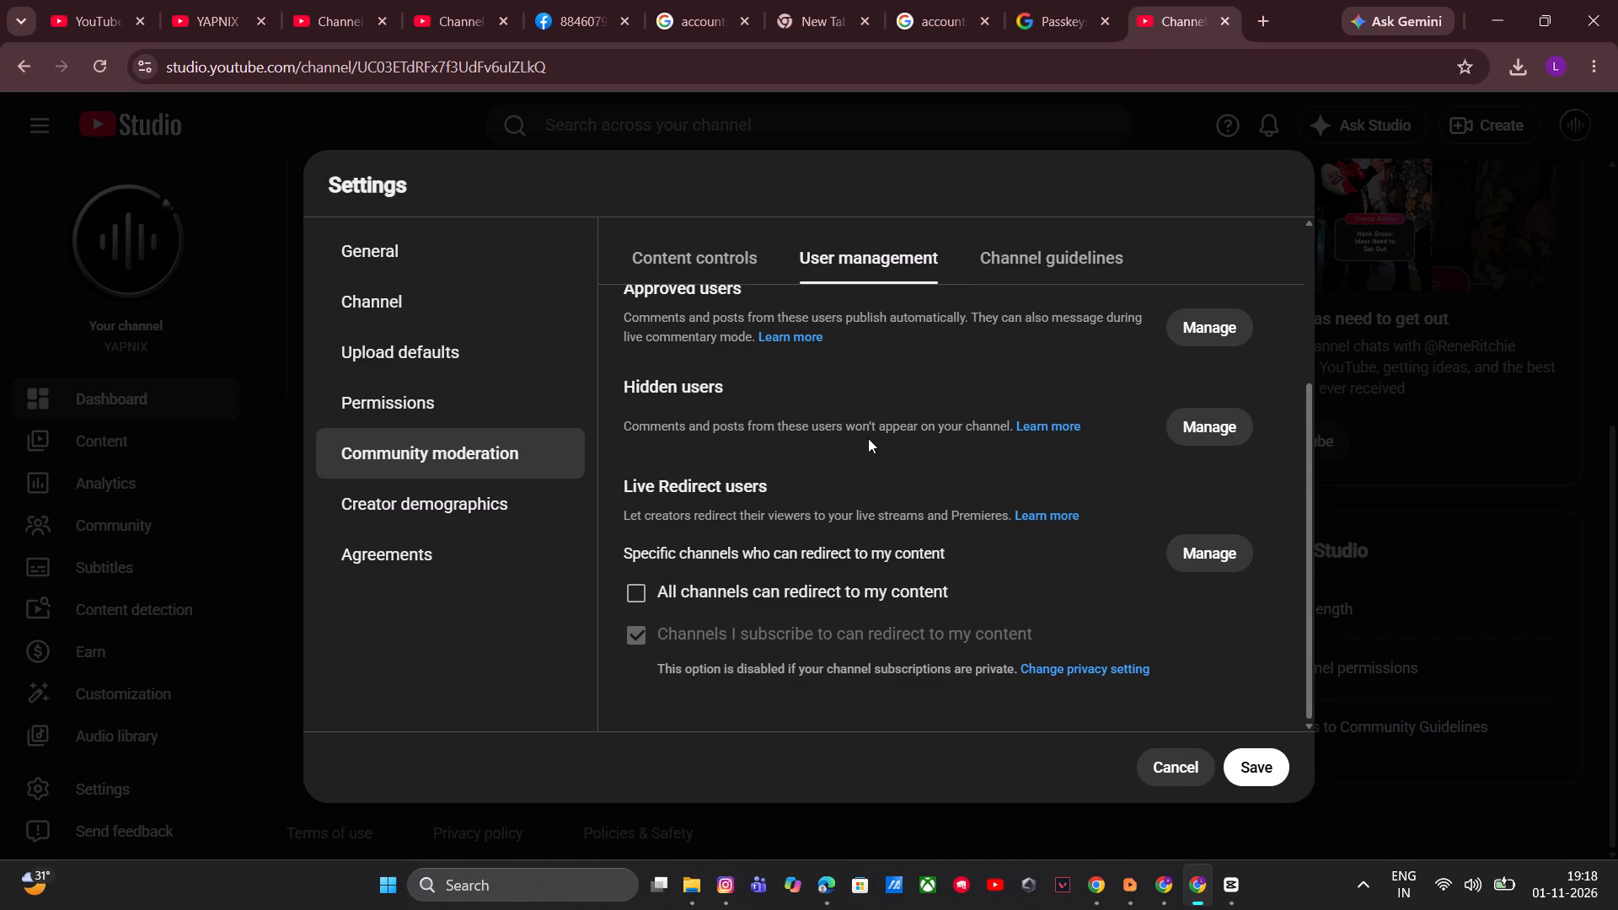
{"action": "left_click", "coordinate": [538, 498]}
{"action": "left_click", "coordinate": [523, 360]}
{"action": "left_click", "coordinate": [517, 299]}
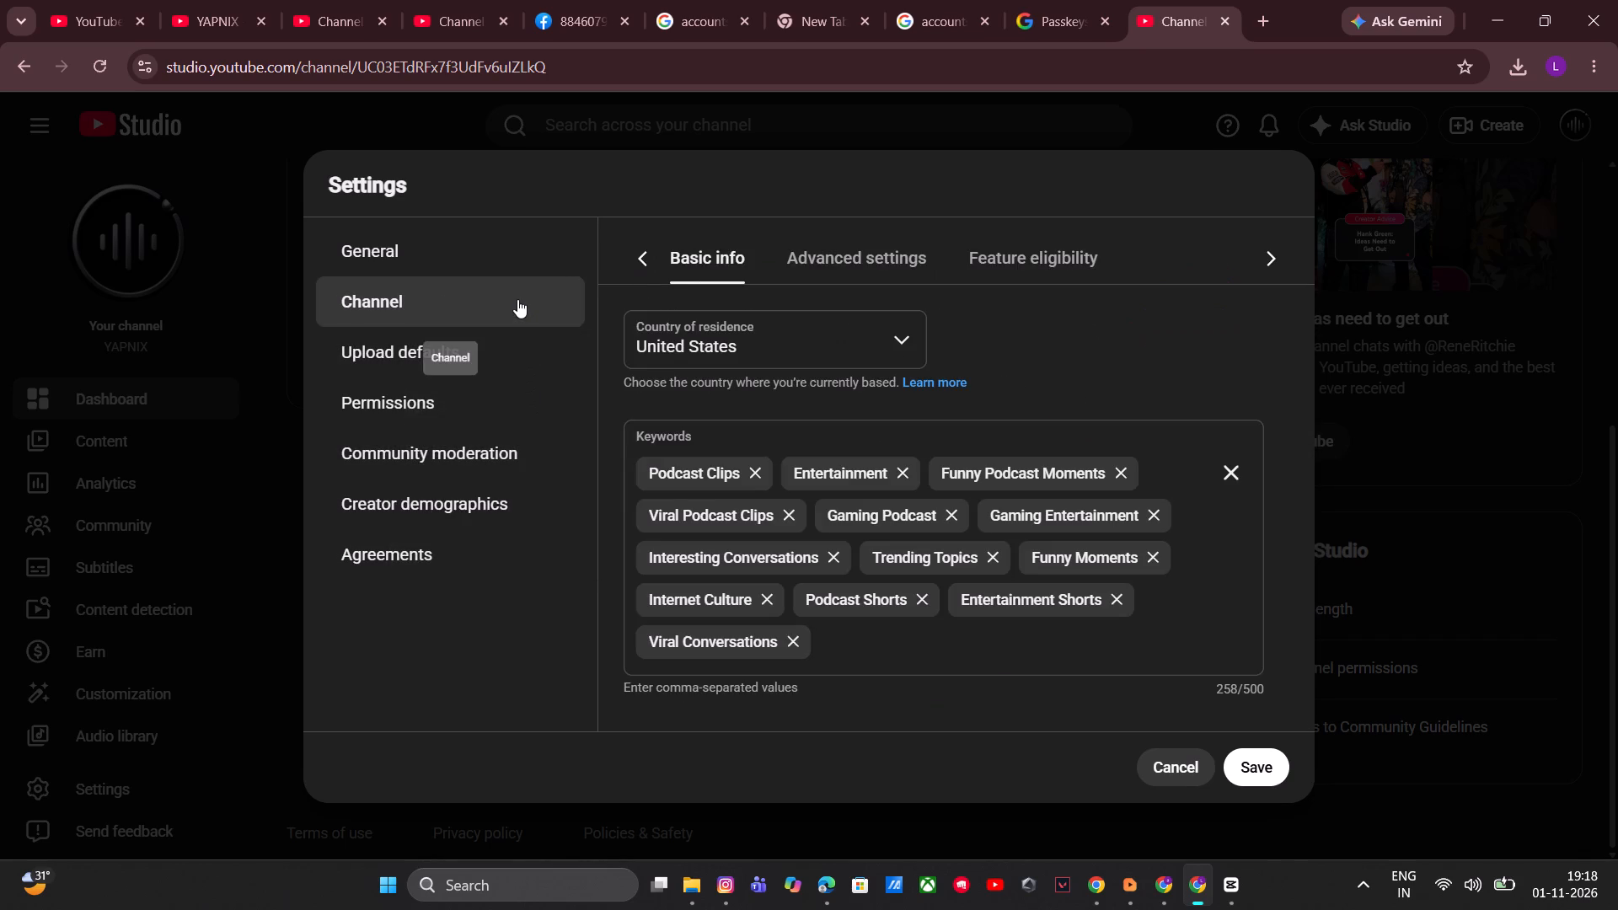
Open the advanced settings of the upload defaults.
{"action": "left_click", "coordinate": [521, 333]}
{"action": "left_click", "coordinate": [788, 247]}
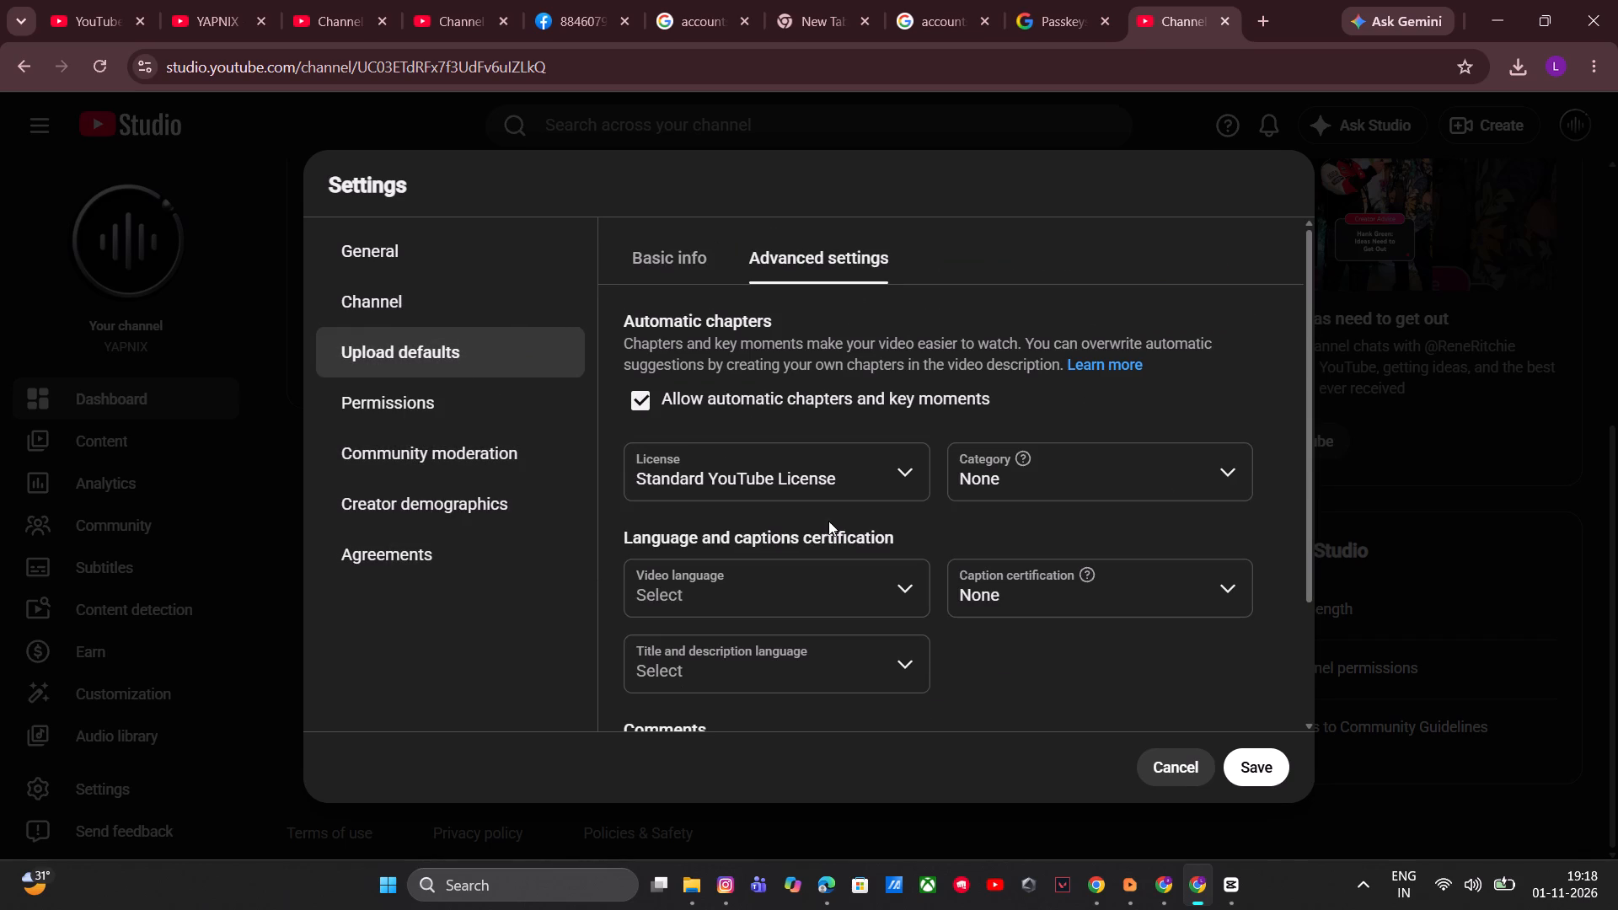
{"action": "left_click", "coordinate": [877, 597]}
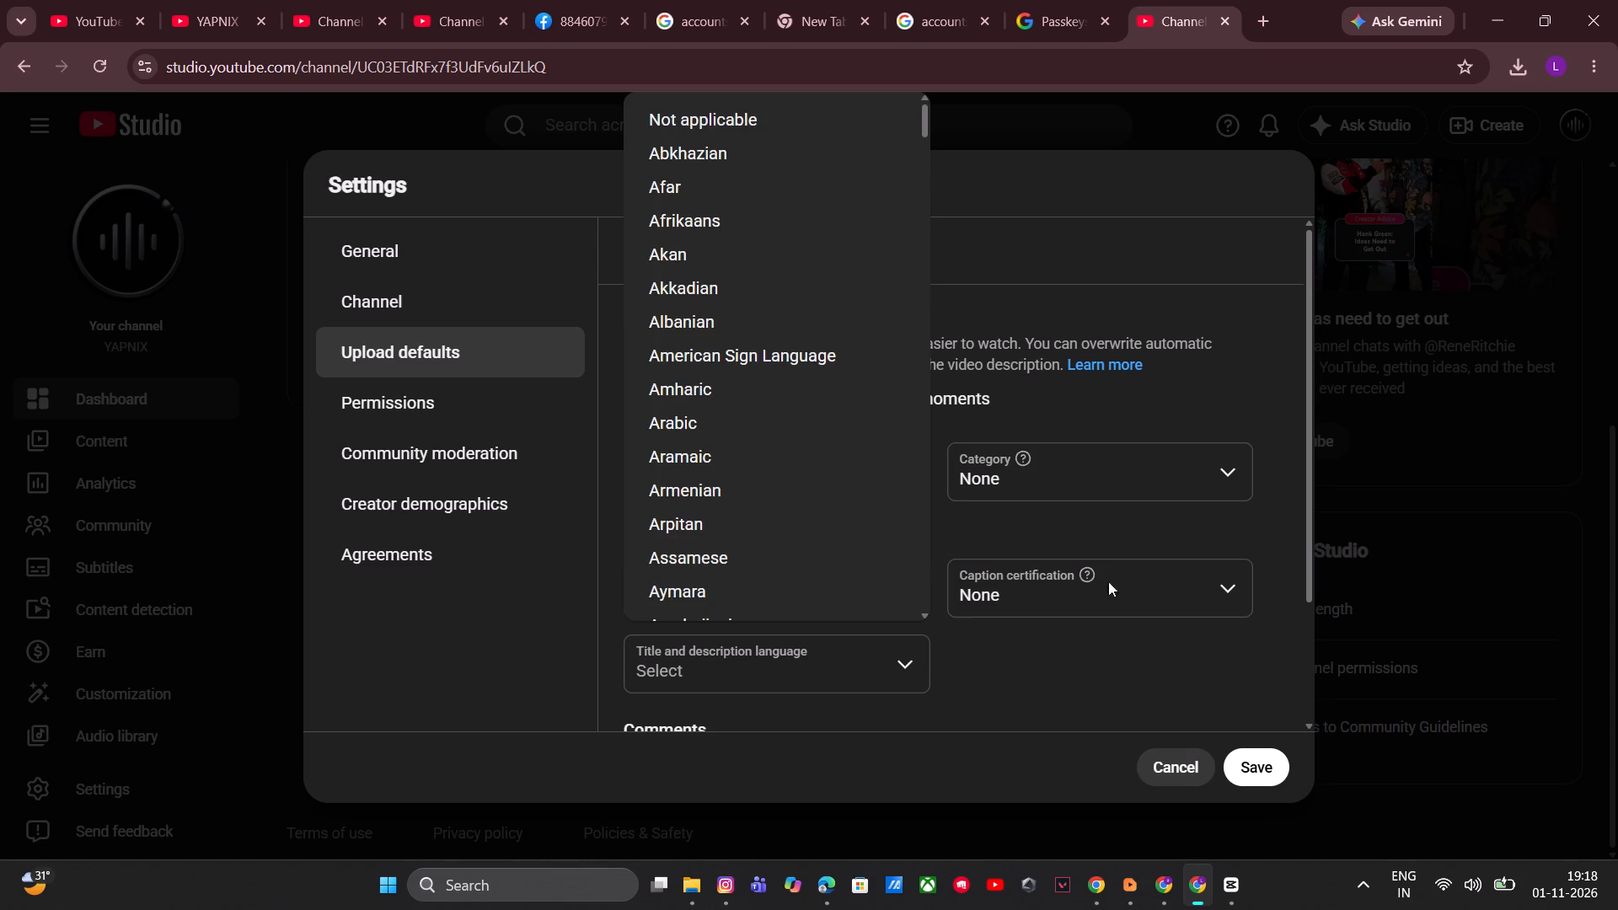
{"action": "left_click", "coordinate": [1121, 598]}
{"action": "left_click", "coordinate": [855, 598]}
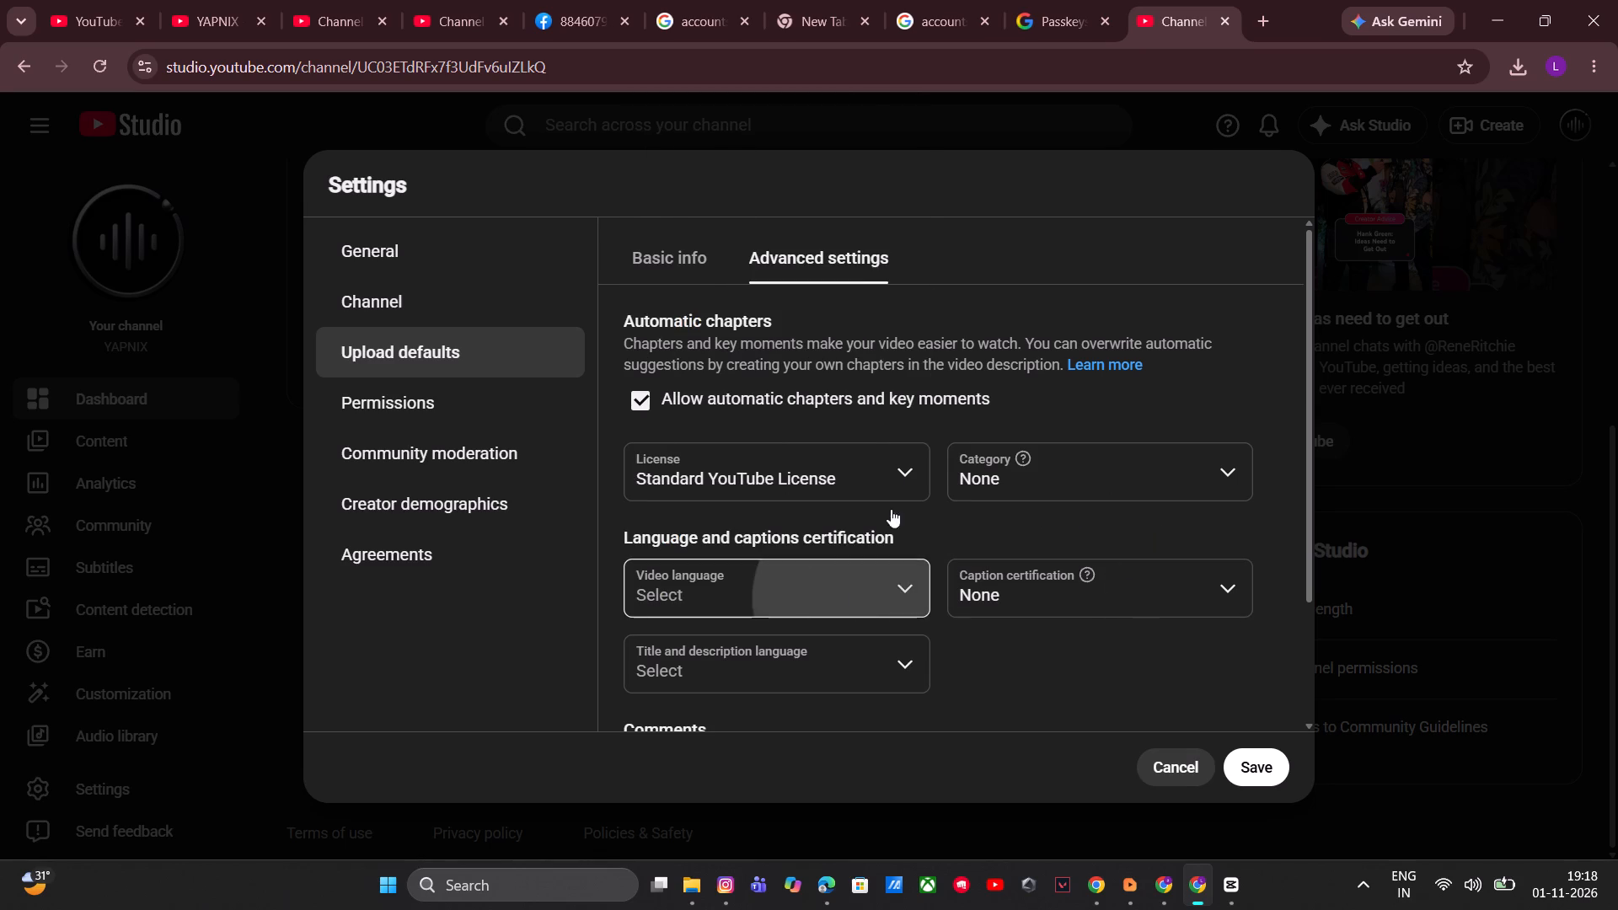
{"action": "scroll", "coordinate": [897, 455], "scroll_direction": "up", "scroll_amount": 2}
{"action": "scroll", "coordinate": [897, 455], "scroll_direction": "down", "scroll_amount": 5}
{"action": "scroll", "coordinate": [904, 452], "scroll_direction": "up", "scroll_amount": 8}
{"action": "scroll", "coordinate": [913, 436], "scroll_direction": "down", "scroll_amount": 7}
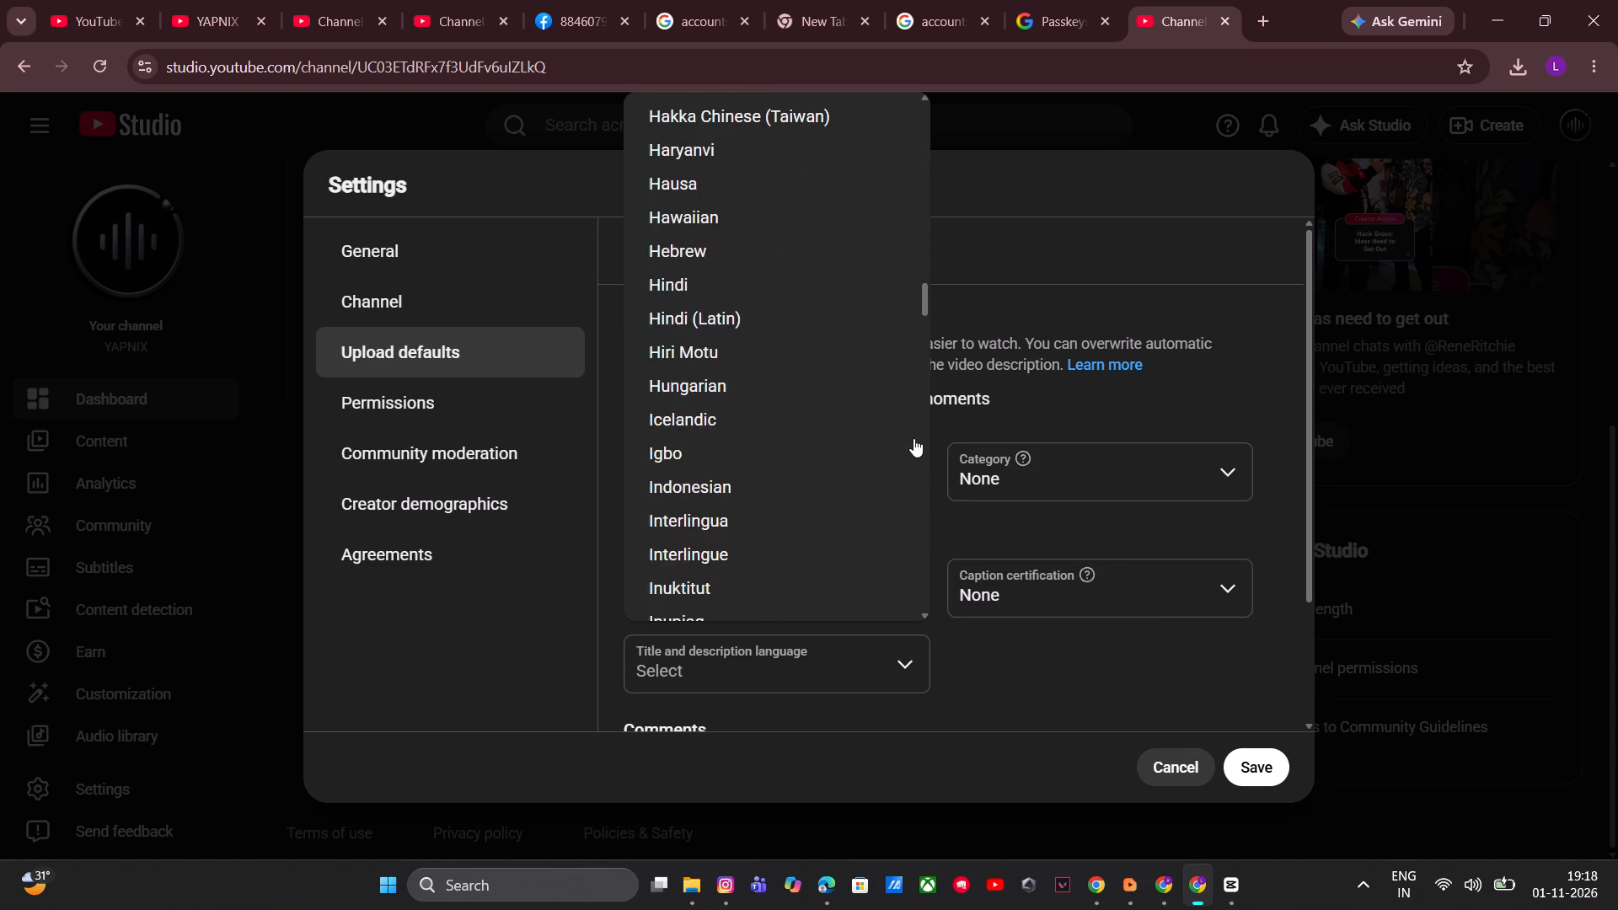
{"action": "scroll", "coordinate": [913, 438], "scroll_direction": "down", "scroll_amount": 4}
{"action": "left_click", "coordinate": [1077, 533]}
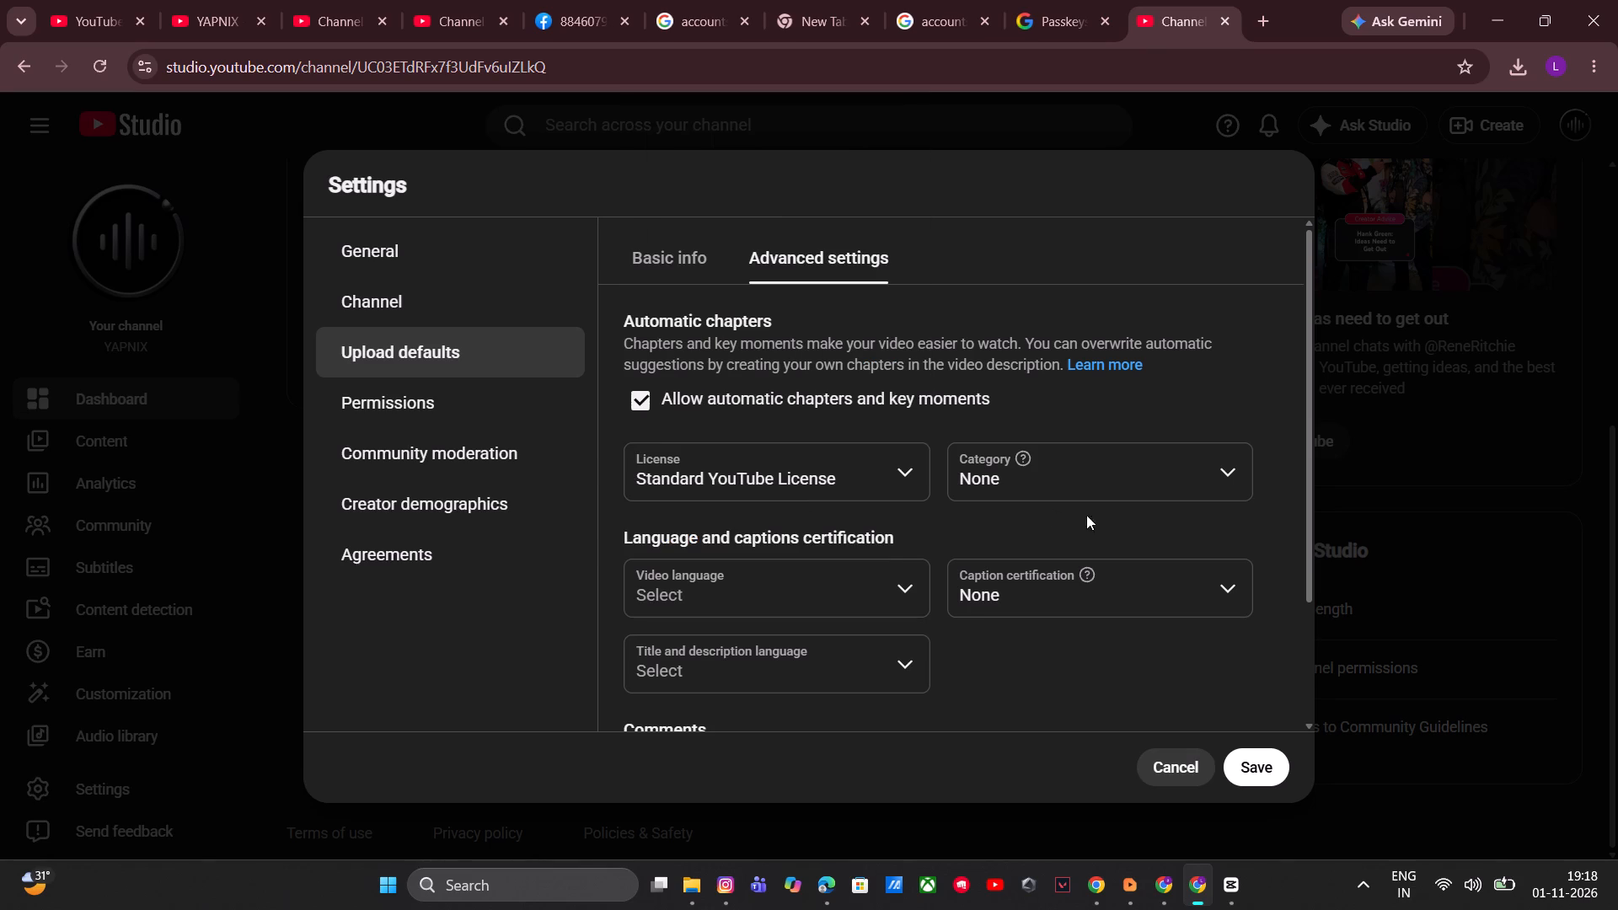
Set the default upload category to Entertainment.
{"action": "left_click", "coordinate": [1122, 469]}
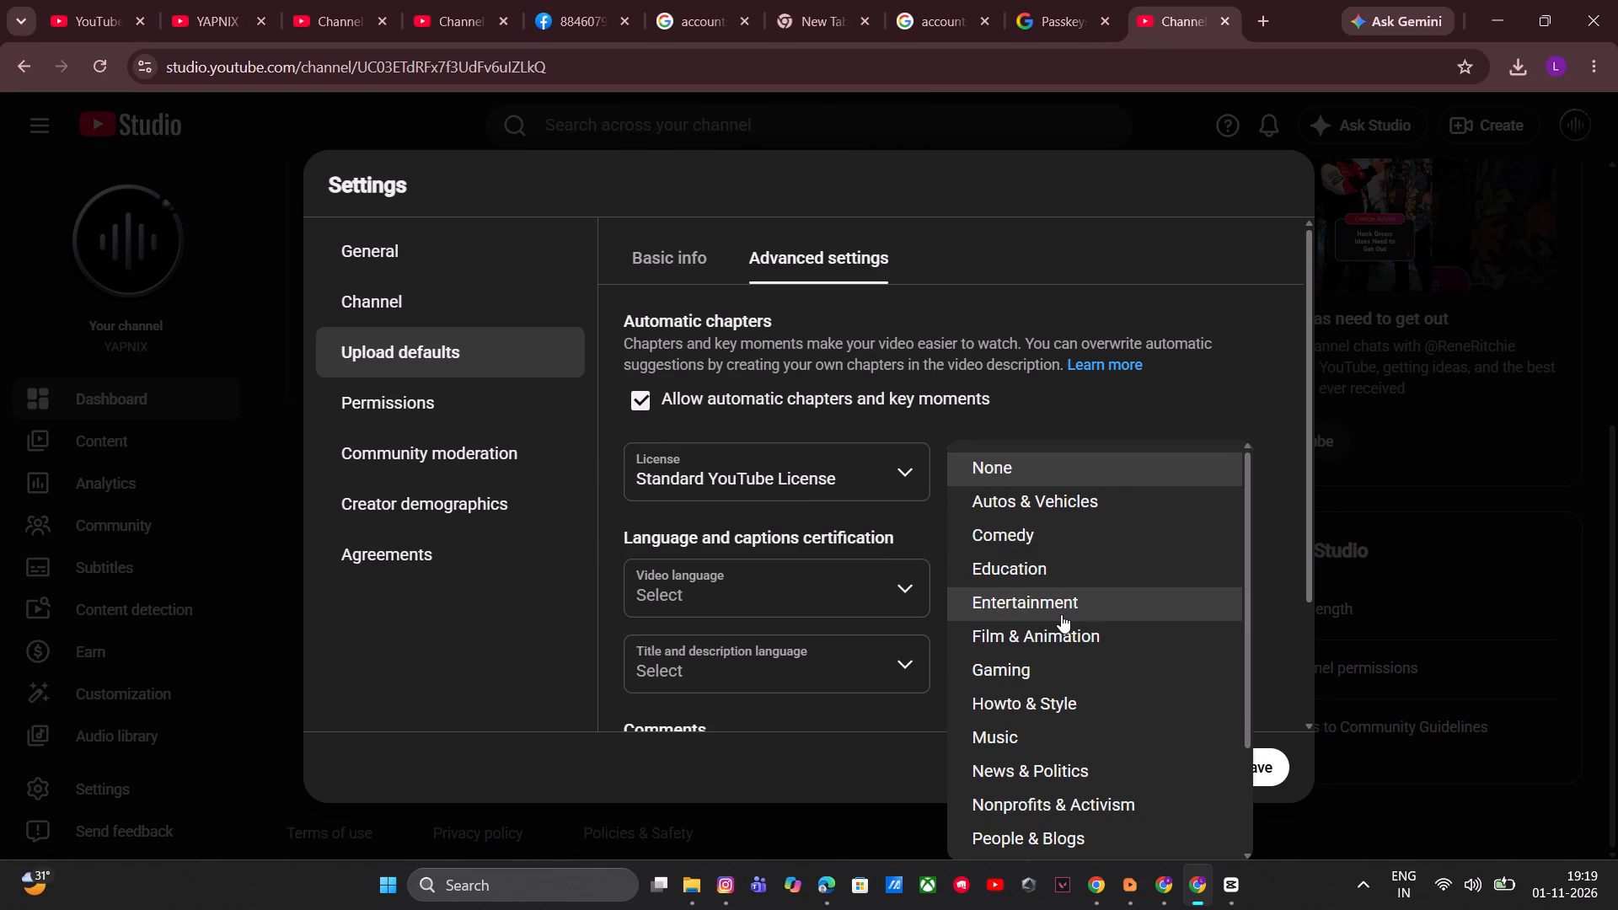
{"action": "left_click", "coordinate": [1061, 614]}
Review the remaining caption, language and comment upload defaults, plus the community moderation and agreements sections.
{"action": "scroll", "coordinate": [1091, 517], "scroll_direction": "down", "scroll_amount": 1}
{"action": "left_click", "coordinate": [1112, 443]}
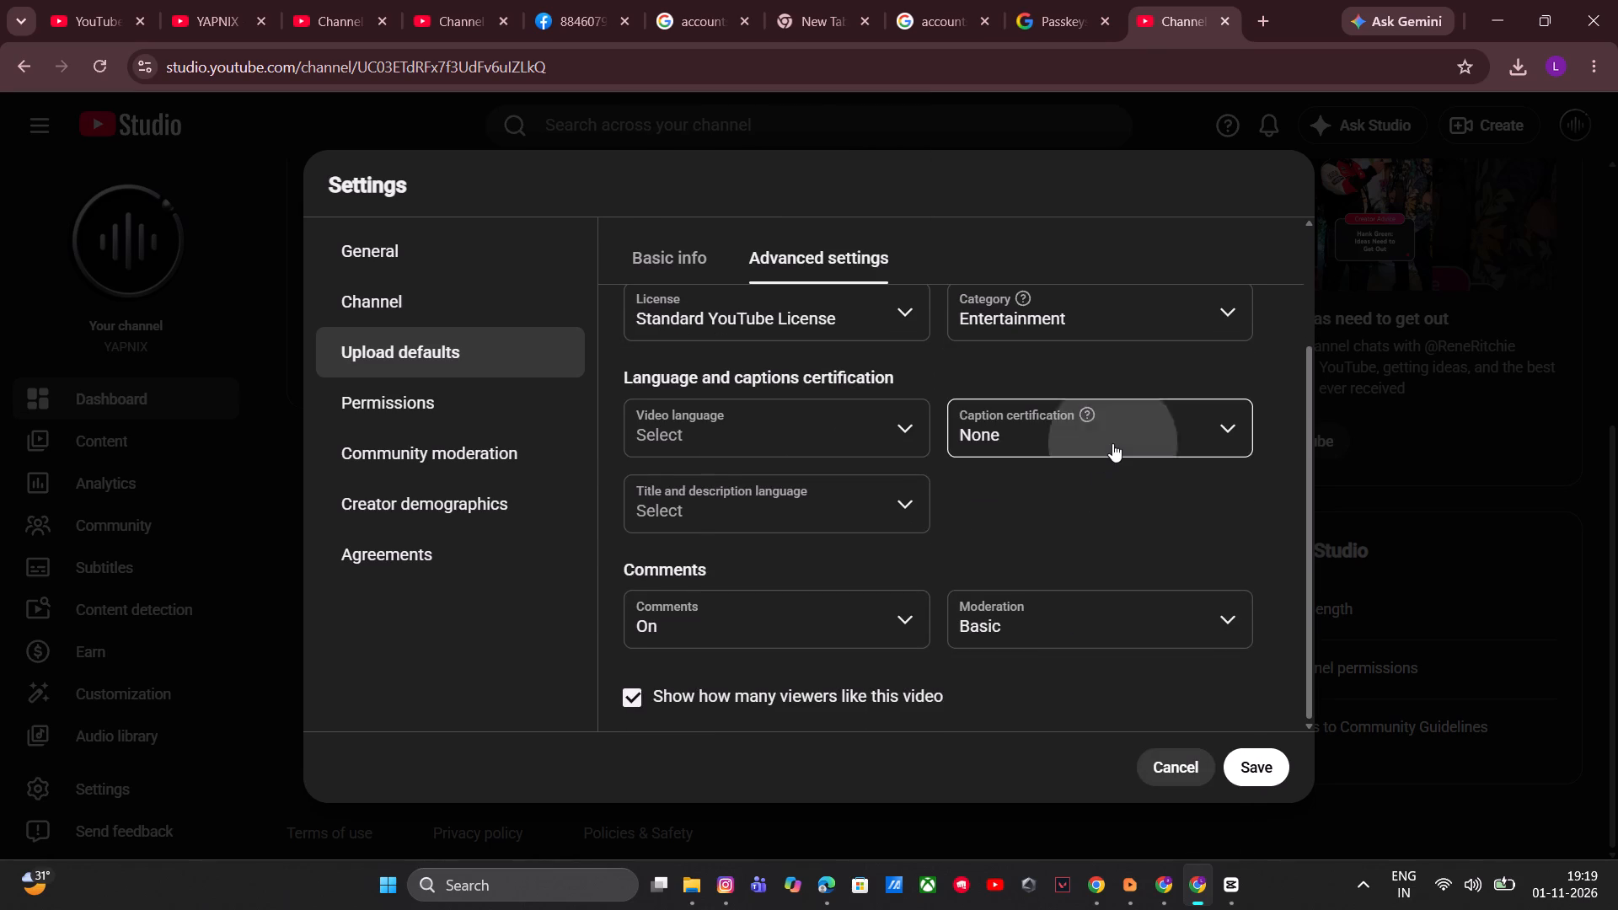
{"action": "left_click", "coordinate": [1124, 329]}
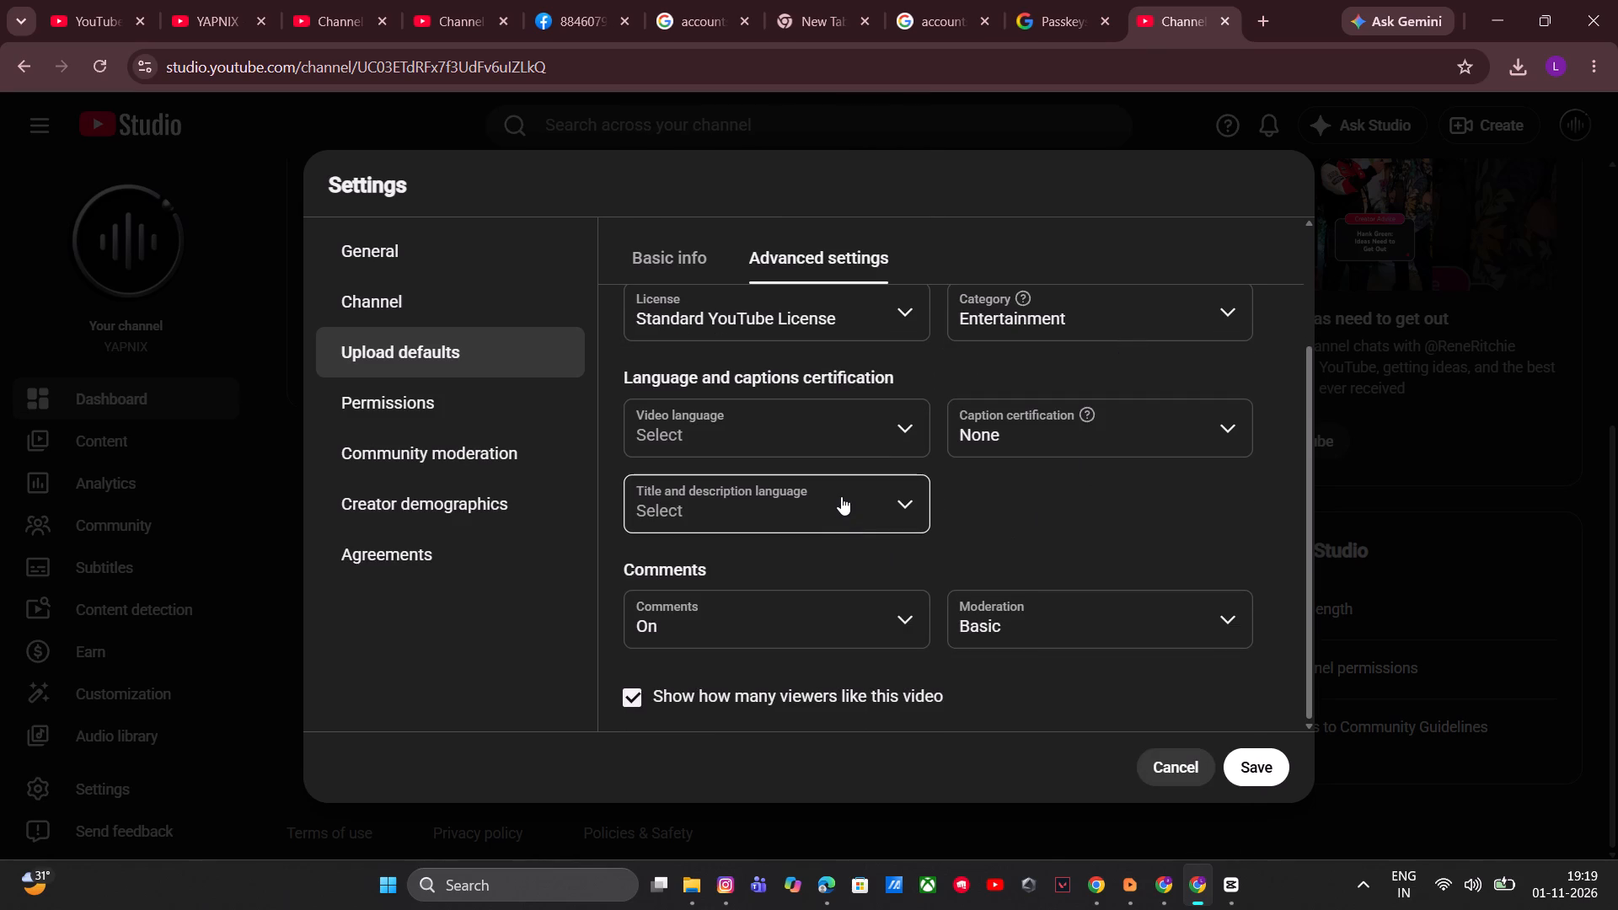
{"action": "left_click", "coordinate": [841, 496]}
{"action": "left_click", "coordinate": [1163, 535]}
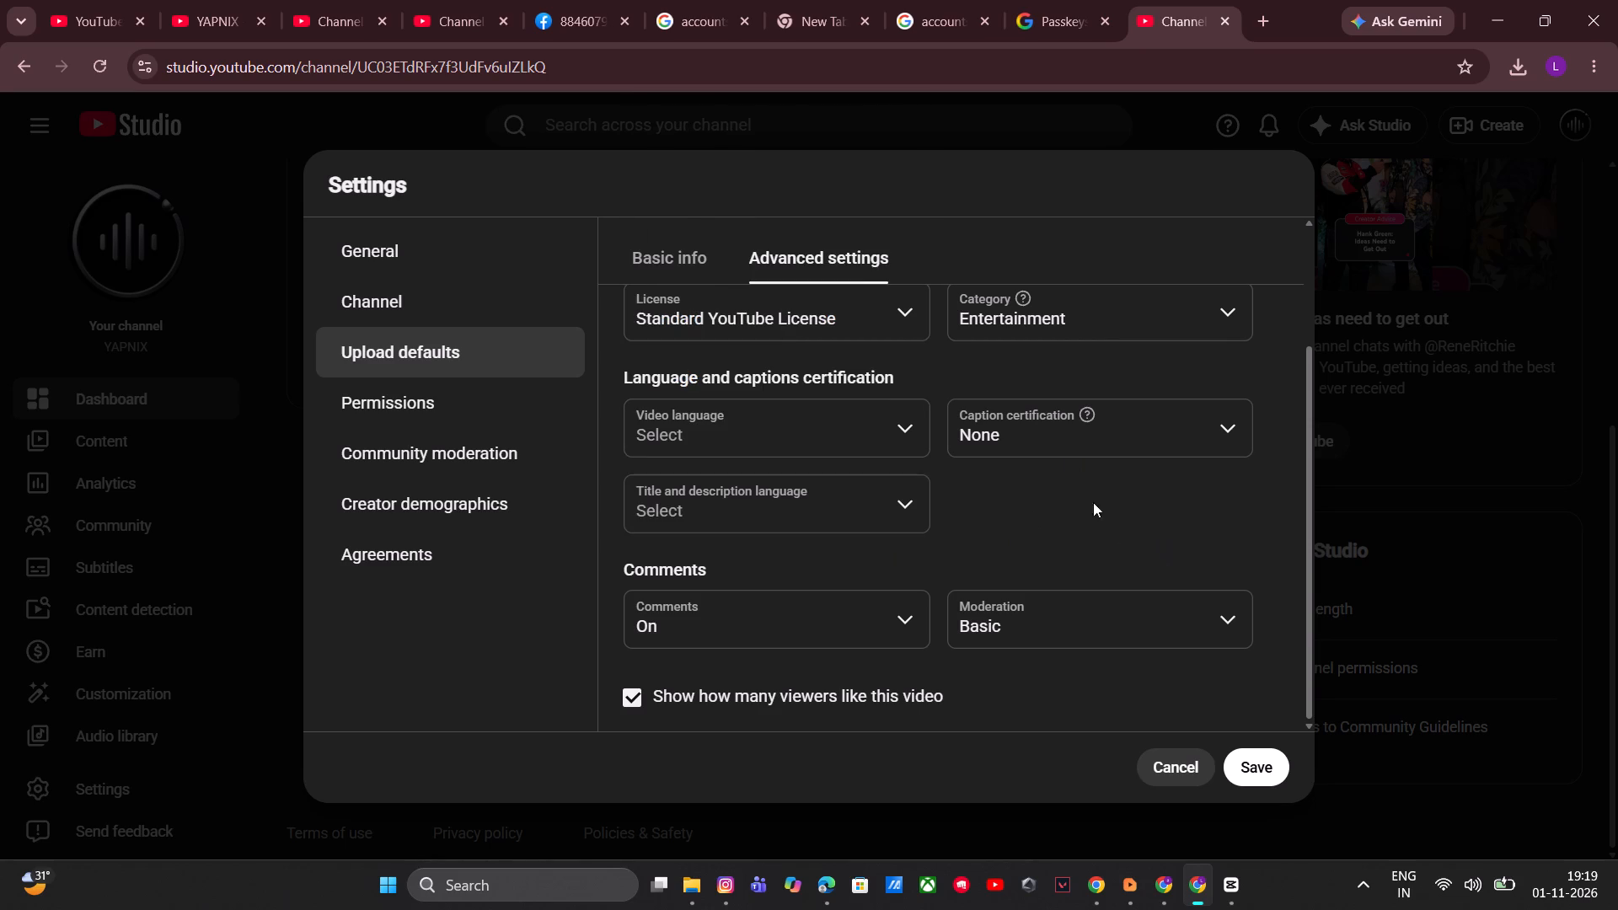
{"action": "scroll", "coordinate": [1074, 452], "scroll_direction": "down", "scroll_amount": 2}
{"action": "left_click", "coordinate": [520, 447]}
{"action": "left_click", "coordinate": [491, 499]}
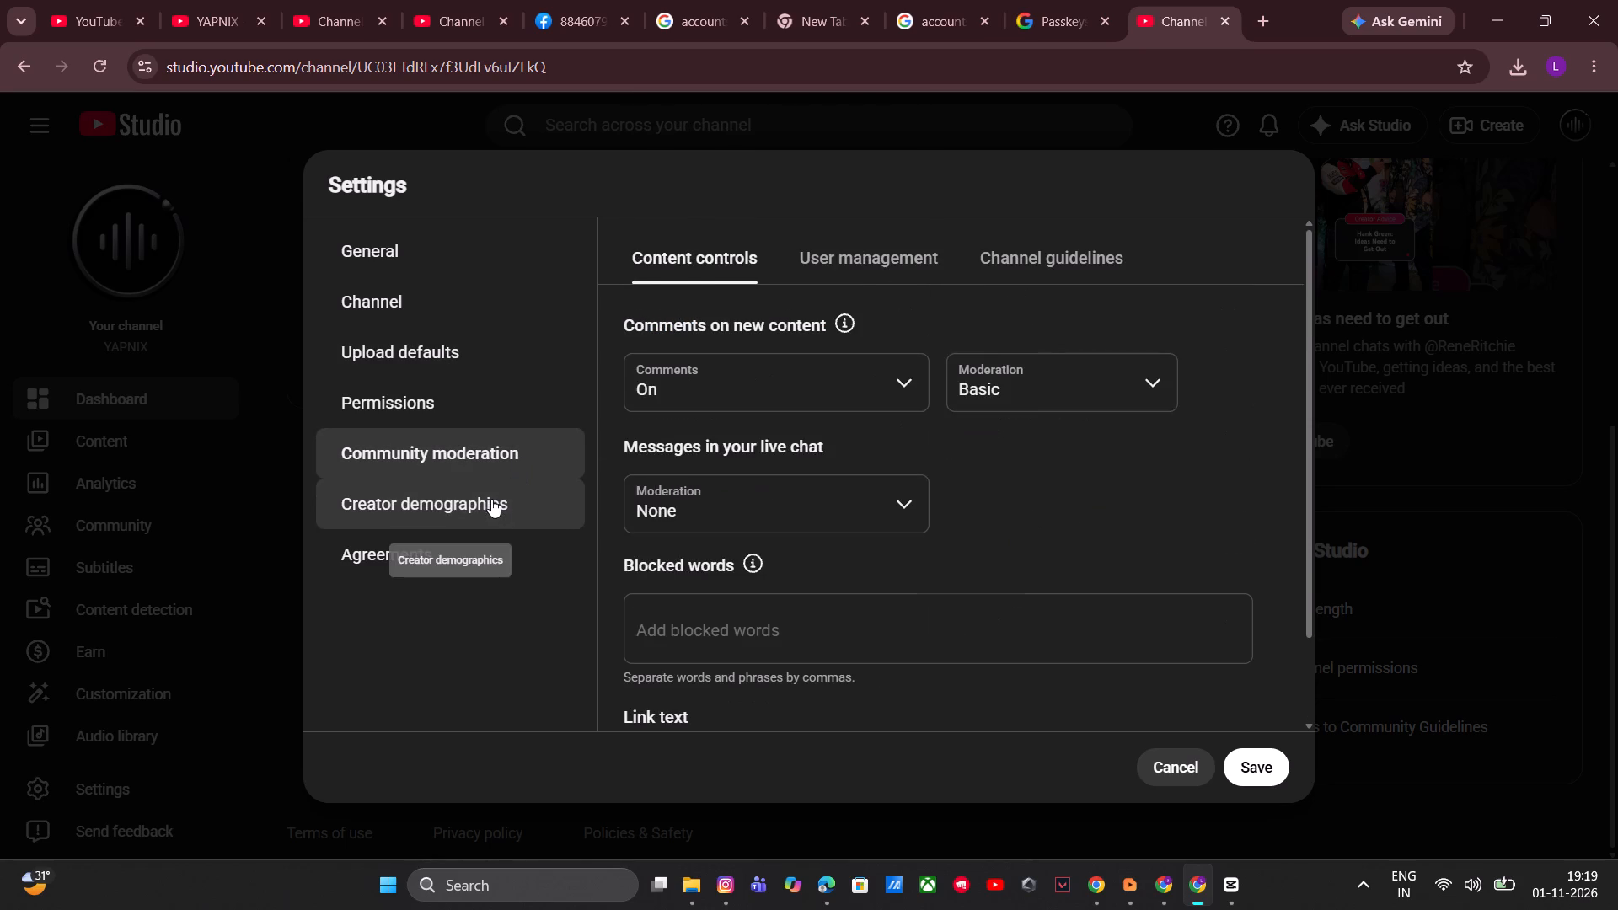
{"action": "left_click", "coordinate": [493, 544]}
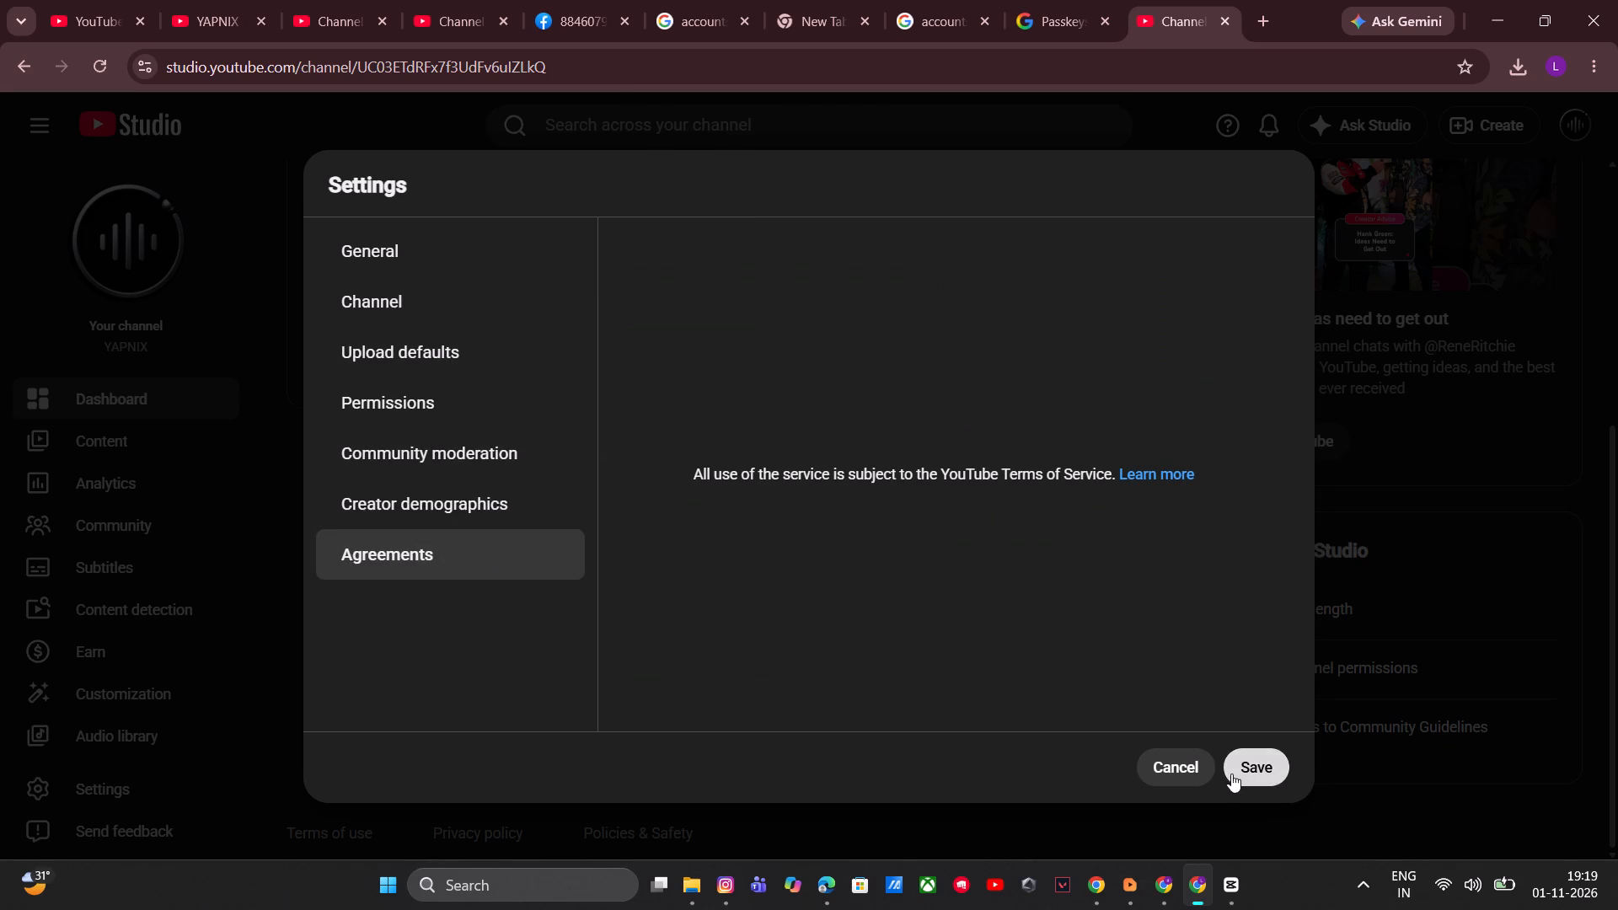
Save the channel settings.
{"action": "left_click", "coordinate": [1237, 769]}
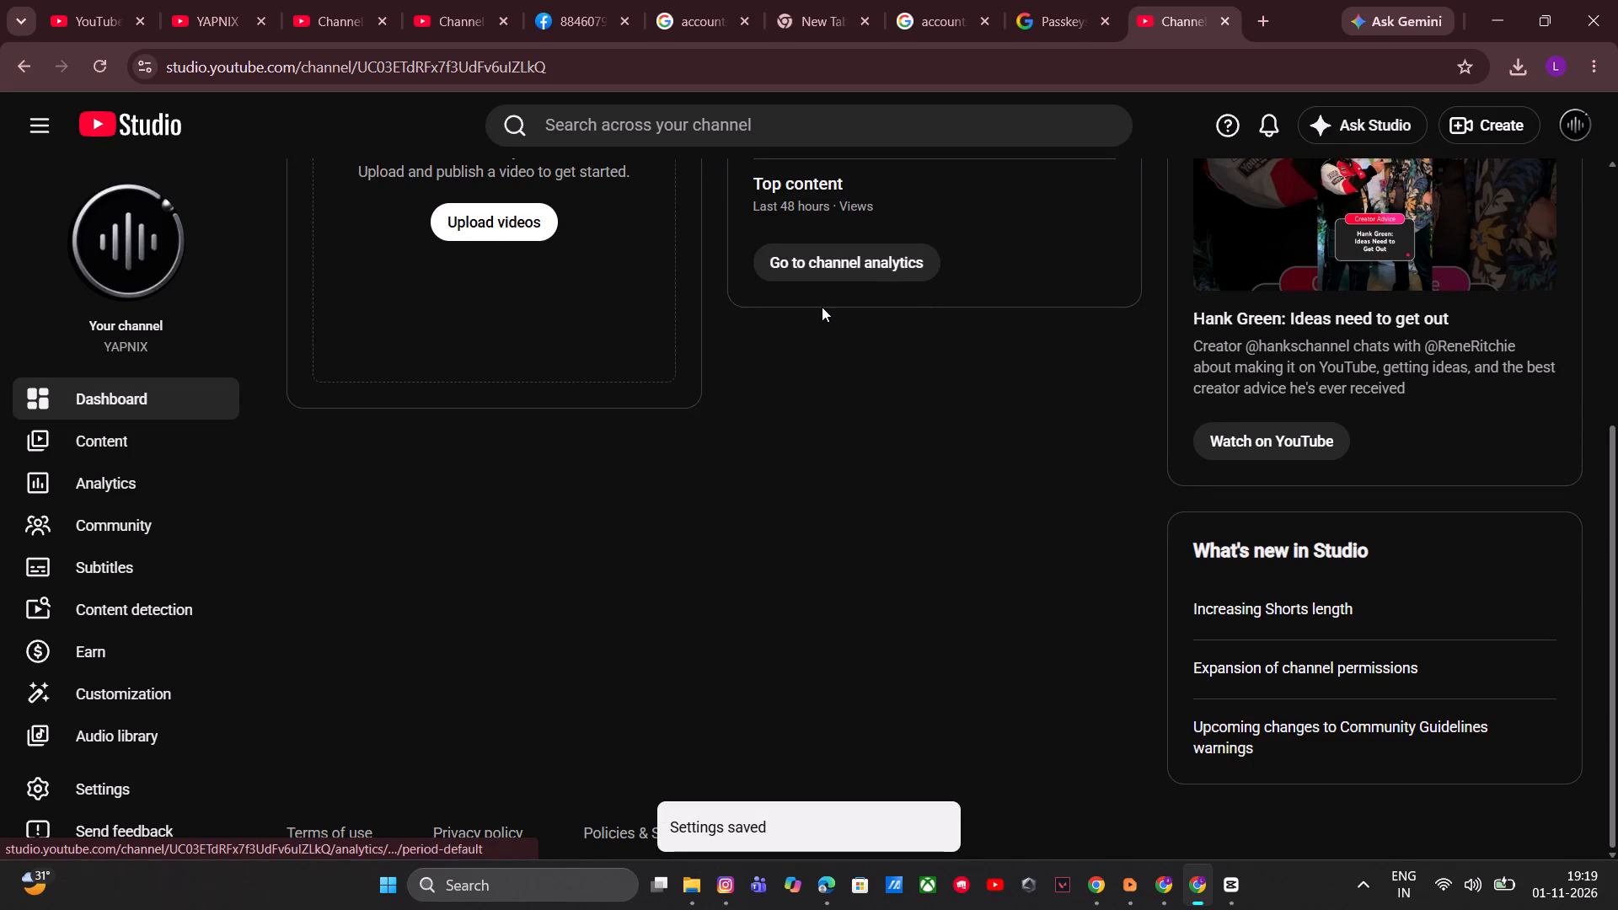
Return to the Ramp clip's upload in its open browser tab and advance from Checks to the Visibility stage.
{"action": "scroll", "coordinate": [822, 307], "scroll_direction": "up", "scroll_amount": 2}
{"action": "left_click", "coordinate": [475, 19]}
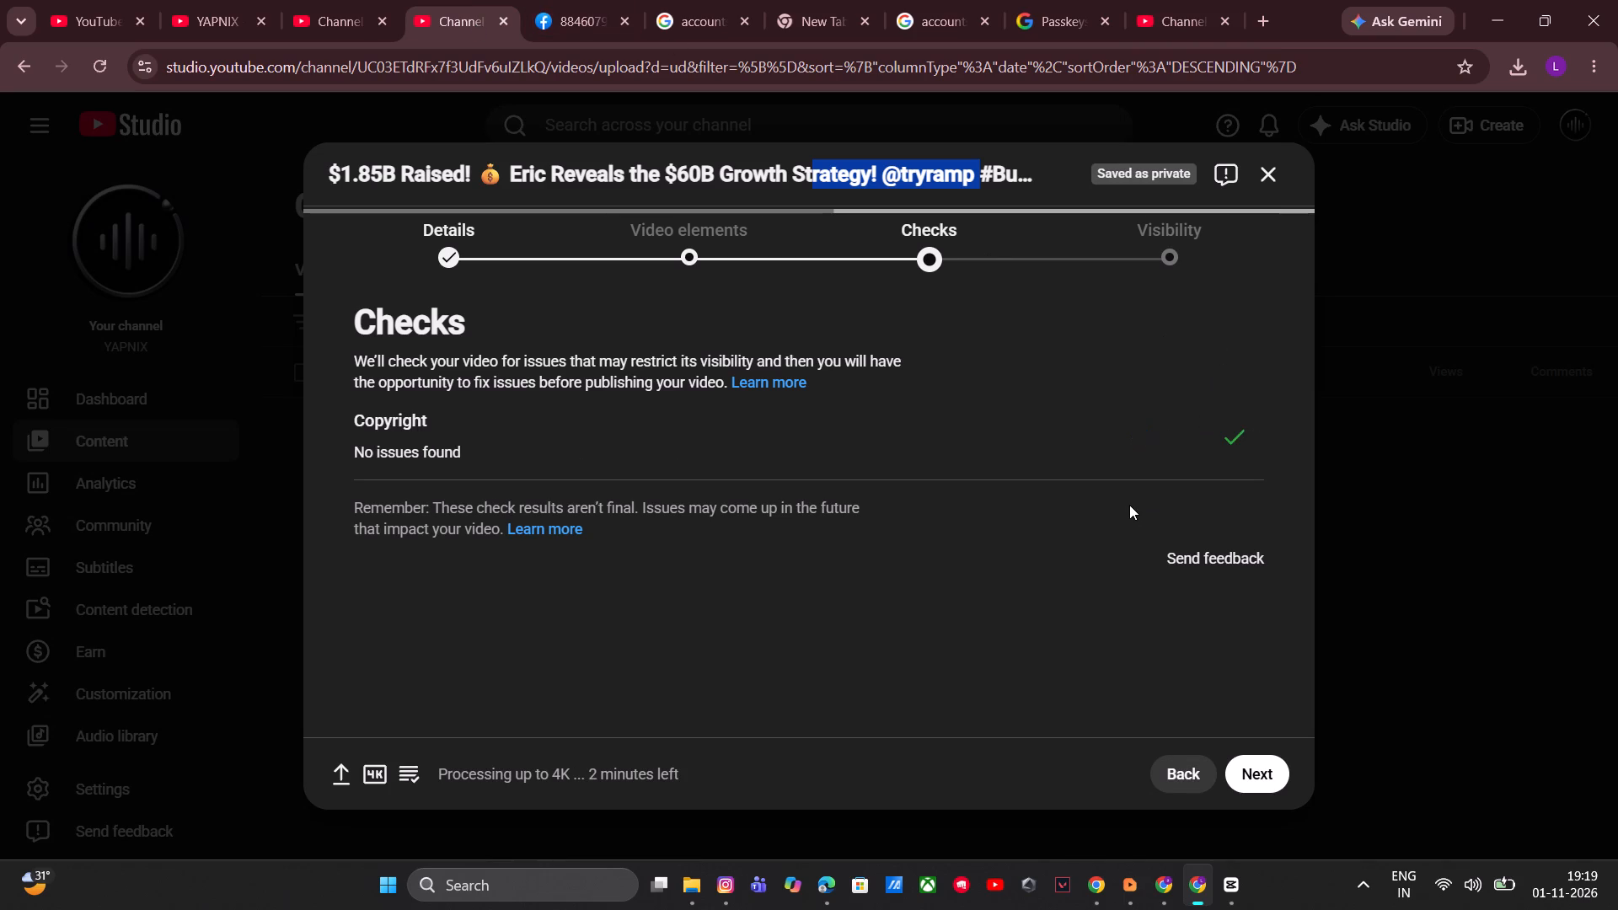
{"action": "scroll", "coordinate": [1133, 500], "scroll_direction": "up", "scroll_amount": 2}
{"action": "left_click", "coordinate": [1259, 768]}
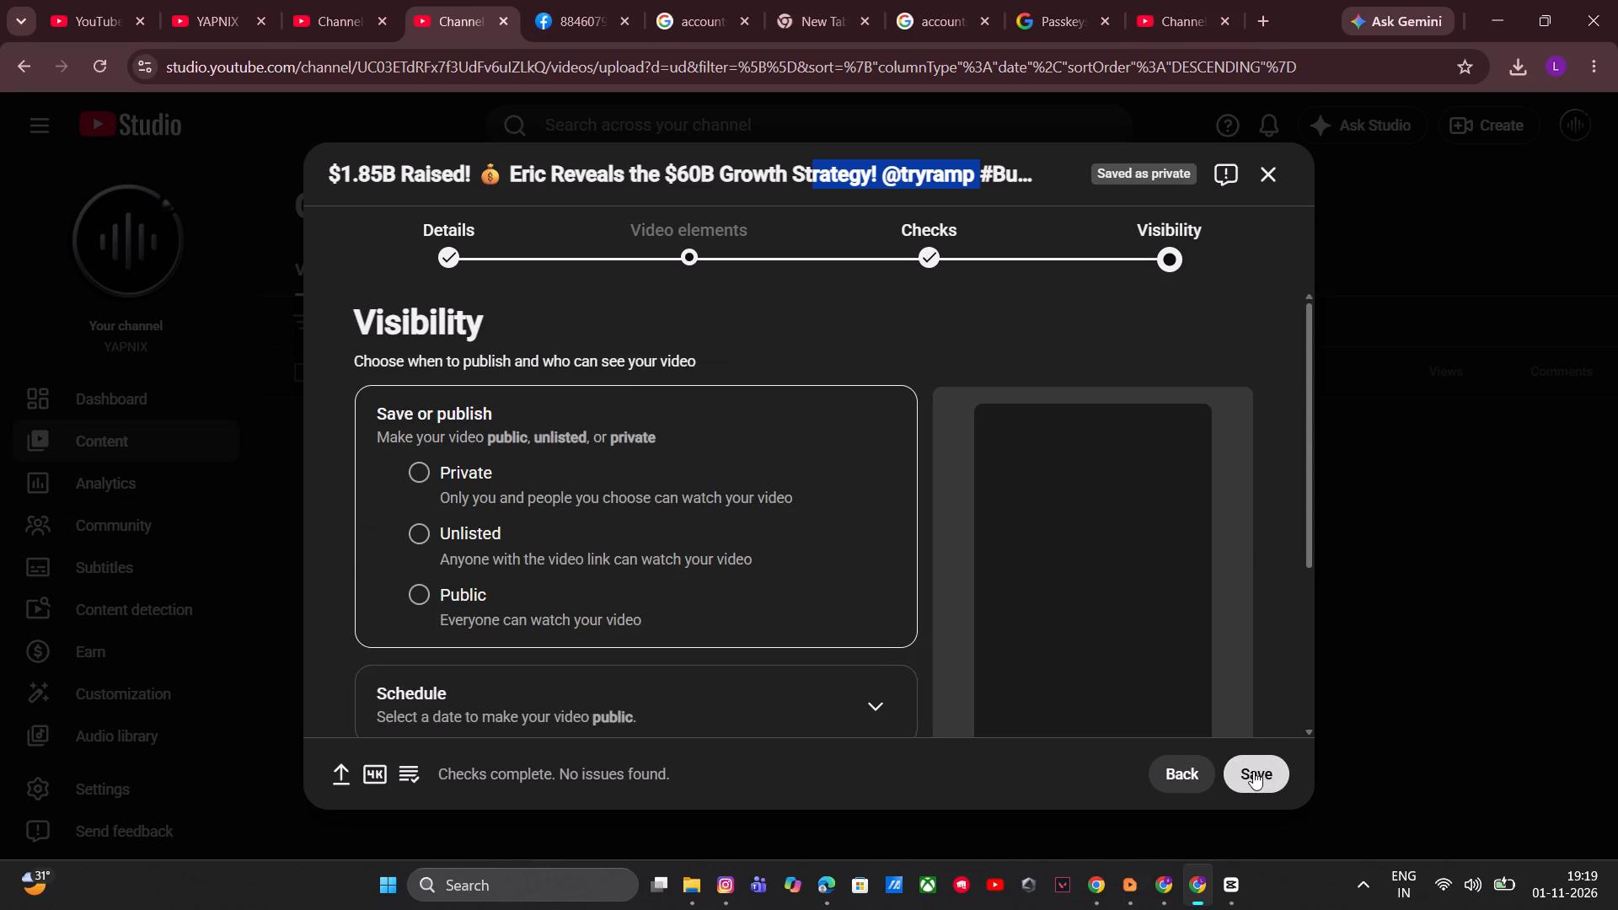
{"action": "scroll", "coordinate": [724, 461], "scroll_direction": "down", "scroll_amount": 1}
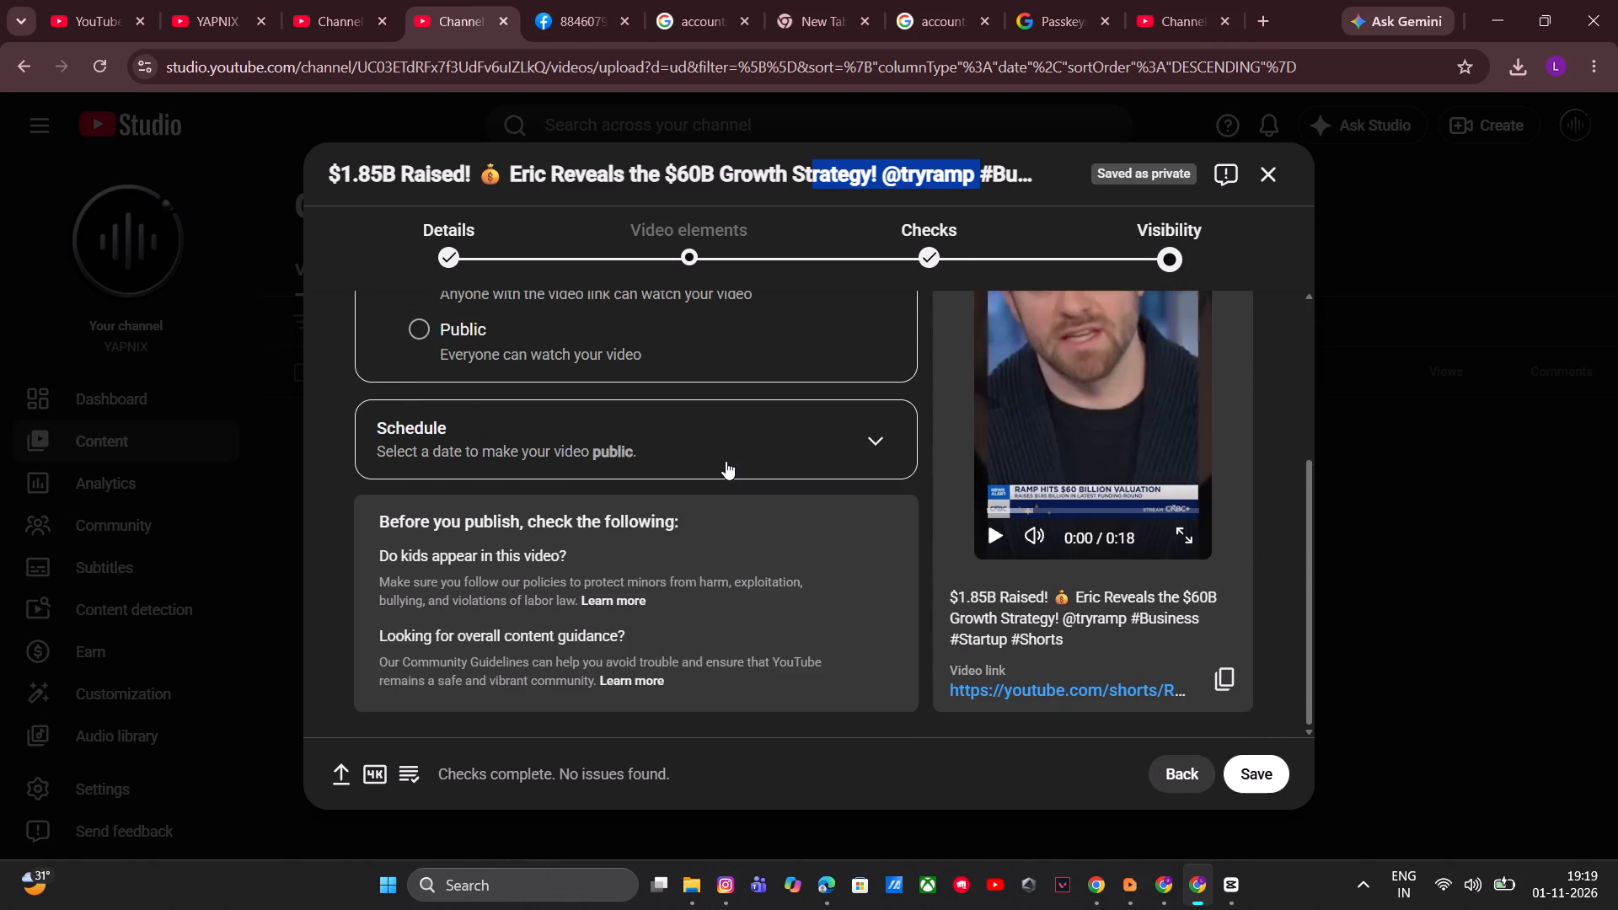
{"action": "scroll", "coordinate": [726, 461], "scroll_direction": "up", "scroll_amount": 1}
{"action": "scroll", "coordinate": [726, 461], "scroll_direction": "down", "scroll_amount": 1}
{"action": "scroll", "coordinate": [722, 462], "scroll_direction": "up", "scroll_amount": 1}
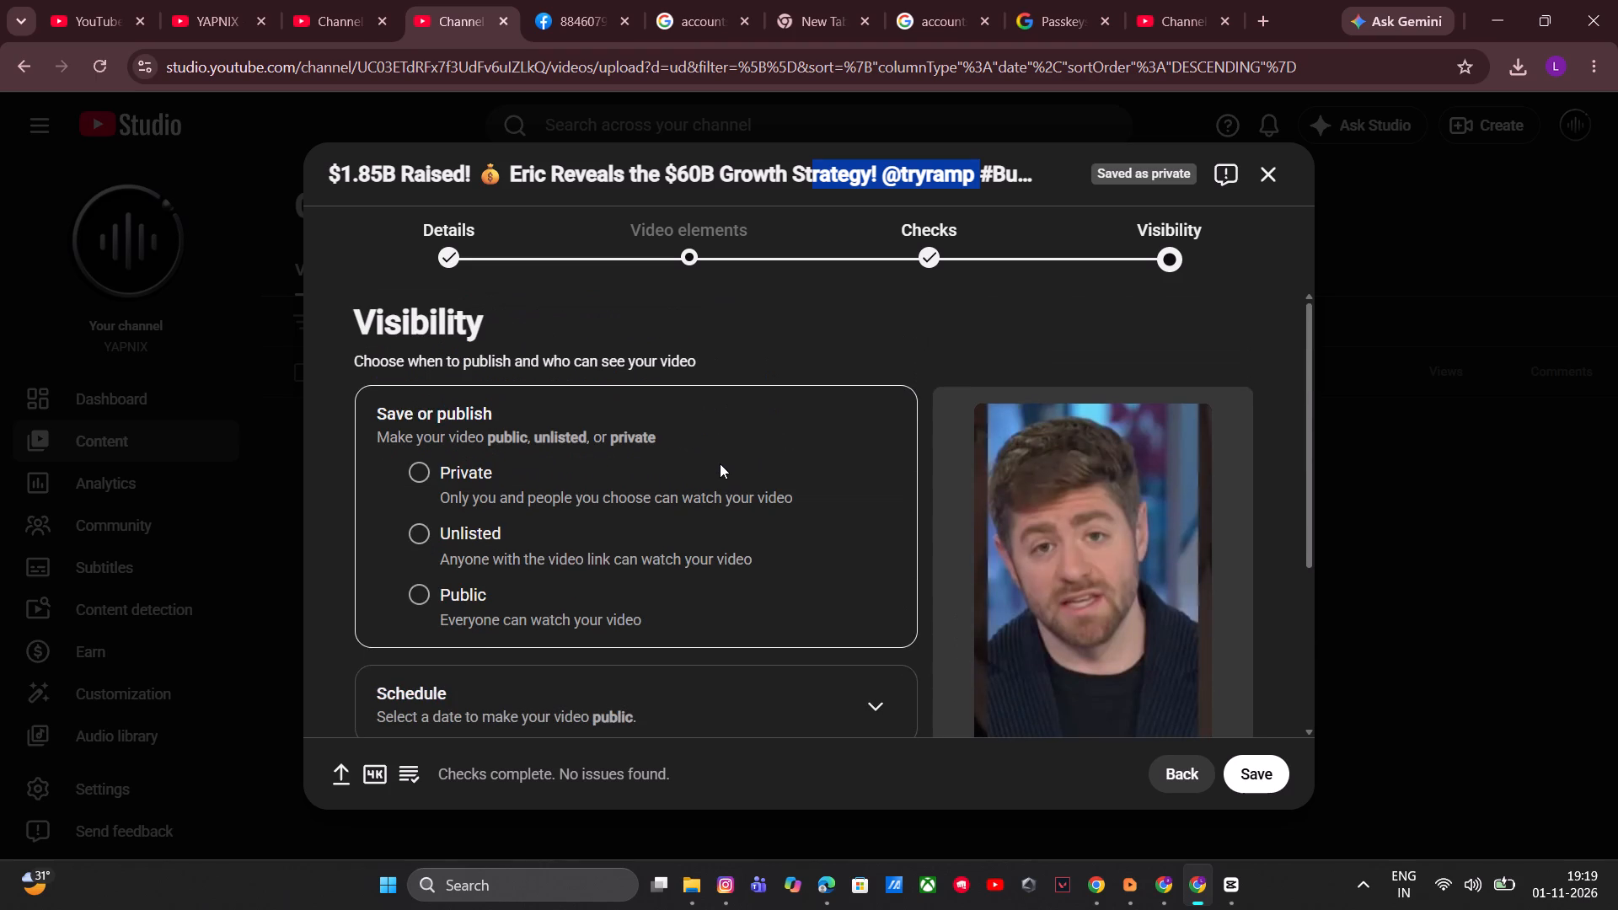
Set the Ramp clip's visibility to Unlisted, save the upload and close the share dialog.
{"action": "left_click", "coordinate": [417, 546]}
{"action": "left_click", "coordinate": [1254, 773]}
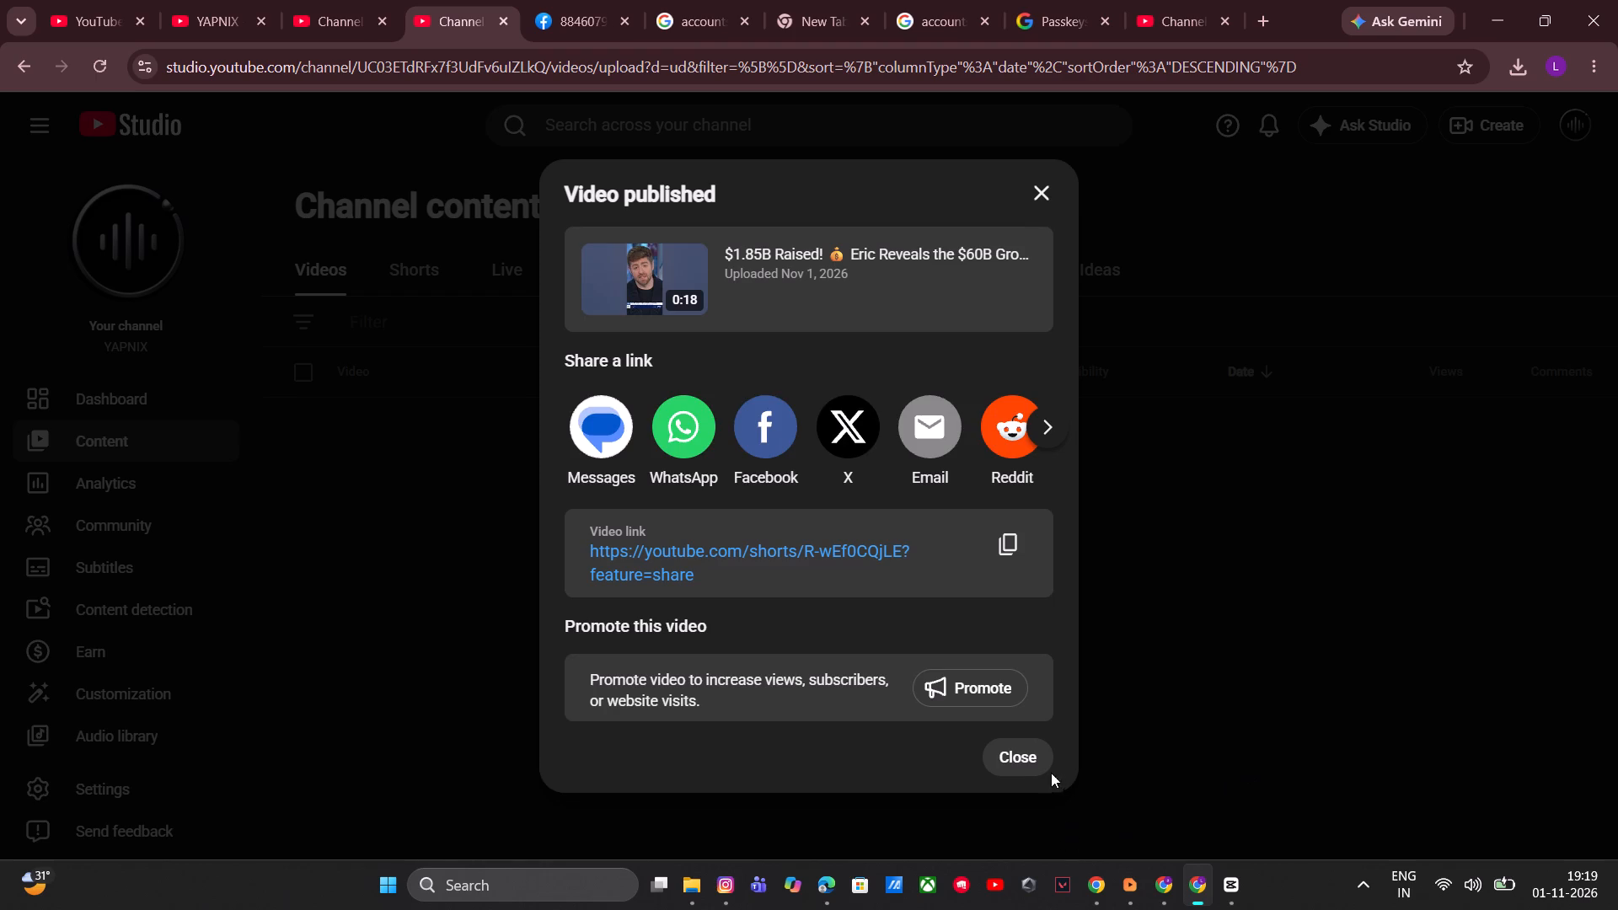
{"action": "left_click", "coordinate": [1039, 773]}
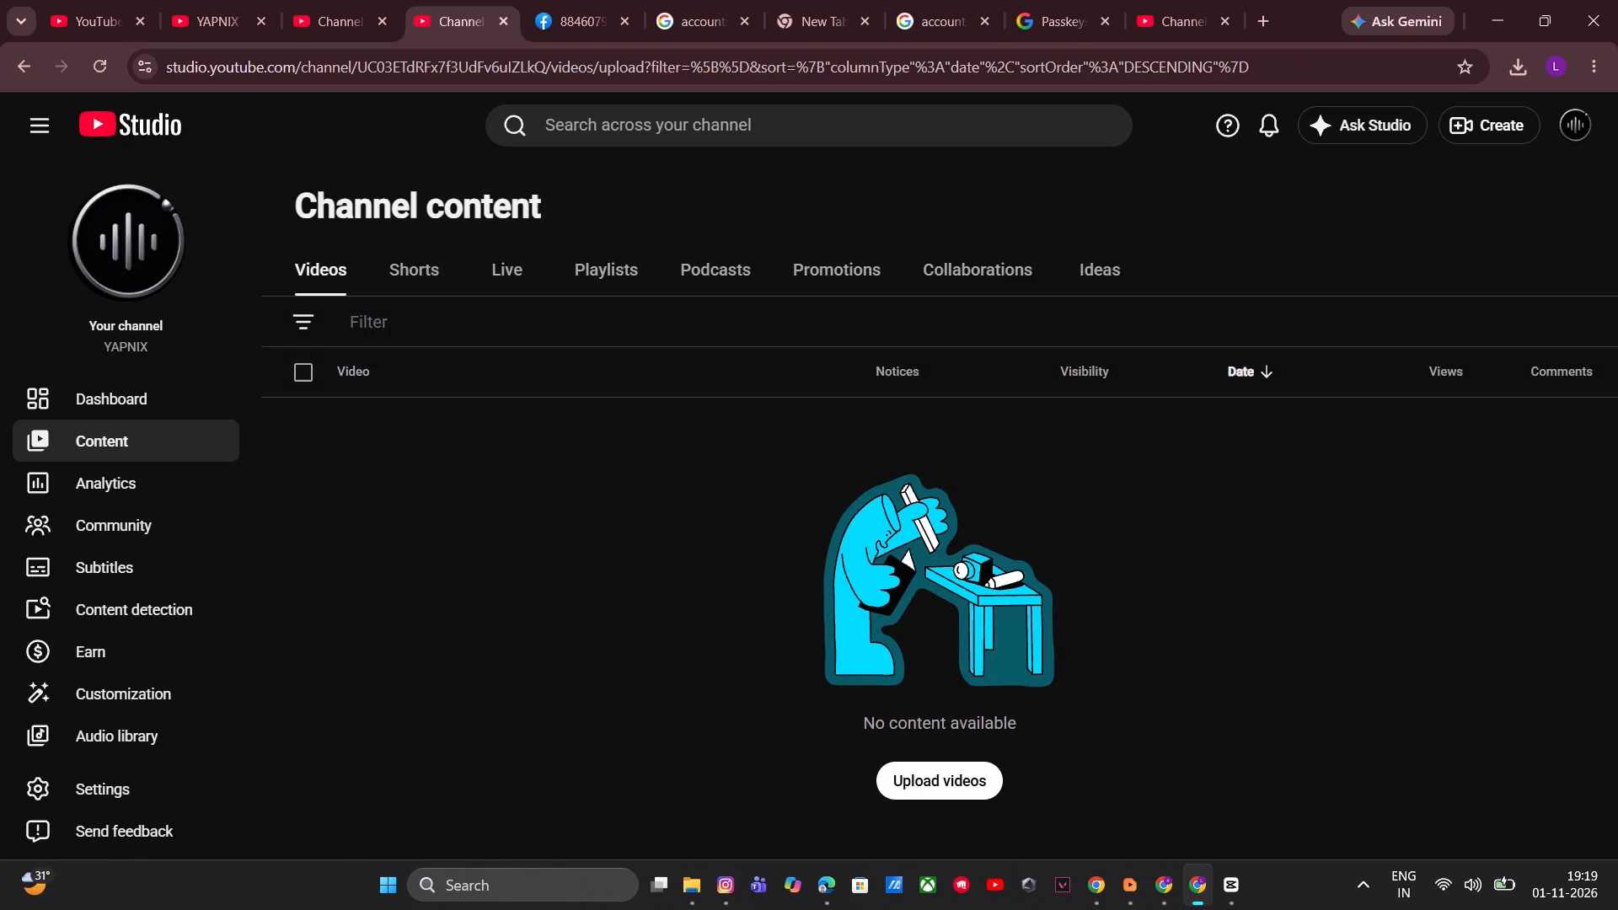
View the channel's Shorts content list to check the uploaded Ramp clip.
{"action": "left_click", "coordinate": [437, 278]}
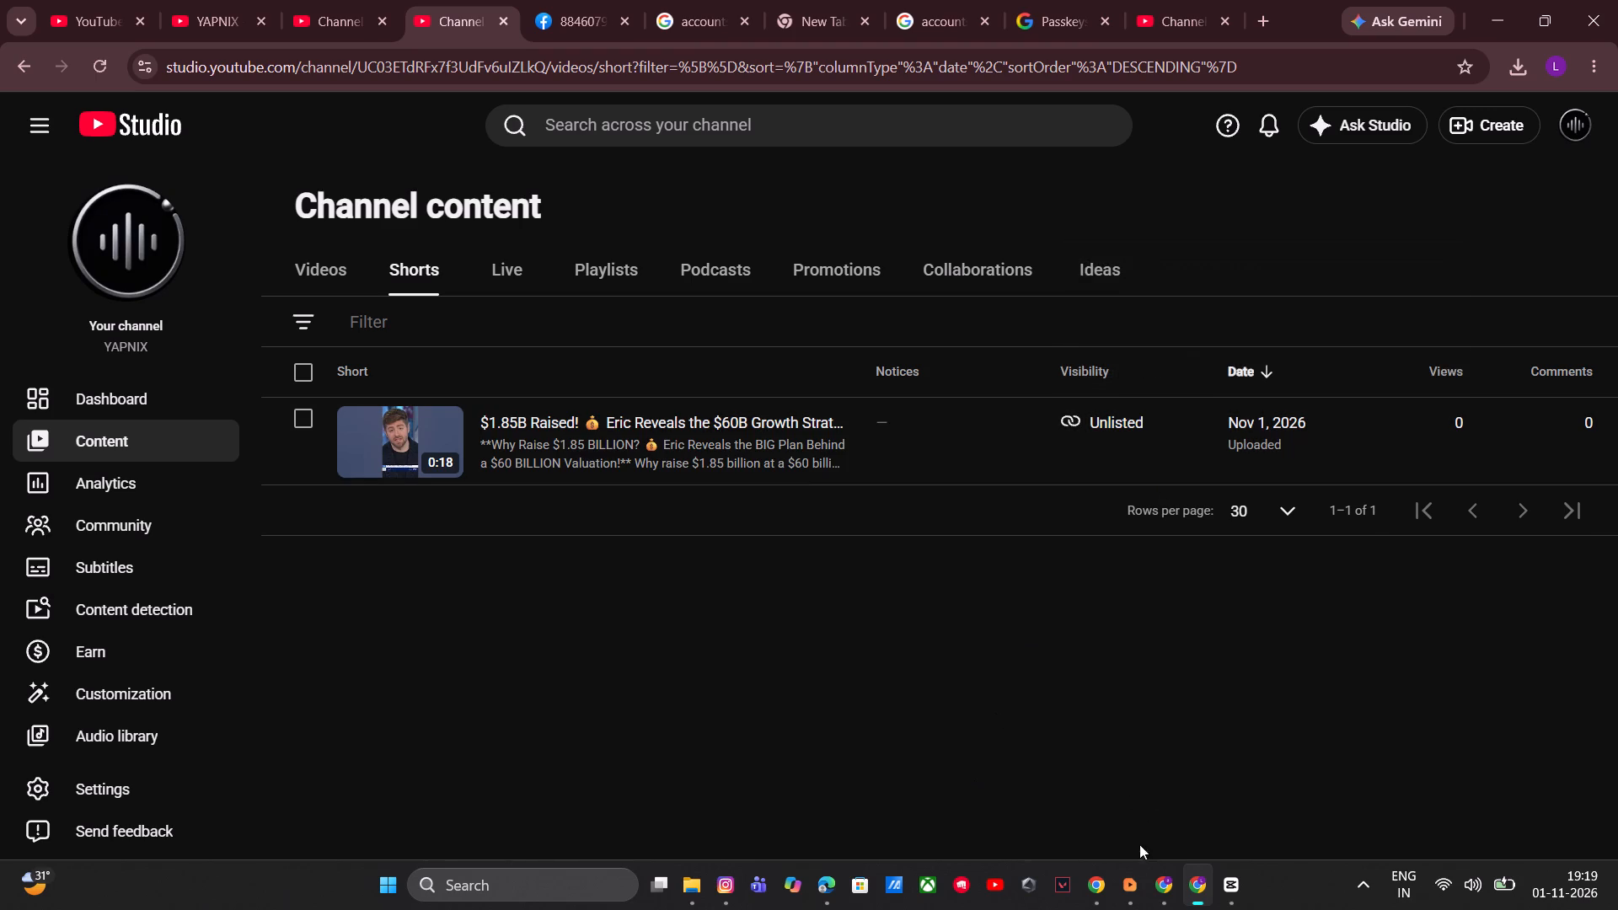
Look over the Instagram reels profile and the channel's Shorts list, and switch to the browser window with the Podcast Clipping Brief.
{"action": "left_click", "coordinate": [1103, 896]}
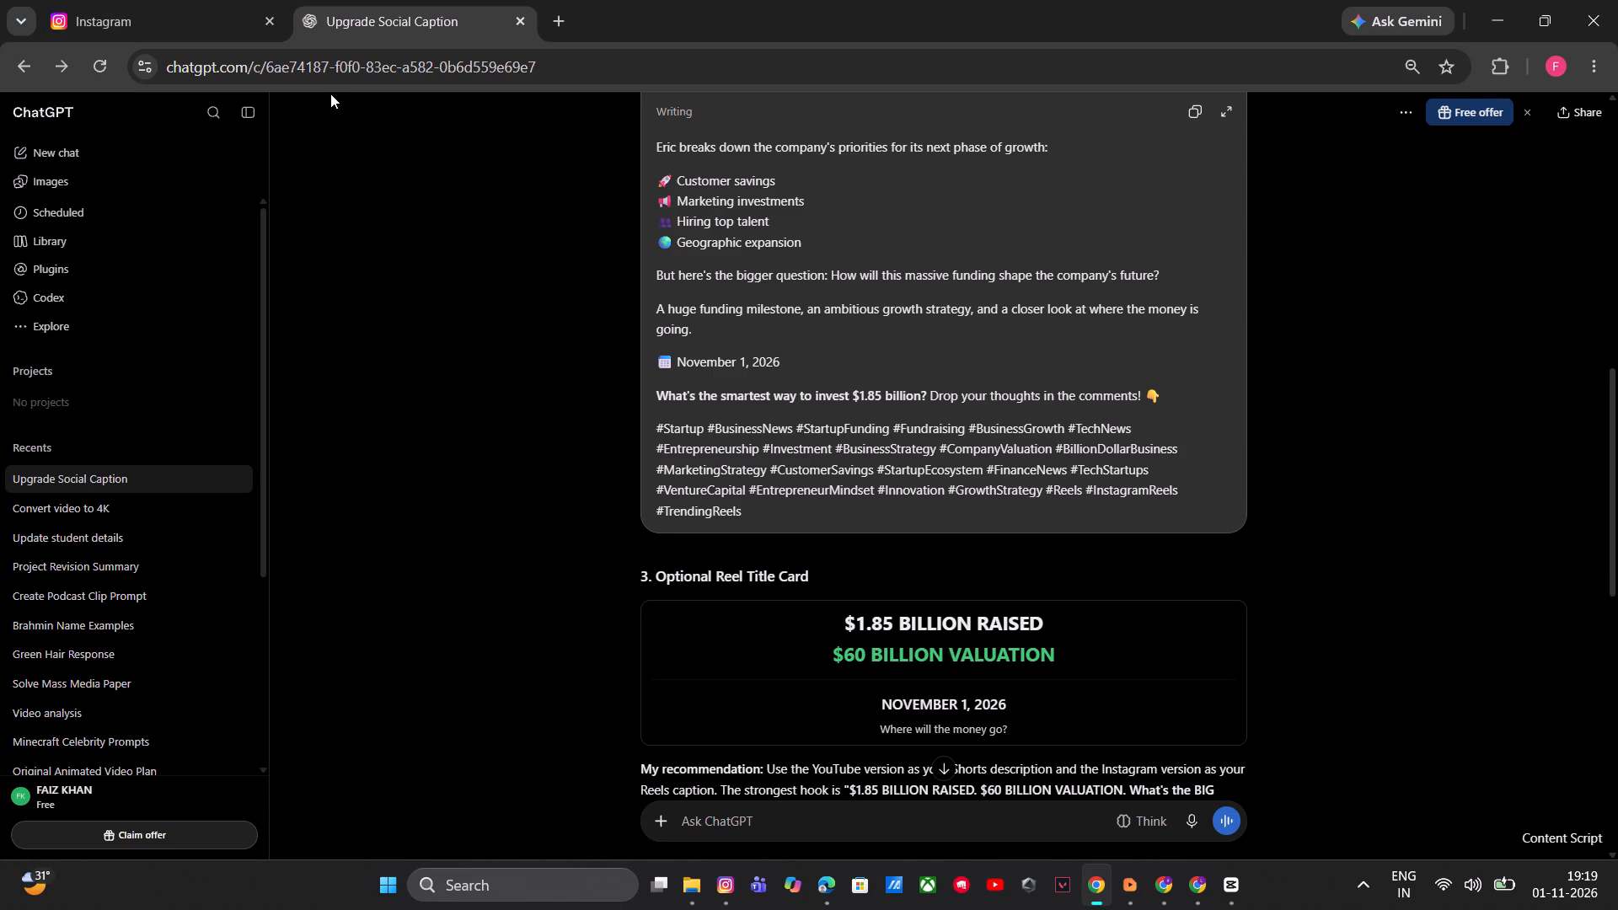
{"action": "left_click", "coordinate": [178, 0]}
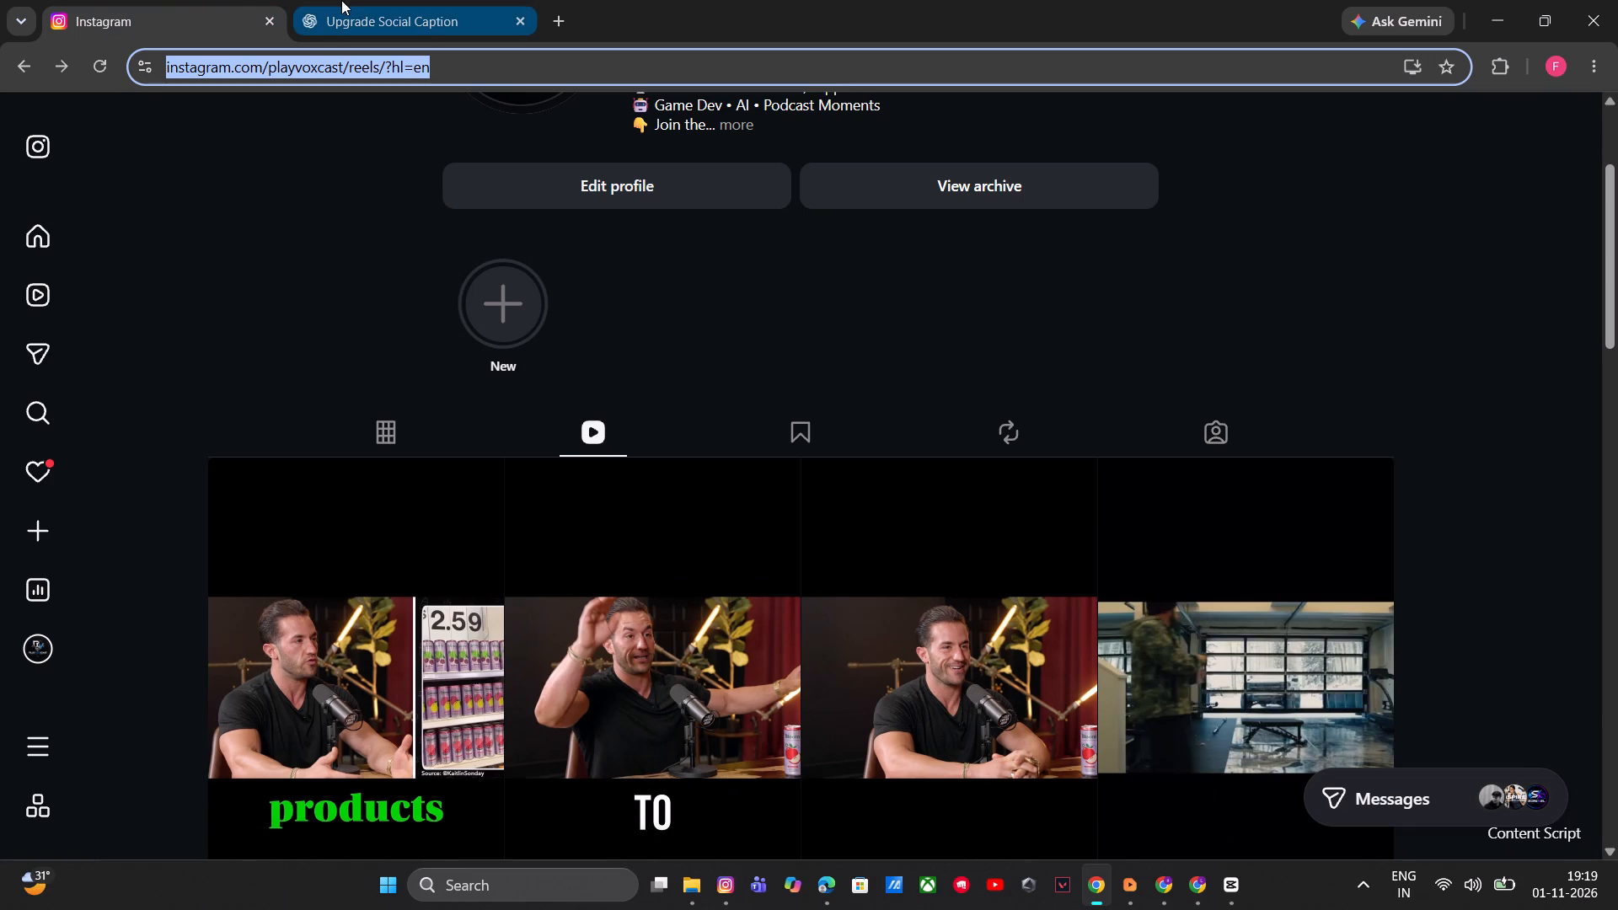
{"action": "left_click", "coordinate": [1203, 886]}
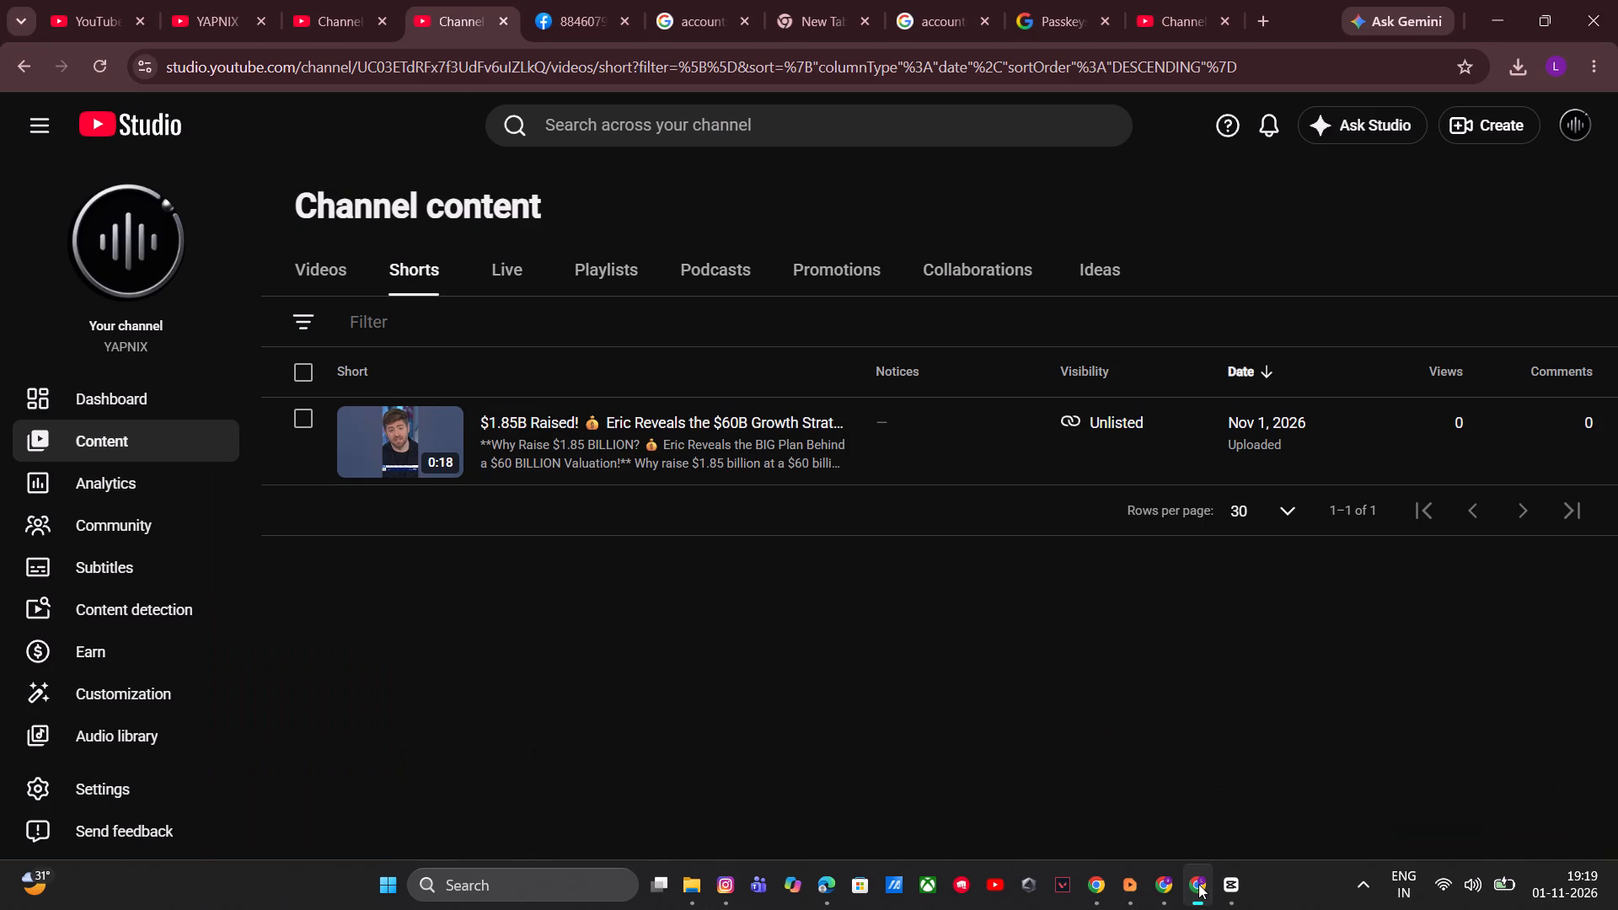
{"action": "left_click", "coordinate": [1158, 901]}
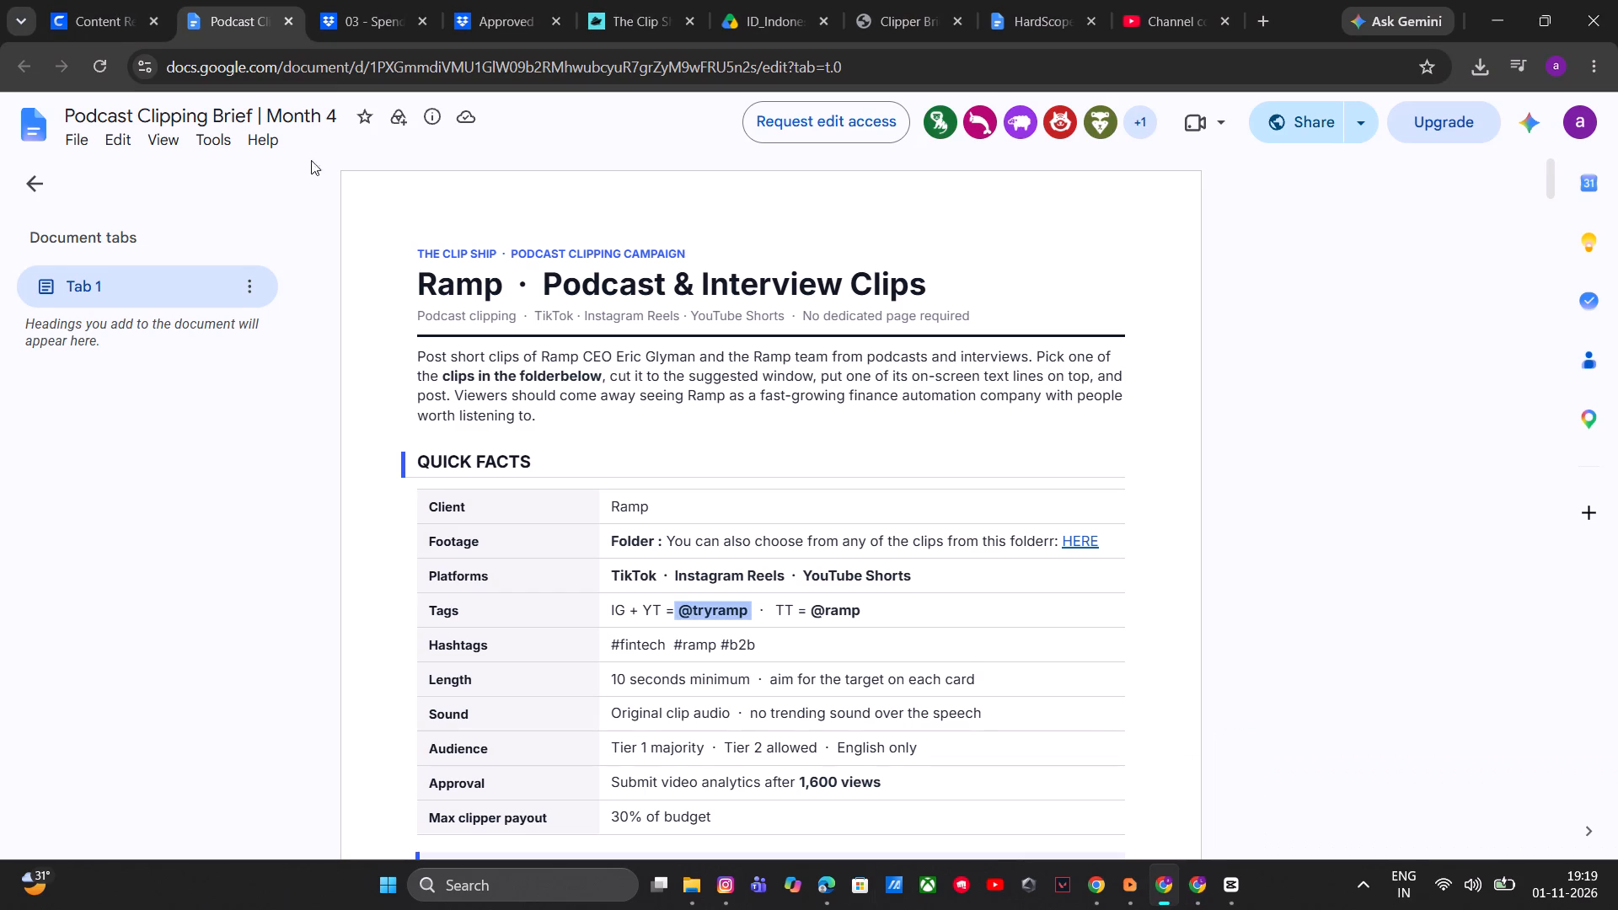
Switch to Whop's Content Rewards, open the profile's connected accounts settings and start connecting another account.
{"action": "left_click", "coordinate": [121, 4]}
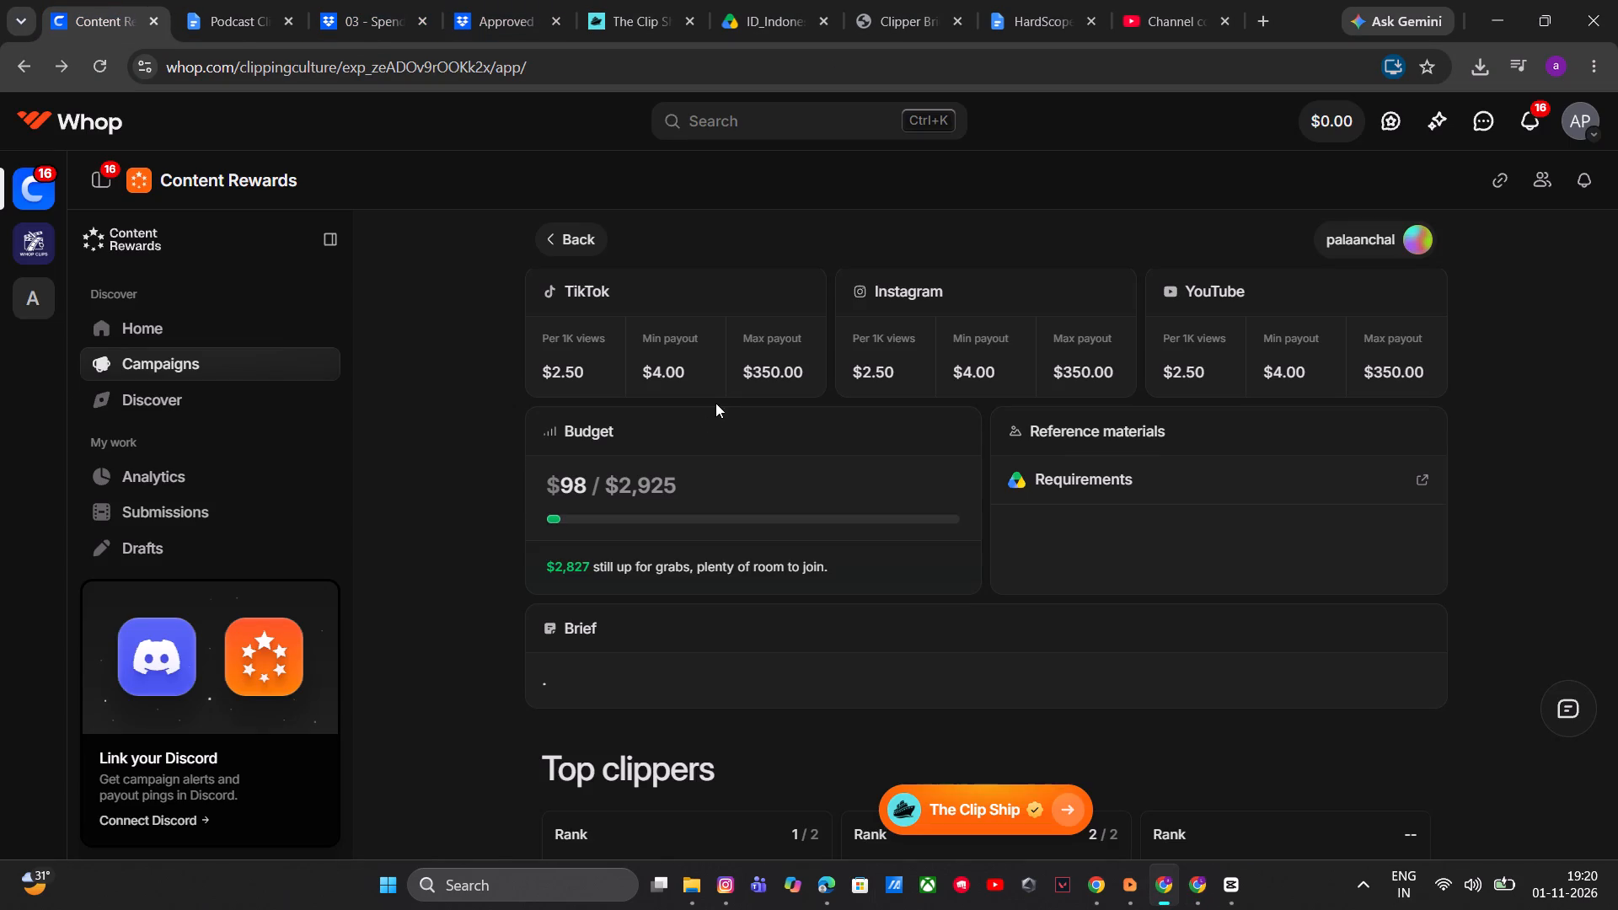
{"action": "scroll", "coordinate": [715, 402], "scroll_direction": "up", "scroll_amount": 2}
{"action": "left_click", "coordinate": [1412, 252]}
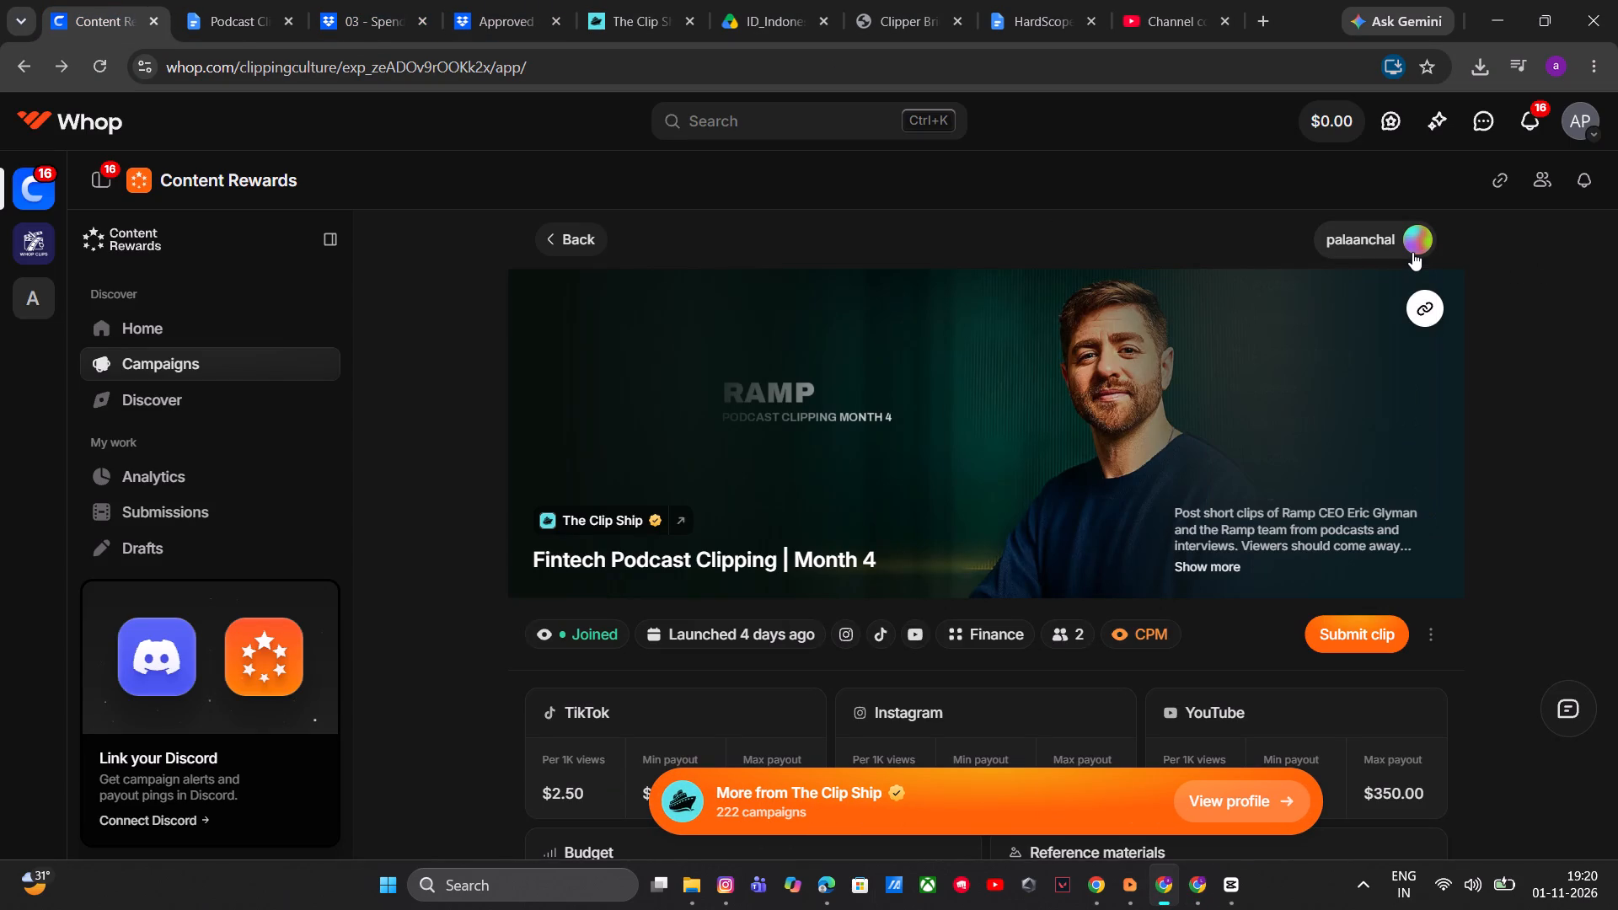
{"action": "left_click", "coordinate": [1370, 233]}
{"action": "left_click", "coordinate": [1325, 289]}
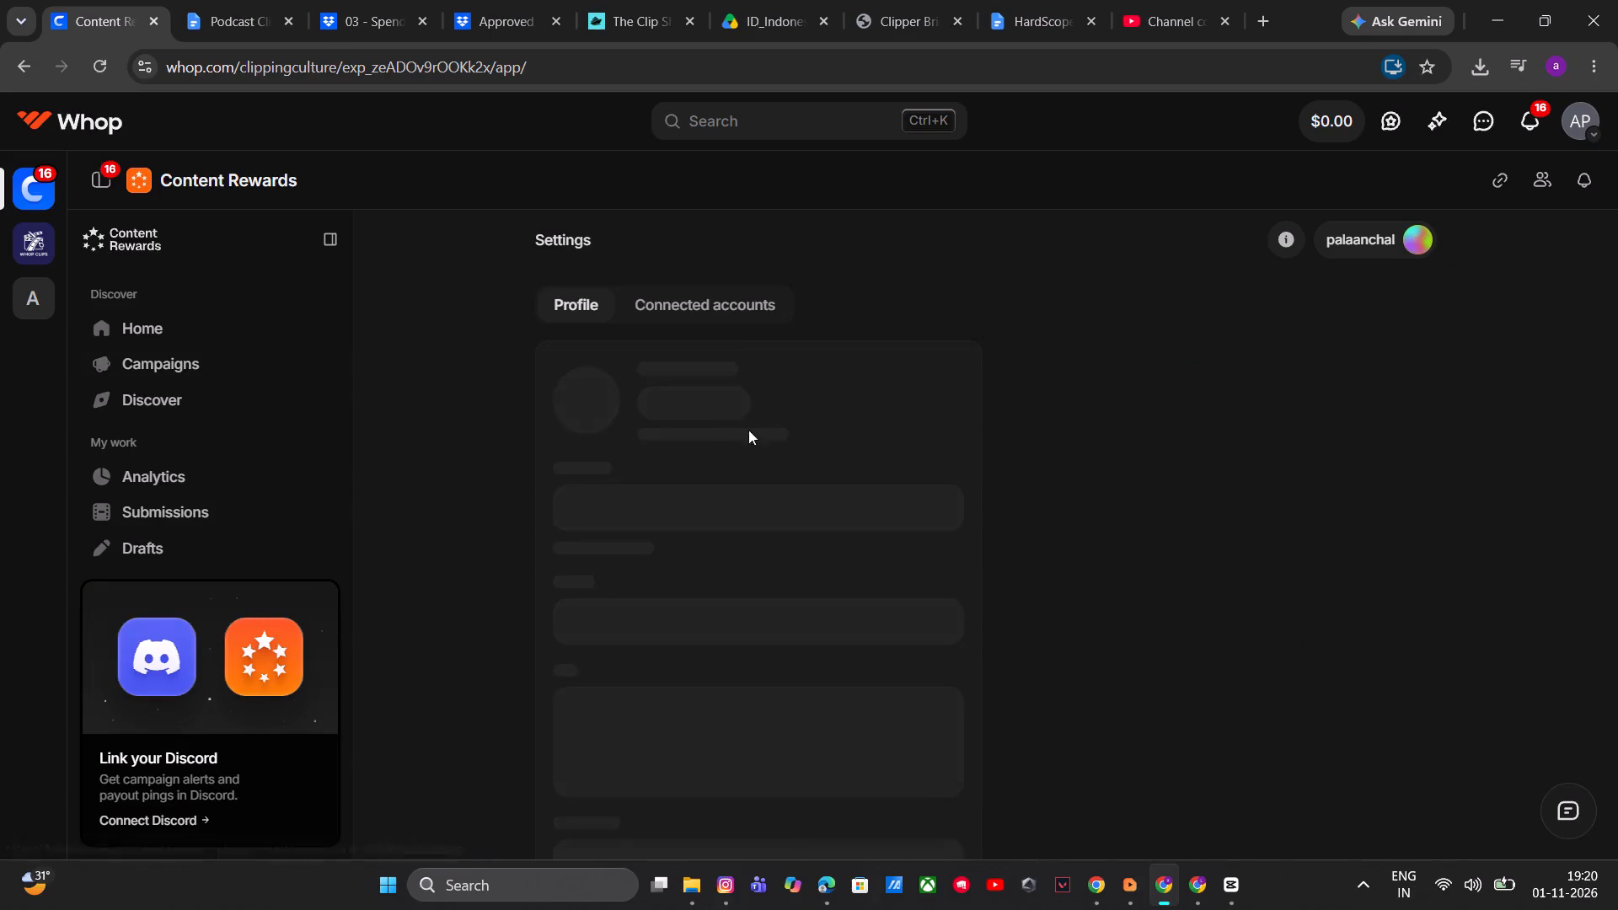
{"action": "left_click", "coordinate": [725, 297]}
{"action": "left_click", "coordinate": [1347, 314]}
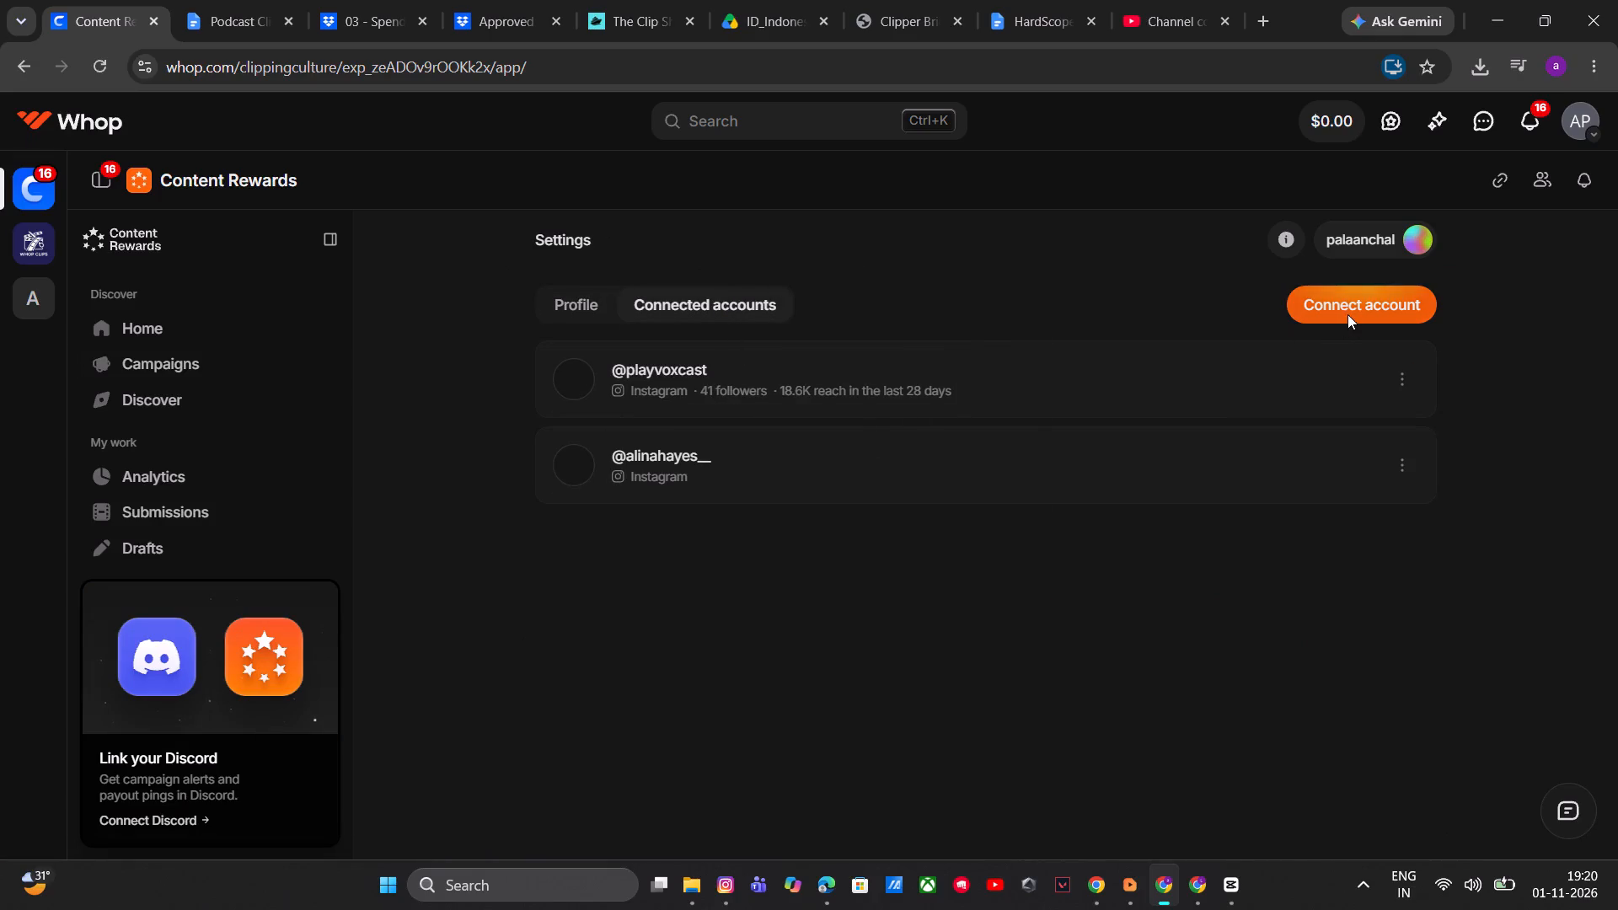
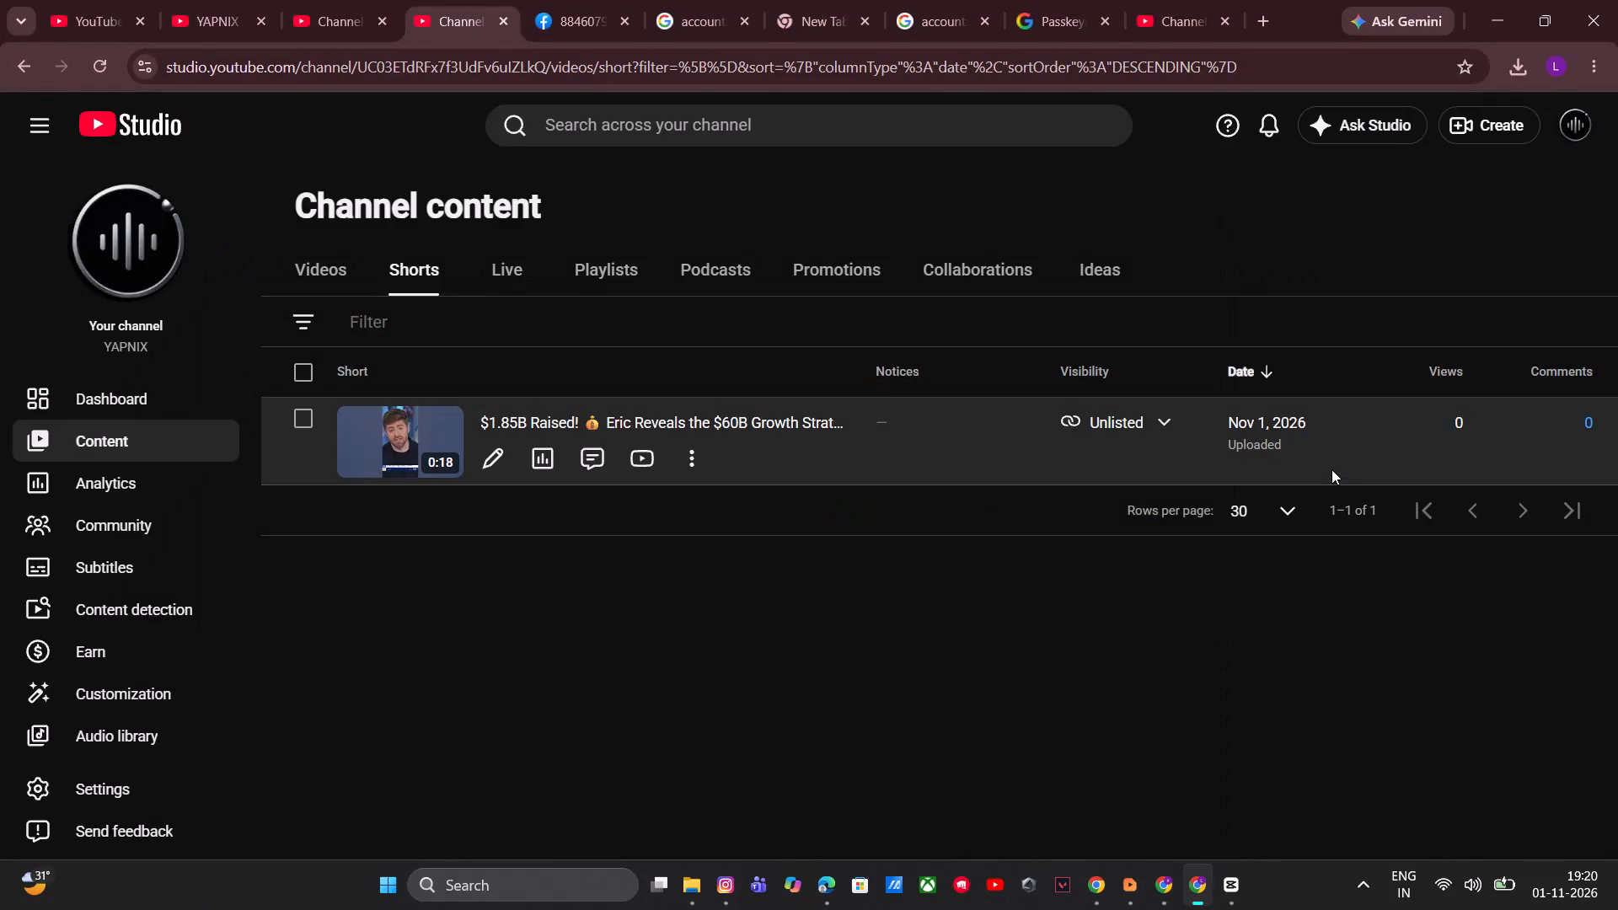
Open the current browser profile's details from YouTube Studio and try to select the signed-in account's email address.
{"action": "left_click", "coordinate": [1546, 62]}
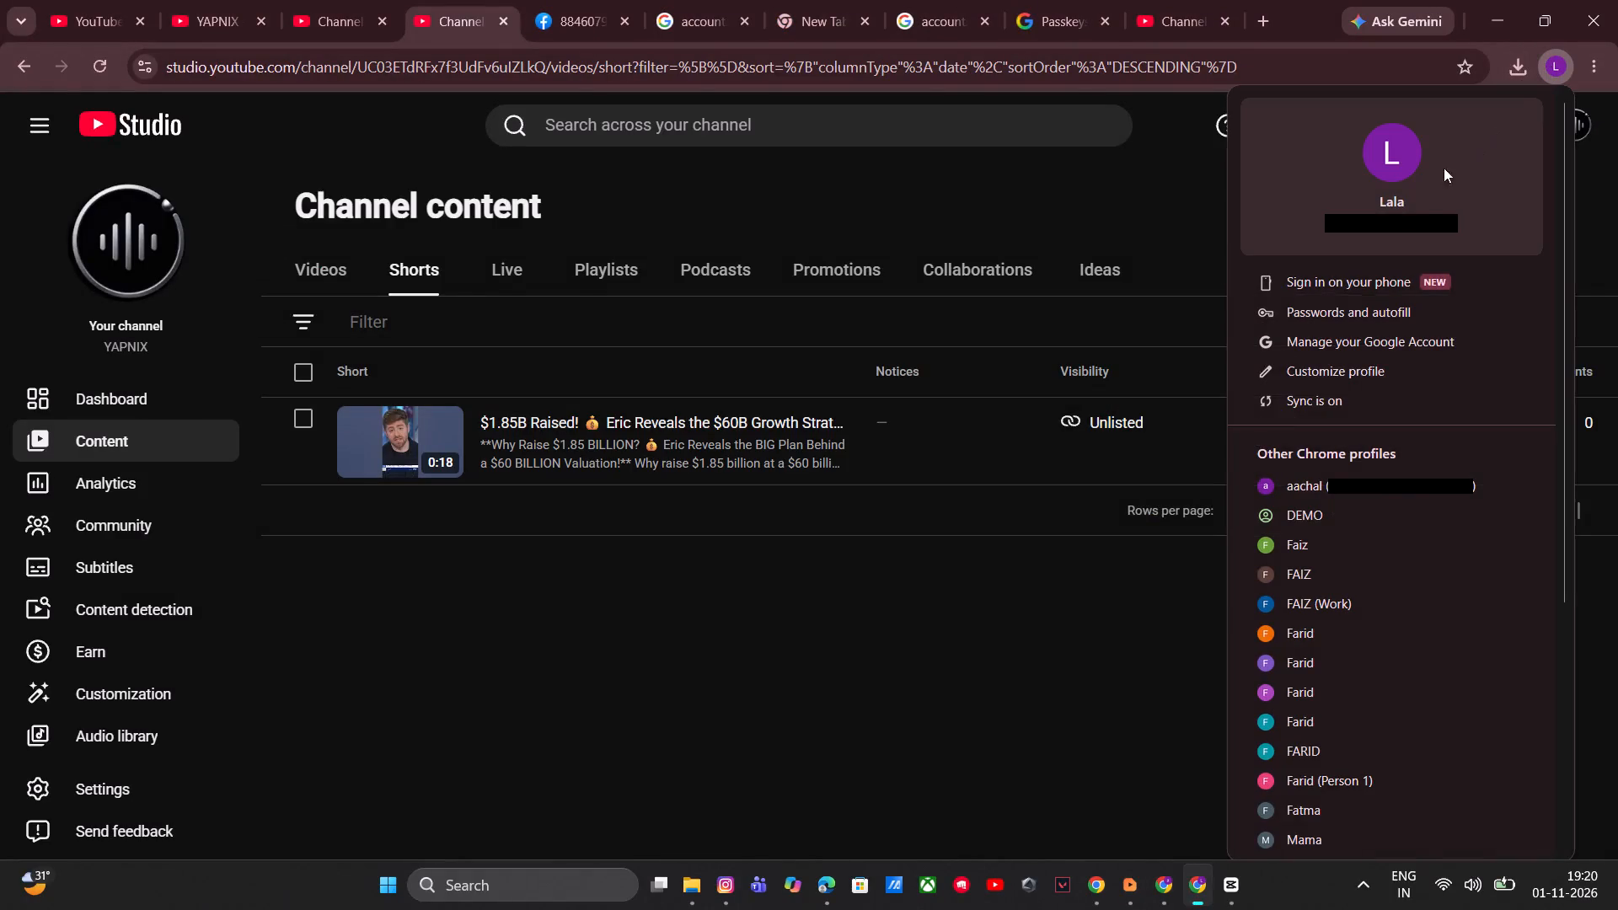
{"action": "triple_click", "coordinate": [1400, 217]}
{"action": "left_click", "coordinate": [1400, 217]}
{"action": "right_click", "coordinate": [1400, 217]}
{"action": "left_click_drag", "start_coordinate": [1341, 230], "coordinate": [1442, 228]}
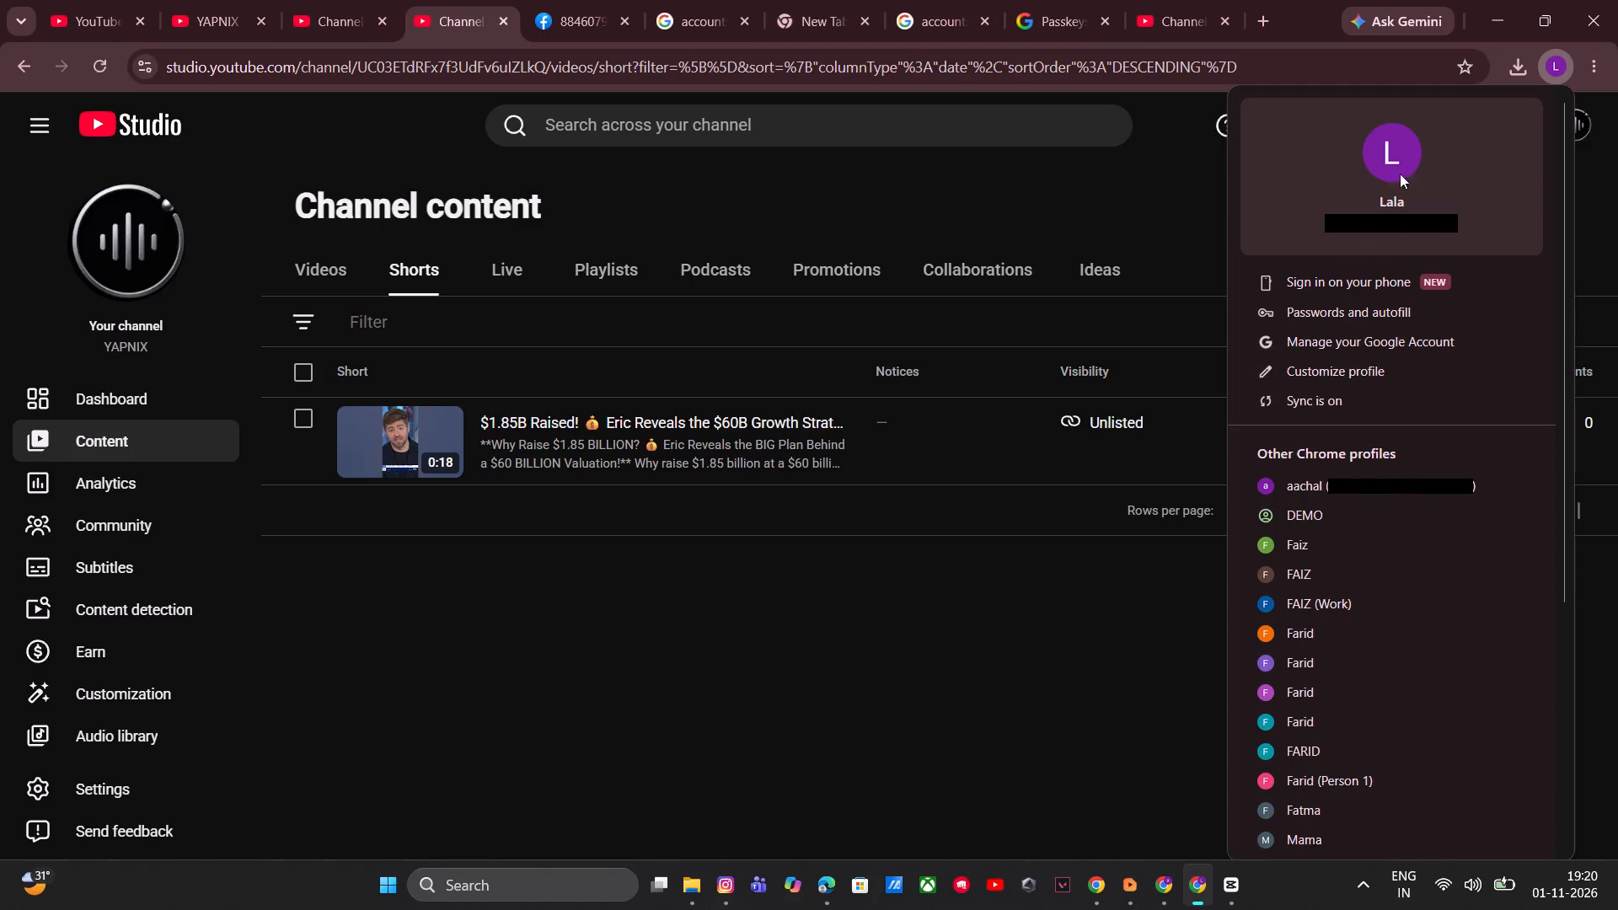
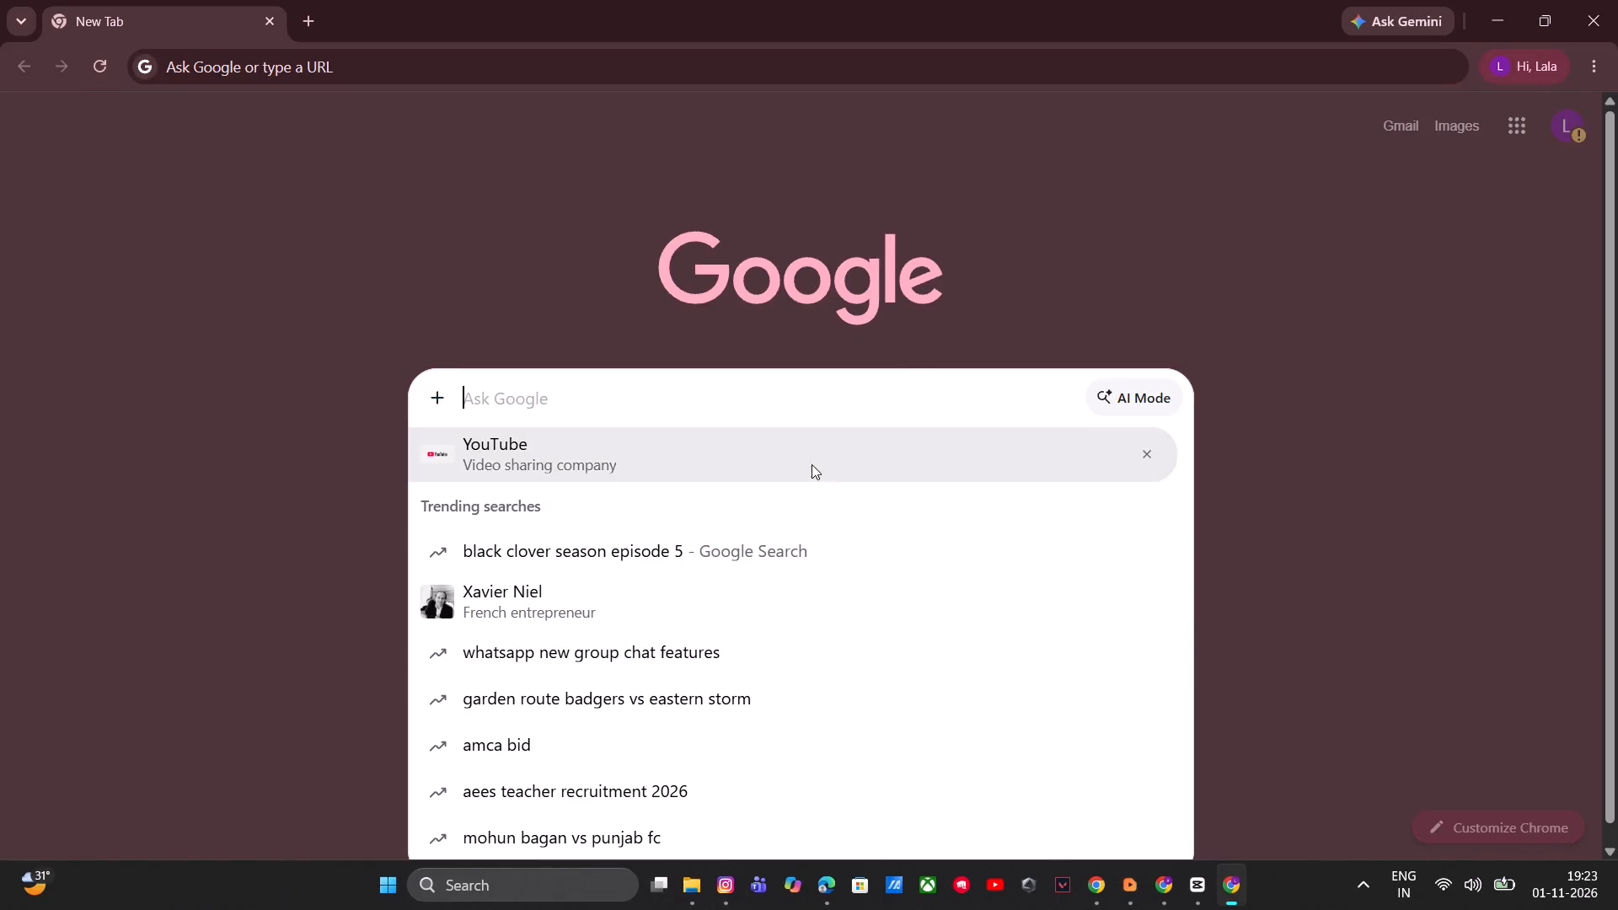
Open the details of the "$1.85B Raised!" Short from the YAPNIX channel's Shorts content in YouTube Studio.
{"action": "left_click", "coordinate": [812, 464]}
{"action": "left_click", "coordinate": [252, 336]}
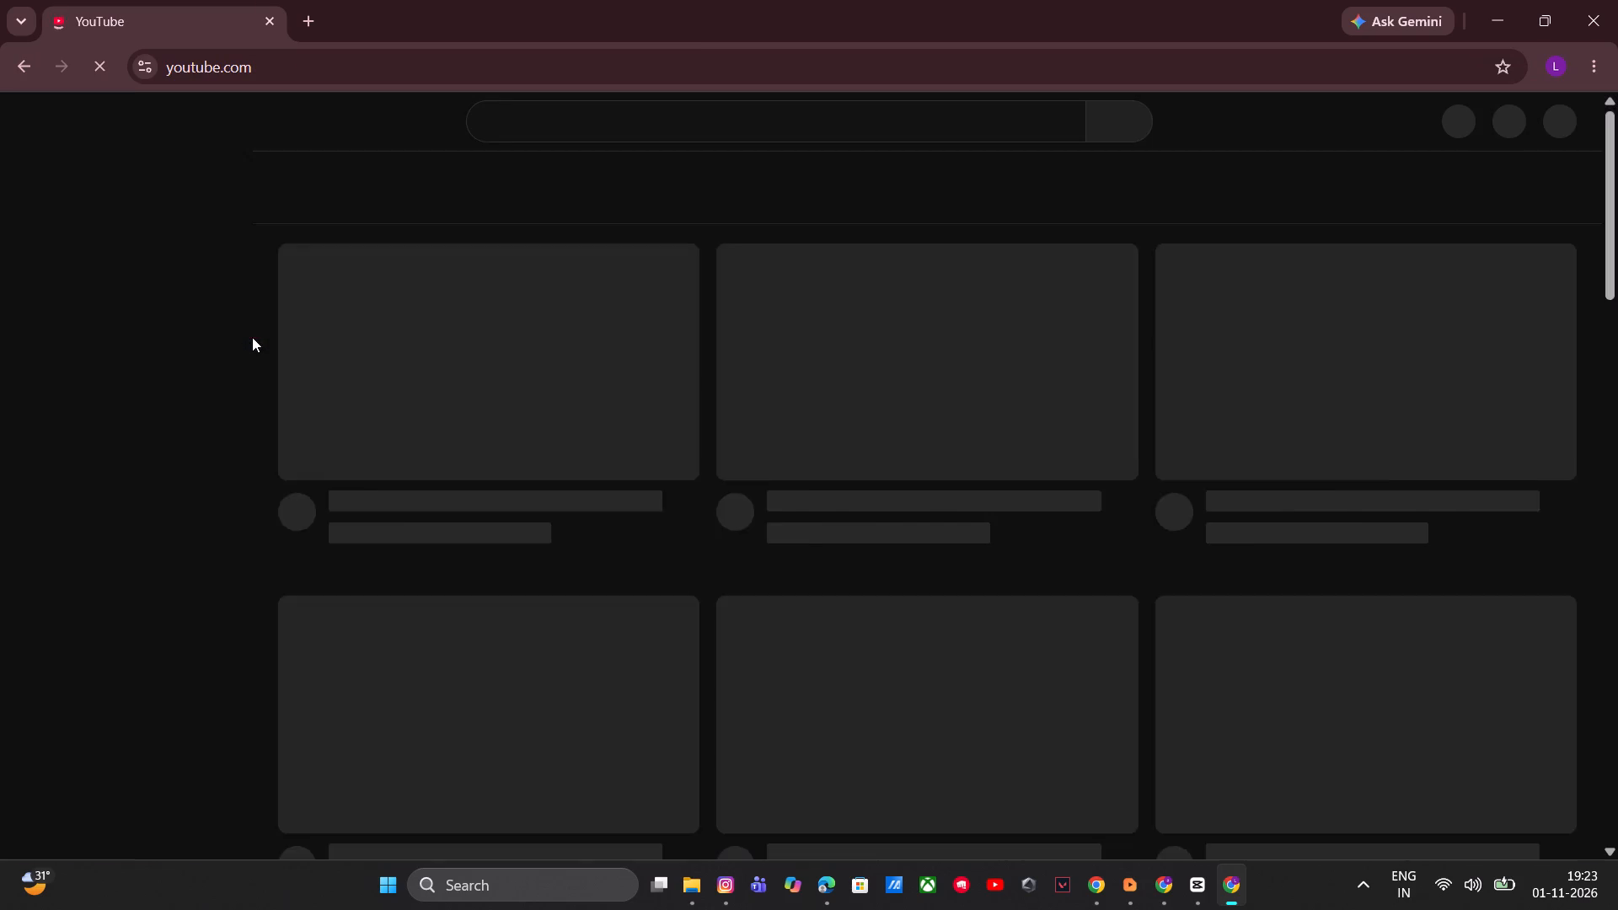
{"action": "left_click", "coordinate": [1559, 110]}
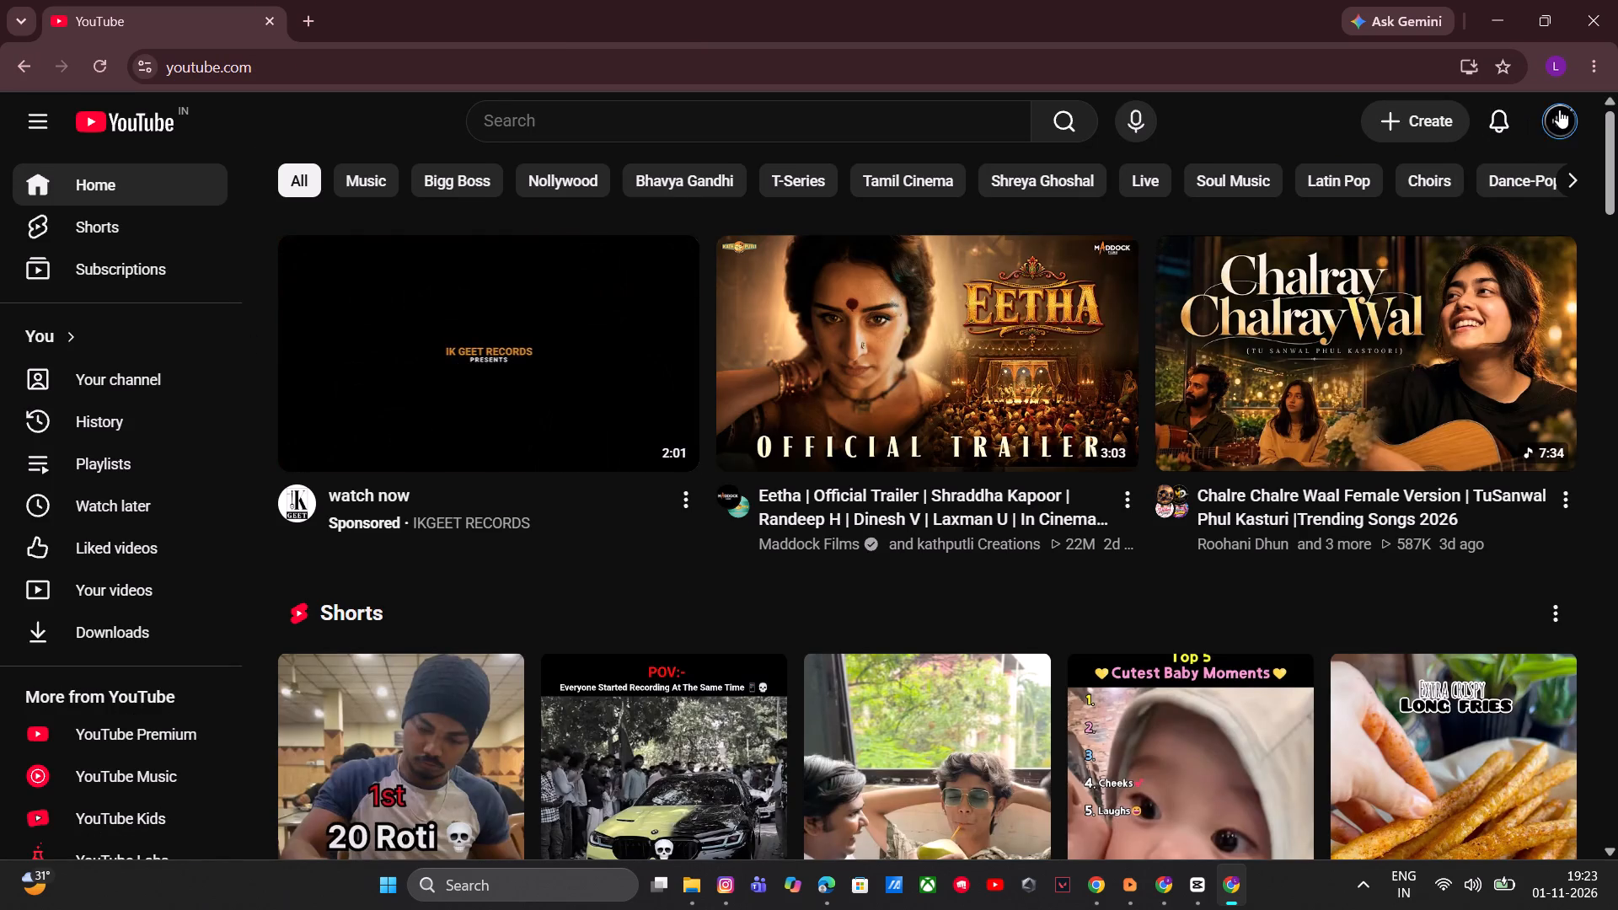
{"action": "left_click", "coordinate": [1307, 388]}
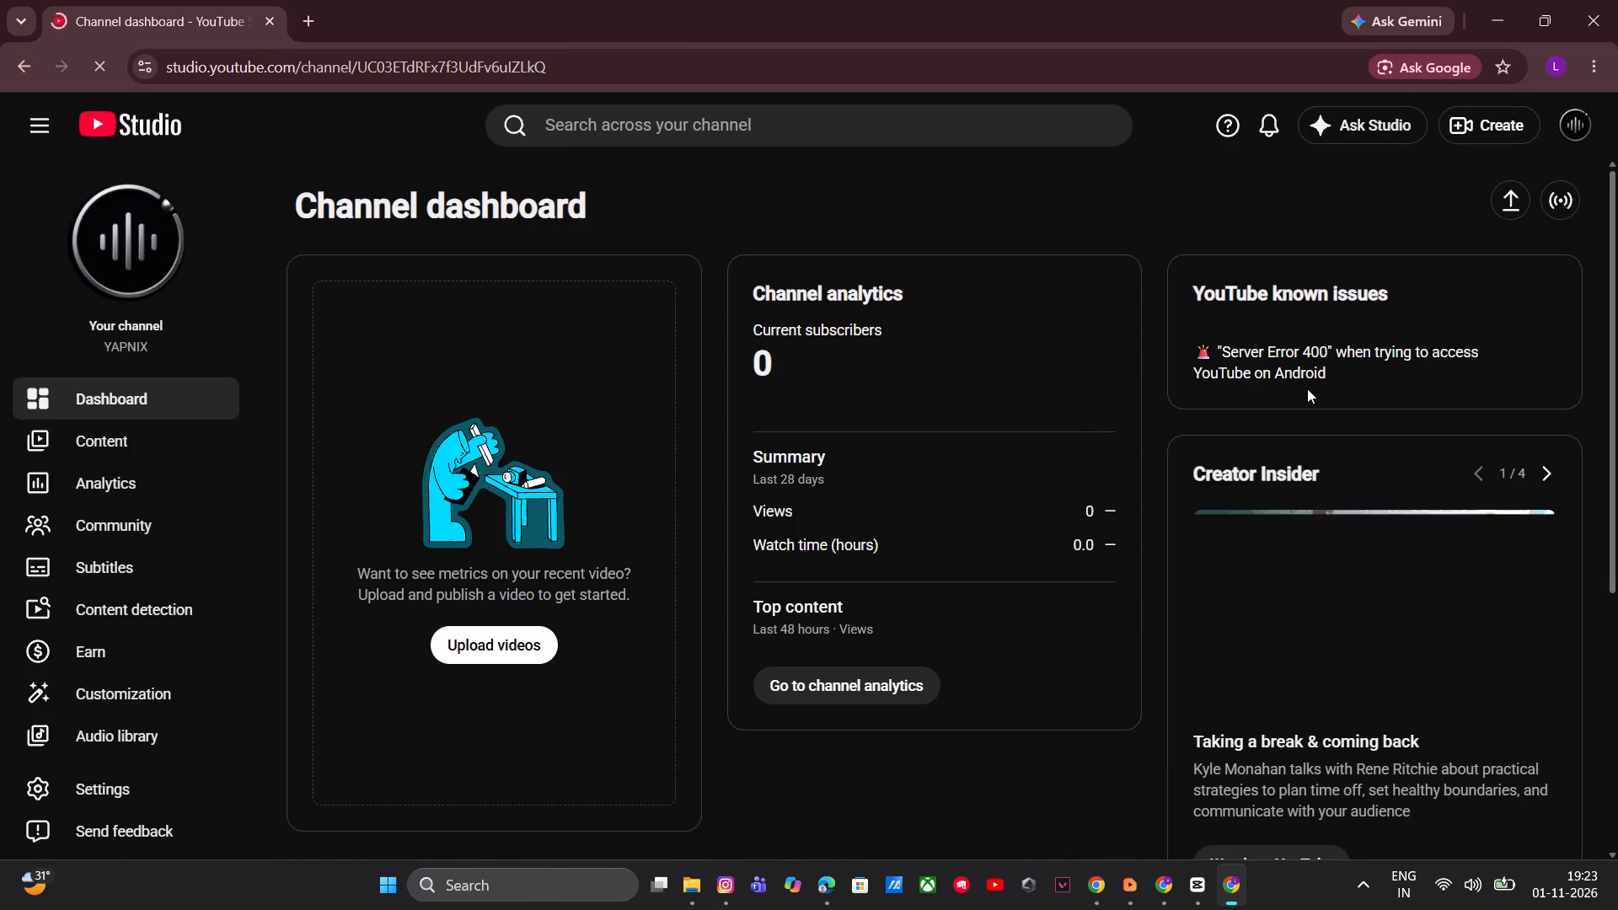
{"action": "left_click", "coordinate": [129, 430]}
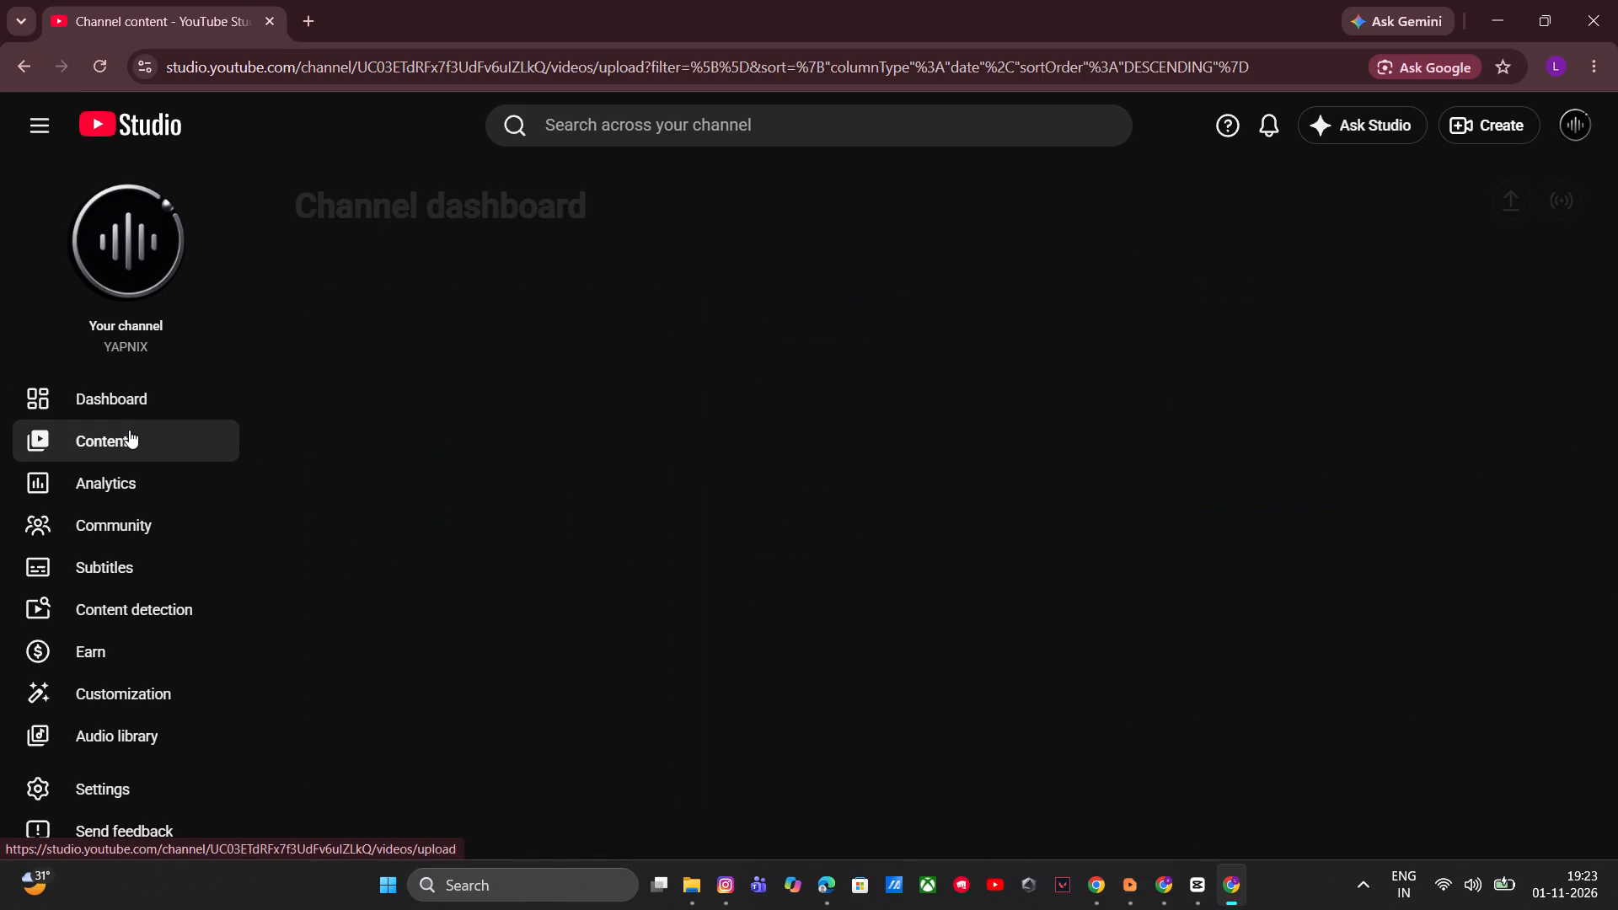
{"action": "left_click", "coordinate": [382, 277]}
{"action": "left_click", "coordinate": [404, 271]}
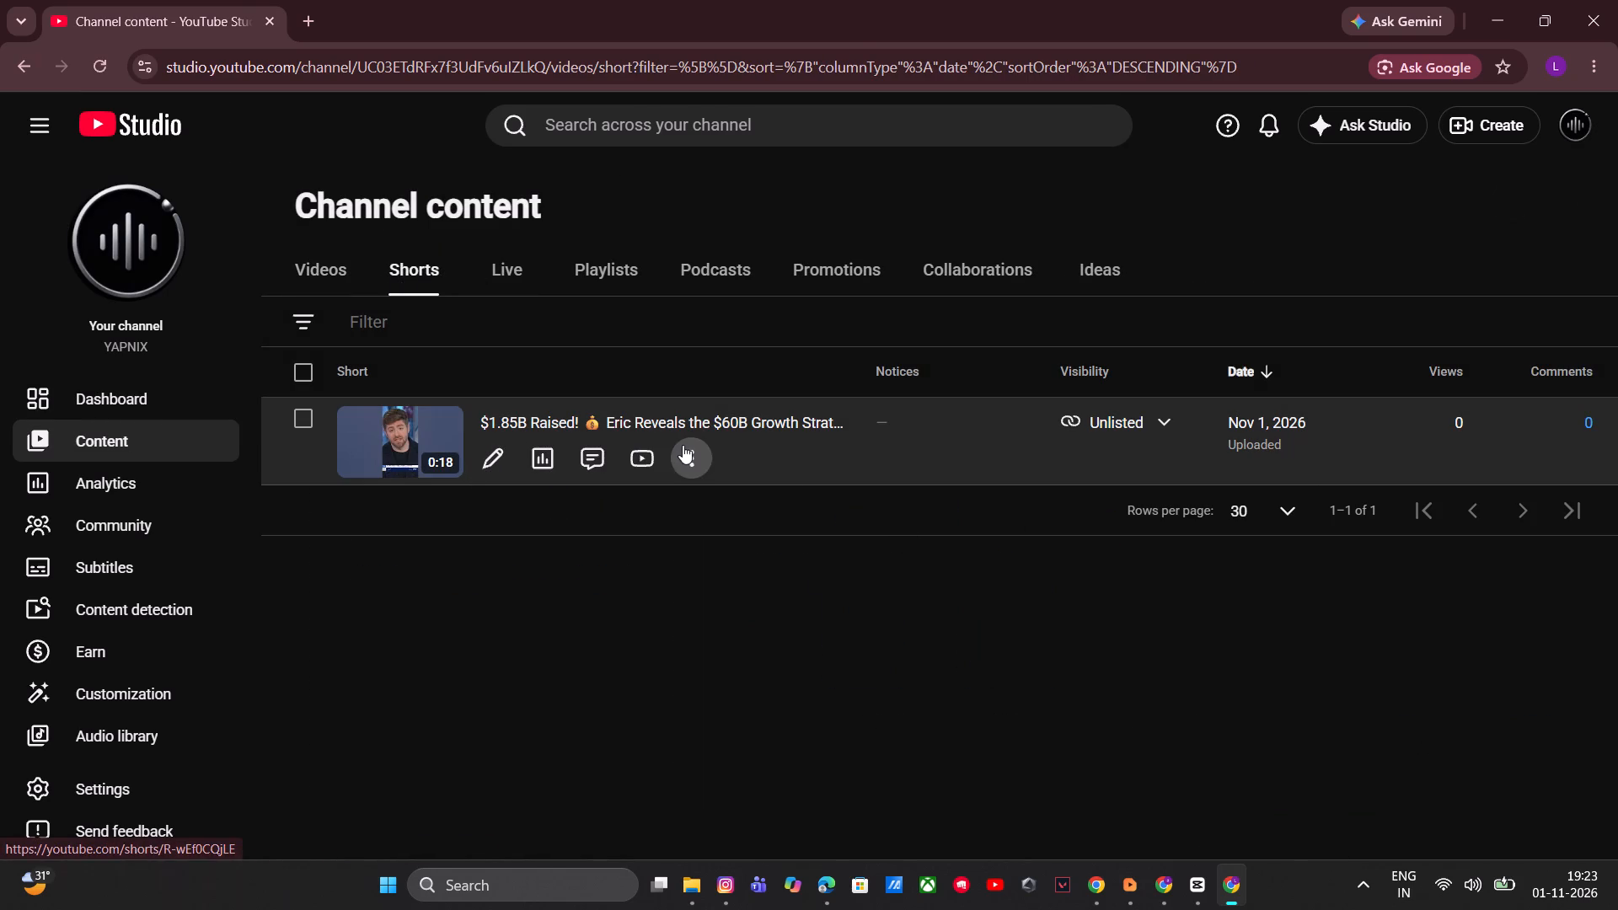
{"action": "left_click", "coordinate": [684, 445]}
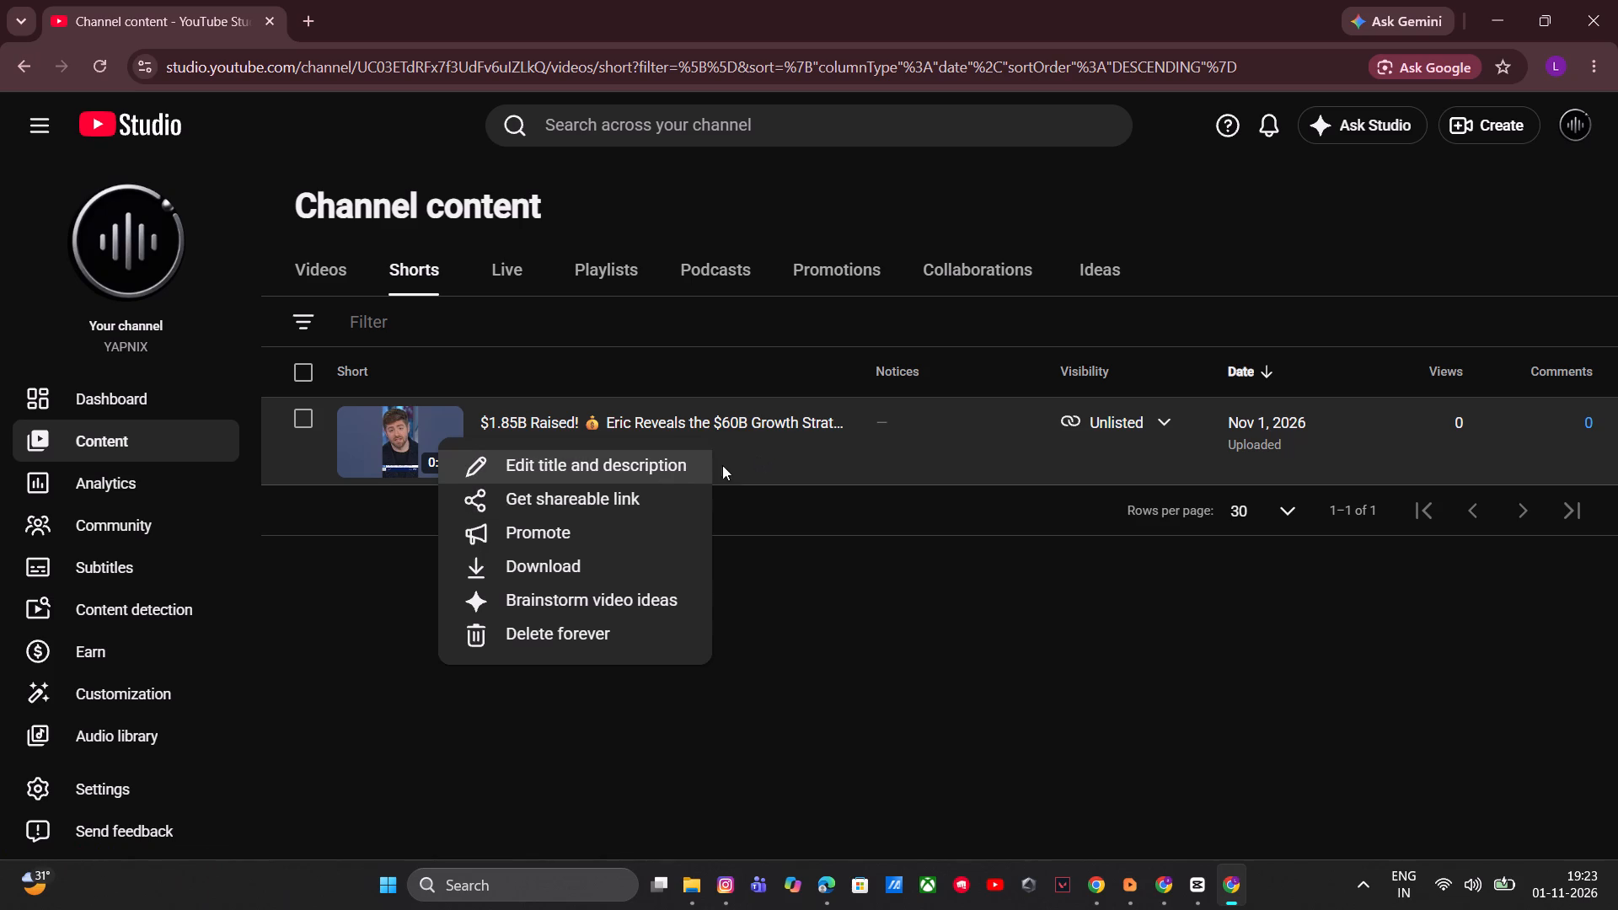
{"action": "left_click", "coordinate": [742, 441]}
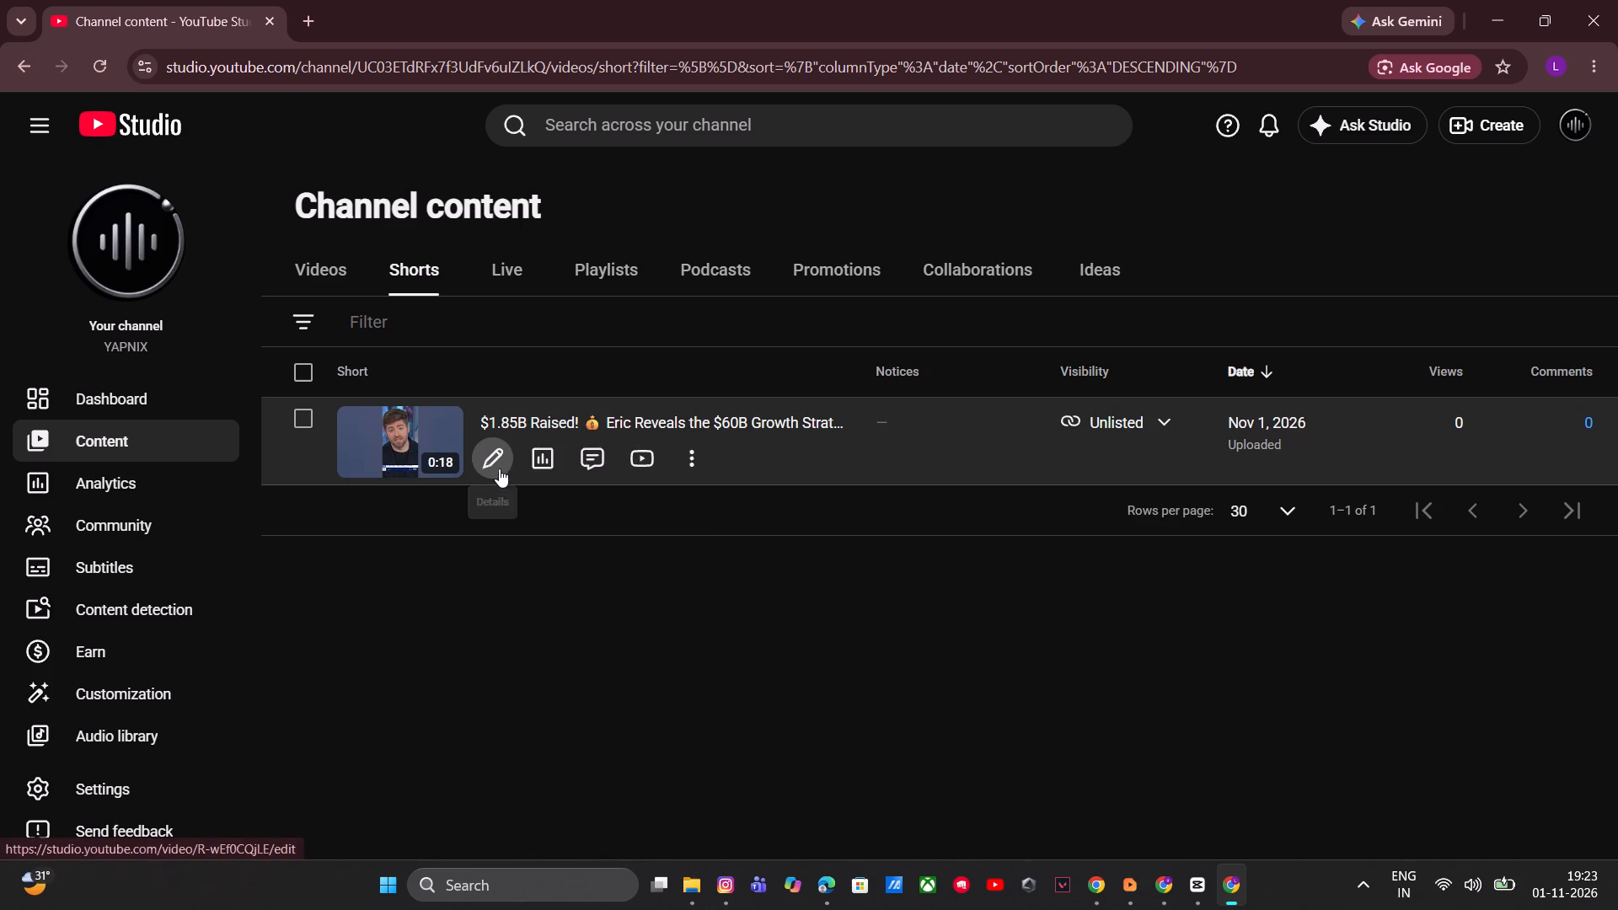
{"action": "left_click", "coordinate": [498, 468]}
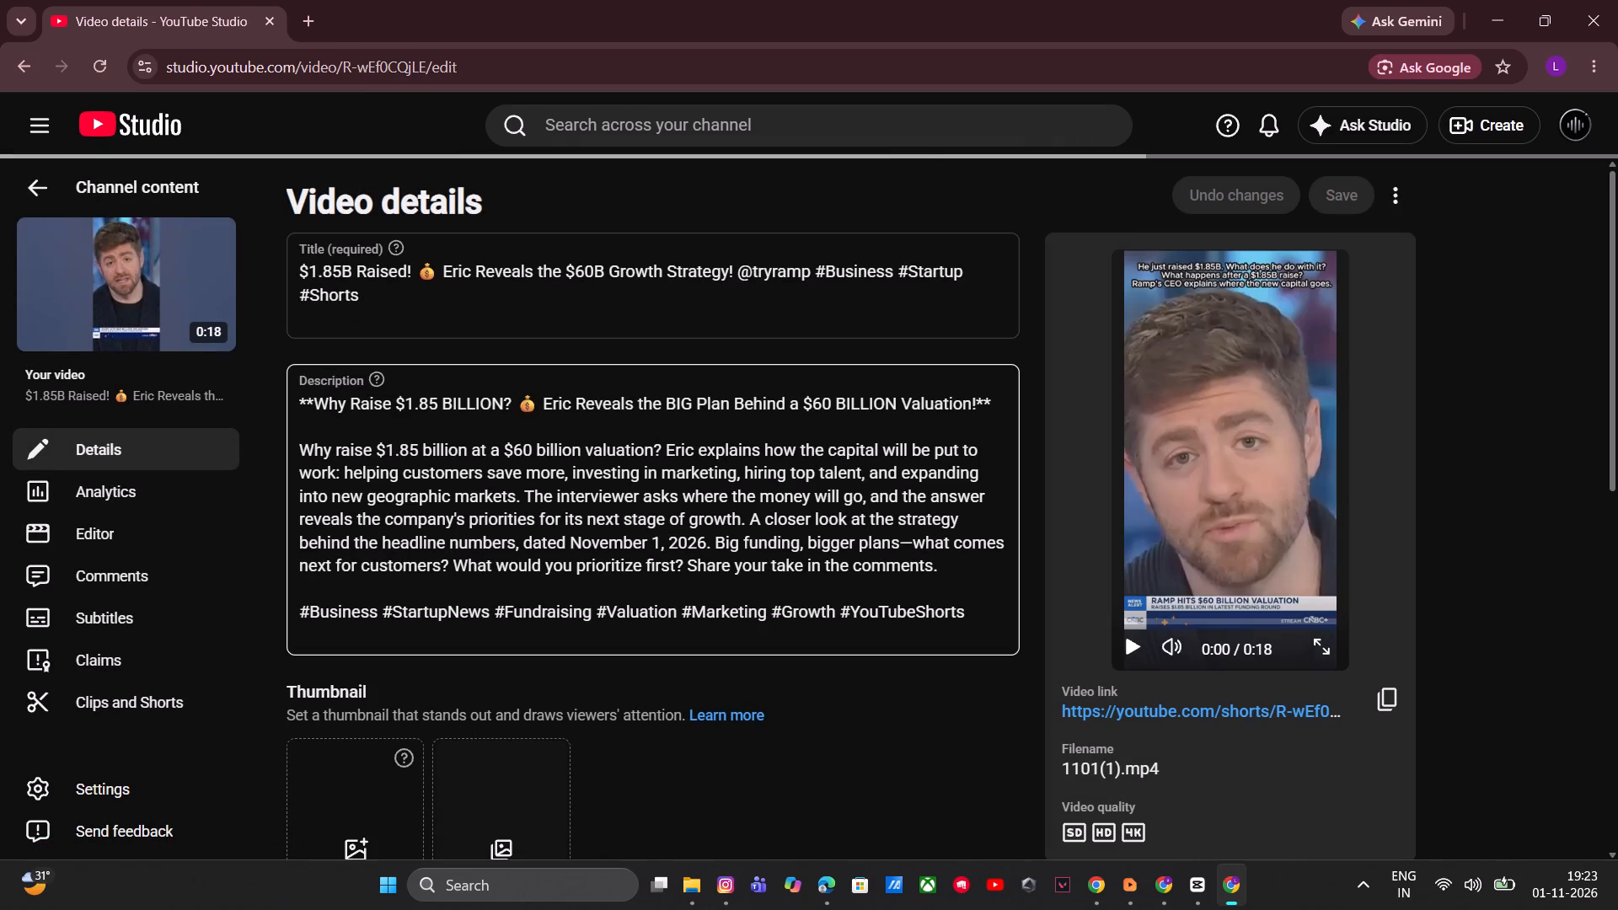
Set the Short's visibility to Public and save the video details.
{"action": "scroll", "coordinate": [870, 524], "scroll_direction": "down", "scroll_amount": 2}
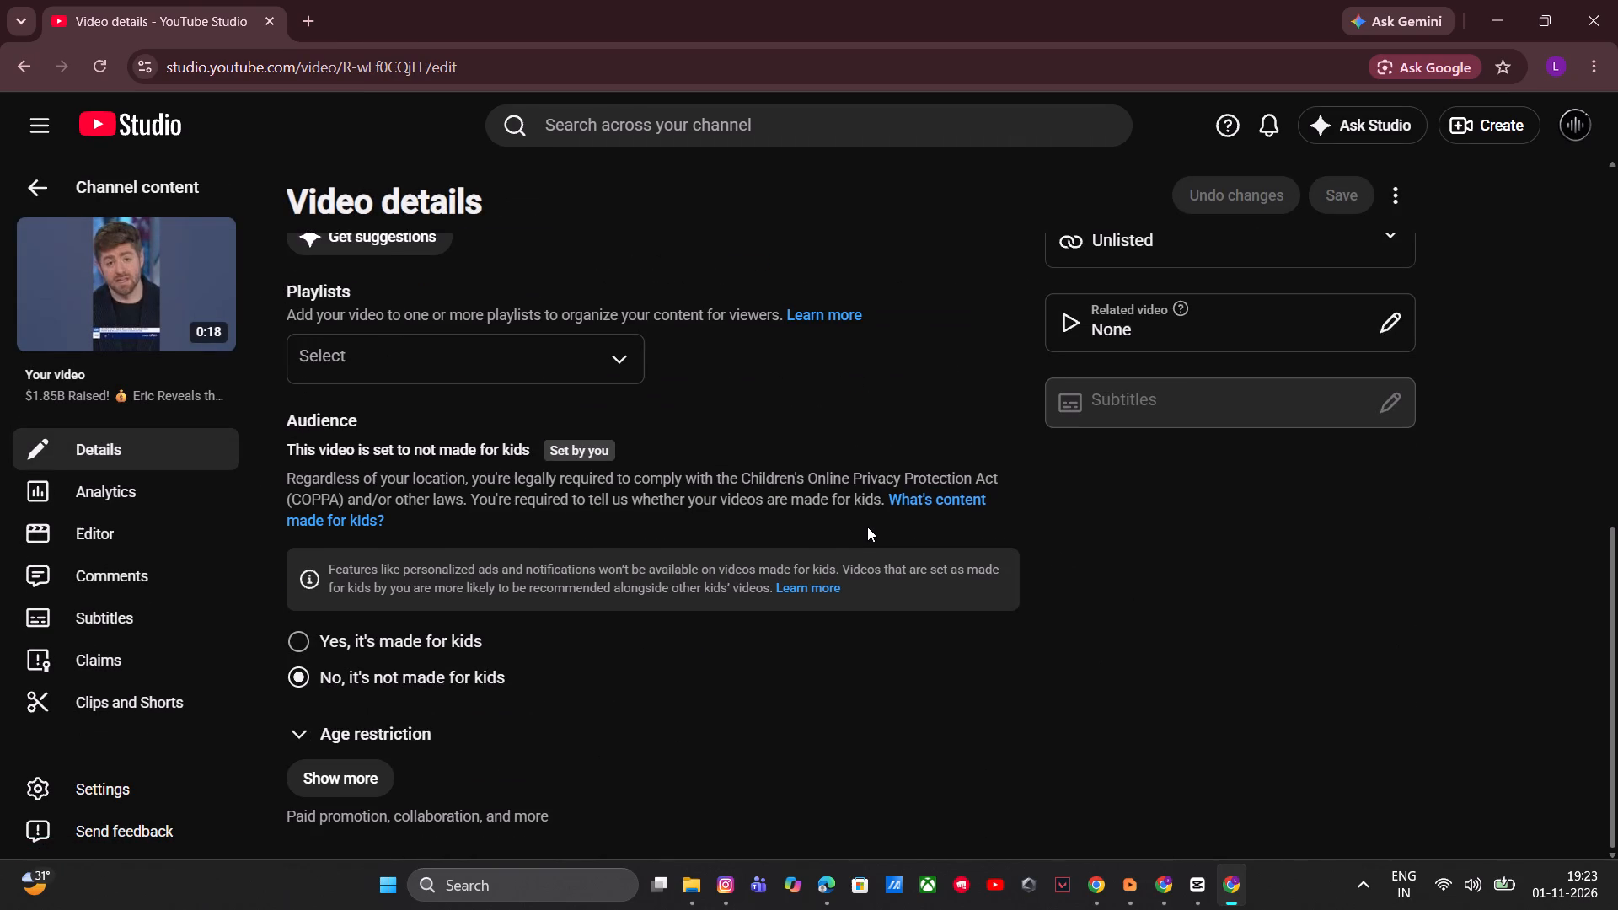
{"action": "scroll", "coordinate": [994, 585], "scroll_direction": "up", "scroll_amount": 2}
{"action": "scroll", "coordinate": [1151, 736], "scroll_direction": "down", "scroll_amount": 2}
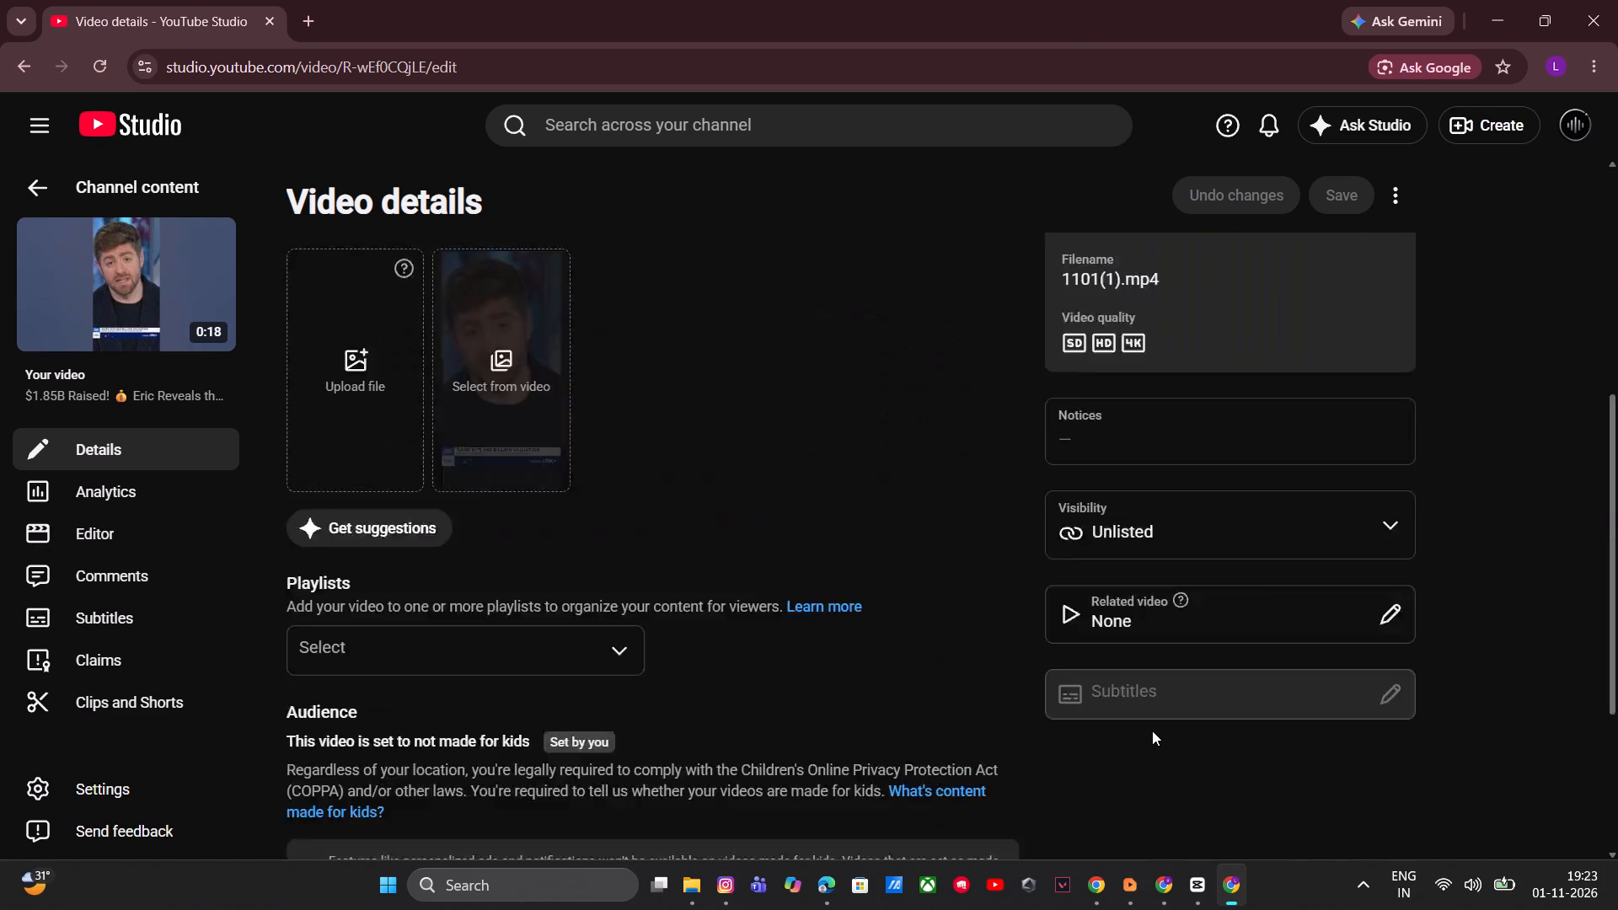
{"action": "scroll", "coordinate": [1324, 336], "scroll_direction": "up", "scroll_amount": 1}
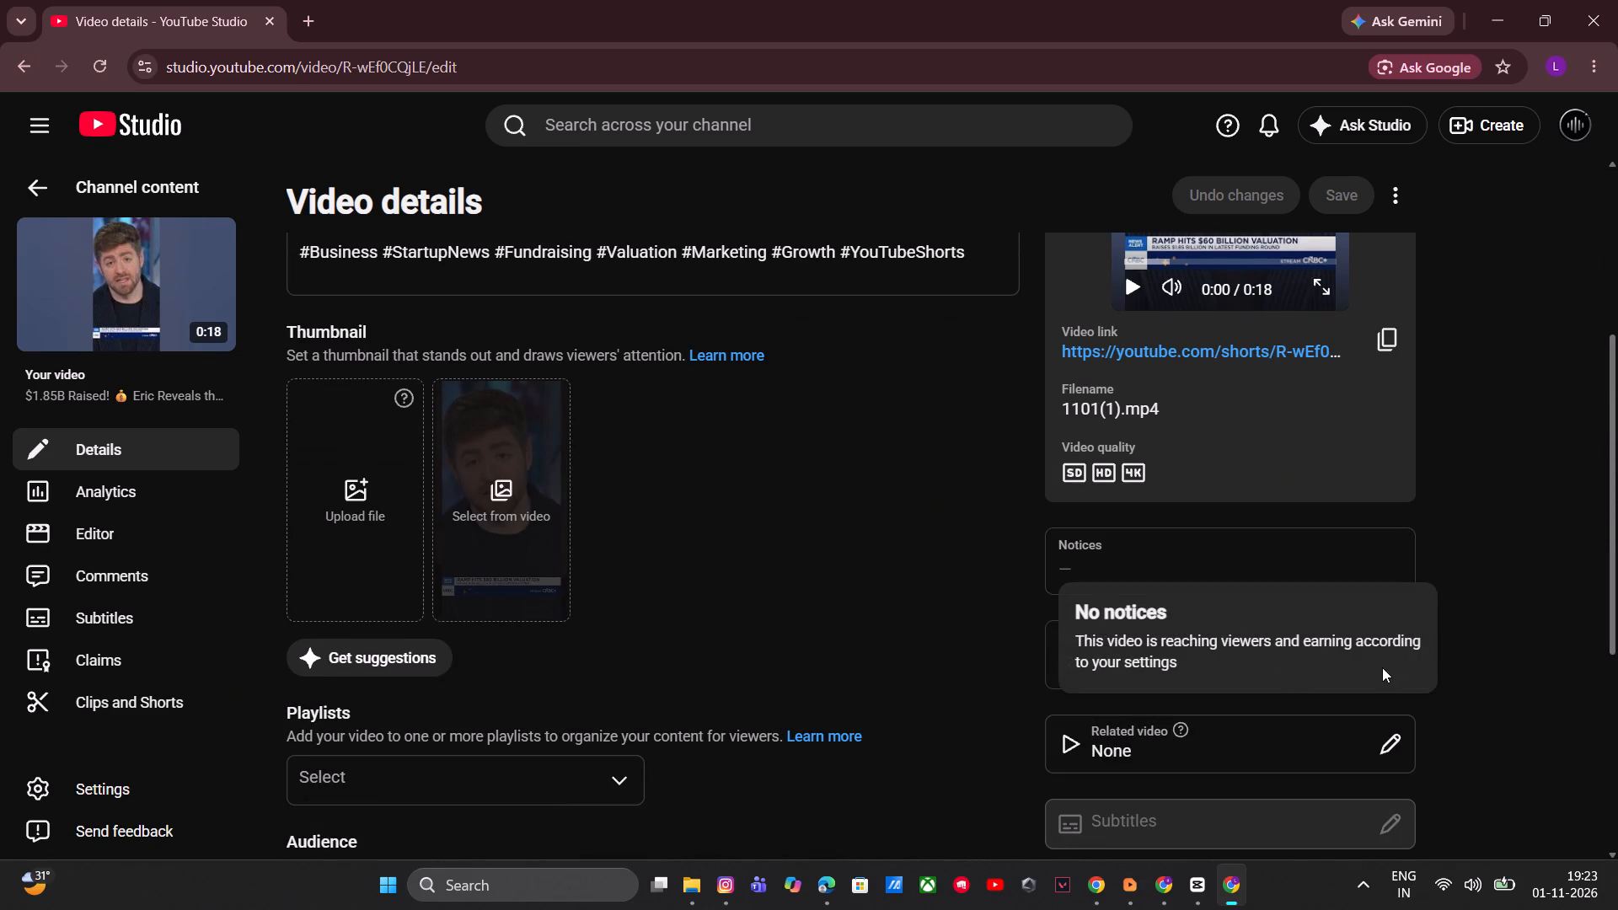
{"action": "left_click", "coordinate": [1404, 645]}
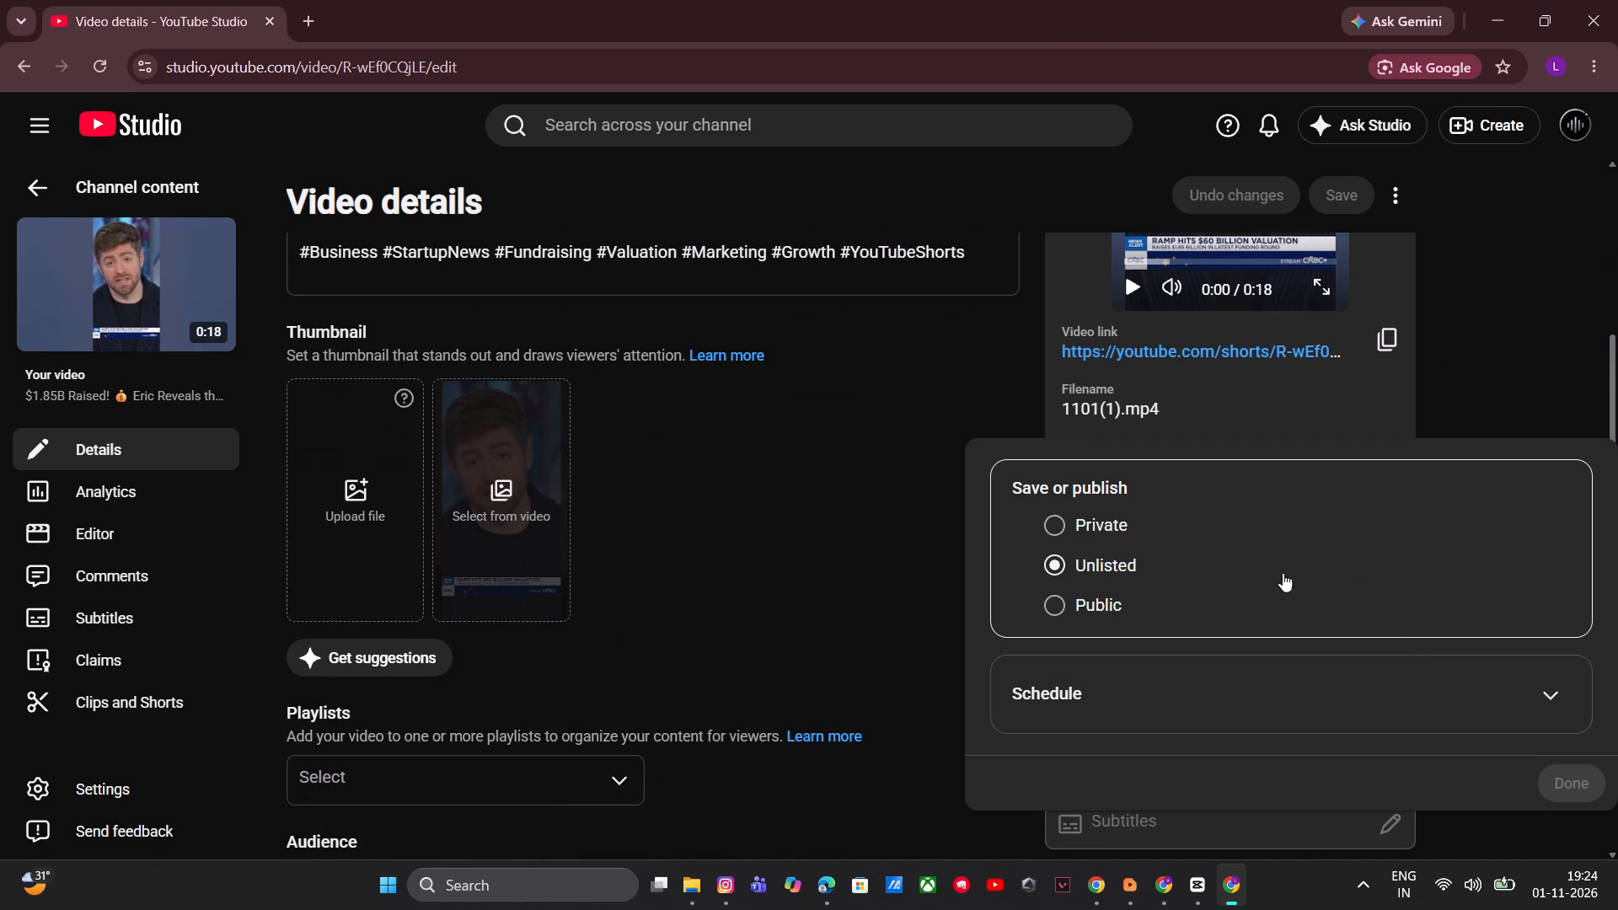
{"action": "left_click", "coordinate": [1258, 590]}
{"action": "left_click", "coordinate": [1213, 611]}
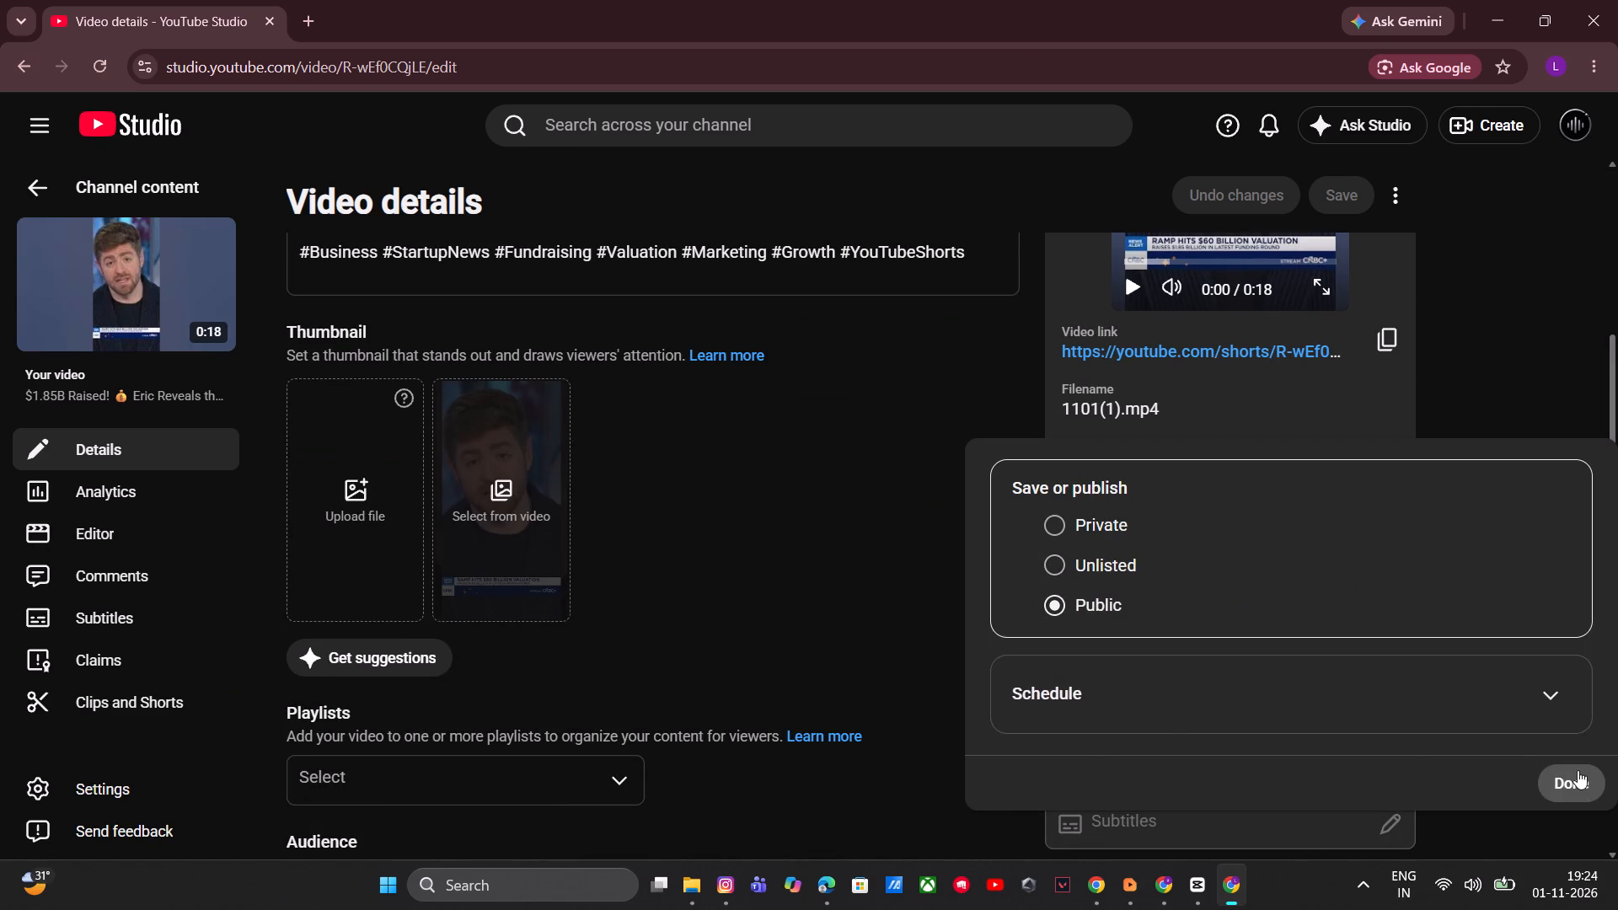
{"action": "left_click", "coordinate": [1579, 773]}
{"action": "scroll", "coordinate": [1100, 372], "scroll_direction": "up", "scroll_amount": 2}
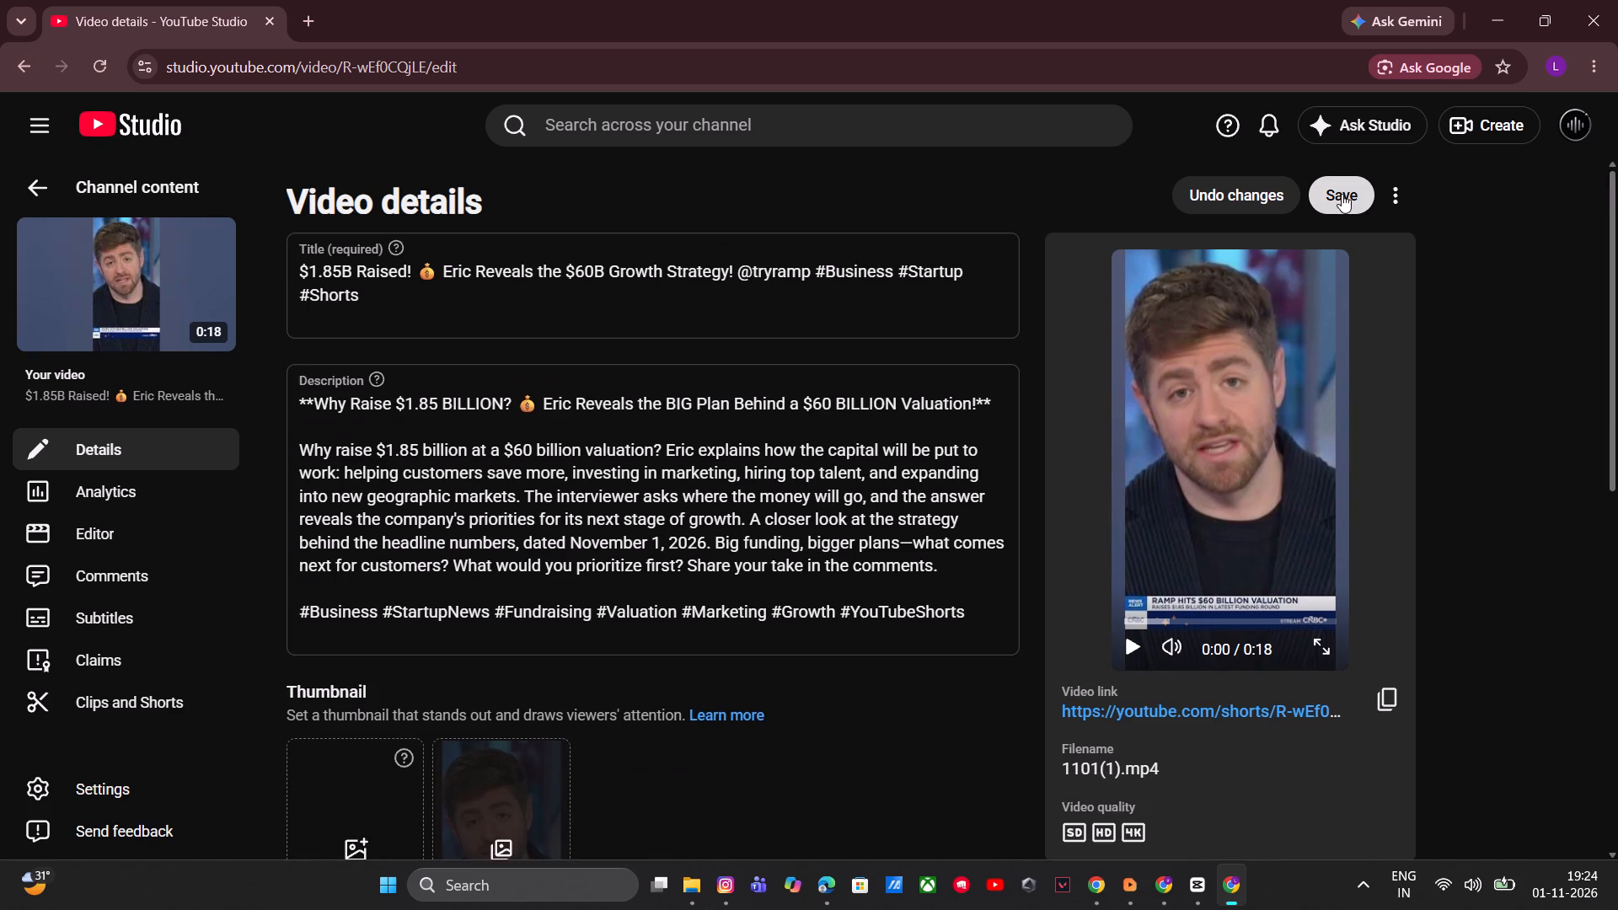
{"action": "left_click", "coordinate": [1342, 195]}
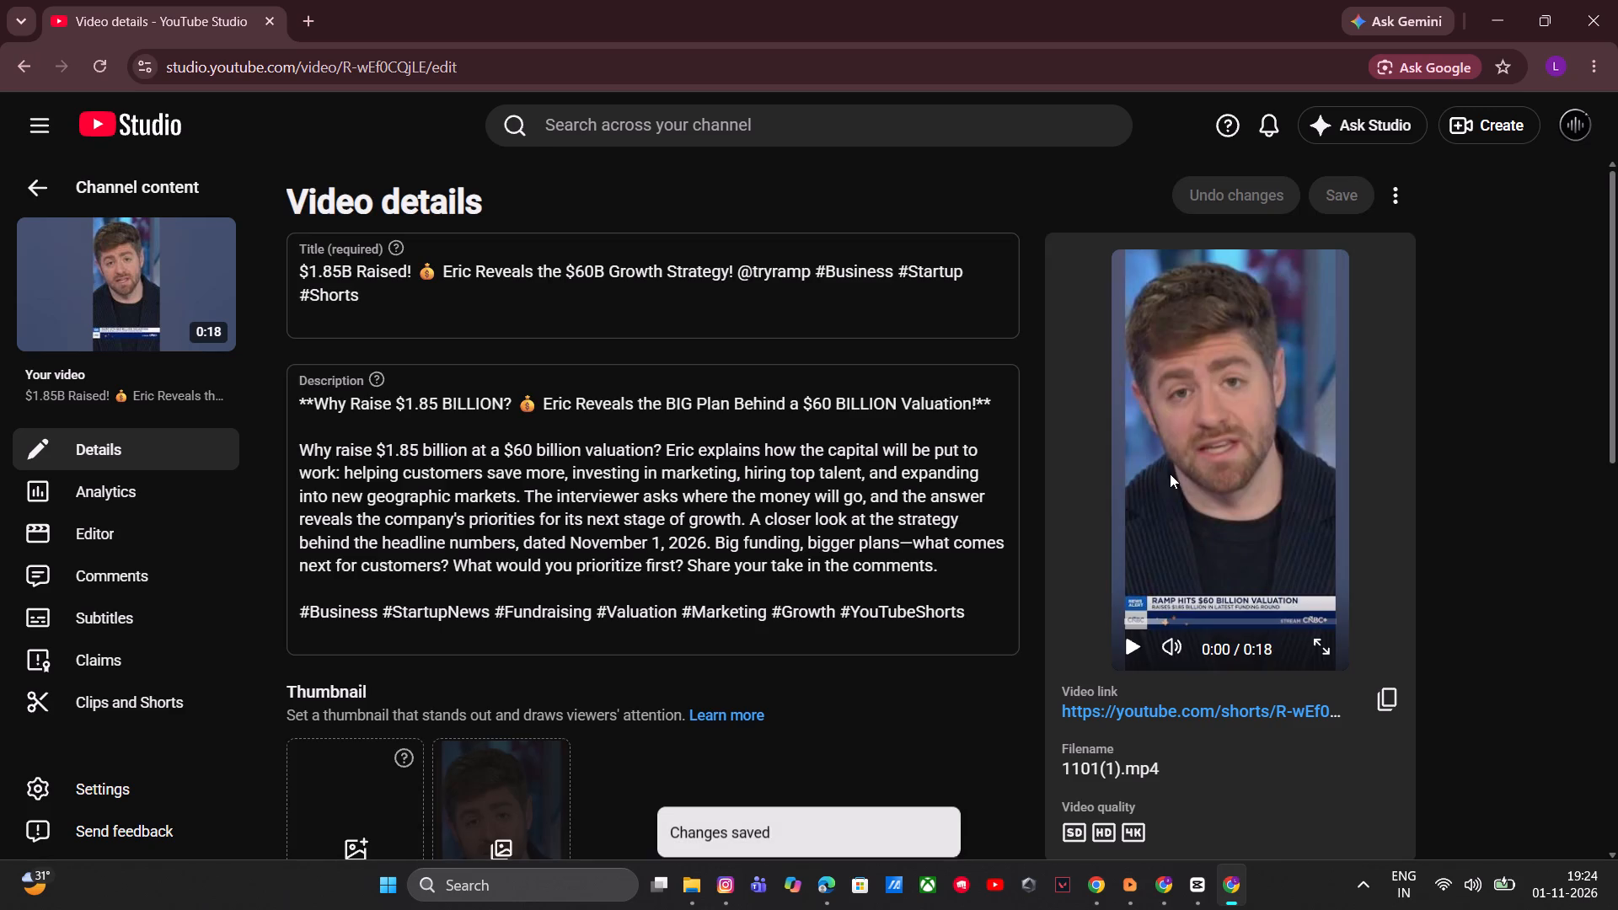
Copy the Short's video link from its Video details page.
{"action": "left_click", "coordinate": [1411, 205]}
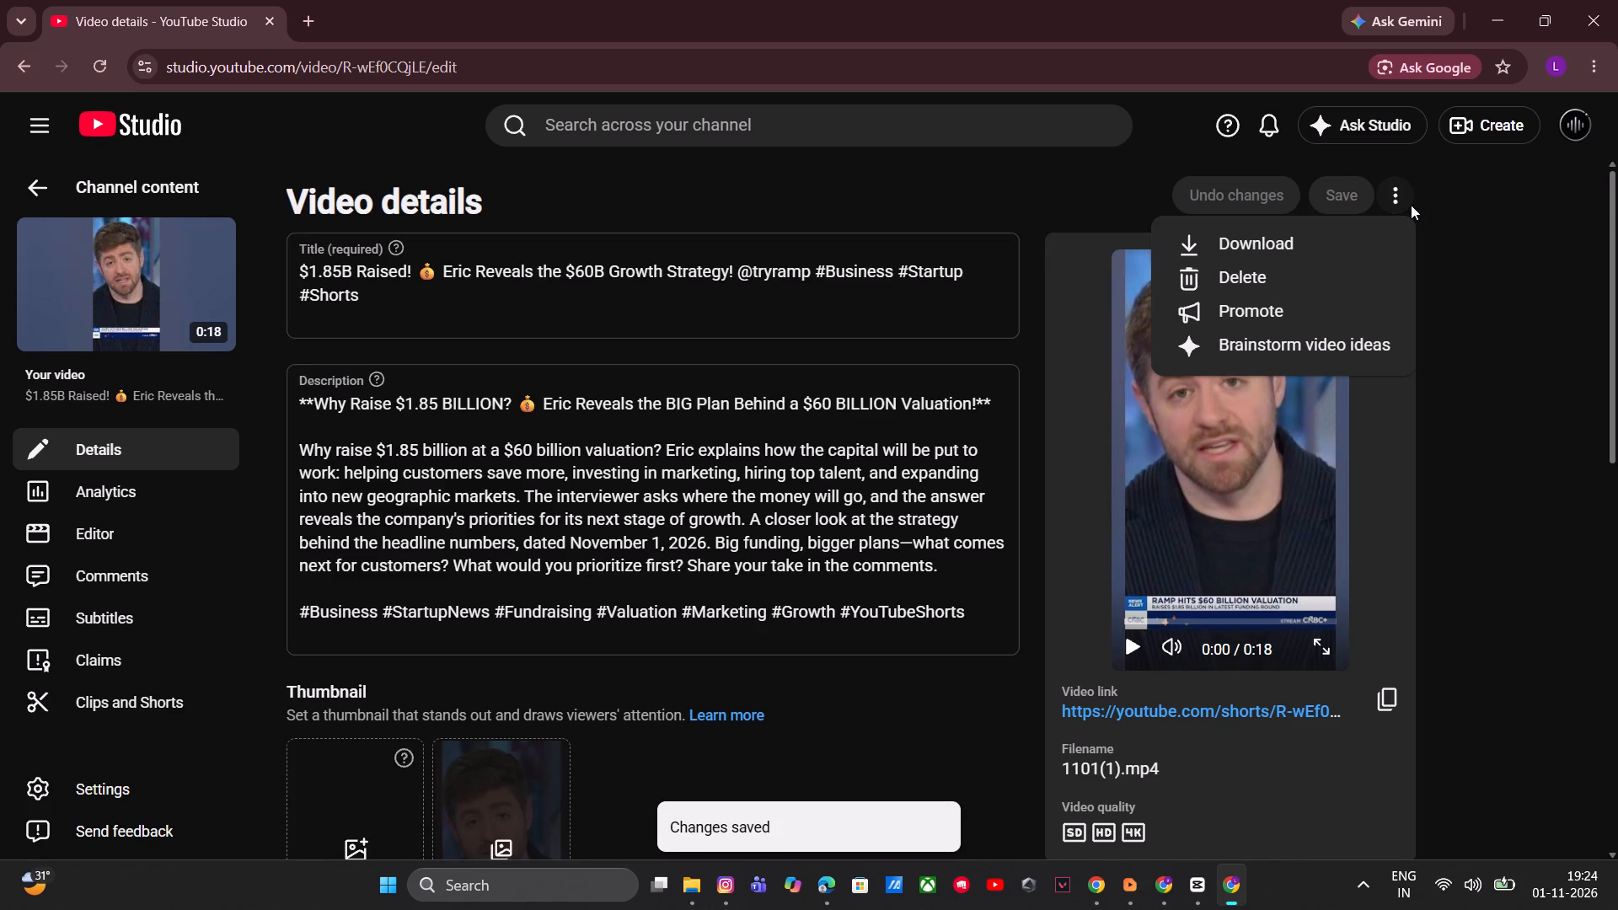
{"action": "left_click", "coordinate": [936, 198]}
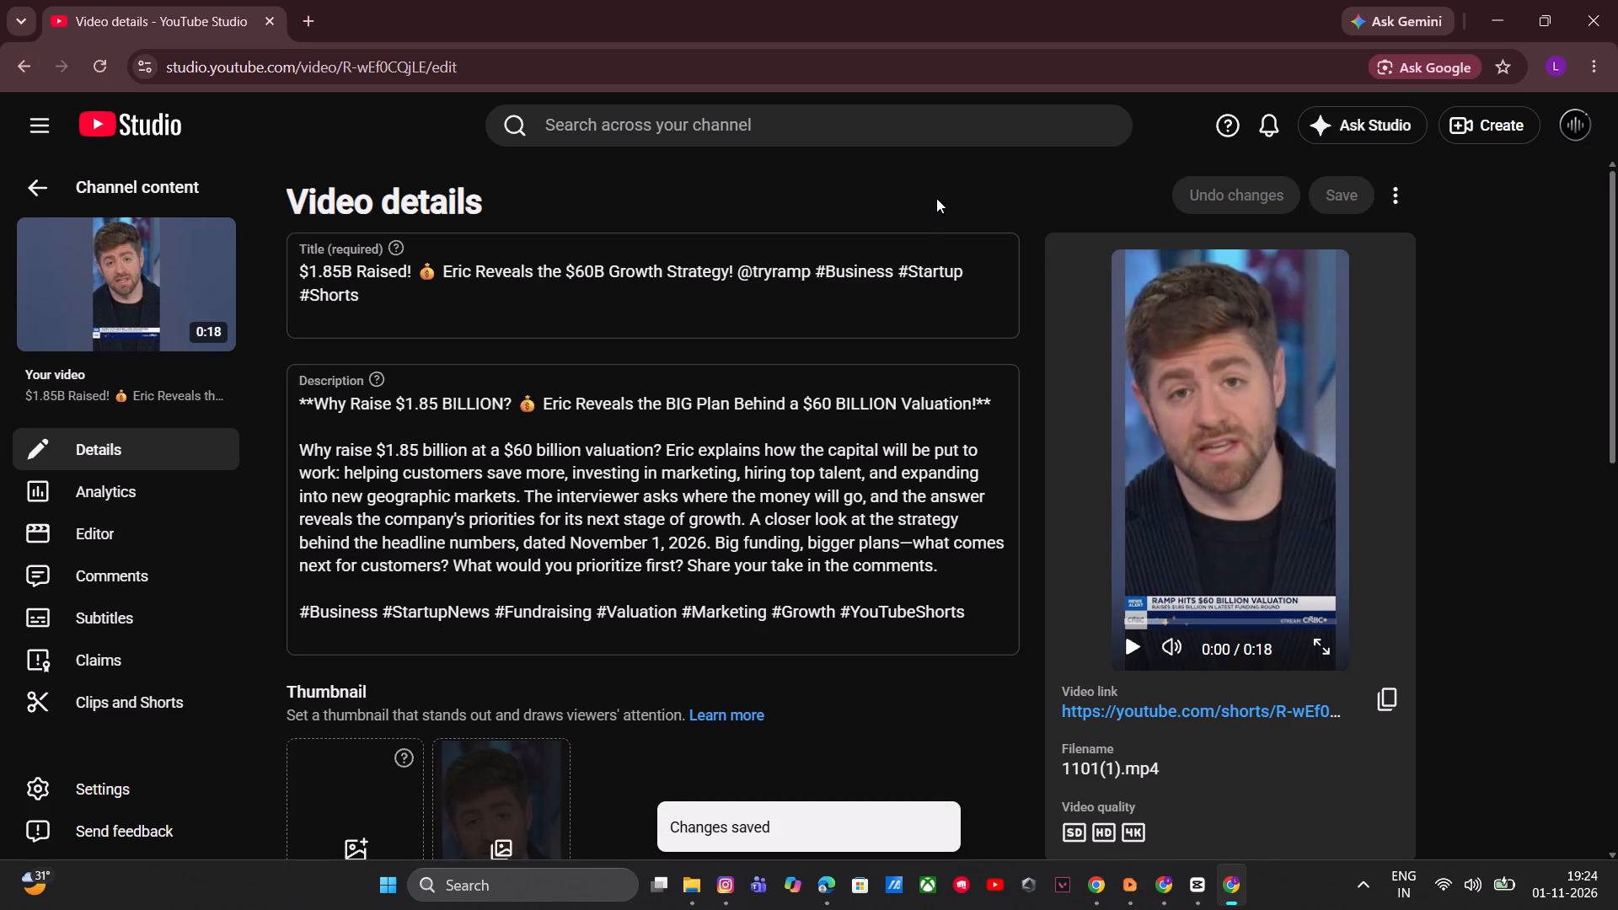
{"action": "scroll", "coordinate": [916, 371], "scroll_direction": "down", "scroll_amount": 5}
{"action": "scroll", "coordinate": [916, 373], "scroll_direction": "up", "scroll_amount": 2}
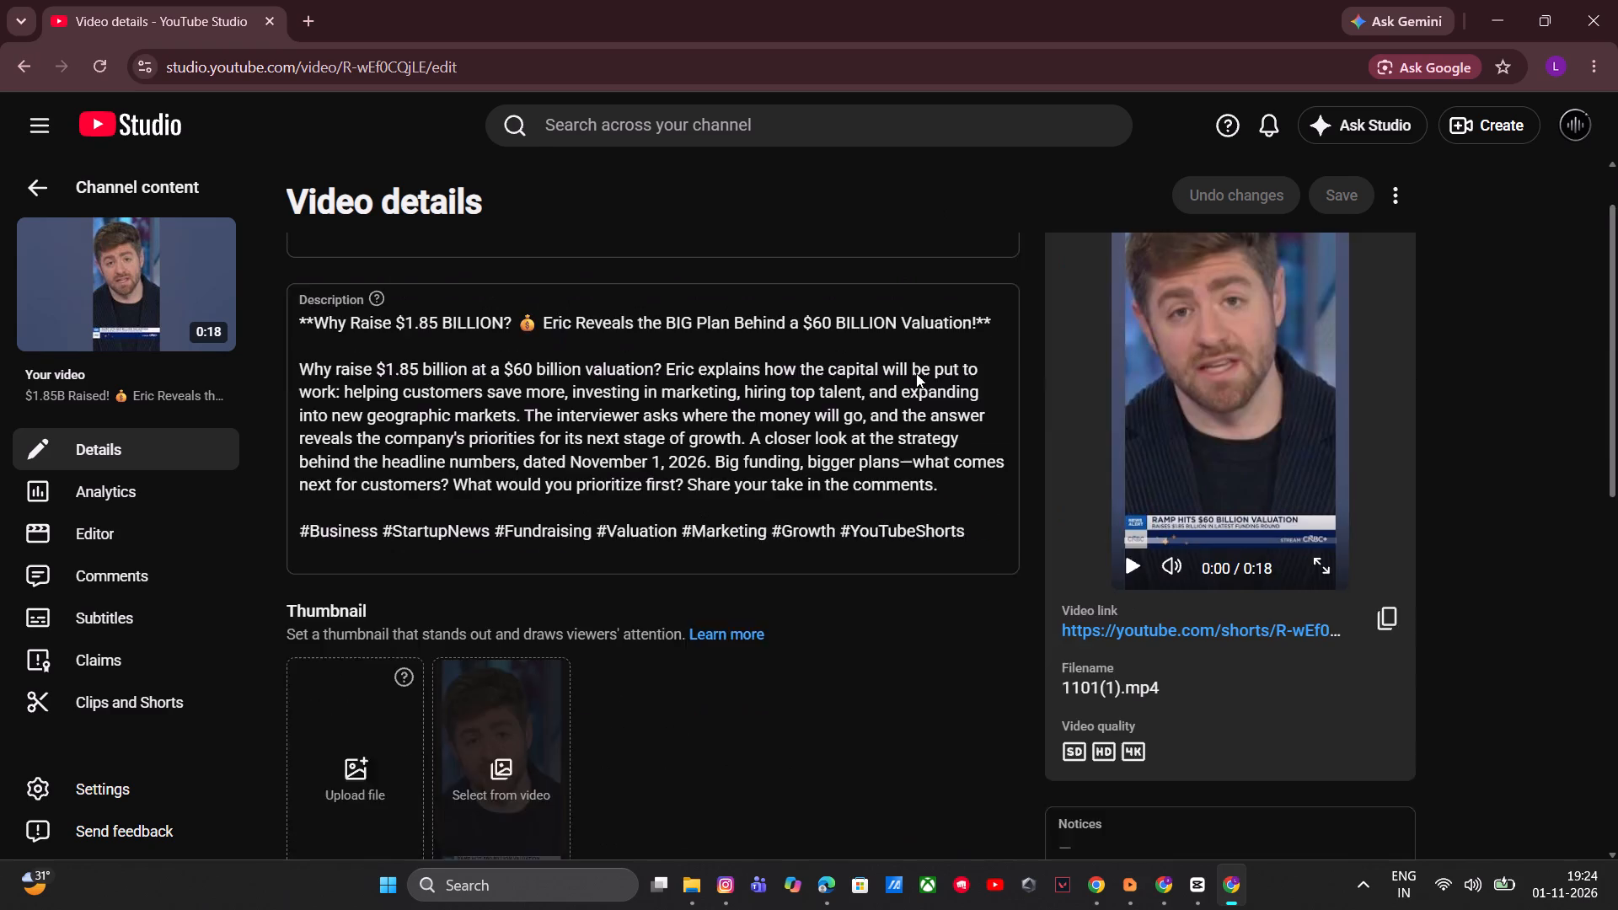
{"action": "scroll", "coordinate": [916, 373], "scroll_direction": "up", "scroll_amount": 1}
{"action": "scroll", "coordinate": [916, 373], "scroll_direction": "down", "scroll_amount": 1}
{"action": "scroll", "coordinate": [916, 373], "scroll_direction": "up", "scroll_amount": 1}
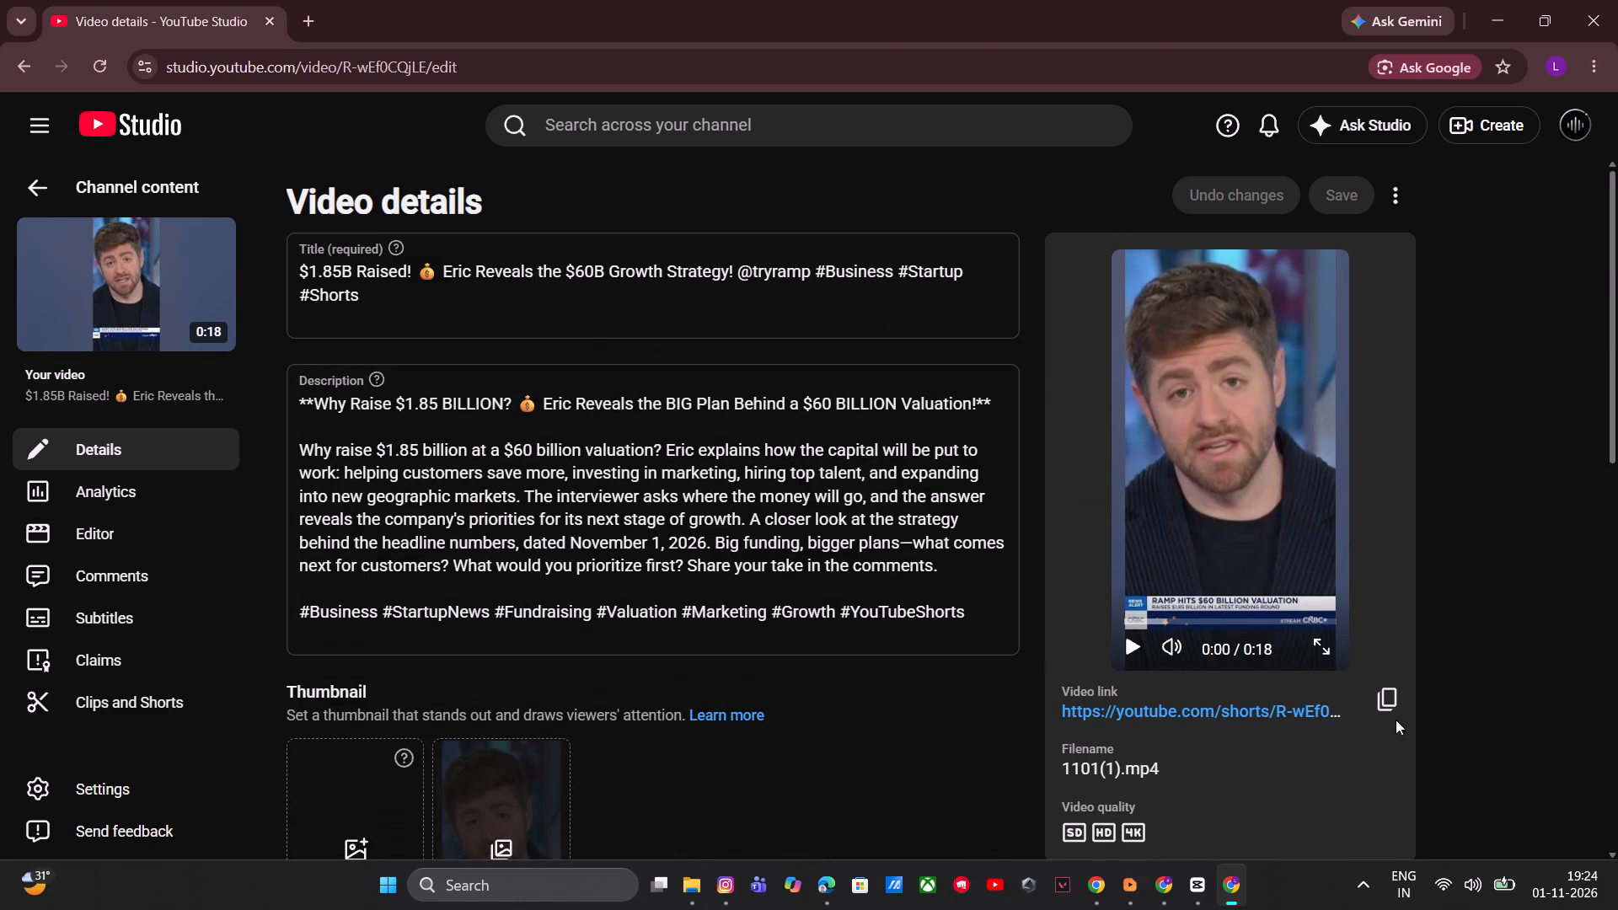
{"action": "left_click", "coordinate": [1390, 716]}
Switch to the Whop browser window and look through the Content Rewards home page's active campaigns, continuing to the full campaigns list.
{"action": "left_click", "coordinate": [1165, 896]}
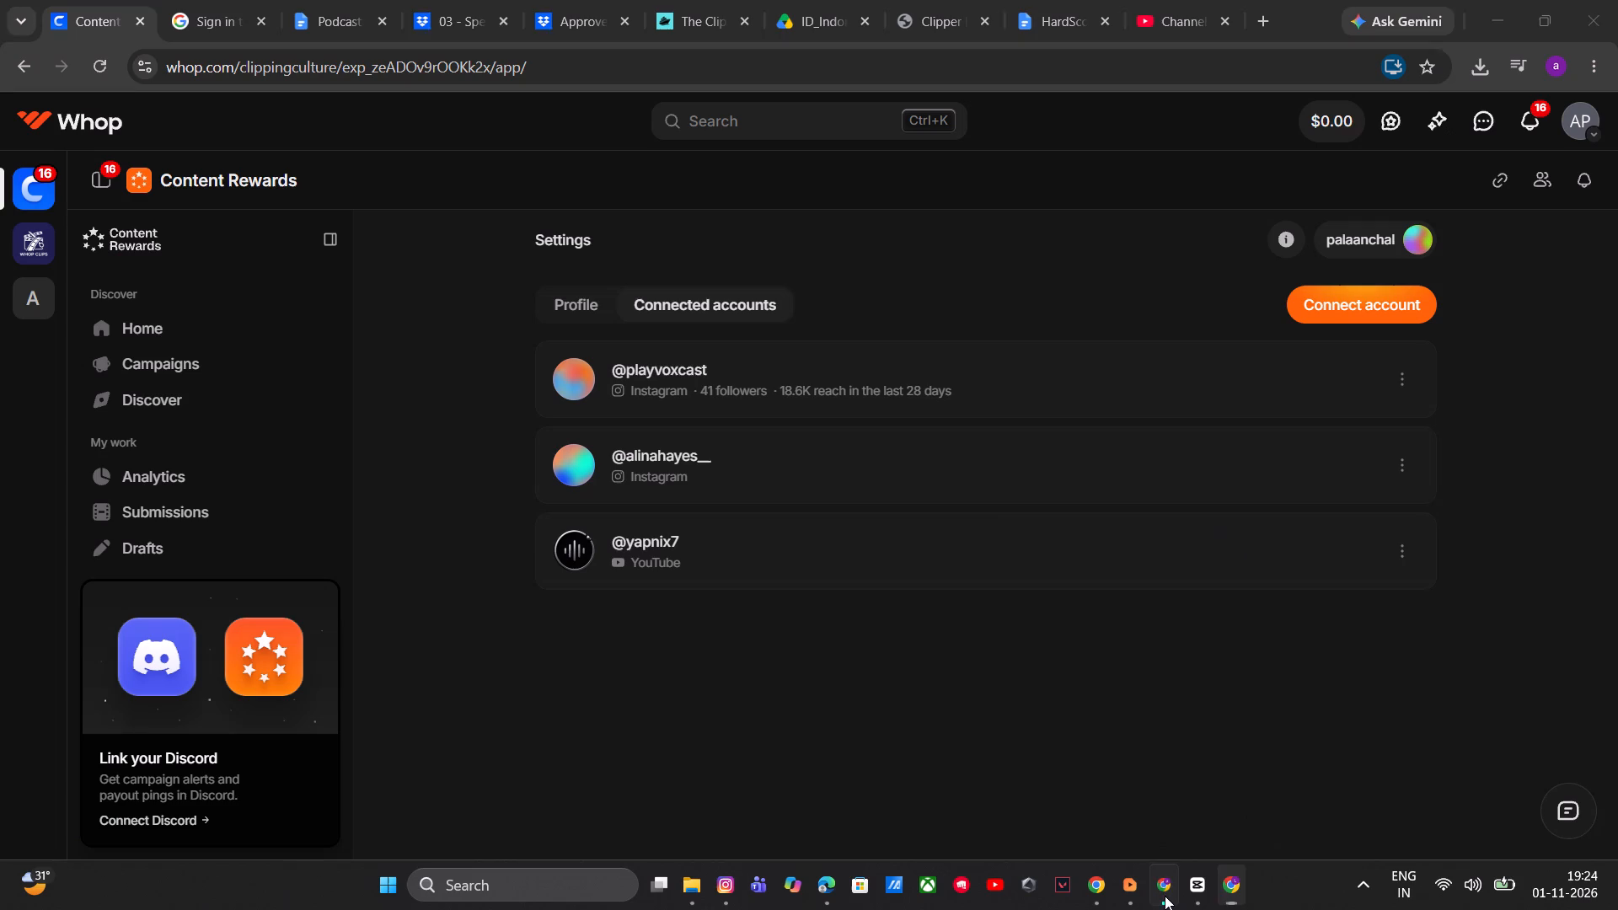
{"action": "left_click", "coordinate": [249, 336]}
{"action": "scroll", "coordinate": [797, 504], "scroll_direction": "down", "scroll_amount": 1}
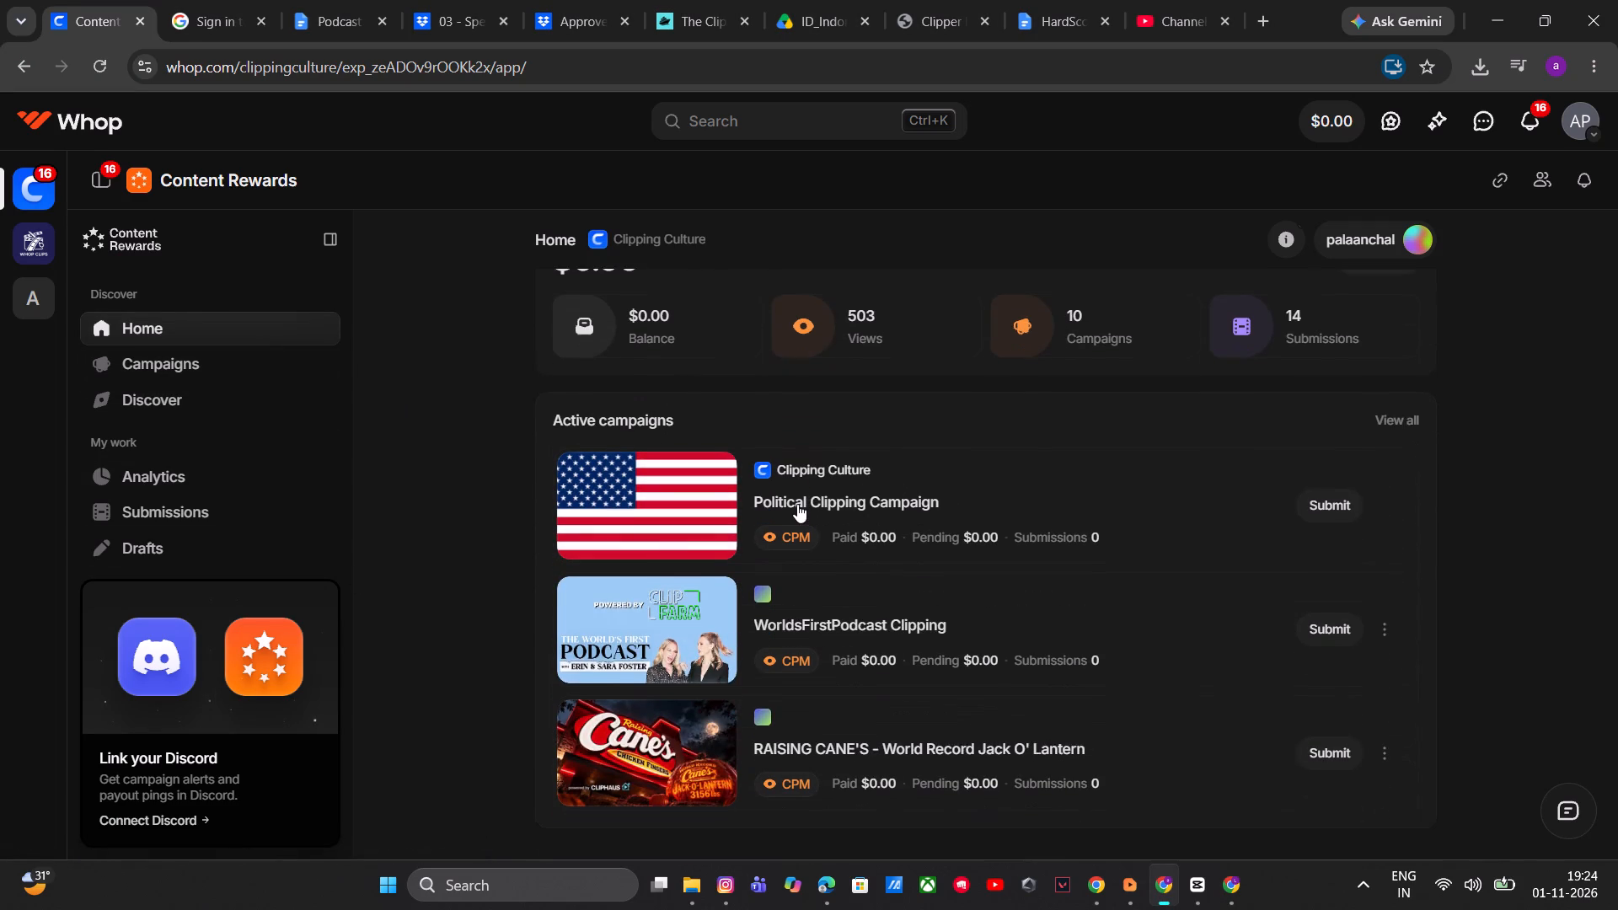
{"action": "scroll", "coordinate": [797, 504], "scroll_direction": "down", "scroll_amount": 2}
{"action": "scroll", "coordinate": [815, 582], "scroll_direction": "down", "scroll_amount": 3}
{"action": "scroll", "coordinate": [815, 582], "scroll_direction": "up", "scroll_amount": 5}
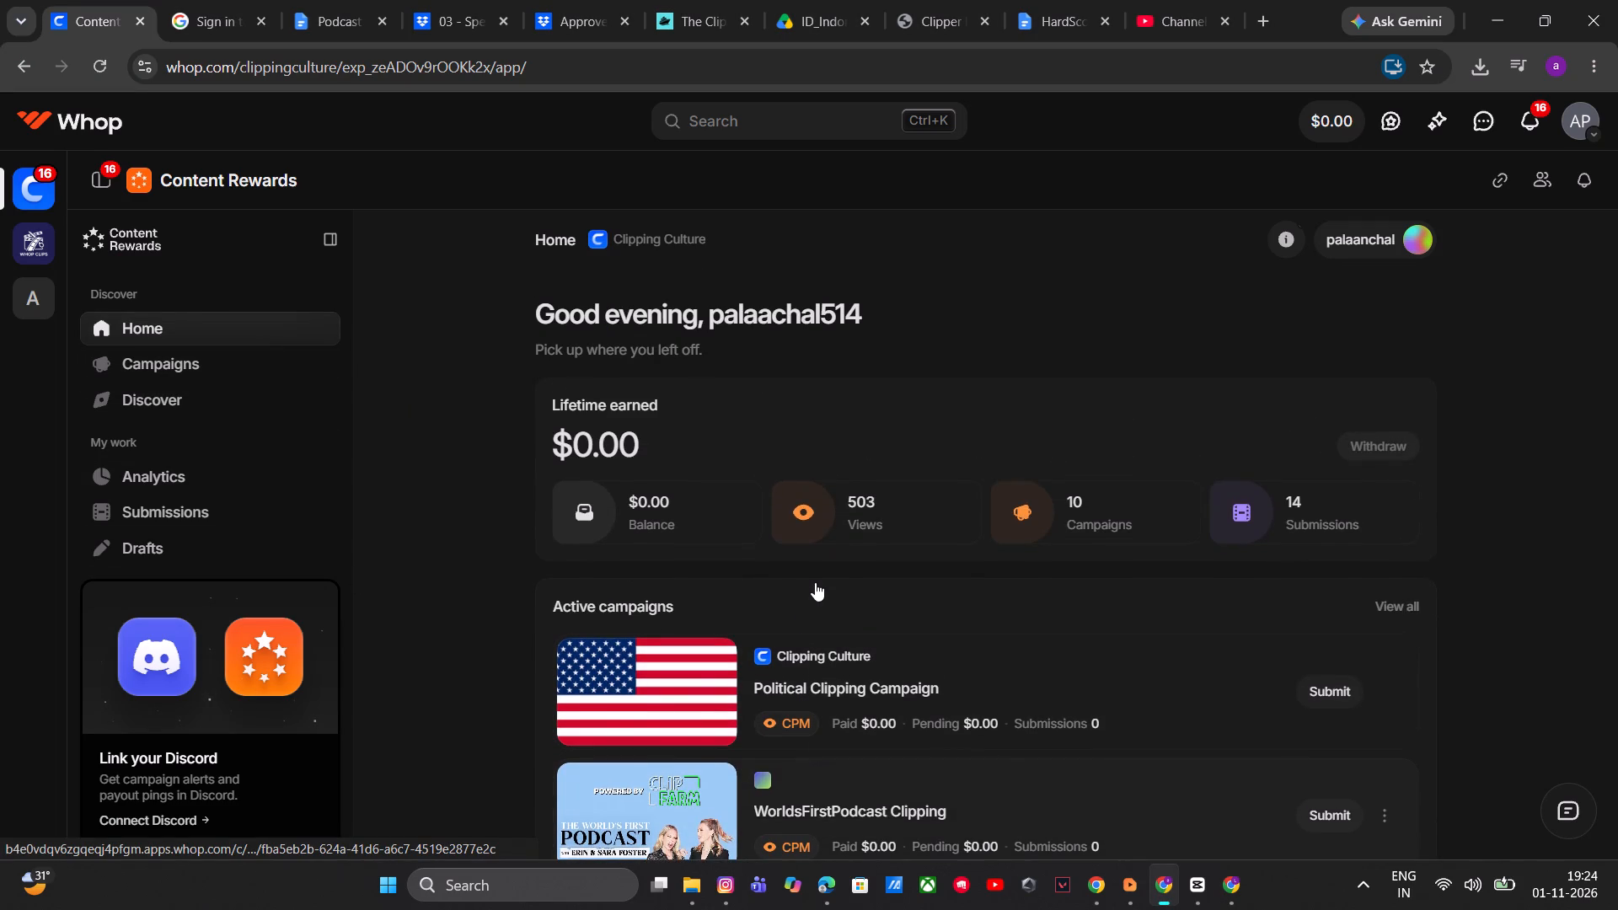
{"action": "scroll", "coordinate": [814, 582], "scroll_direction": "down", "scroll_amount": 3}
{"action": "scroll", "coordinate": [838, 723], "scroll_direction": "down", "scroll_amount": 2}
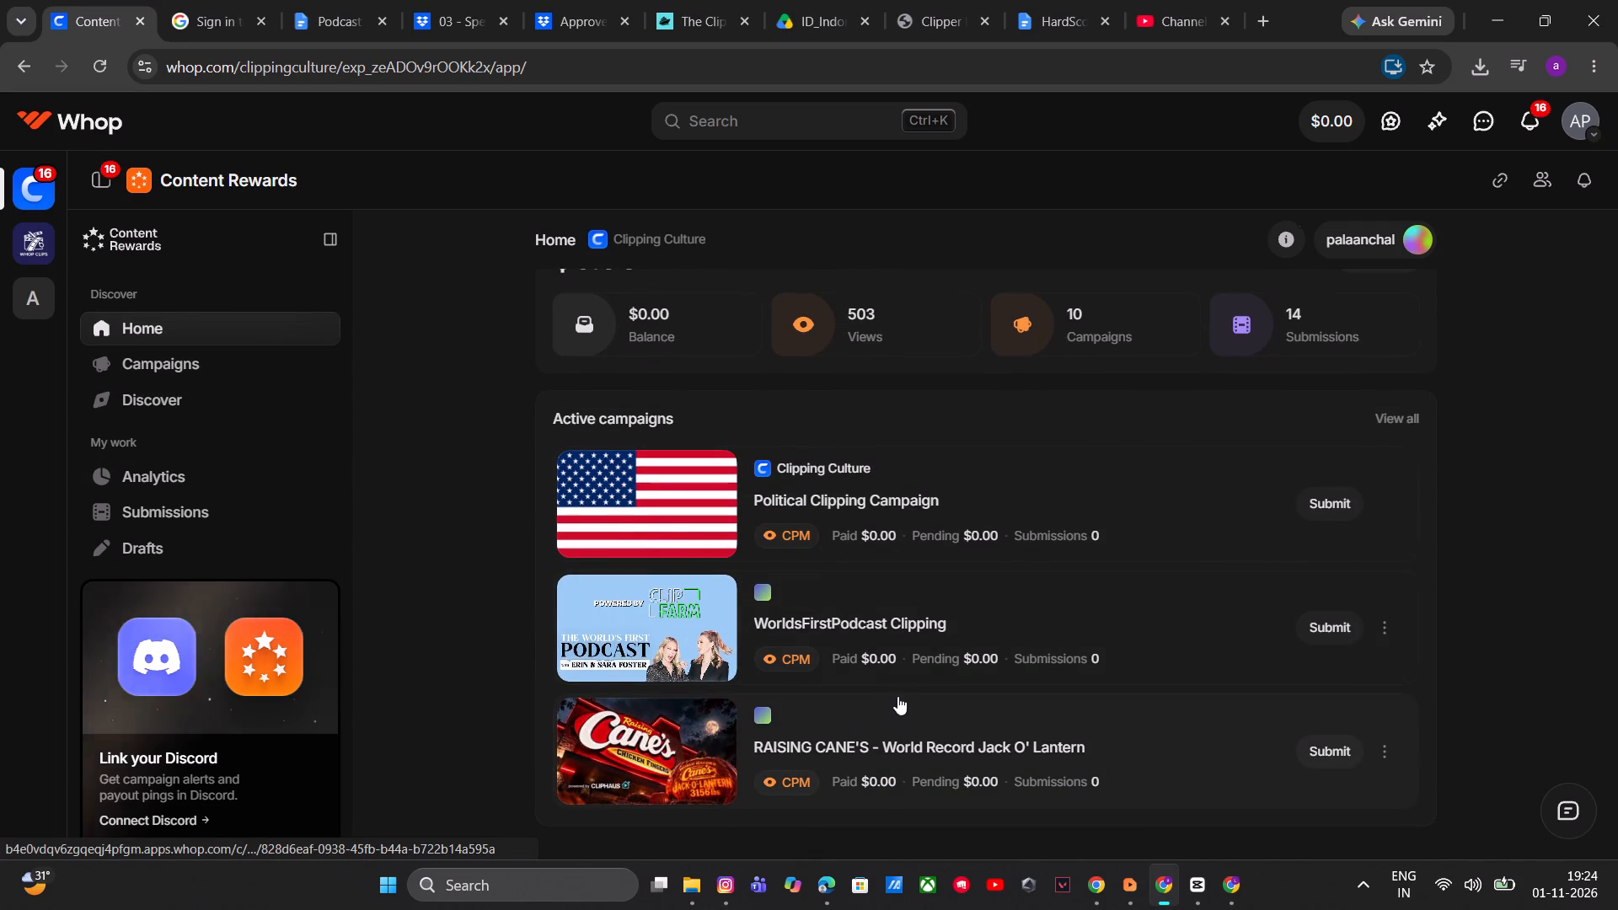
{"action": "scroll", "coordinate": [1063, 629], "scroll_direction": "down", "scroll_amount": 4}
{"action": "scroll", "coordinate": [1069, 642], "scroll_direction": "up", "scroll_amount": 3}
{"action": "scroll", "coordinate": [1069, 642], "scroll_direction": "down", "scroll_amount": 2}
{"action": "scroll", "coordinate": [1069, 646], "scroll_direction": "up", "scroll_amount": 2}
{"action": "left_click", "coordinate": [212, 373]}
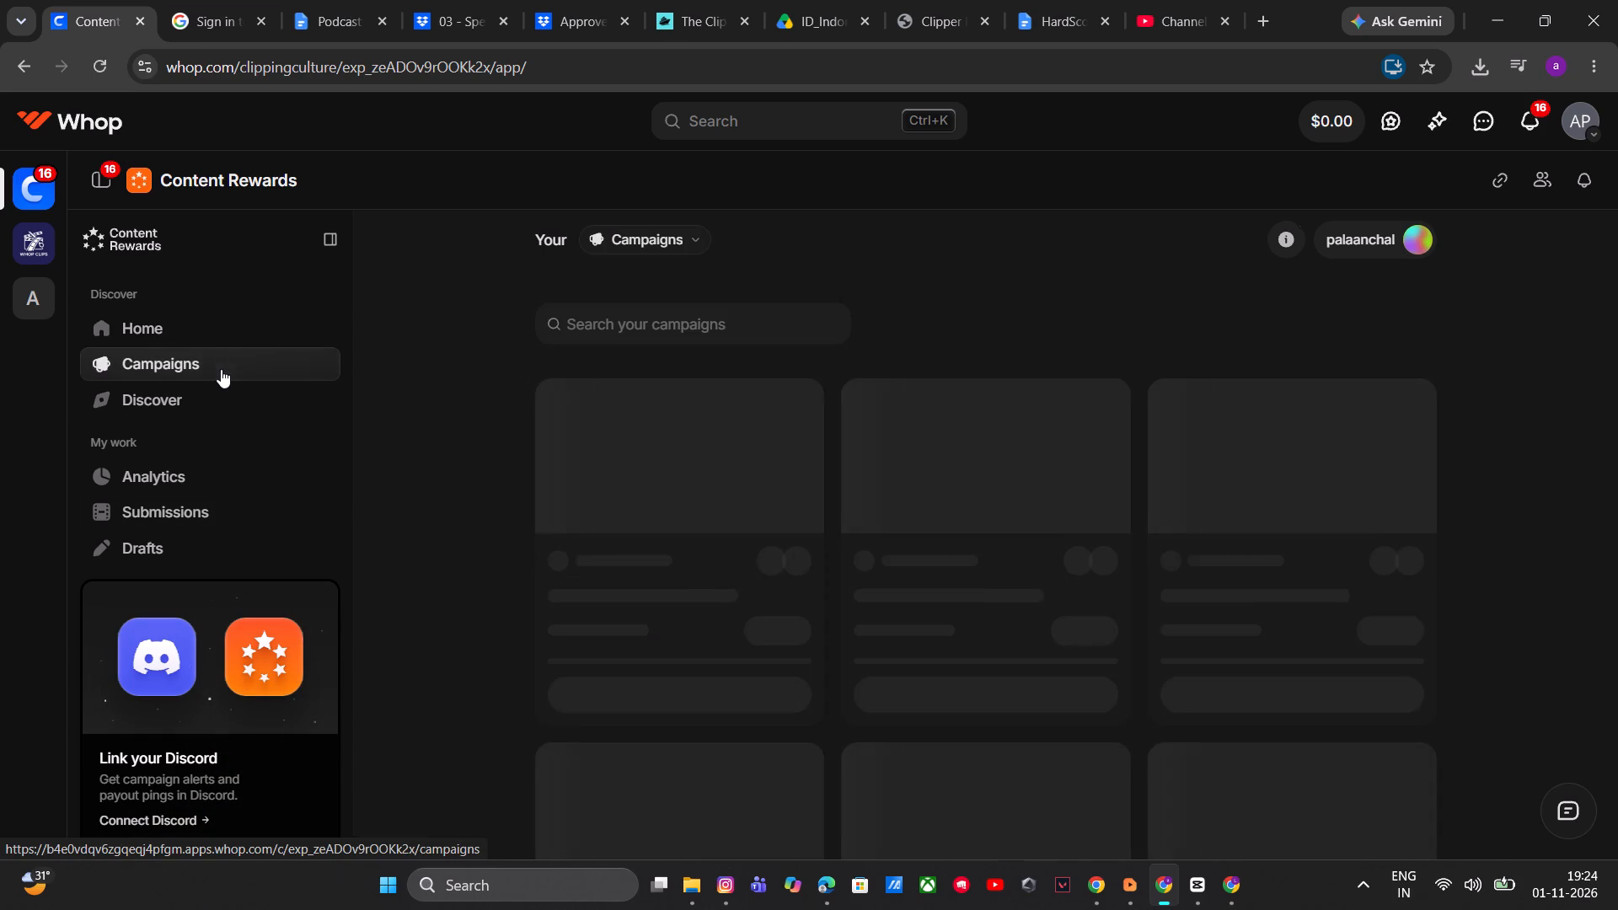
Bring up the Dropbox source video "03 - Spending The New Capital".
{"action": "left_click", "coordinate": [470, 0]}
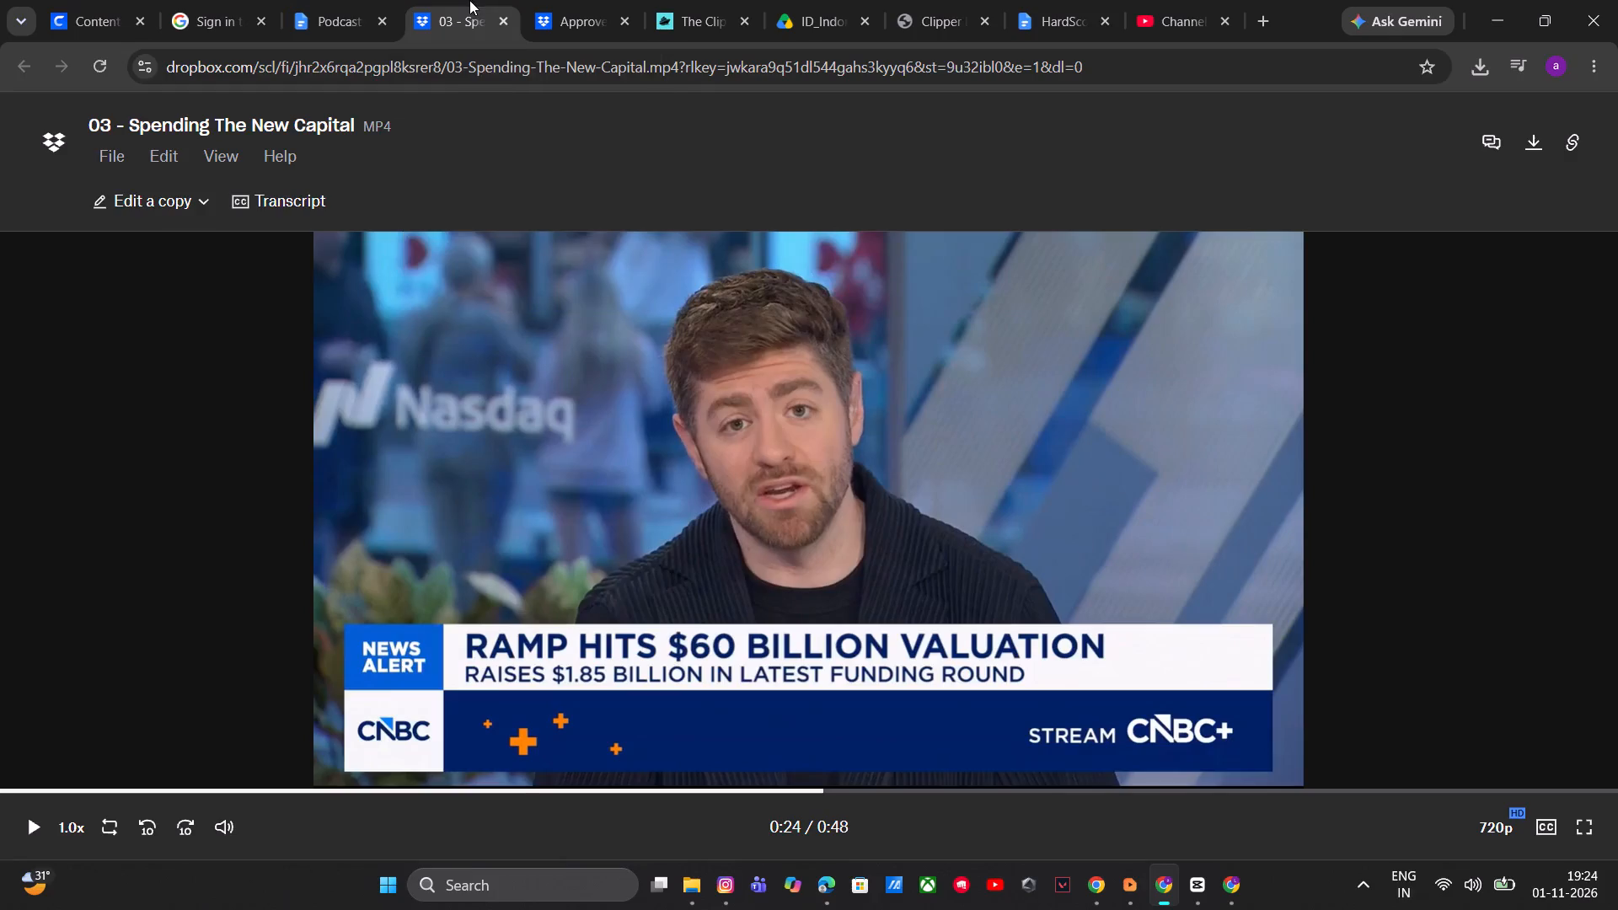
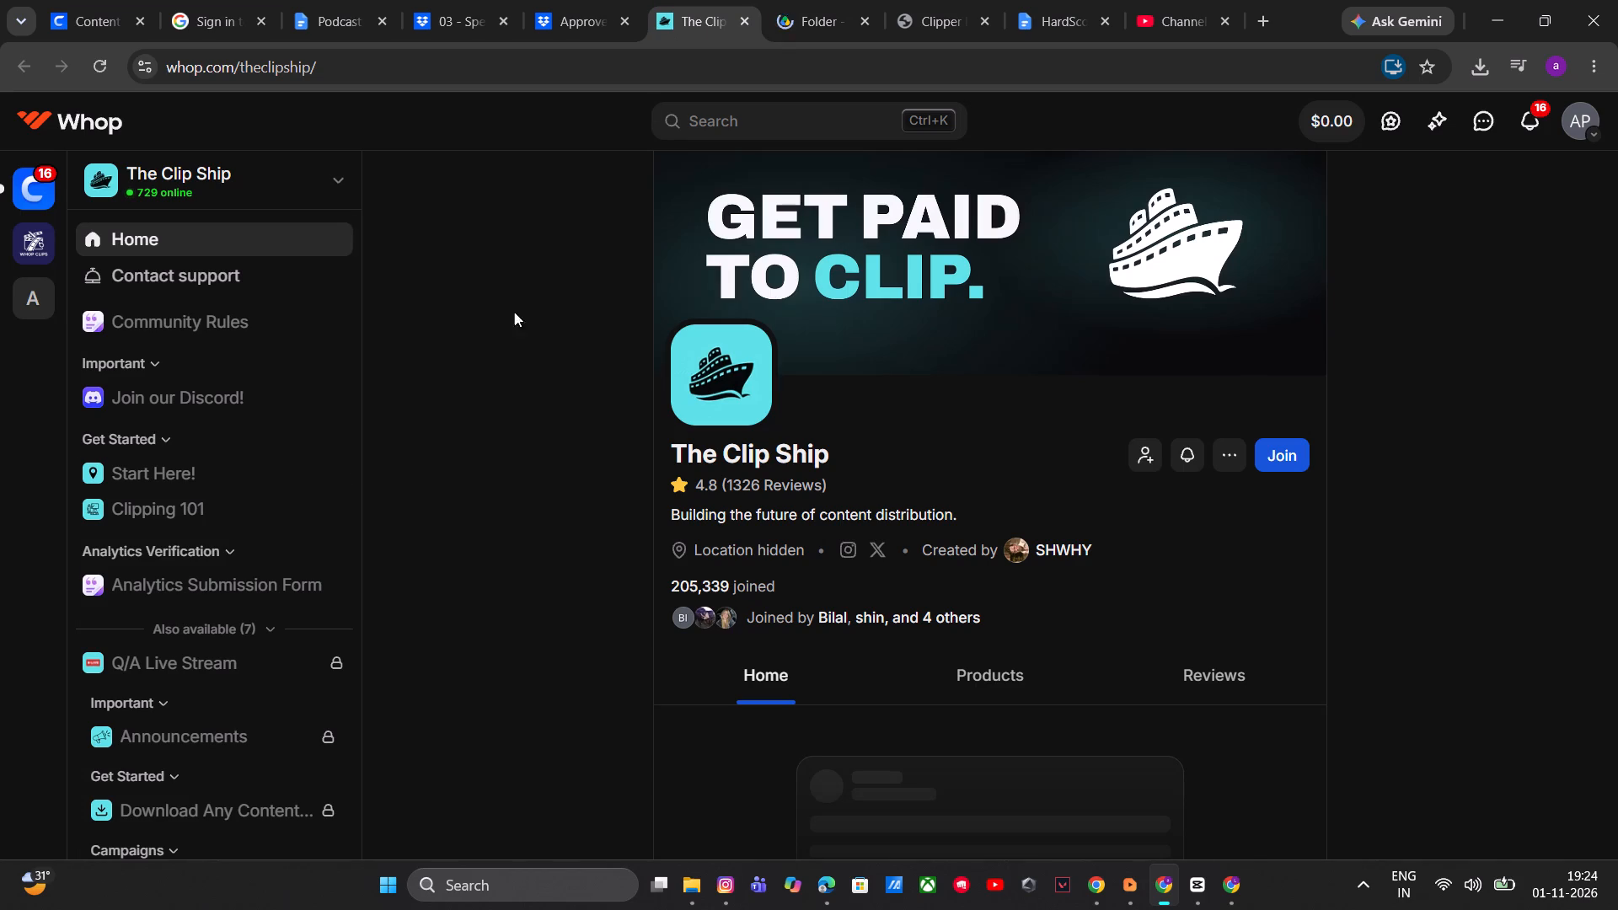
Set the Discover page in Content Rewards to all Content Rewards campaigns and search for "podcast".
{"action": "left_click", "coordinate": [29, 180]}
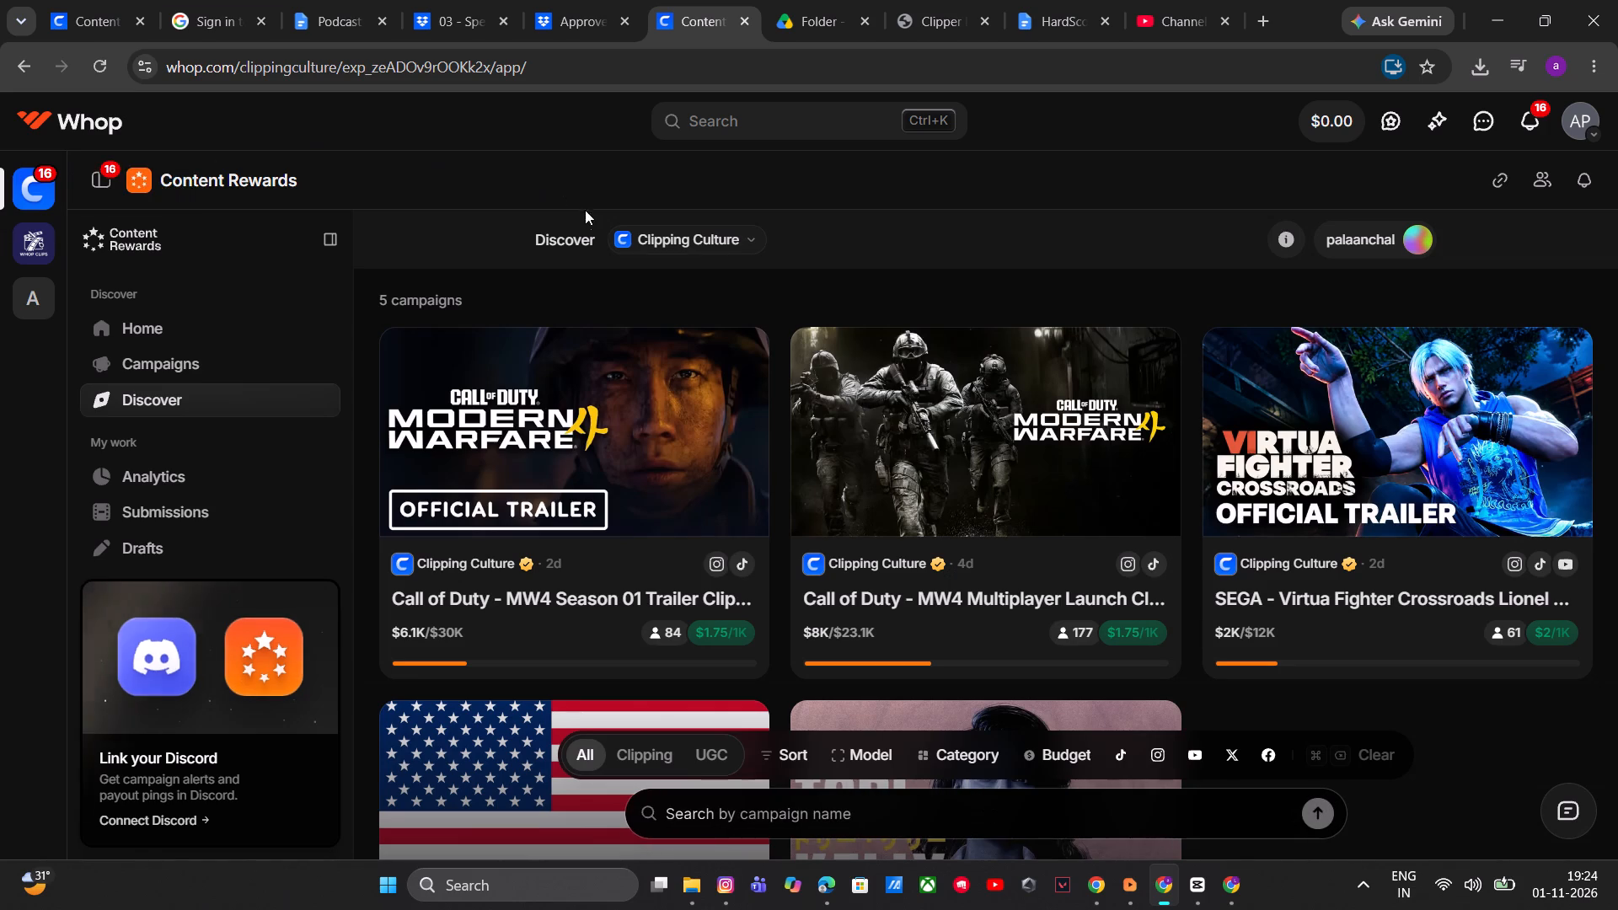
{"action": "left_click", "coordinate": [625, 236]}
{"action": "left_click", "coordinate": [666, 308]}
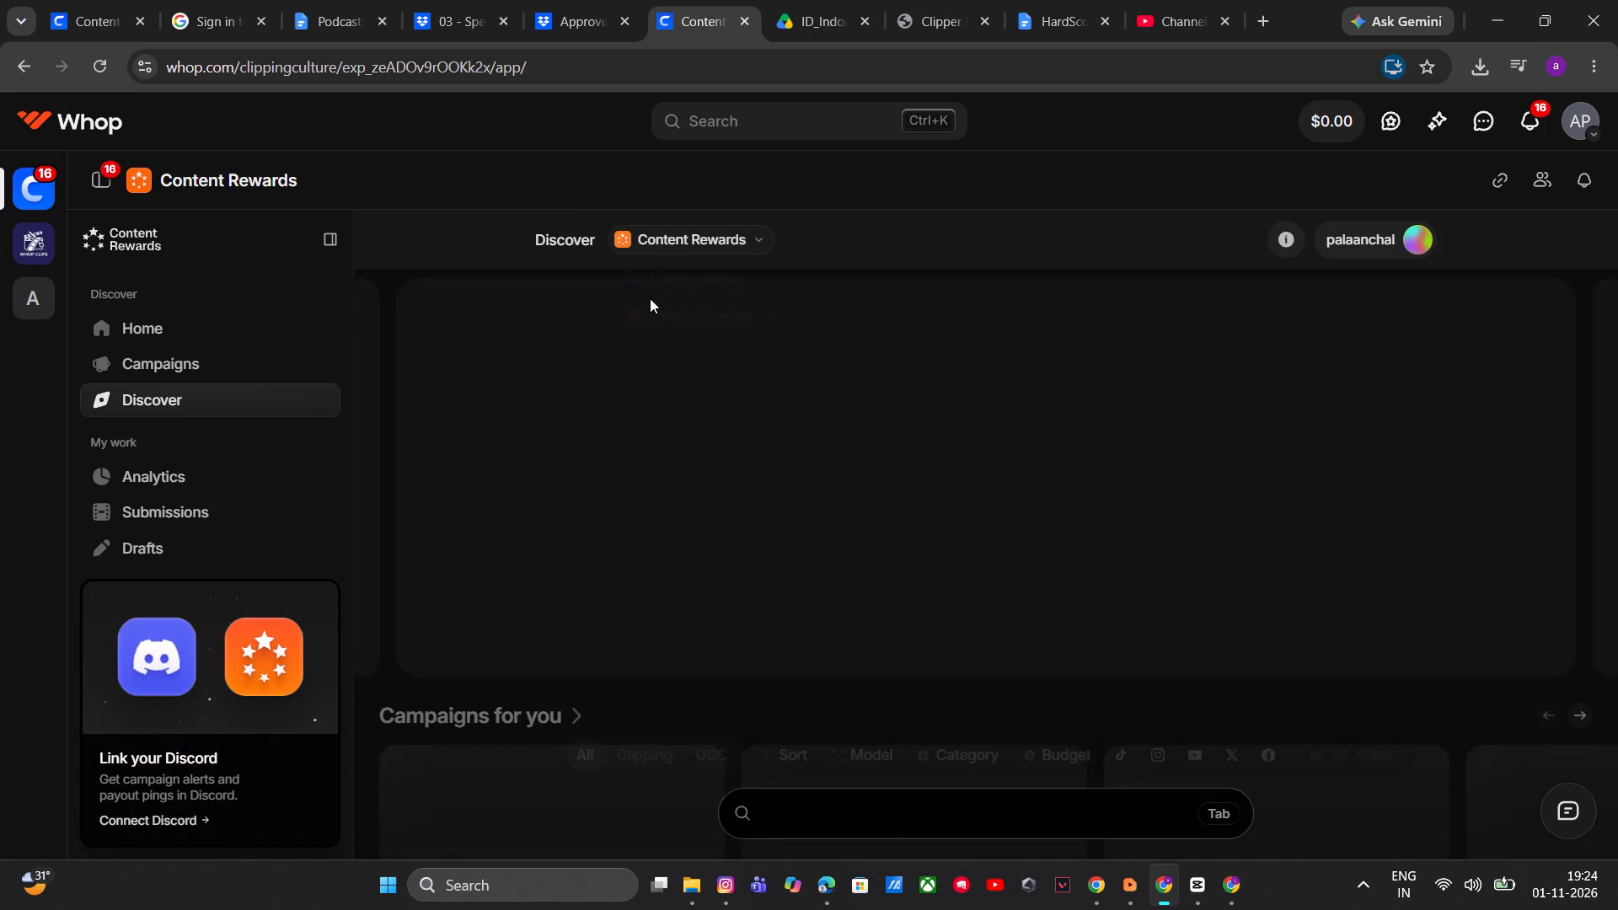
{"action": "left_click", "coordinate": [892, 816]}
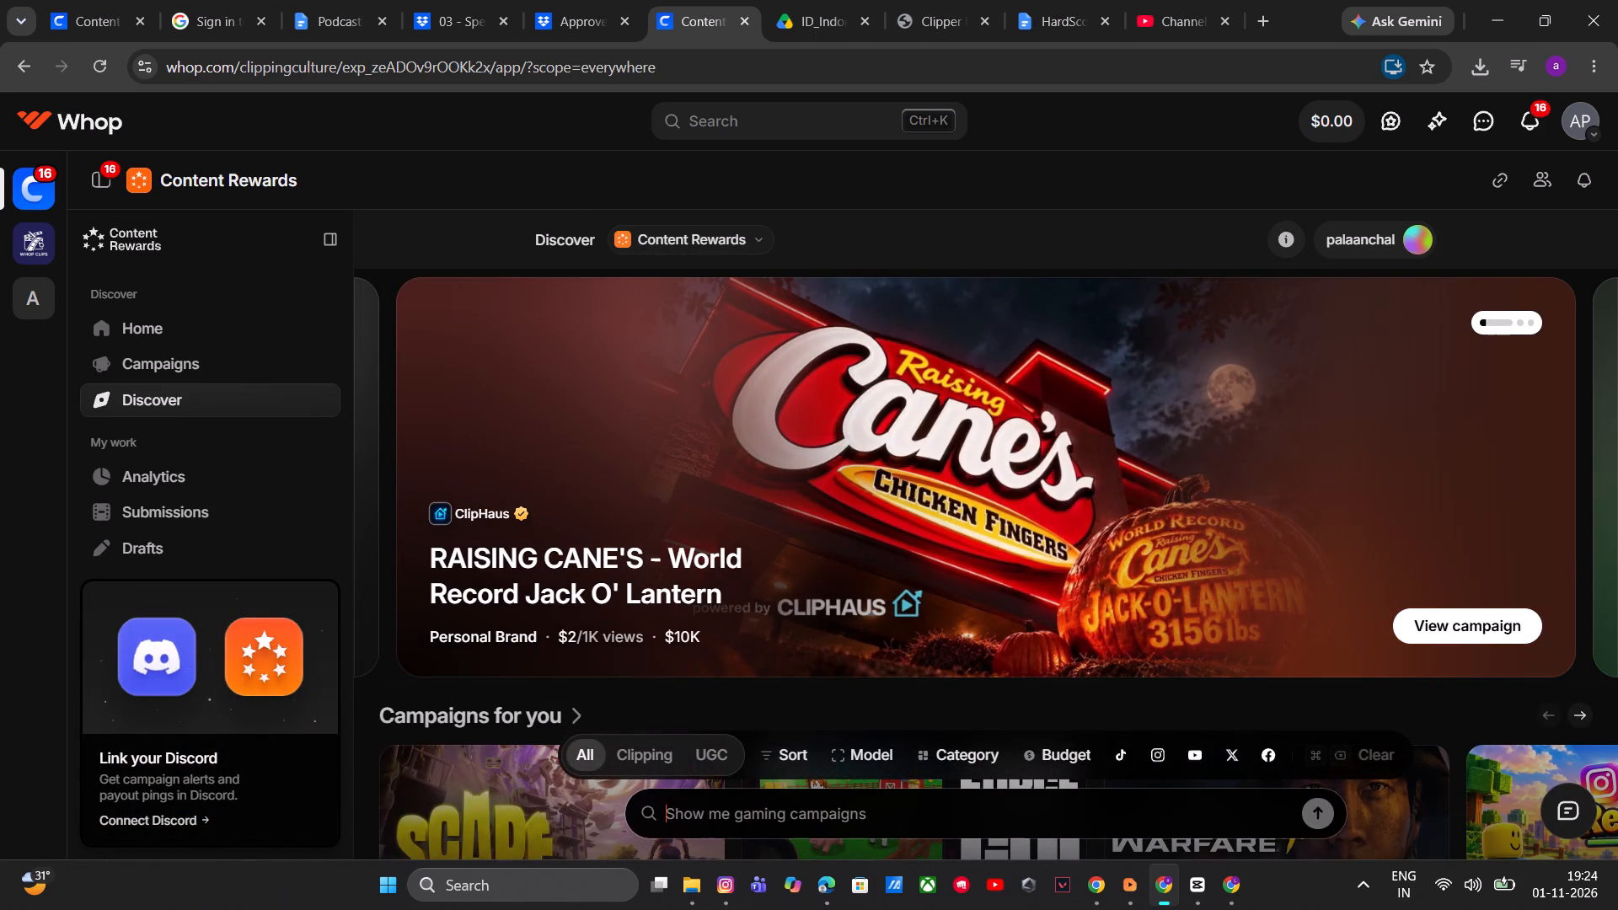
{"action": "type", "text": "po"}
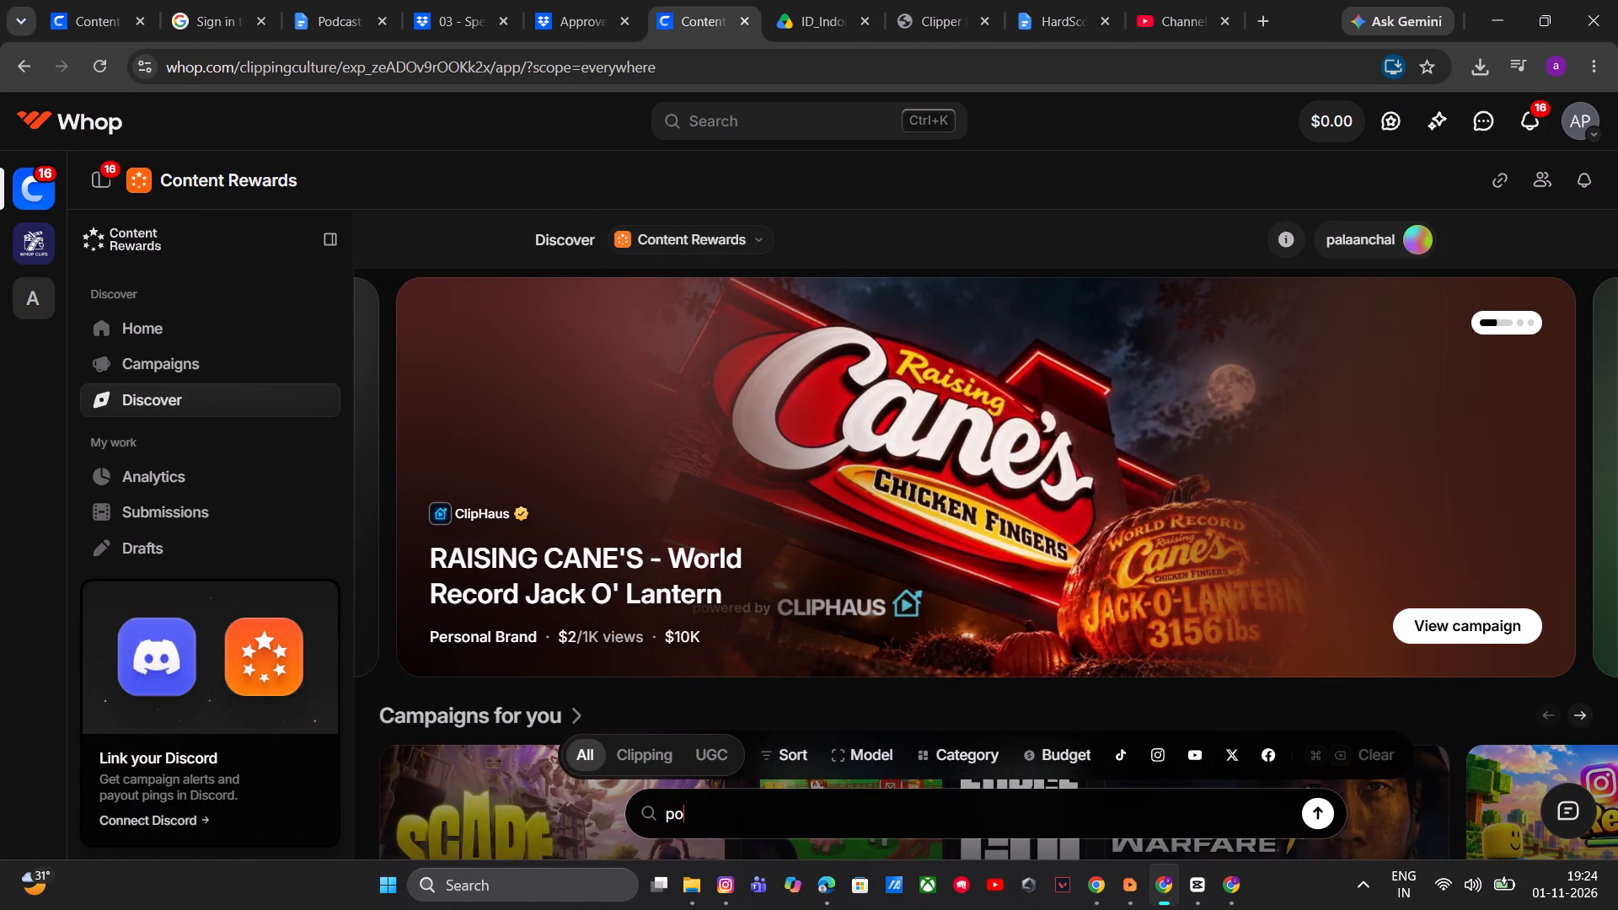
{"action": "type", "text": "dcast"}
{"action": "key", "text": "Return"}
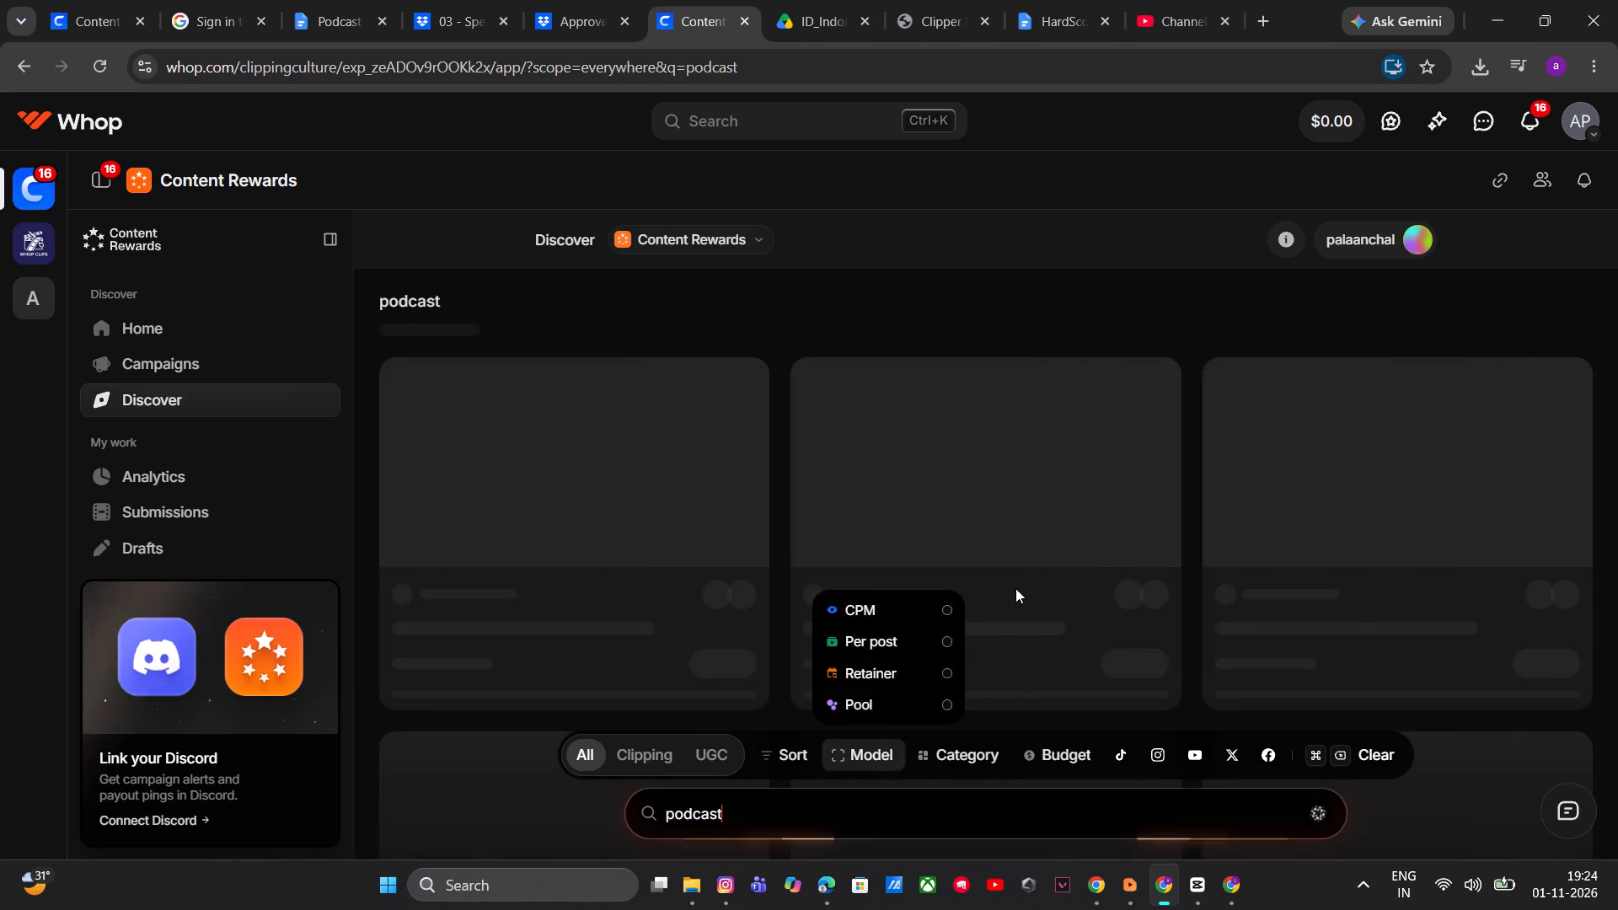
Browse the podcast campaigns and open The Clip Ship's "Fintech Podcast Clipping | Month 4".
{"action": "scroll", "coordinate": [1082, 528], "scroll_direction": "down", "scroll_amount": 4}
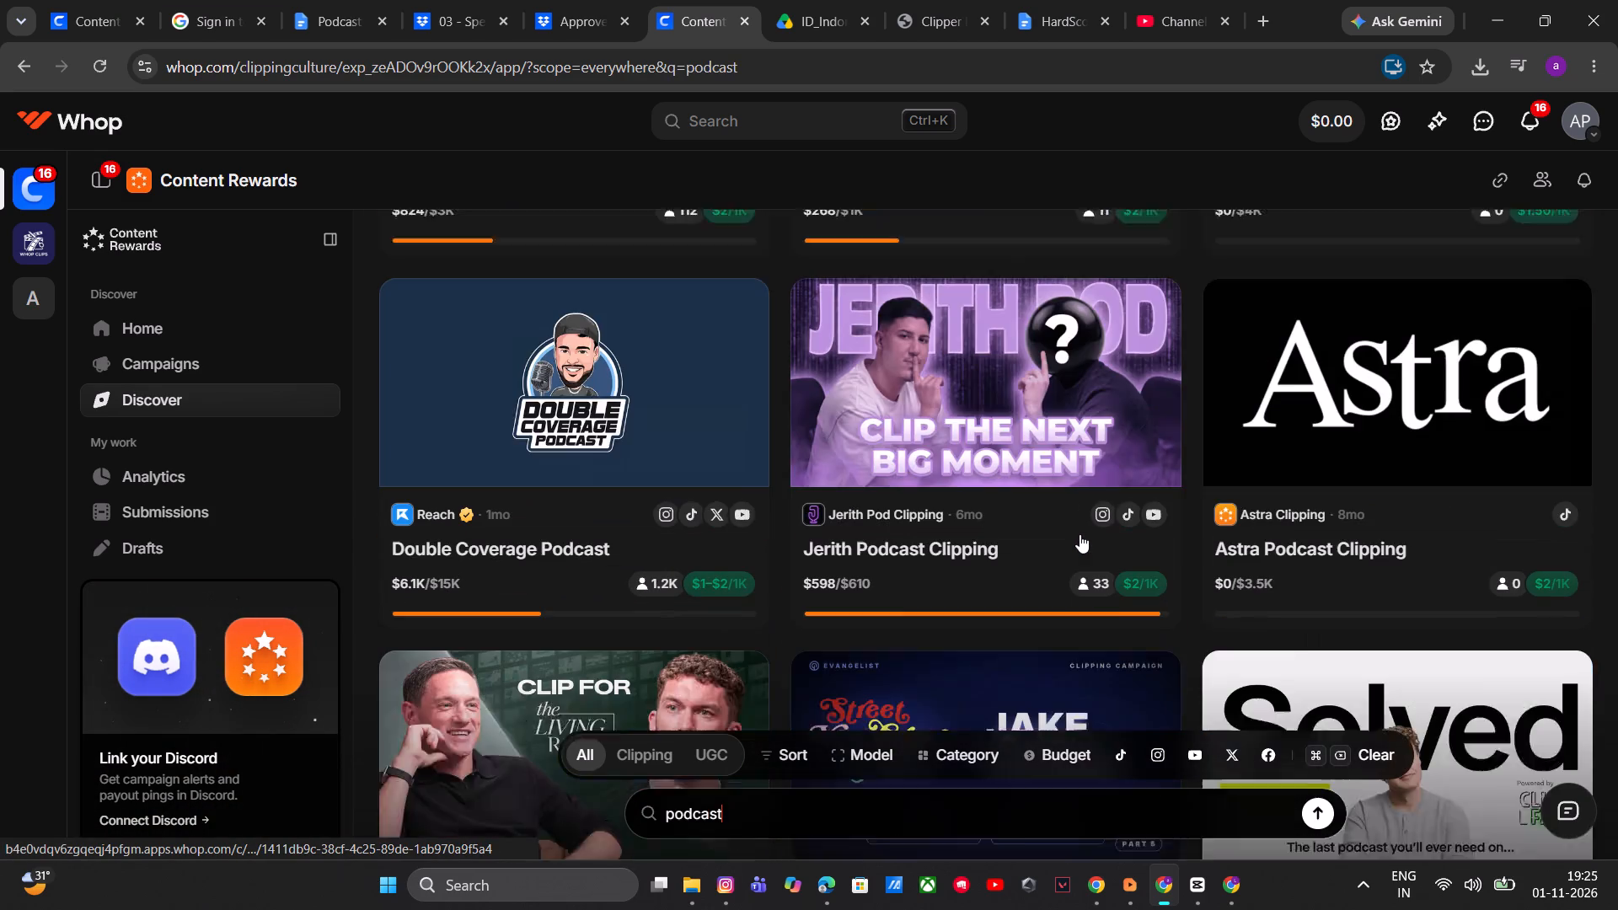
{"action": "scroll", "coordinate": [1080, 534], "scroll_direction": "up", "scroll_amount": 1}
{"action": "scroll", "coordinate": [1080, 534], "scroll_direction": "down", "scroll_amount": 3}
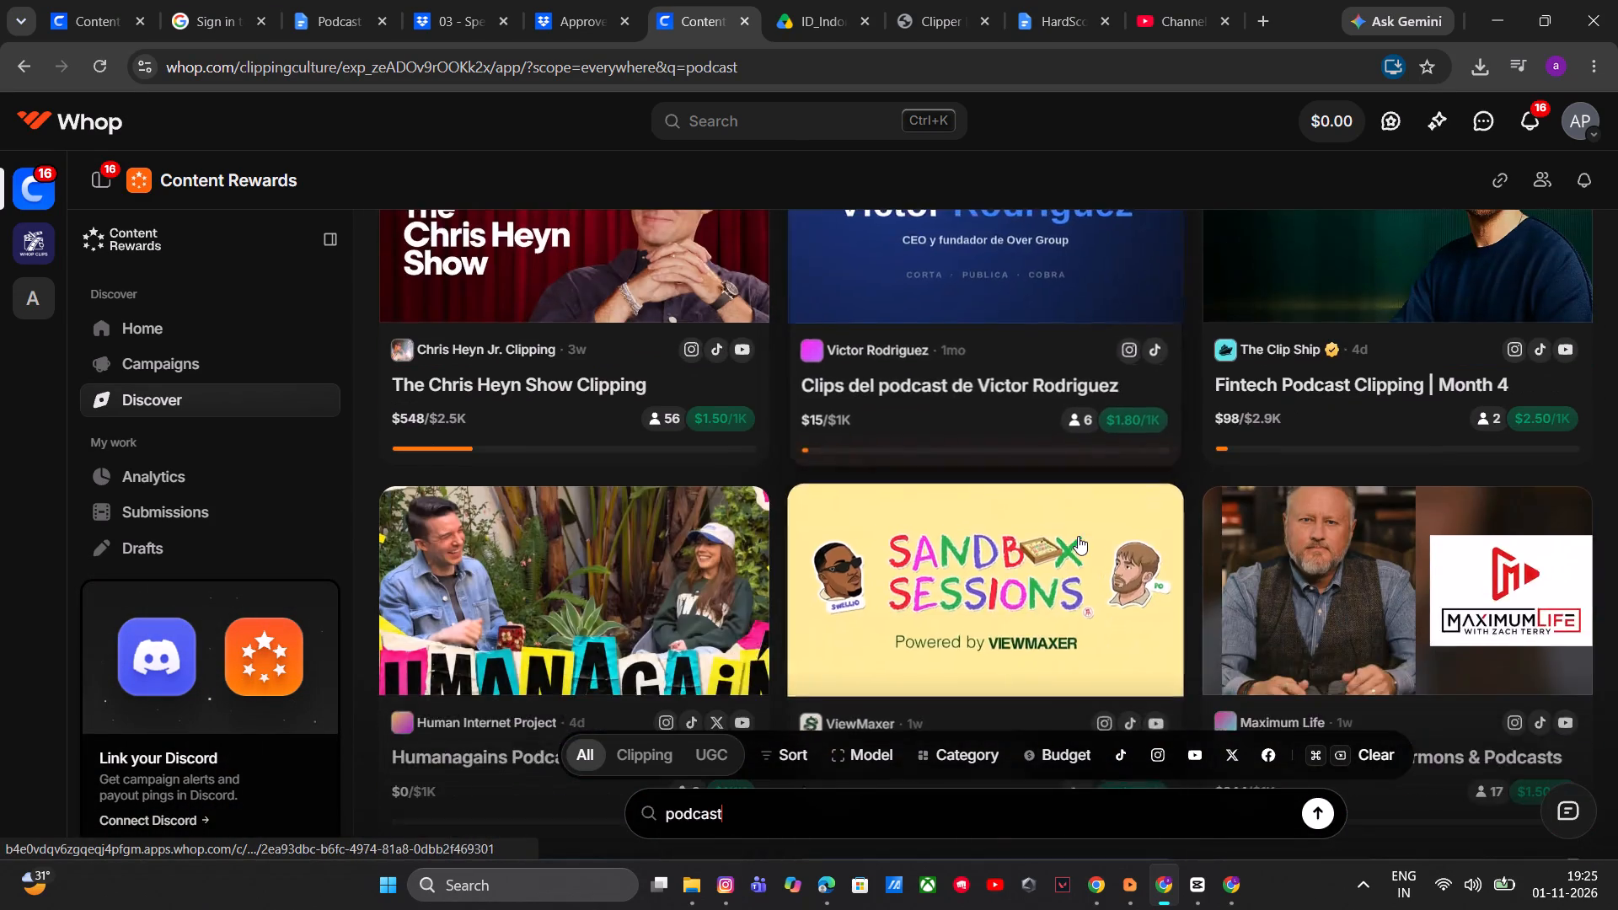
{"action": "scroll", "coordinate": [1078, 536], "scroll_direction": "up", "scroll_amount": 1}
{"action": "left_click", "coordinate": [1384, 667]}
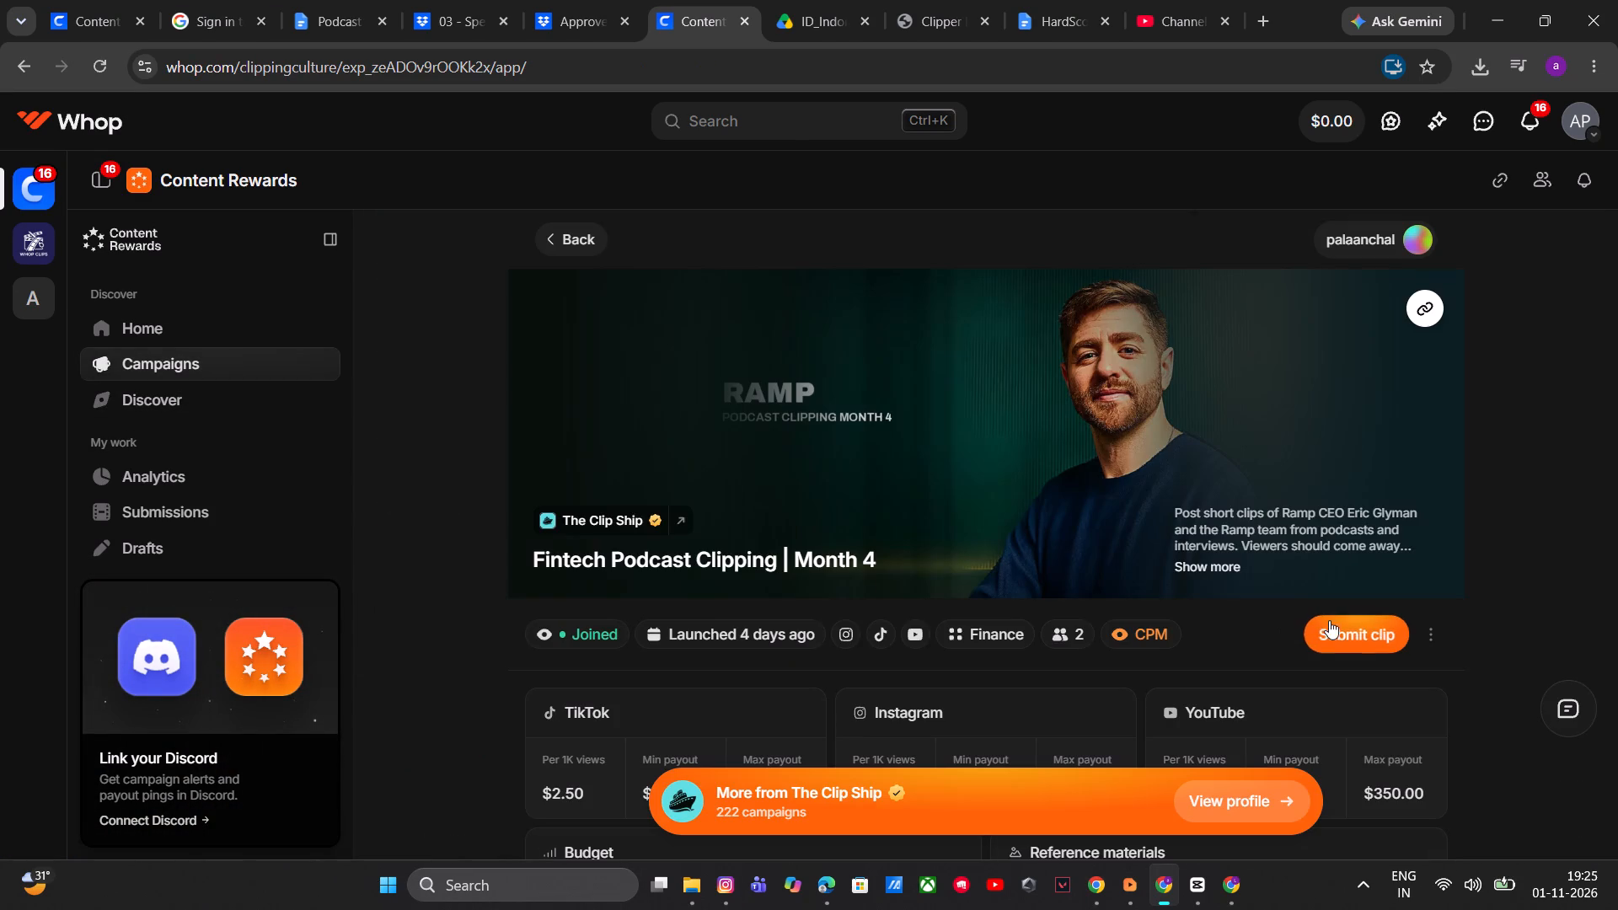
Start a clip submission for the campaign, enter the copied YouTube Shorts link and accept the requirements statement.
{"action": "left_click", "coordinate": [1334, 620]}
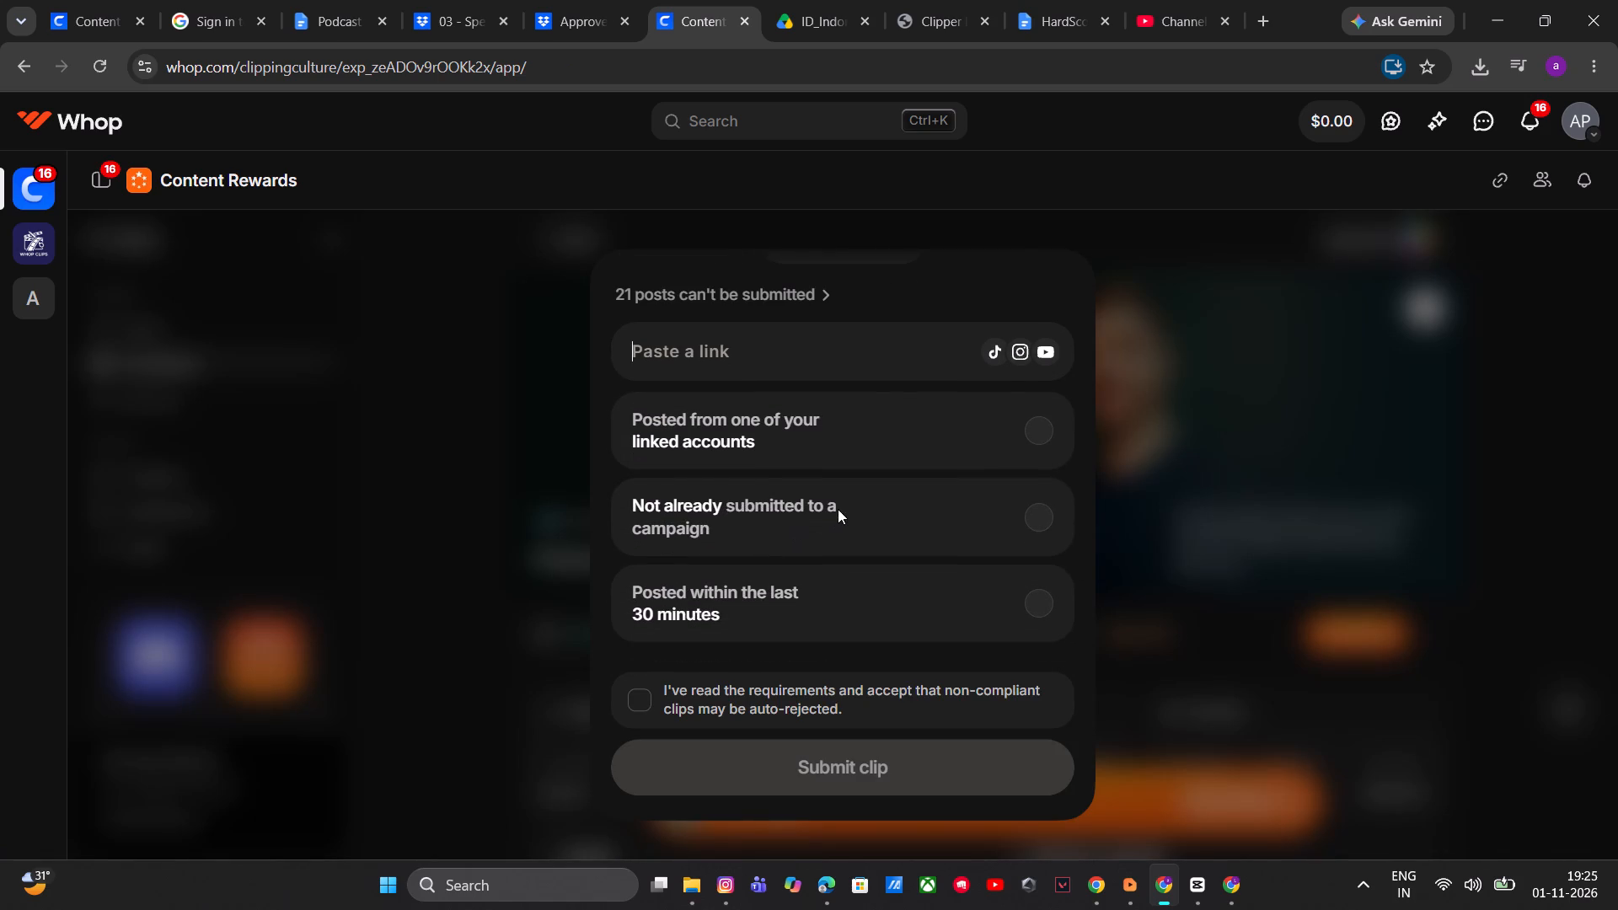
{"action": "left_click", "coordinate": [903, 361]}
{"action": "key", "text": "ctrl+v"}
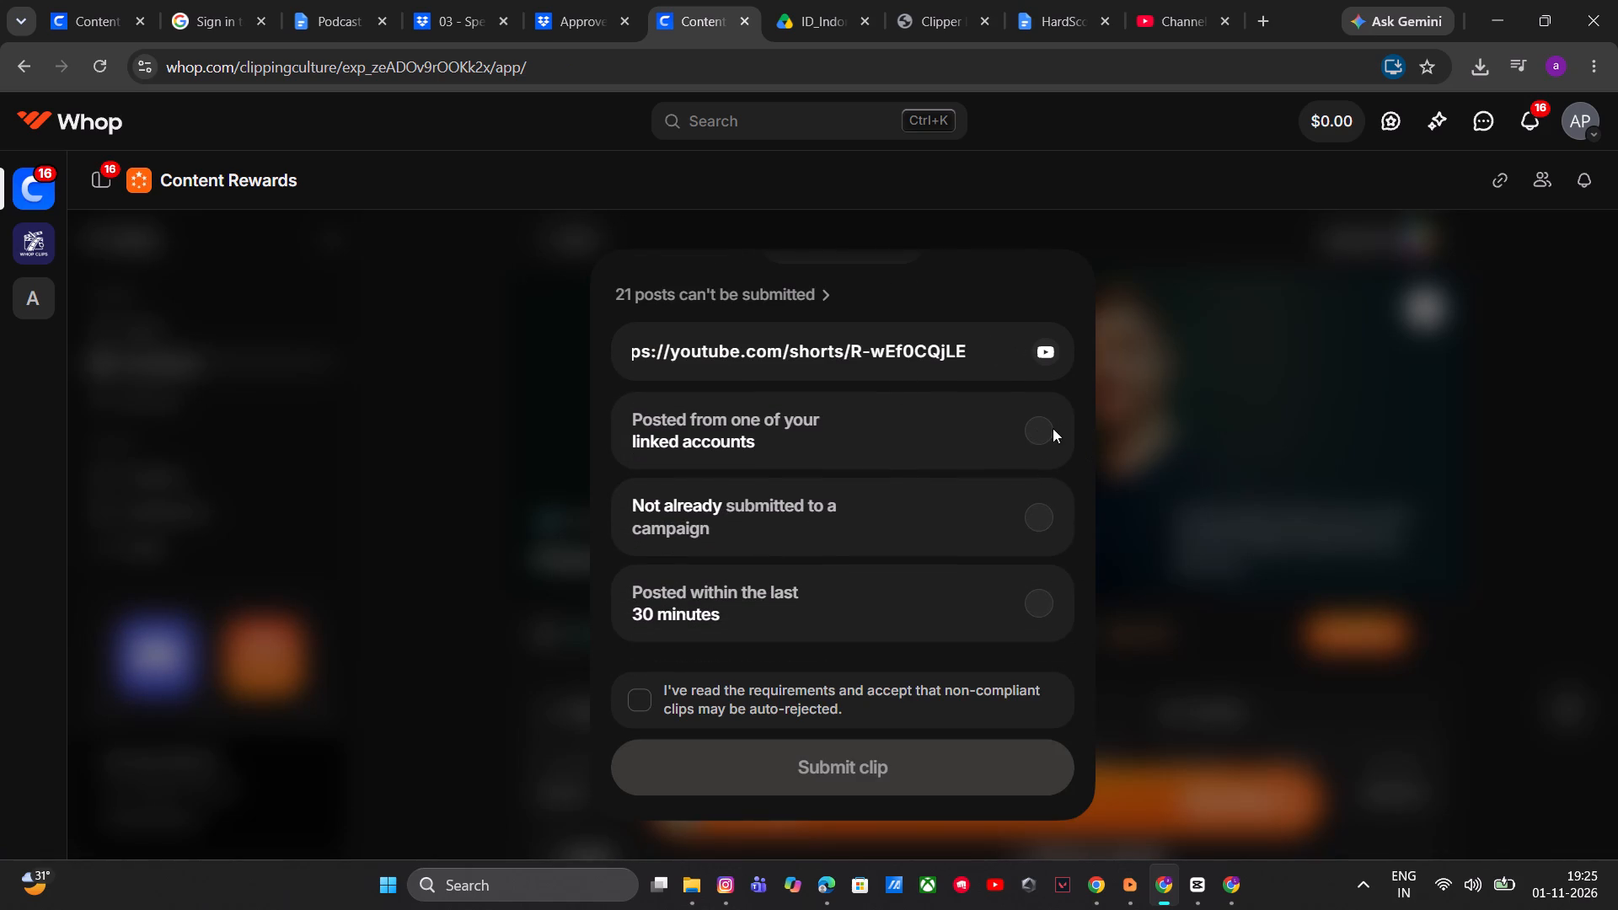
{"action": "left_click", "coordinate": [872, 448]}
{"action": "left_click", "coordinate": [1031, 435]}
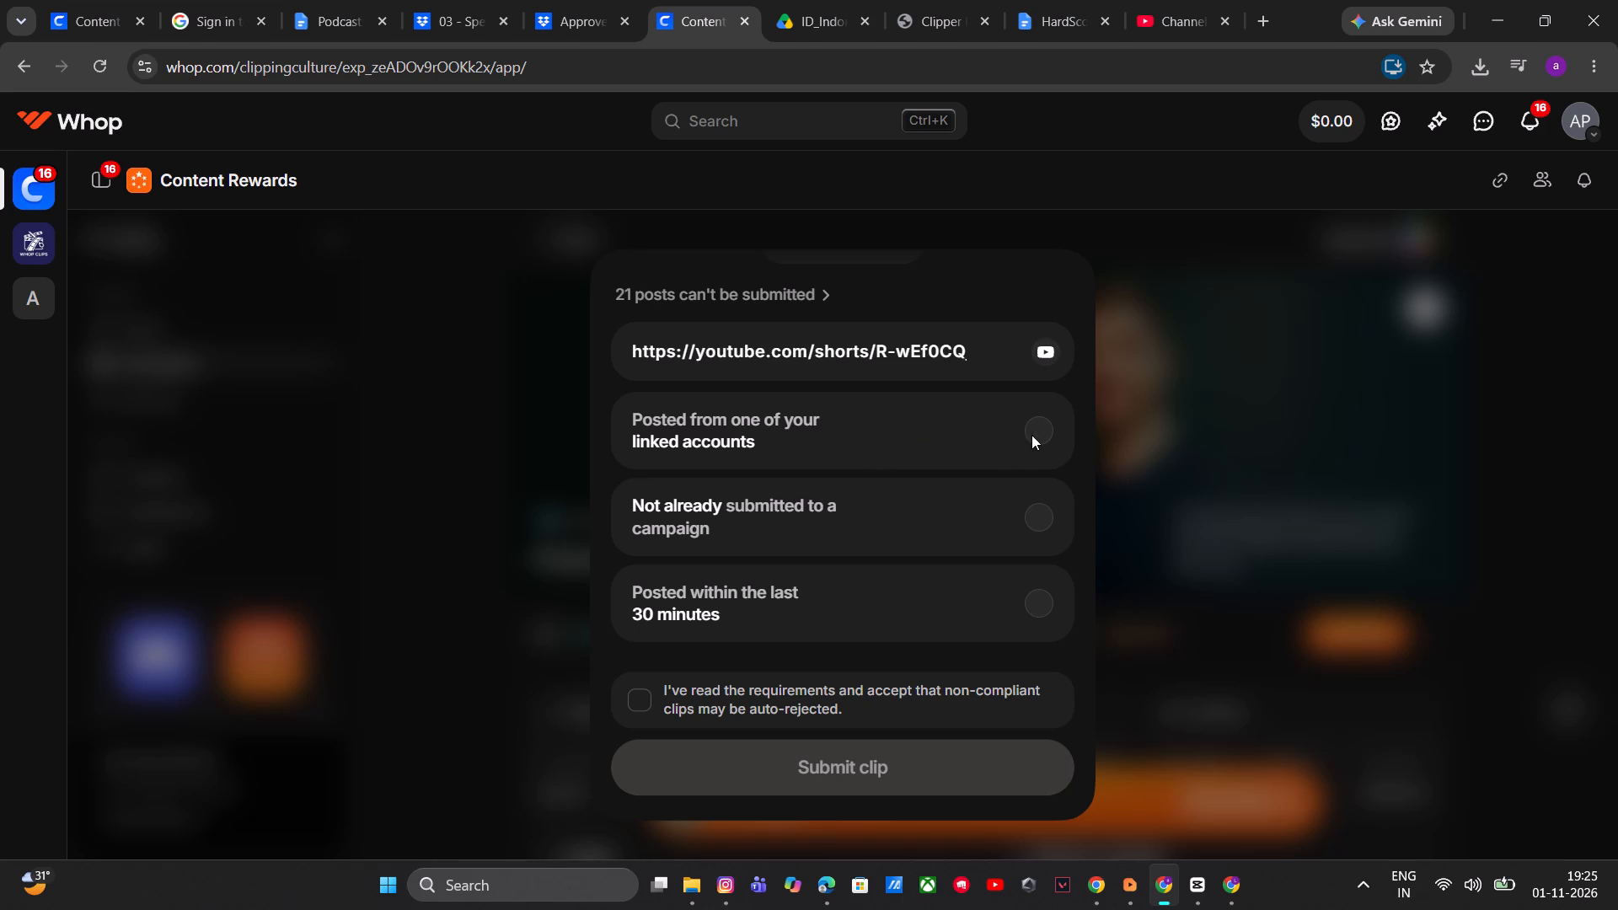
{"action": "scroll", "coordinate": [922, 527], "scroll_direction": "down", "scroll_amount": 1}
{"action": "left_click", "coordinate": [640, 703]}
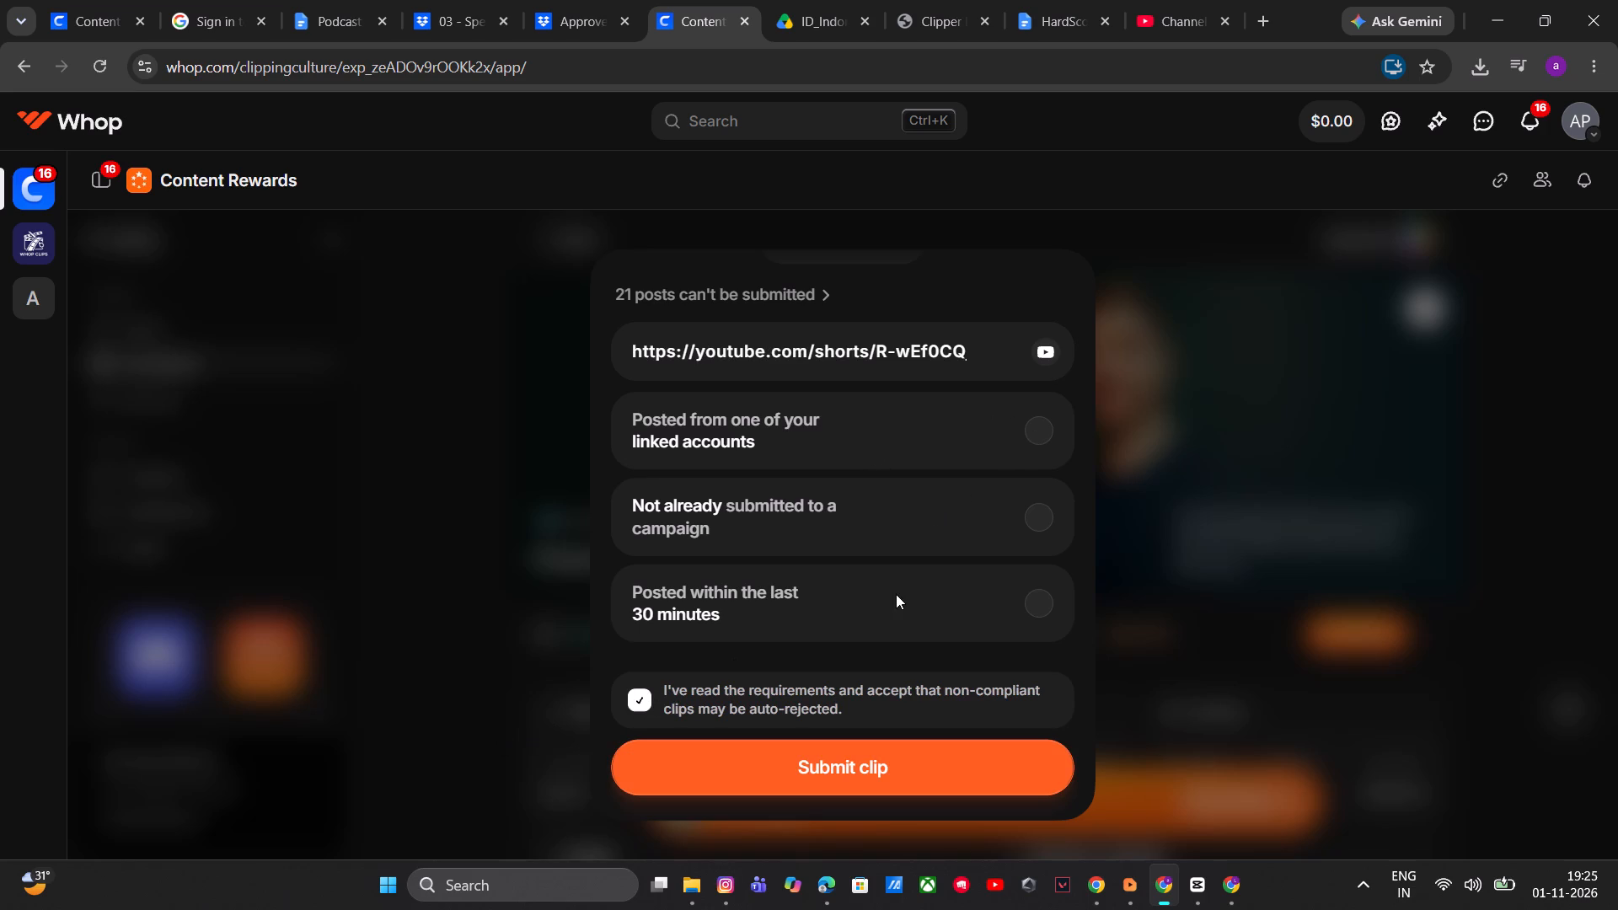
{"action": "scroll", "coordinate": [900, 588], "scroll_direction": "down", "scroll_amount": 2}
{"action": "scroll", "coordinate": [900, 588], "scroll_direction": "up", "scroll_amount": 2}
{"action": "scroll", "coordinate": [903, 589], "scroll_direction": "down", "scroll_amount": 2}
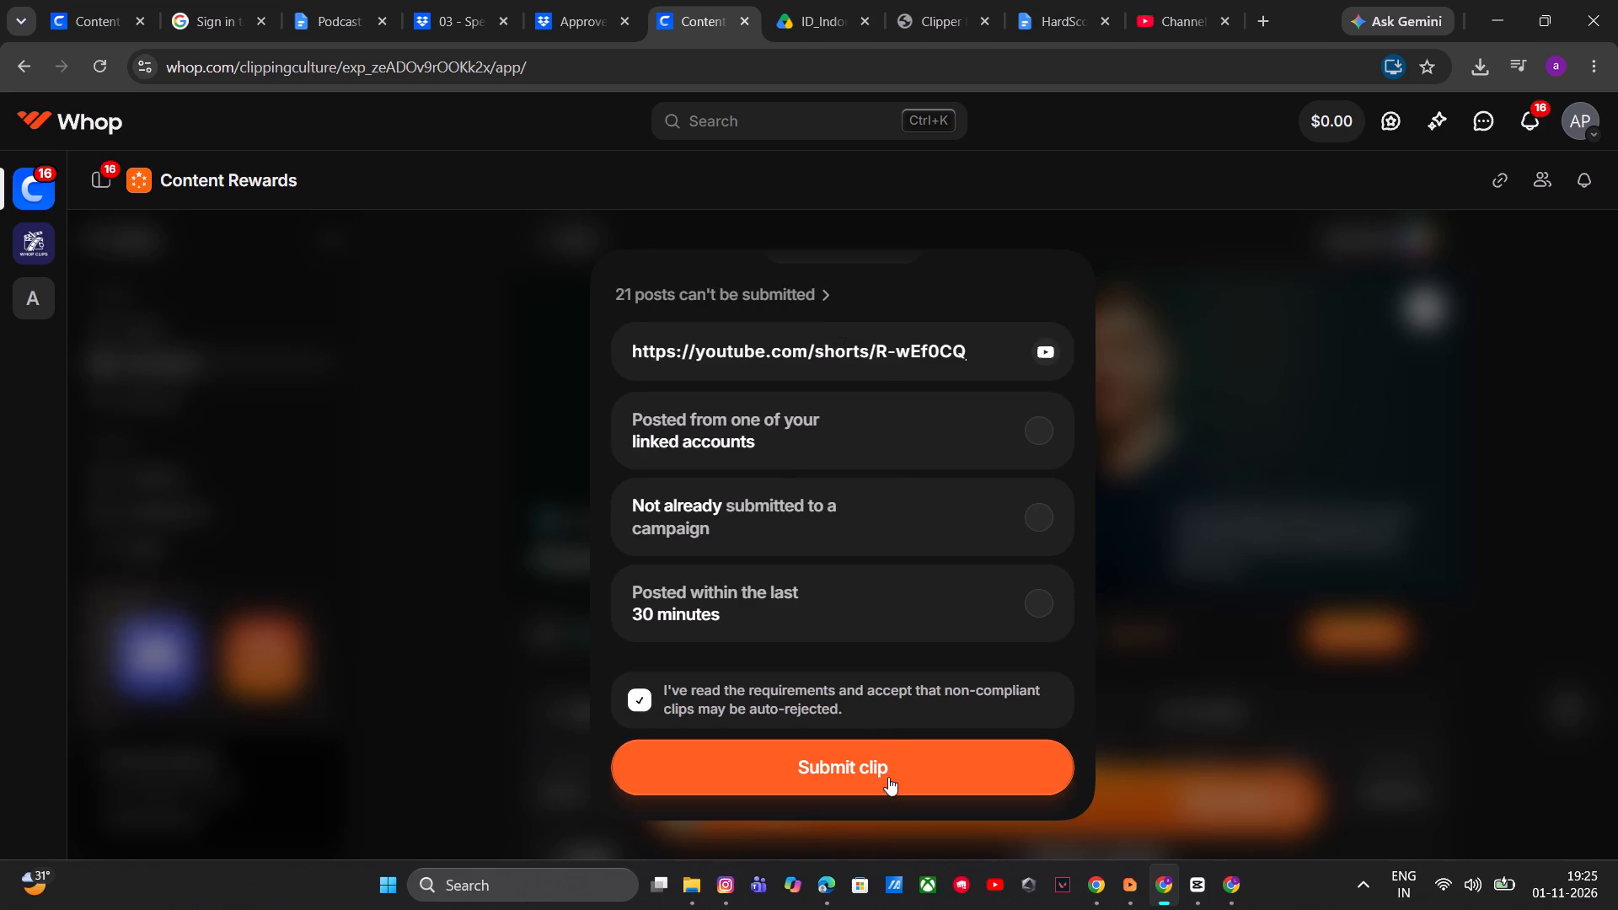
Submit the YouTube Shorts clip to the Fintech Podcast Clipping campaign and skip joining The Clip Ship's Discord.
{"action": "left_click", "coordinate": [893, 768]}
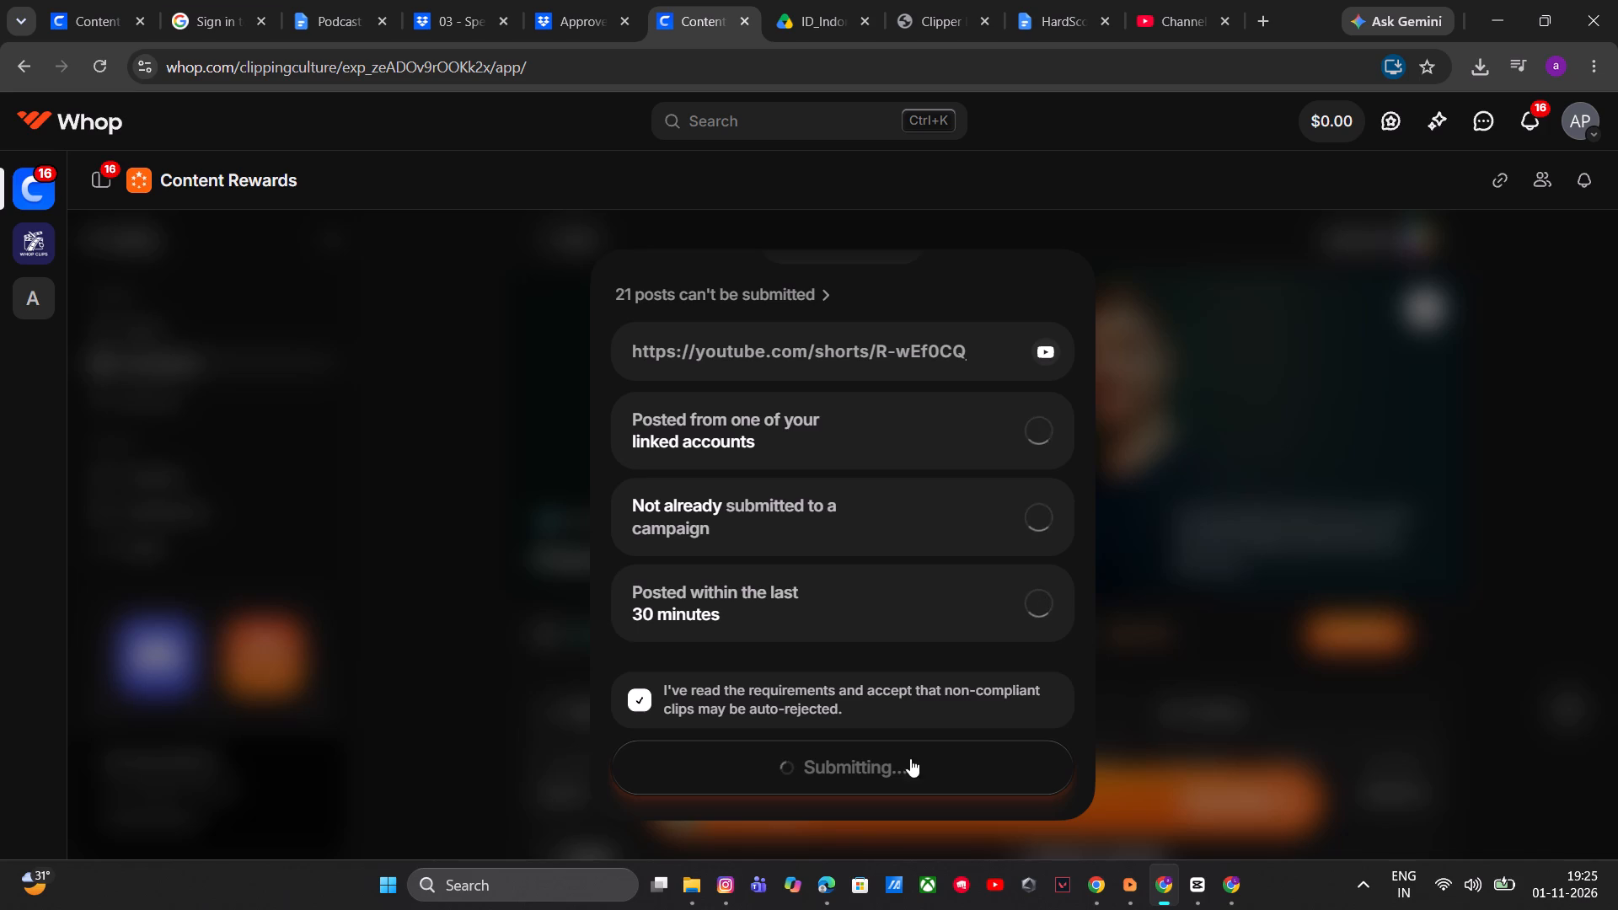
{"action": "left_click", "coordinate": [897, 765]}
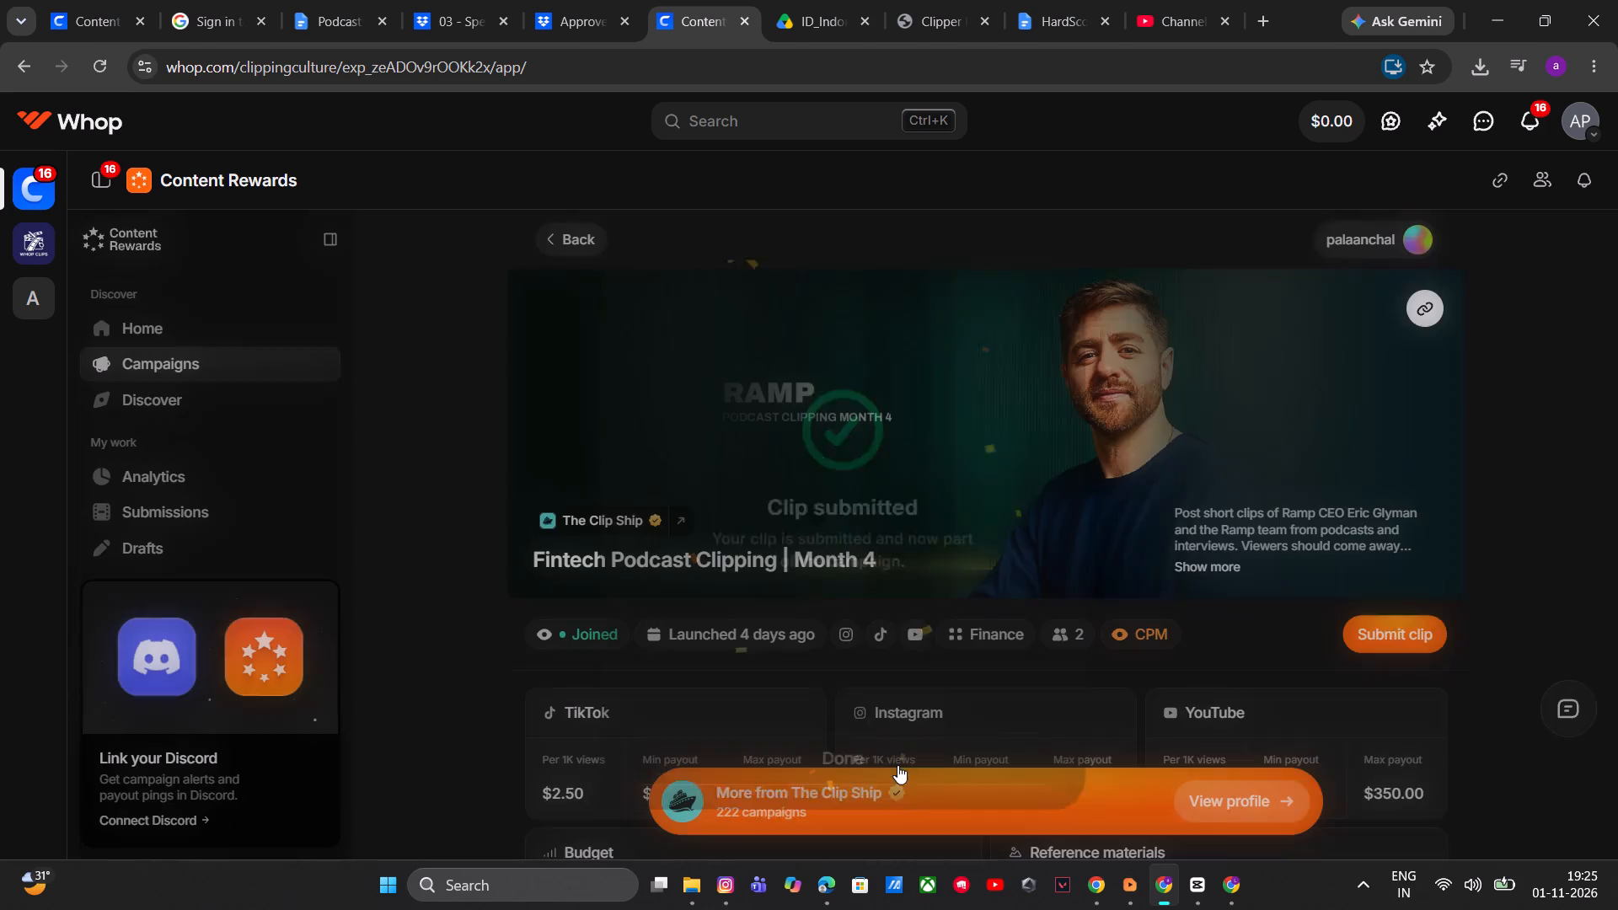
{"action": "scroll", "coordinate": [1176, 474], "scroll_direction": "down", "scroll_amount": 1}
{"action": "scroll", "coordinate": [1176, 474], "scroll_direction": "up", "scroll_amount": 1}
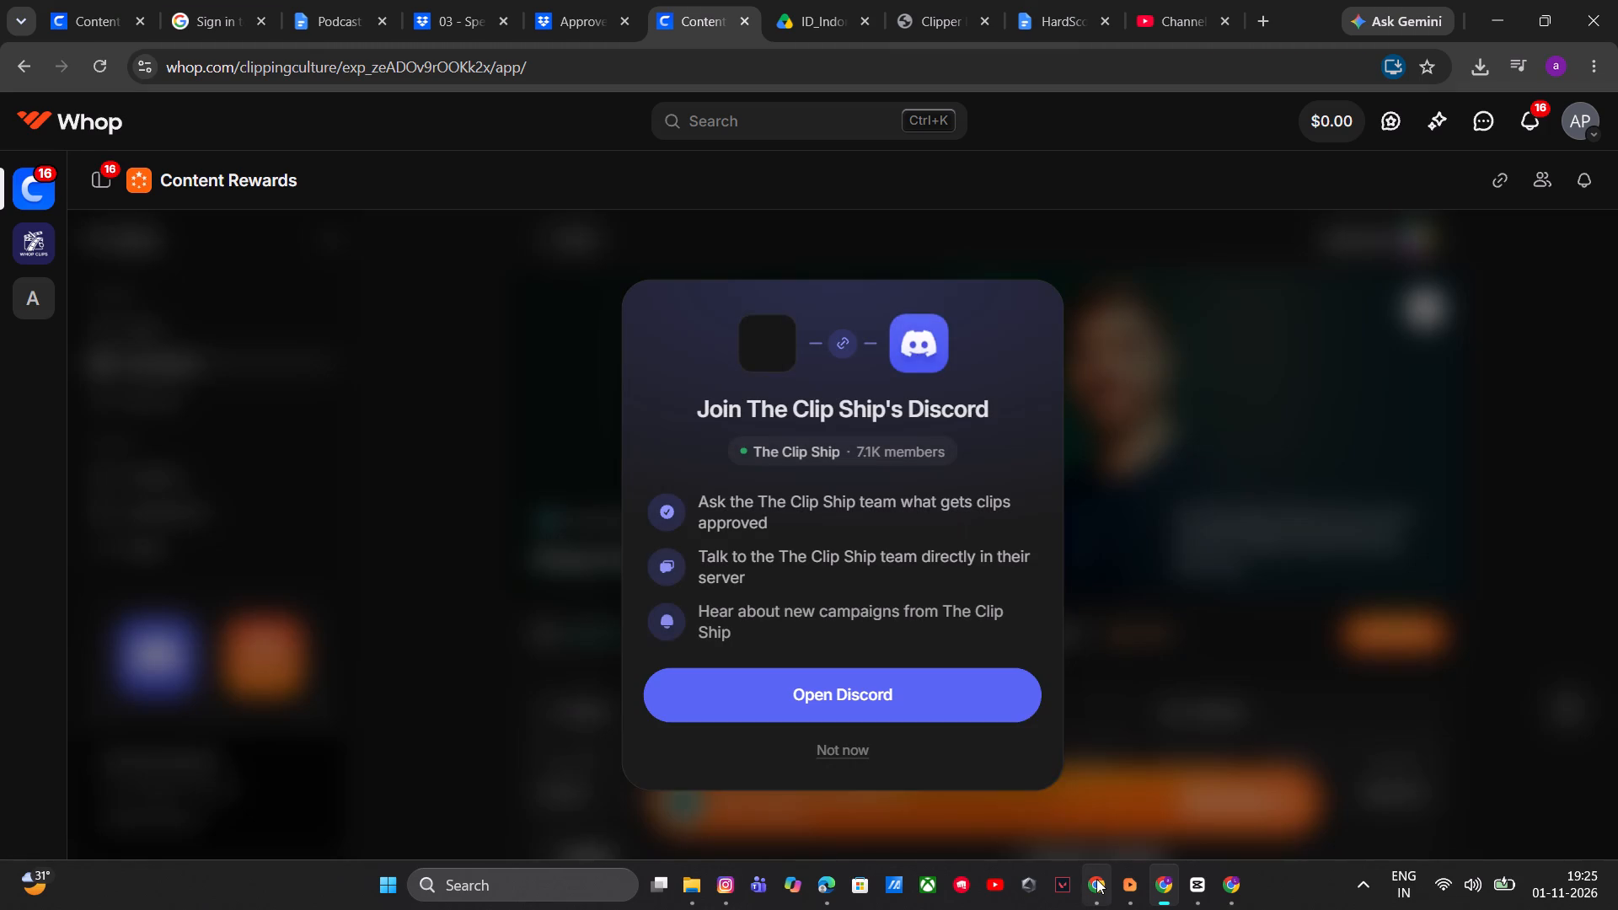
{"action": "left_click", "coordinate": [848, 756]}
{"action": "left_click", "coordinate": [847, 756]}
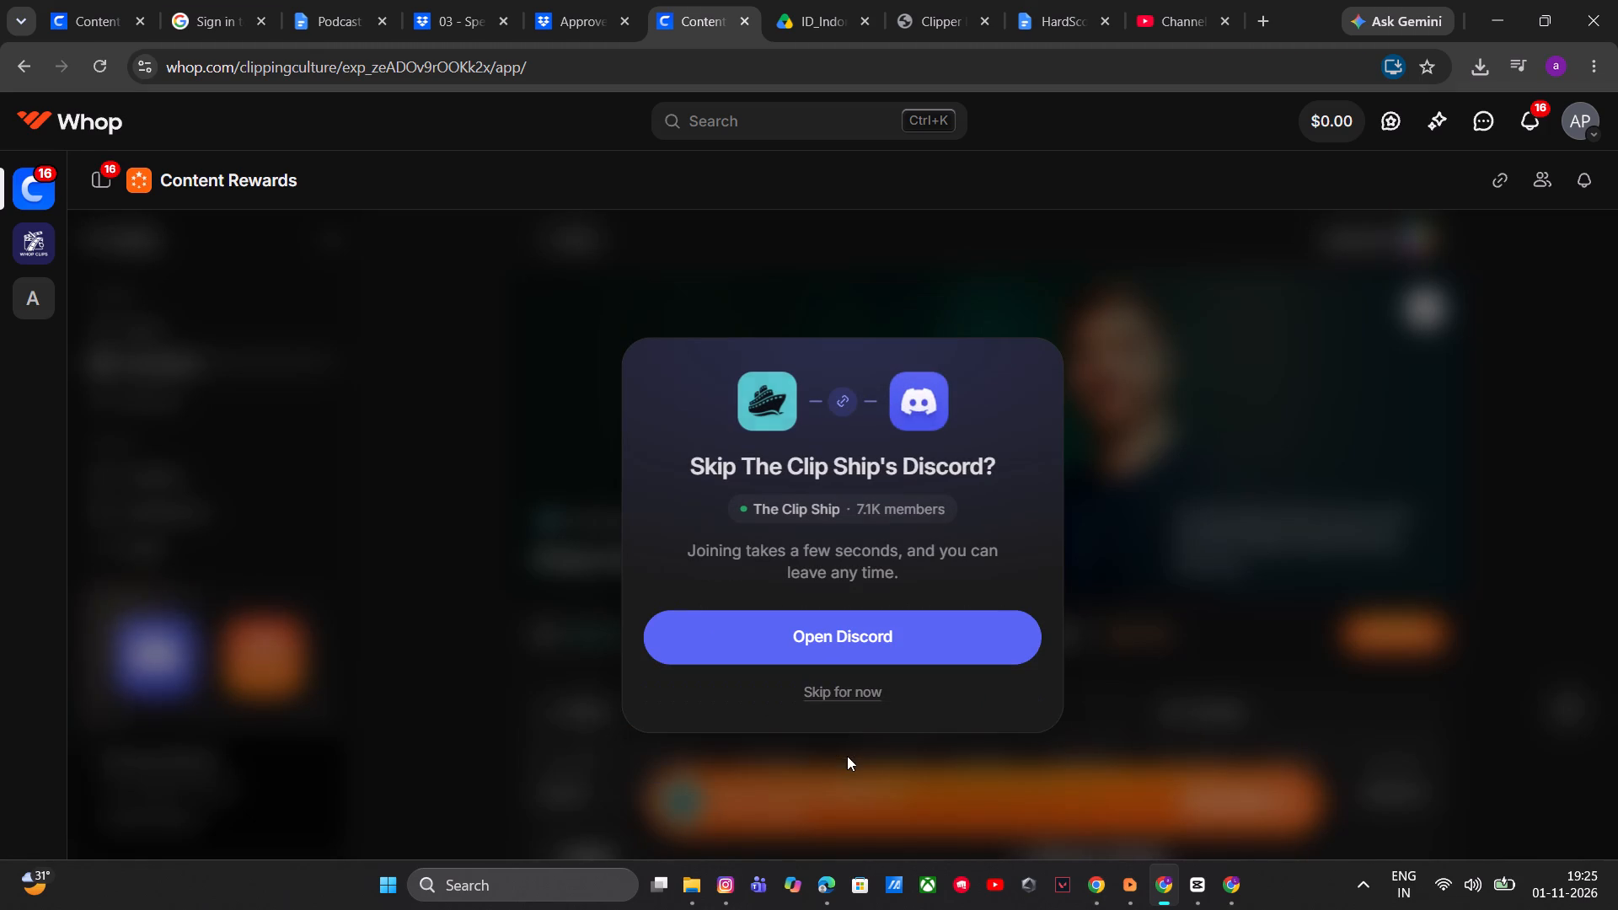
{"action": "left_click", "coordinate": [877, 700]}
Switch to Instagram, start a new post on the playvoxcast profile and load the recent video 1101(1).
{"action": "left_click", "coordinate": [1089, 890]}
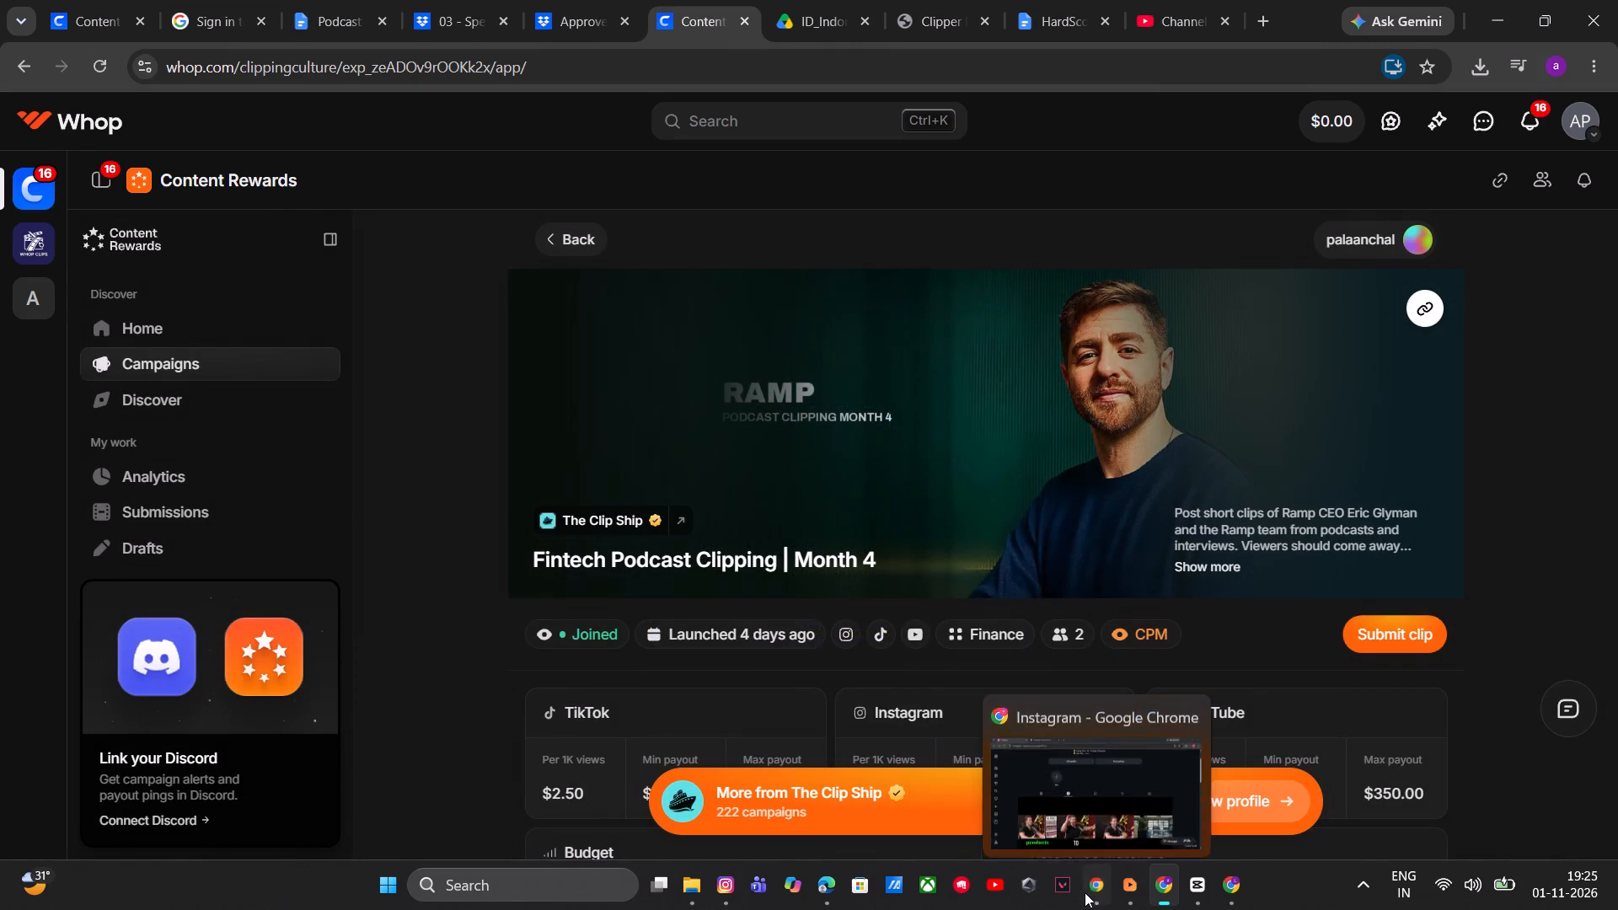
{"action": "left_click", "coordinate": [1088, 892]}
{"action": "scroll", "coordinate": [157, 267], "scroll_direction": "up", "scroll_amount": 1}
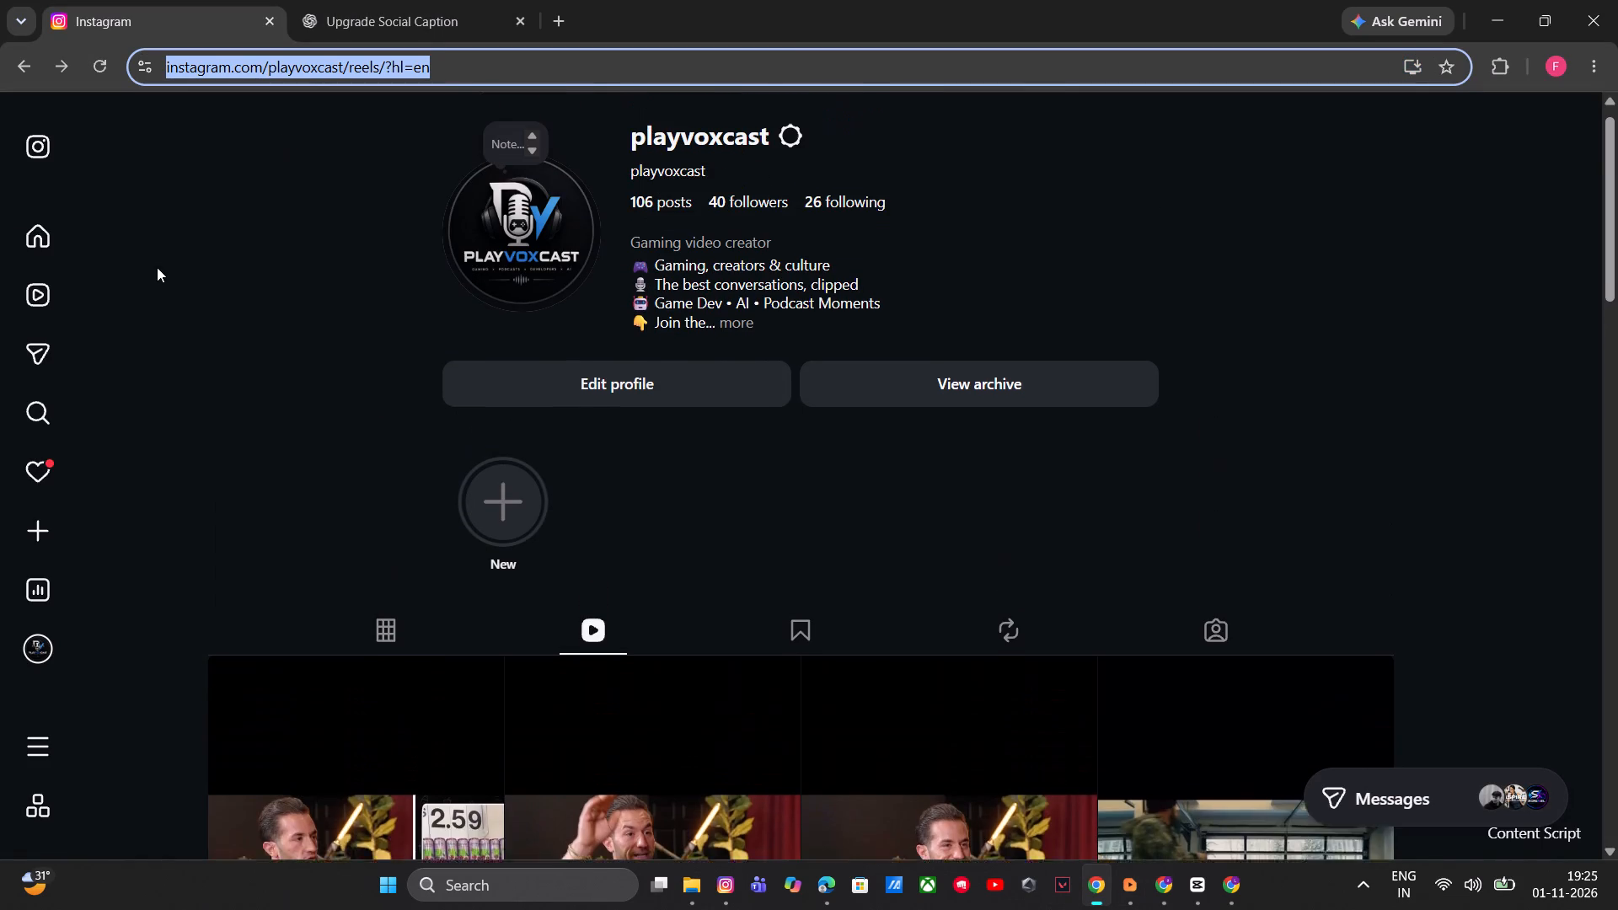
{"action": "left_click", "coordinate": [190, 278]}
{"action": "left_click", "coordinate": [48, 512]}
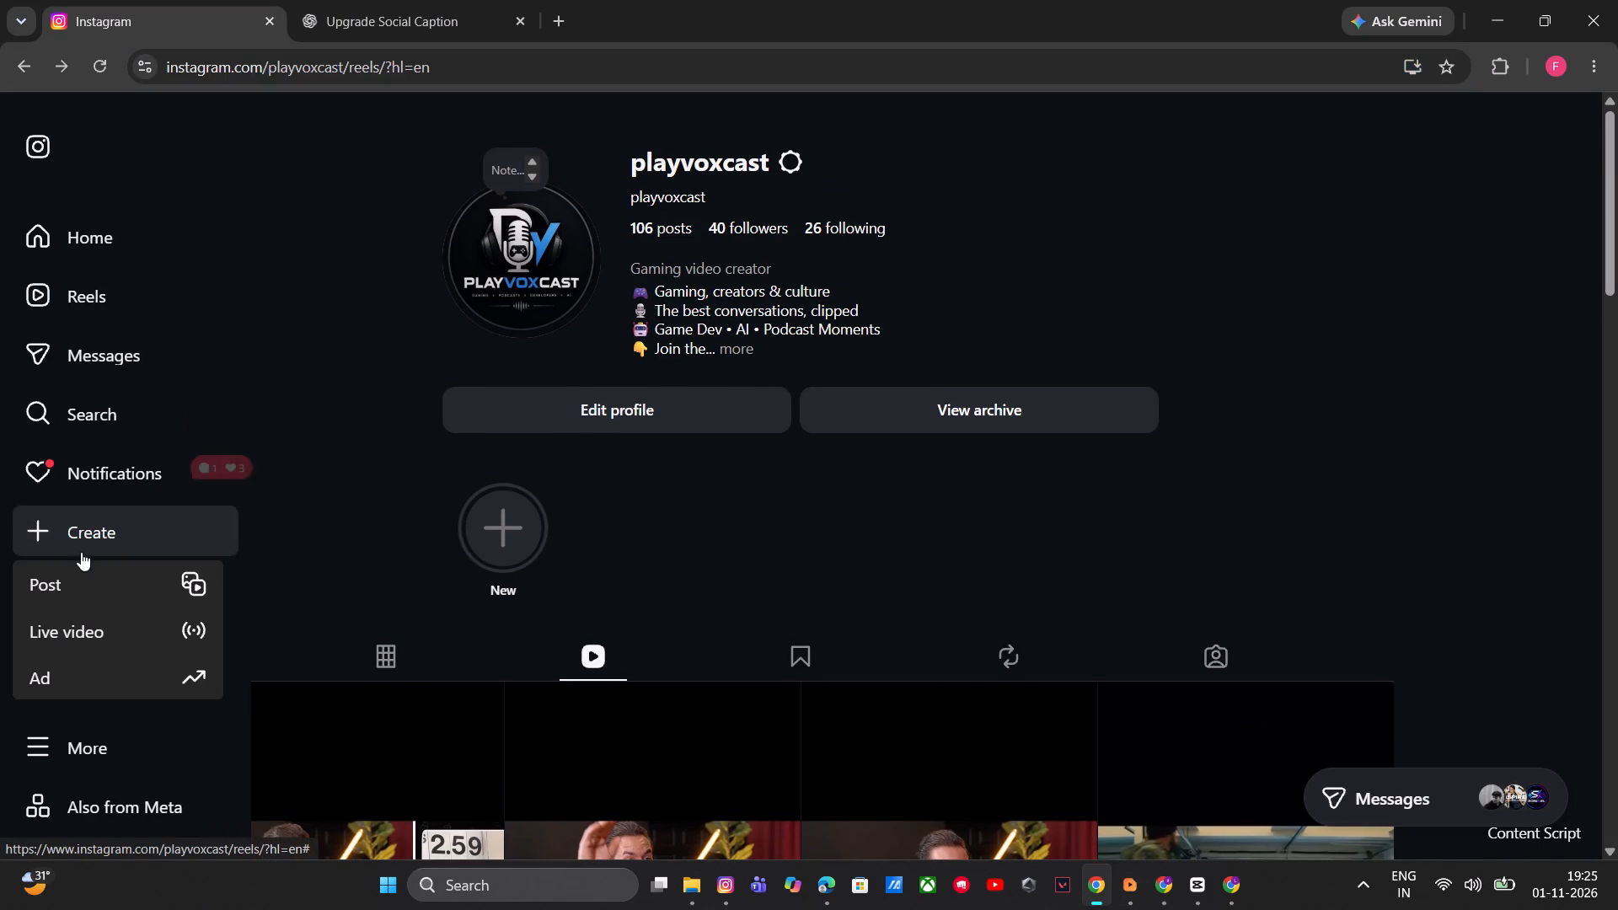
{"action": "left_click", "coordinate": [120, 578]}
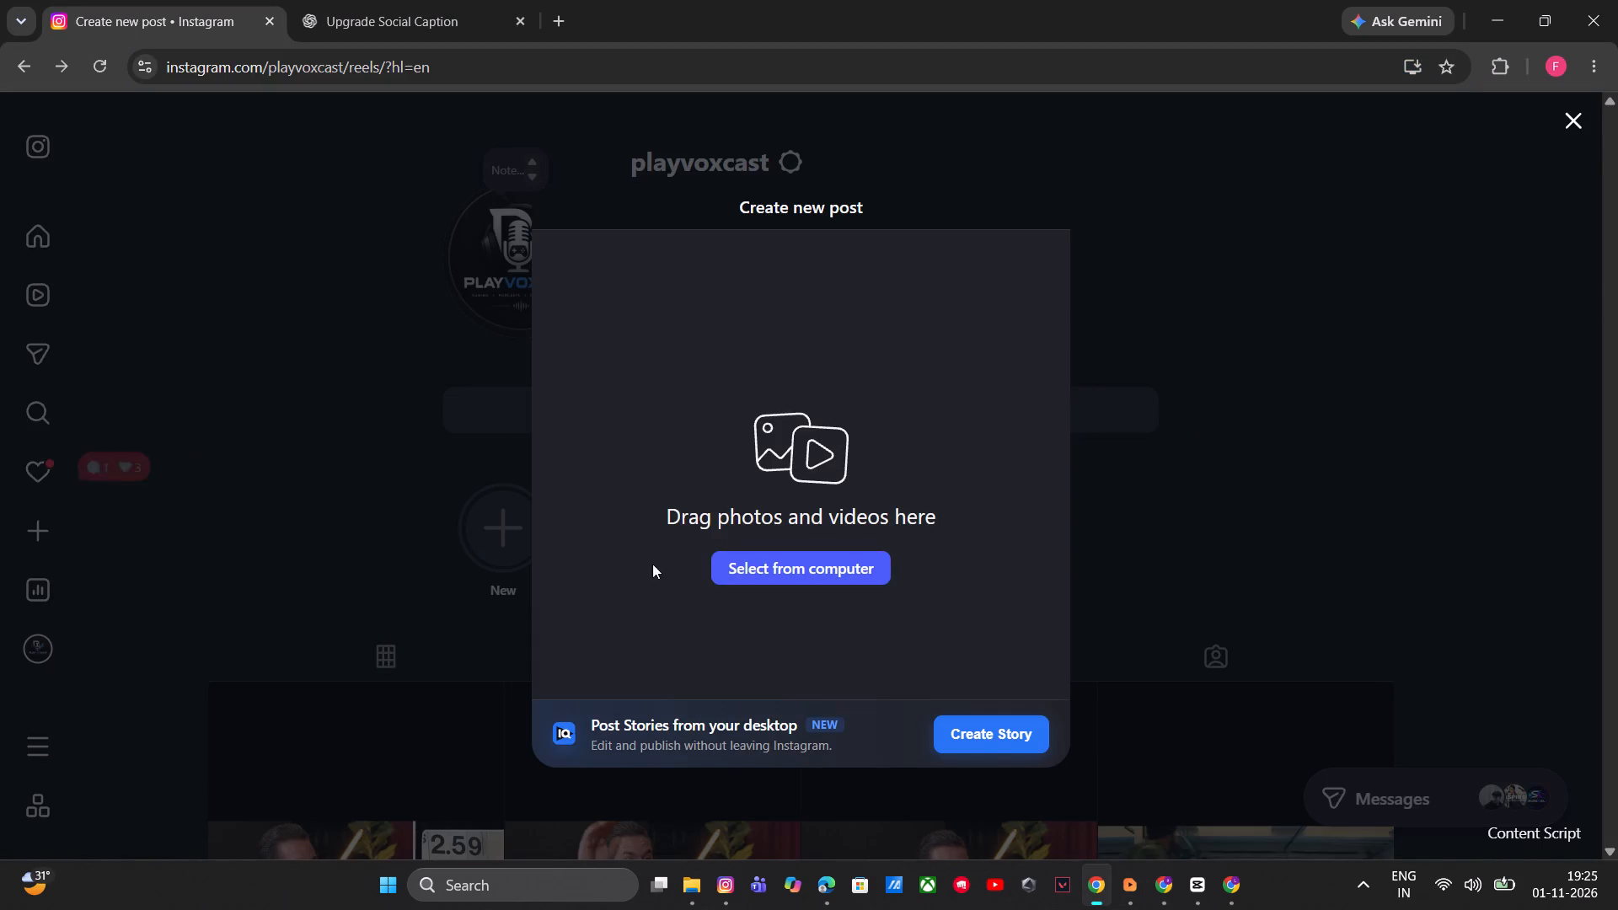
{"action": "left_click", "coordinate": [739, 563]}
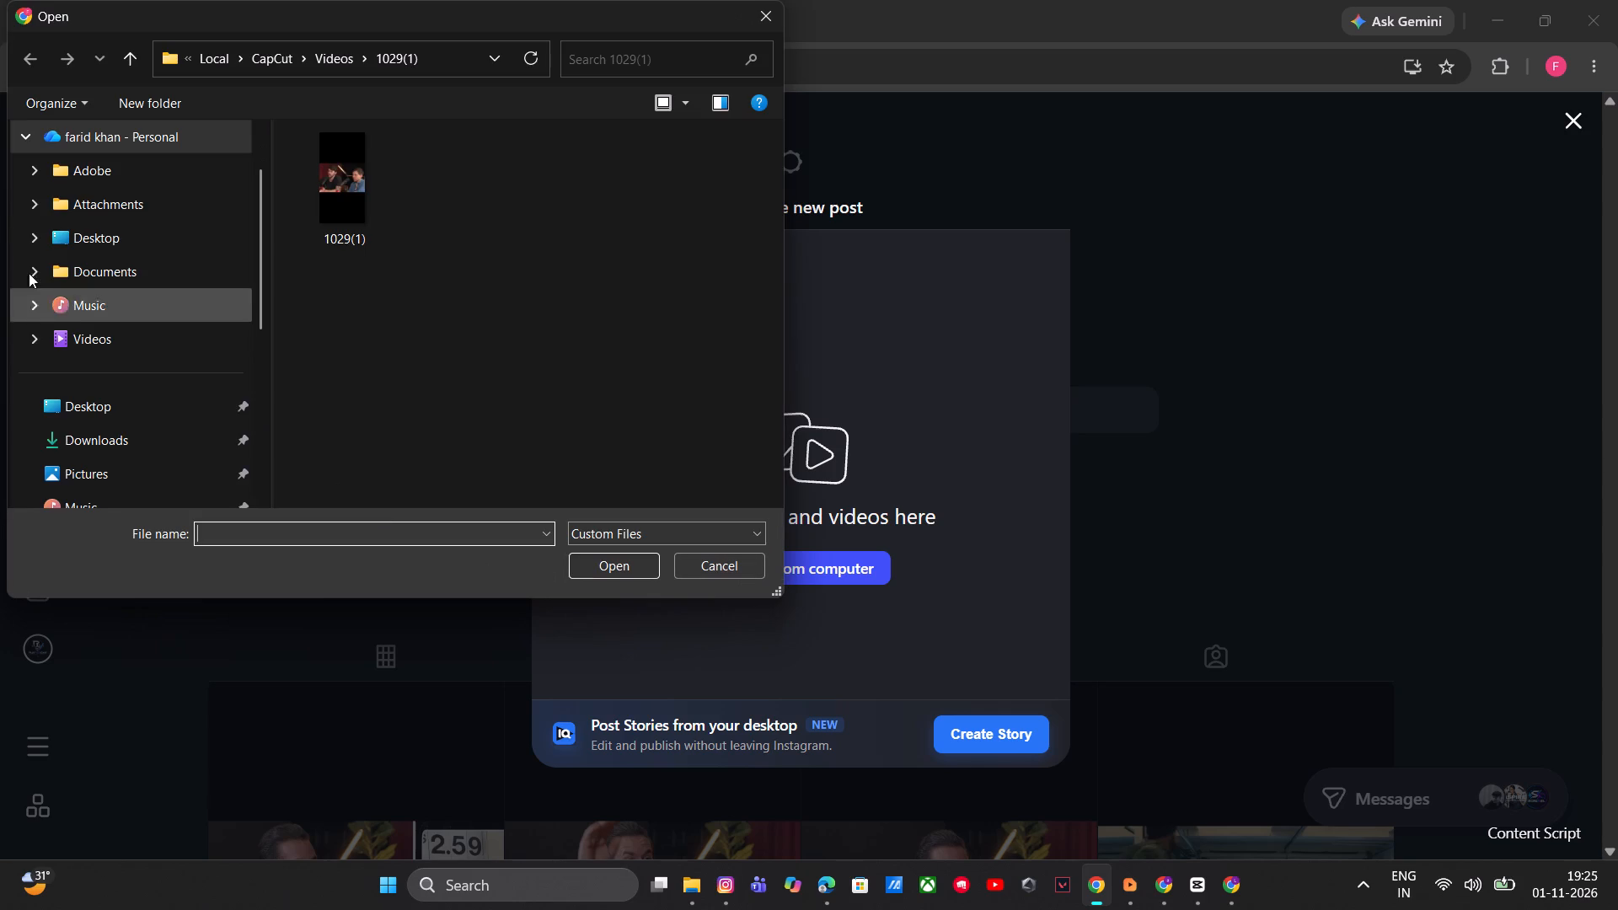
{"action": "scroll", "coordinate": [0, 230], "scroll_direction": "up", "scroll_amount": 1}
{"action": "scroll", "coordinate": [92, 175], "scroll_direction": "up", "scroll_amount": 2}
{"action": "left_click", "coordinate": [134, 142]}
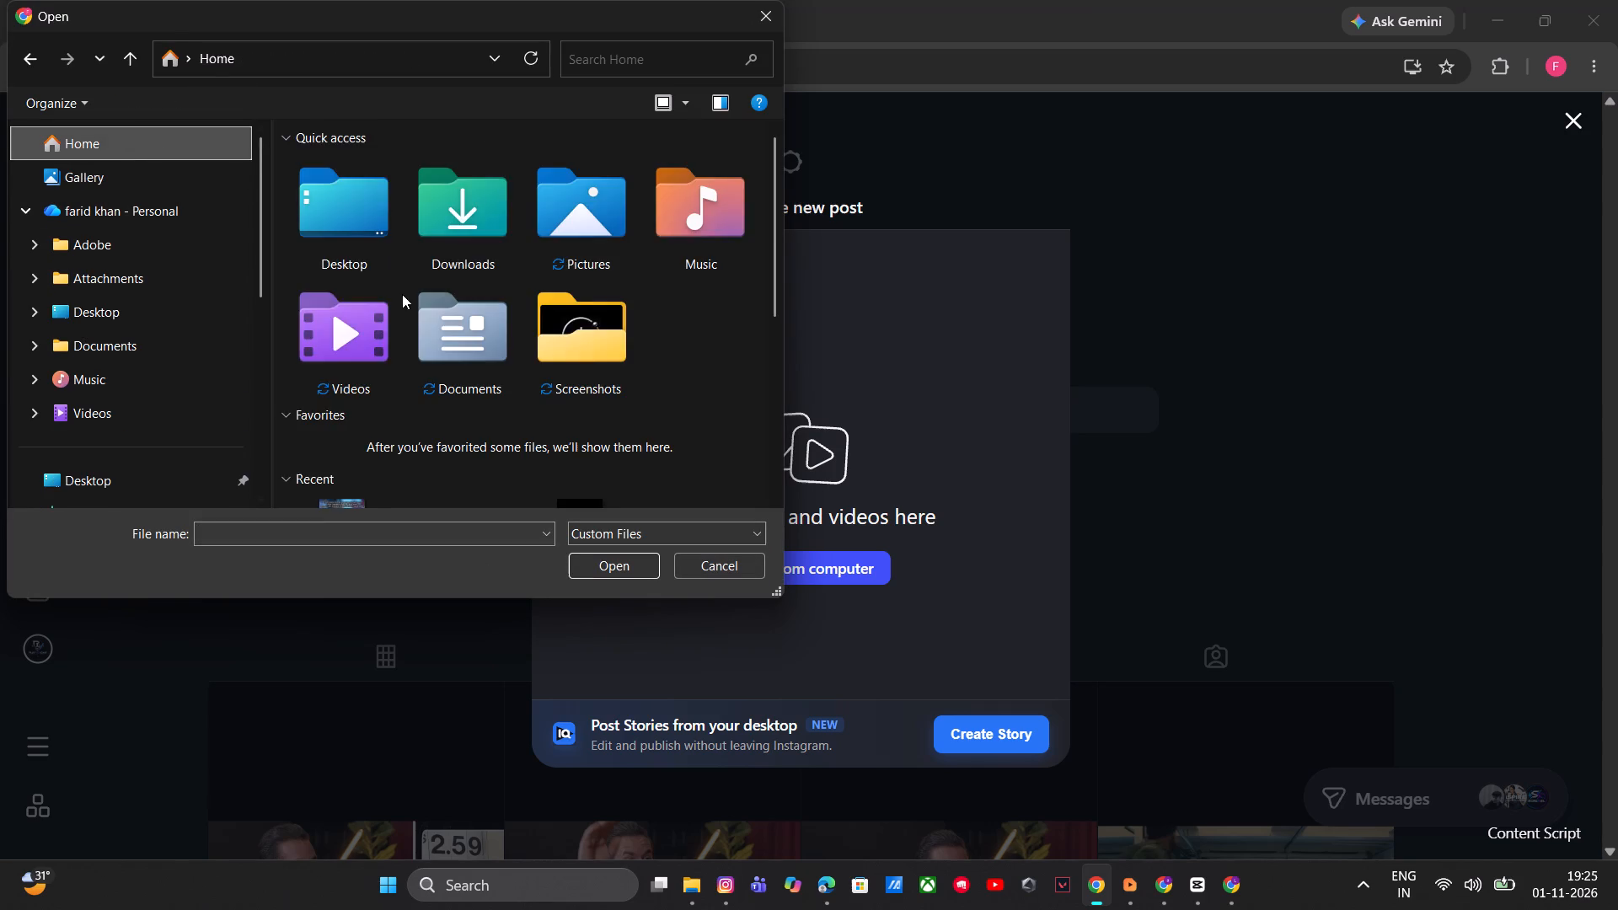
{"action": "scroll", "coordinate": [401, 297], "scroll_direction": "down", "scroll_amount": 1}
{"action": "left_click", "coordinate": [335, 294]}
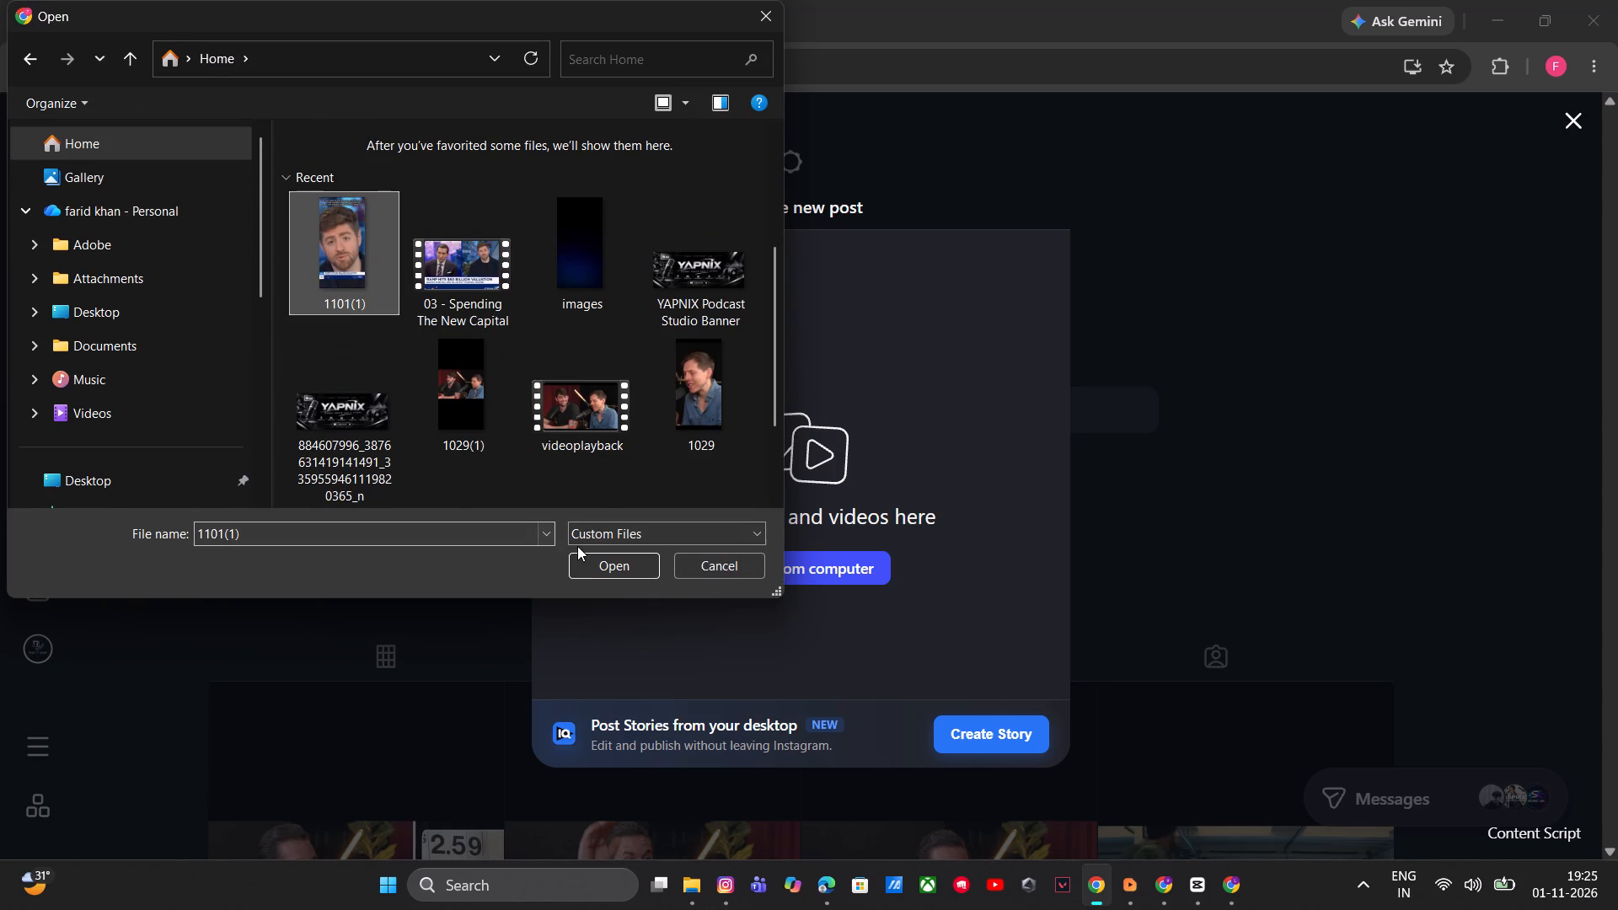
{"action": "left_click", "coordinate": [578, 559]}
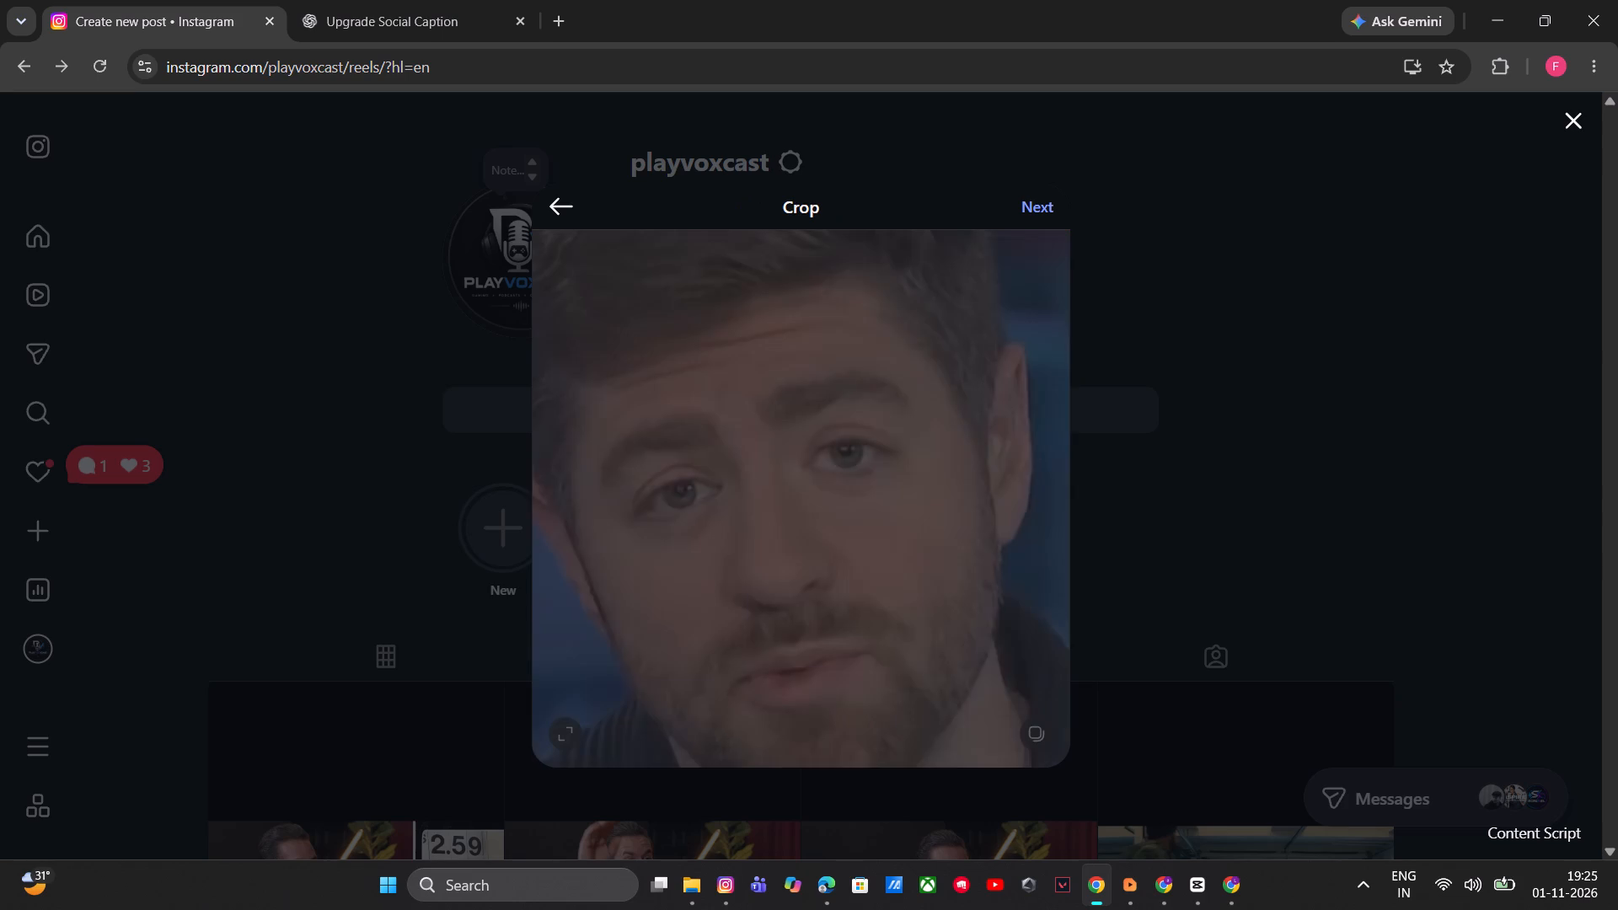
Set the video's crop to its original aspect ratio and proceed past the crop stage.
{"action": "left_click", "coordinate": [572, 739]}
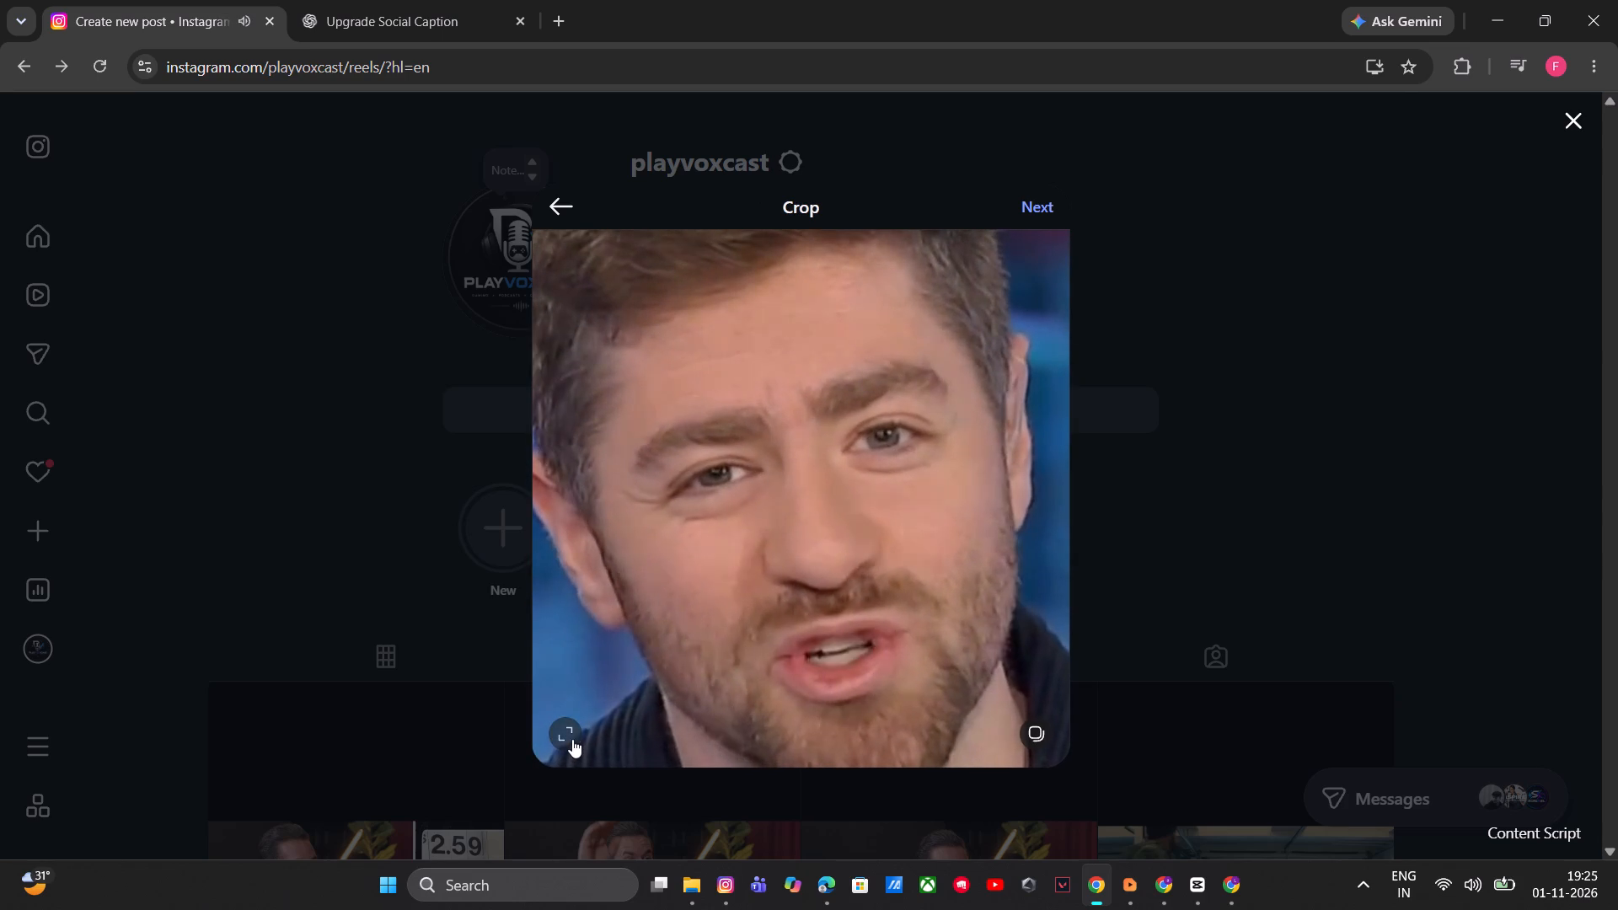
{"action": "left_click", "coordinate": [614, 622]}
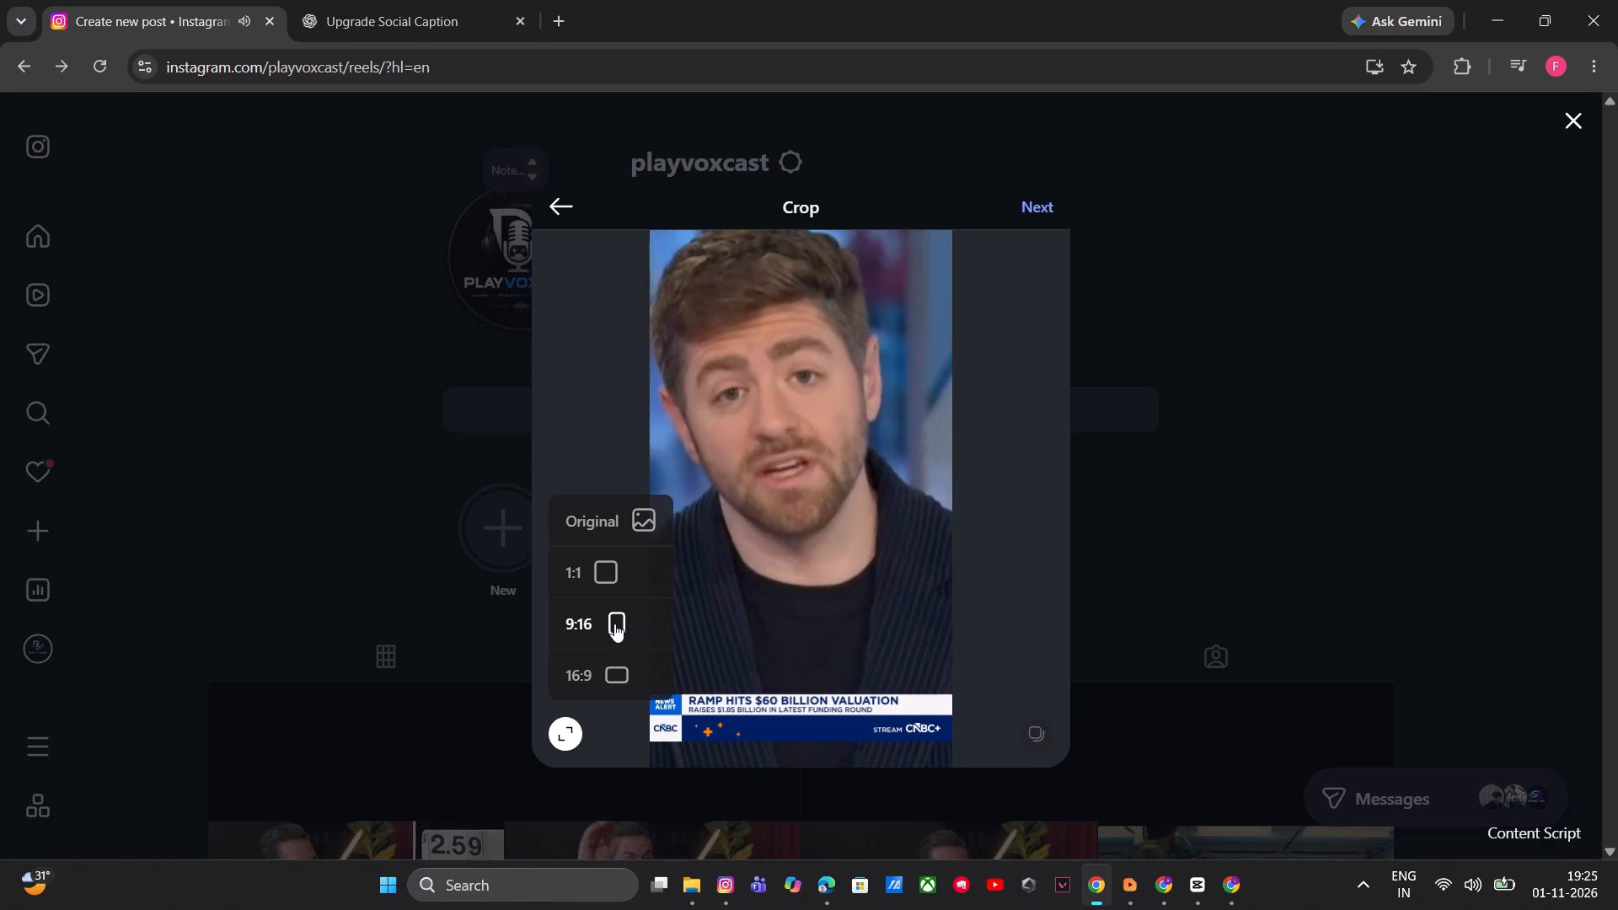
{"action": "left_click", "coordinate": [662, 523]}
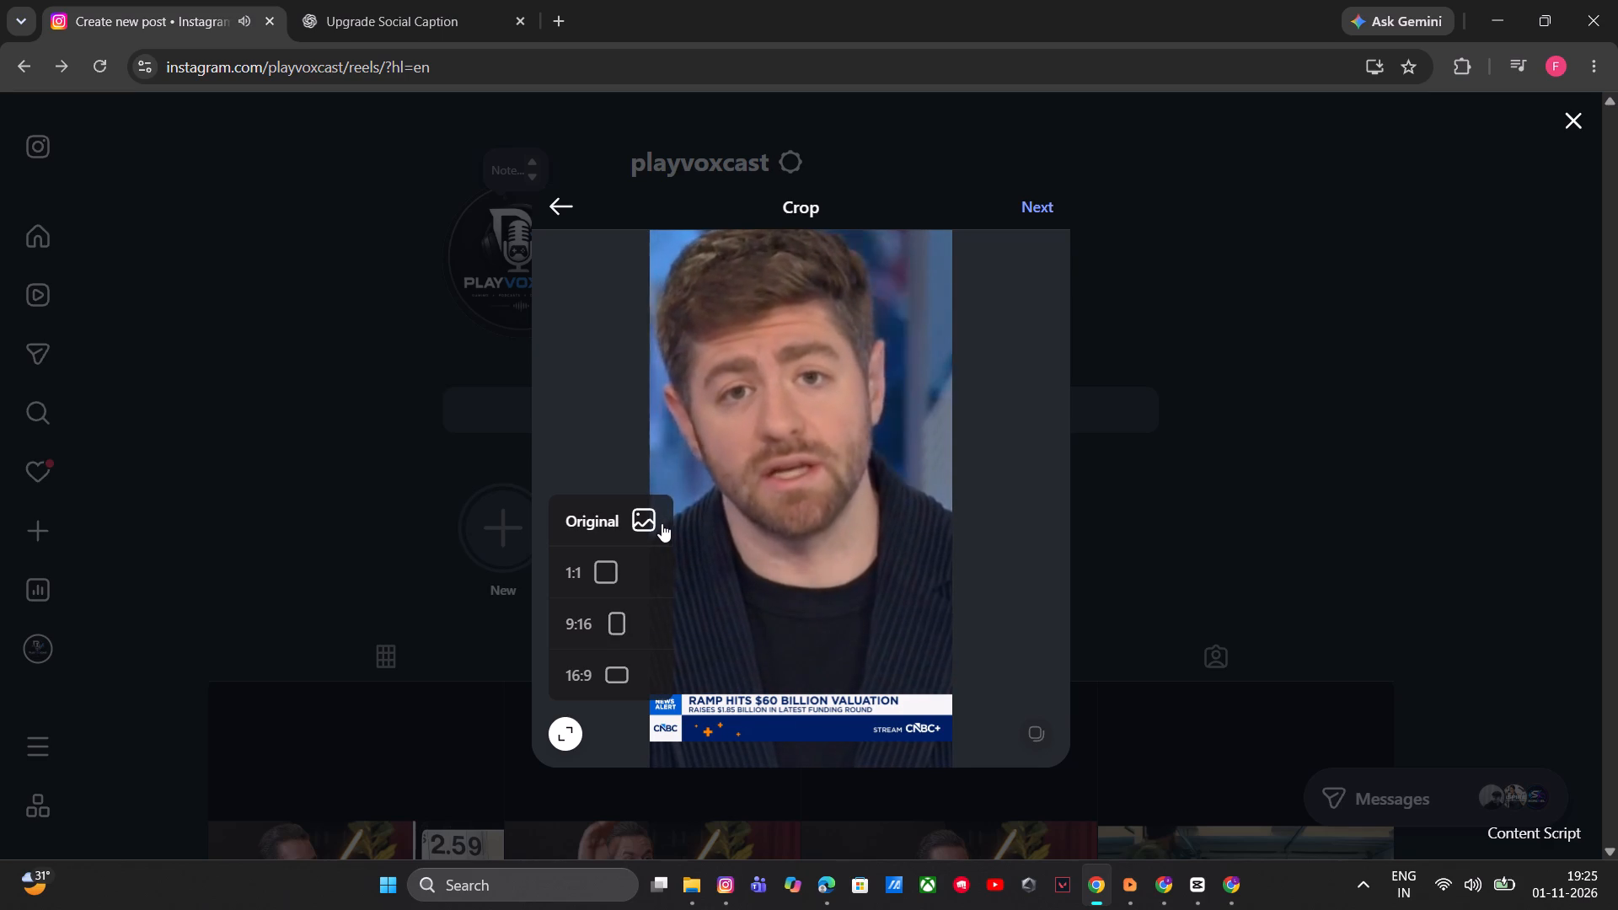
{"action": "left_click", "coordinate": [1034, 198]}
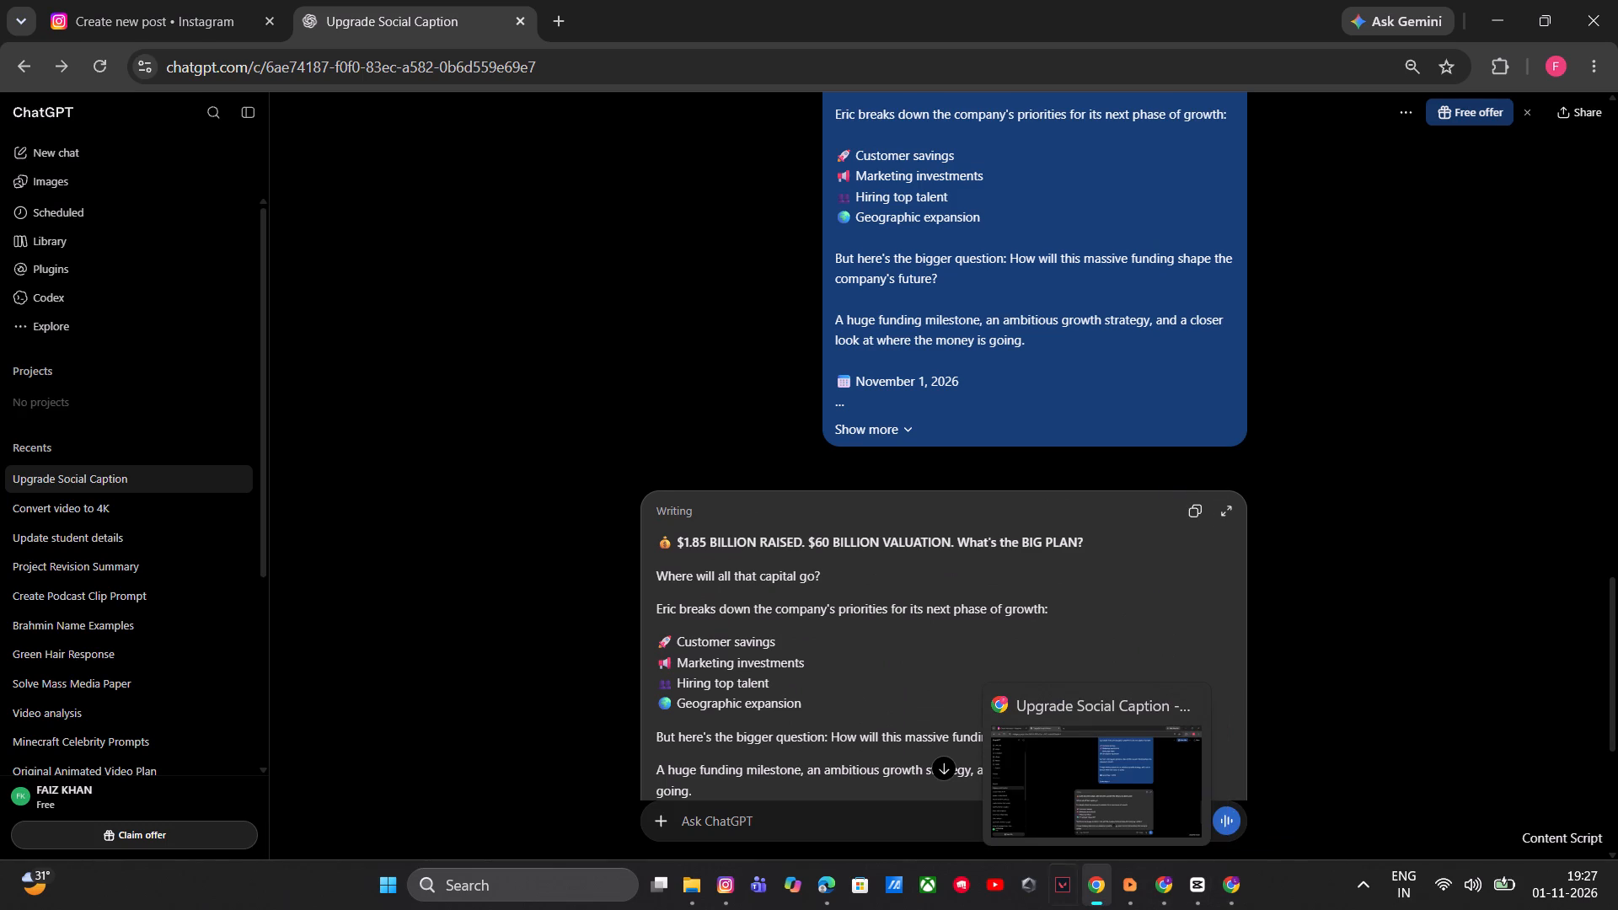
Add the copied "$1.85 BILLION RAISED" caption with its hashtags to the new Instagram reel on playvoxcast and share the reel.
{"action": "left_click", "coordinate": [79, 0]}
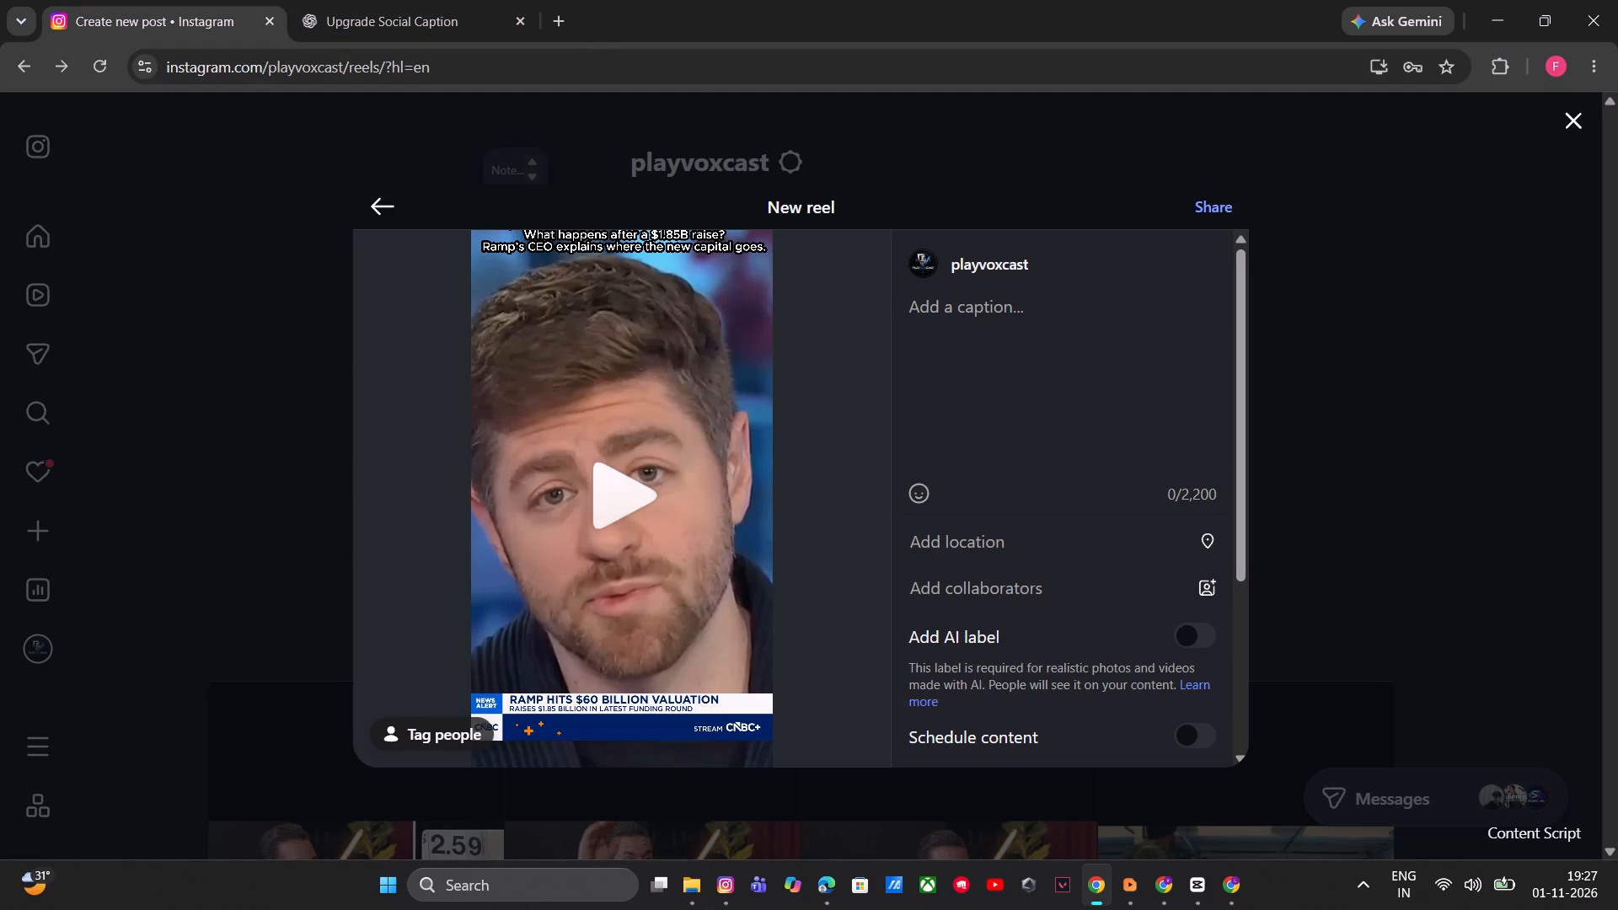
{"action": "left_click", "coordinate": [916, 315]}
{"action": "right_click_drag", "start_coordinate": [926, 314], "coordinate": [918, 314]}
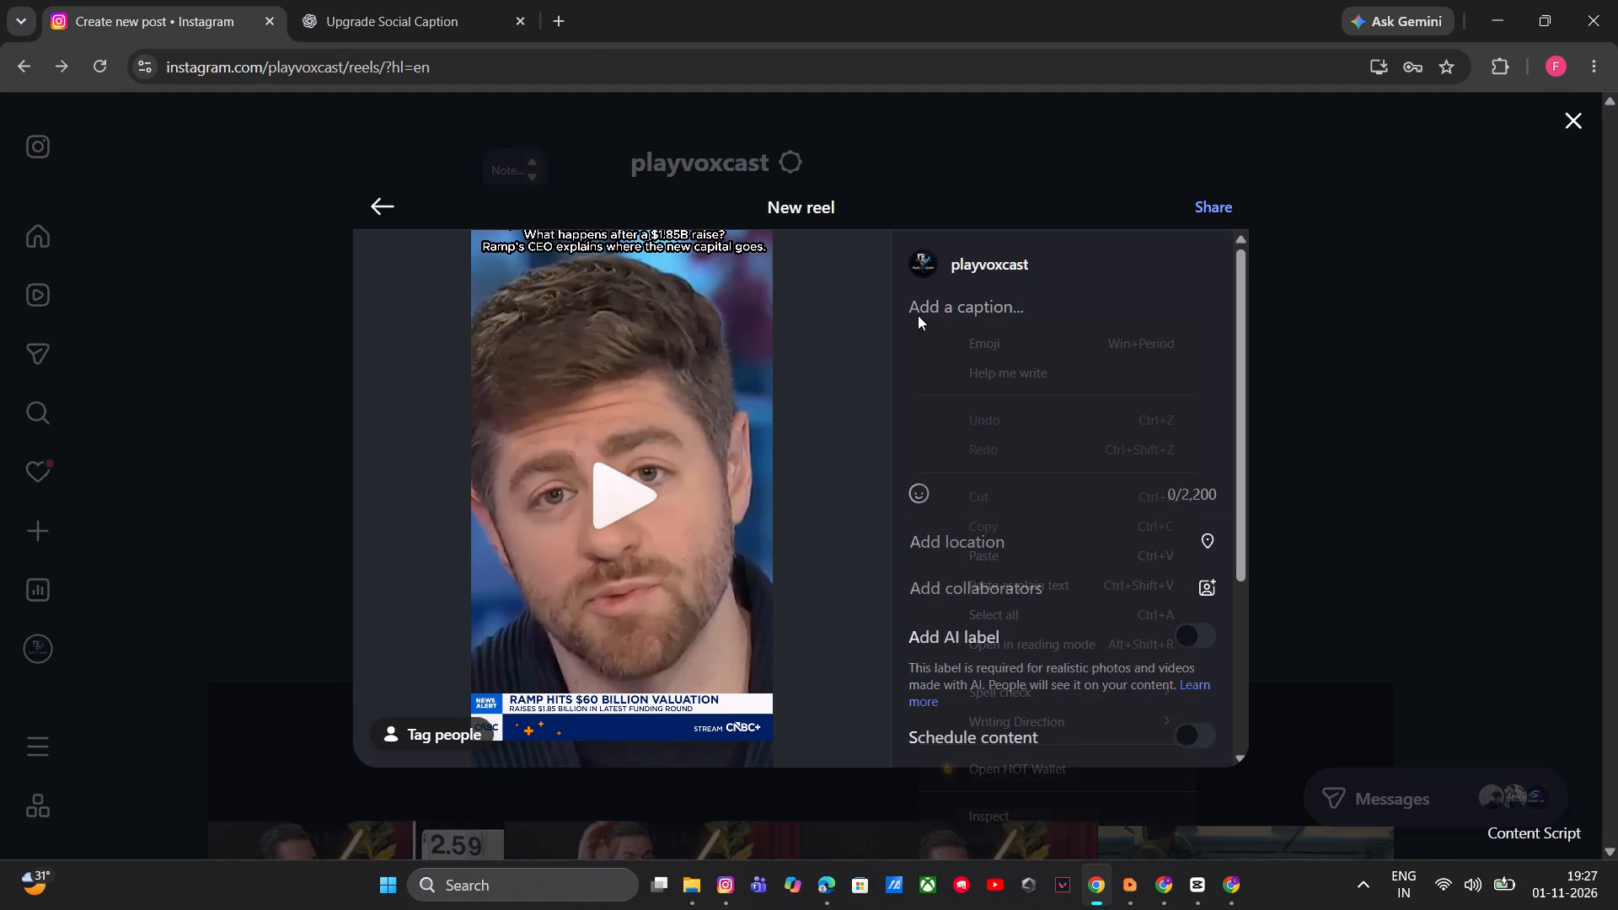
{"action": "left_click", "coordinate": [959, 553]}
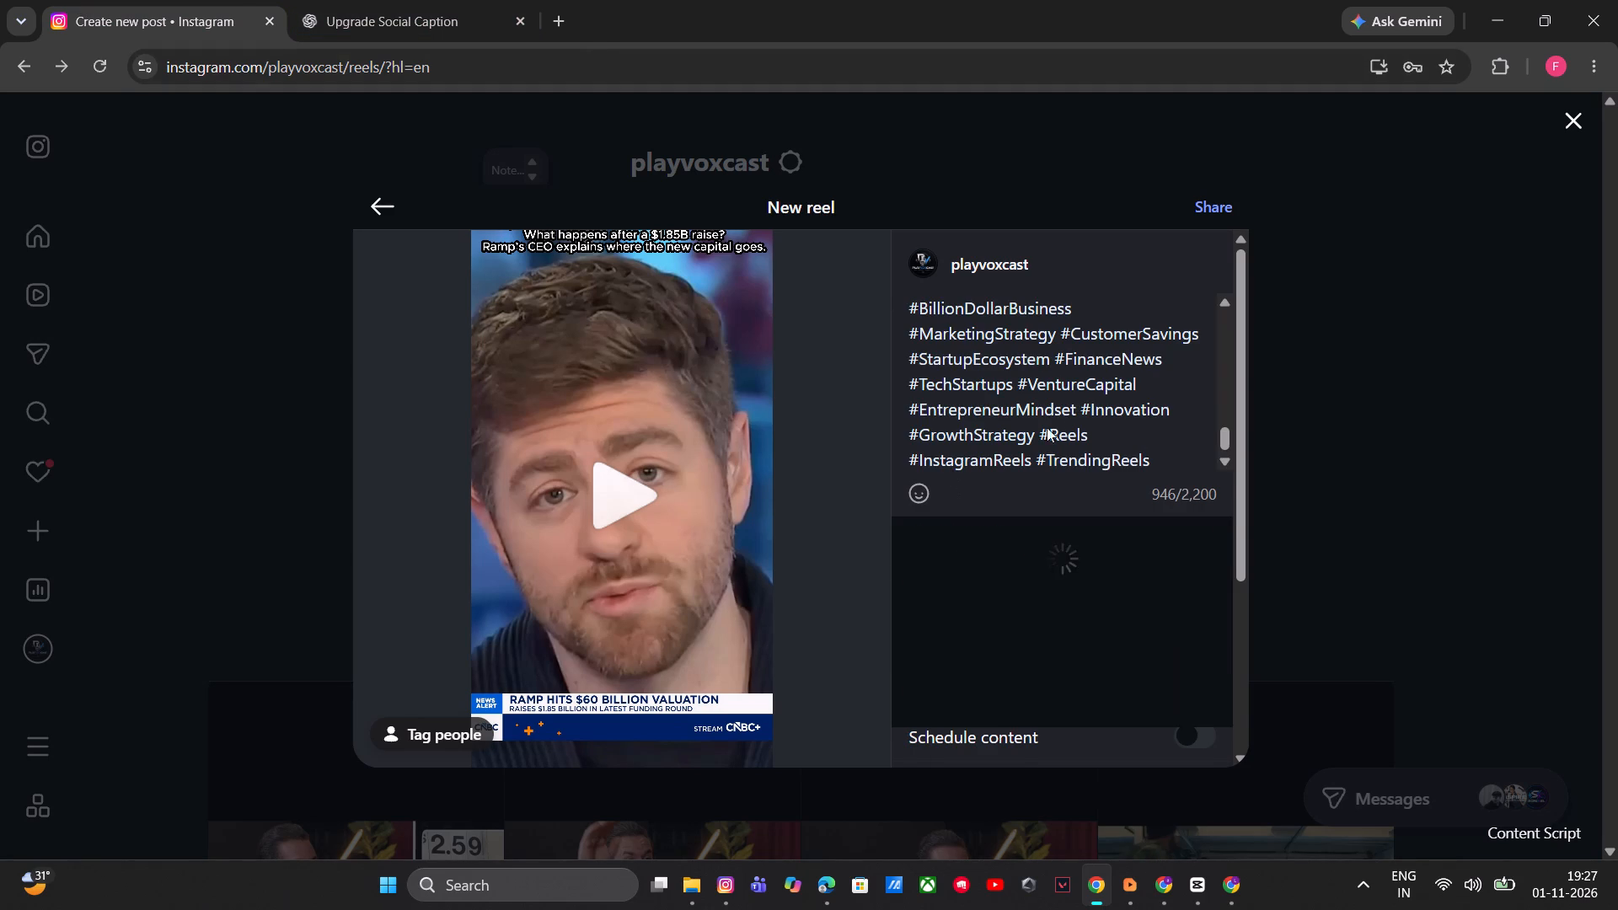
{"action": "scroll", "coordinate": [1053, 424], "scroll_direction": "up", "scroll_amount": 6}
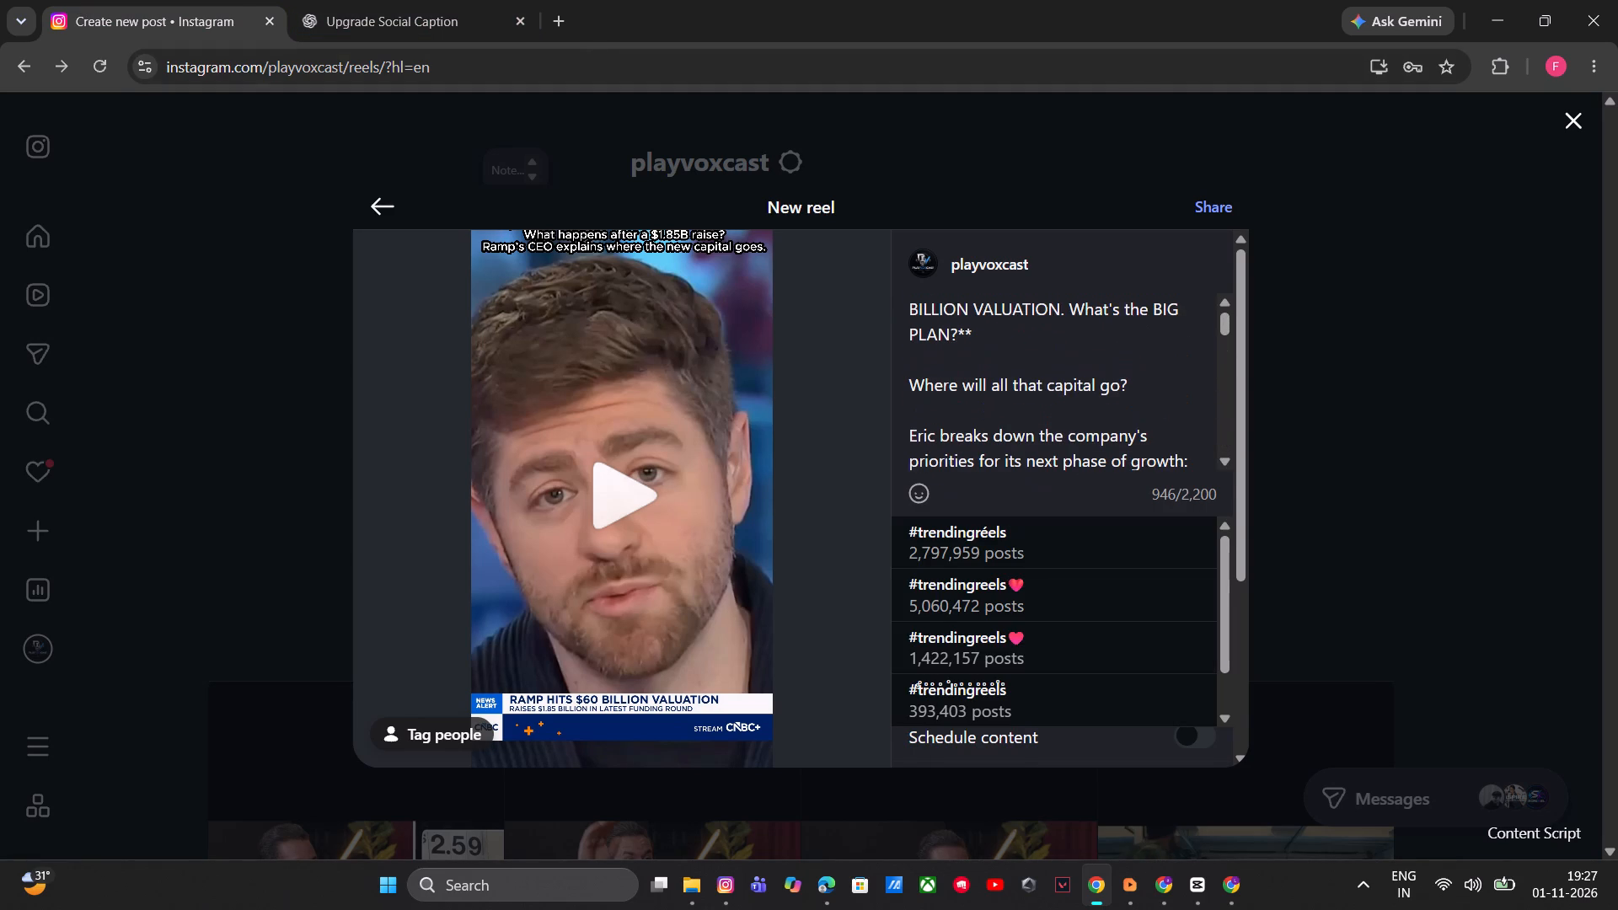
{"action": "left_click", "coordinate": [1207, 208]}
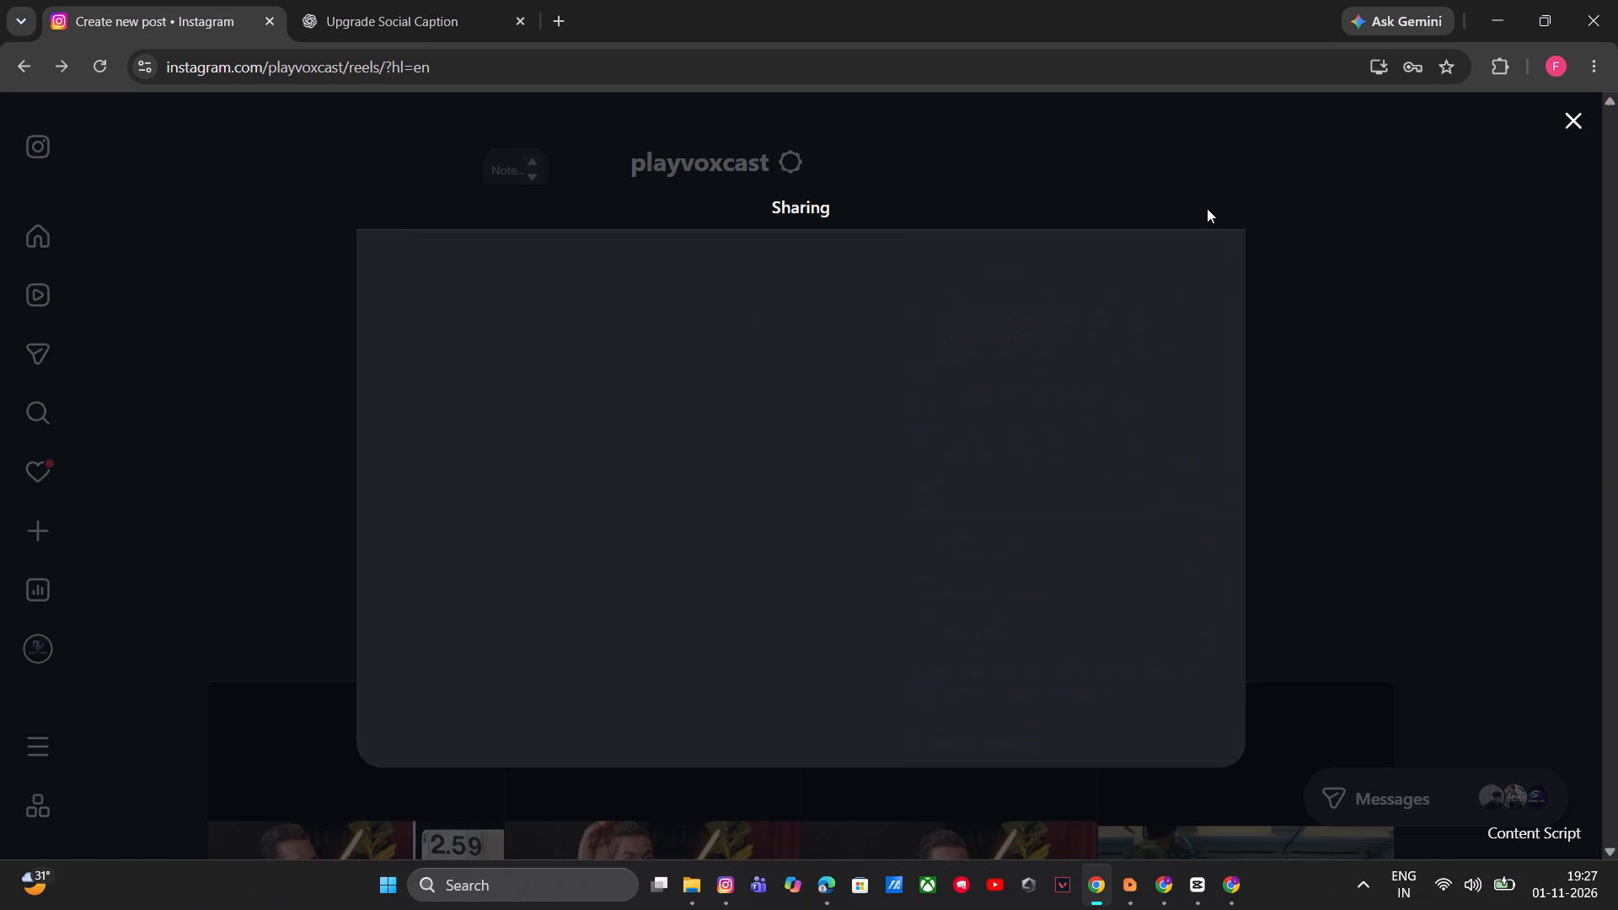
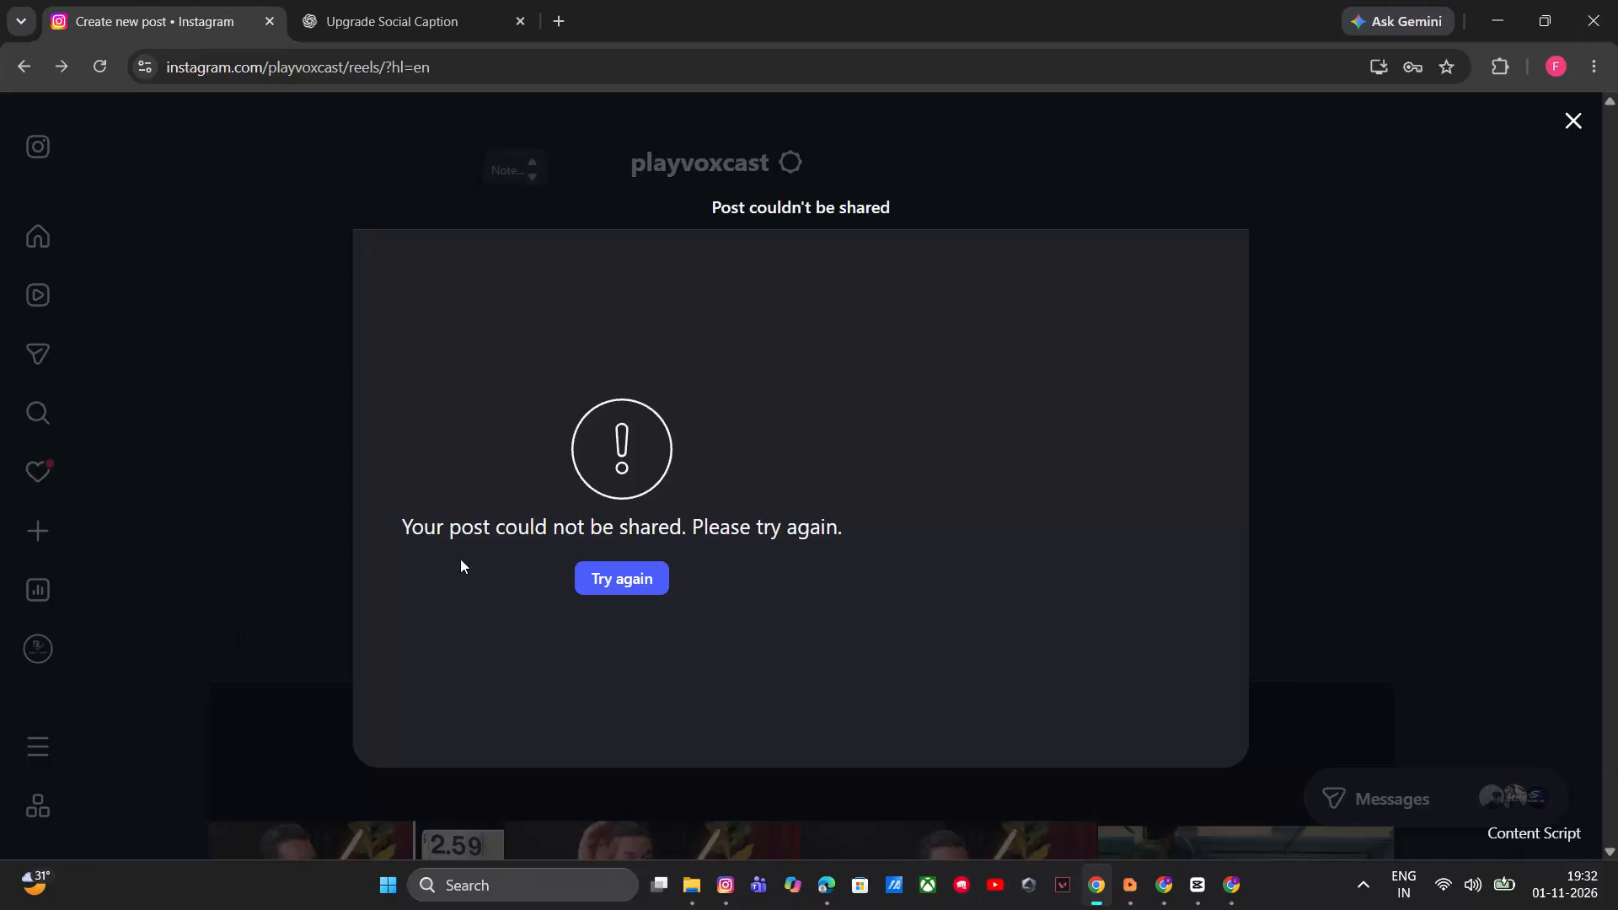
Retry sharing the failed Instagram post and discard it.
{"action": "left_click", "coordinate": [588, 589]}
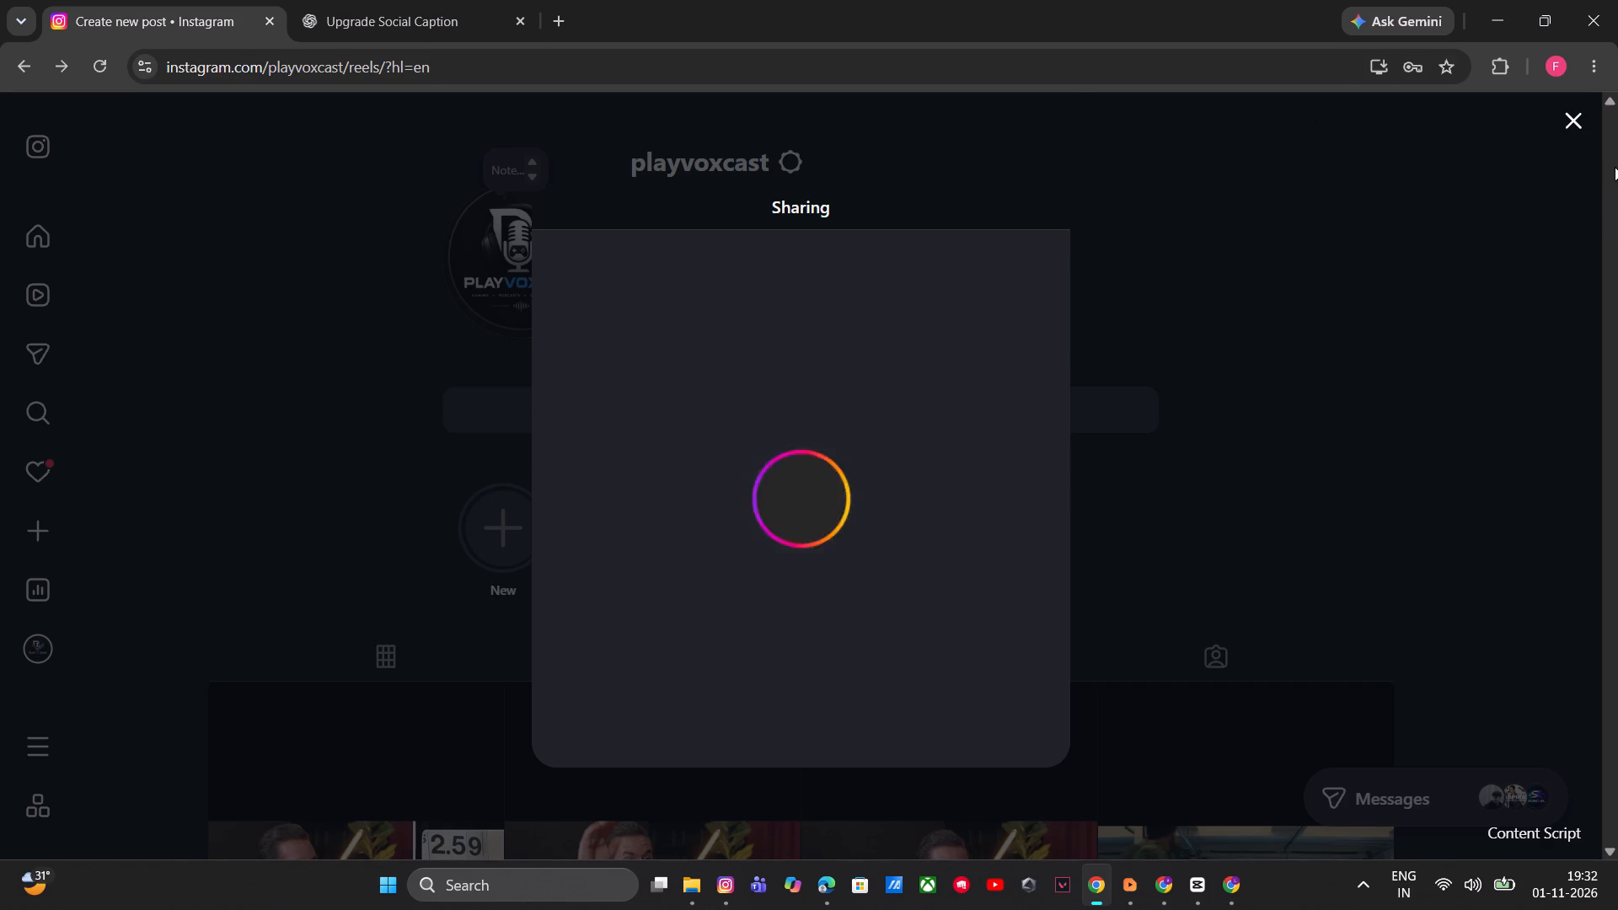
{"action": "left_click", "coordinate": [1578, 126]}
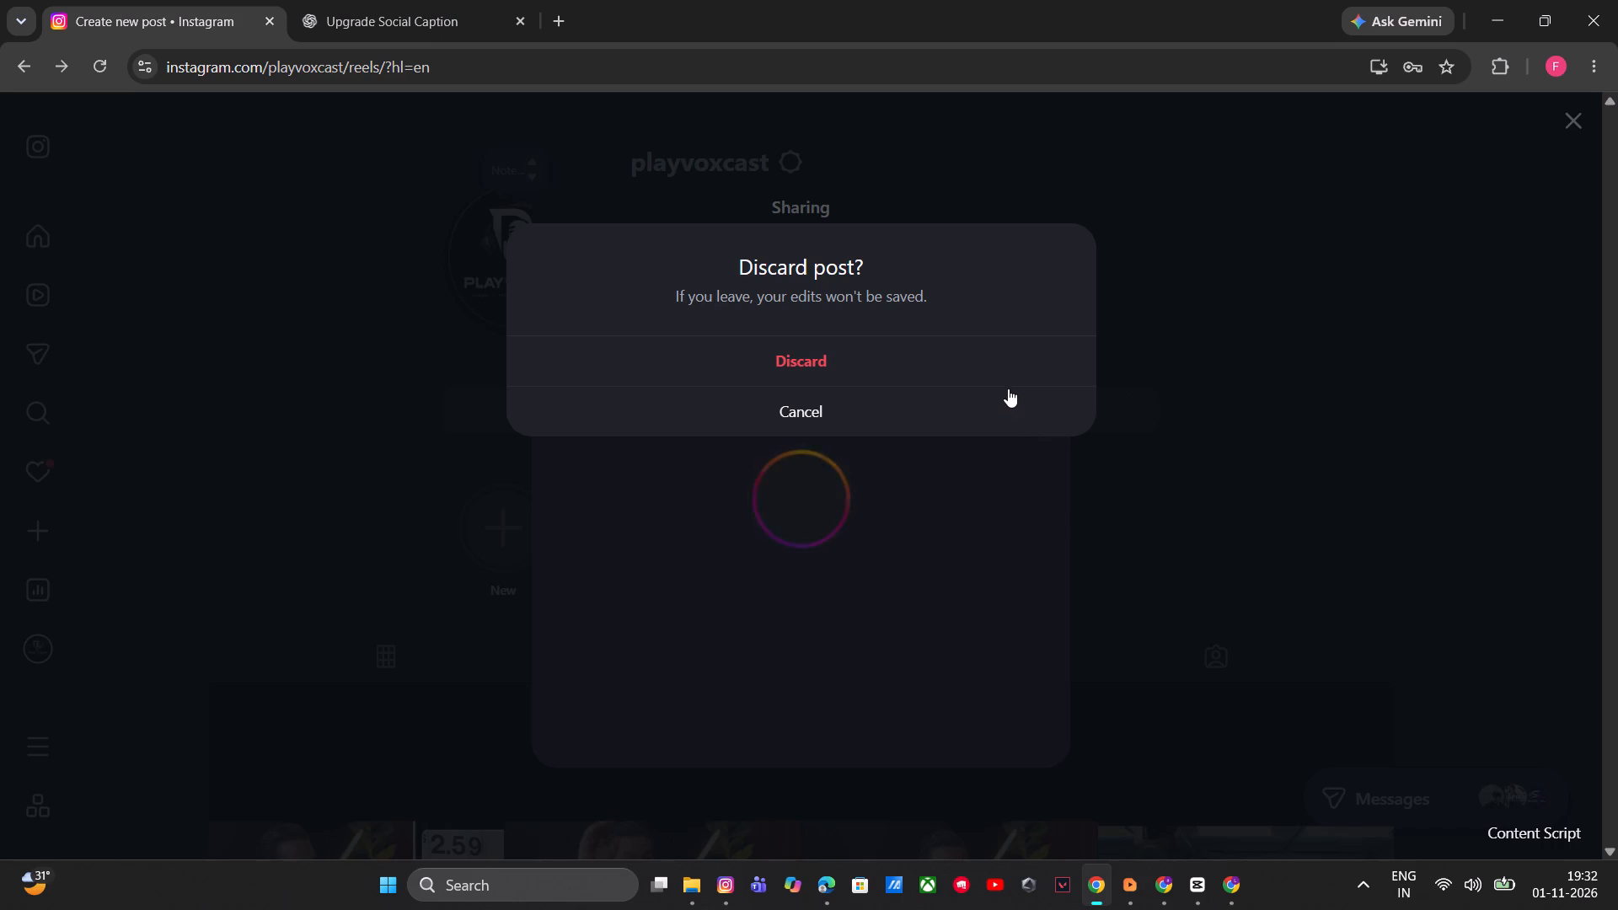
{"action": "left_click", "coordinate": [1006, 385]}
{"action": "left_click", "coordinate": [1001, 379]}
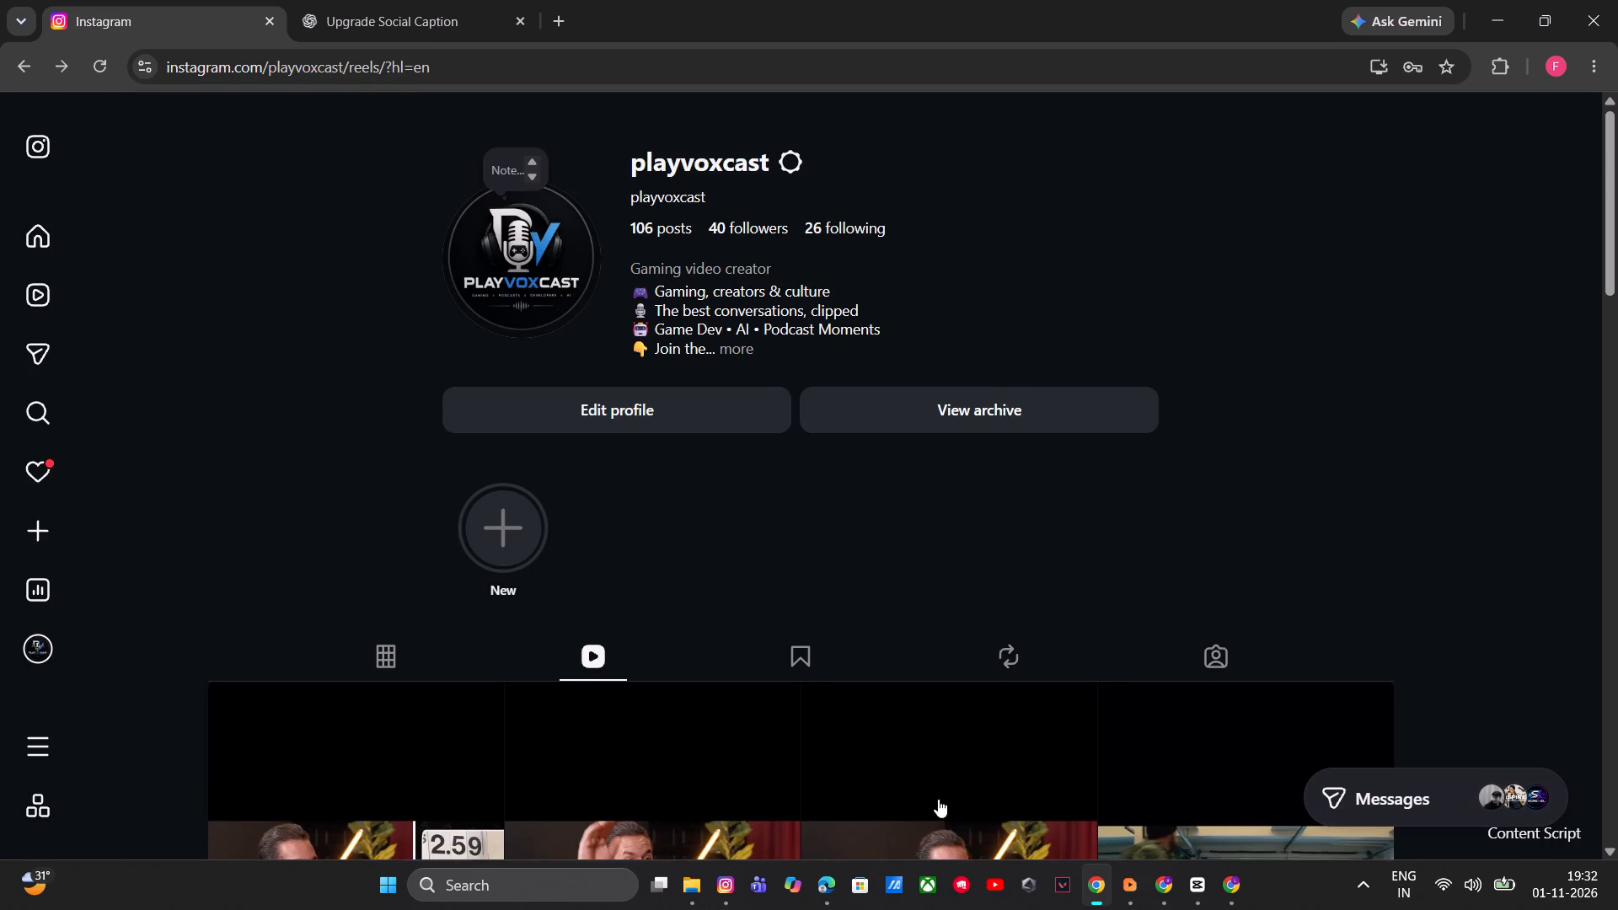
Create a new Instagram post from the video 1101(1) and set its crop ratio to 9:16.
{"action": "left_click", "coordinate": [46, 538]}
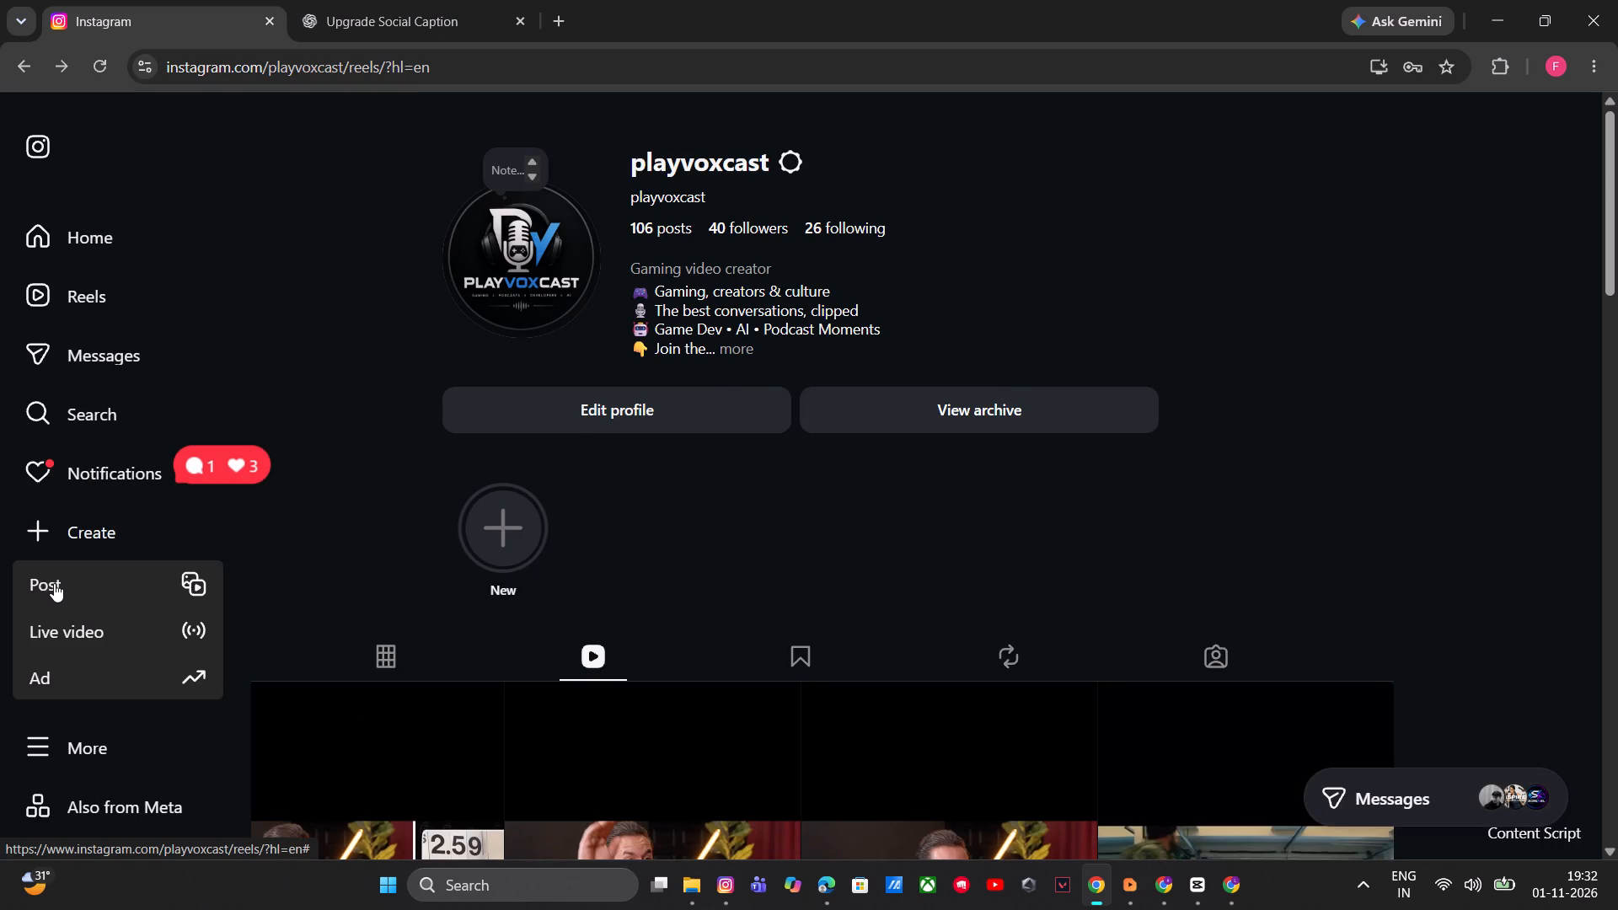
{"action": "left_click", "coordinate": [54, 583]}
{"action": "left_click", "coordinate": [759, 581]}
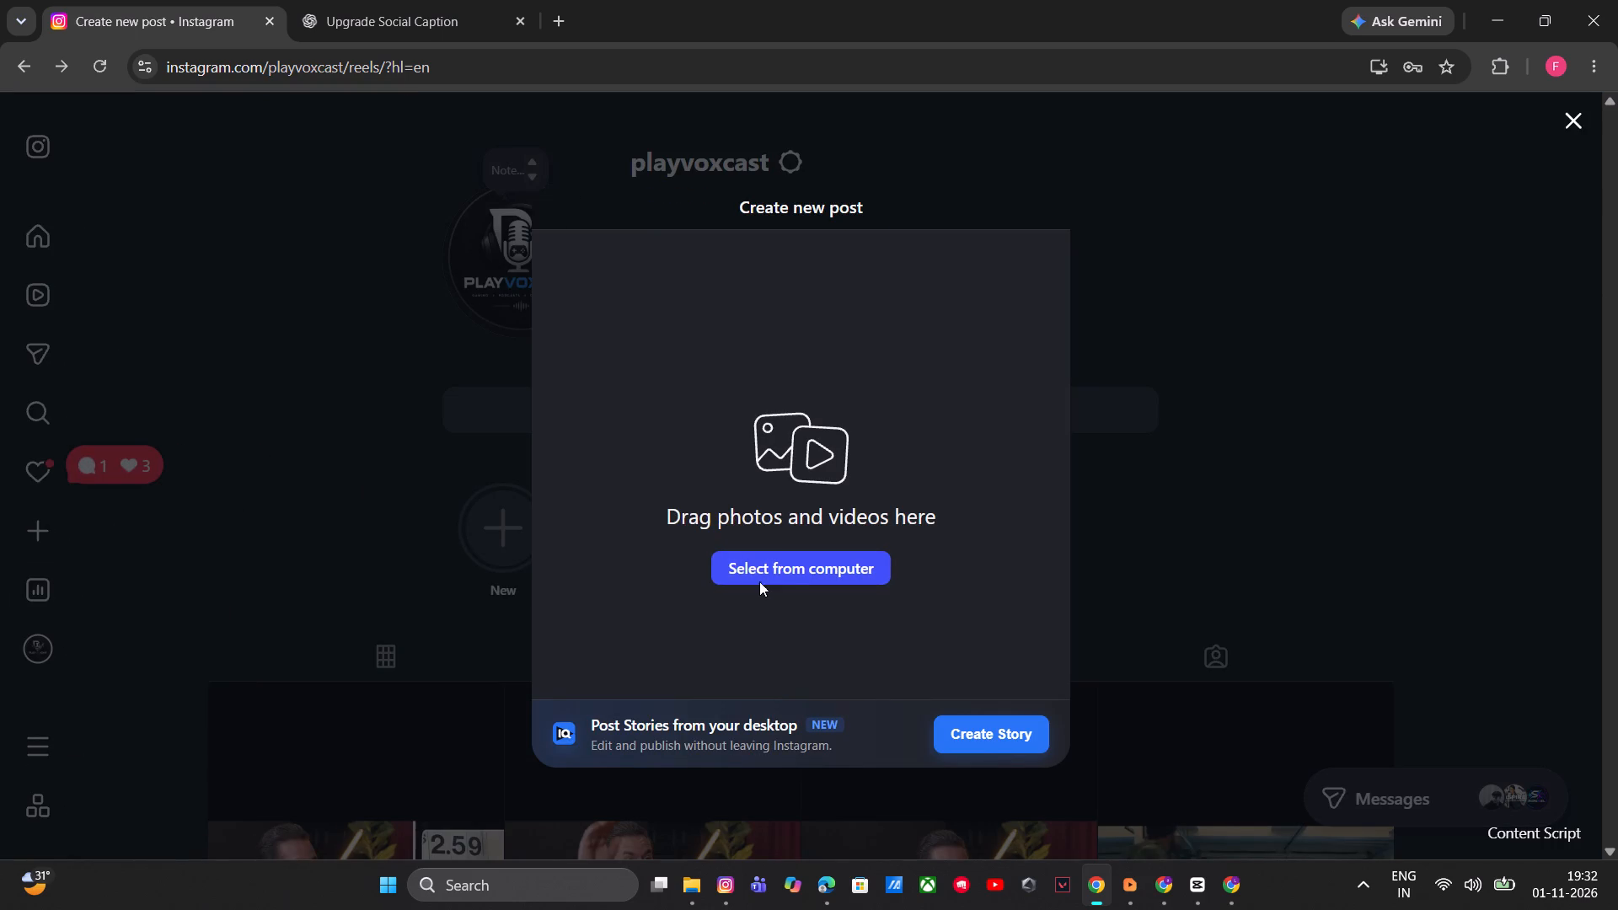
{"action": "left_click", "coordinate": [356, 191]}
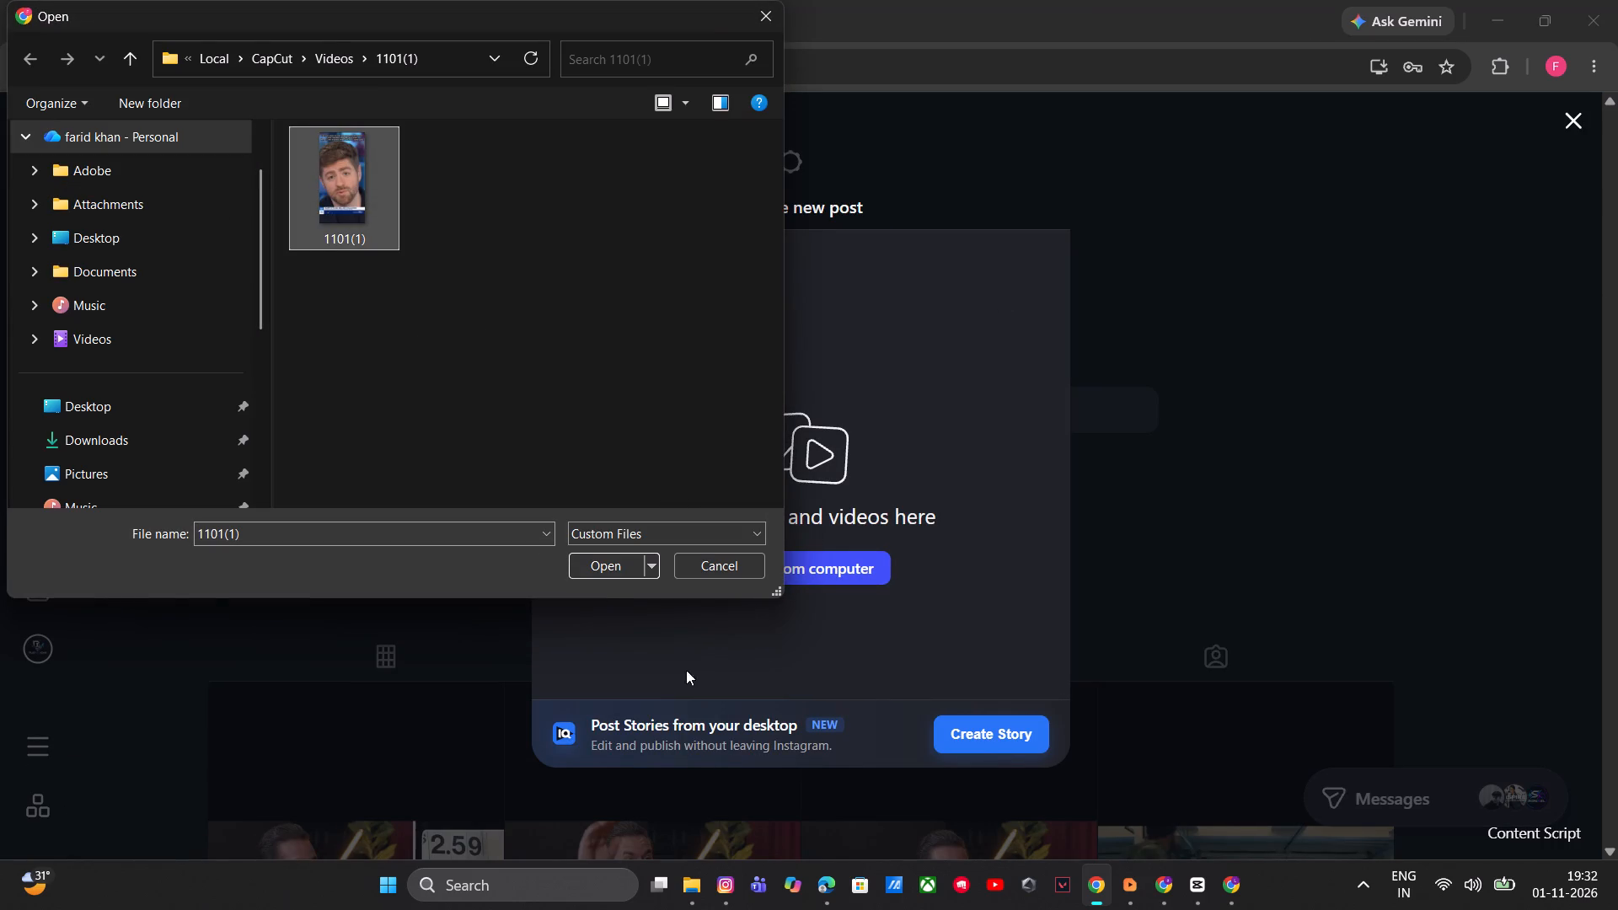
{"action": "left_click", "coordinate": [611, 569]}
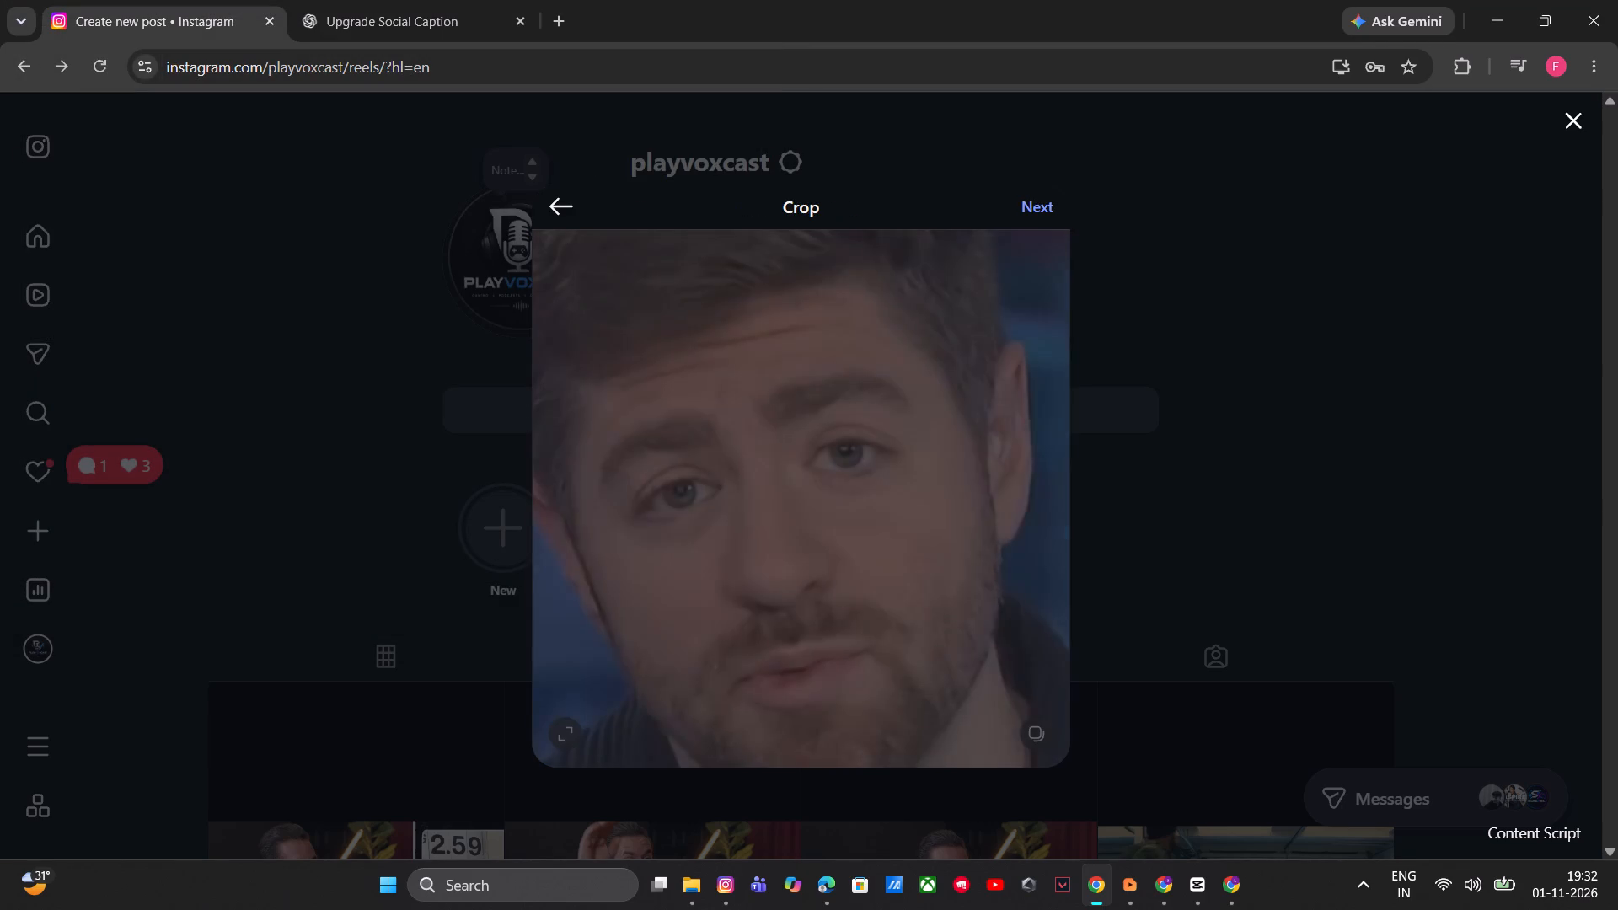
{"action": "left_click", "coordinate": [556, 732]}
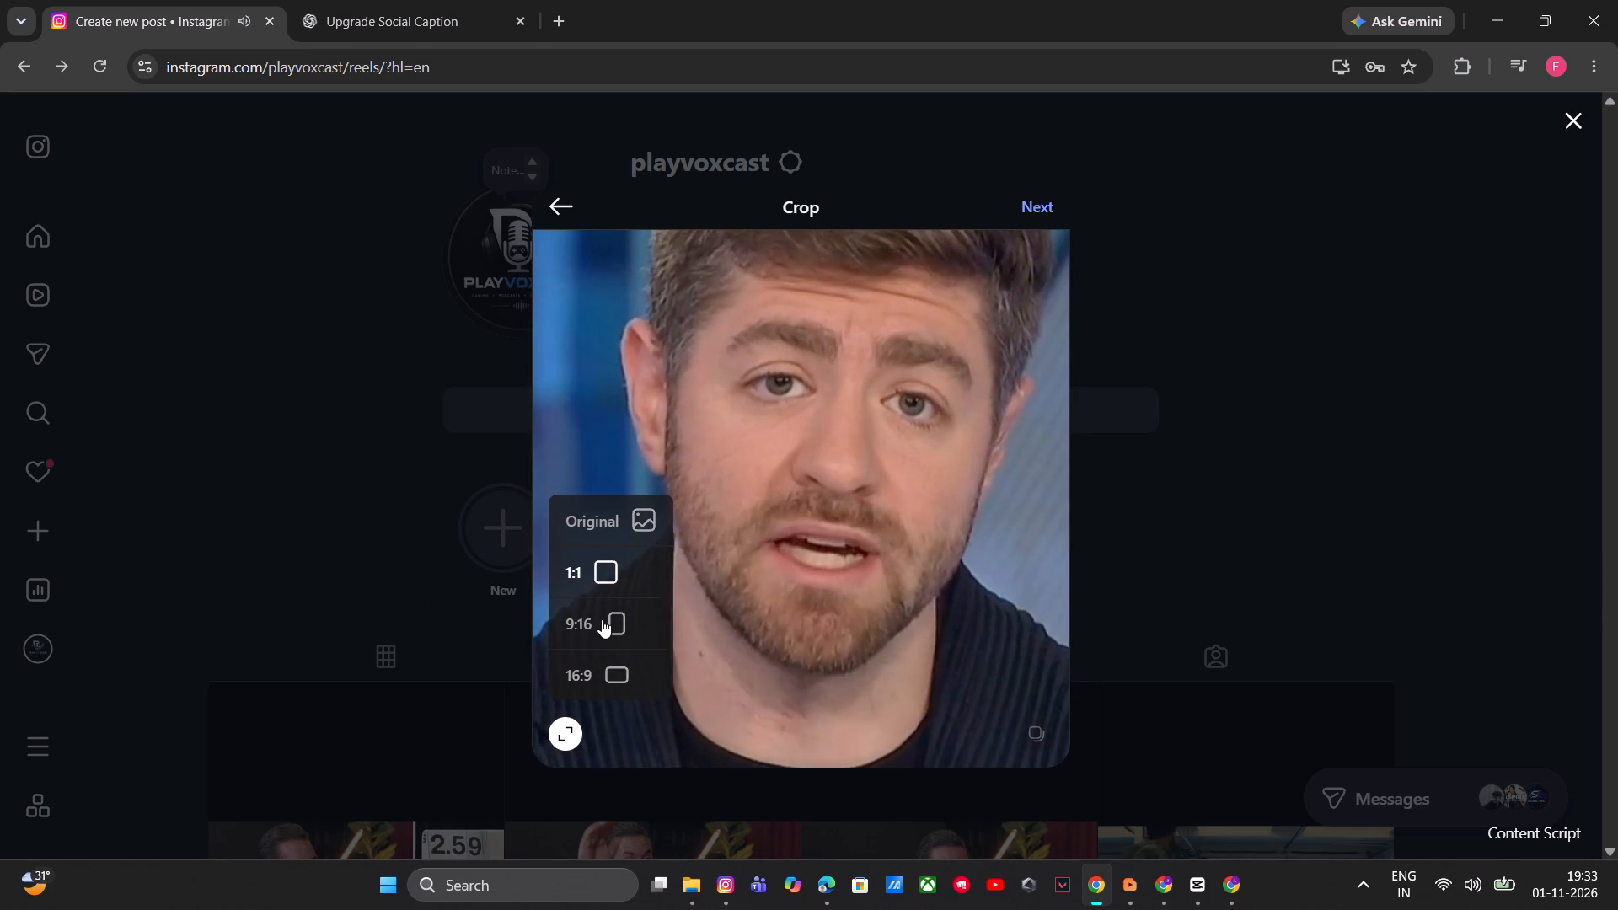
{"action": "left_click", "coordinate": [602, 619]}
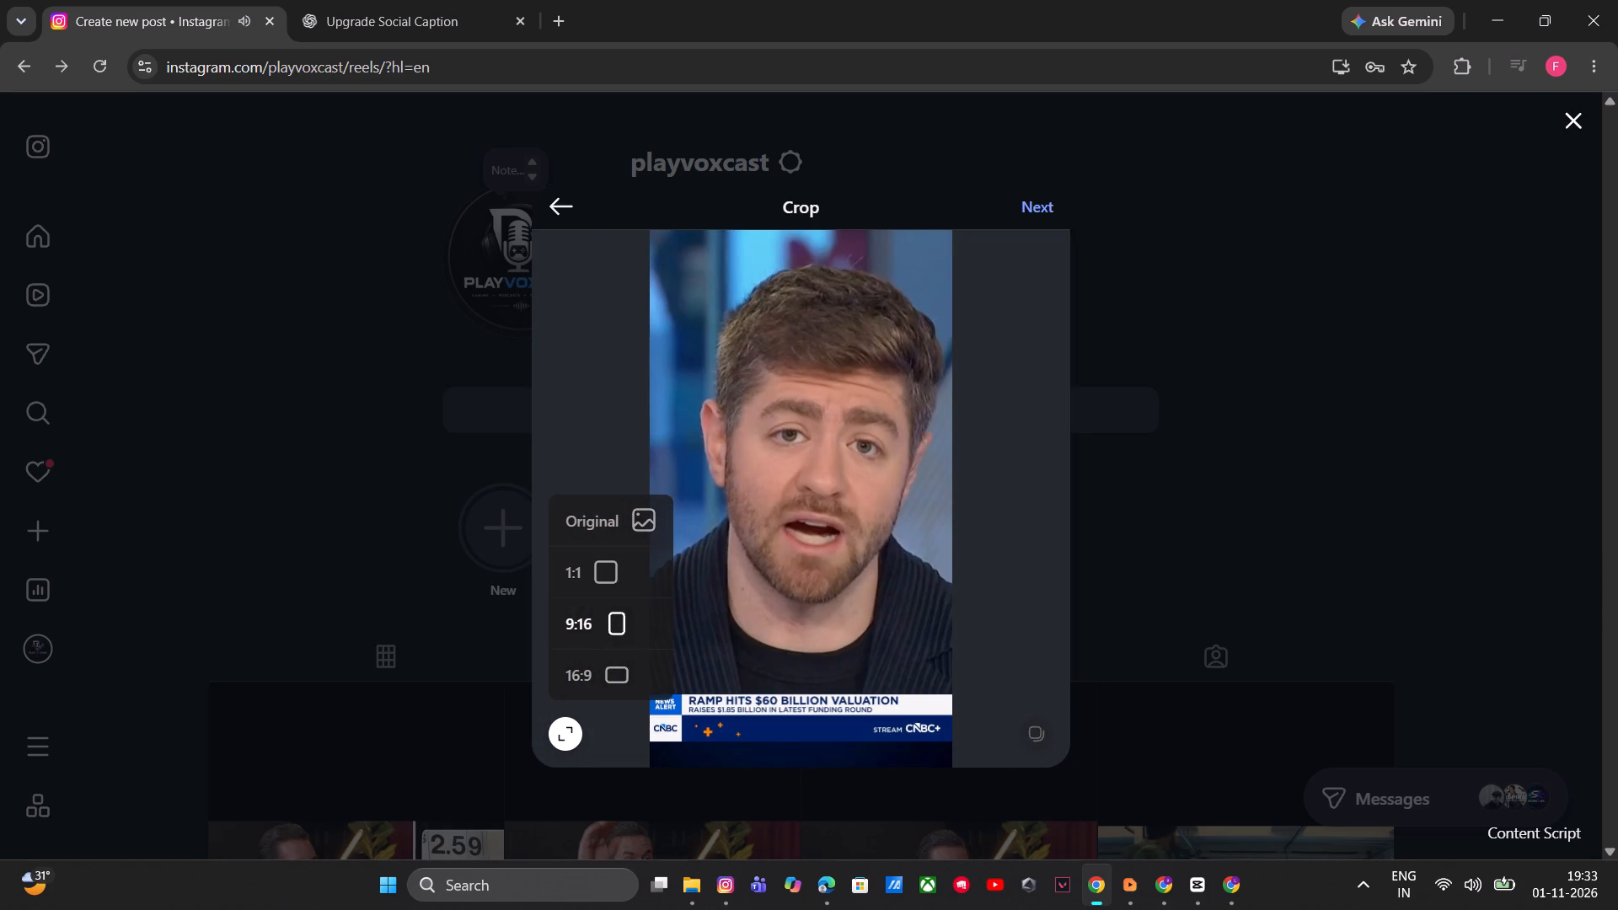
Accept the 9:16 crop for the Ramp clip and continue to the reel's cover and trim settings.
{"action": "left_click", "coordinate": [709, 576]}
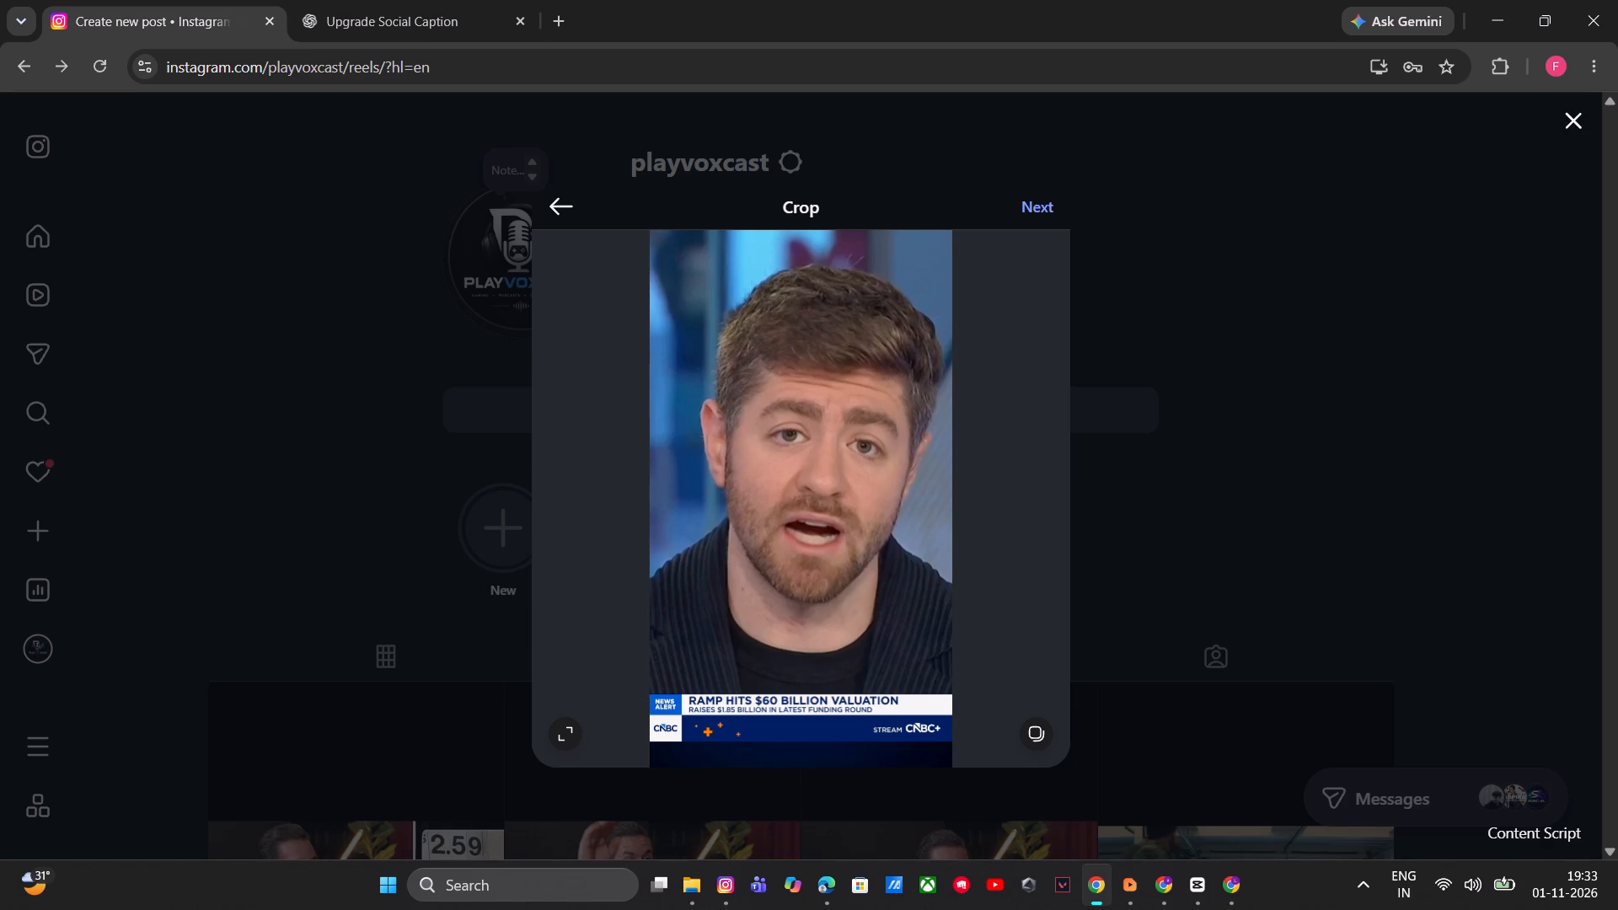
{"action": "left_click", "coordinate": [793, 591]}
{"action": "left_click", "coordinate": [1050, 207]}
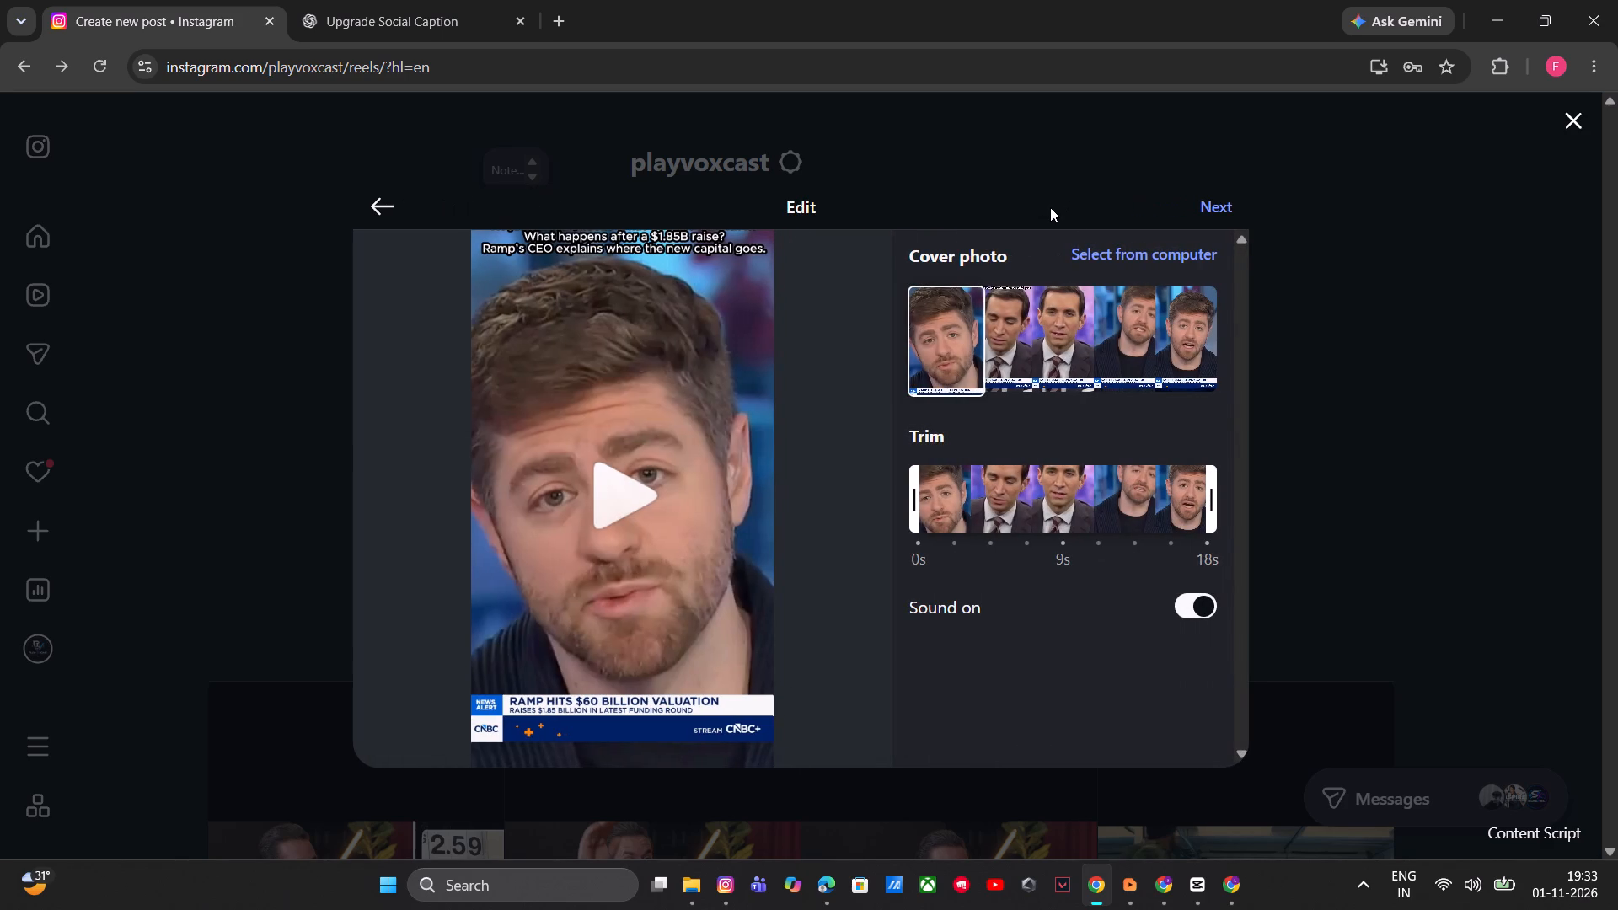
Choose the frame at the very end of the clip as the reel's cover photo and continue to the reel details.
{"action": "left_click_drag", "start_coordinate": [939, 361], "coordinate": [1026, 366]}
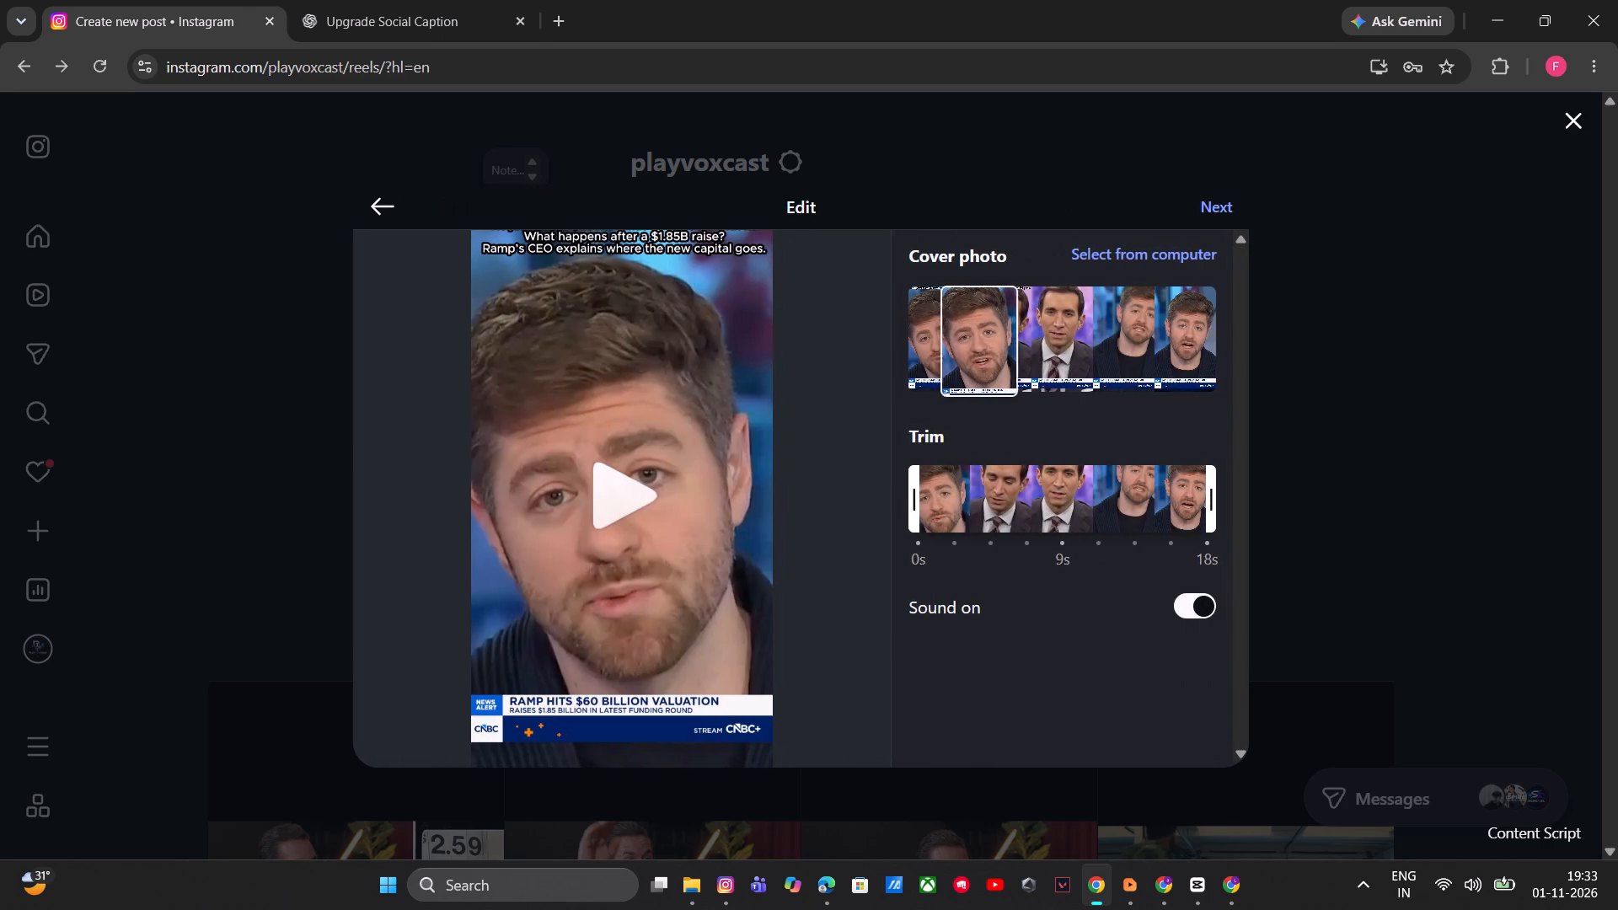
{"action": "left_click_drag", "start_coordinate": [1026, 366], "coordinate": [1026, 366]}
{"action": "left_click_drag", "start_coordinate": [1054, 348], "coordinate": [1299, 356]}
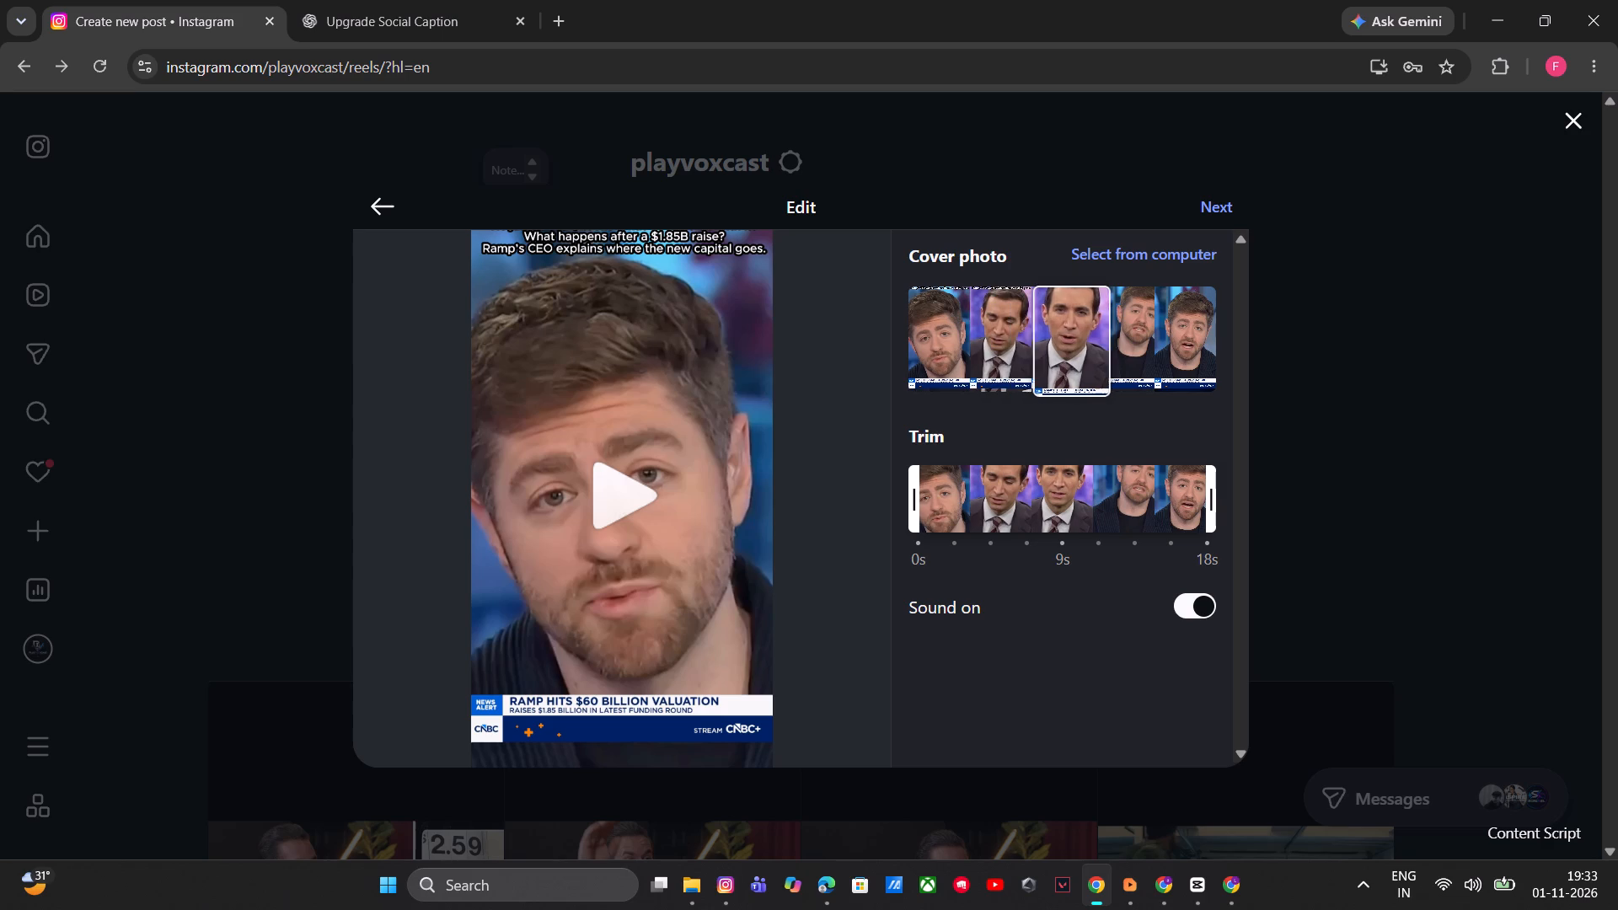
{"action": "left_click_drag", "start_coordinate": [1299, 356], "coordinate": [1581, 393]}
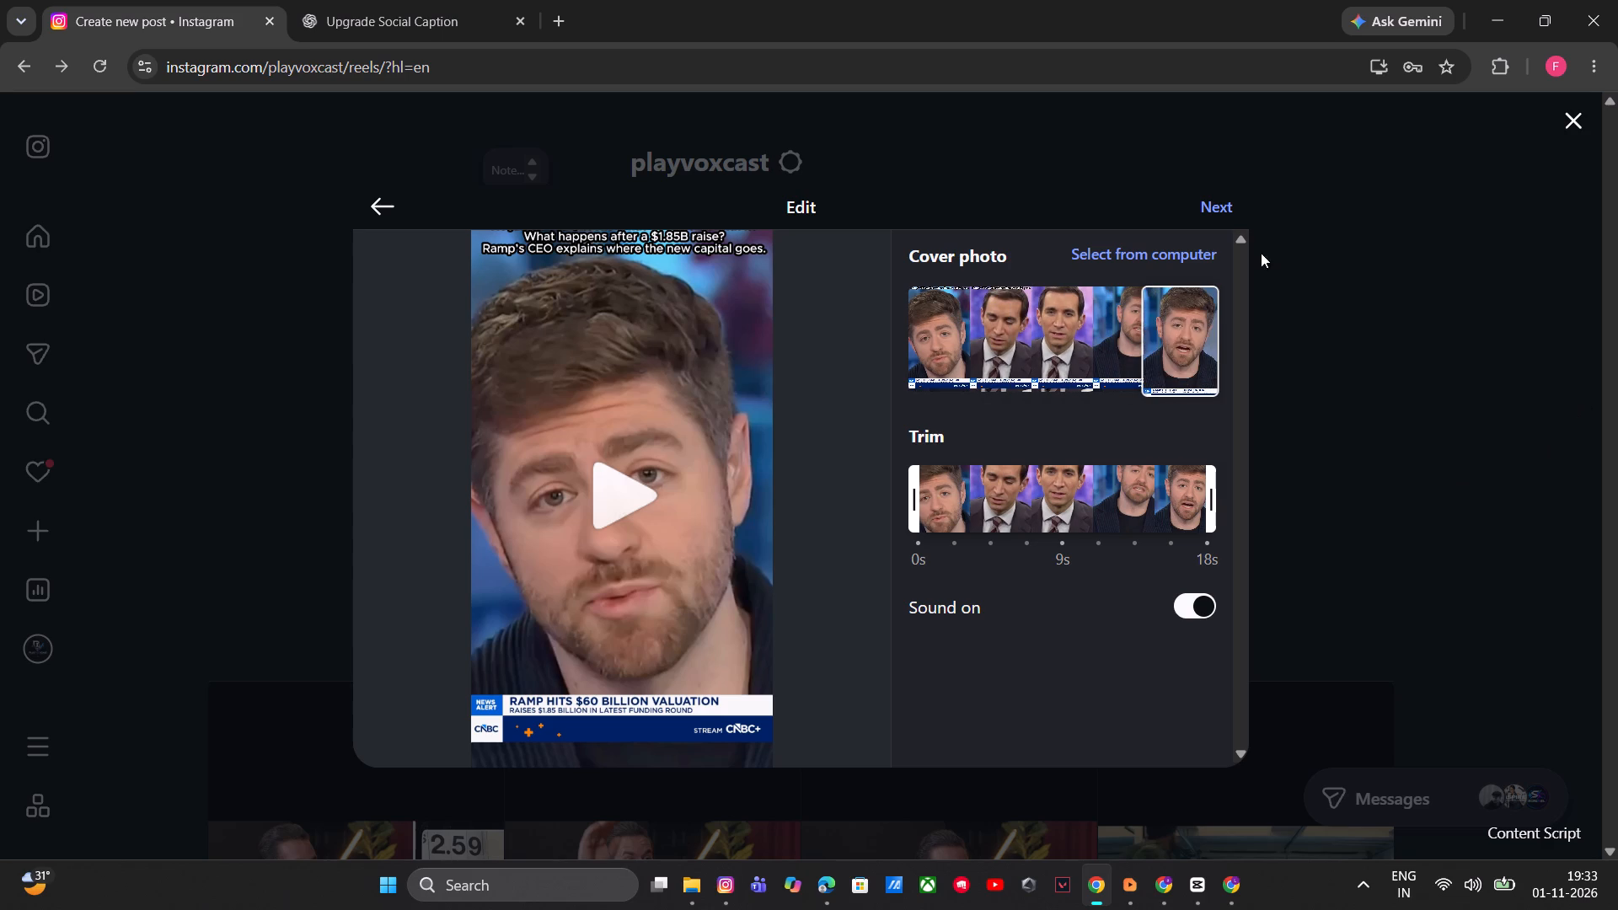
{"action": "left_click", "coordinate": [1225, 216]}
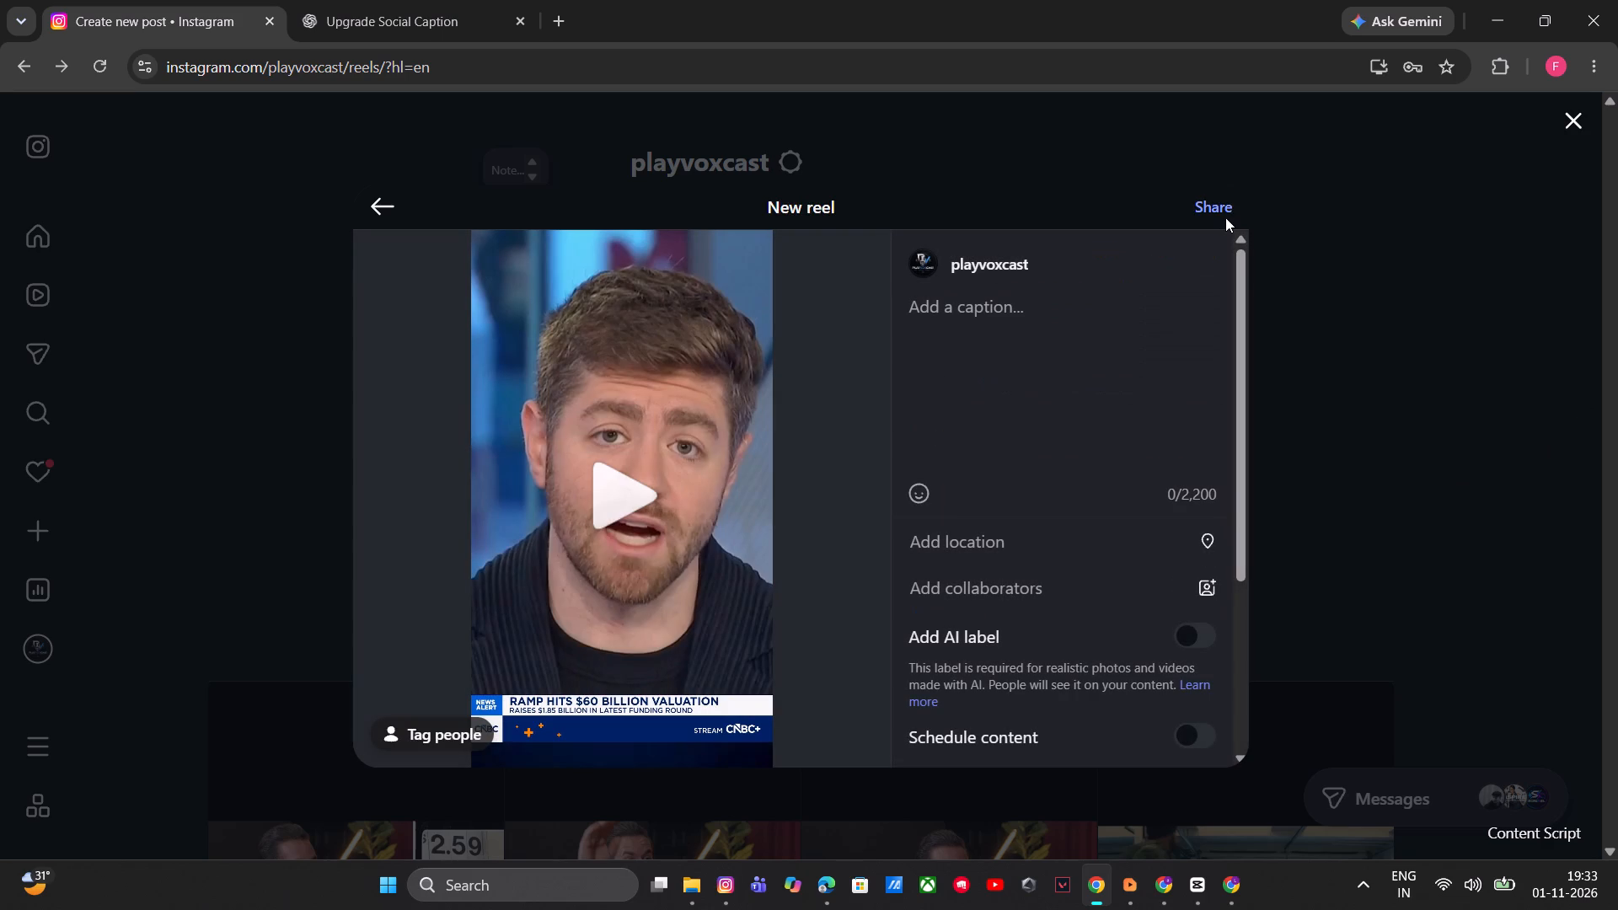
Paste the copied Instagram caption with its hashtags into the new reel's caption.
{"action": "left_click", "coordinate": [992, 316]}
{"action": "key", "text": "ctrl+v"}
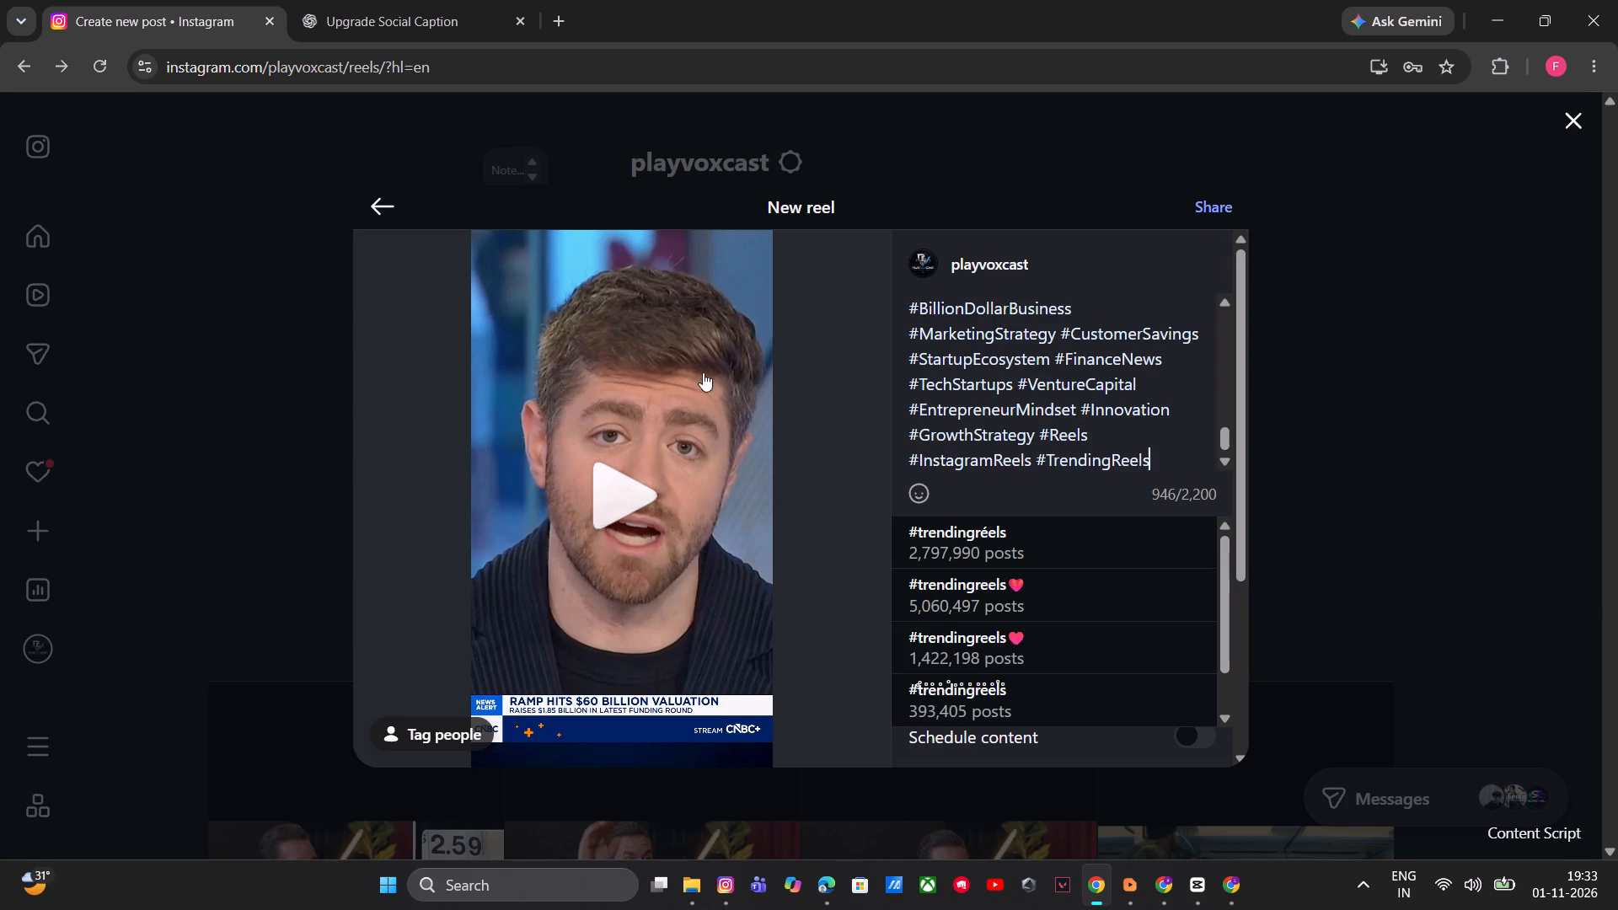
Play the new reel's preview to check the headline text at the top of the video.
{"action": "left_click", "coordinate": [612, 487]}
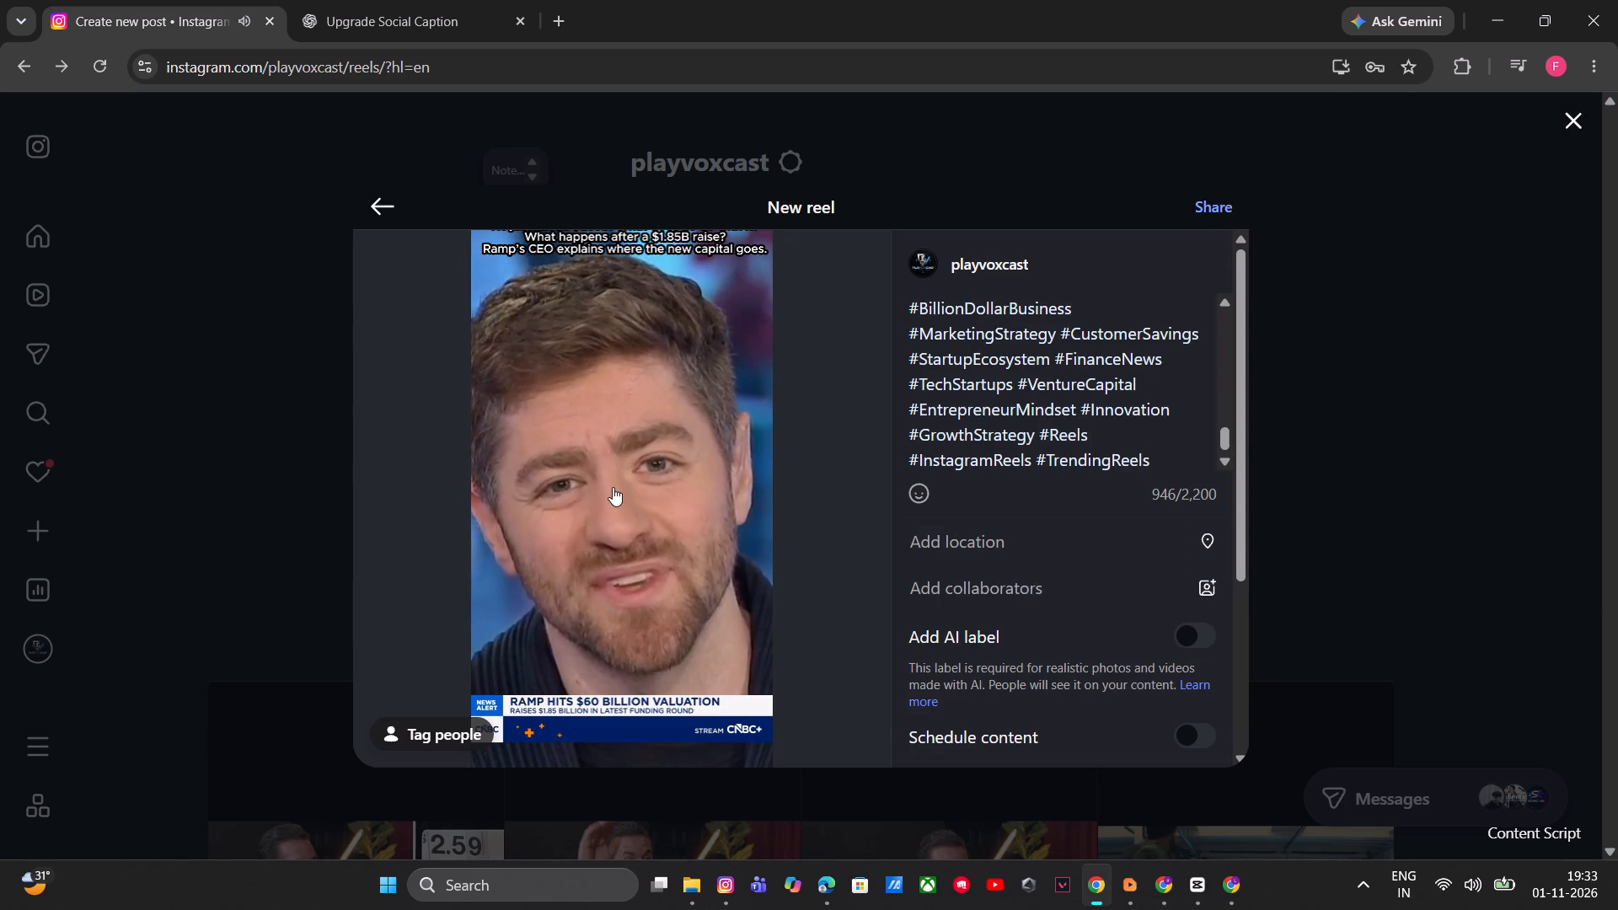
{"action": "left_click_drag", "start_coordinate": [699, 236], "coordinate": [695, 254]}
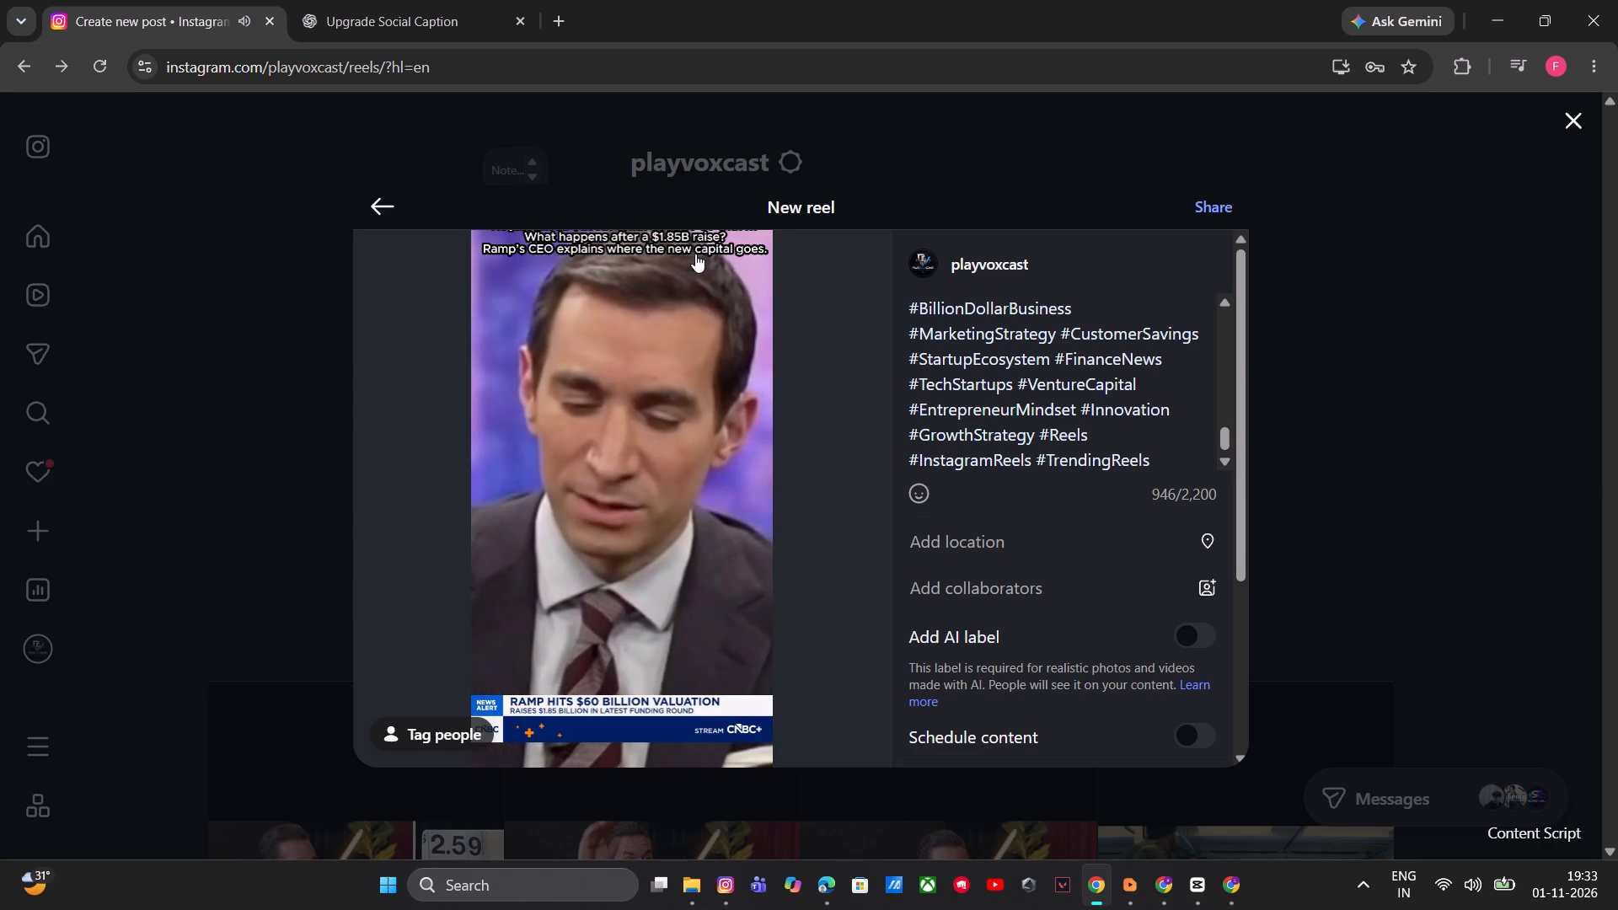
Pause the preview and share the Ramp reel to the playvoxcast Instagram account.
{"action": "left_click_drag", "start_coordinate": [695, 254], "coordinate": [695, 260]}
{"action": "left_click_drag", "start_coordinate": [674, 361], "coordinate": [684, 322]}
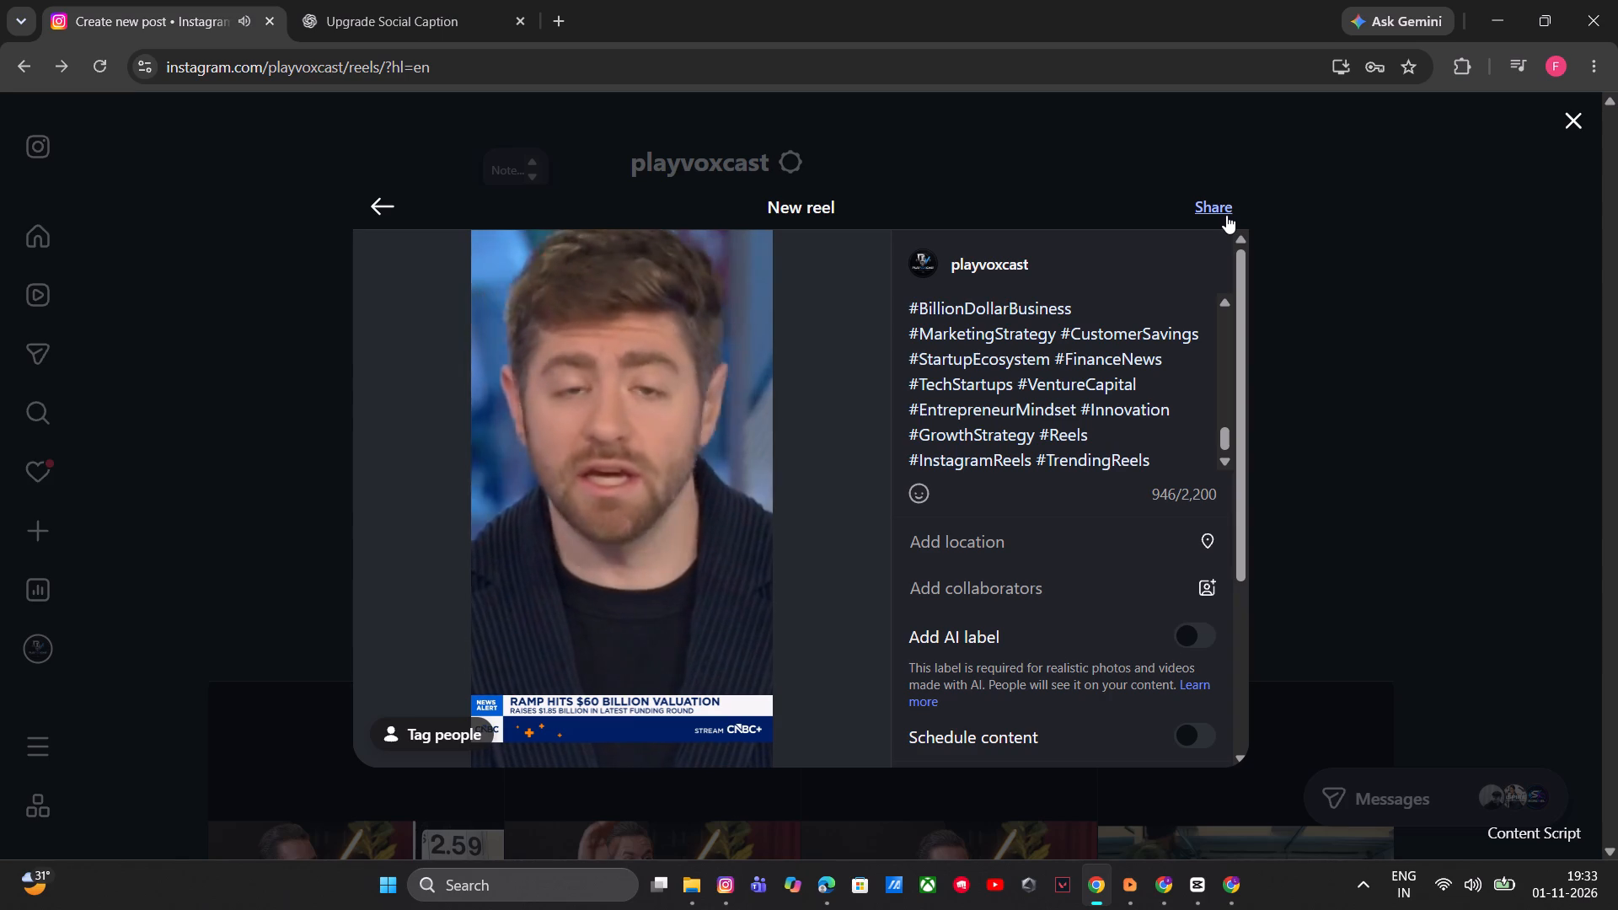
{"action": "left_click", "coordinate": [476, 507]}
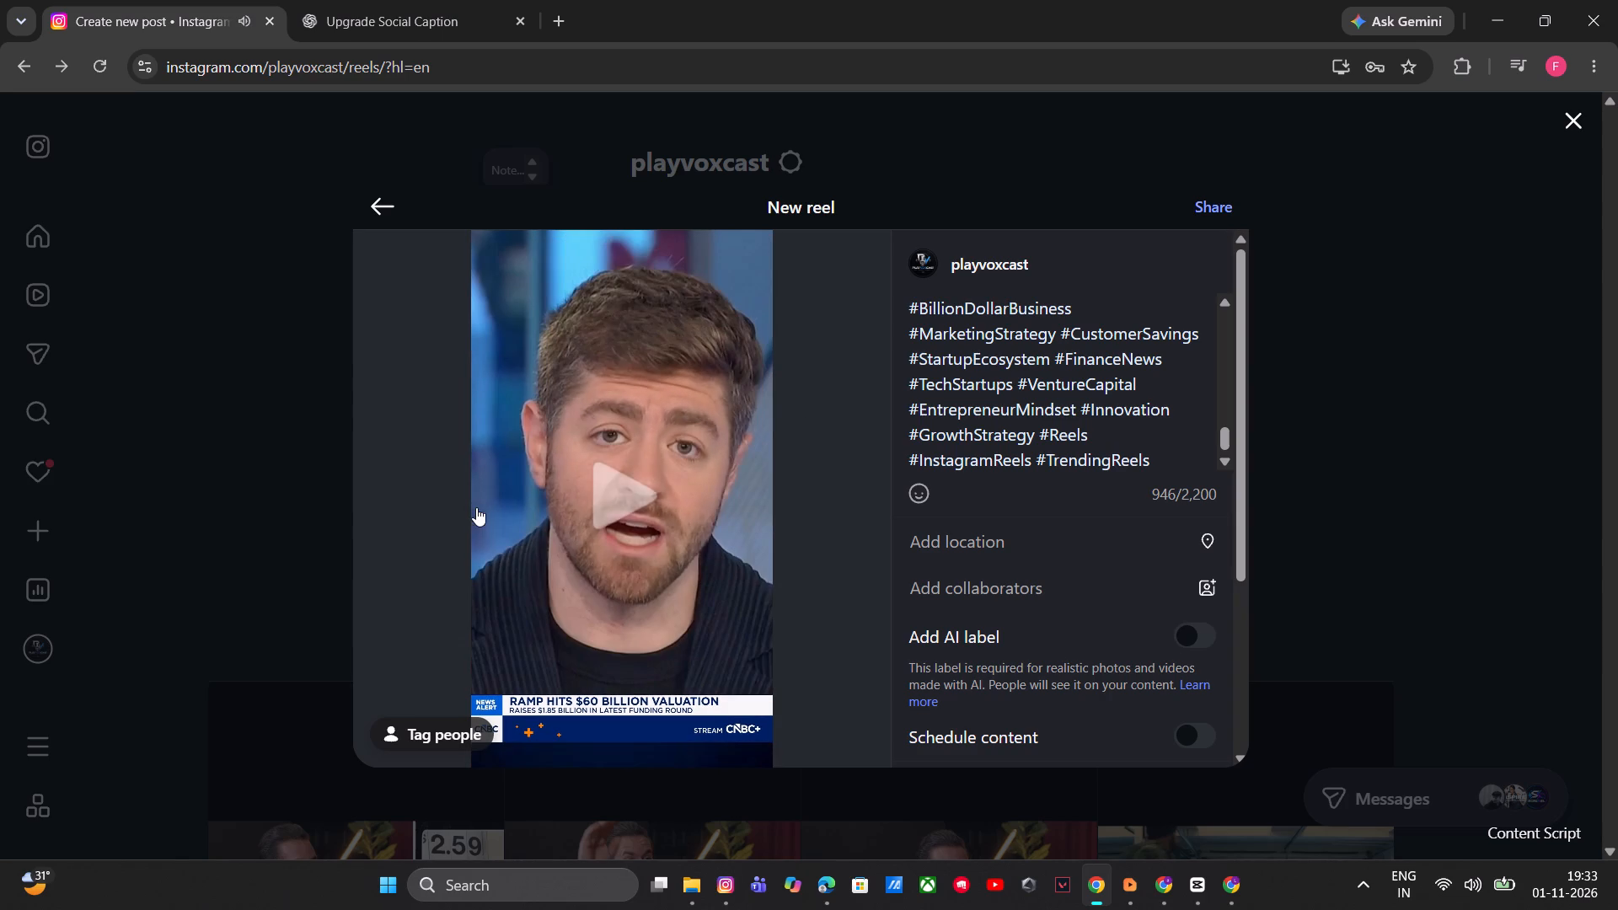
{"action": "left_click", "coordinate": [1222, 210]}
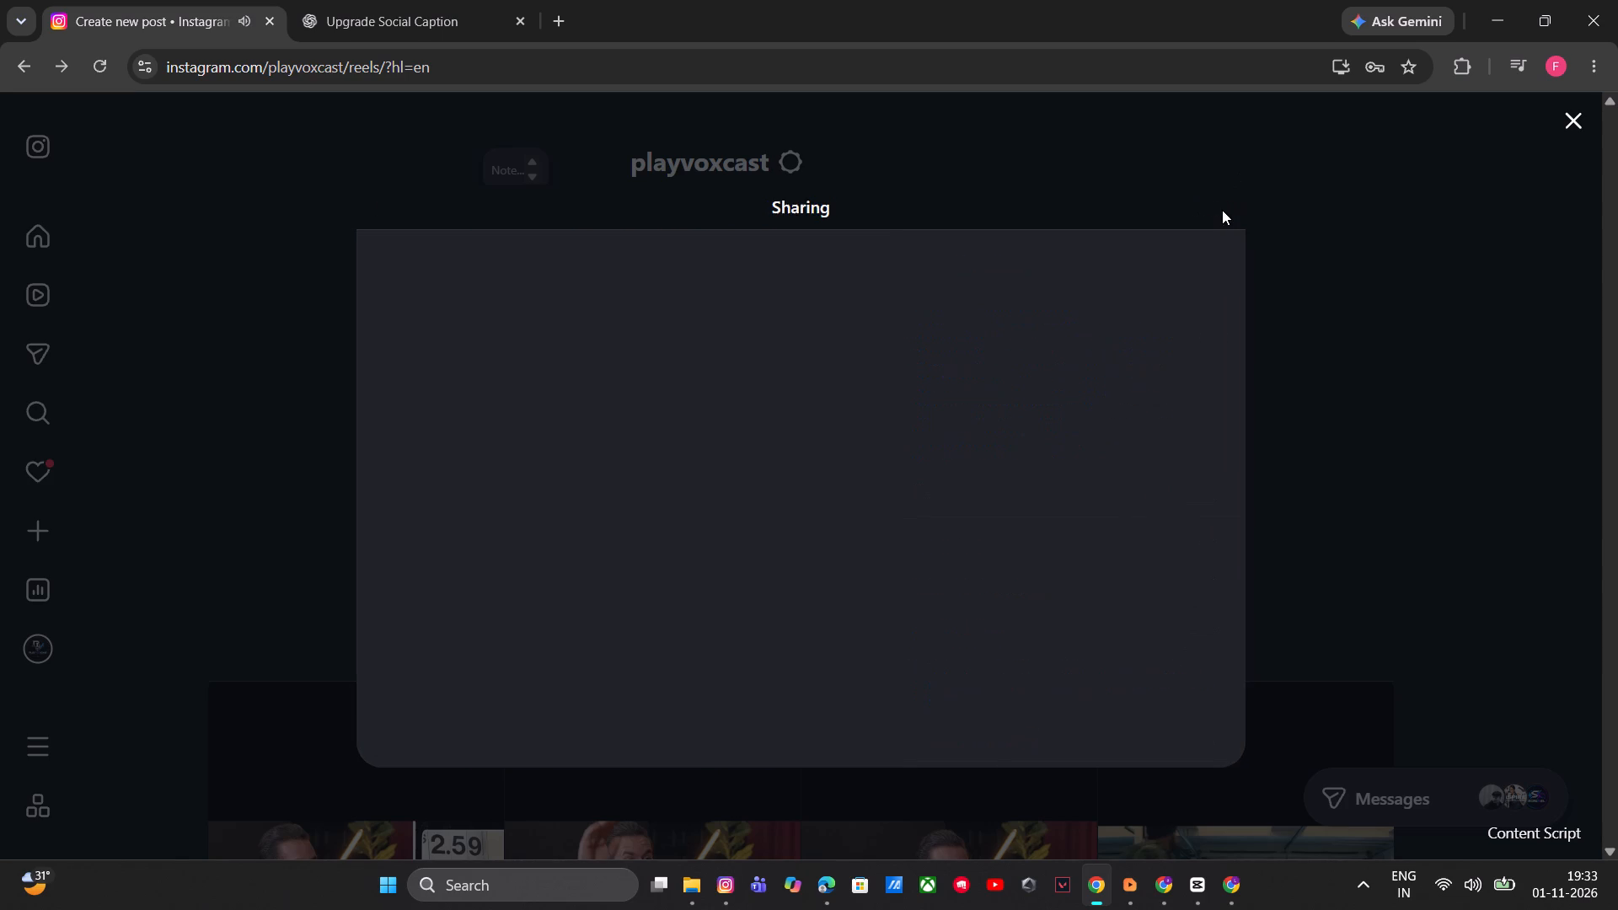
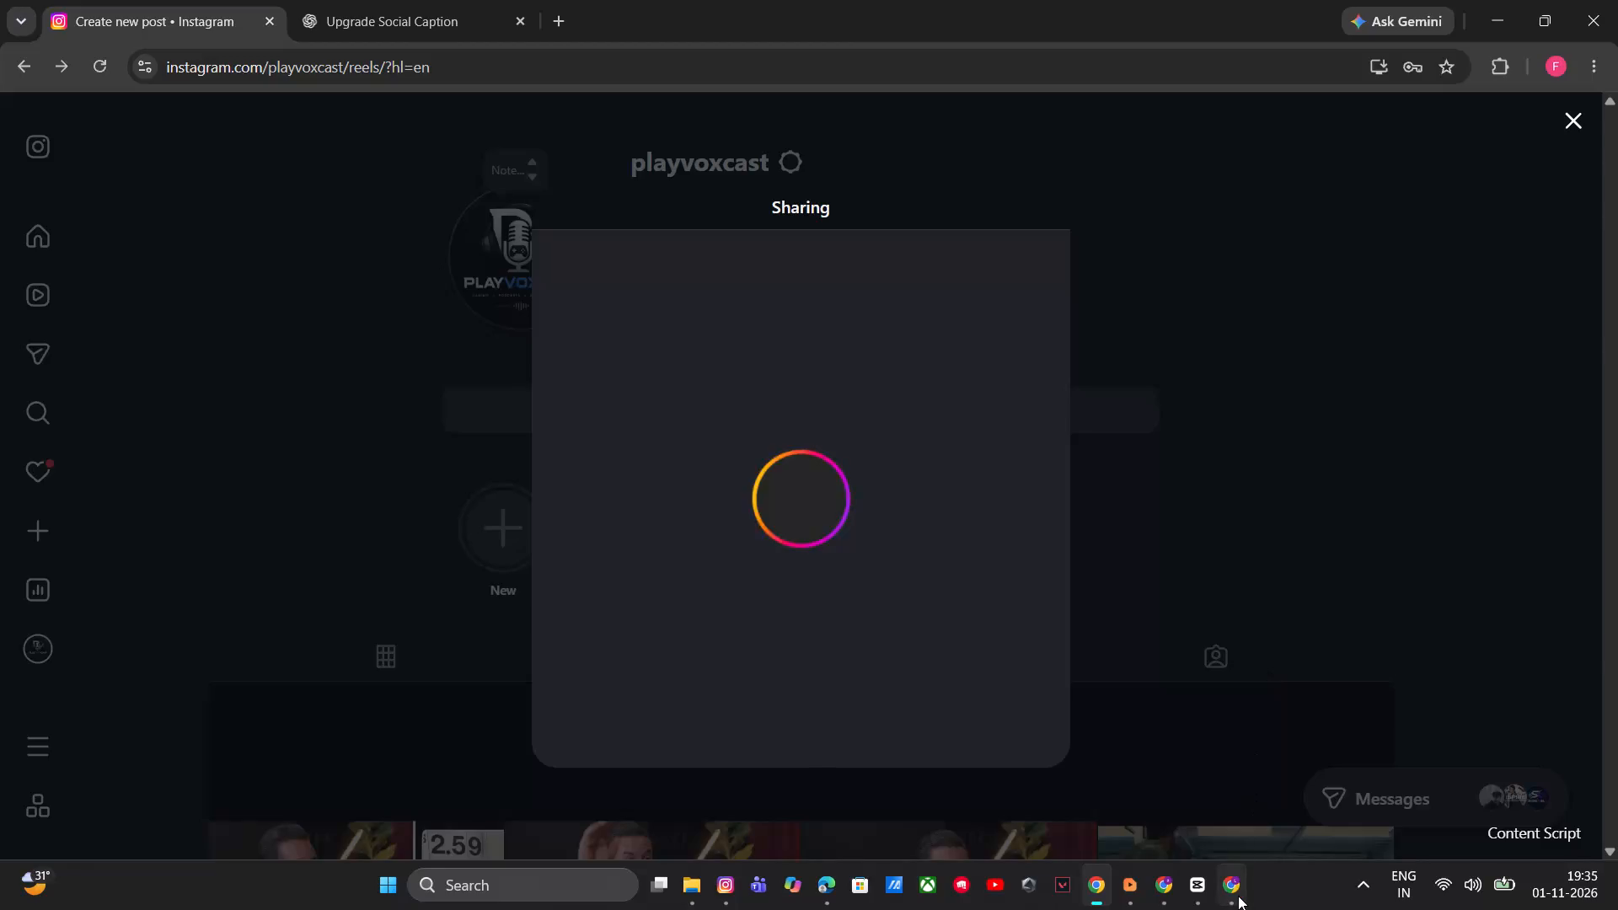
Switch to YouTube Studio and review the latest Short's performance on the channel dashboard.
{"action": "left_click", "coordinate": [1238, 896]}
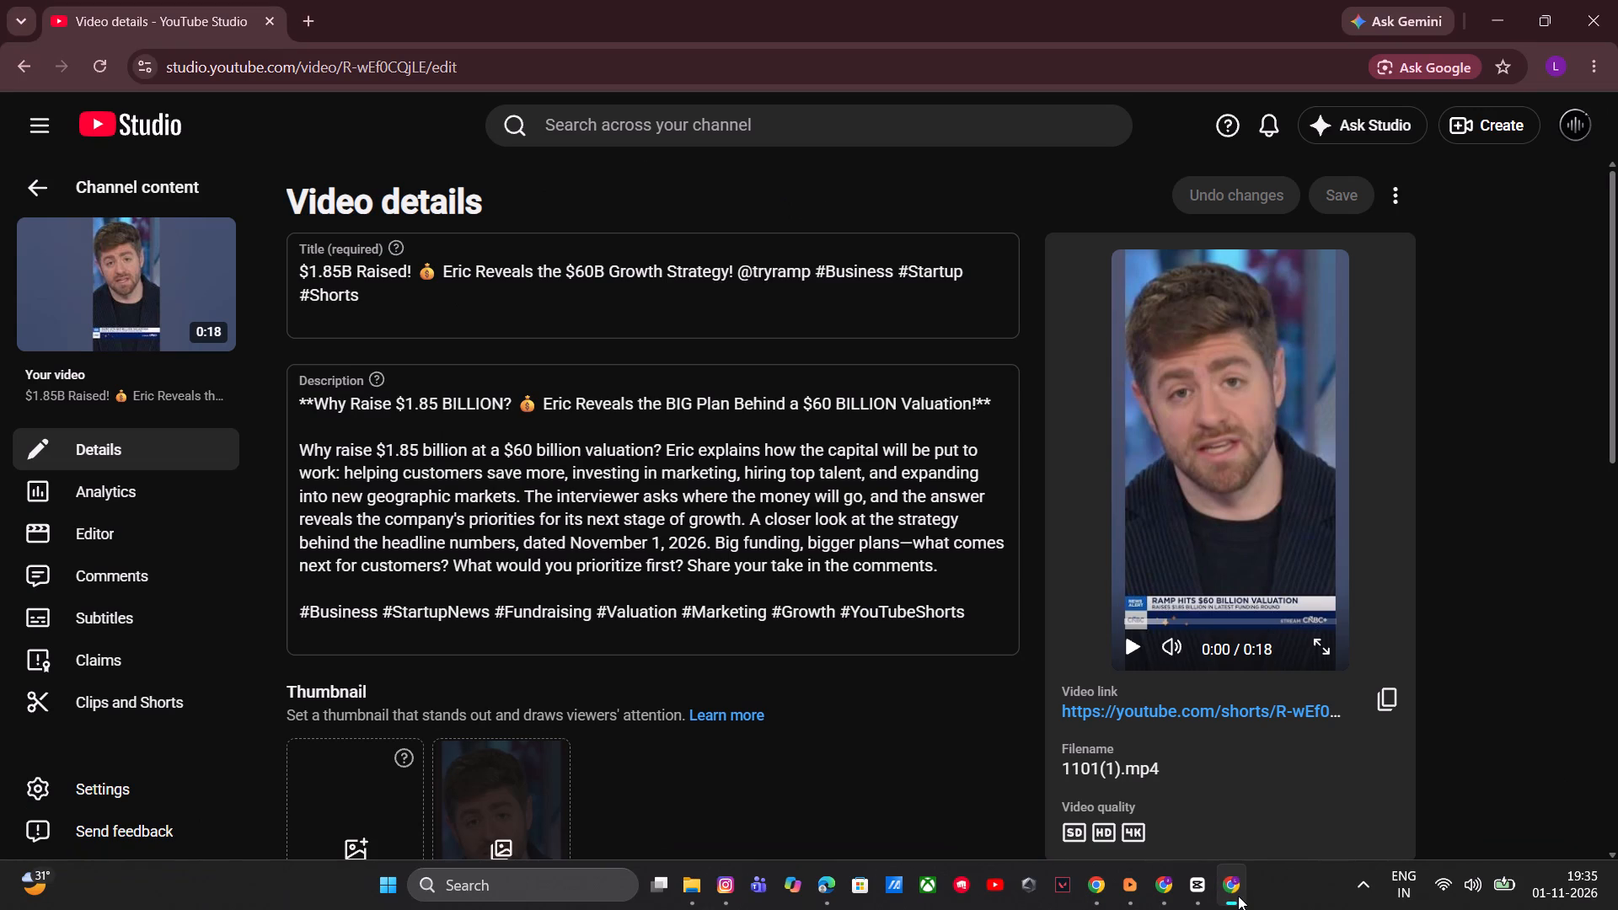
{"action": "scroll", "coordinate": [843, 512], "scroll_direction": "down", "scroll_amount": 1}
{"action": "scroll", "coordinate": [843, 512], "scroll_direction": "up", "scroll_amount": 3}
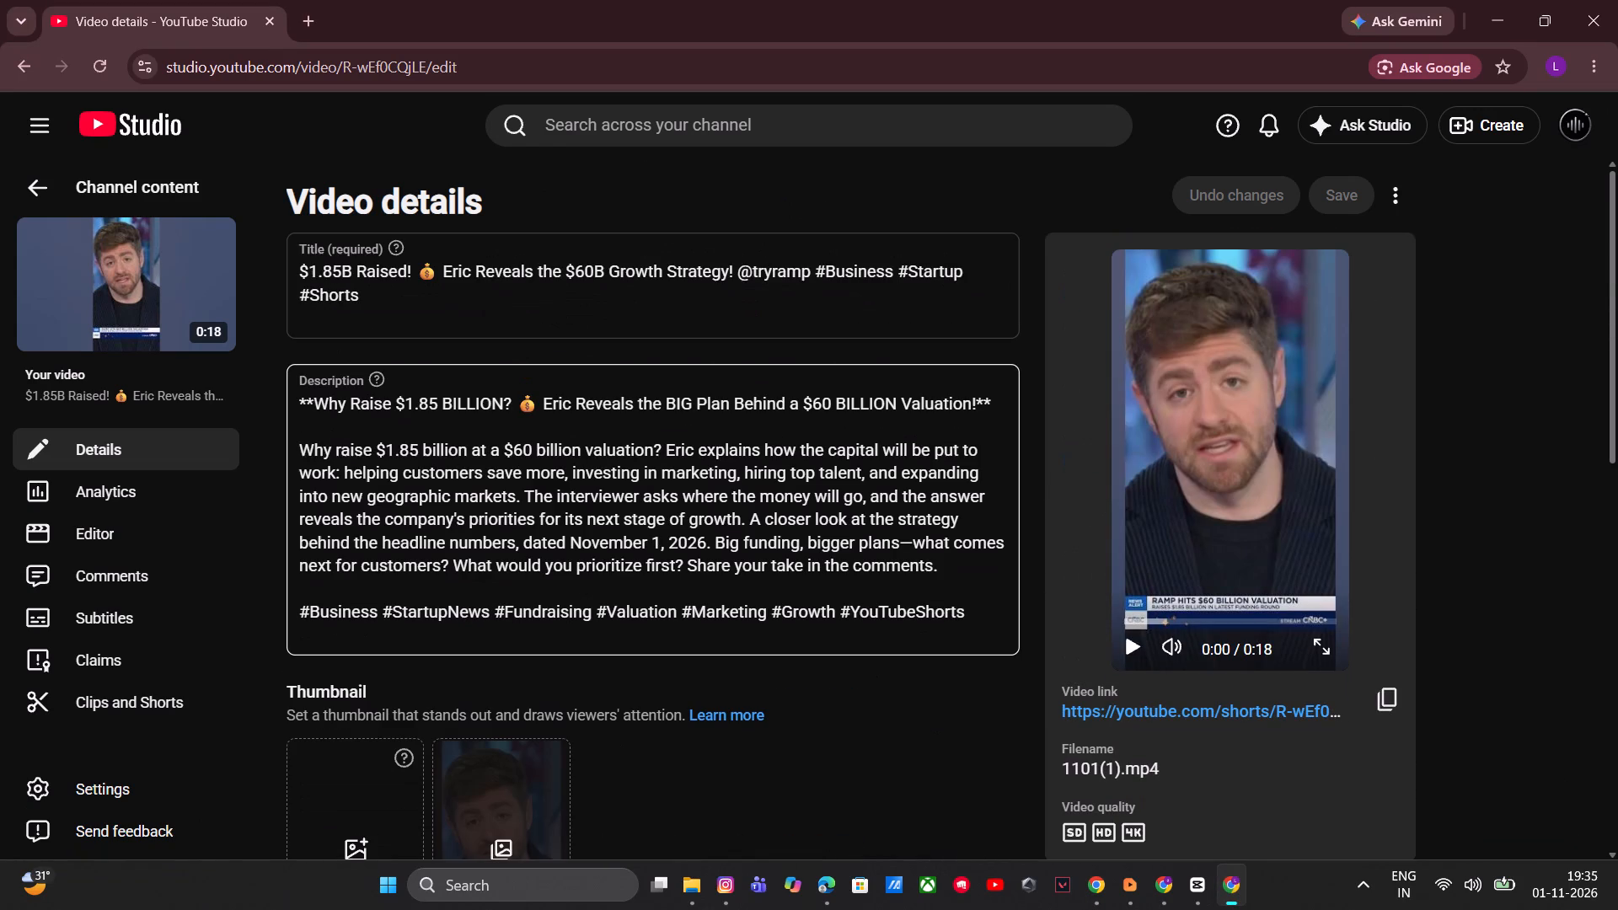
{"action": "left_click", "coordinate": [100, 120]}
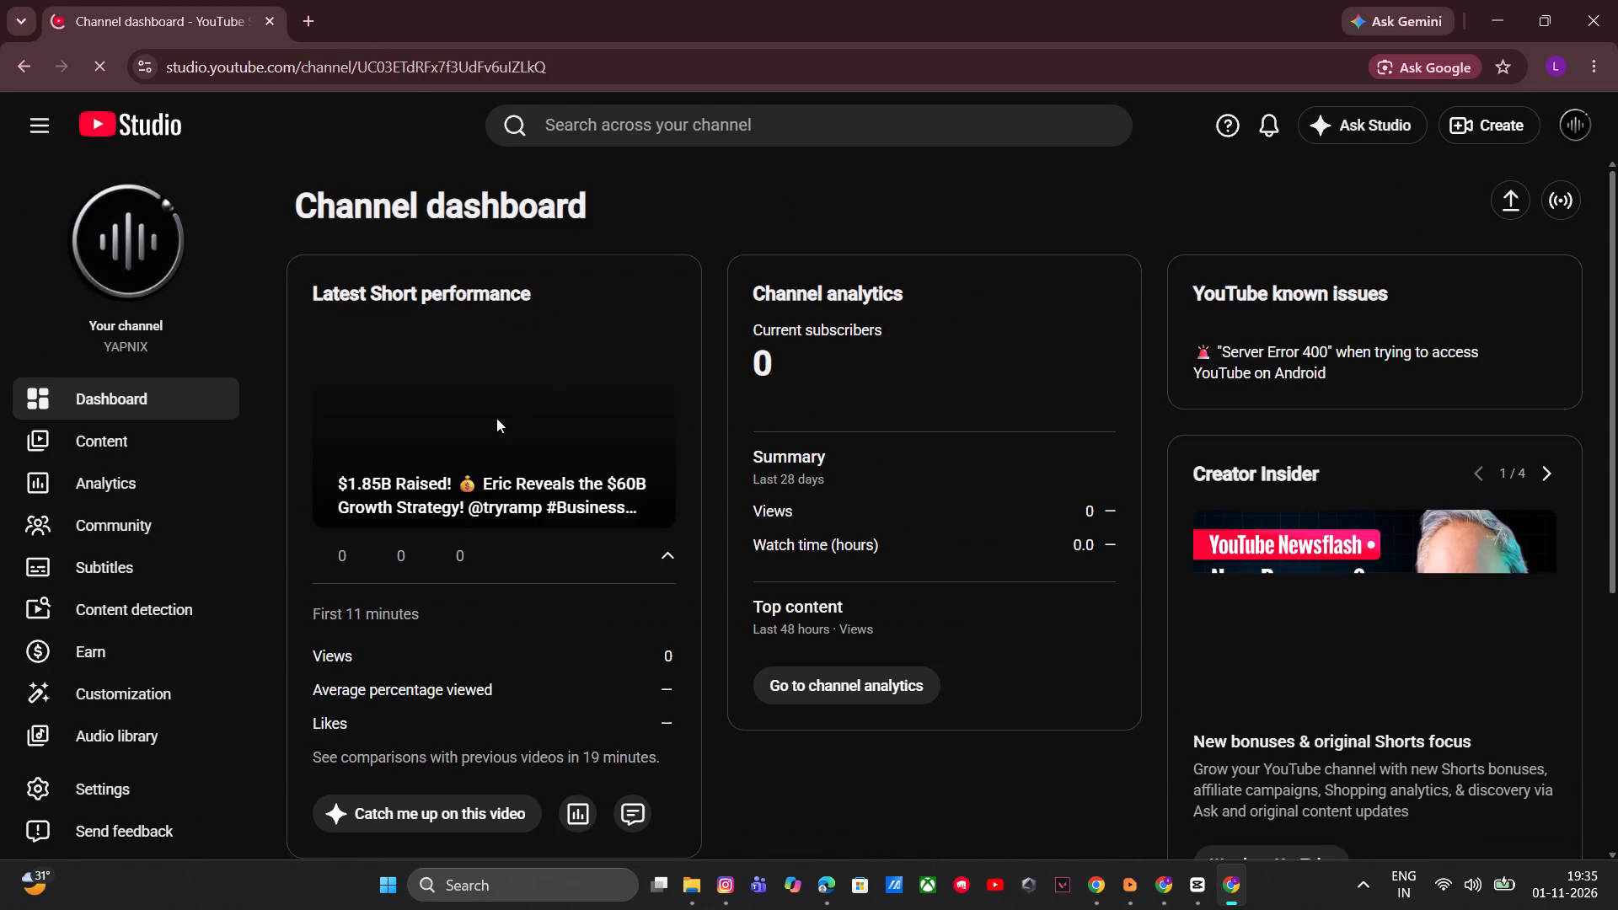
{"action": "scroll", "coordinate": [499, 418], "scroll_direction": "down", "scroll_amount": 2}
{"action": "scroll", "coordinate": [499, 418], "scroll_direction": "up", "scroll_amount": 1}
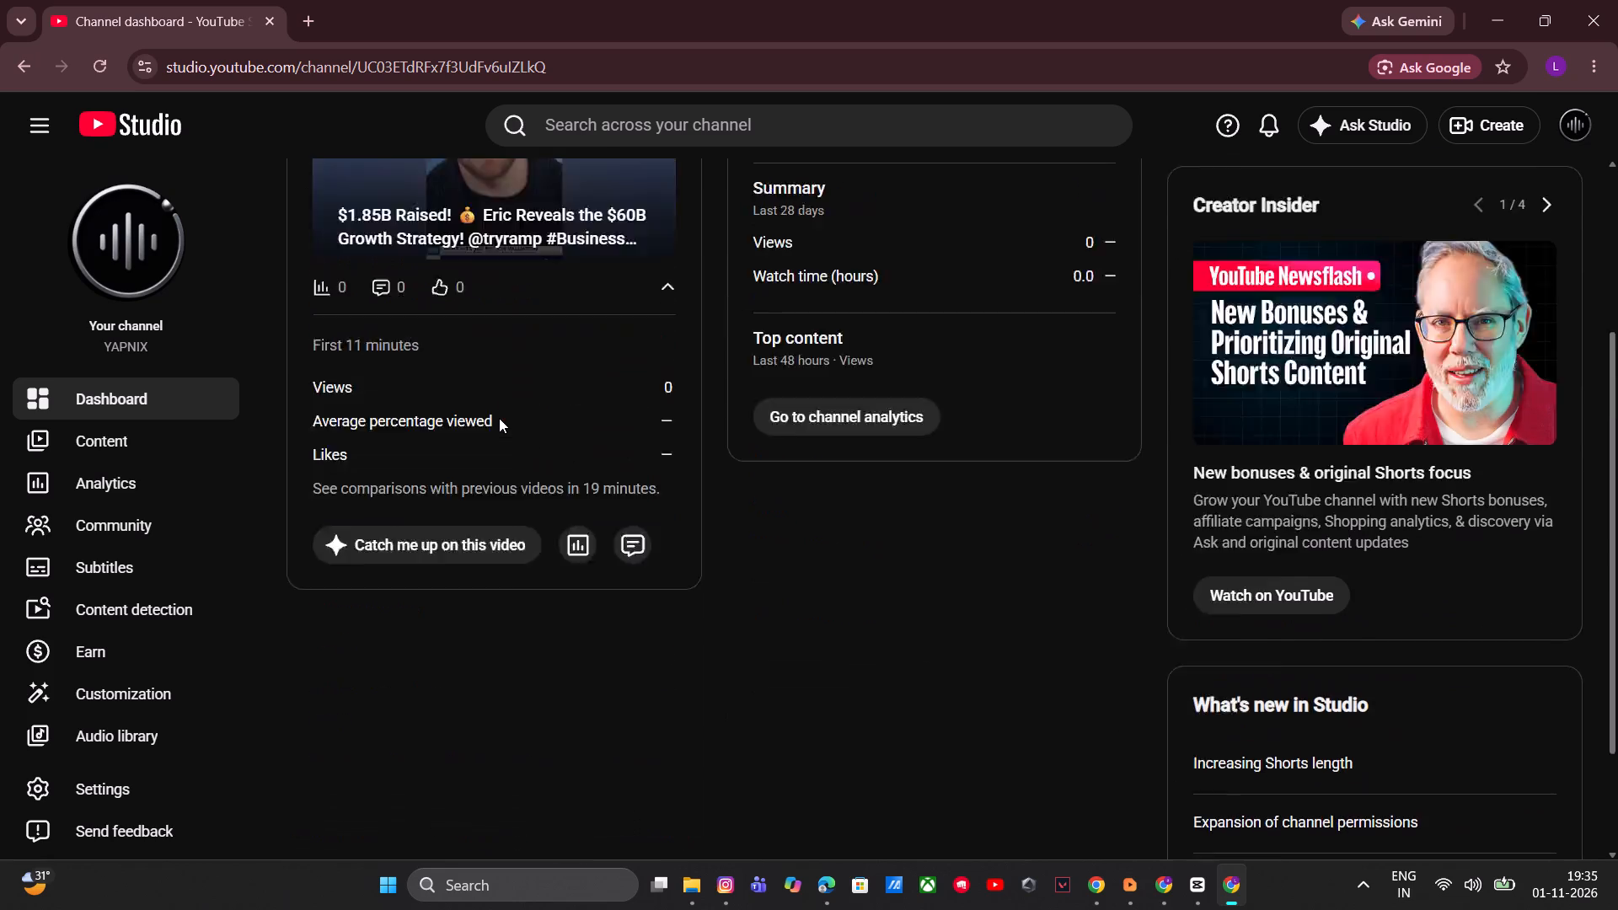
Check the Ramp Short's visibility setting in the channel's Shorts content, and return to the Instagram reel being shared.
{"action": "left_click", "coordinate": [177, 450]}
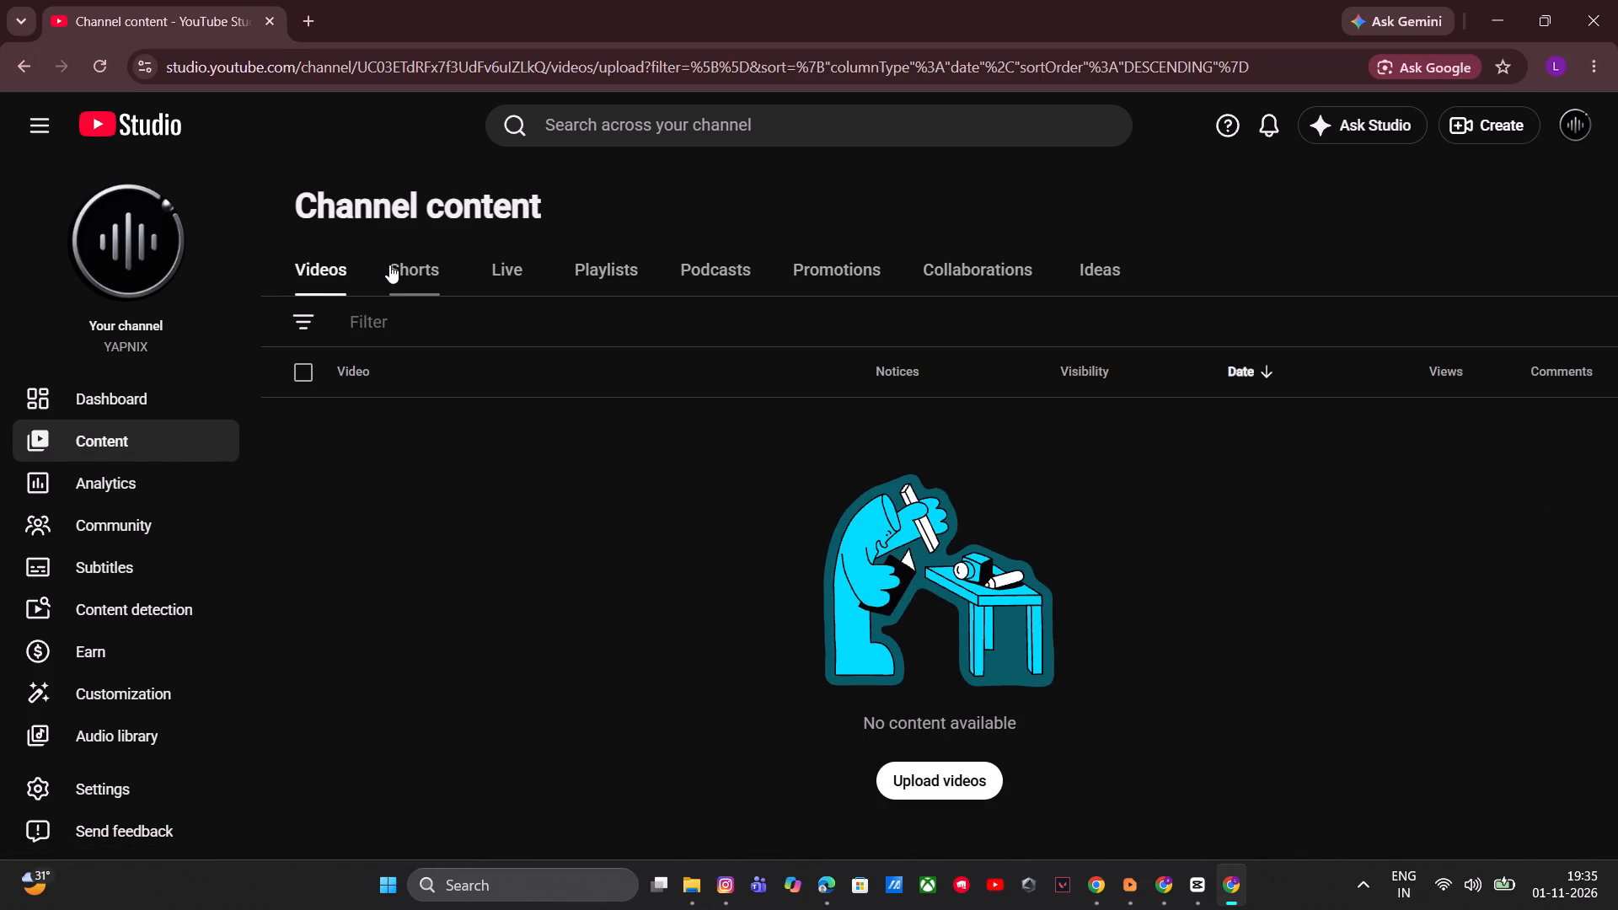
{"action": "left_click", "coordinate": [389, 265]}
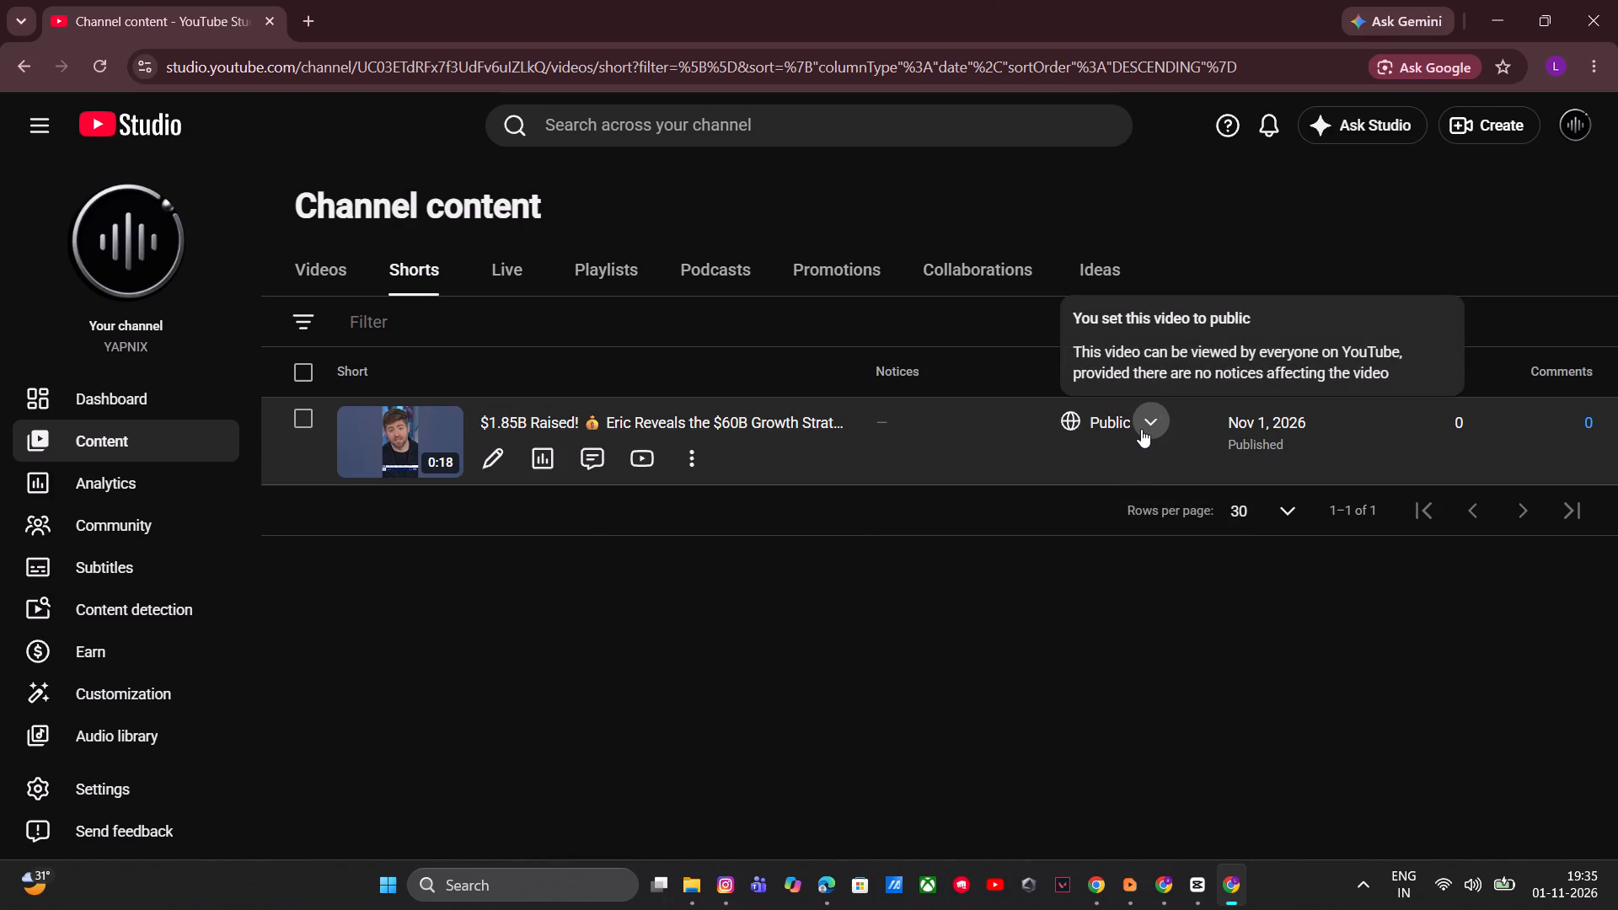
{"action": "left_click", "coordinate": [1141, 429]}
{"action": "left_click", "coordinate": [564, 719]}
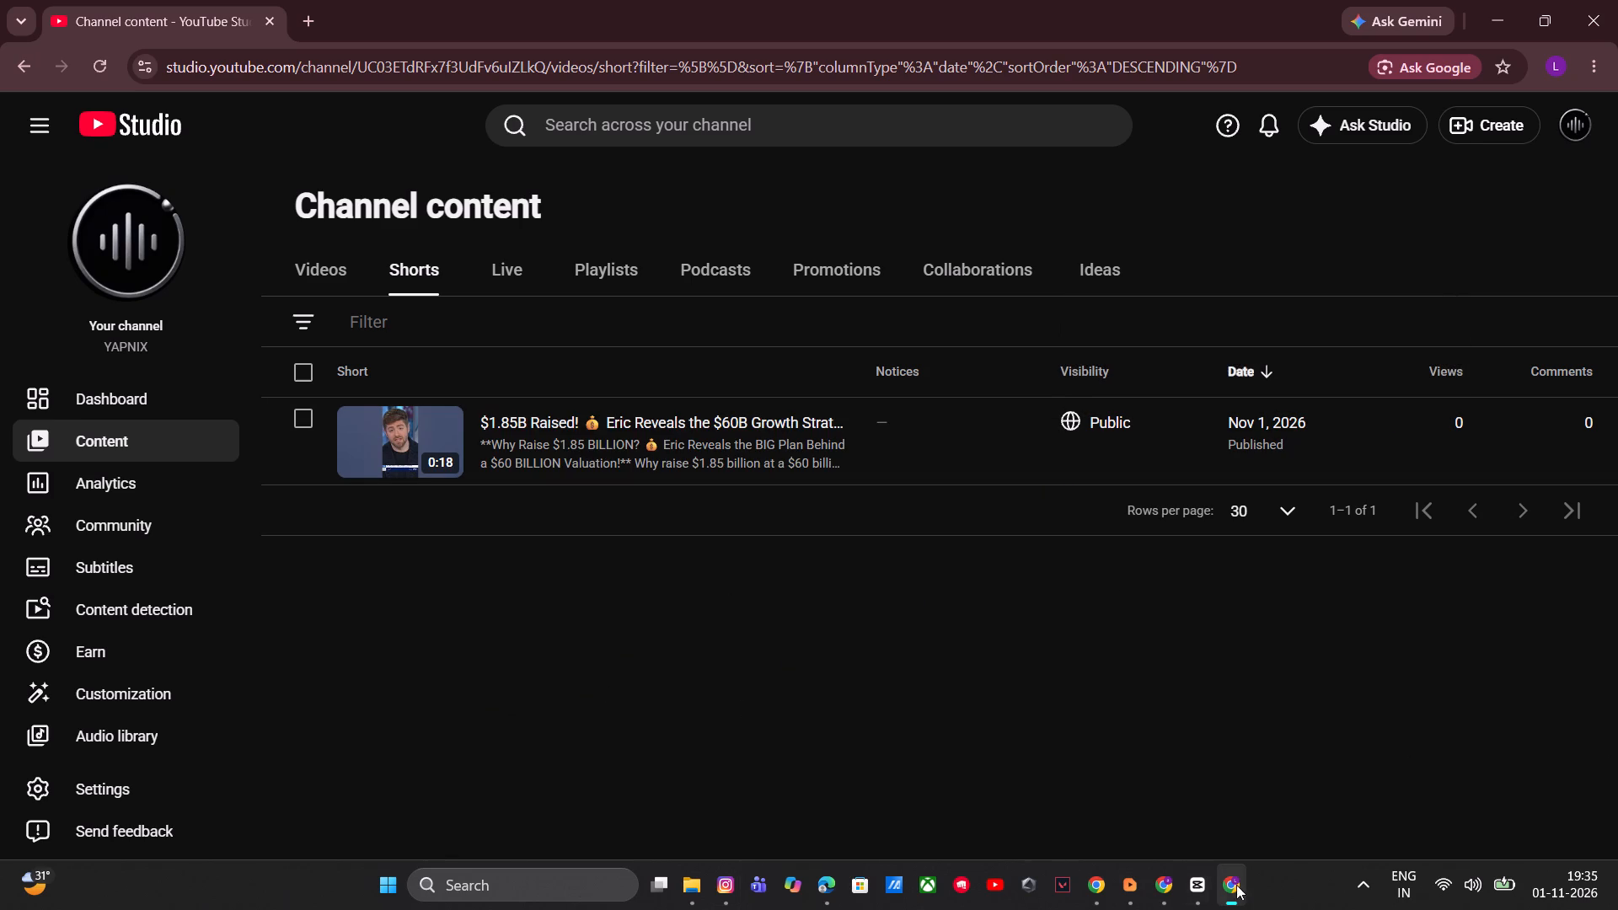
{"action": "left_click", "coordinate": [1089, 873]}
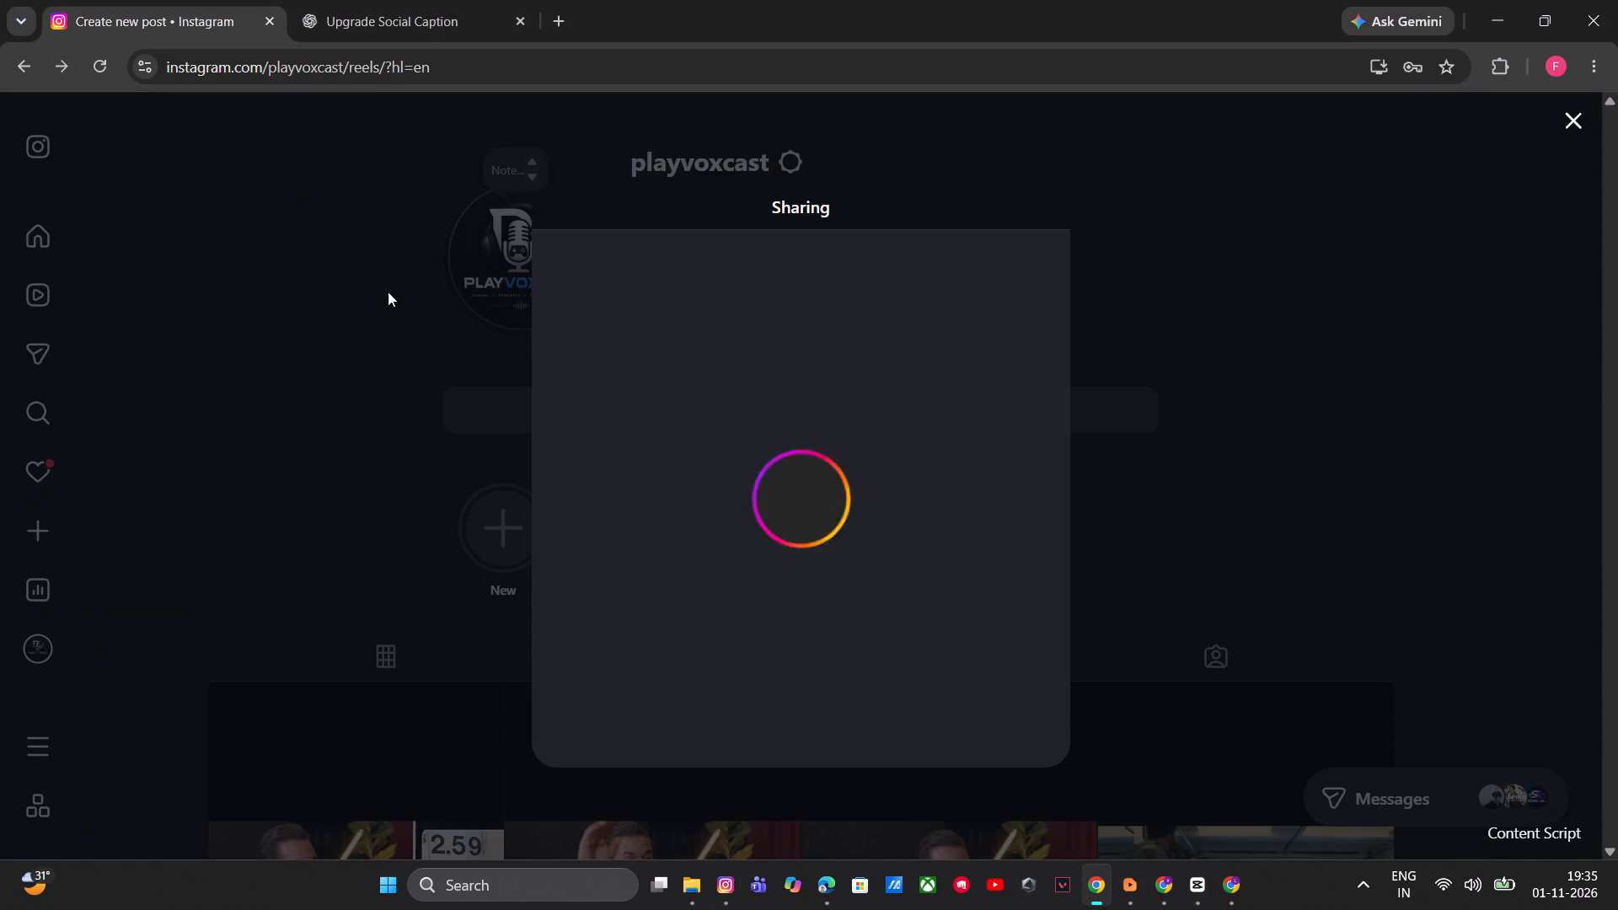
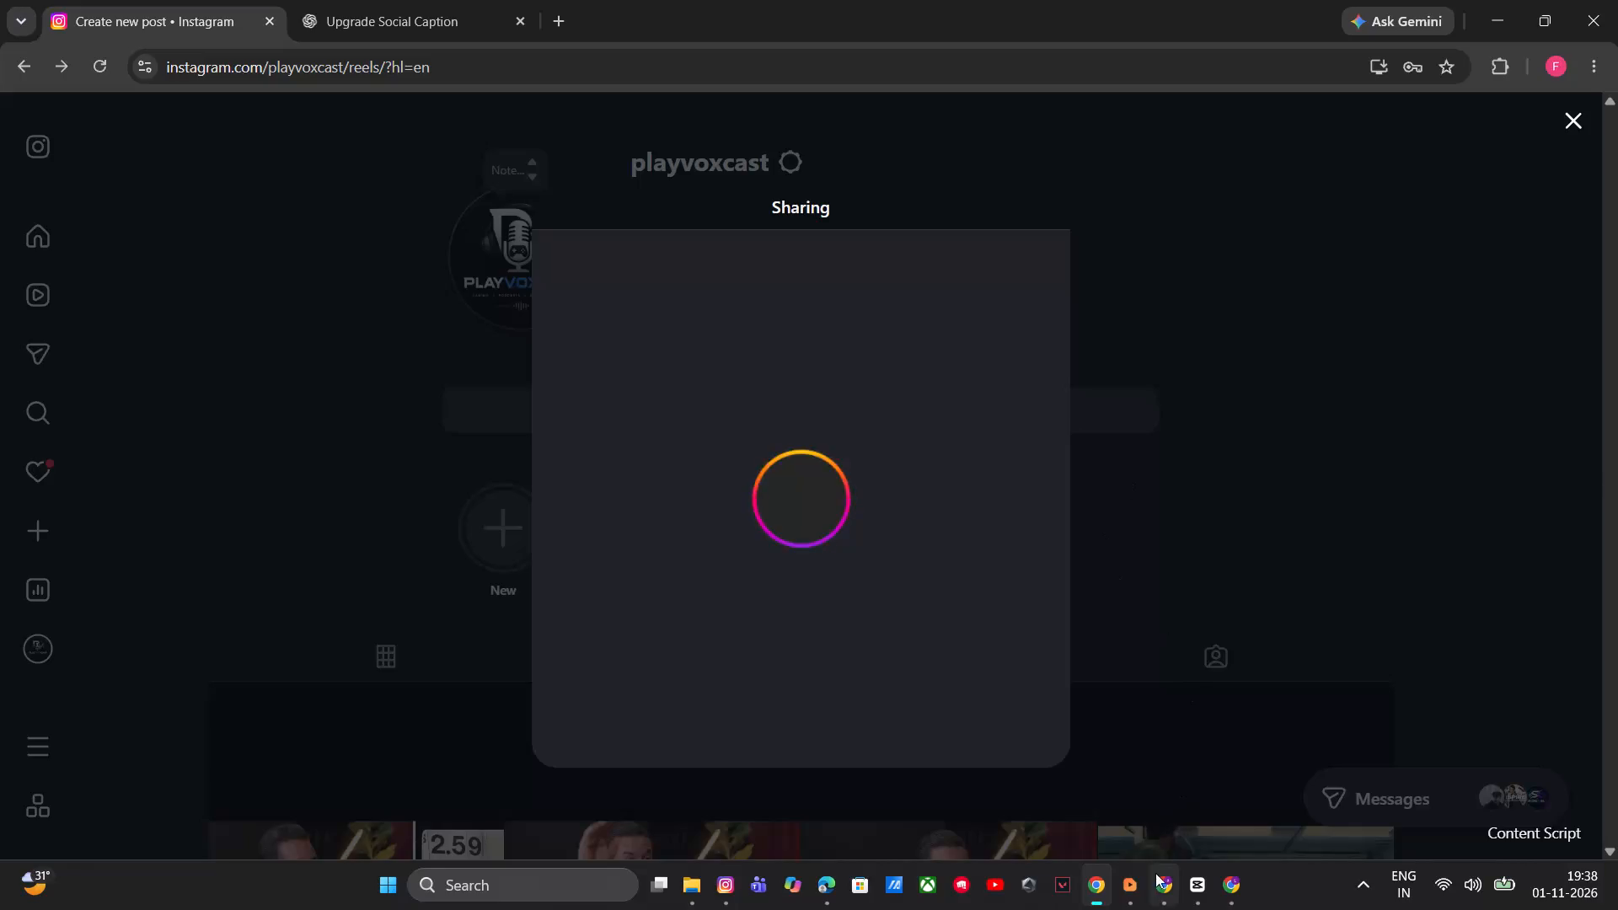
Switch to the Ramp clip's project in CapCut and scrub the timeline through to the clip's end to review the edit.
{"action": "left_click", "coordinate": [1158, 886]}
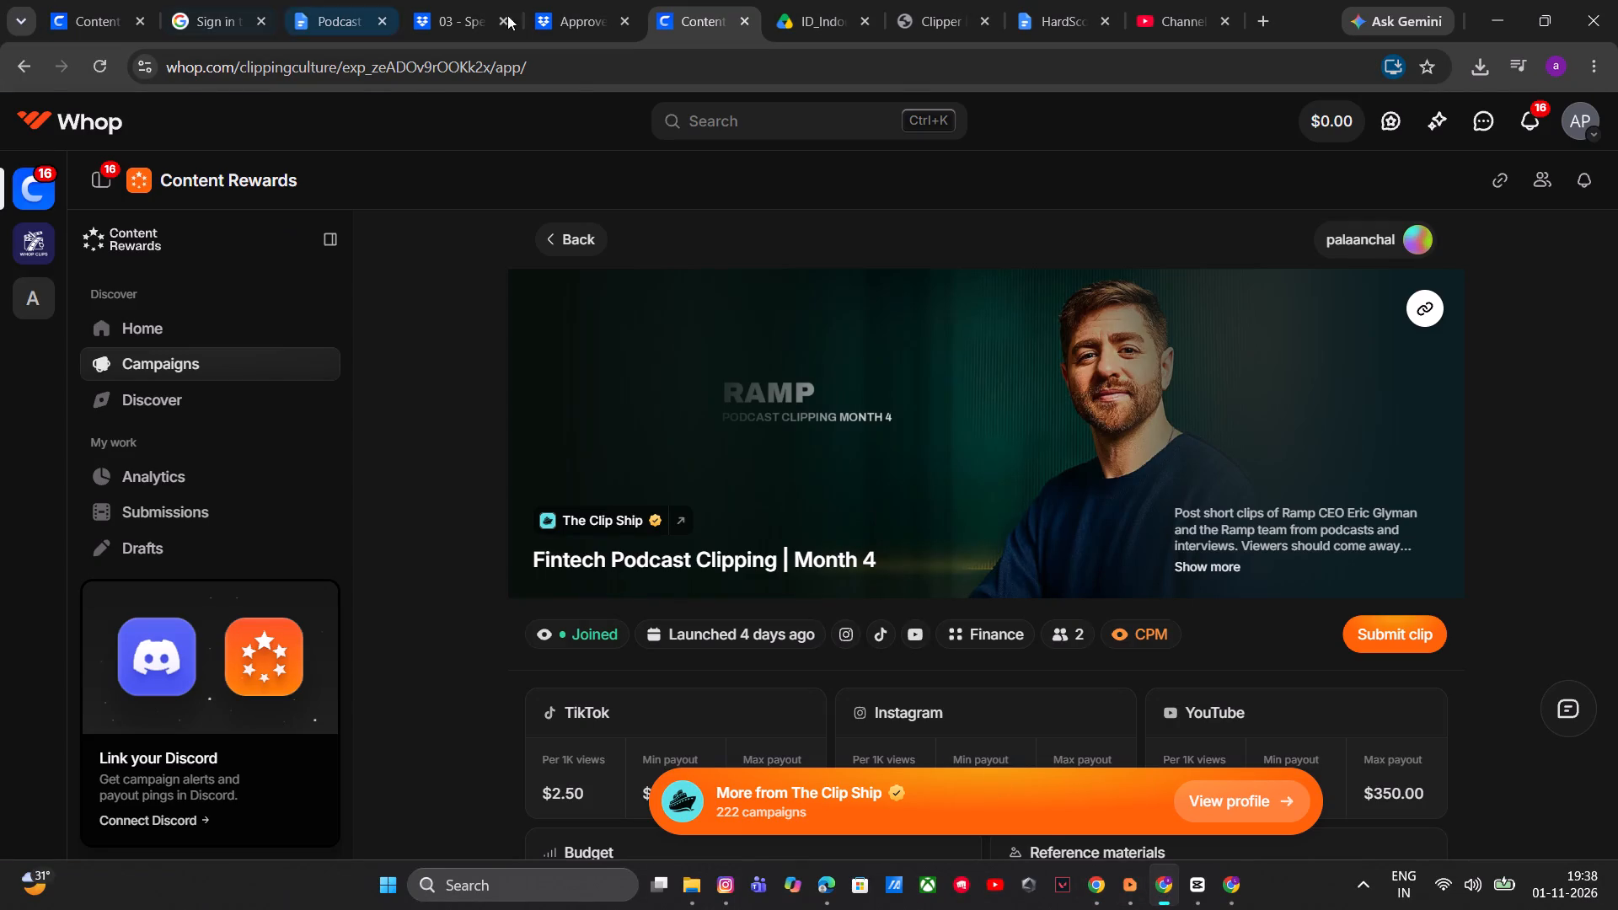
{"action": "left_click", "coordinate": [1198, 907]}
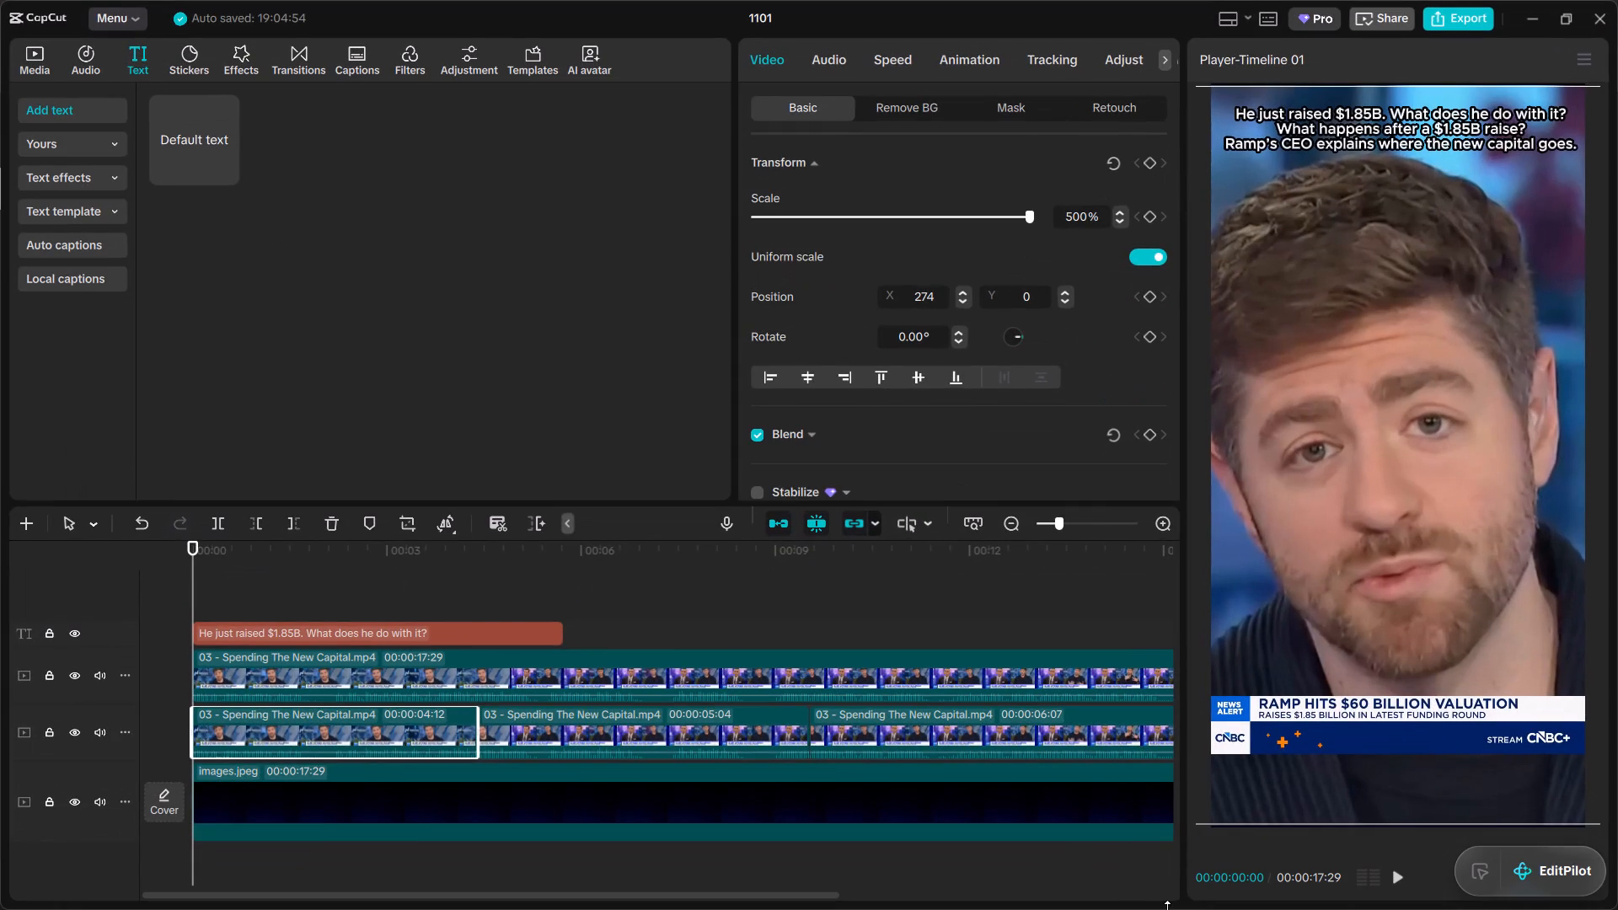
{"action": "scroll", "coordinate": [923, 666], "scroll_direction": "down", "scroll_amount": 3}
{"action": "scroll", "coordinate": [923, 666], "scroll_direction": "up", "scroll_amount": 4}
{"action": "left_click_drag", "start_coordinate": [986, 621], "coordinate": [871, 619]}
{"action": "left_click_drag", "start_coordinate": [871, 619], "coordinate": [868, 622]}
{"action": "left_click_drag", "start_coordinate": [911, 607], "coordinate": [774, 609]}
{"action": "left_click_drag", "start_coordinate": [866, 594], "coordinate": [1099, 604]}
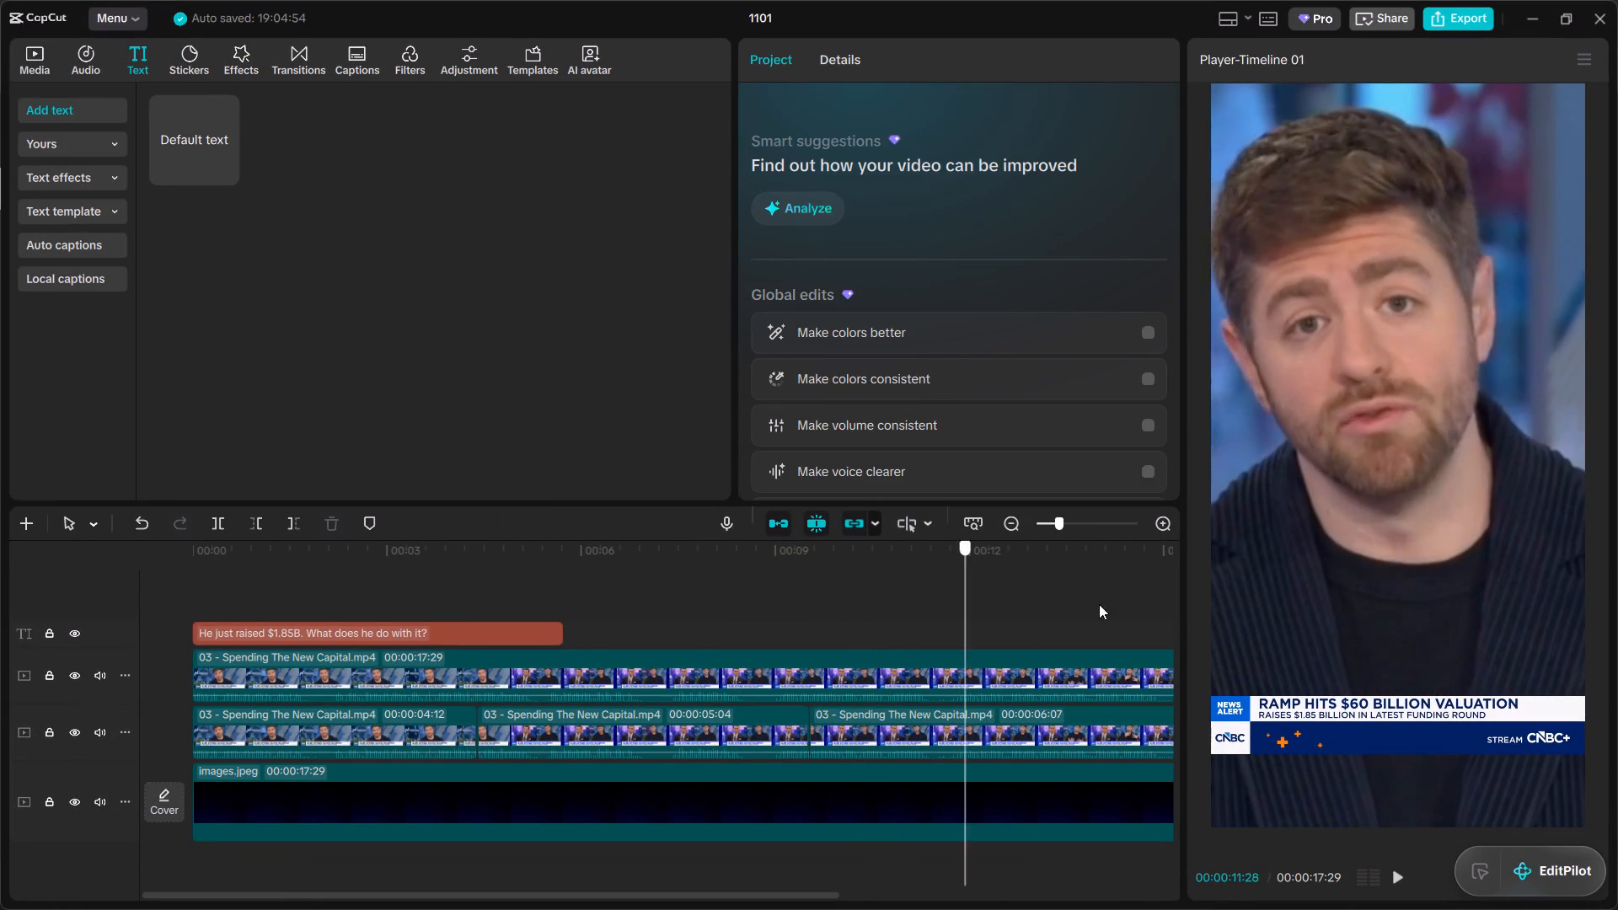
{"action": "left_click_drag", "start_coordinate": [1099, 604], "coordinate": [1337, 613]}
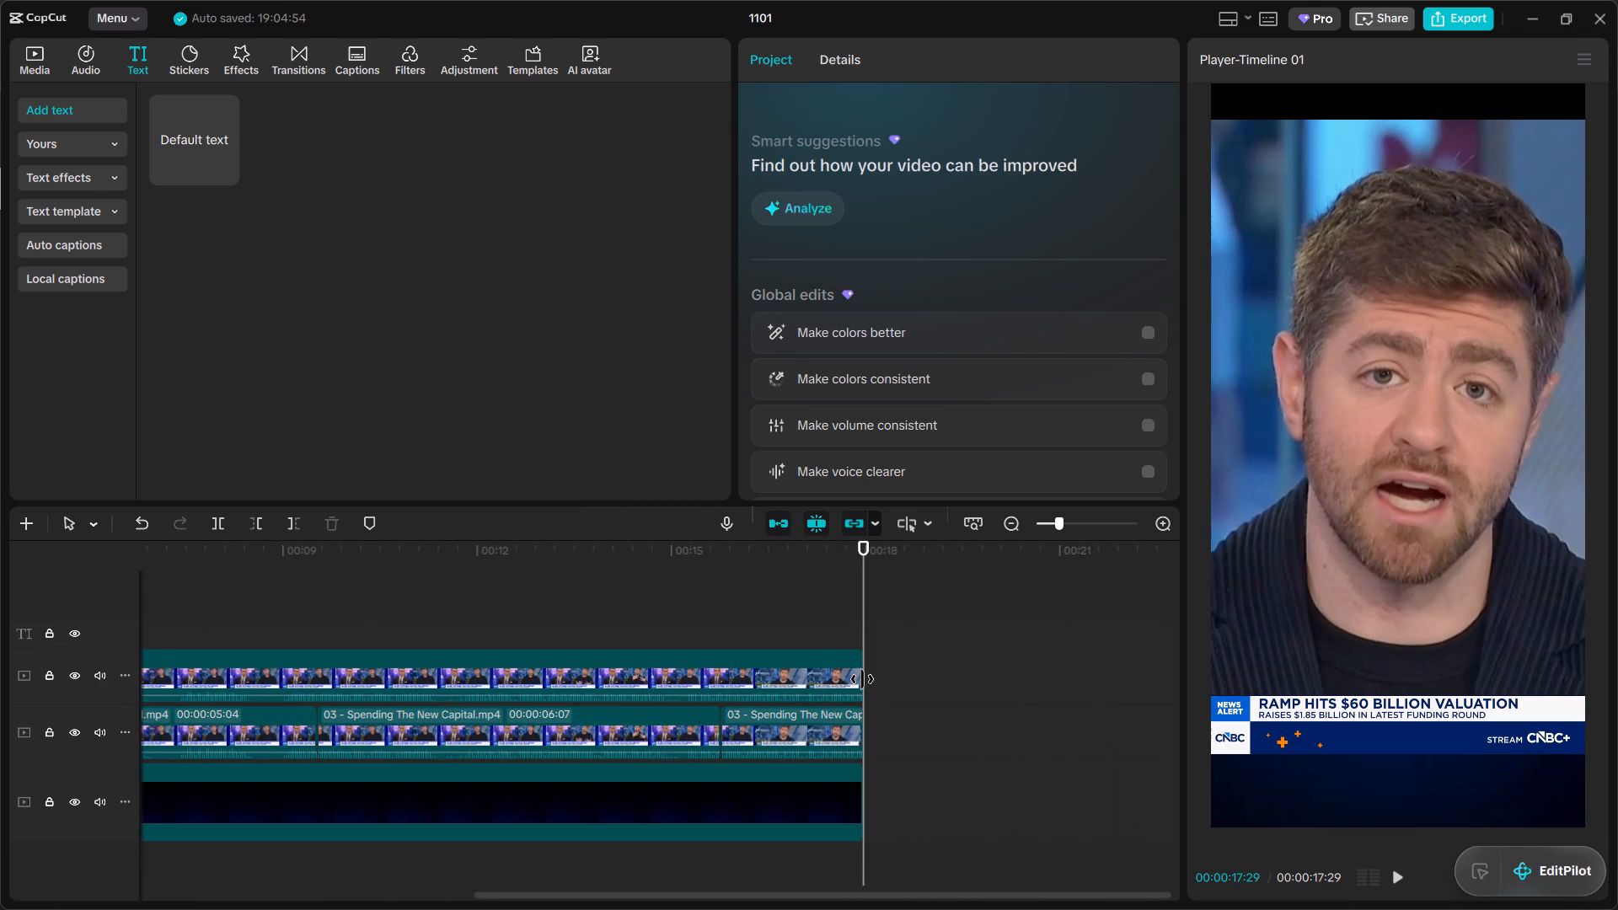
Extend the news banner clip, the last speaker clip and the background image so all end at 00:00:19:15.
{"action": "left_click_drag", "start_coordinate": [862, 679], "coordinate": [962, 665]}
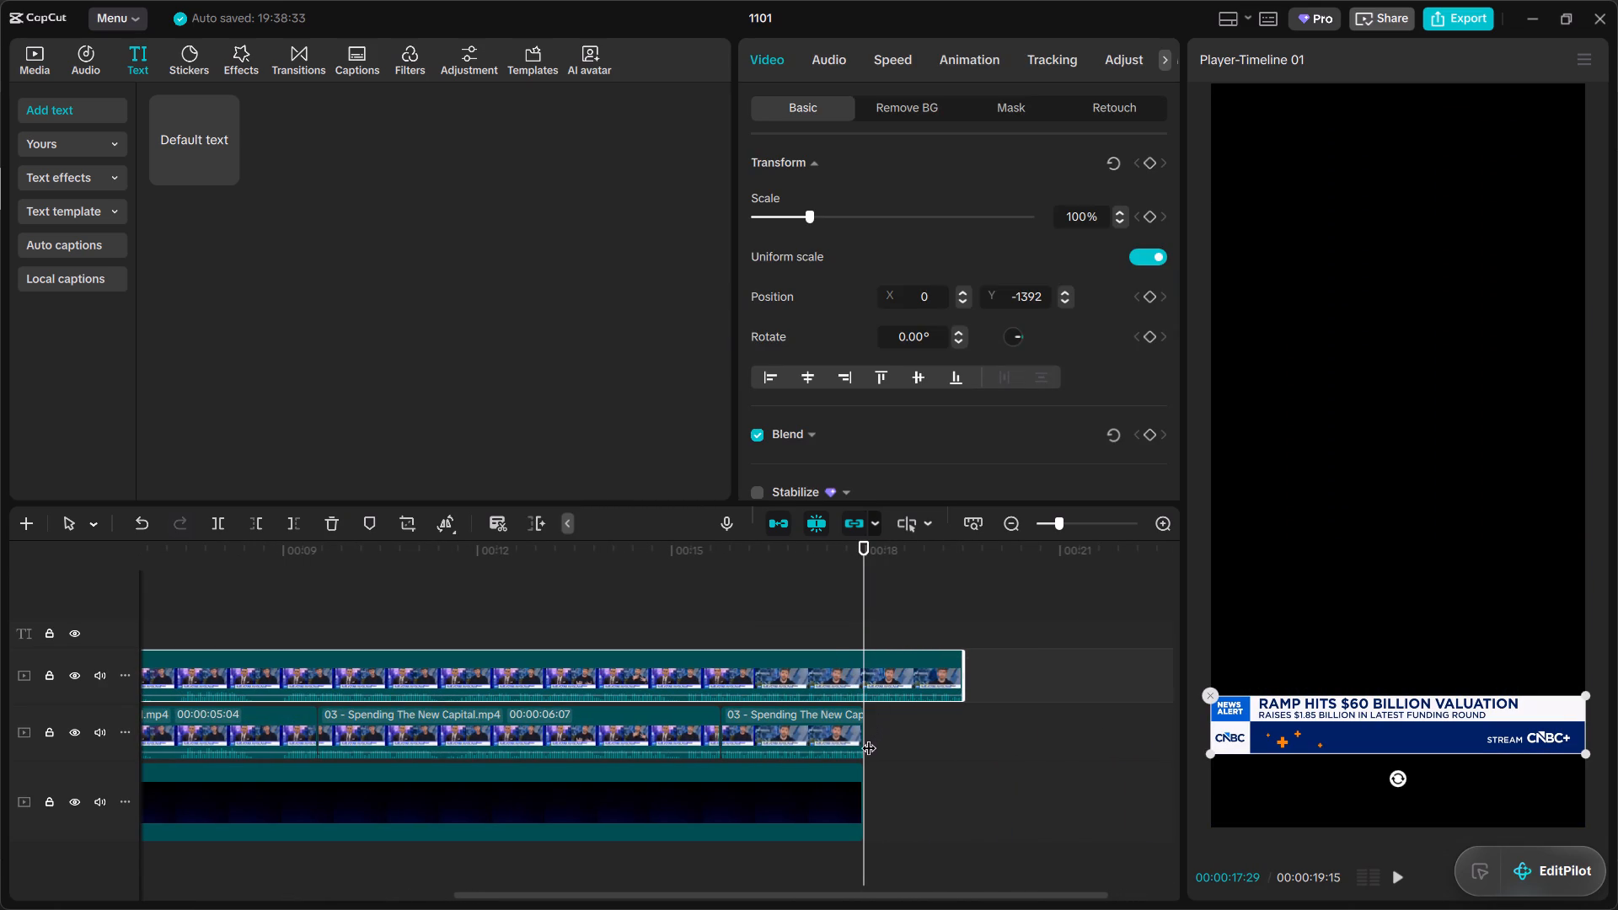
{"action": "left_click_drag", "start_coordinate": [860, 725], "coordinate": [913, 716]}
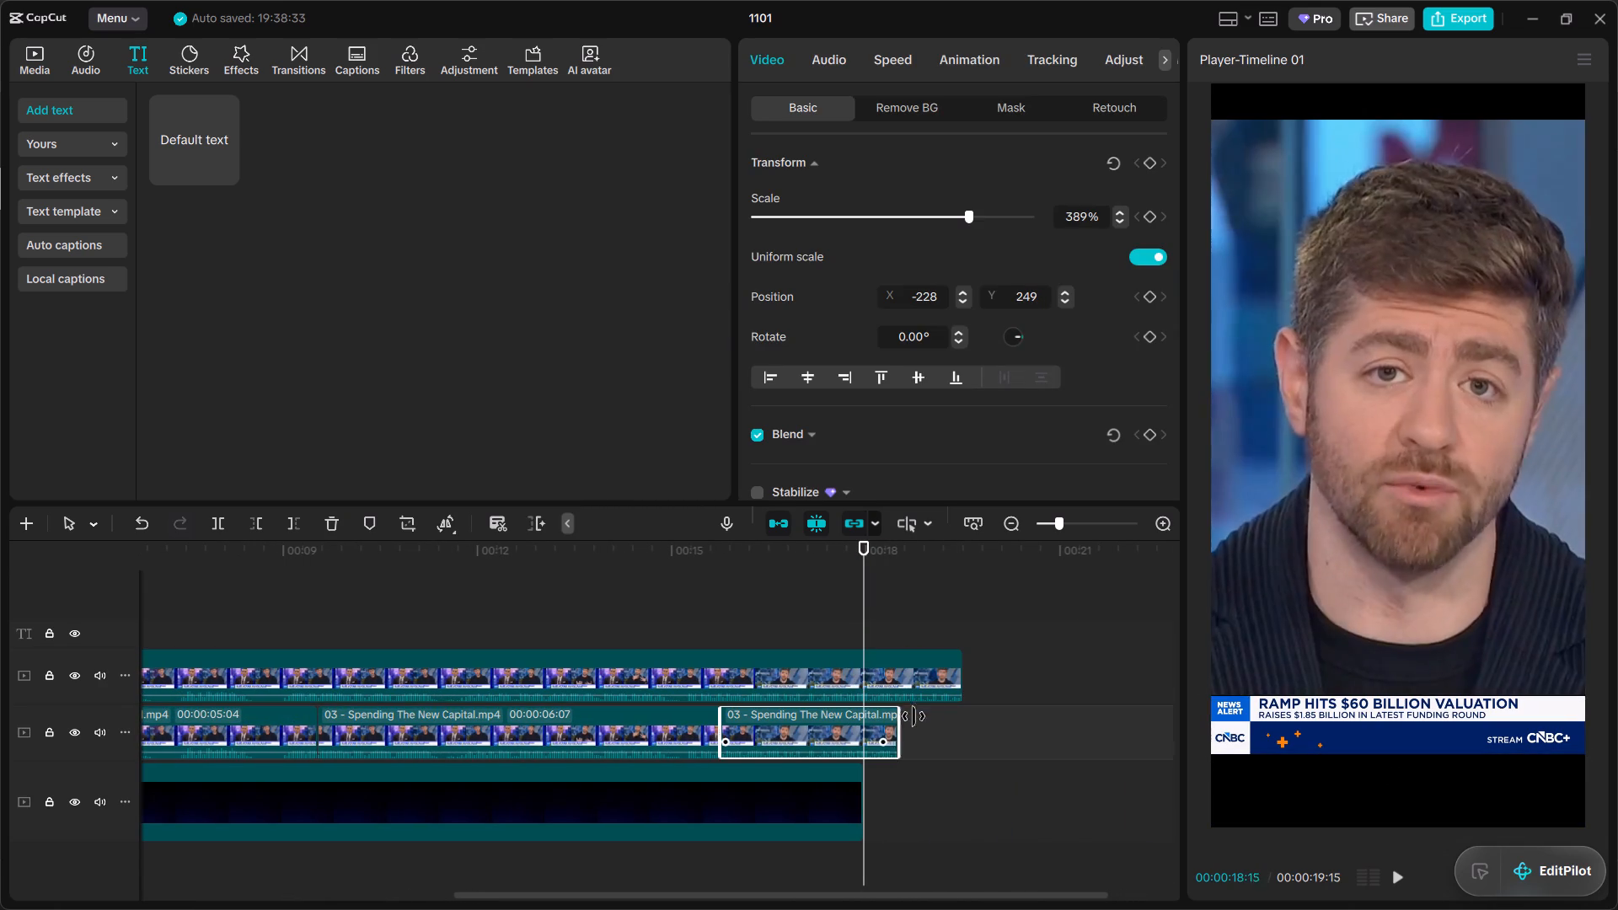
{"action": "left_click_drag", "start_coordinate": [913, 716], "coordinate": [962, 708]}
{"action": "left_click_drag", "start_coordinate": [862, 811], "coordinate": [893, 806]}
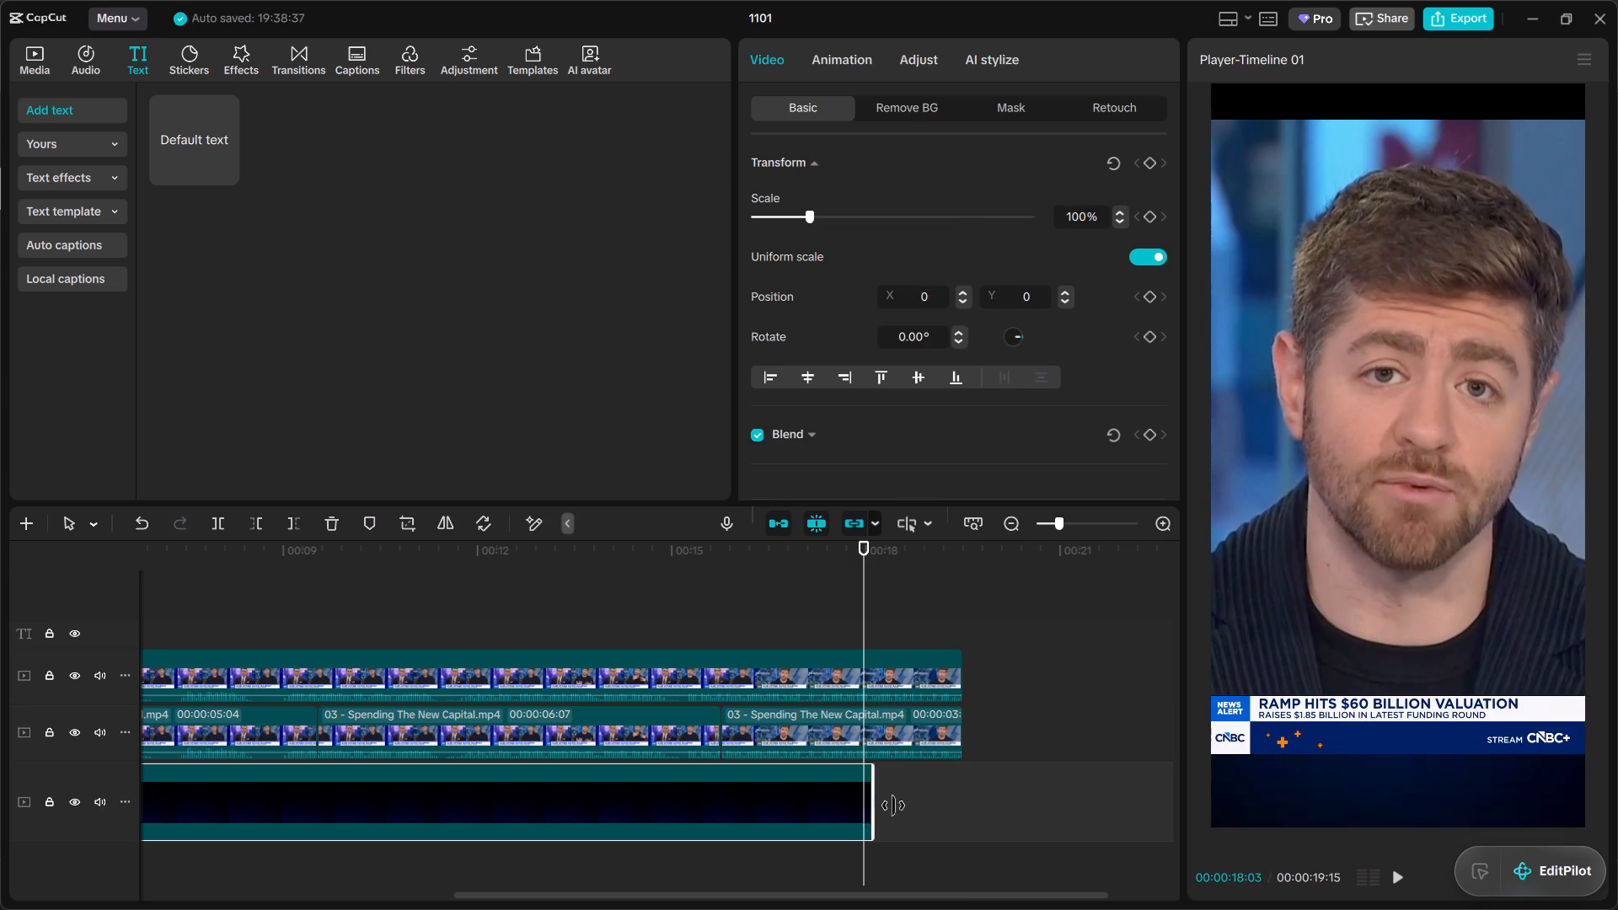
{"action": "left_click_drag", "start_coordinate": [893, 806], "coordinate": [965, 795]}
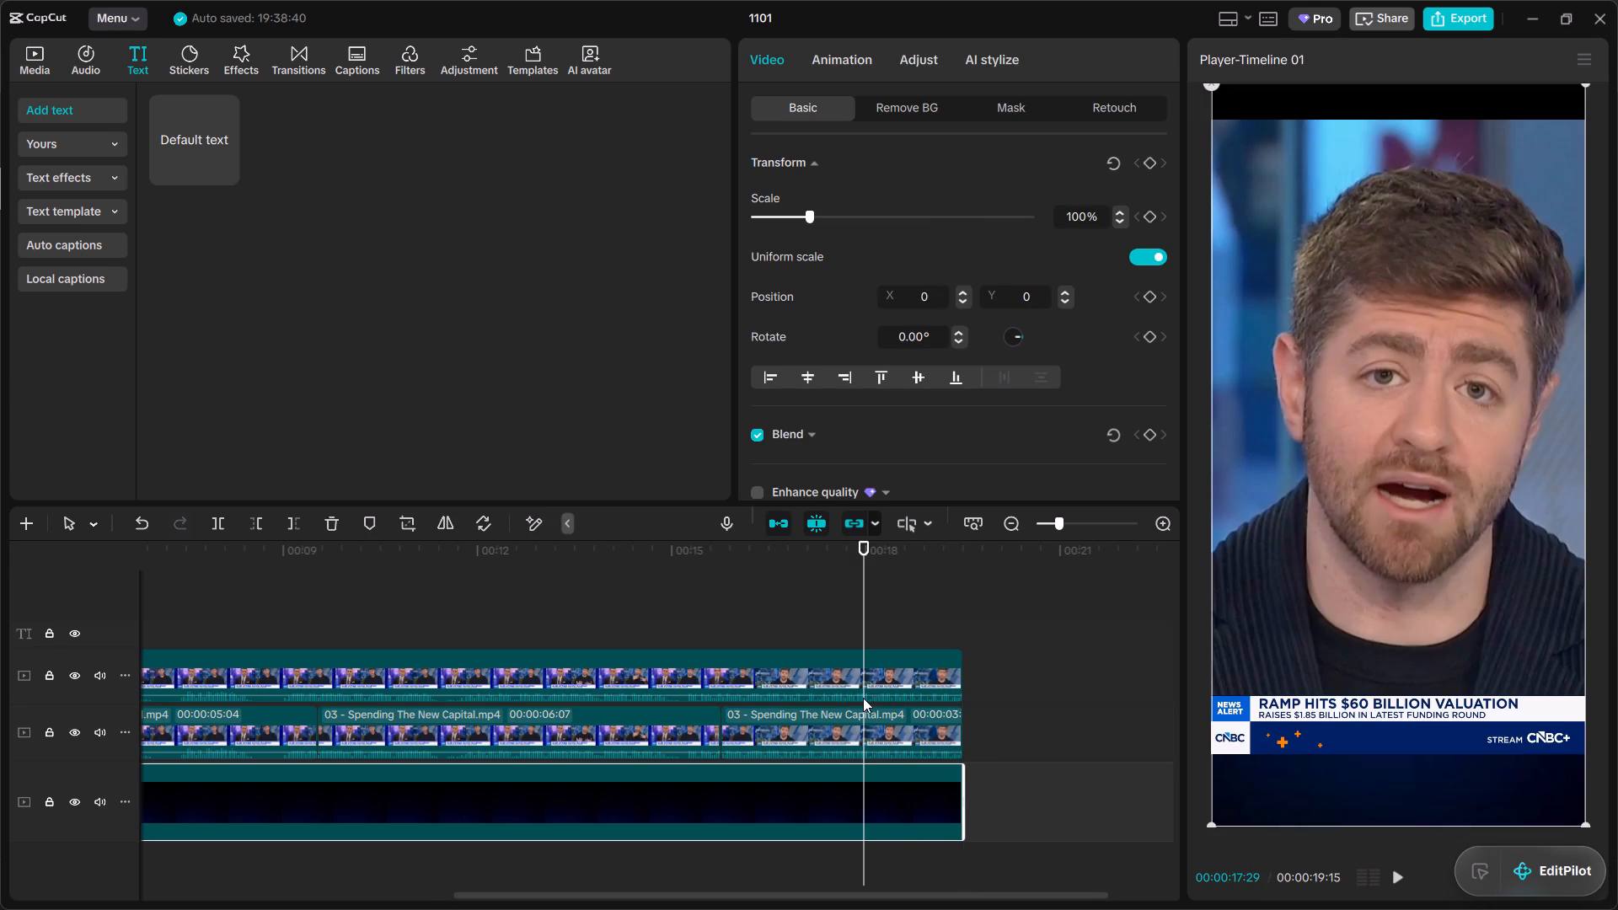
Split the news banner clip and the last speaker clip at 00:00:17:29.
{"action": "left_click", "coordinate": [861, 684]}
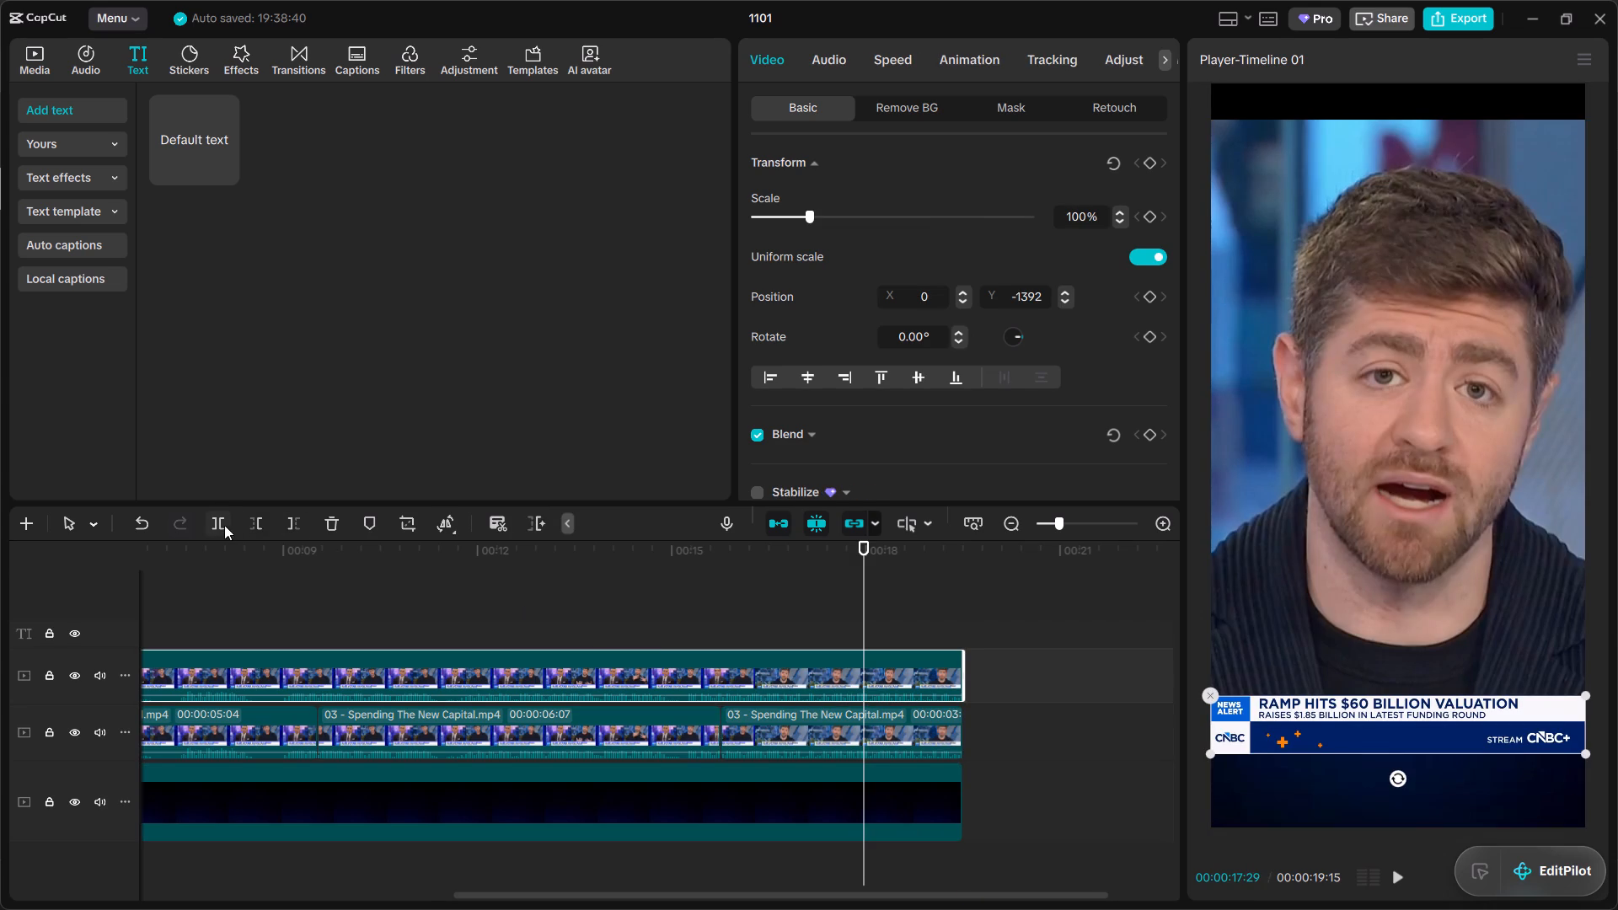
{"action": "left_click", "coordinate": [221, 527]}
{"action": "left_click", "coordinate": [846, 726]}
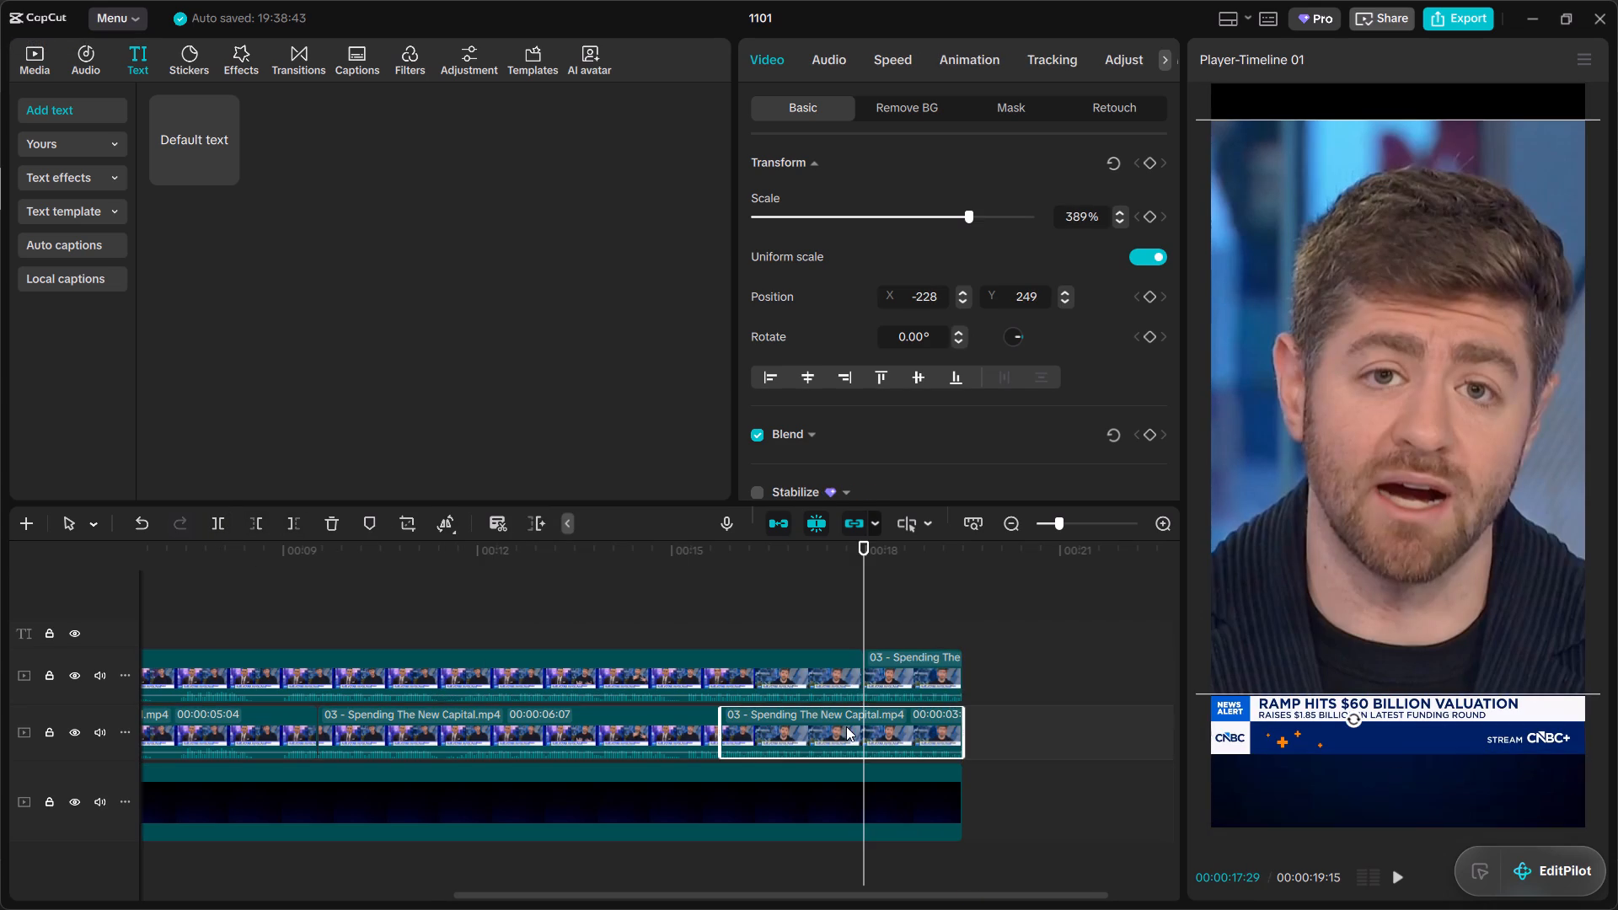
{"action": "left_click", "coordinate": [218, 526]}
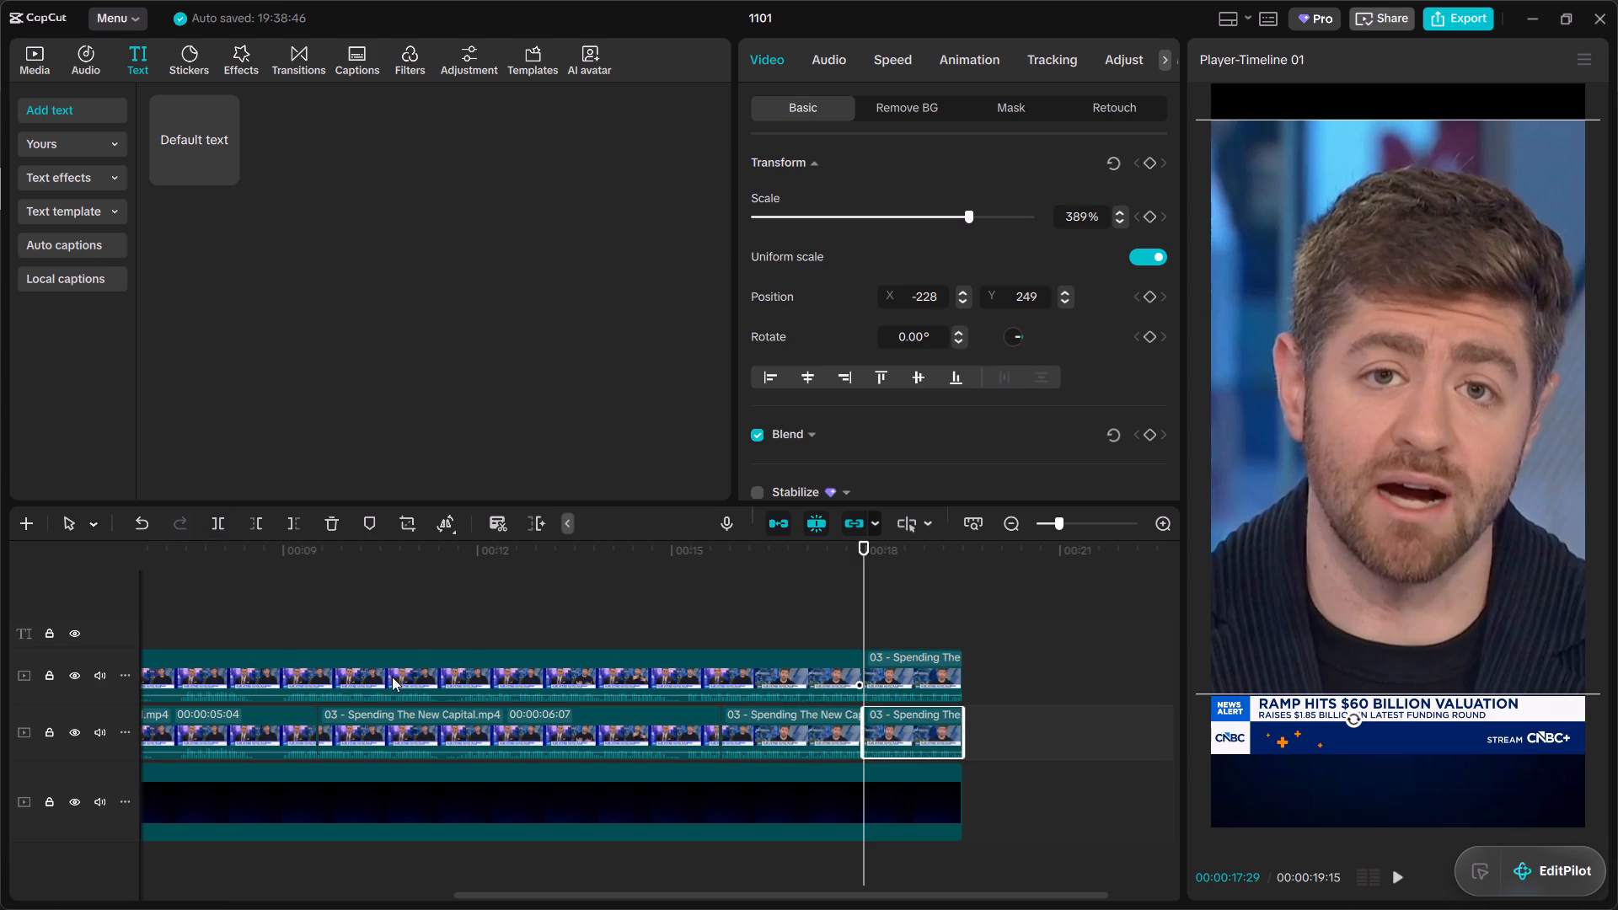
Delete the banner and speaker clips before the 00:00:17:29 split, keeping the two short end pieces and the background image.
{"action": "left_click_drag", "start_coordinate": [175, 584], "coordinate": [546, 751]}
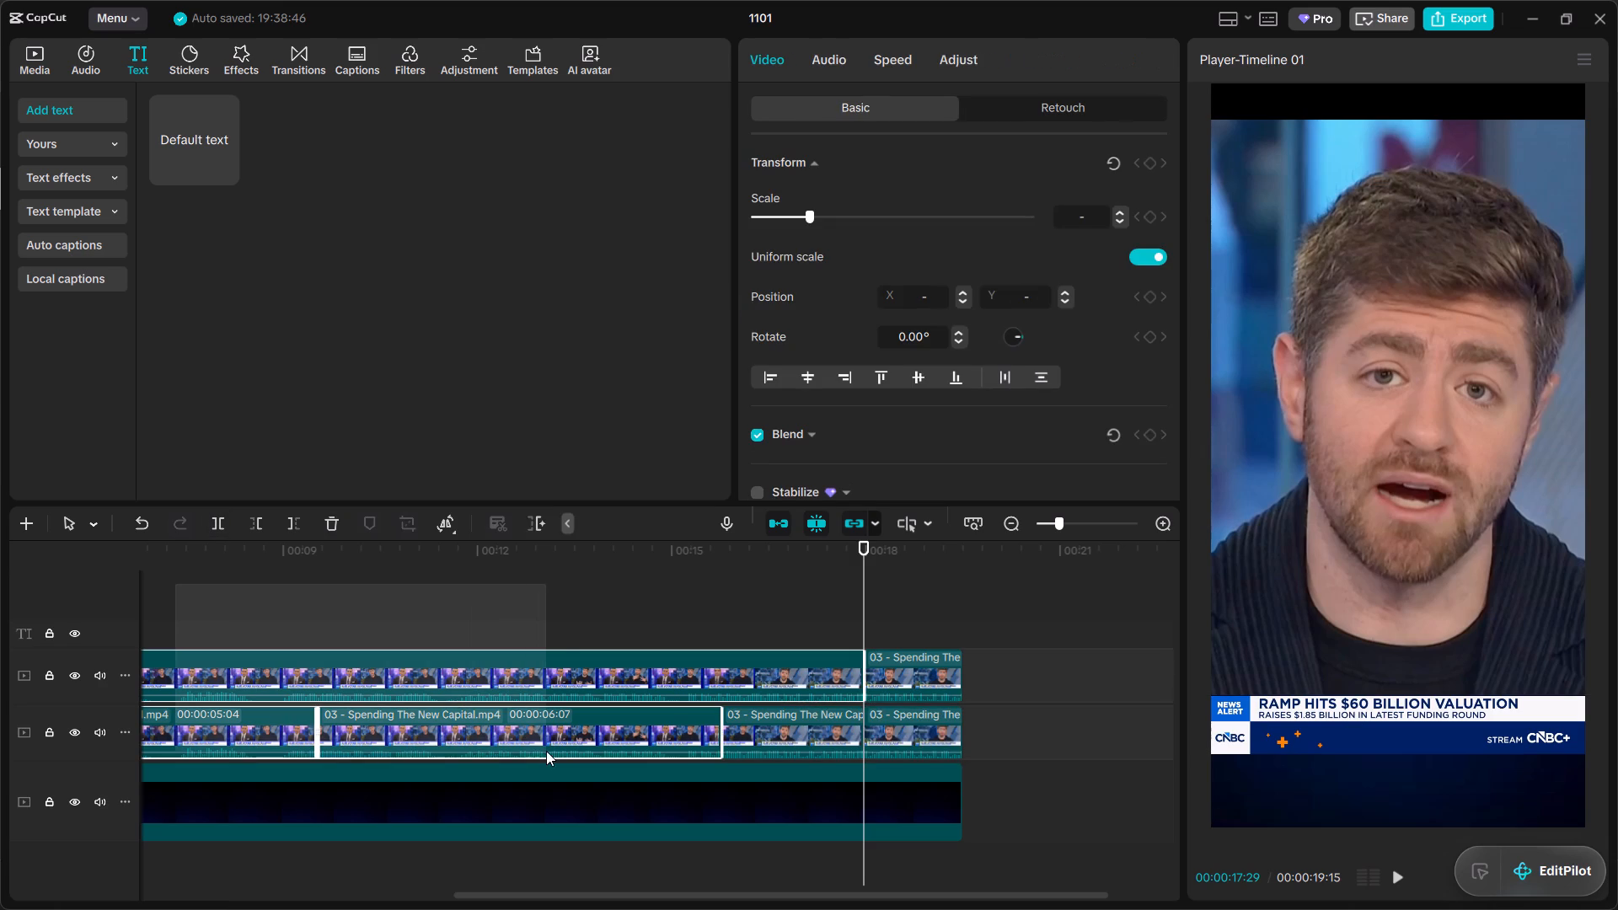
{"action": "left_click_drag", "start_coordinate": [546, 751], "coordinate": [764, 757]}
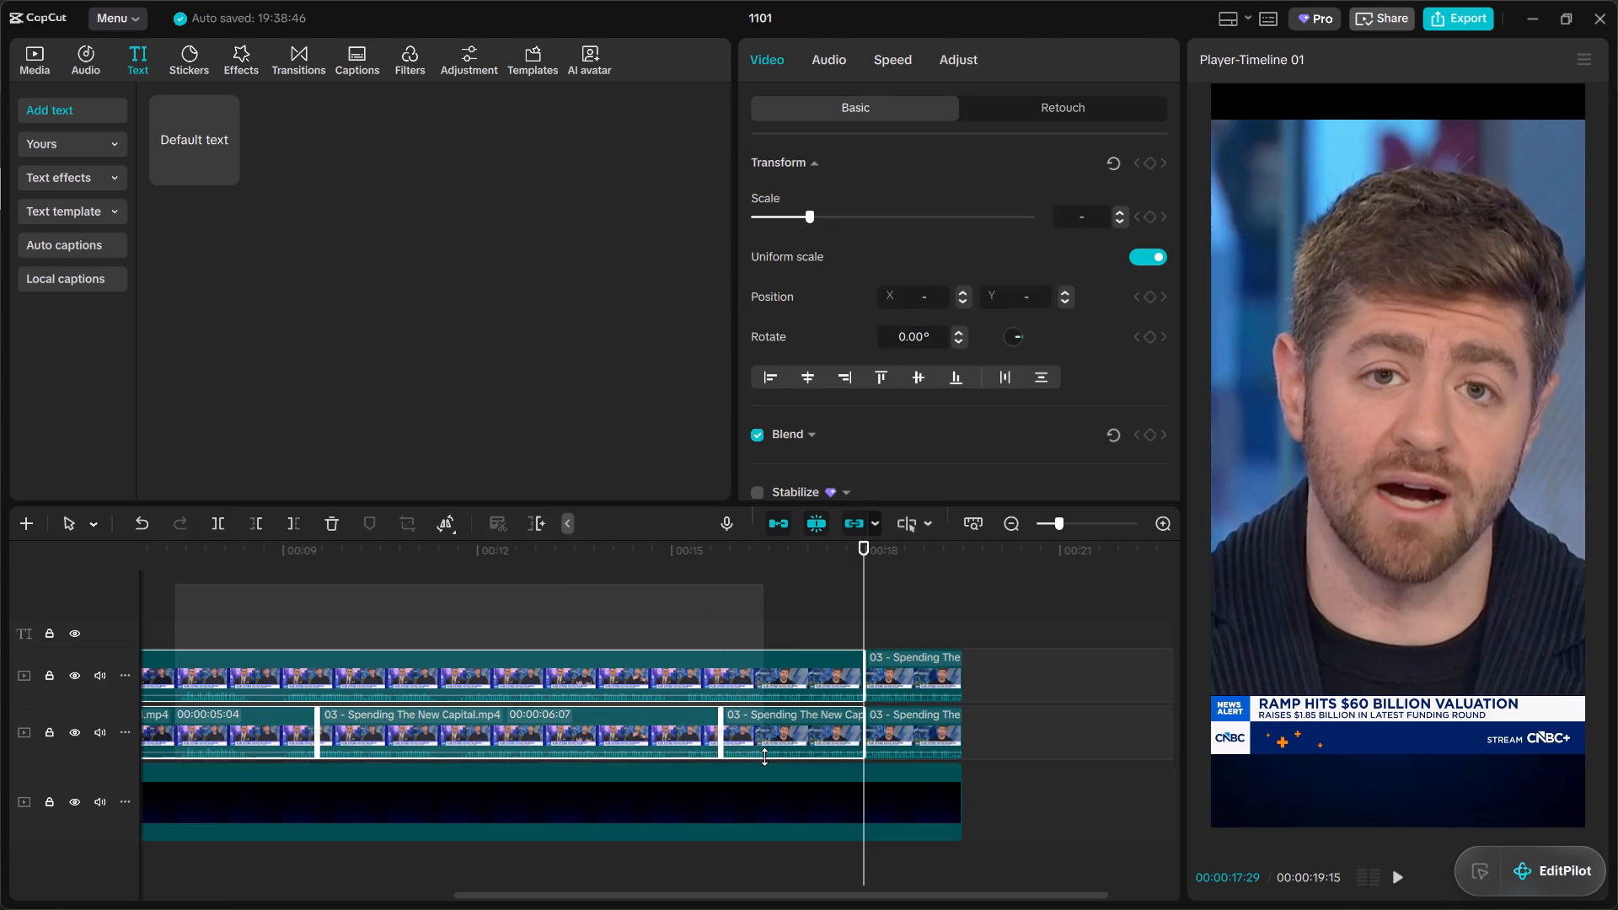
{"action": "left_click_drag", "start_coordinate": [764, 757], "coordinate": [781, 744]}
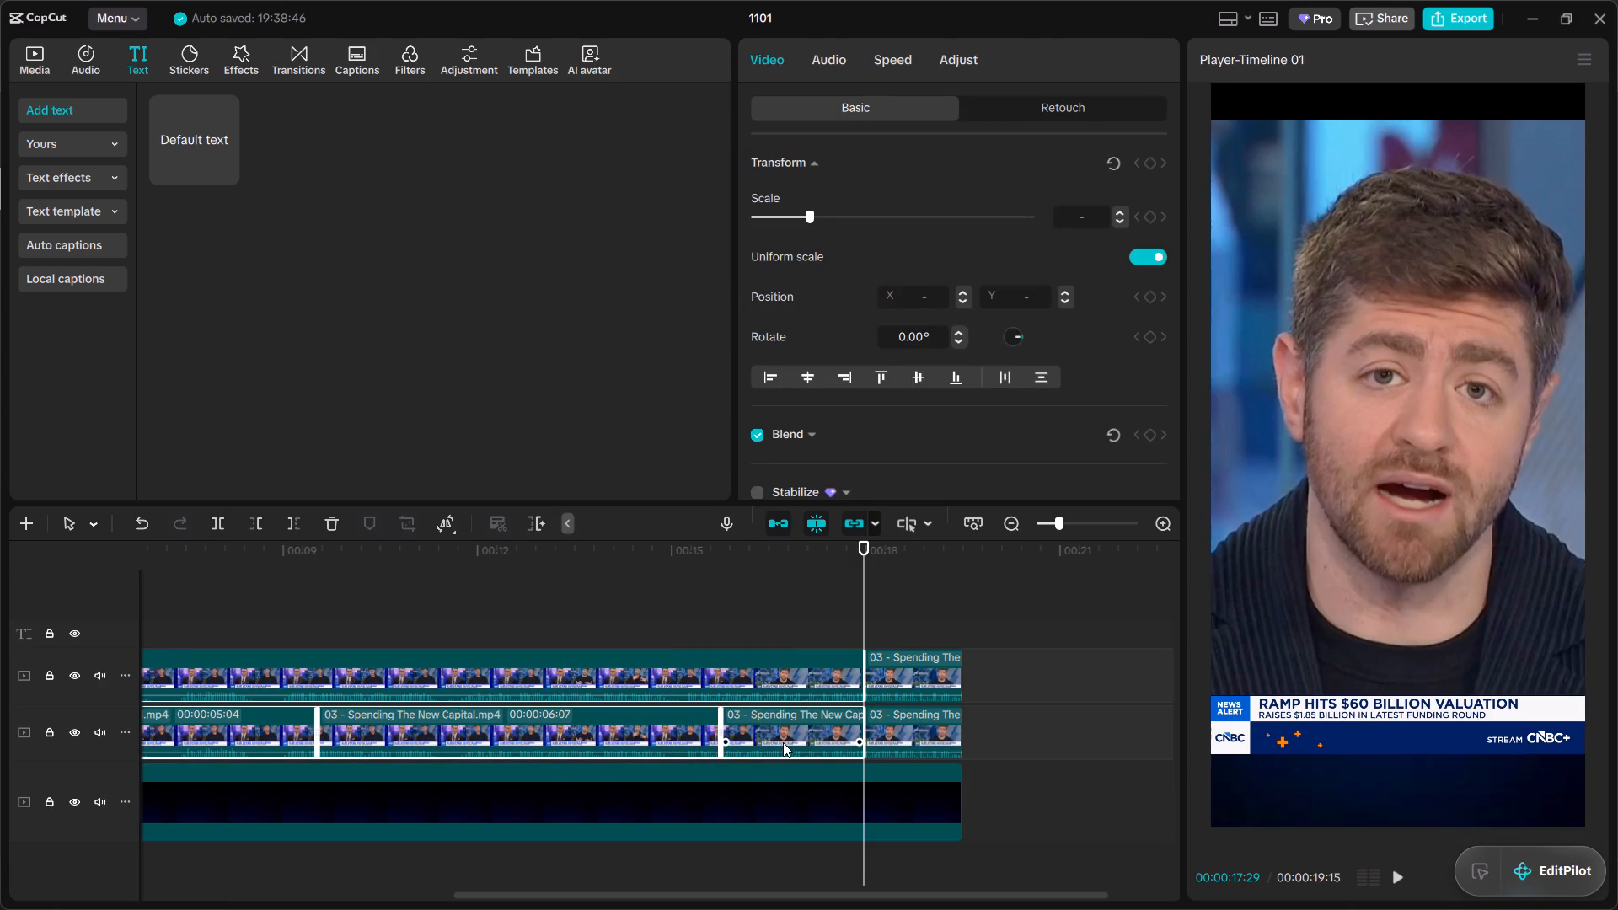
{"action": "key", "text": "Delete"}
{"action": "key", "text": "Delete"}
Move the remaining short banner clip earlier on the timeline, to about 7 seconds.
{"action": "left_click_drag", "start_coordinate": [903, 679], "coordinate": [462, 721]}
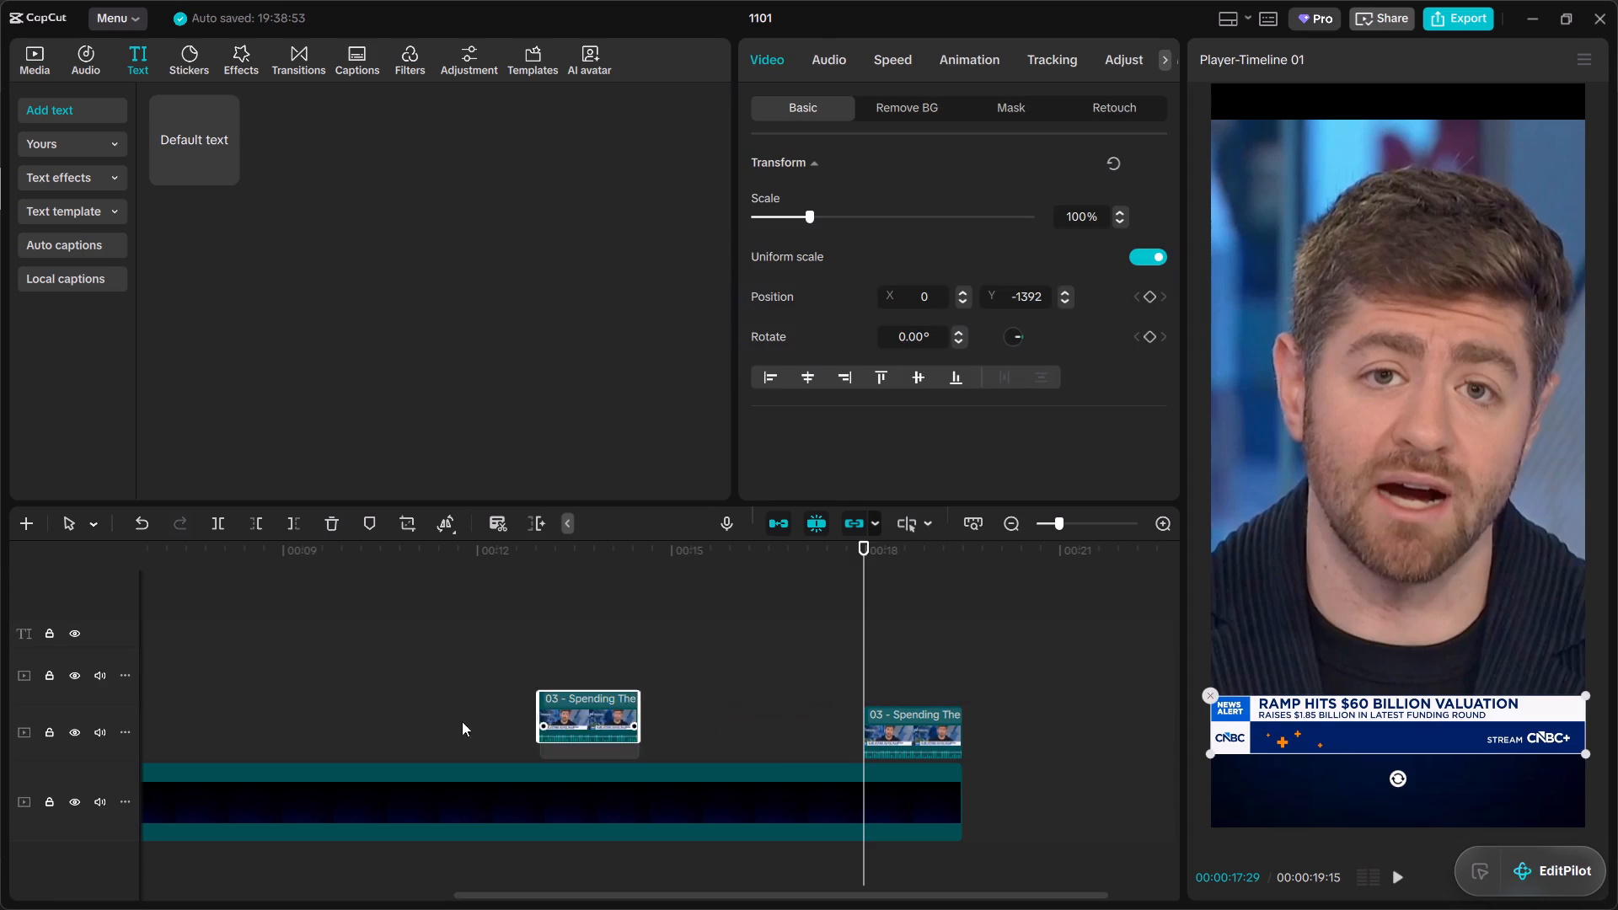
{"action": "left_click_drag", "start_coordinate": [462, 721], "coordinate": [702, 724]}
Delete the leftover 00:00:04:12 video clip at the start of the timeline, keeping the headline text.
{"action": "left_click_drag", "start_coordinate": [194, 586], "coordinate": [199, 586]}
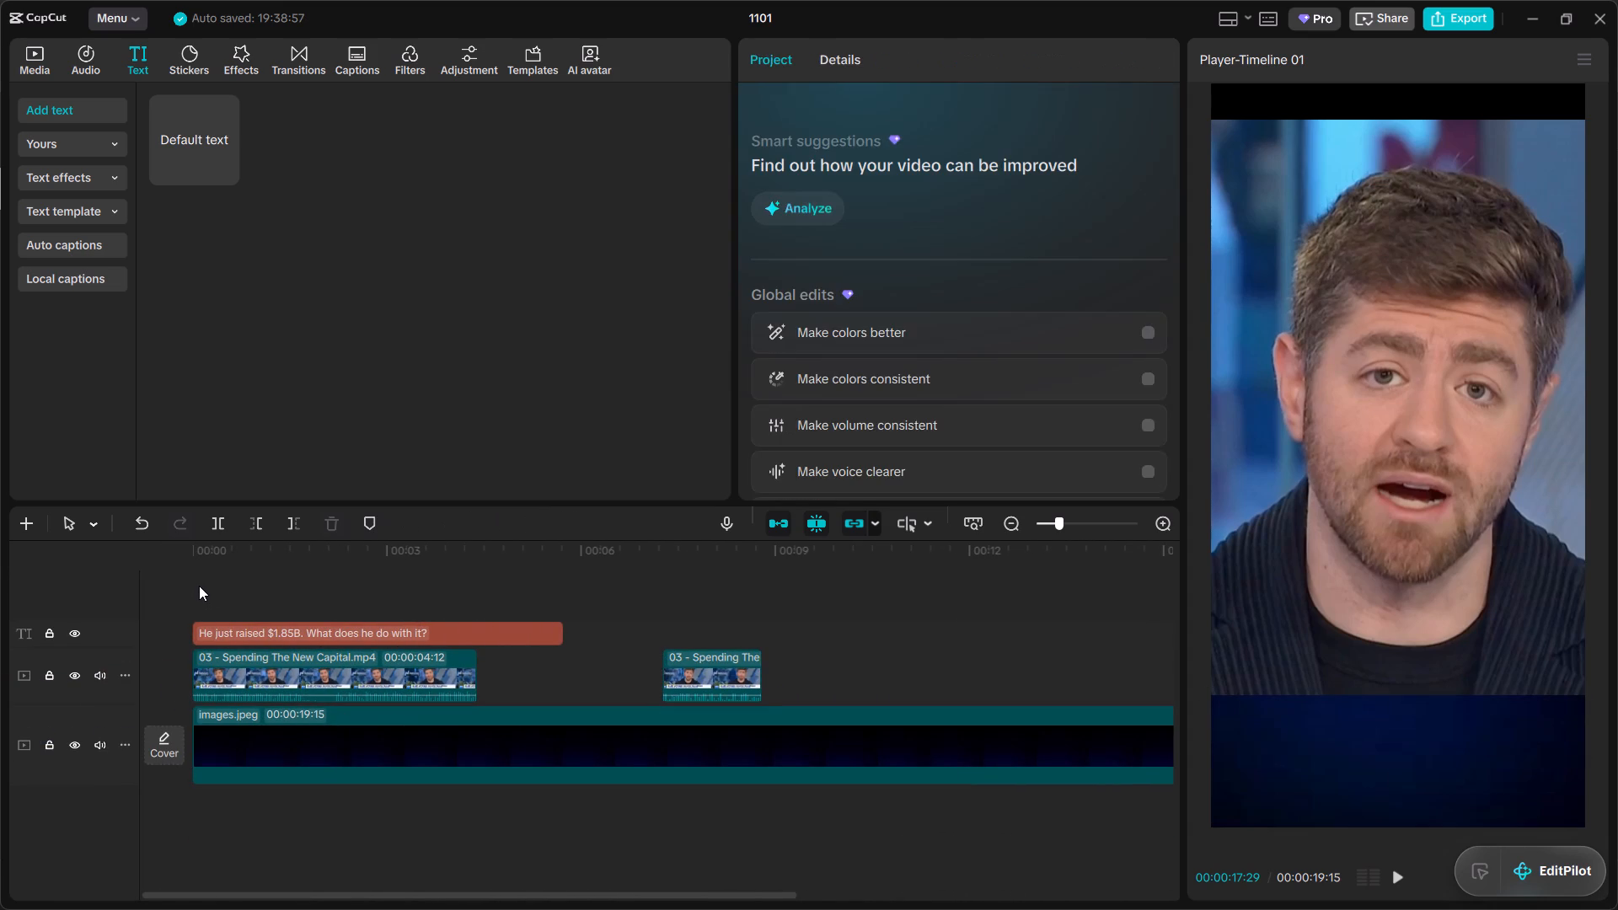
{"action": "left_click_drag", "start_coordinate": [199, 586], "coordinate": [470, 699]}
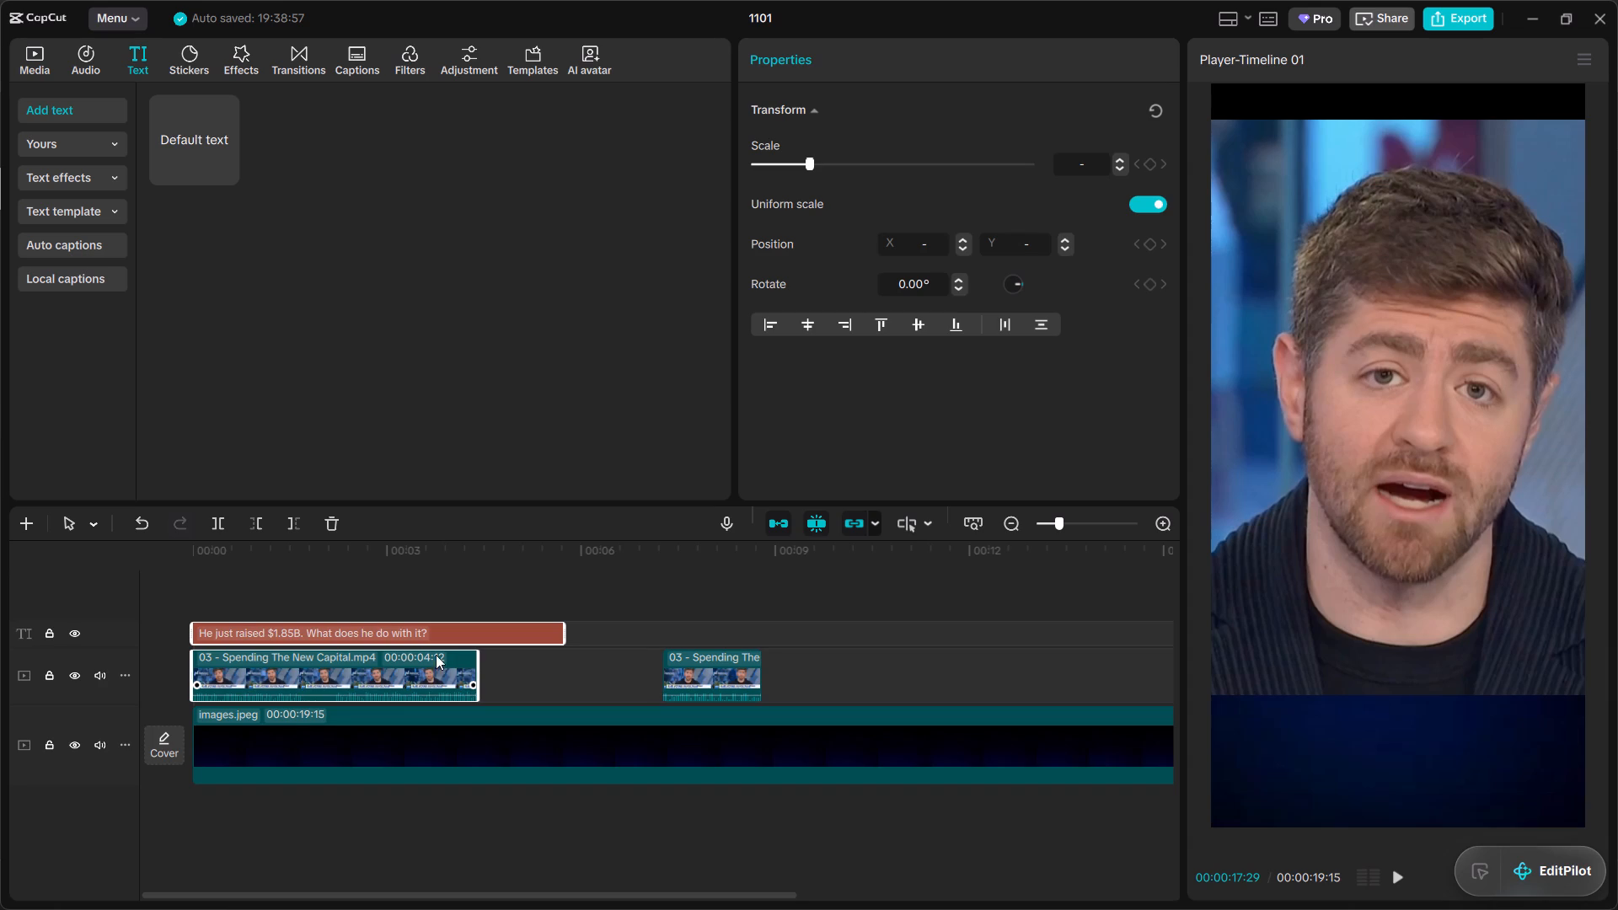
{"action": "left_click", "coordinate": [460, 661]}
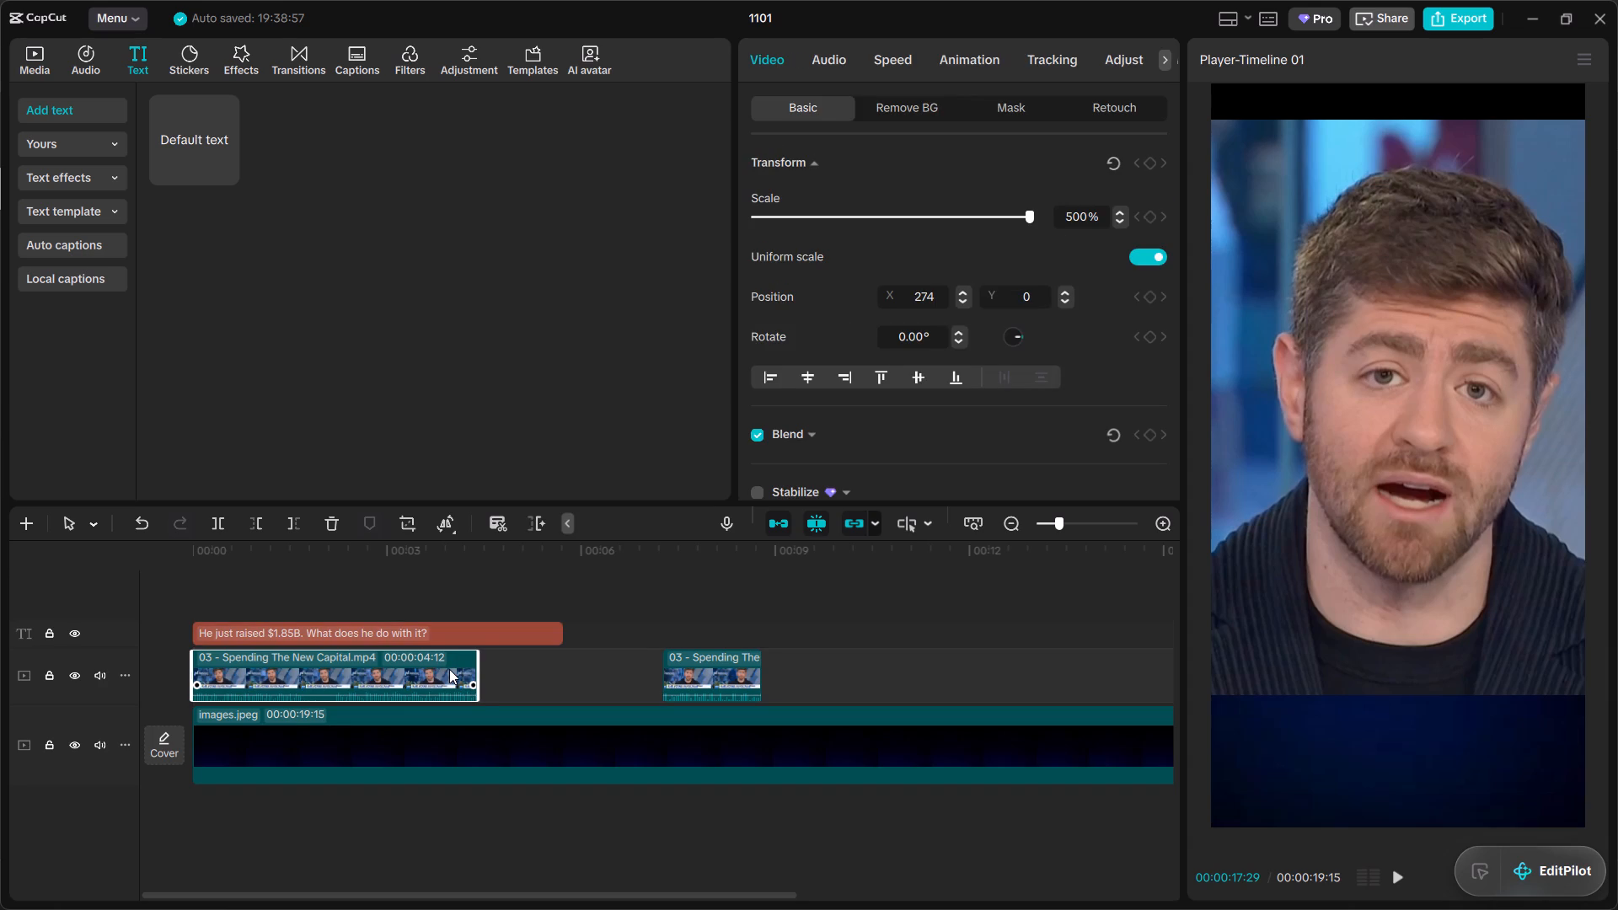
{"action": "key", "text": "Delete"}
Move the short news banner clip to the very start of the timeline.
{"action": "scroll", "coordinate": [656, 671], "scroll_direction": "down", "scroll_amount": 2}
{"action": "scroll", "coordinate": [670, 667], "scroll_direction": "up", "scroll_amount": 3}
{"action": "scroll", "coordinate": [1056, 669], "scroll_direction": "up", "scroll_amount": 3}
{"action": "scroll", "coordinate": [1055, 670], "scroll_direction": "down", "scroll_amount": 3}
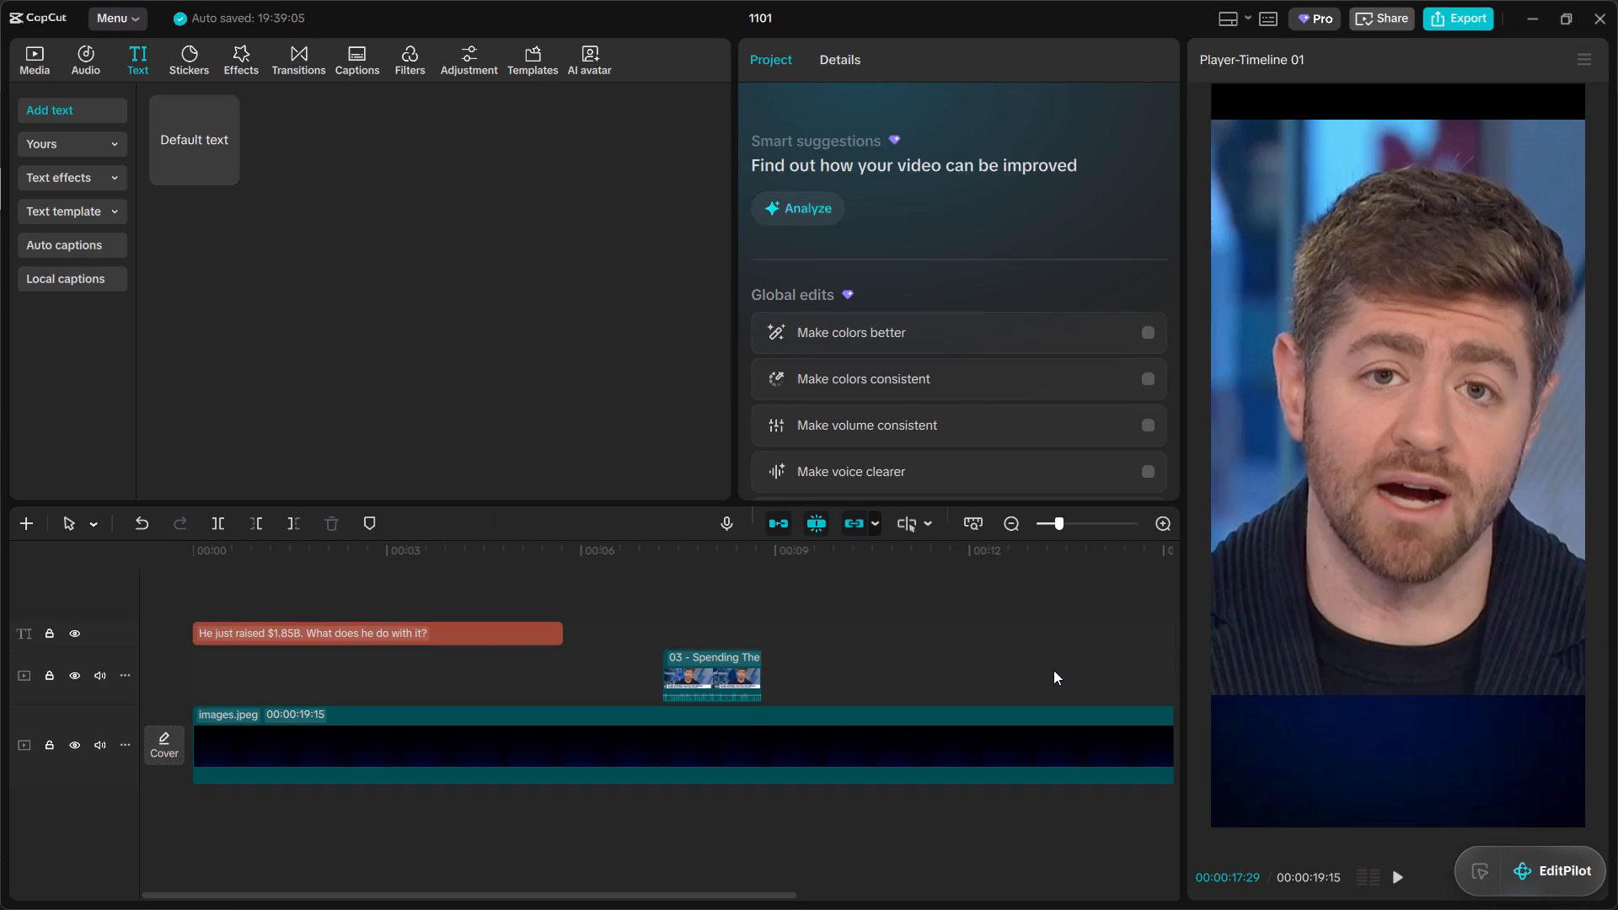
{"action": "scroll", "coordinate": [1053, 670], "scroll_direction": "down", "scroll_amount": 2}
{"action": "scroll", "coordinate": [1039, 677], "scroll_direction": "left", "scroll_amount": 1}
{"action": "left_click_drag", "start_coordinate": [727, 689], "coordinate": [271, 699]}
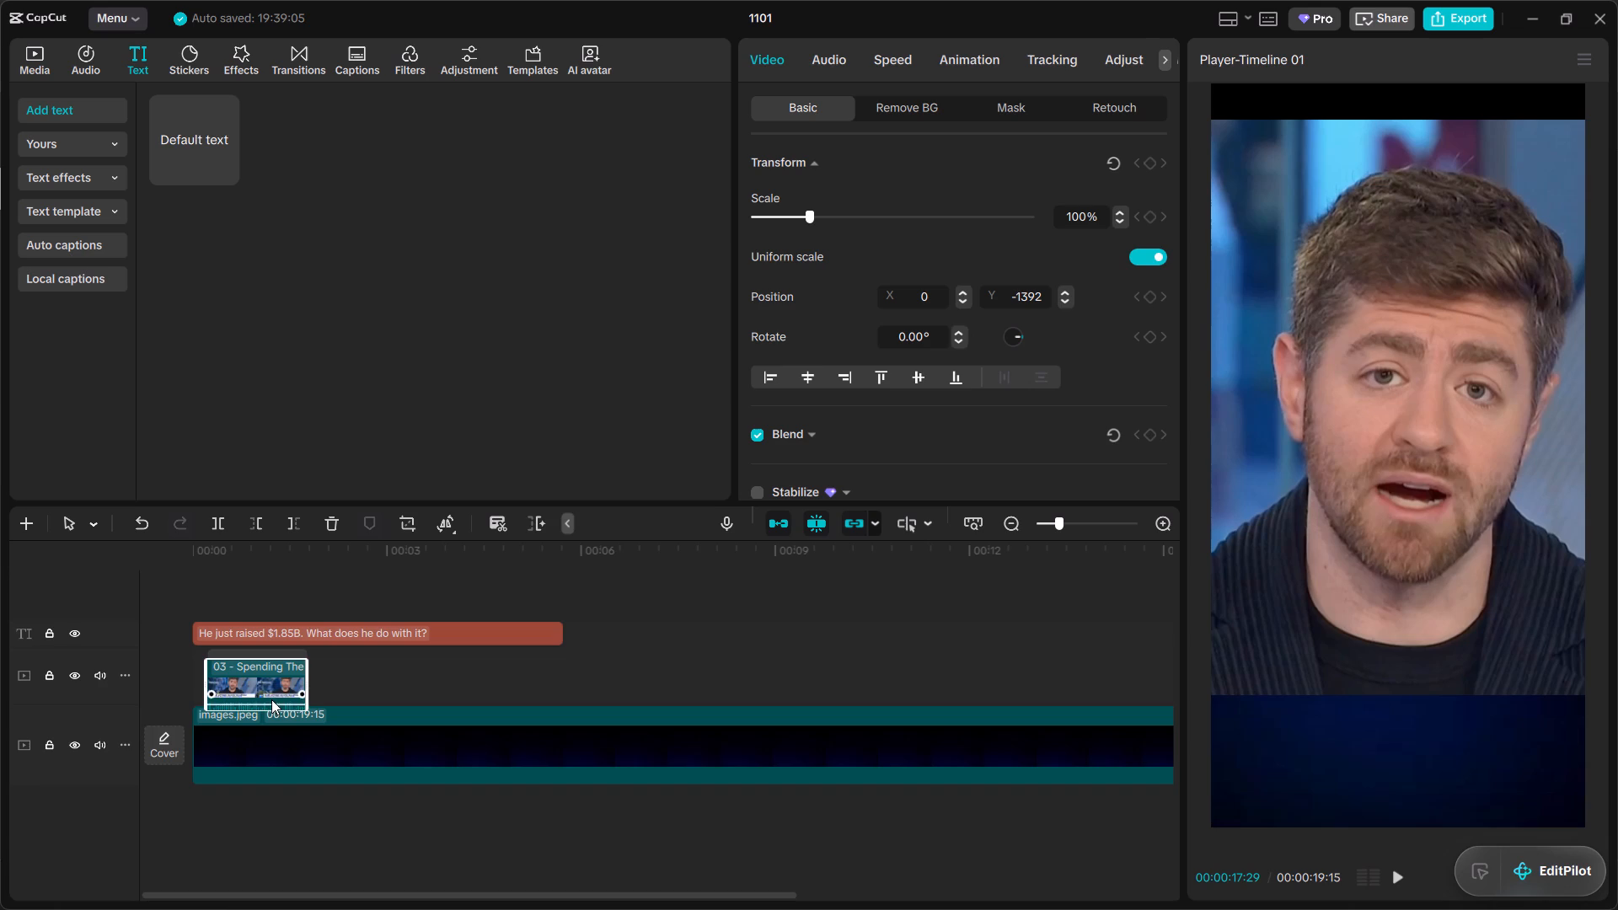
{"action": "left_click_drag", "start_coordinate": [271, 699], "coordinate": [252, 695]}
Move the short speaker clip from the timeline's end to just after the banner clip, on the same track.
{"action": "scroll", "coordinate": [721, 614], "scroll_direction": "left", "scroll_amount": 8}
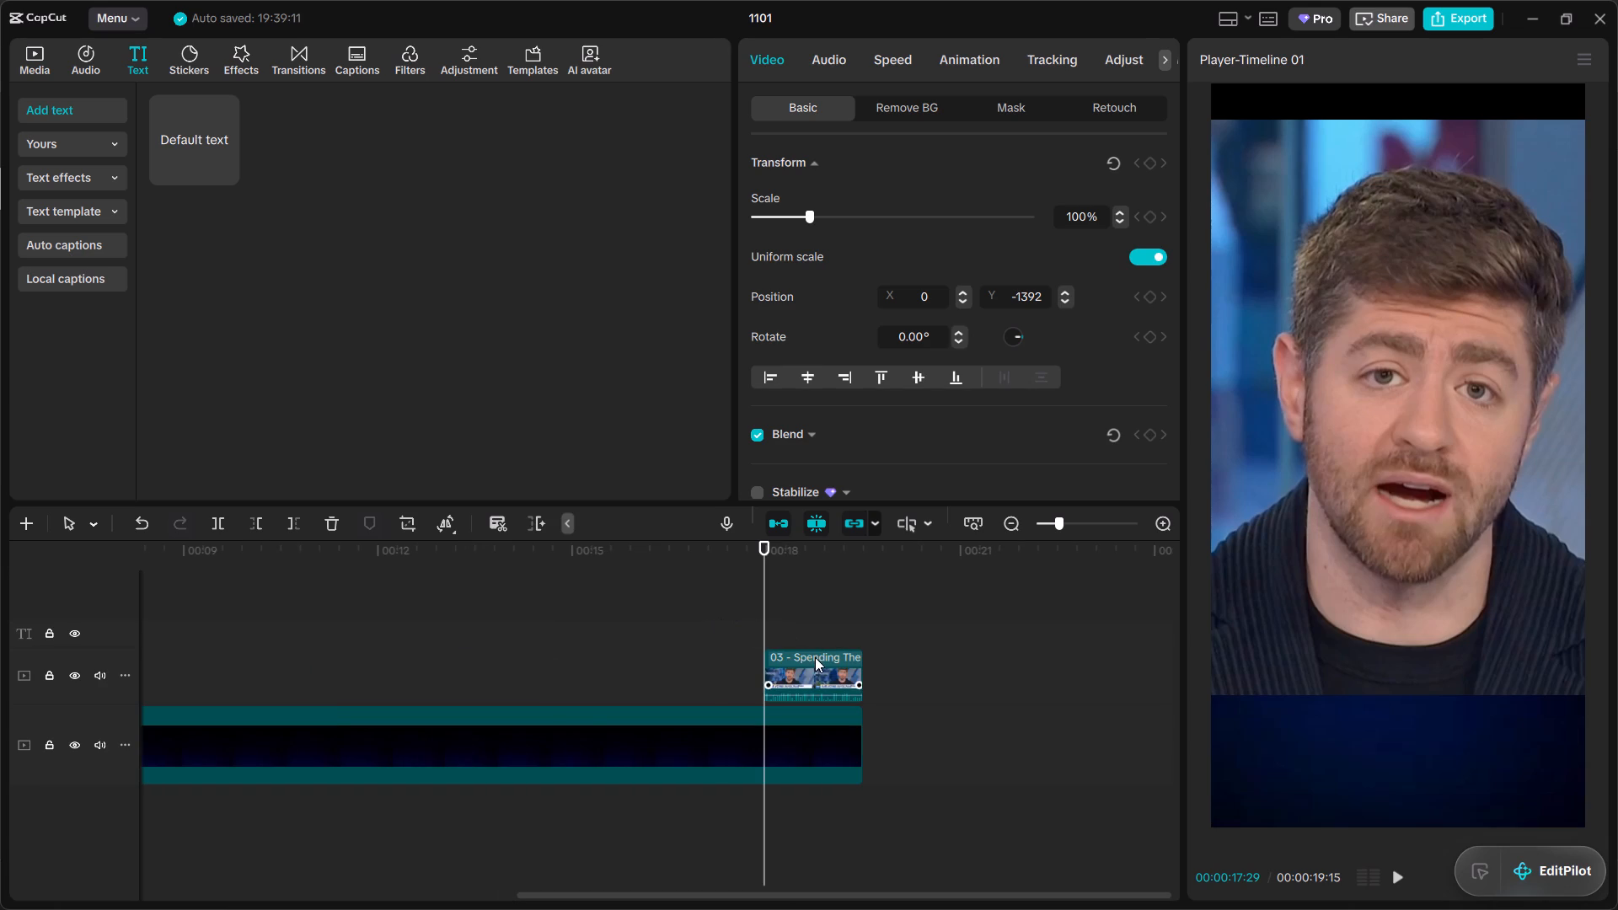
{"action": "left_click_drag", "start_coordinate": [815, 657], "coordinate": [264, 639]}
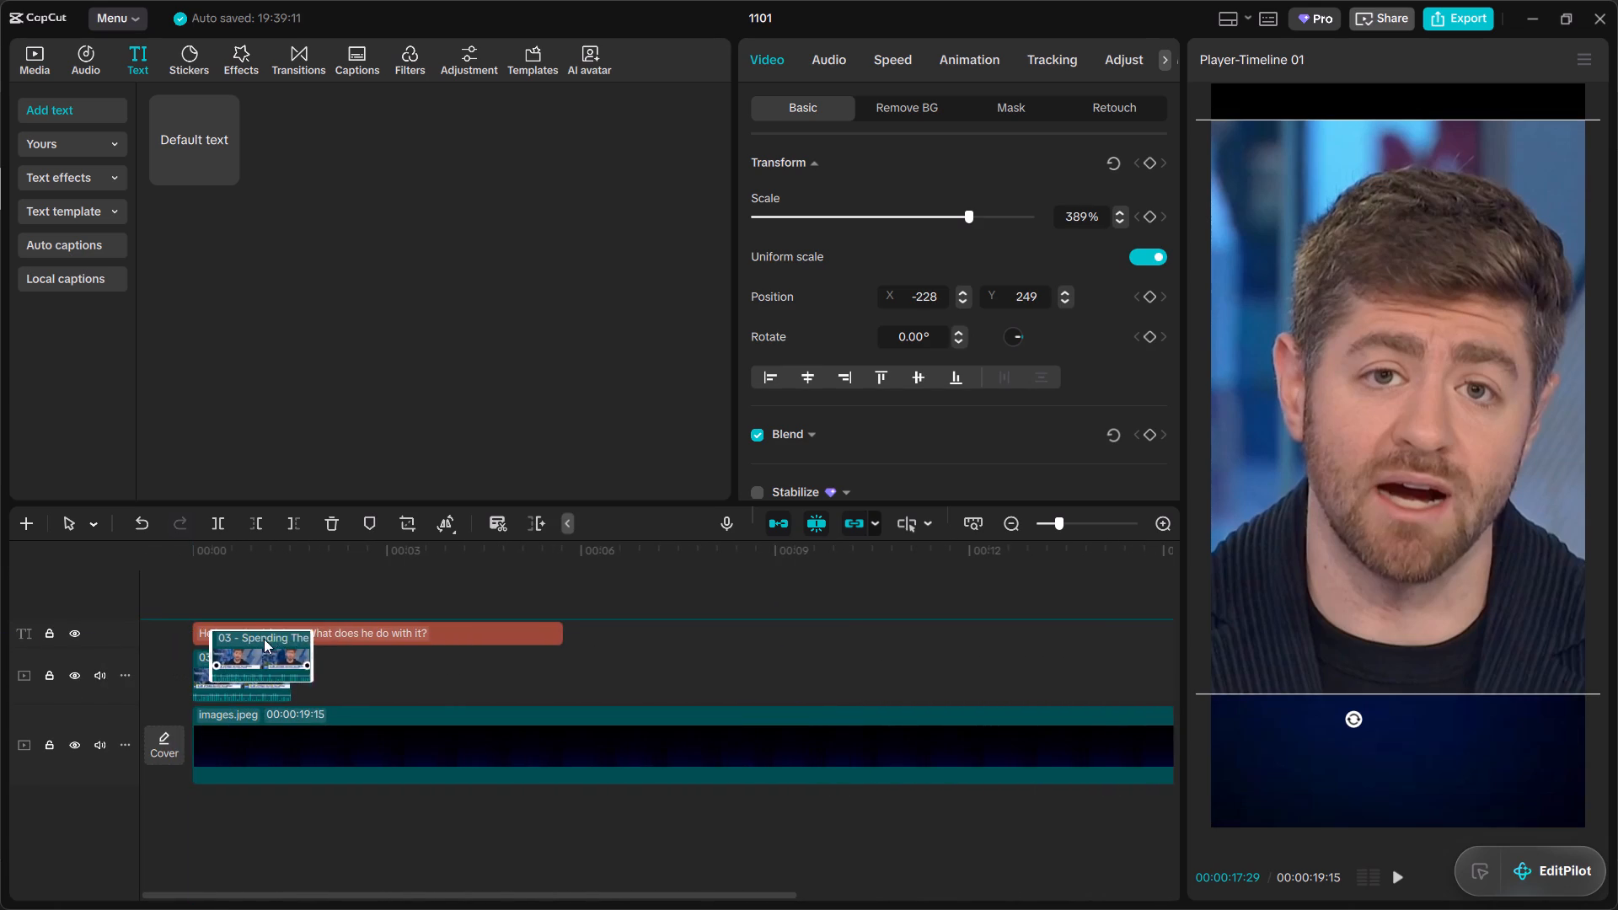
{"action": "left_click_drag", "start_coordinate": [264, 639], "coordinate": [355, 654]}
Try to move the headline text clip up to a higher track.
{"action": "left_click_drag", "start_coordinate": [364, 634], "coordinate": [364, 624]}
{"action": "left_click_drag", "start_coordinate": [364, 624], "coordinate": [373, 582]}
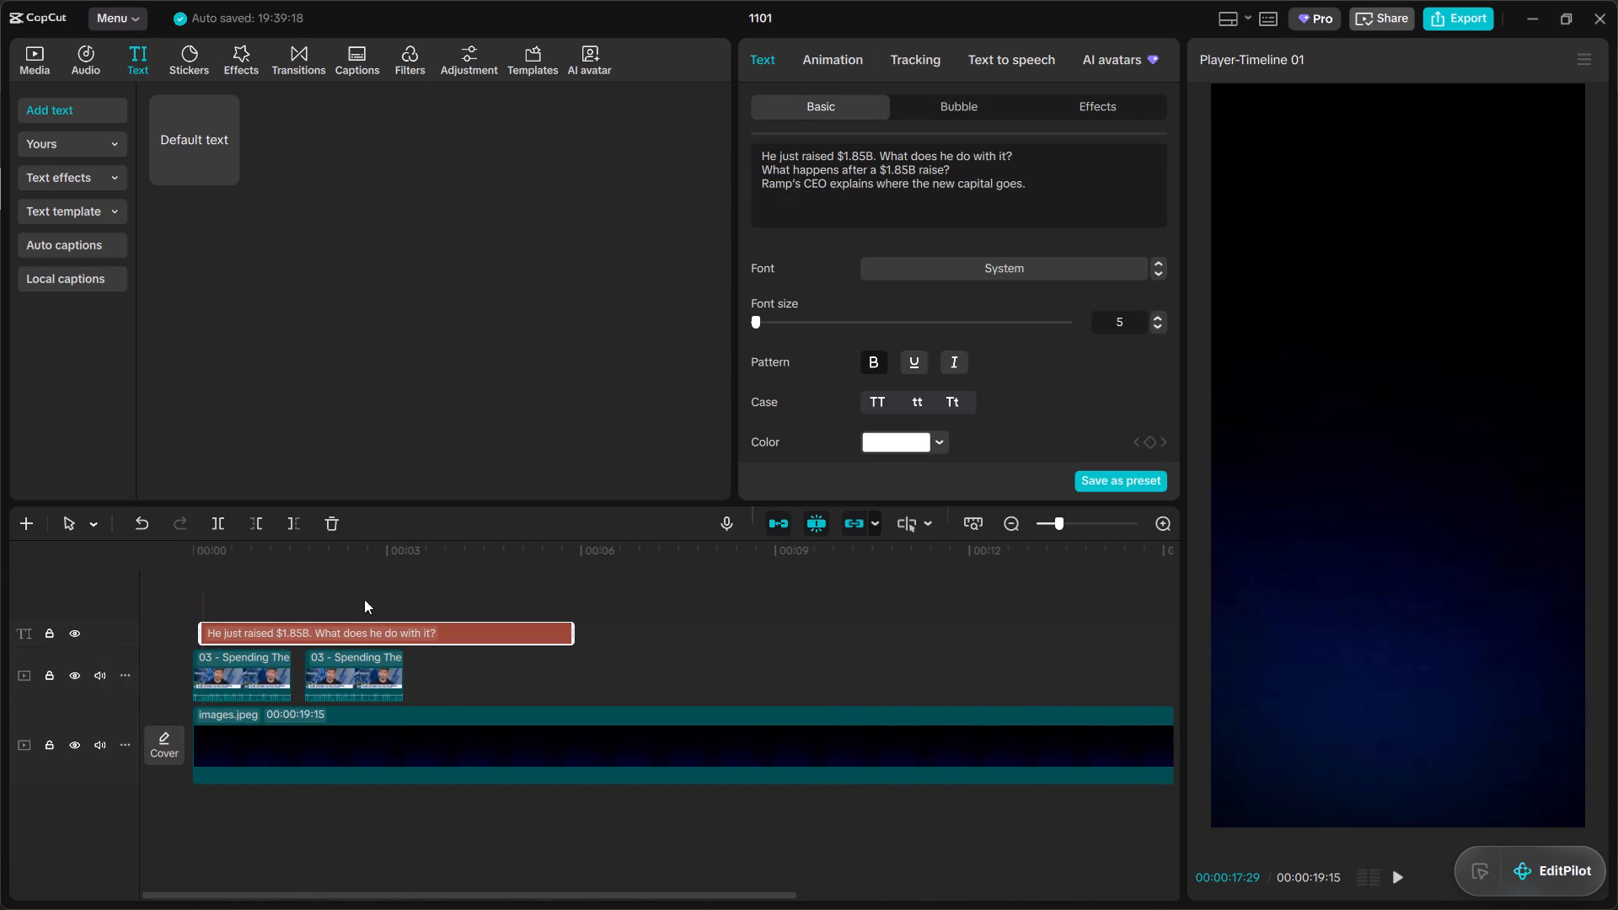
{"action": "left_click_drag", "start_coordinate": [362, 629], "coordinate": [365, 561]}
Stack the speaker clip and the banner clip on separate tracks at the start of the timeline, with the speaker clip above.
{"action": "left_click_drag", "start_coordinate": [357, 662], "coordinate": [356, 661]}
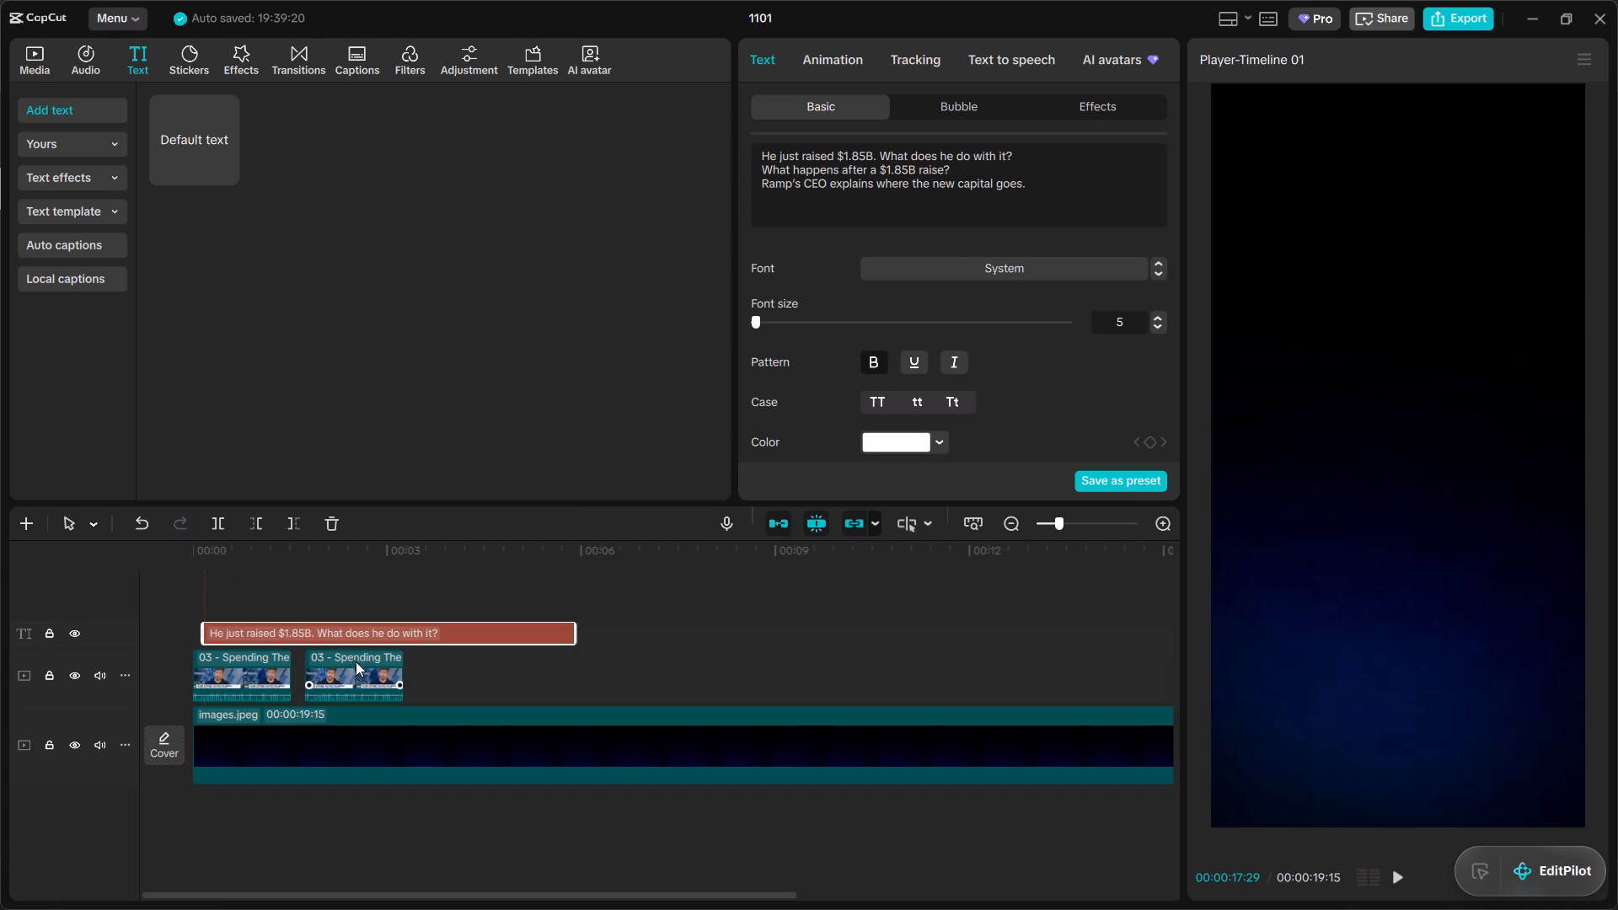
{"action": "left_click_drag", "start_coordinate": [356, 661], "coordinate": [250, 702]}
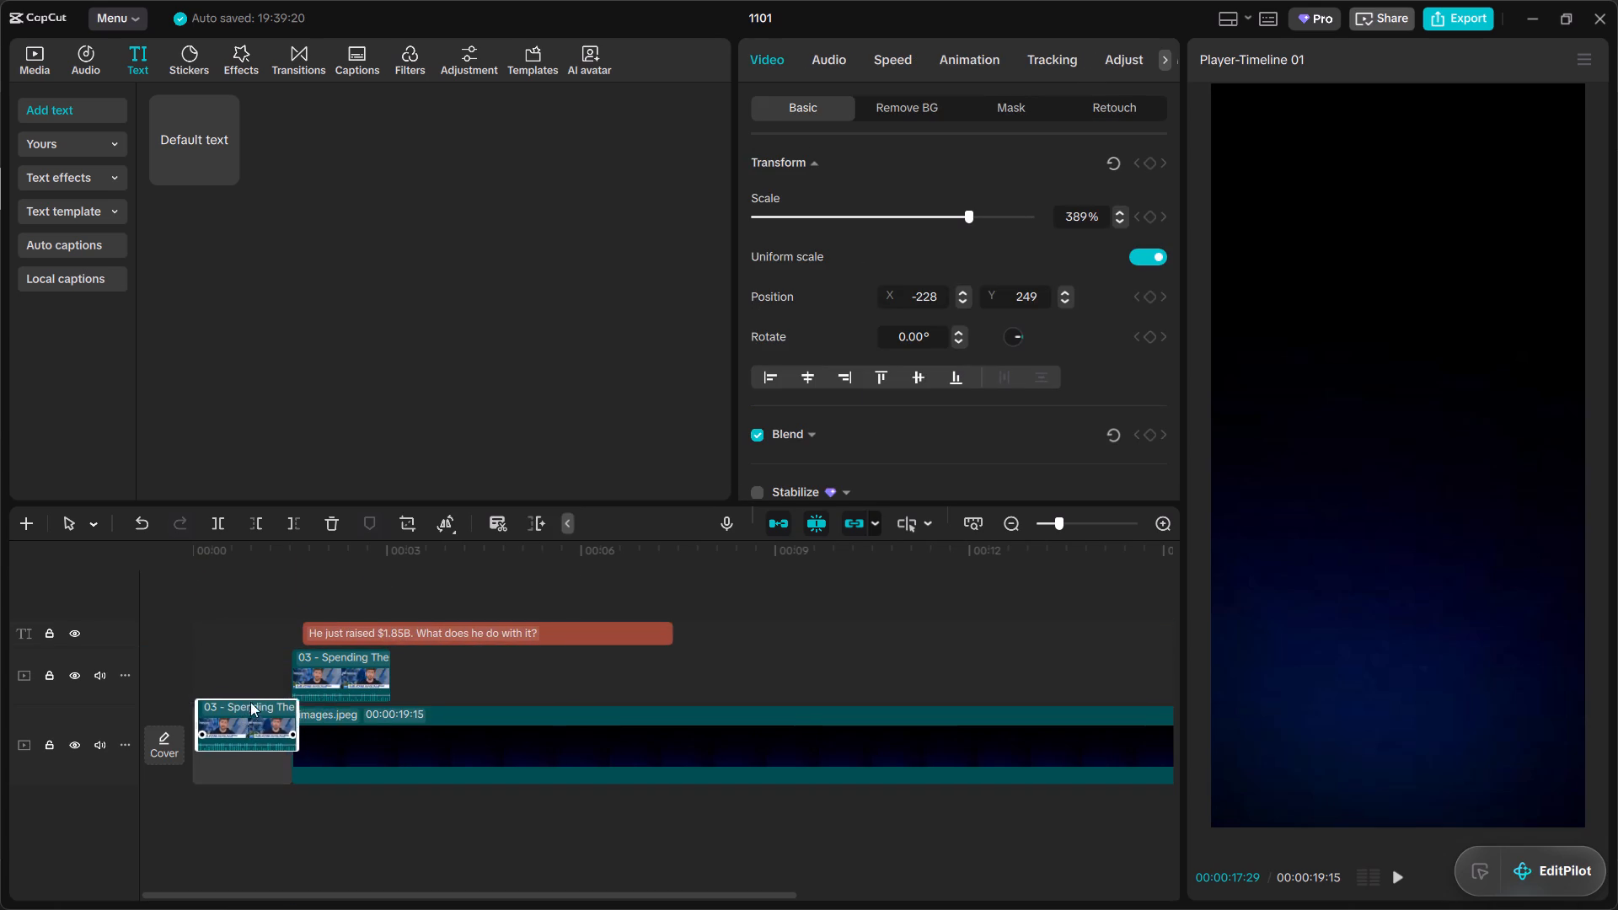
{"action": "left_click_drag", "start_coordinate": [250, 702], "coordinate": [245, 689]}
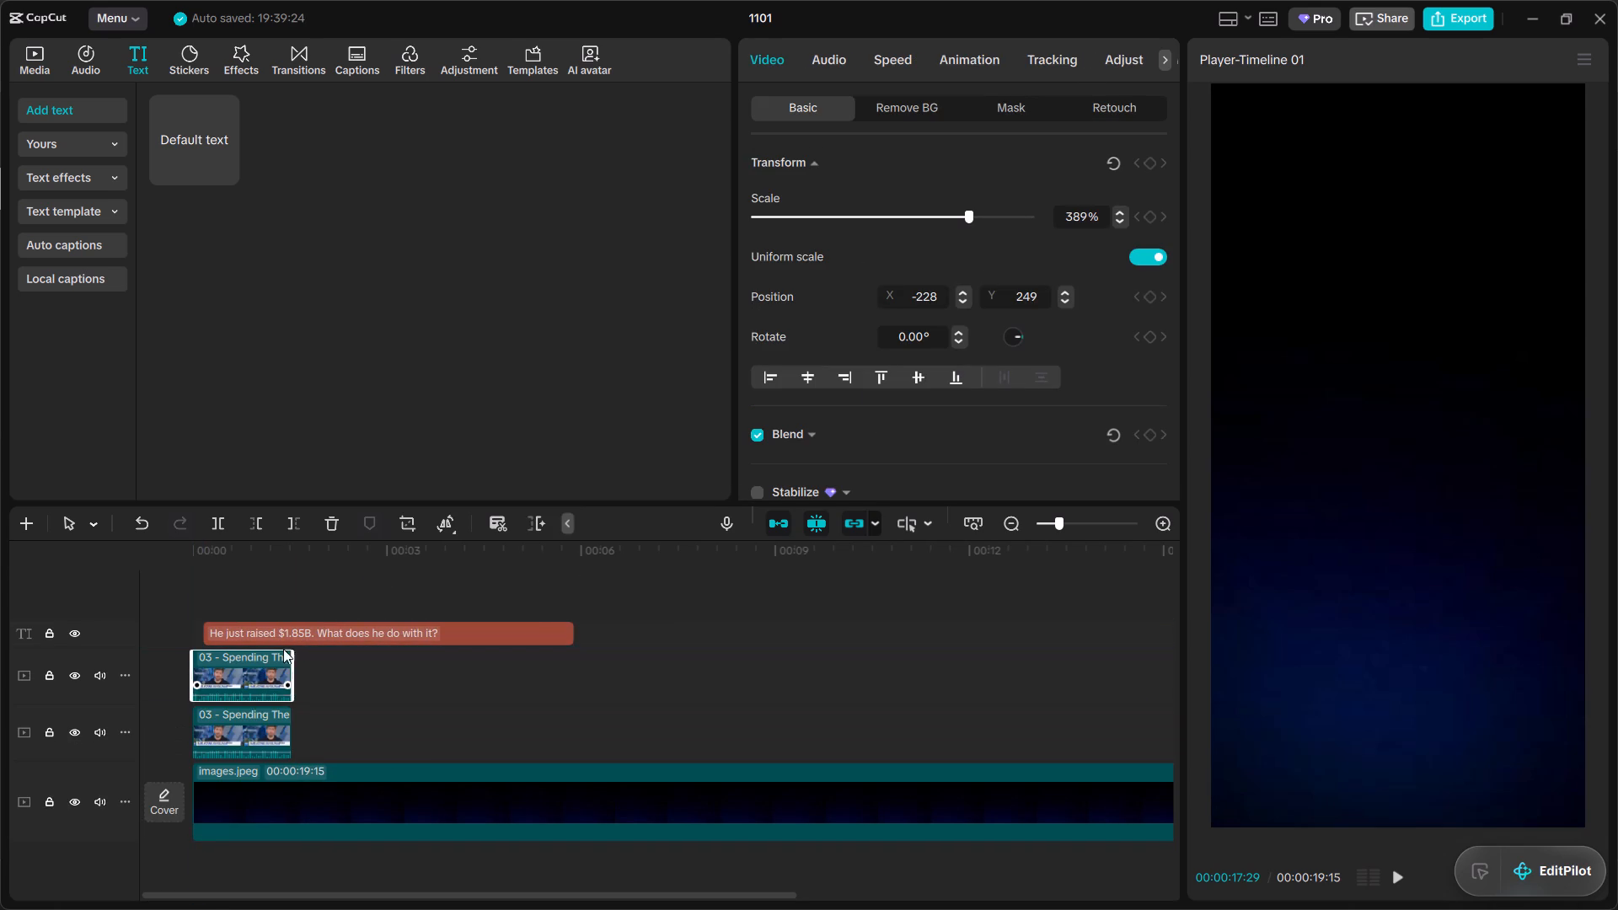
Extend the speaker clip on the upper video track to 00:00:17:29.
{"action": "left_click_drag", "start_coordinate": [293, 670], "coordinate": [828, 736]}
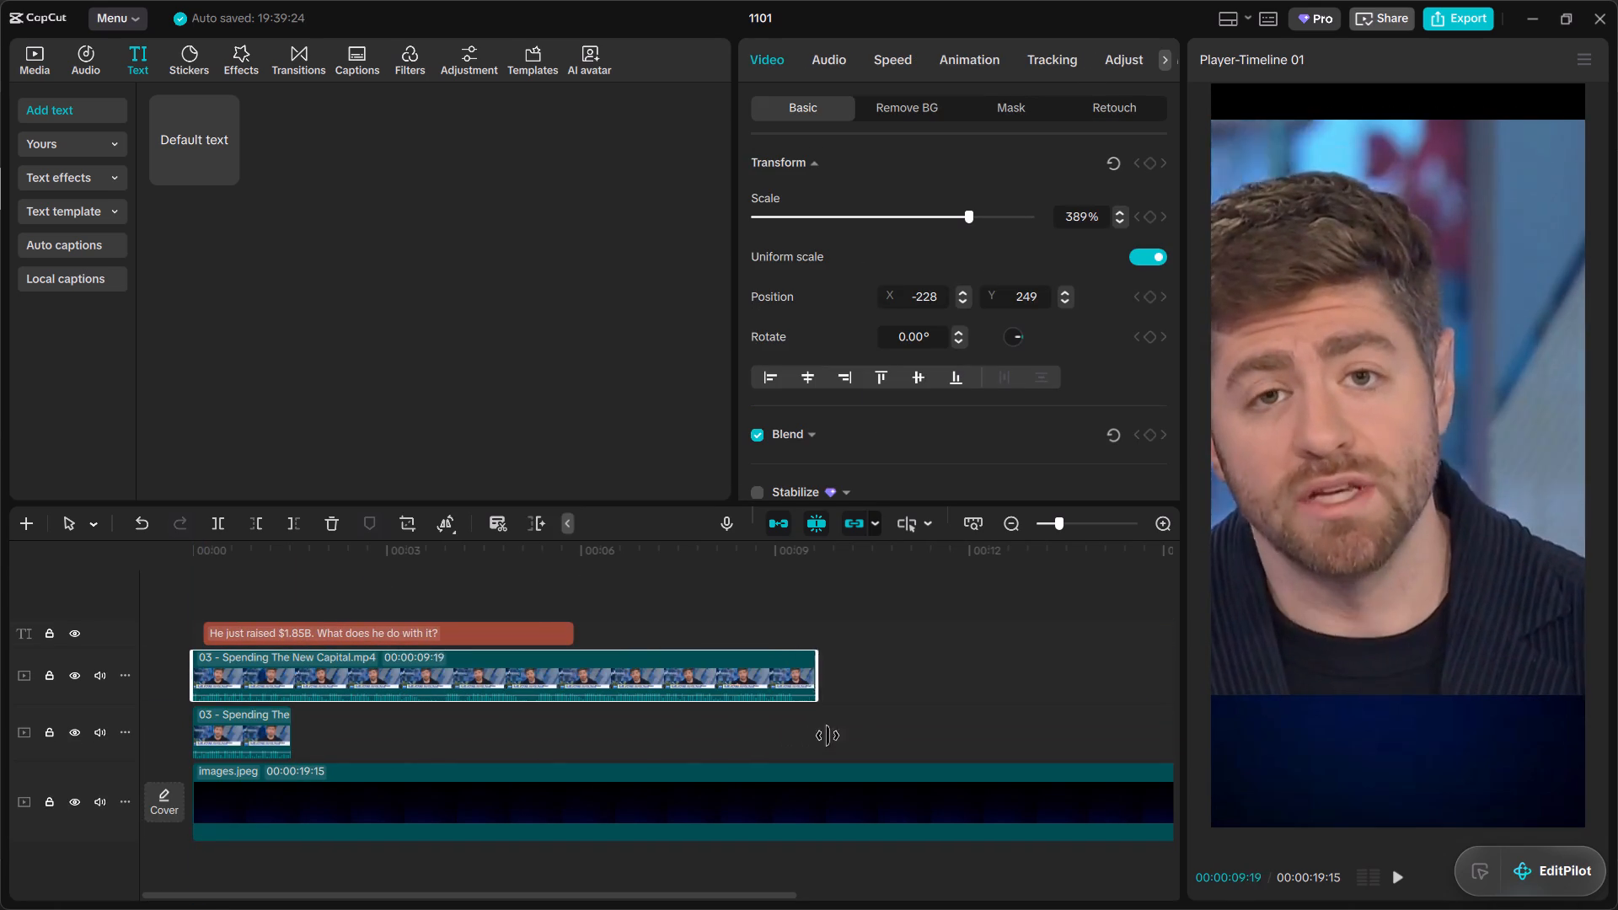
{"action": "left_click_drag", "start_coordinate": [828, 736], "coordinate": [774, 768]}
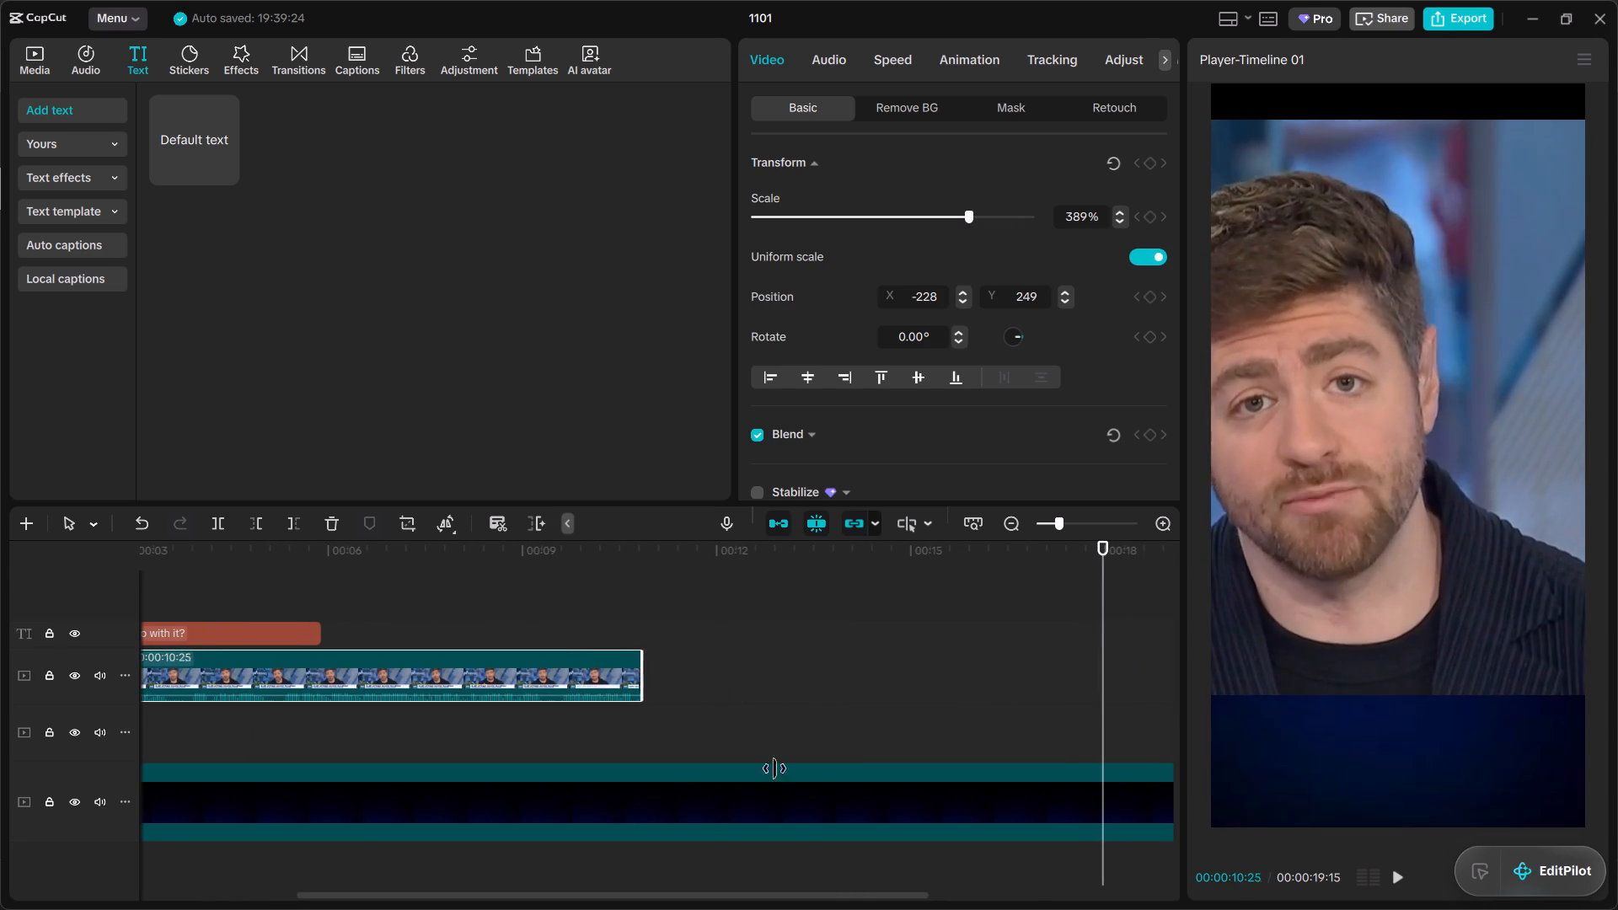
{"action": "left_click_drag", "start_coordinate": [774, 768], "coordinate": [1083, 704]}
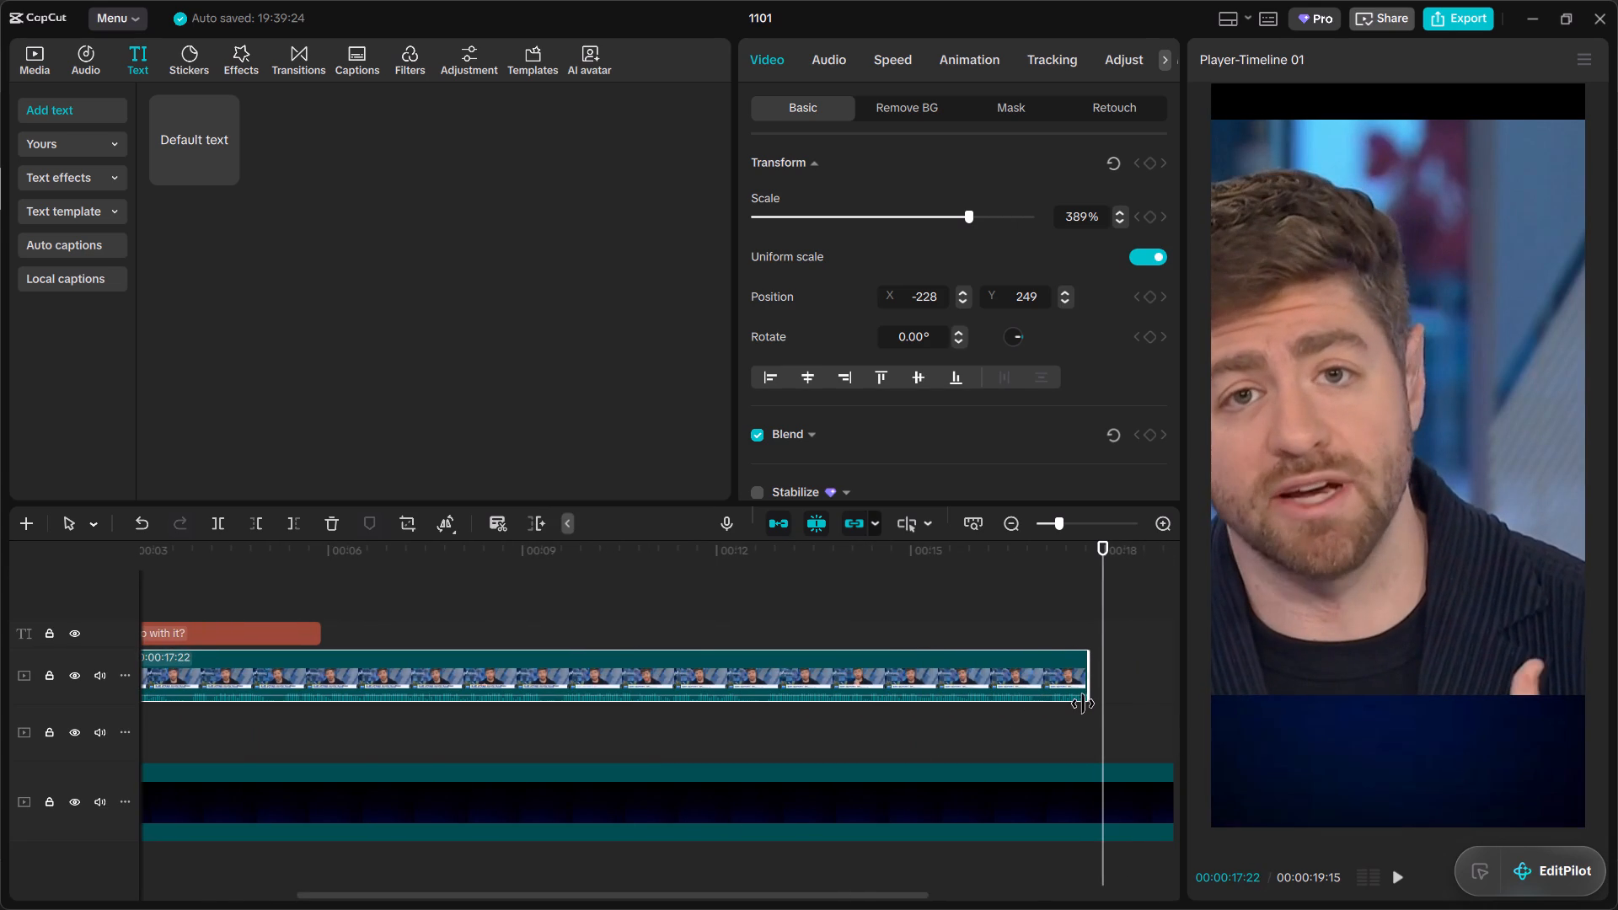
{"action": "left_click_drag", "start_coordinate": [1083, 704], "coordinate": [1101, 699]}
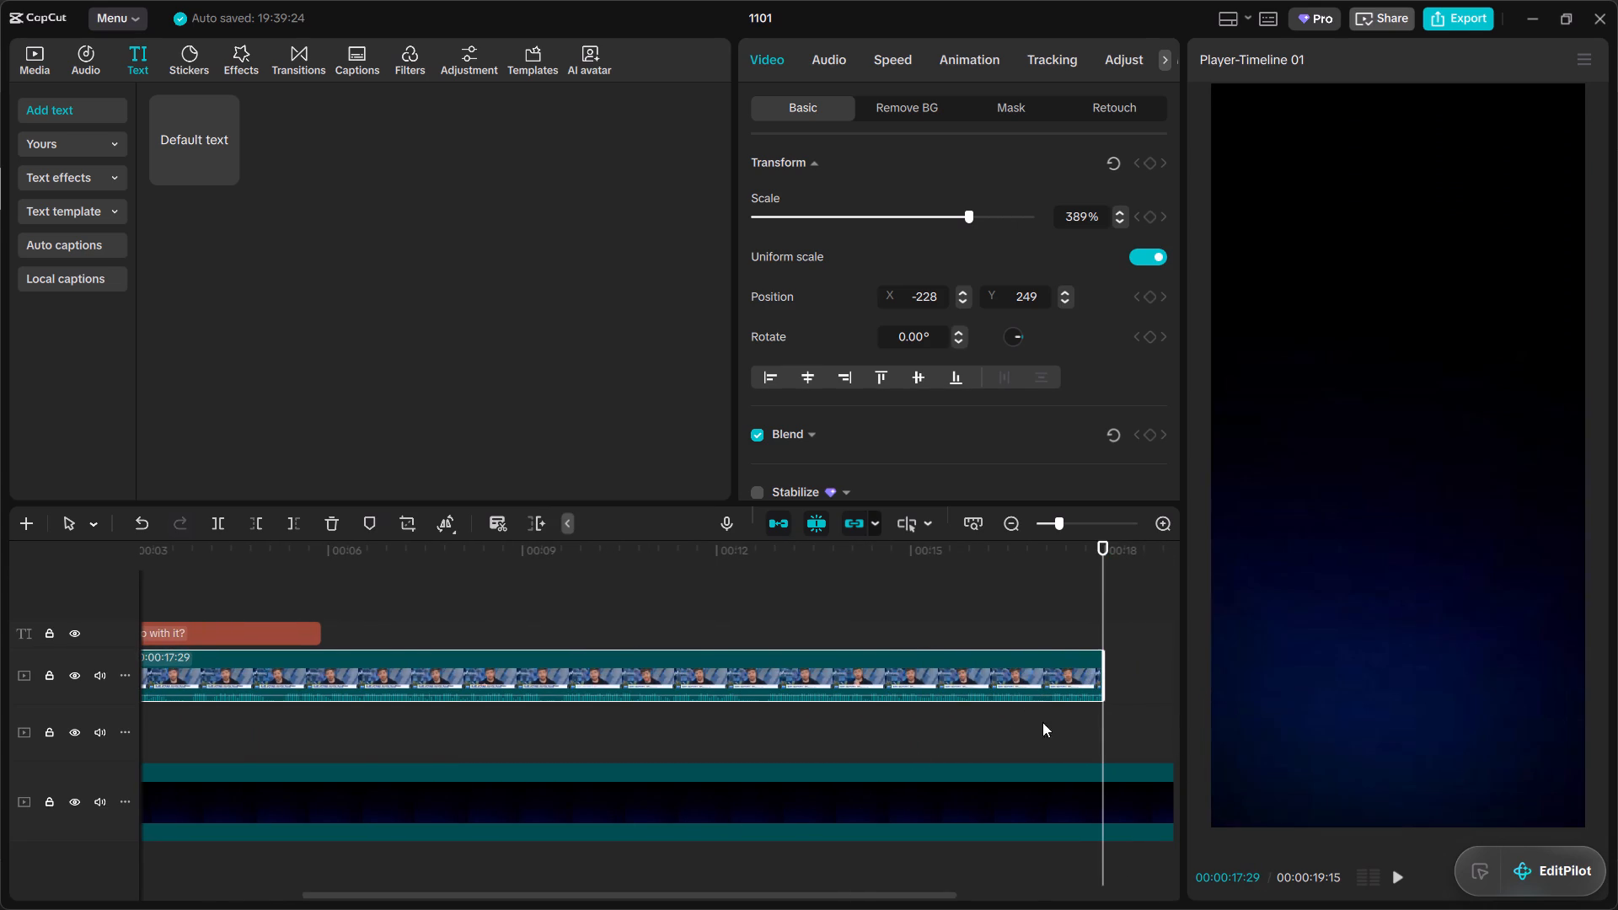
Extend the news banner clip to 00:00:17:29, matching the speaker clip above it.
{"action": "scroll", "coordinate": [828, 751], "scroll_direction": "down", "scroll_amount": 4}
{"action": "scroll", "coordinate": [474, 739], "scroll_direction": "right", "scroll_amount": 4}
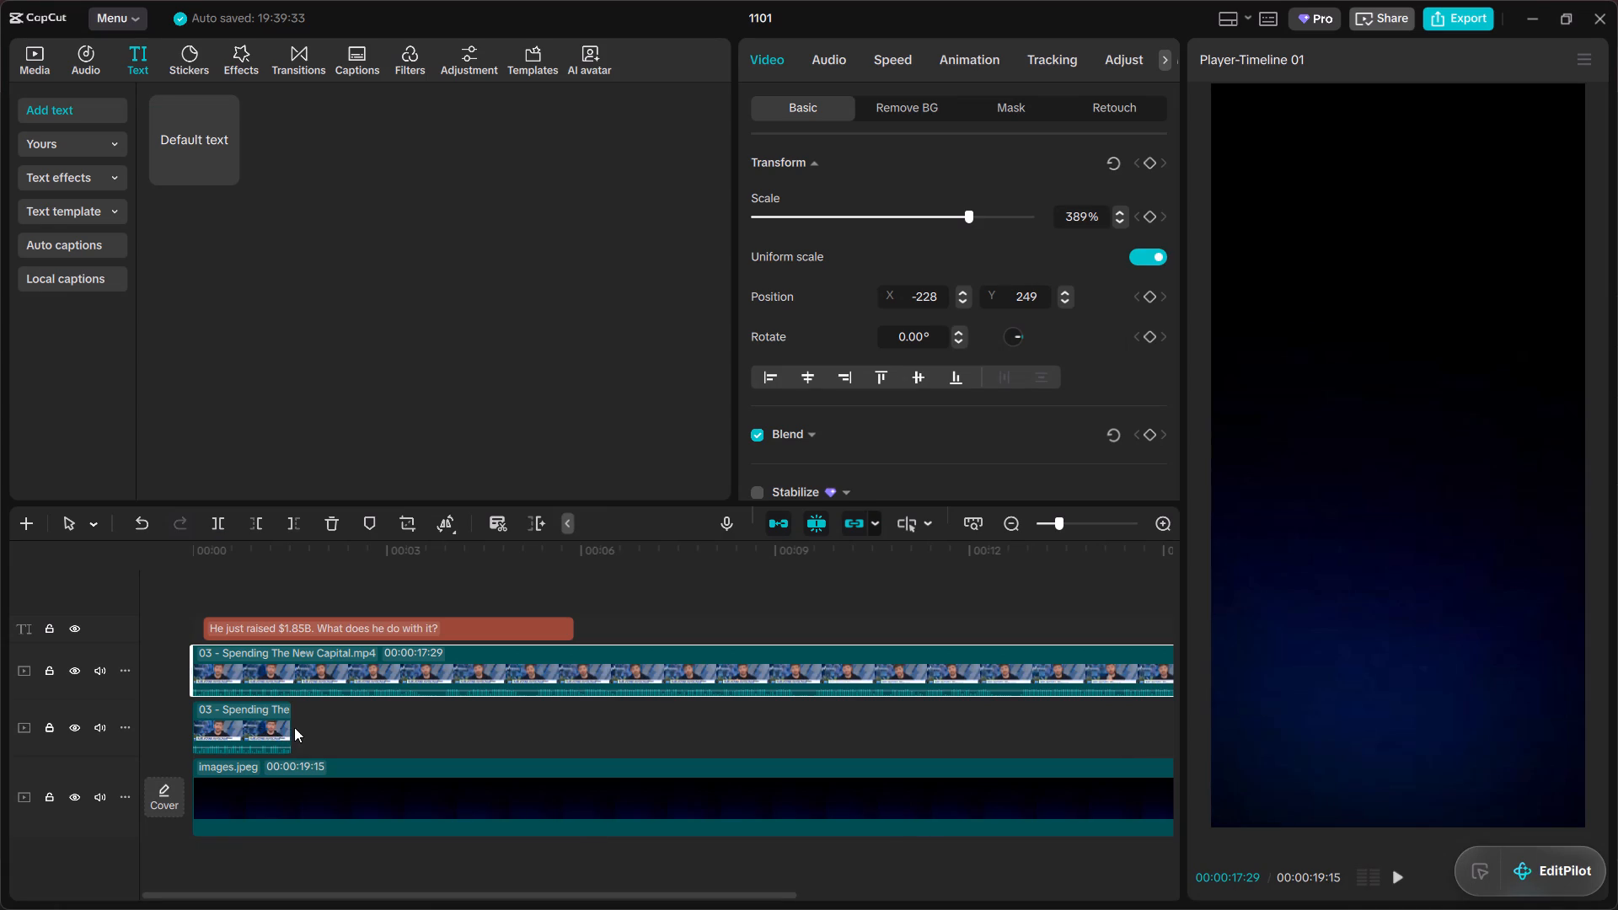
{"action": "left_click_drag", "start_coordinate": [289, 729], "coordinate": [1217, 668]}
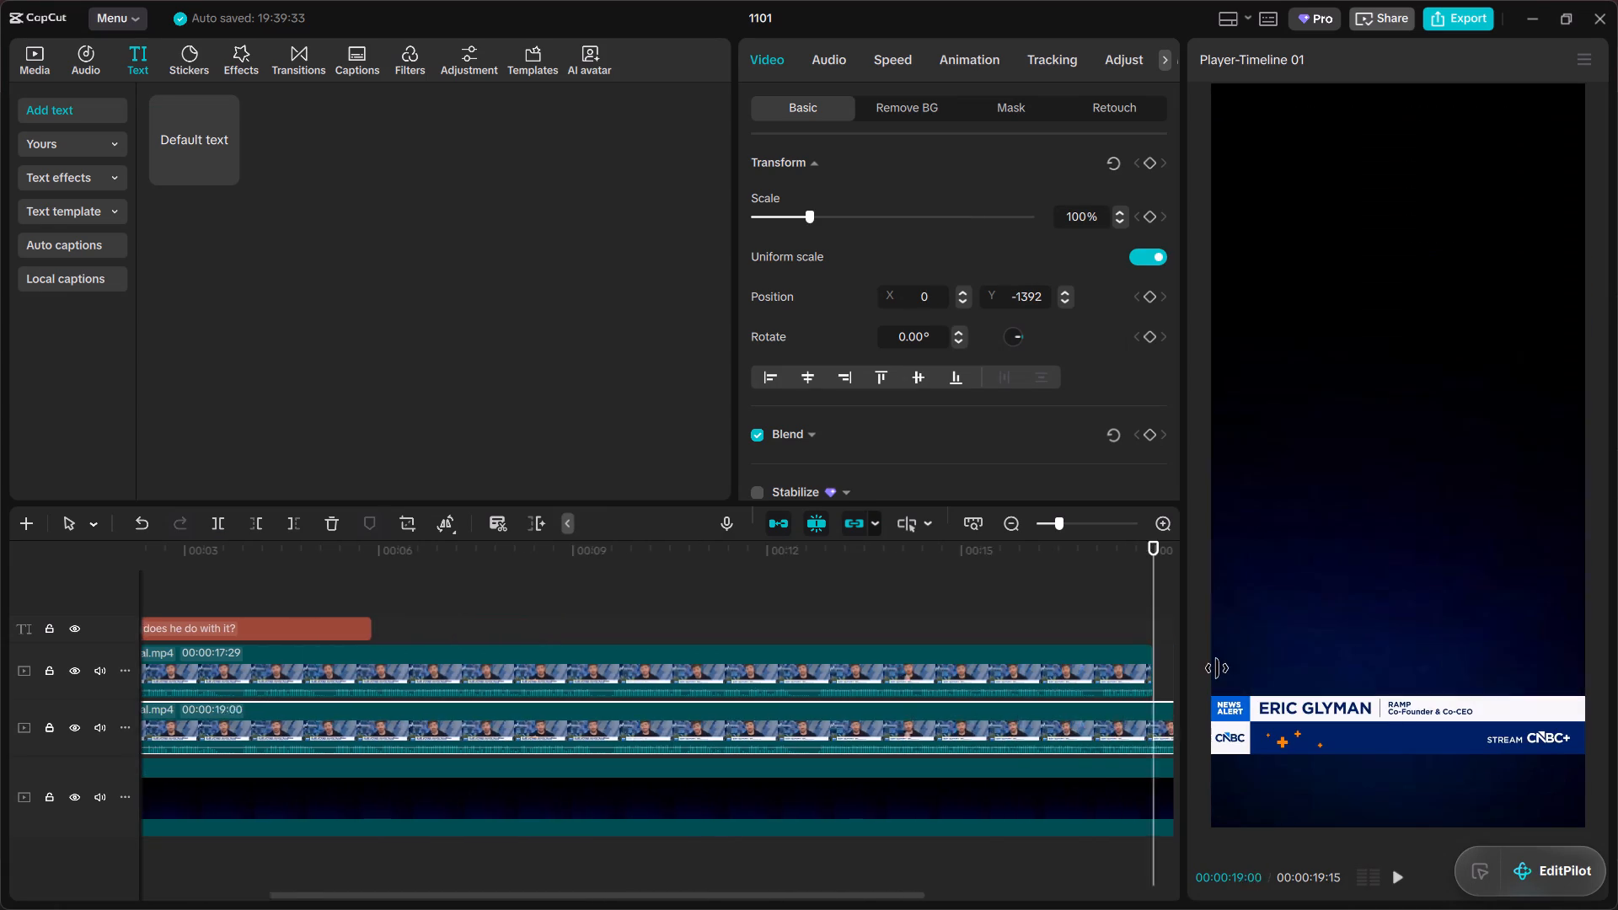
{"action": "left_click_drag", "start_coordinate": [1217, 668], "coordinate": [802, 749]}
Trim the end of the background image to 00:00:17:29 to match the two video clips.
{"action": "scroll", "coordinate": [802, 749], "scroll_direction": "right", "scroll_amount": 2}
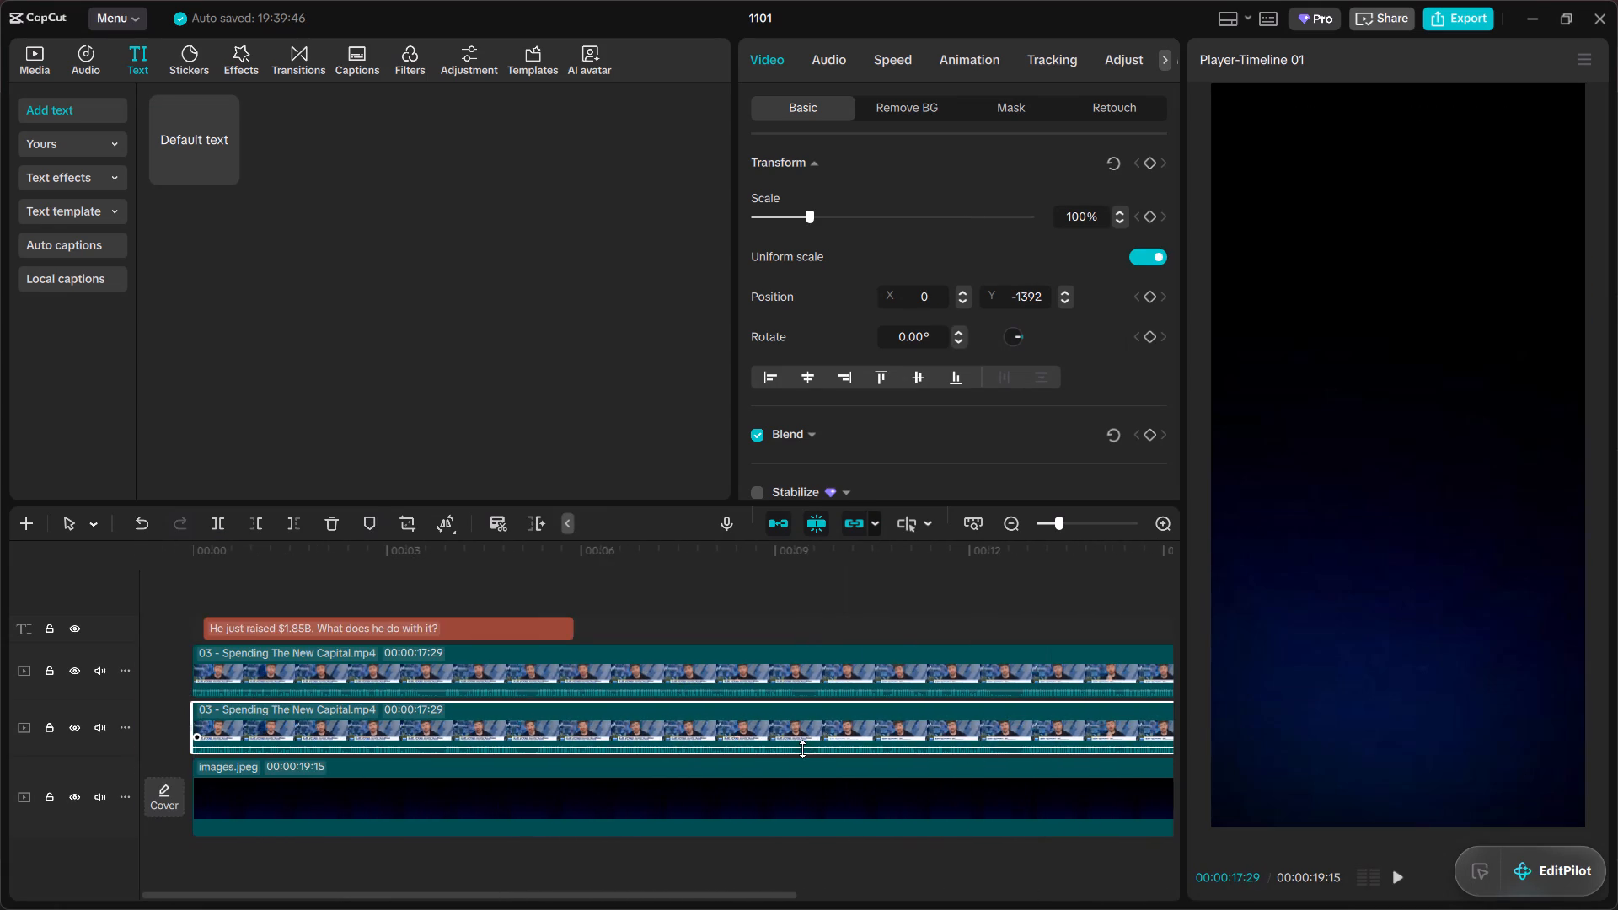
{"action": "scroll", "coordinate": [802, 749], "scroll_direction": "right", "scroll_amount": 3}
{"action": "key", "text": "space"}
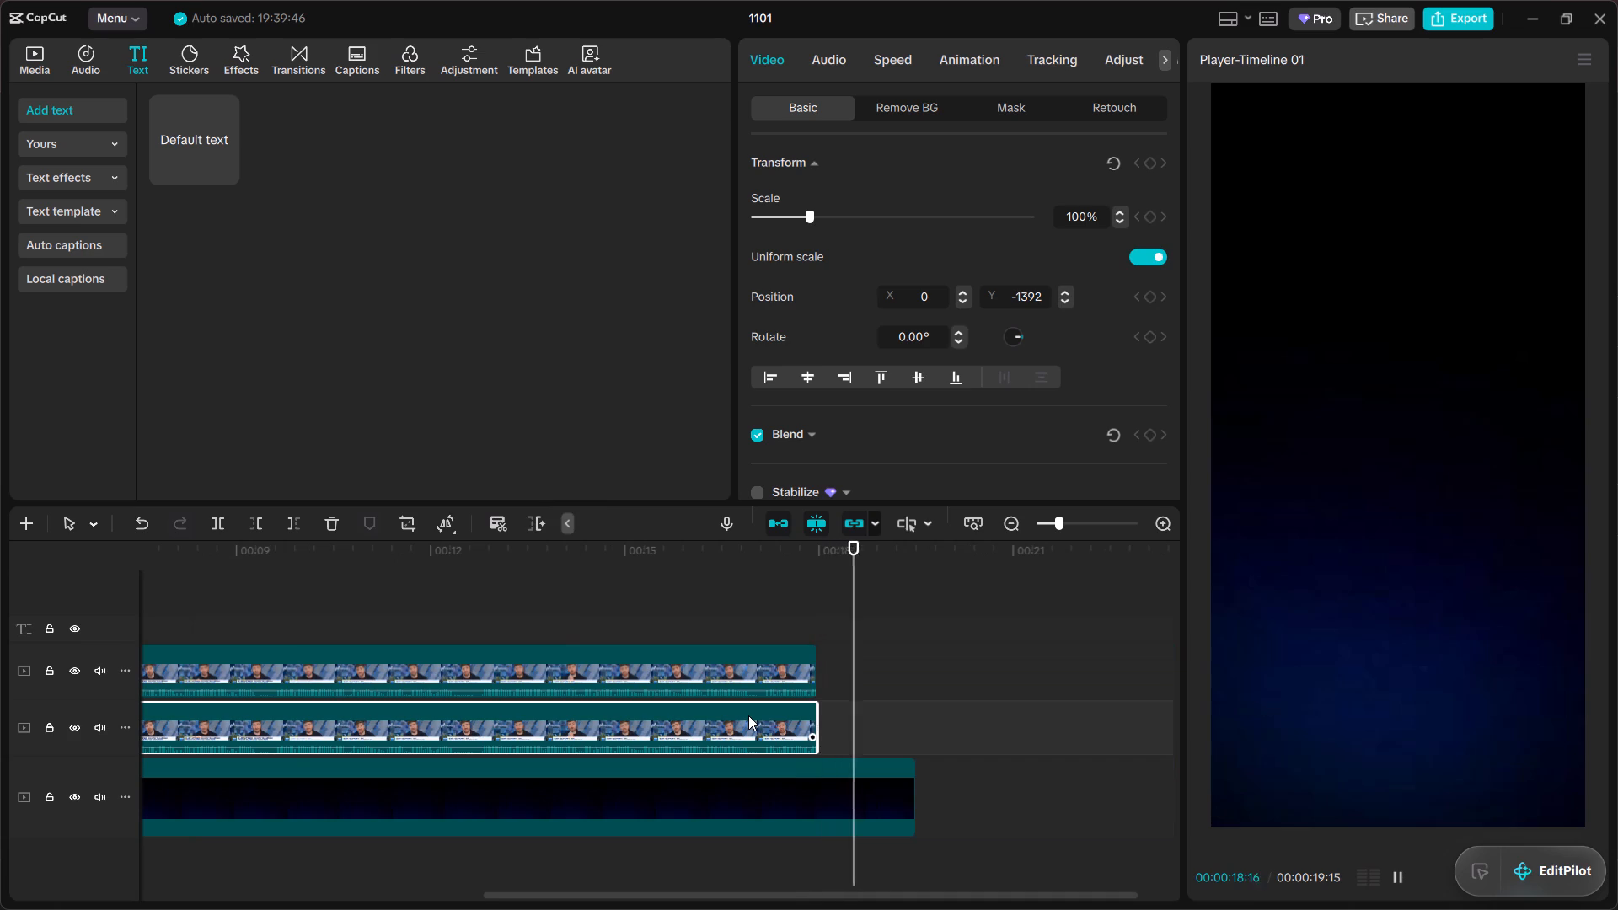
{"action": "key", "text": "space"}
{"action": "left_click_drag", "start_coordinate": [910, 776], "coordinate": [806, 800]}
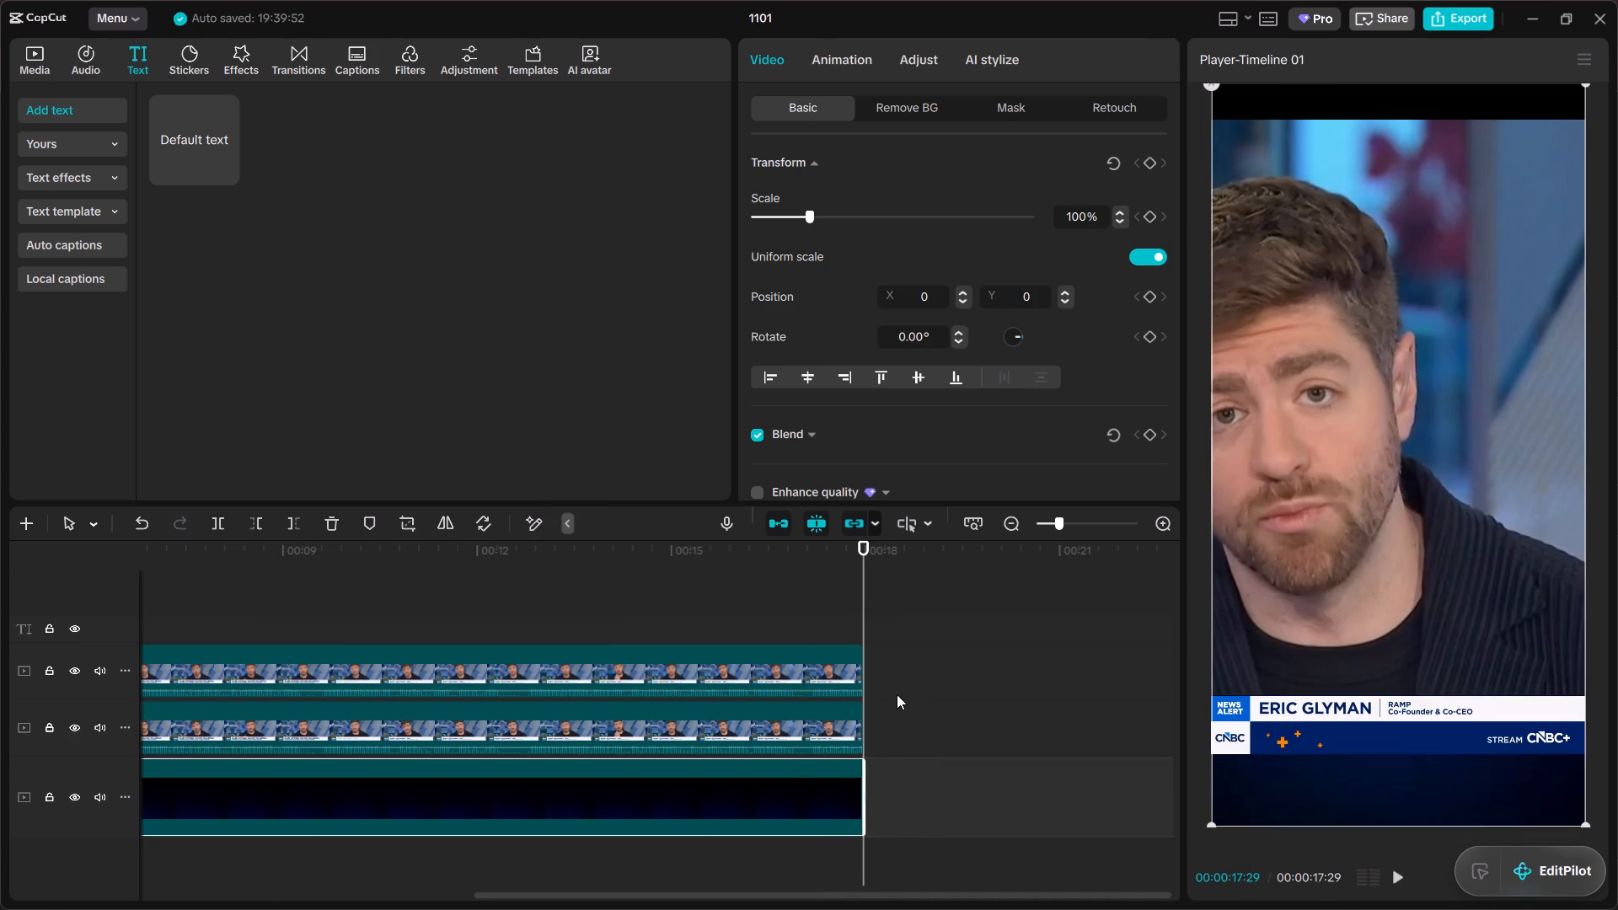
Play the opening second of the video from the start to check the new clip, banner and headline.
{"action": "left_click_drag", "start_coordinate": [864, 592], "coordinate": [0, 704]}
{"action": "key", "text": "space"}
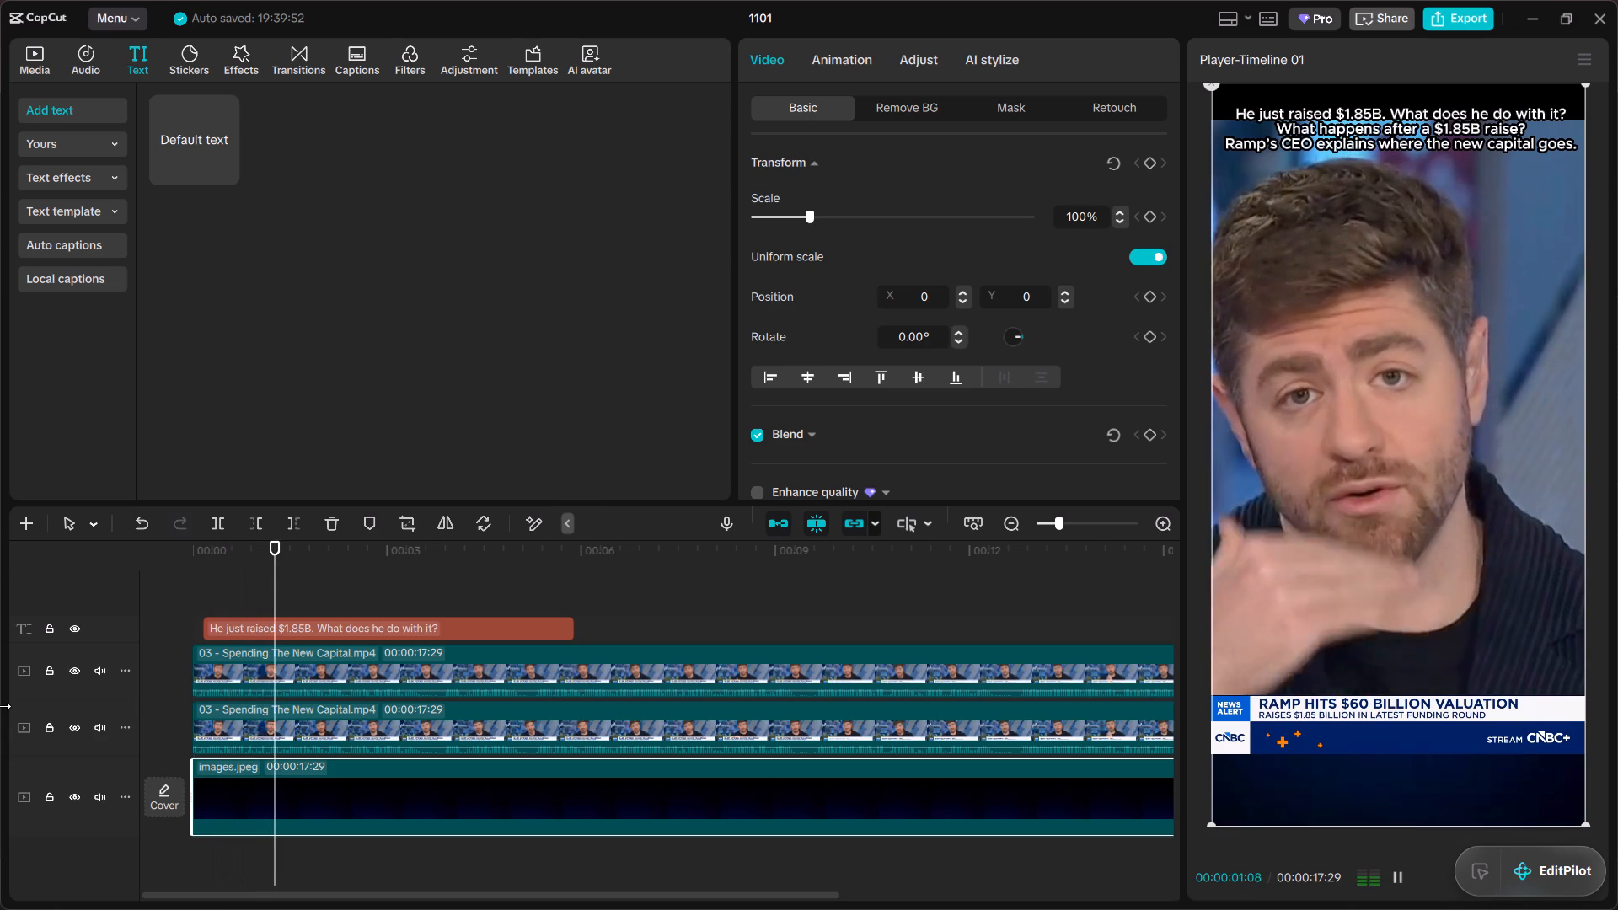
{"action": "key", "text": "space"}
Move the three-line headline down off the black top strip onto the speaker footage, across the upper part of his hair.
{"action": "left_click", "coordinate": [1446, 130]}
{"action": "left_click", "coordinate": [1446, 130]}
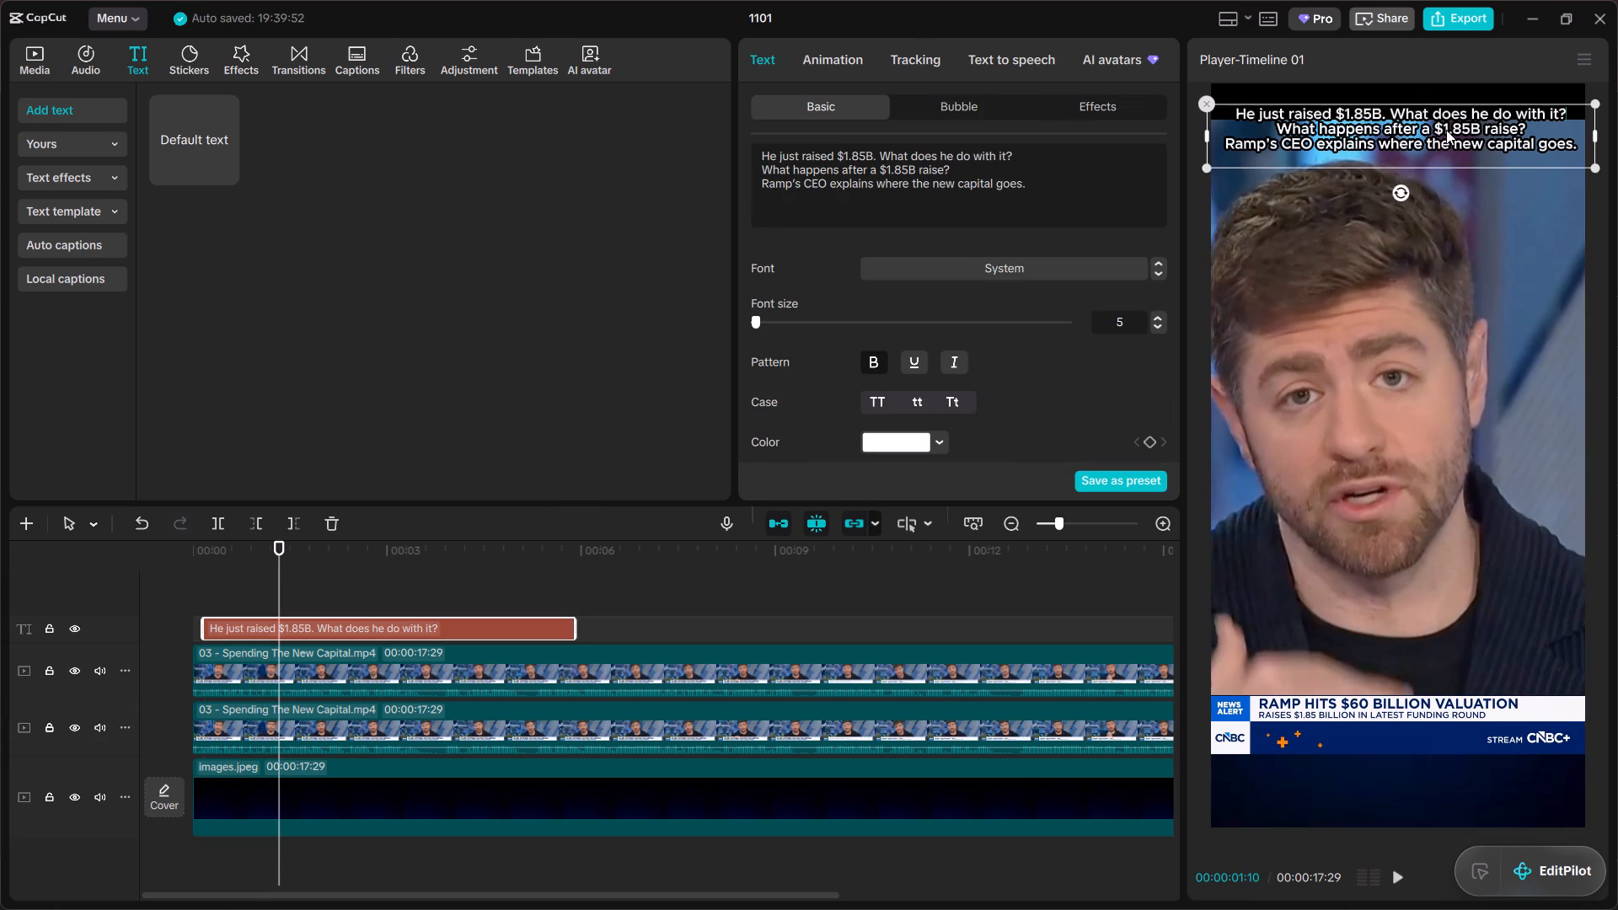
{"action": "left_click_drag", "start_coordinate": [1380, 447], "coordinate": [1400, 325]}
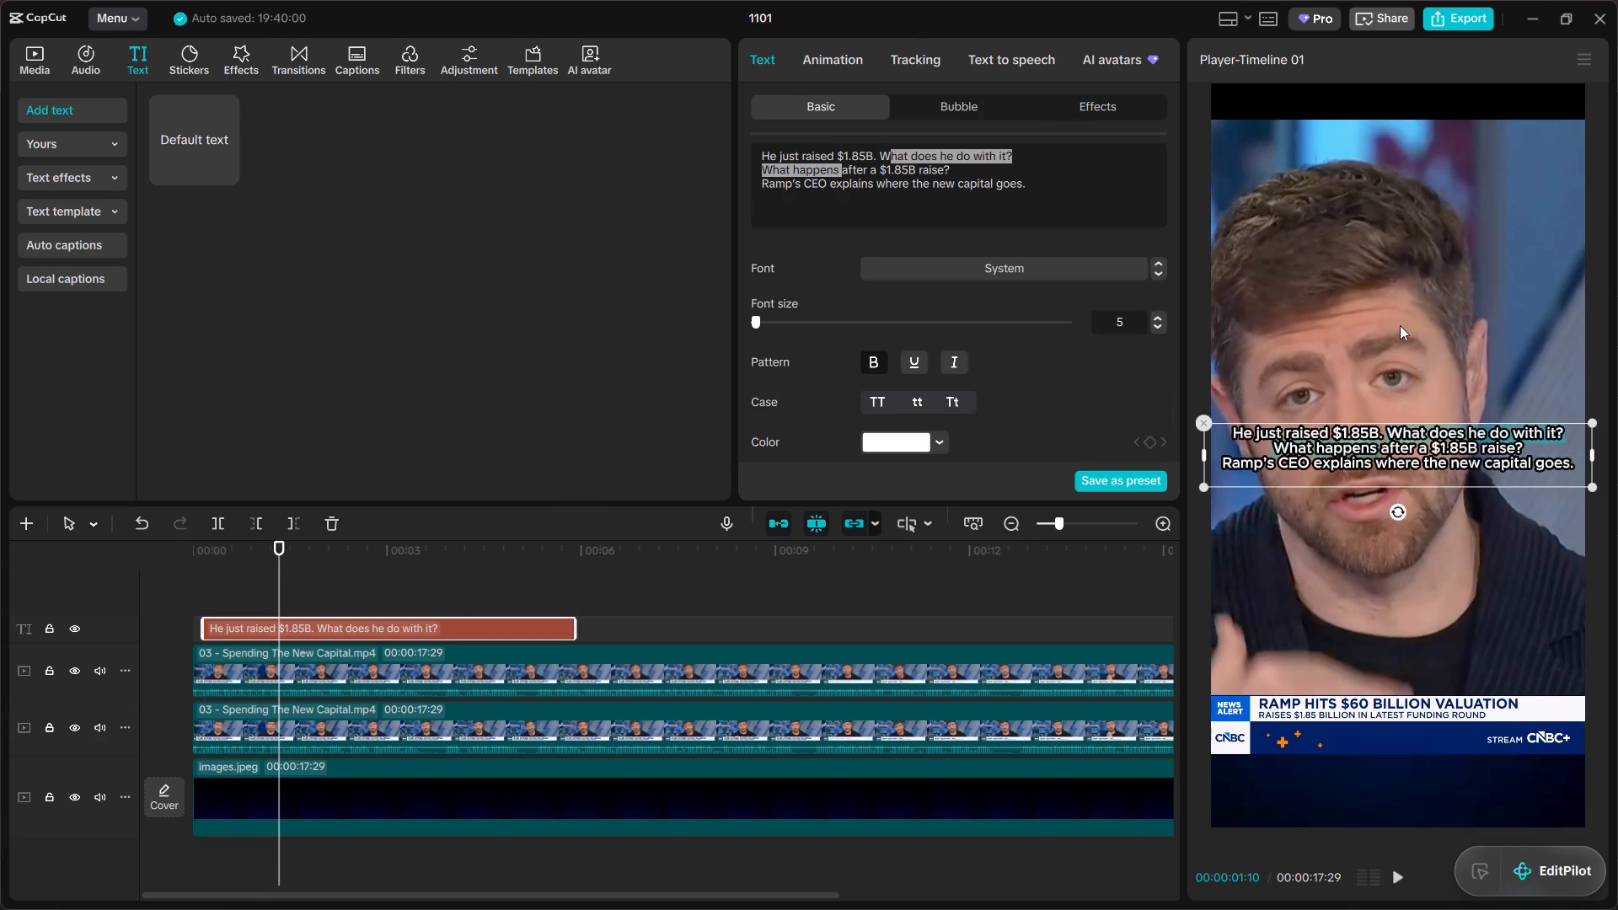
{"action": "left_click_drag", "start_coordinate": [1400, 325], "coordinate": [1403, 302]}
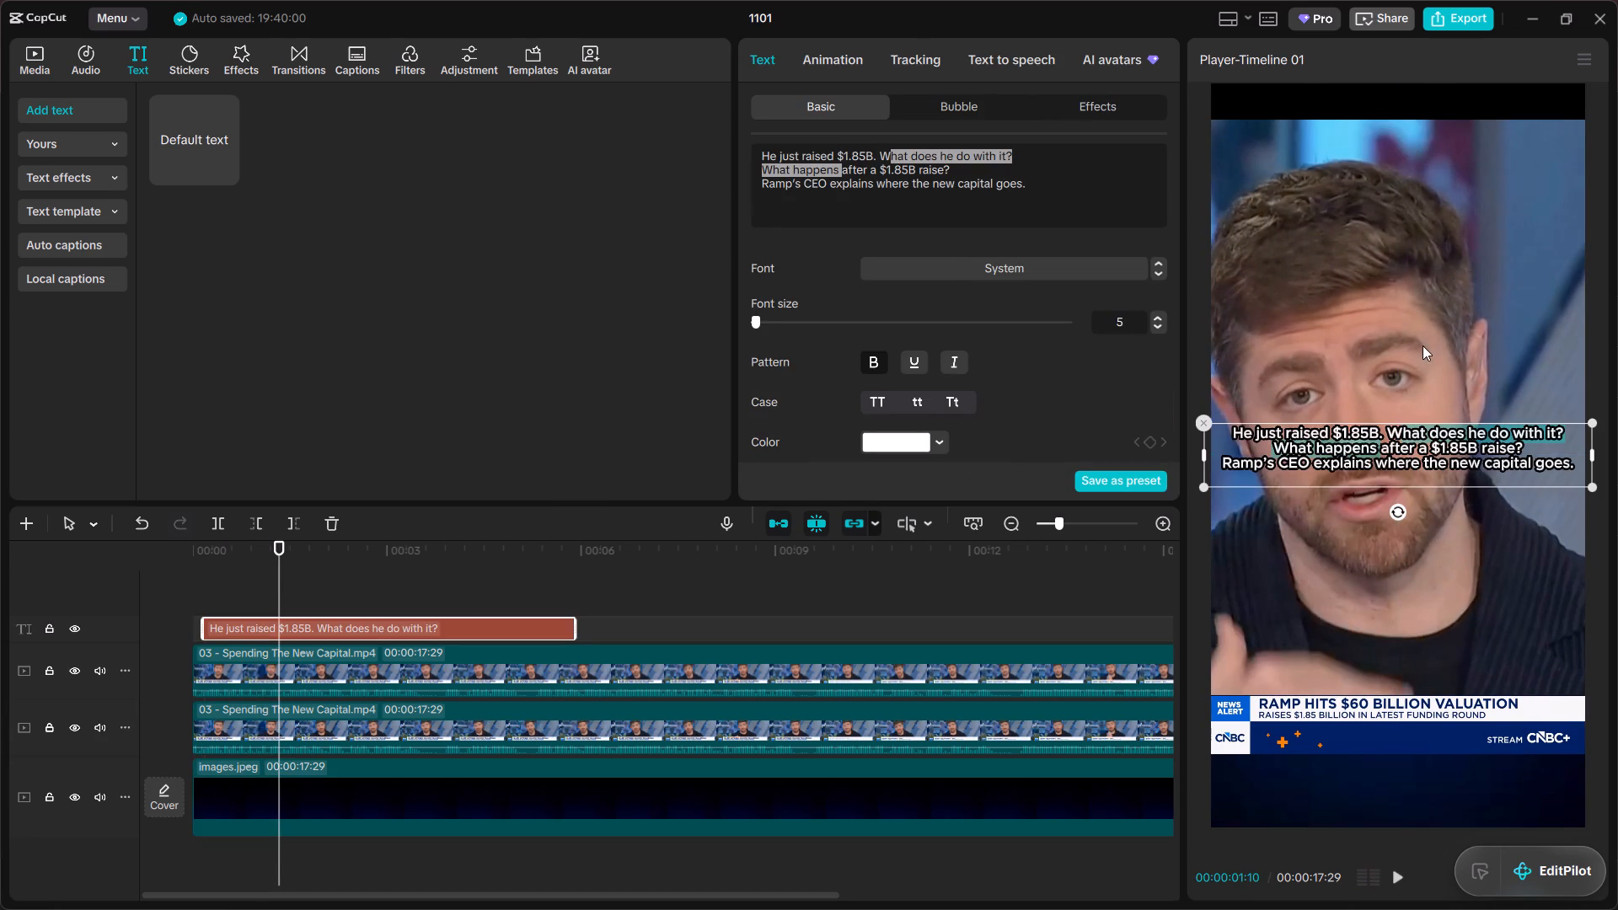
{"action": "left_click", "coordinate": [1422, 344]}
{"action": "left_click_drag", "start_coordinate": [1399, 443], "coordinate": [1398, 417]}
{"action": "left_click", "coordinate": [1401, 418]}
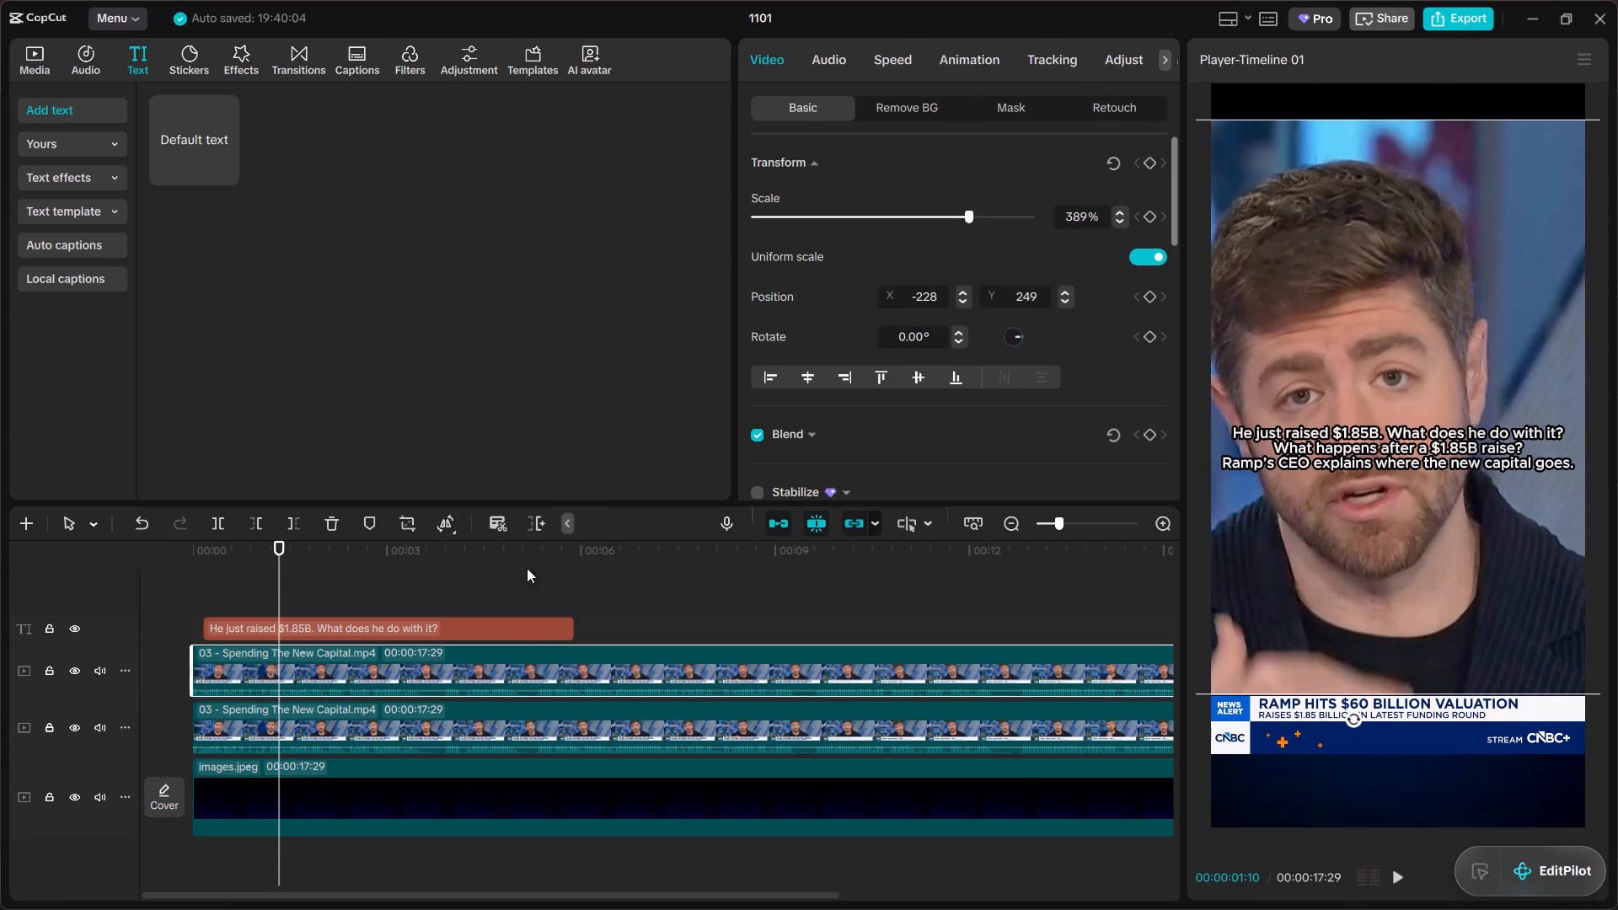
{"action": "left_click", "coordinate": [522, 627]}
{"action": "left_click_drag", "start_coordinate": [1367, 459], "coordinate": [1369, 439]}
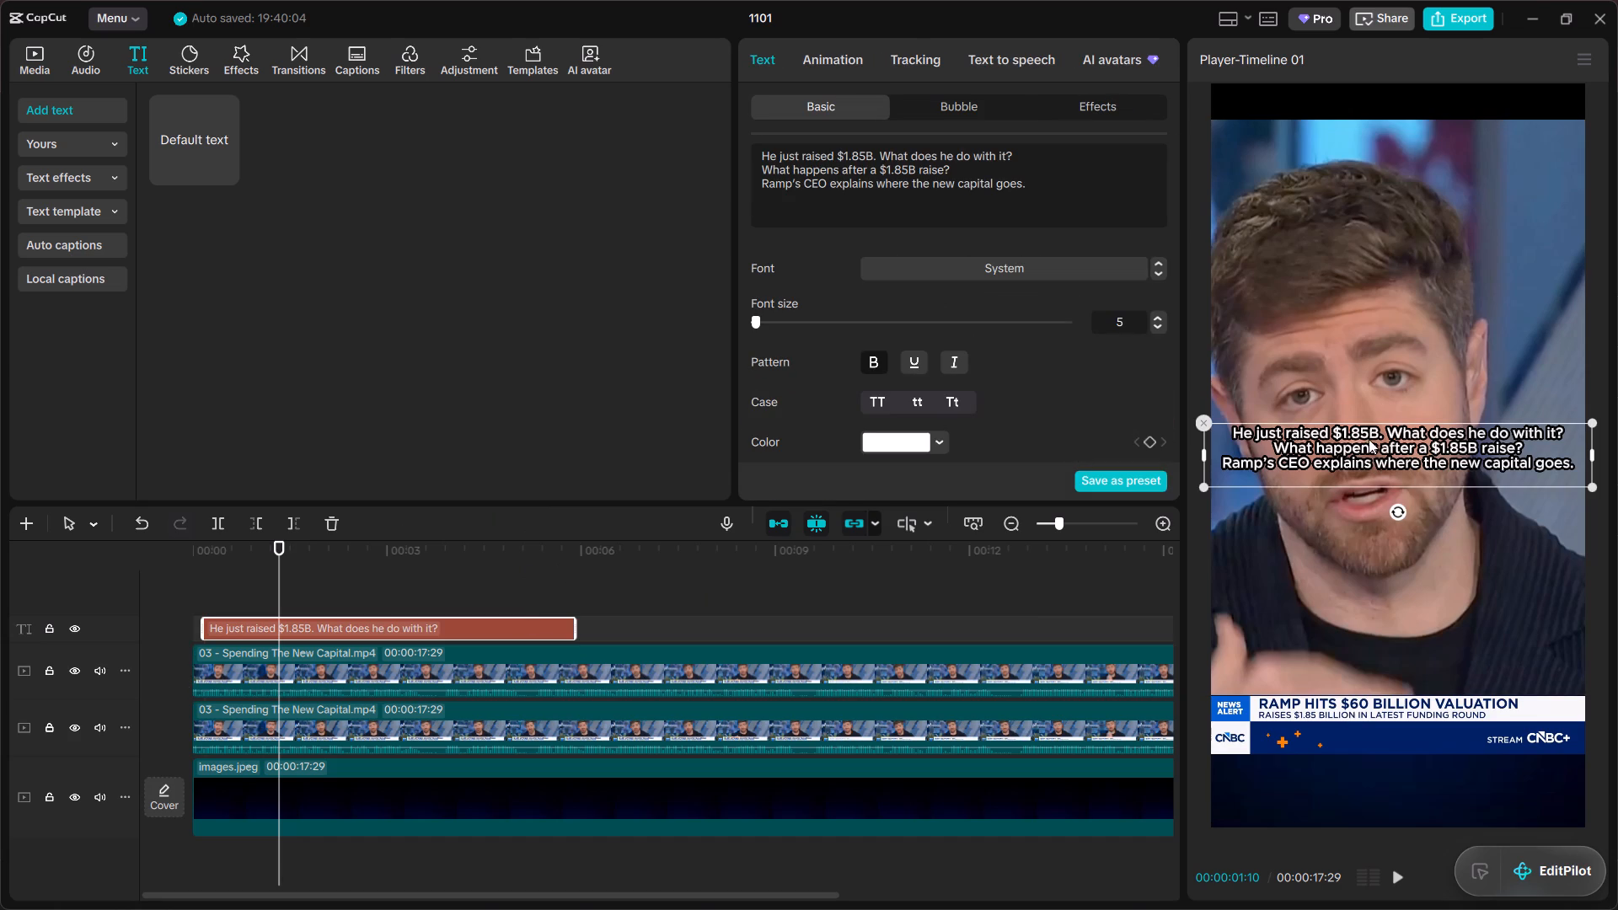
{"action": "left_click_drag", "start_coordinate": [1369, 439], "coordinate": [1367, 437]}
{"action": "left_click_drag", "start_coordinate": [1426, 472], "coordinate": [1415, 222]}
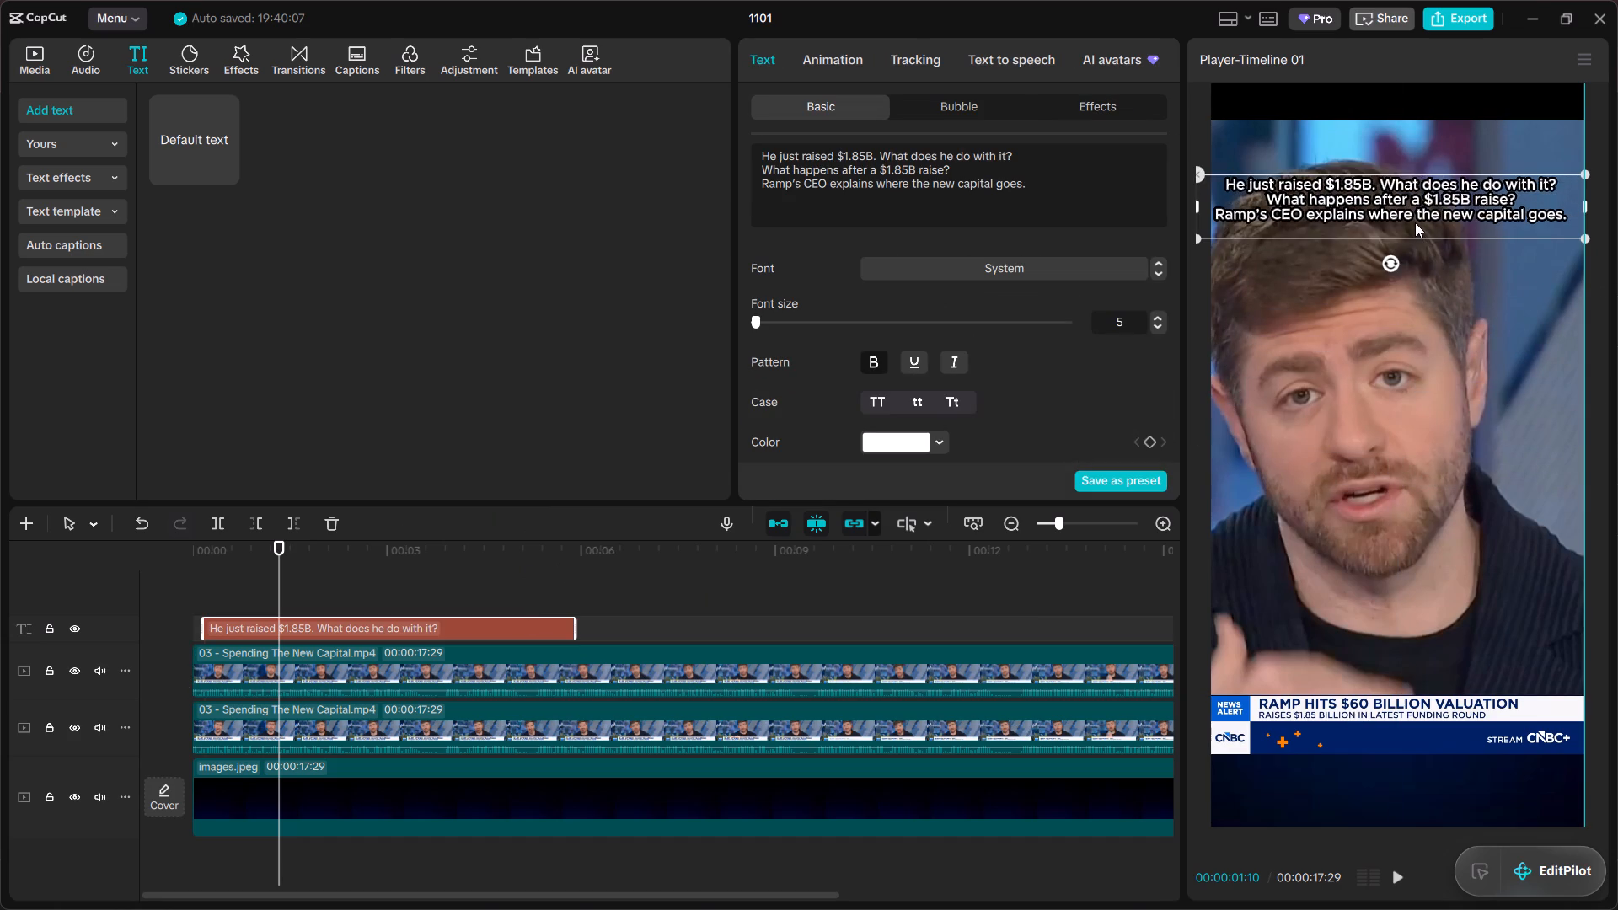
{"action": "left_click_drag", "start_coordinate": [1415, 222], "coordinate": [1415, 218]}
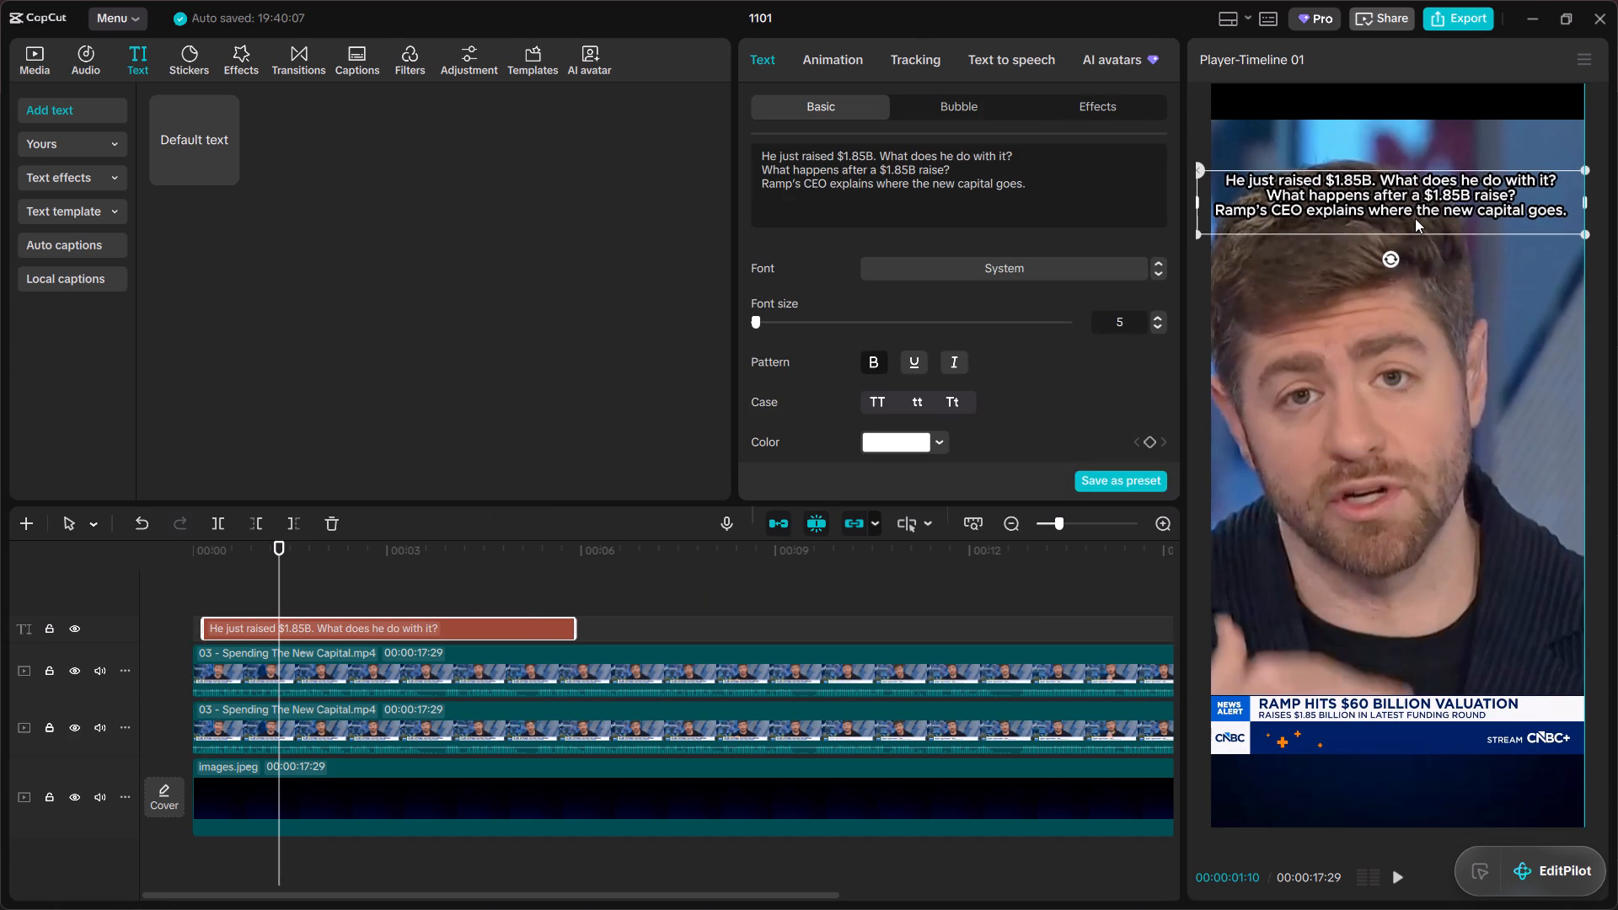
{"action": "left_click_drag", "start_coordinate": [1415, 218], "coordinate": [1416, 208]}
Play the video from the current position through to the end to check the headline placement and footage.
{"action": "key", "text": "space"}
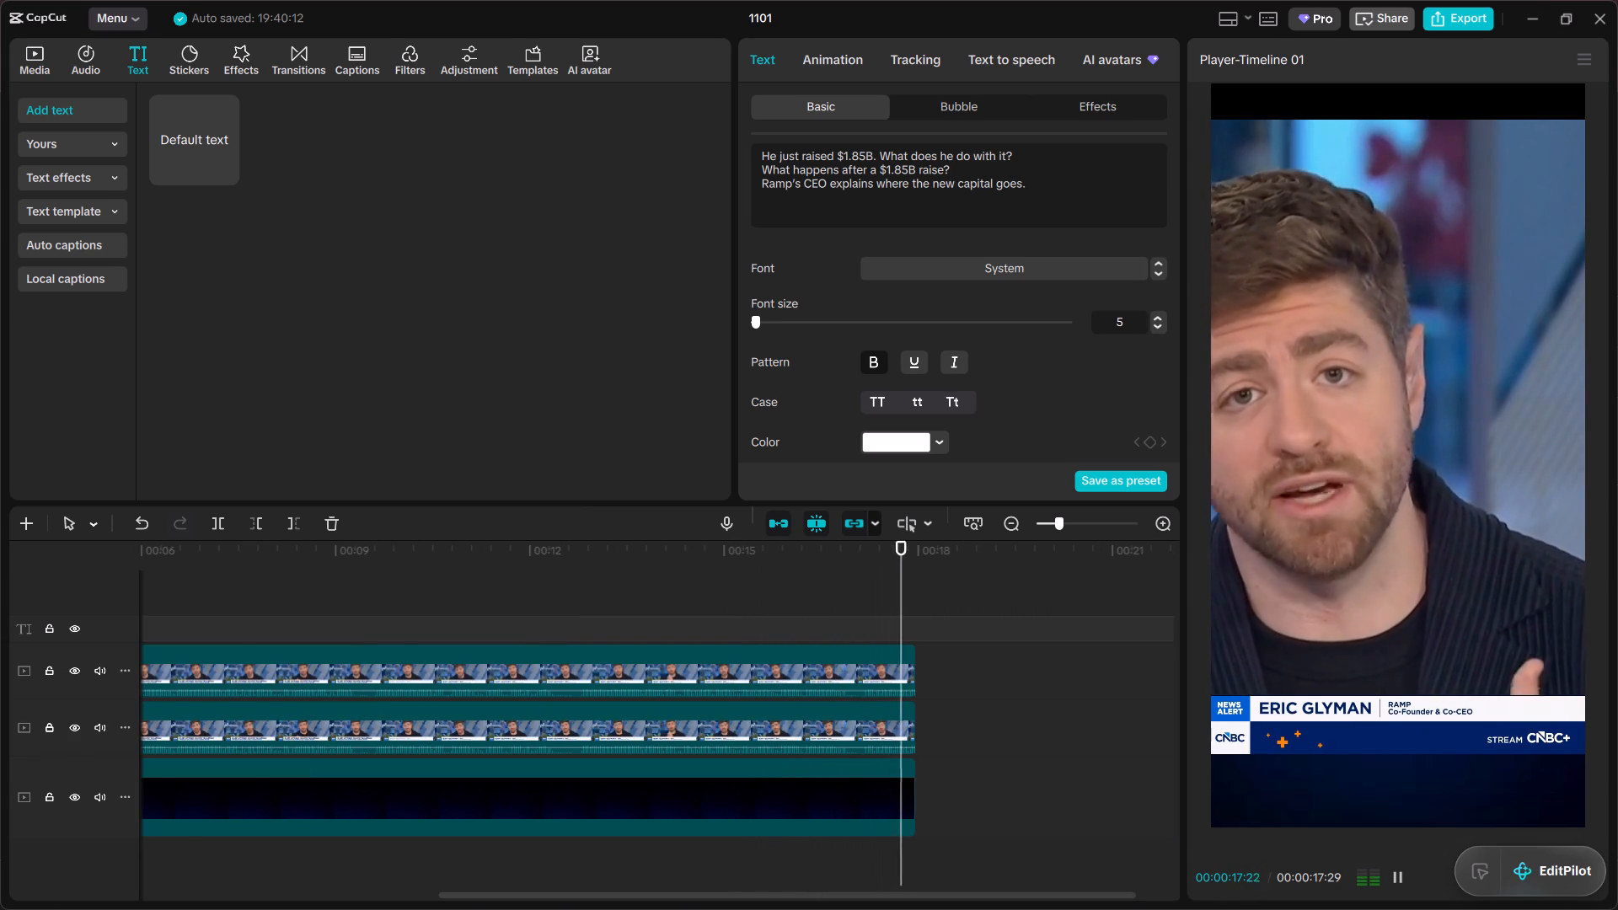
Export the video as 1101(2) in 8K, HEVC, mp4 at 30fps with the recommended bit rate and MP3 audio.
{"action": "left_click", "coordinate": [1471, 23]}
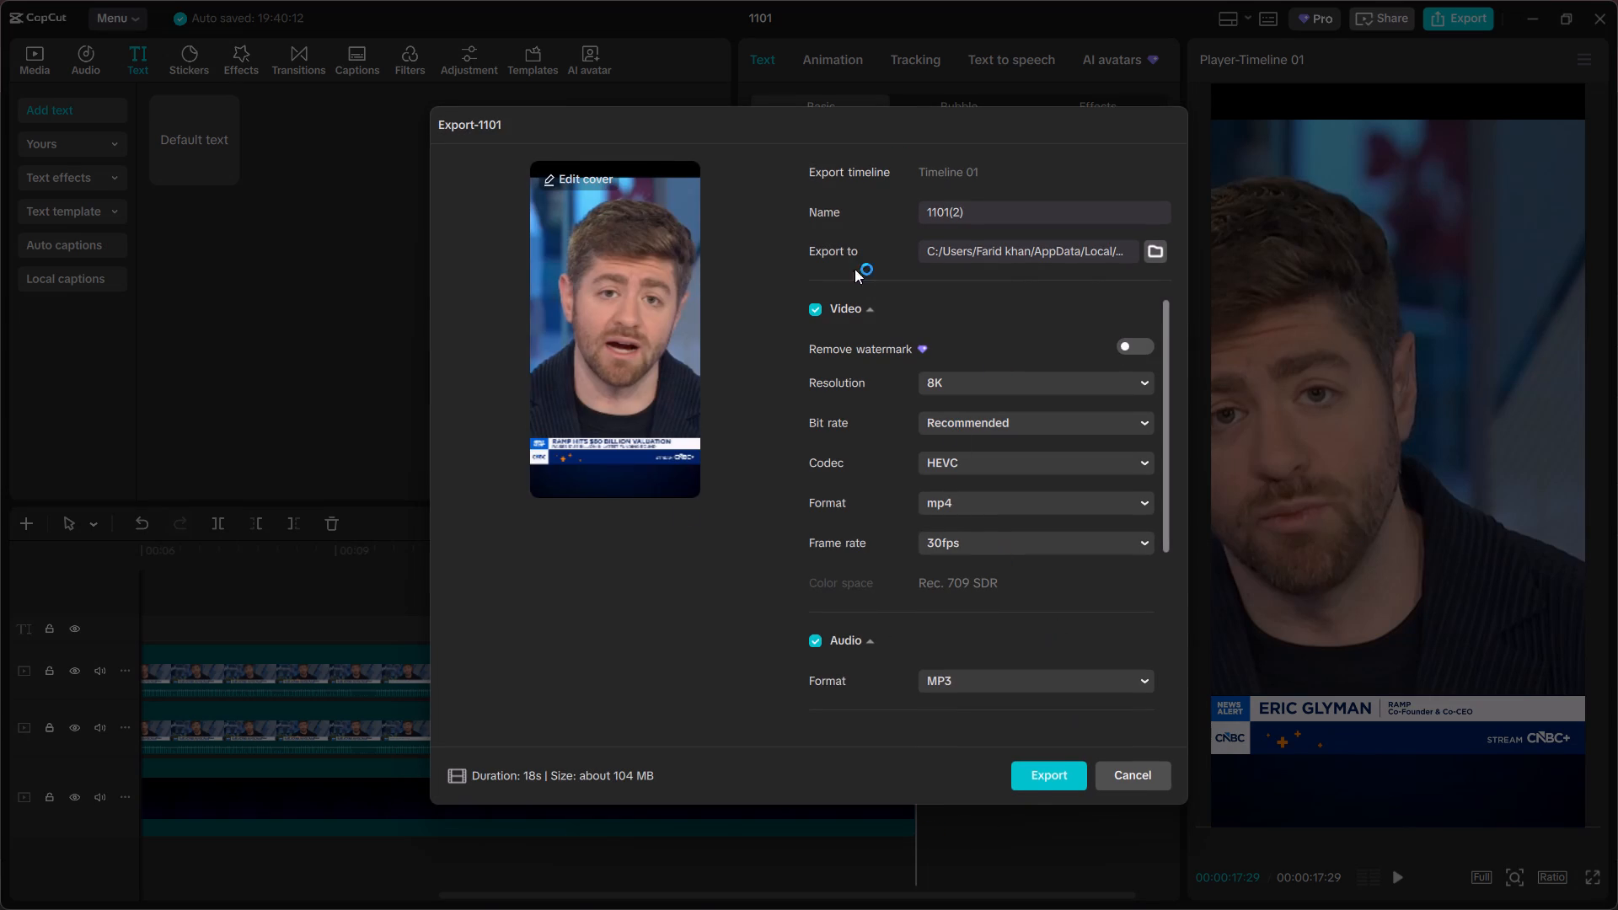
{"action": "left_click", "coordinate": [1053, 779]}
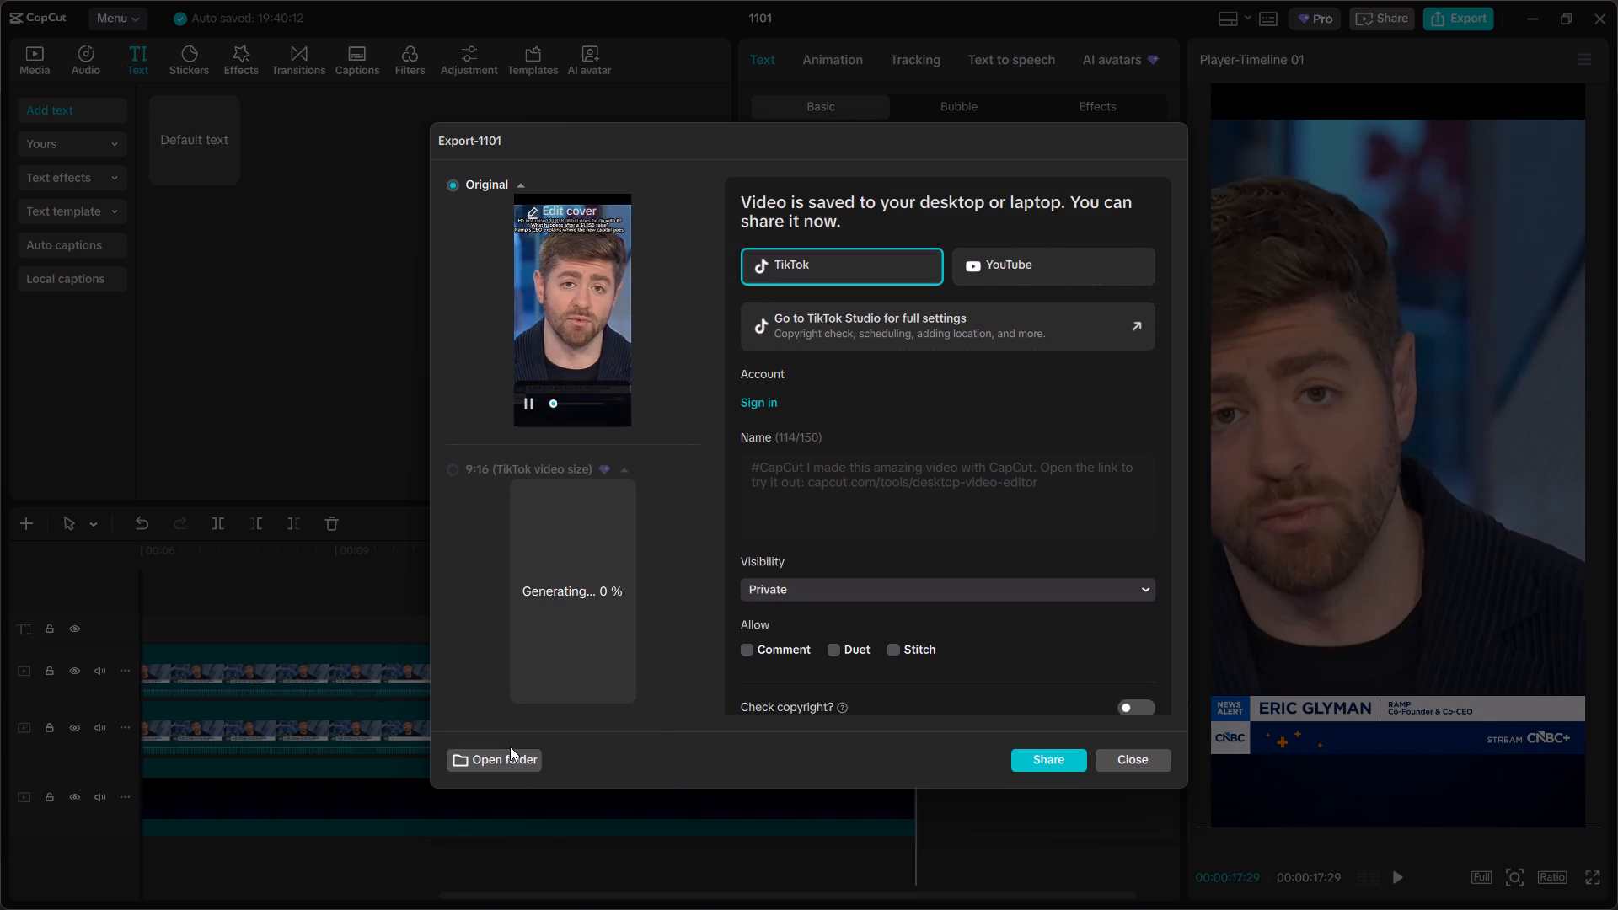
Open the folder that contains the exported video.
{"action": "left_click", "coordinate": [499, 767]}
{"action": "left_click", "coordinate": [510, 752]}
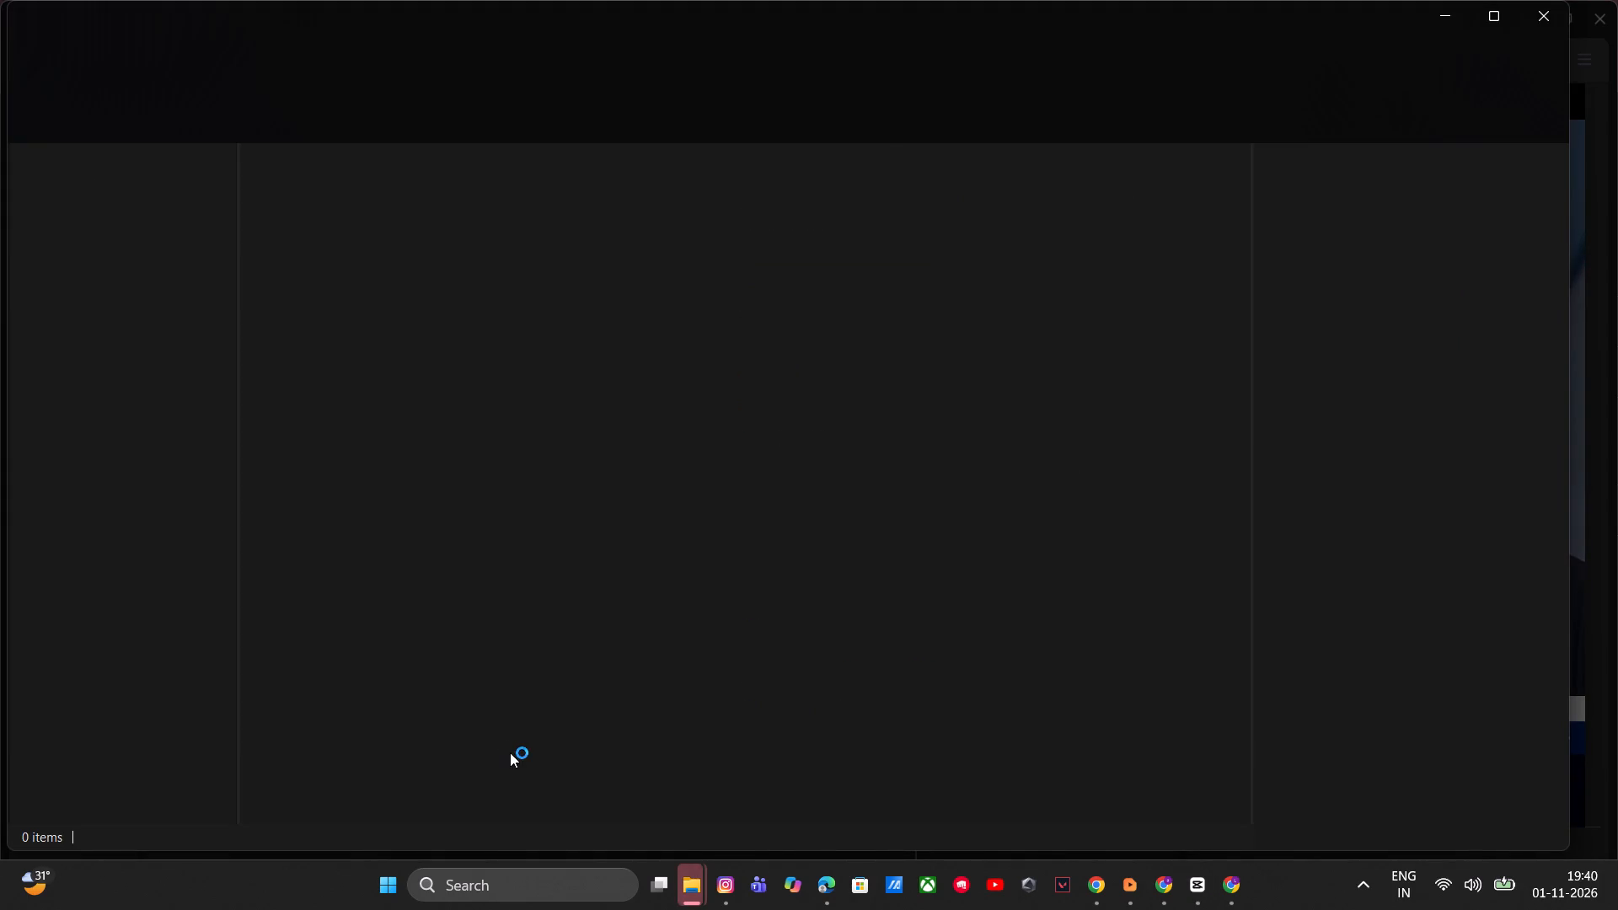
Open the newly exported 1101(2) video in the media player to check it, and close the player.
{"action": "double_click", "coordinate": [434, 218]}
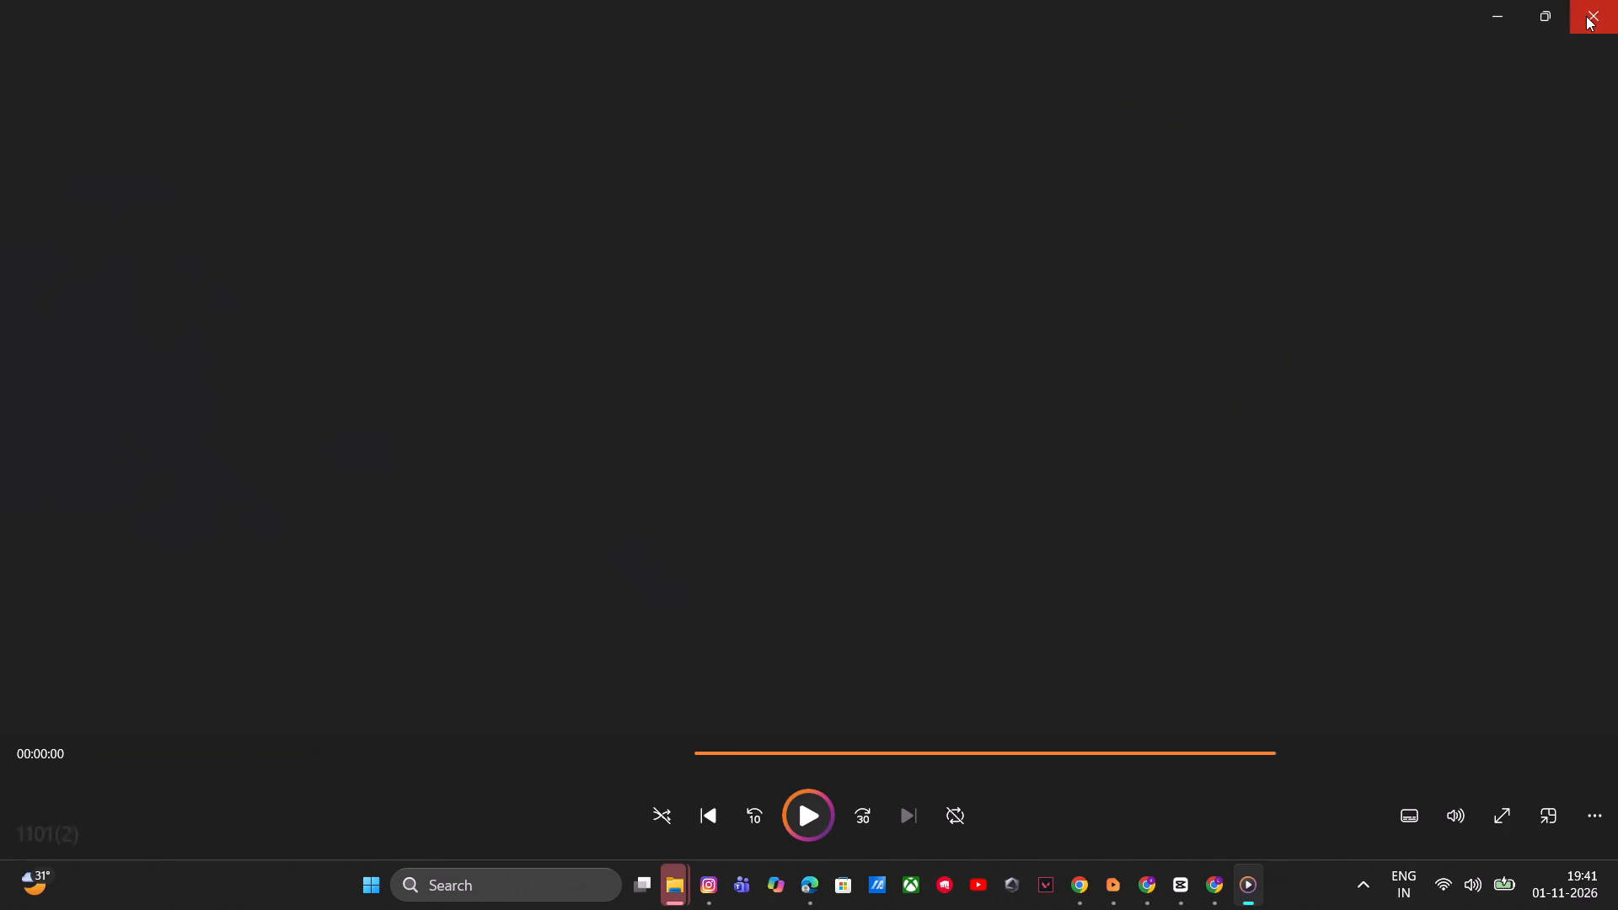
{"action": "left_click", "coordinate": [1610, 13]}
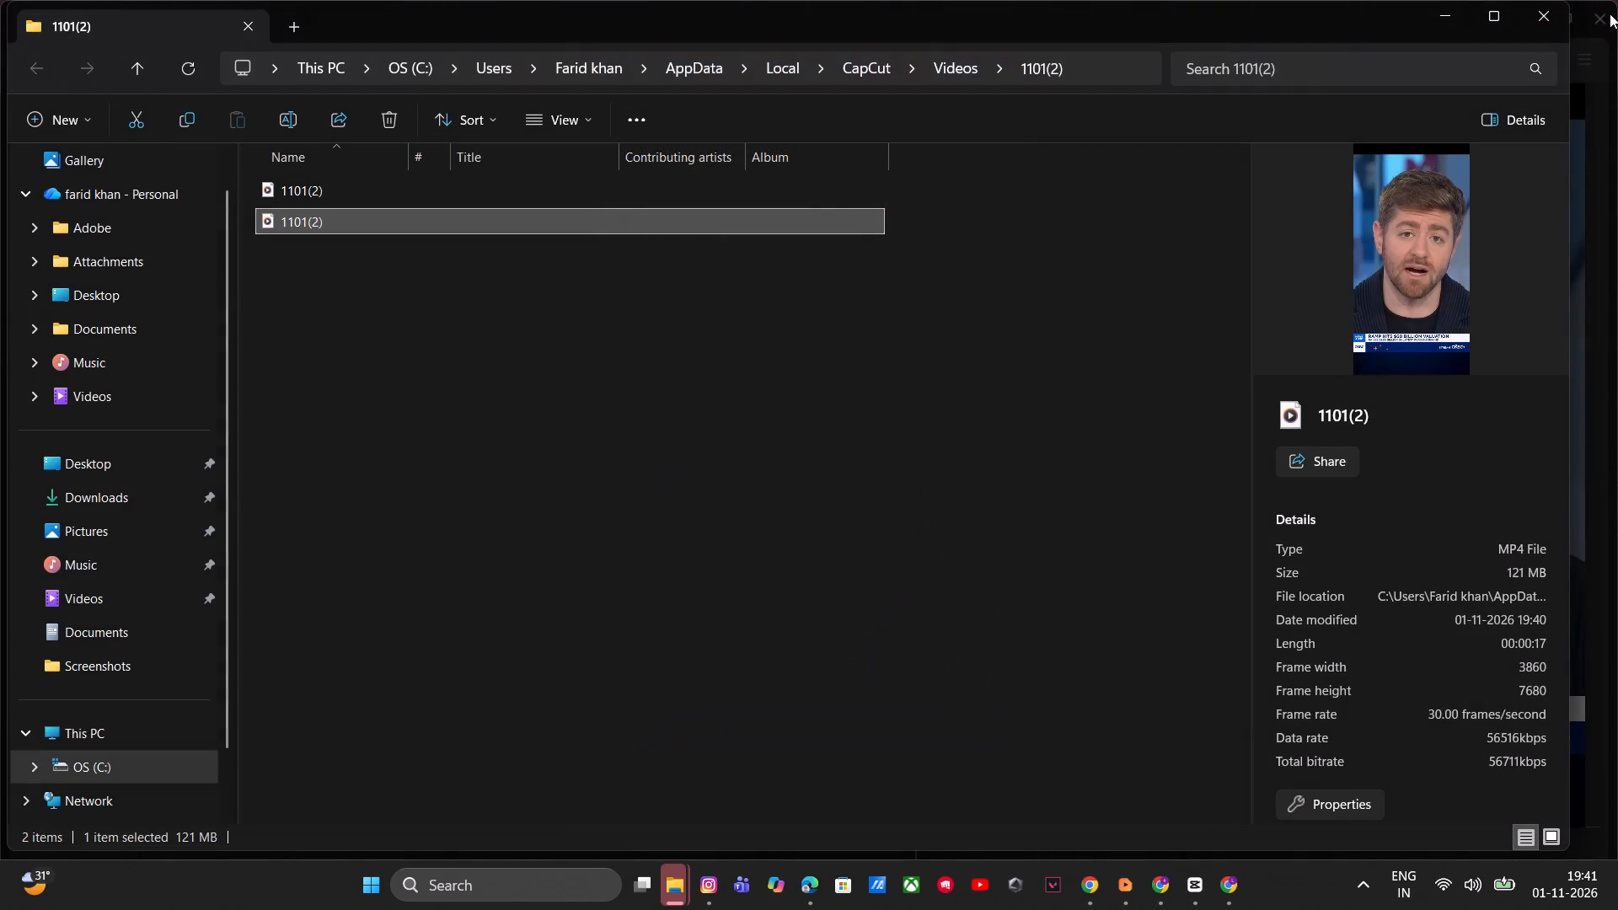
Close the export folder window and CapCut's export dialog for project 1101.
{"action": "left_click", "coordinate": [1540, 22]}
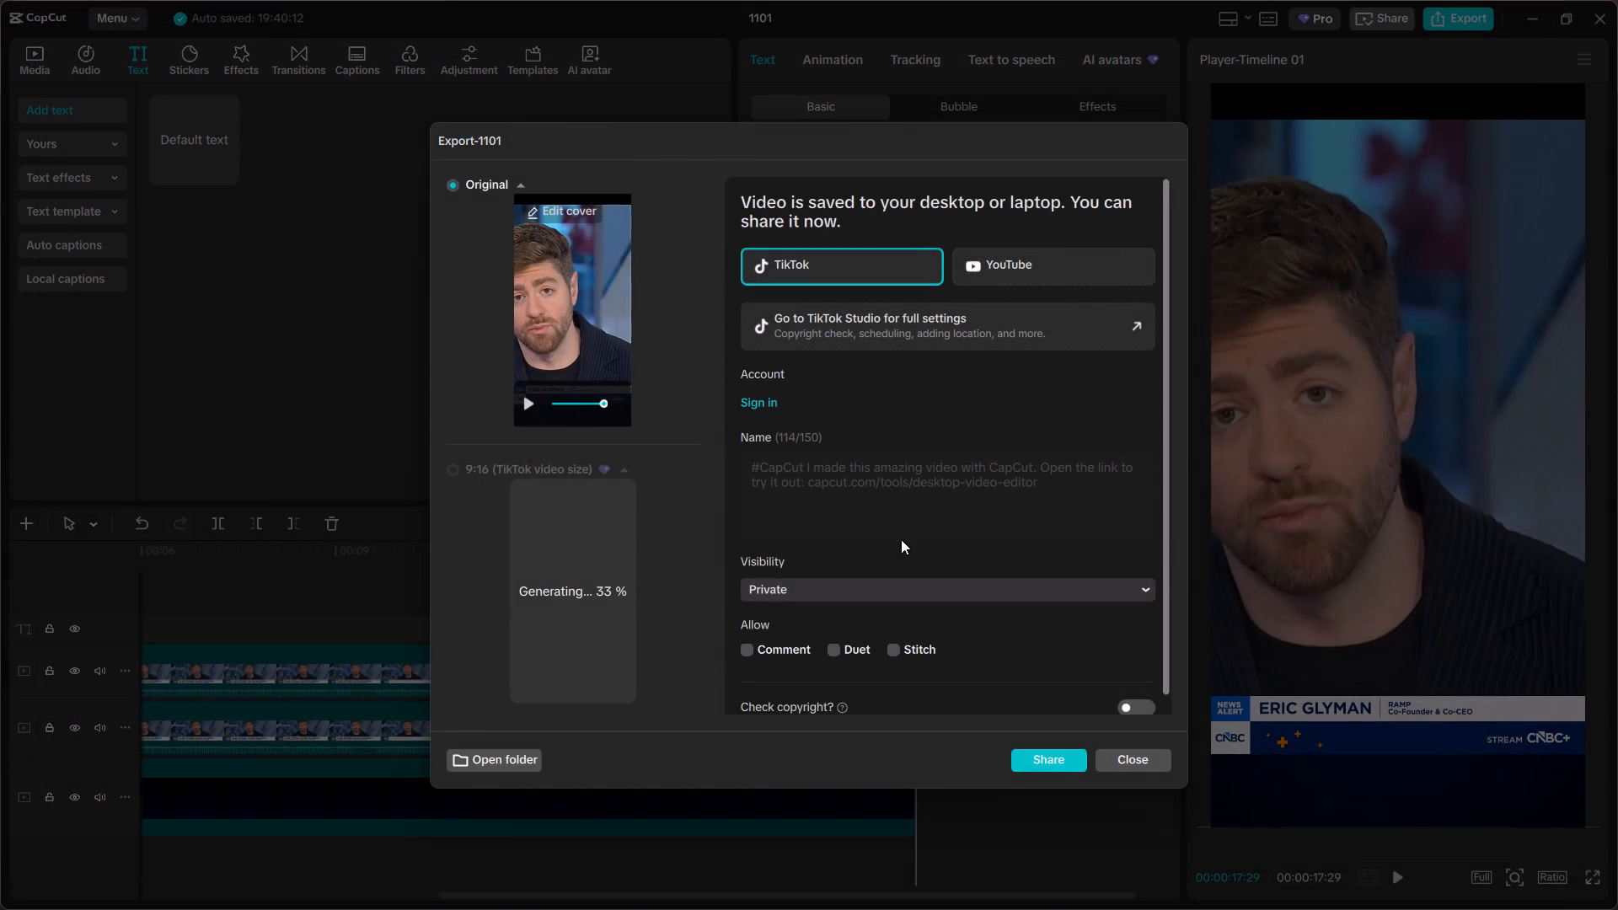
{"action": "left_click", "coordinate": [1136, 757]}
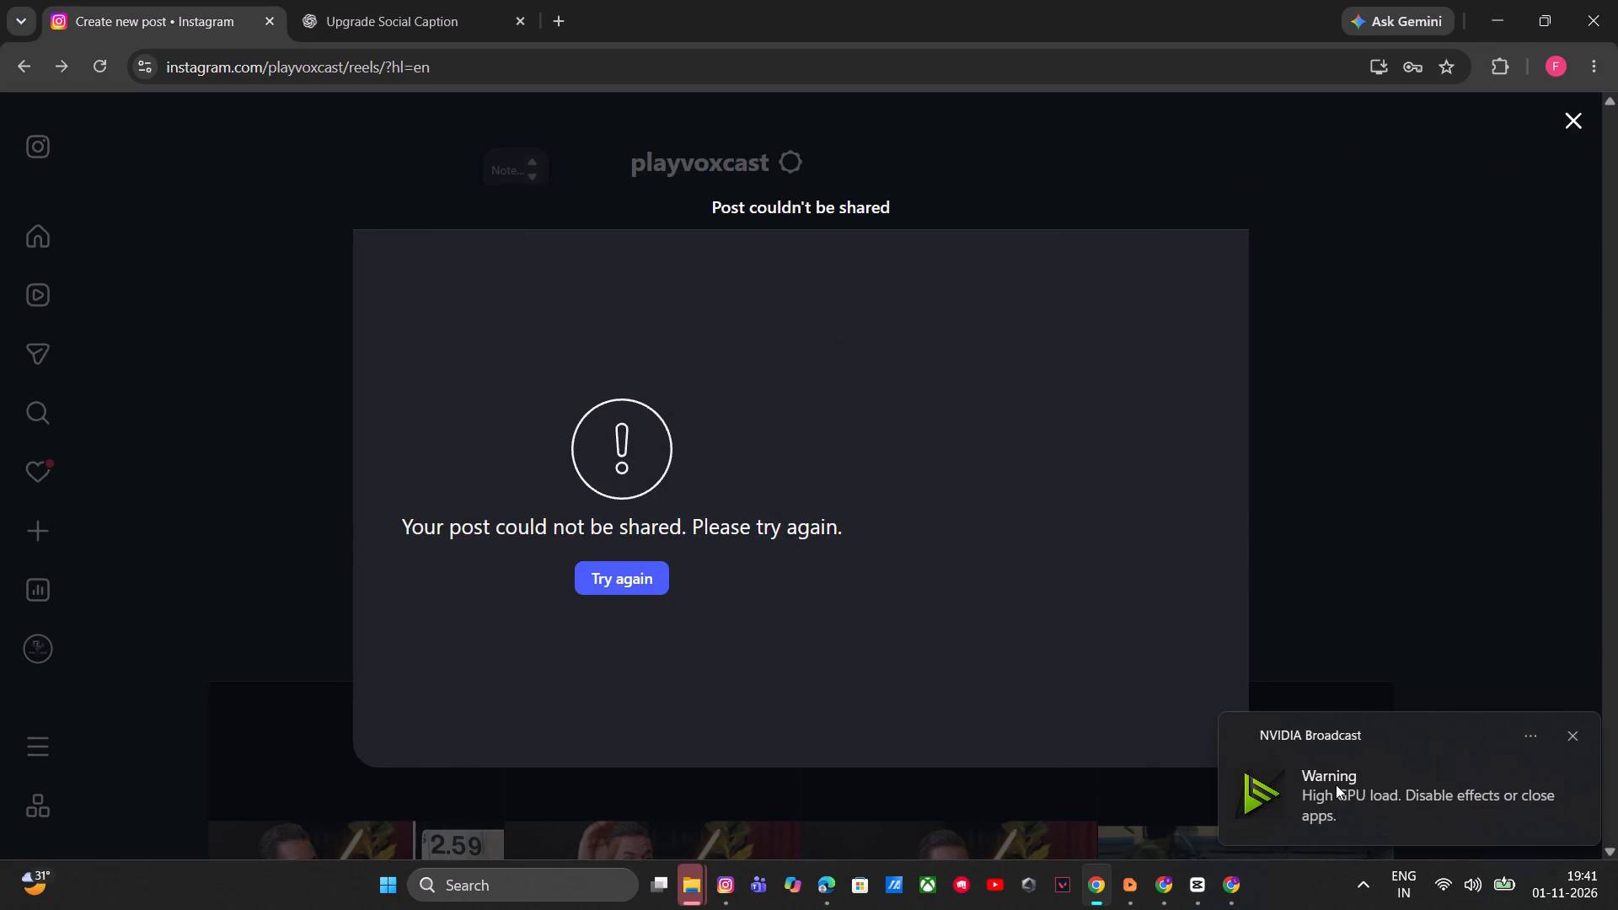
In Chrome, dismiss the GPU load notification and close Instagram's unshared post dialog.
{"action": "left_click", "coordinate": [1336, 784]}
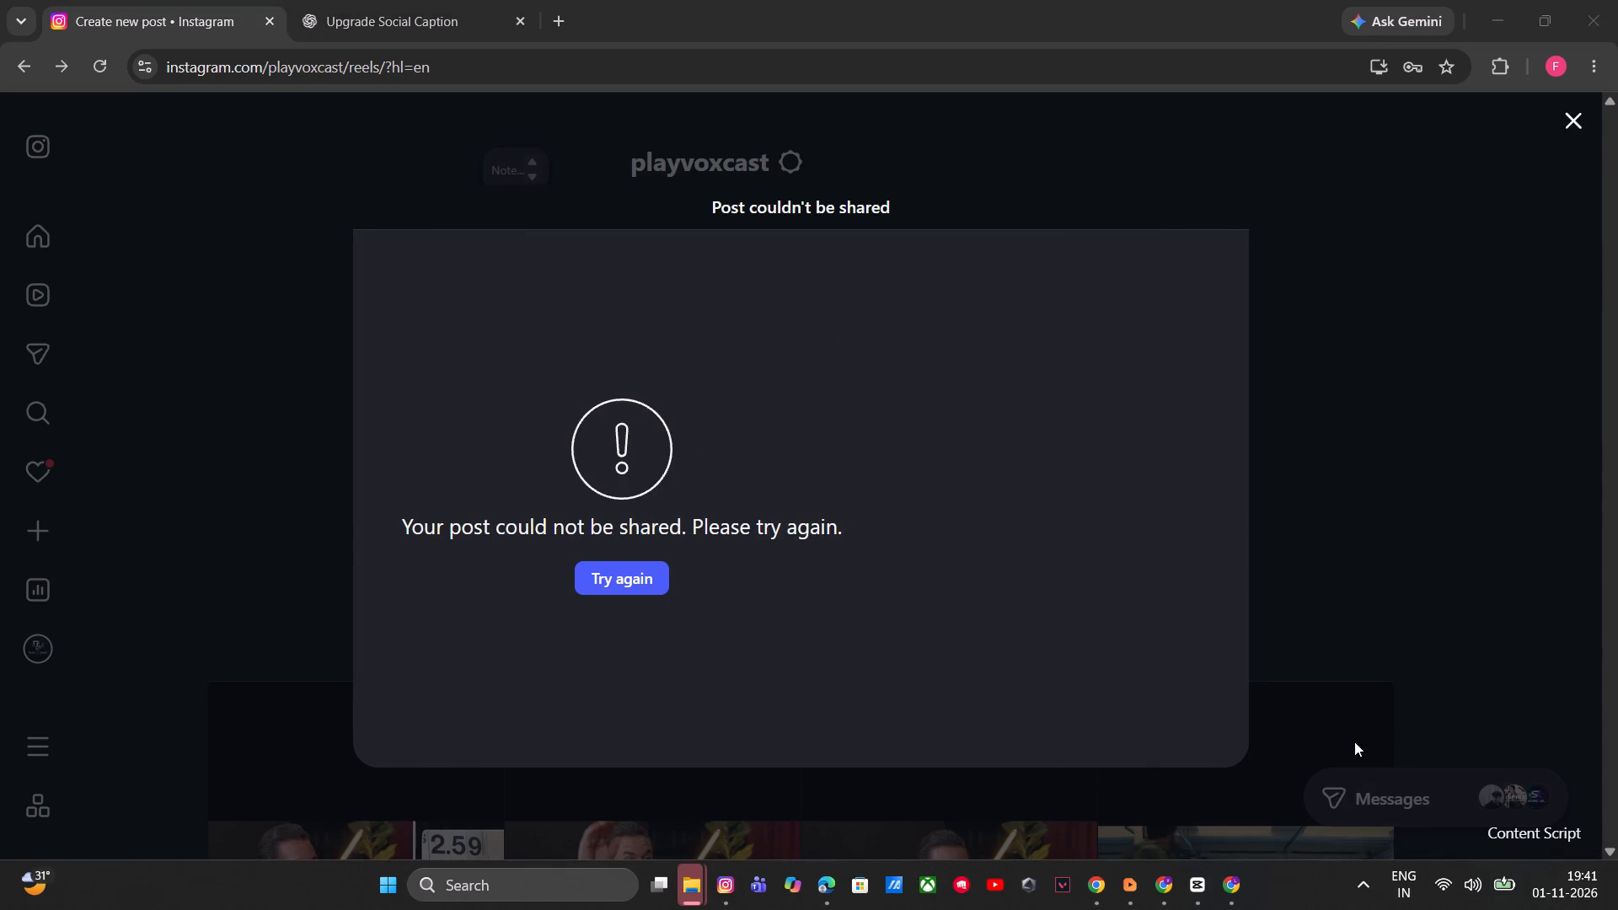
{"action": "left_click", "coordinate": [1581, 129]}
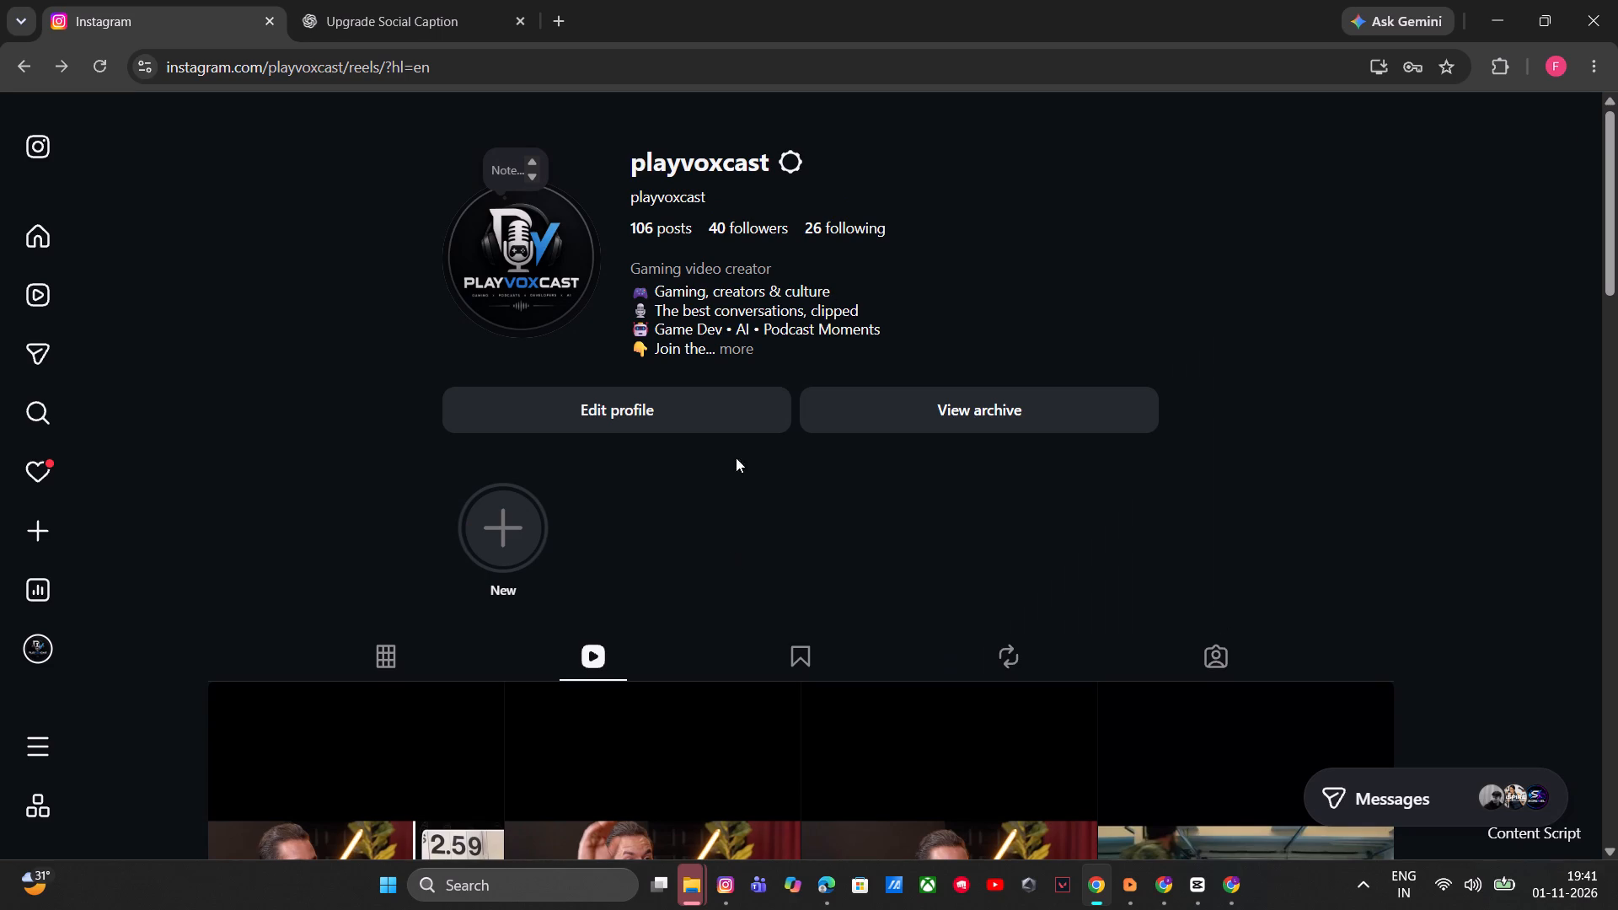
Reload the playvoxcast Instagram reels page and look through the reel grid to check which clips are published.
{"action": "scroll", "coordinate": [816, 500], "scroll_direction": "down", "scroll_amount": 4}
{"action": "left_click", "coordinate": [106, 59]}
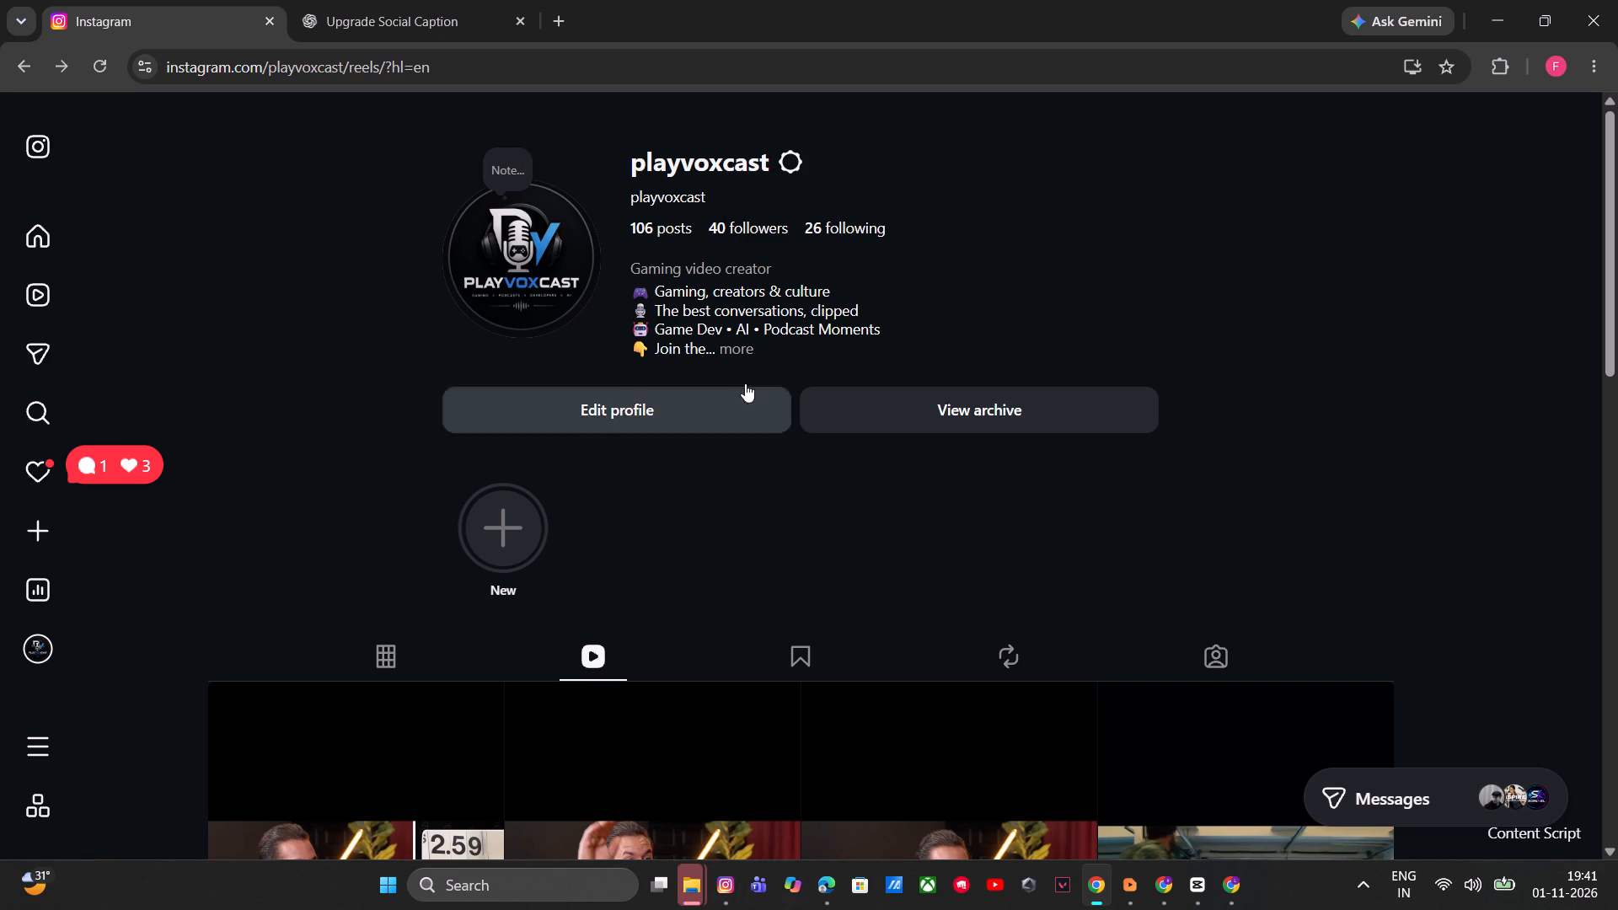
{"action": "scroll", "coordinate": [757, 340], "scroll_direction": "down", "scroll_amount": 2}
{"action": "scroll", "coordinate": [757, 340], "scroll_direction": "up", "scroll_amount": 1}
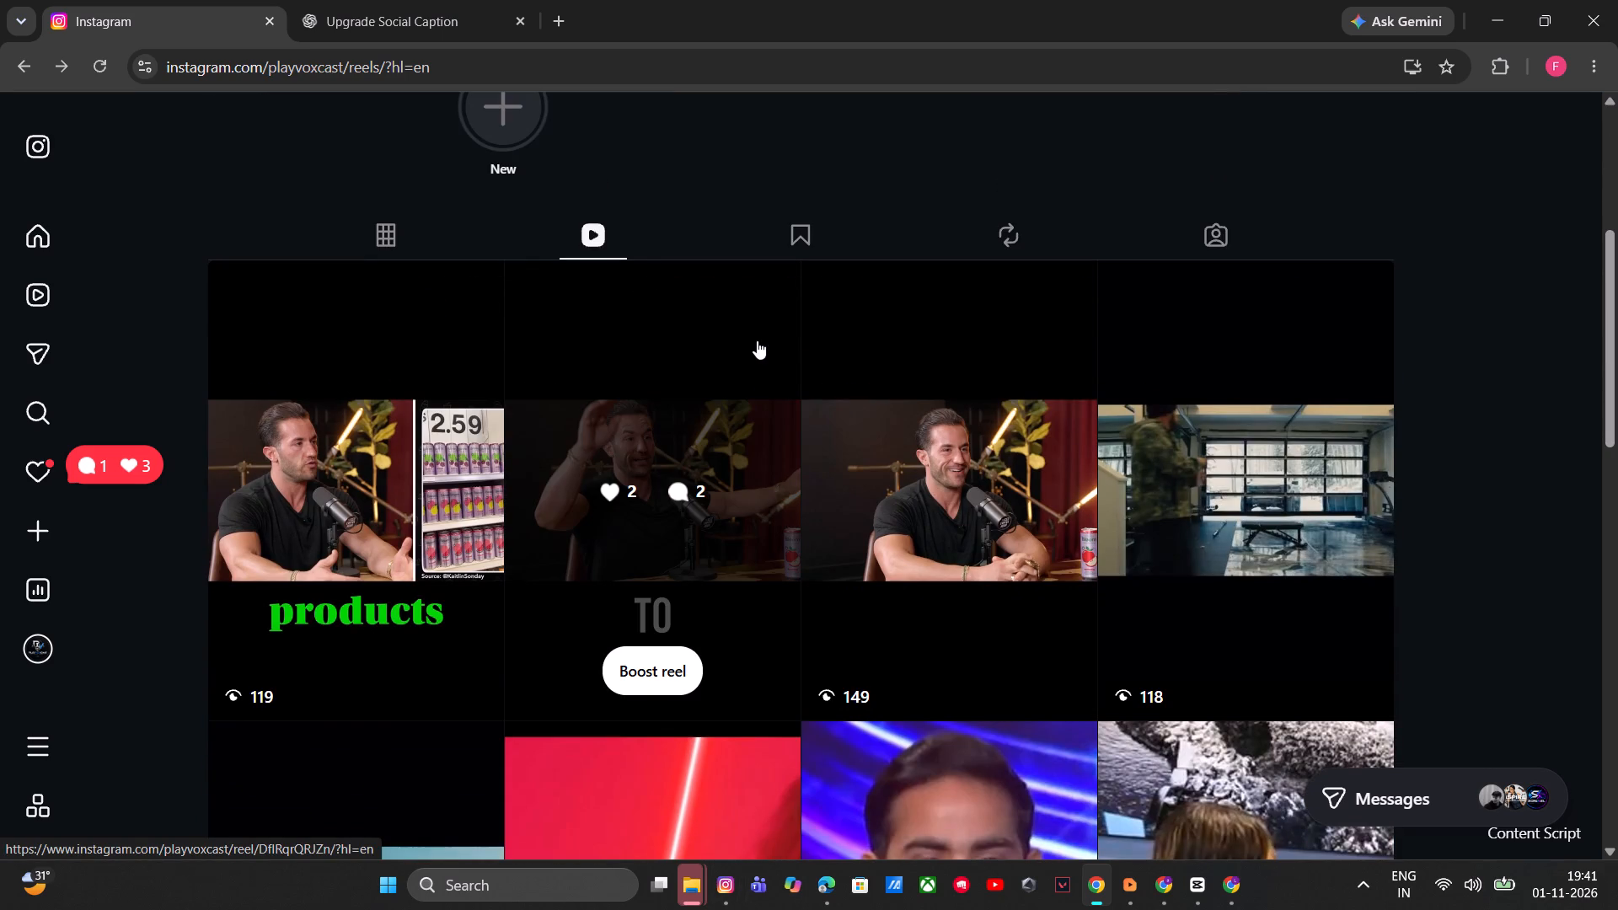
{"action": "scroll", "coordinate": [757, 340], "scroll_direction": "up", "scroll_amount": 1}
{"action": "scroll", "coordinate": [757, 340], "scroll_direction": "down", "scroll_amount": 1}
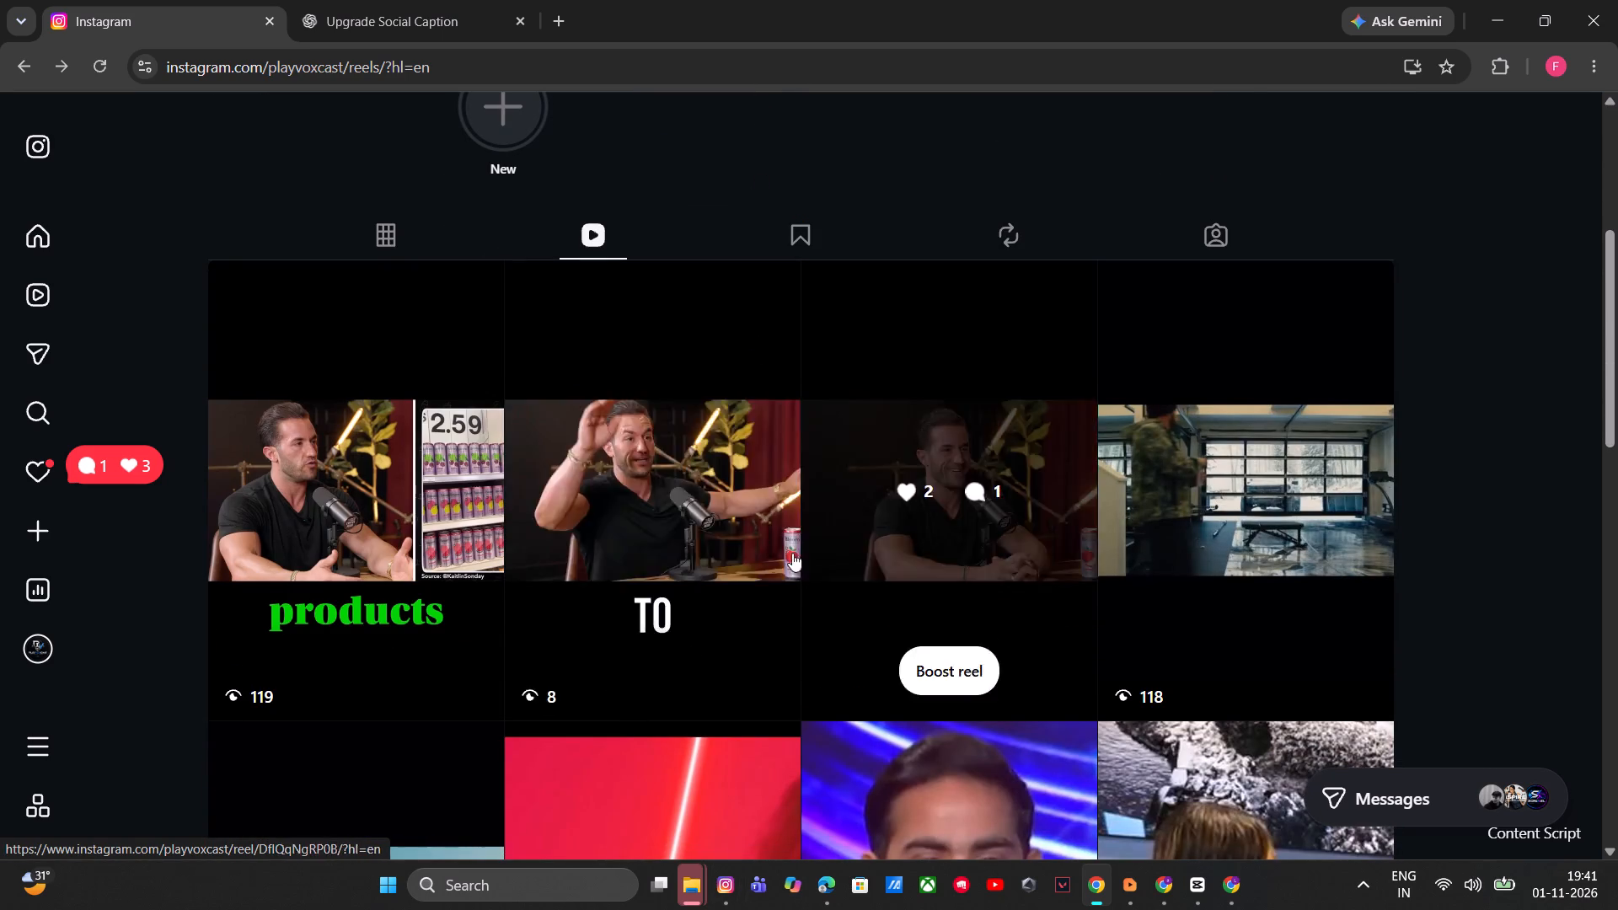
{"action": "scroll", "coordinate": [744, 505], "scroll_direction": "down", "scroll_amount": 1}
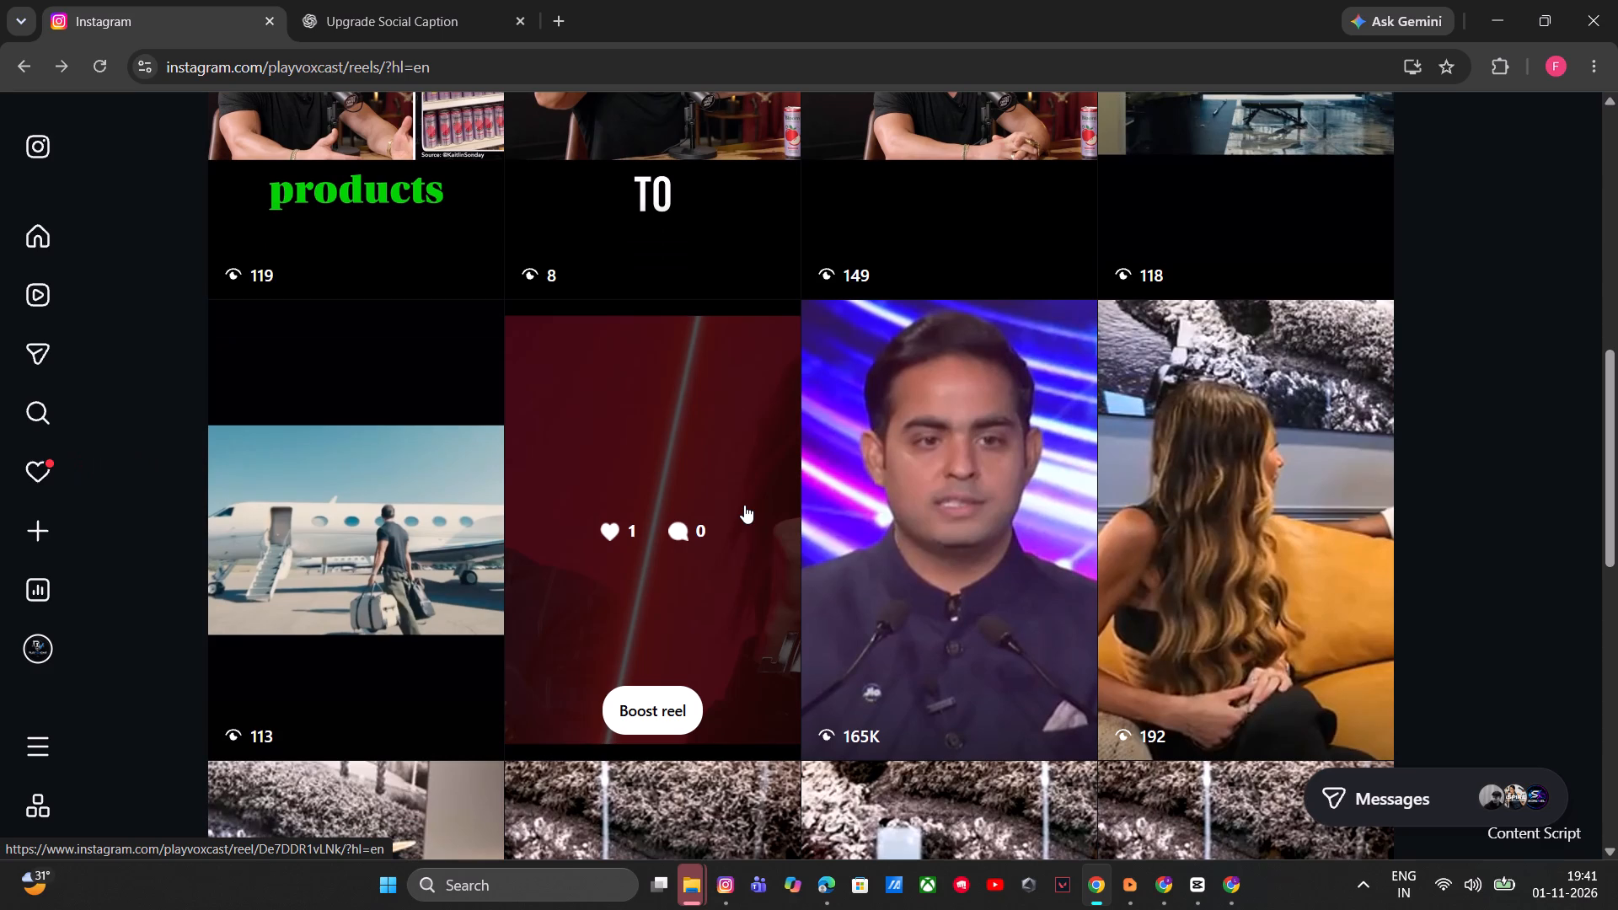
{"action": "scroll", "coordinate": [744, 505], "scroll_direction": "up", "scroll_amount": 1}
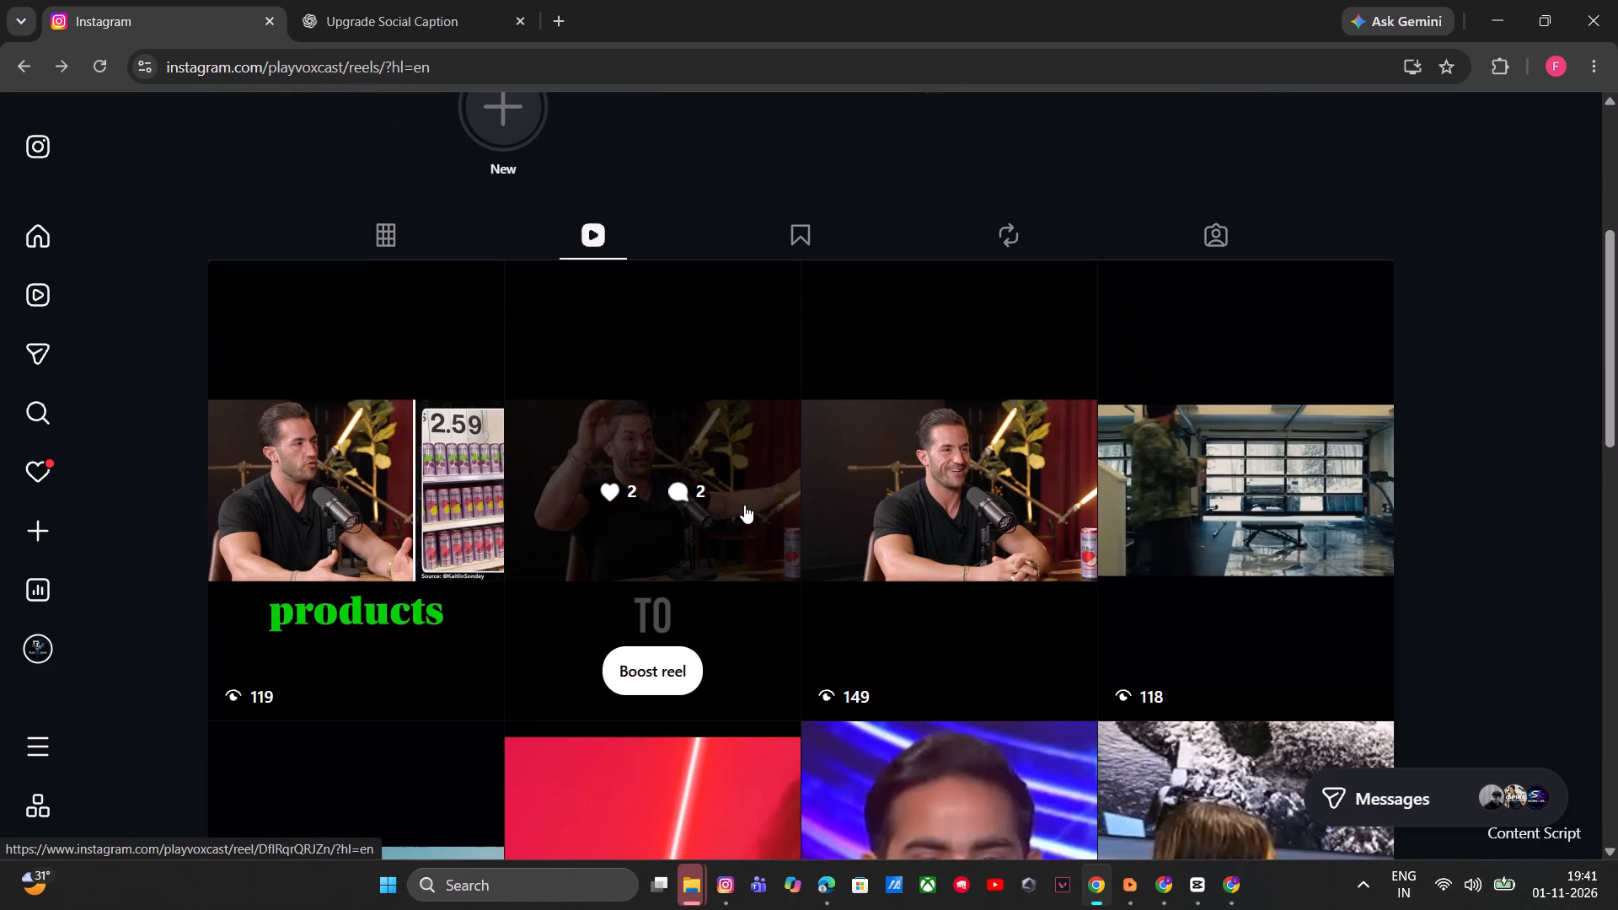
{"action": "scroll", "coordinate": [744, 505], "scroll_direction": "up", "scroll_amount": 3}
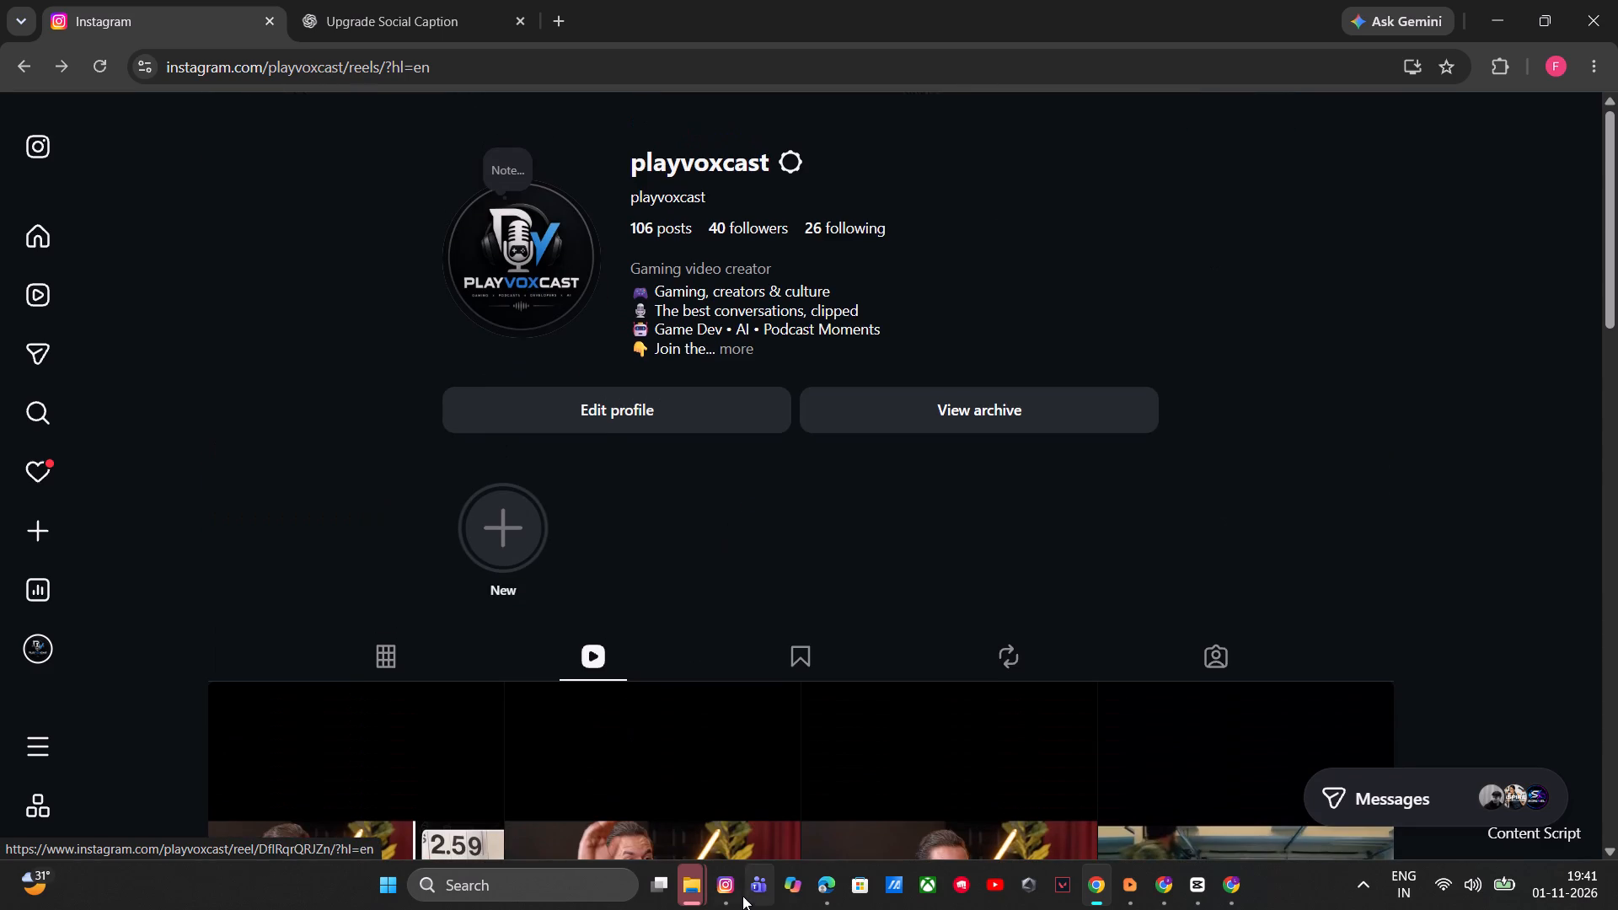
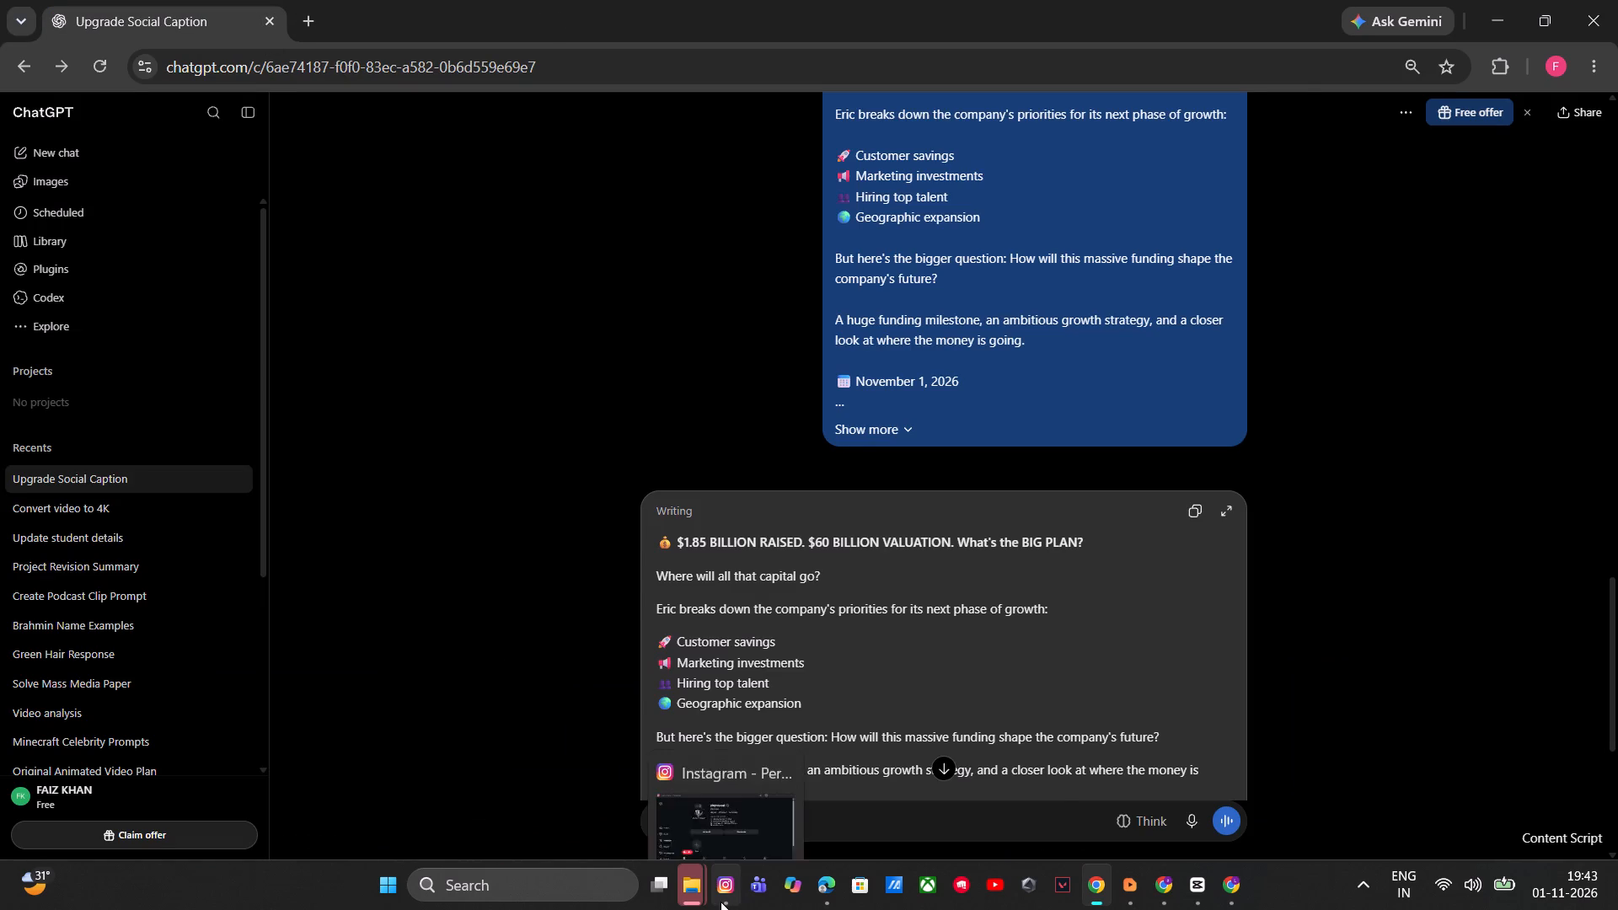
Switch to Instagram and start a new post on the playvoxcast account with the recent video file 1101(1).
{"action": "left_click", "coordinate": [721, 902]}
{"action": "left_click", "coordinate": [382, 522]}
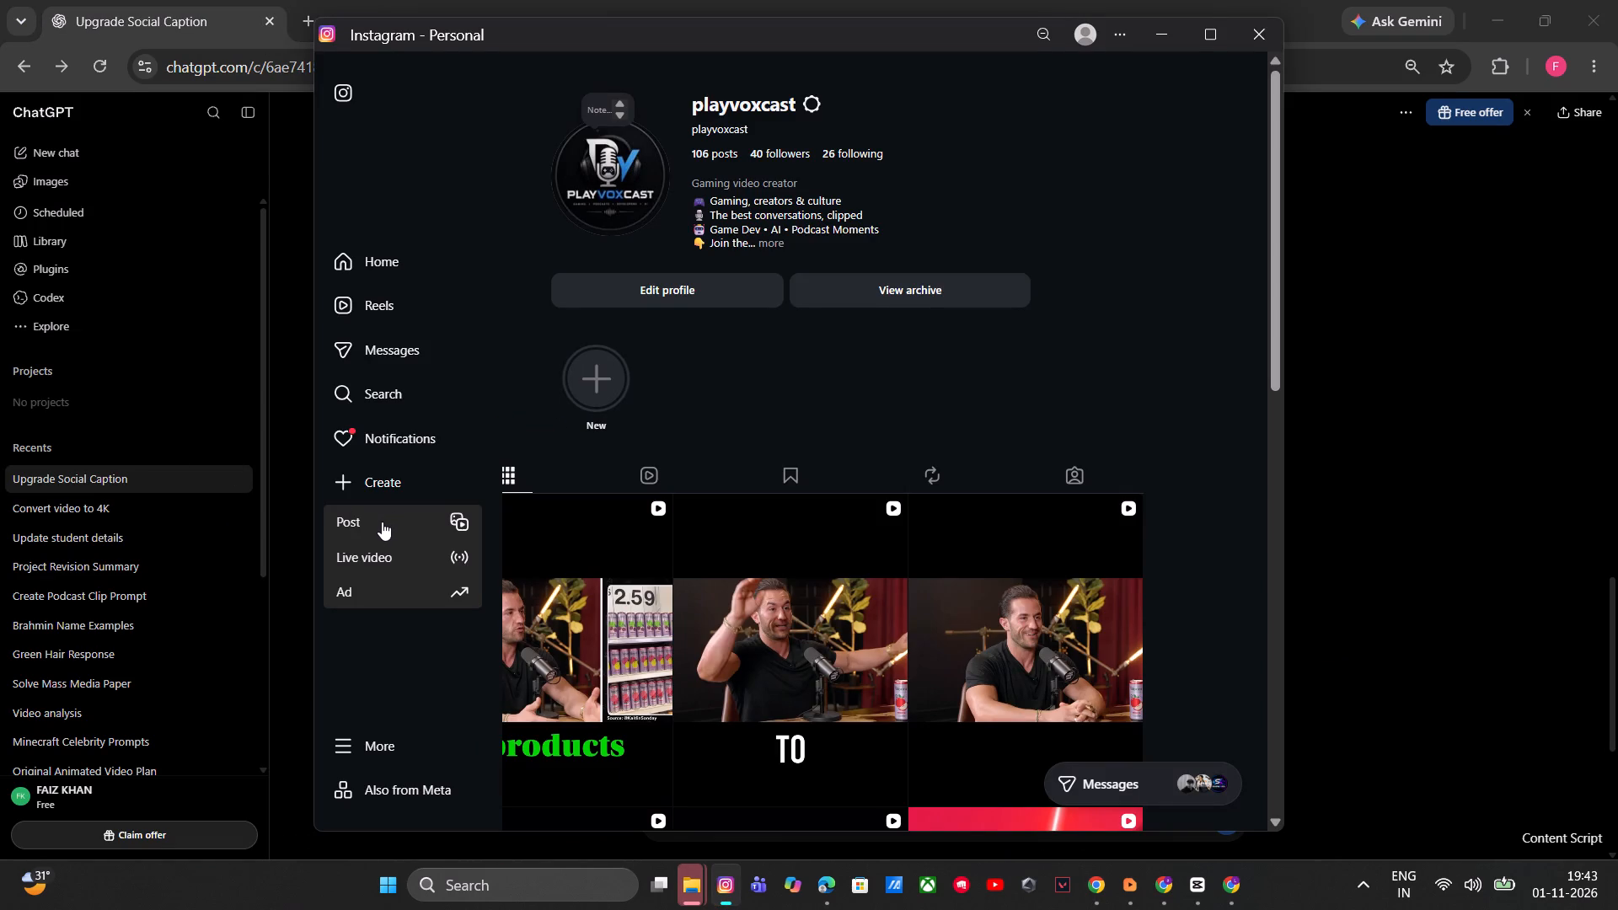
{"action": "left_click", "coordinate": [780, 517]}
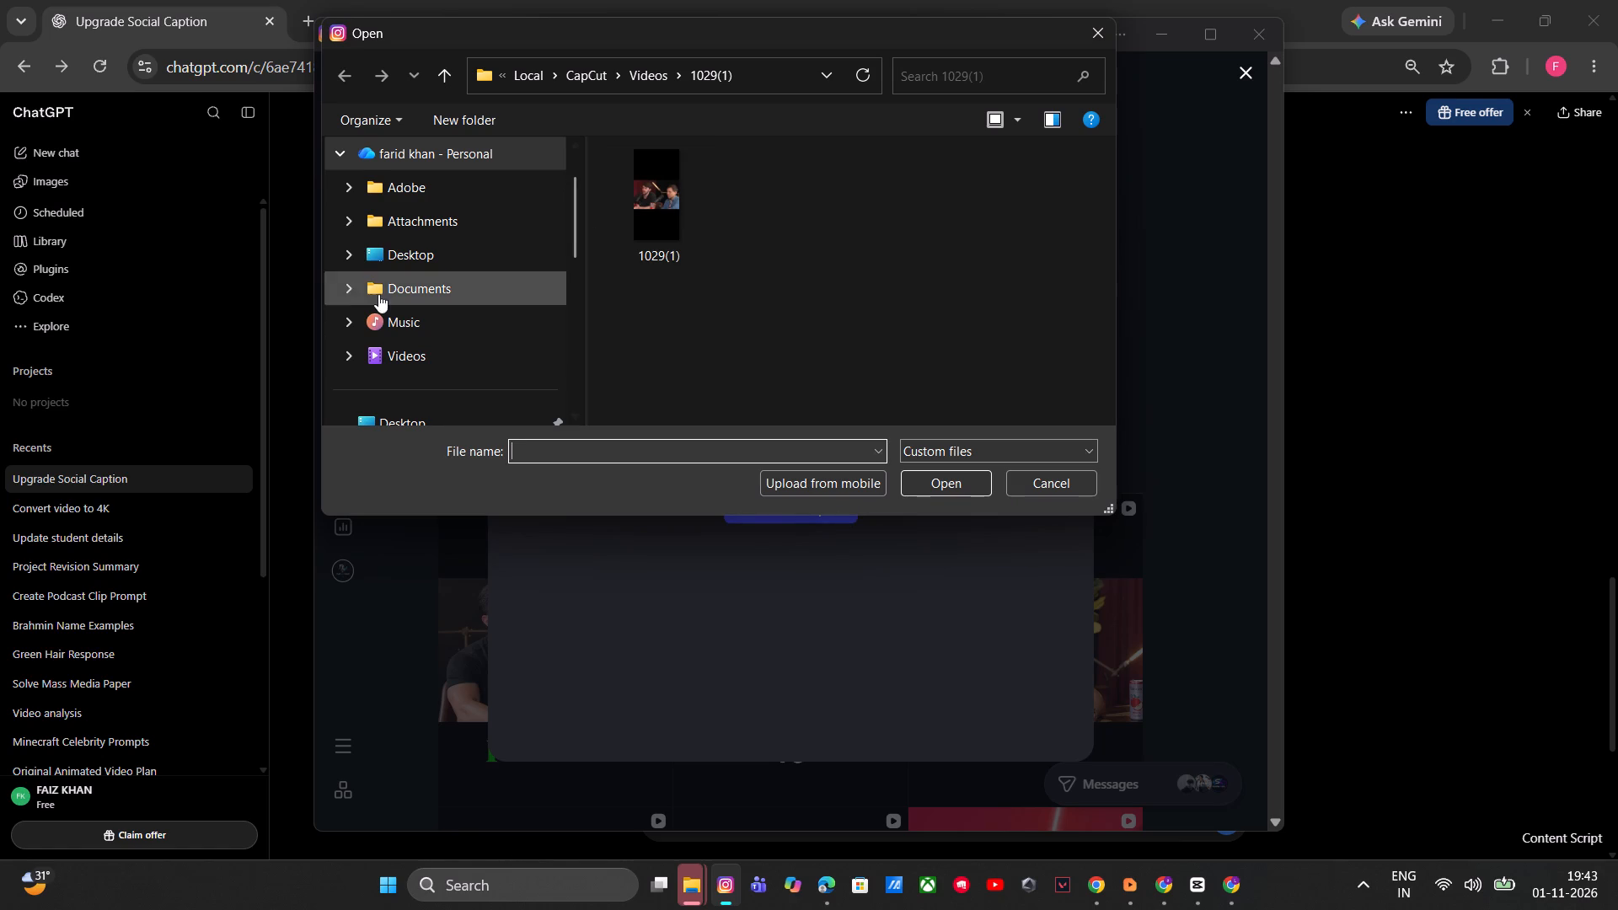
{"action": "scroll", "coordinate": [378, 294], "scroll_direction": "up", "scroll_amount": 2}
{"action": "left_click", "coordinate": [420, 149]}
{"action": "scroll", "coordinate": [624, 162], "scroll_direction": "down", "scroll_amount": 1}
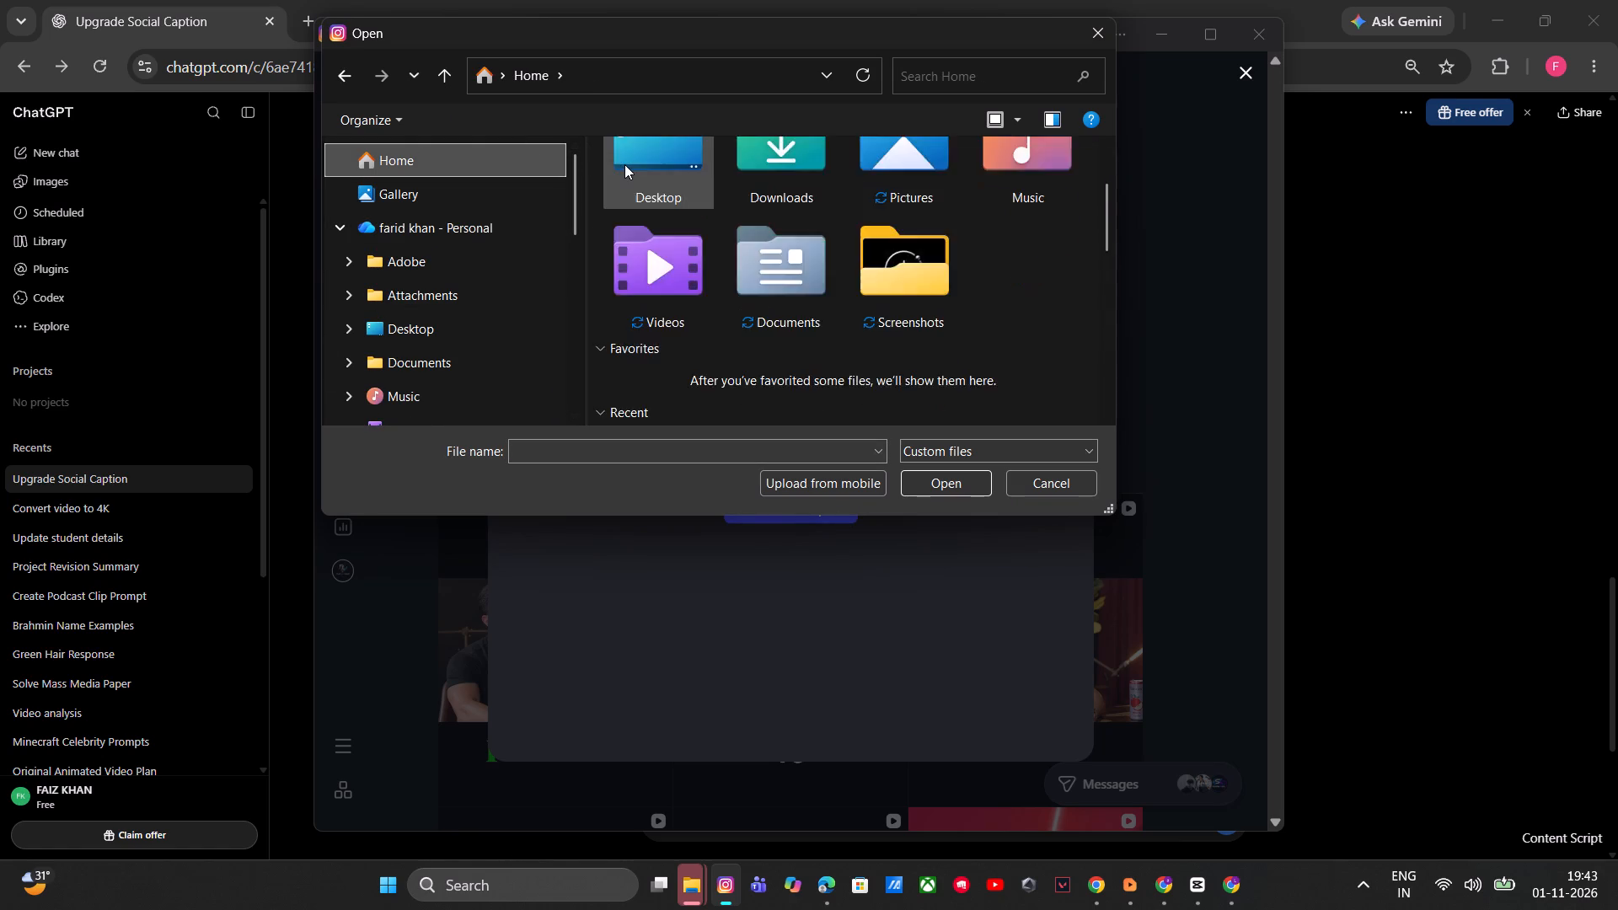
{"action": "scroll", "coordinate": [624, 164], "scroll_direction": "down", "scroll_amount": 2}
{"action": "scroll", "coordinate": [624, 165], "scroll_direction": "up", "scroll_amount": 2}
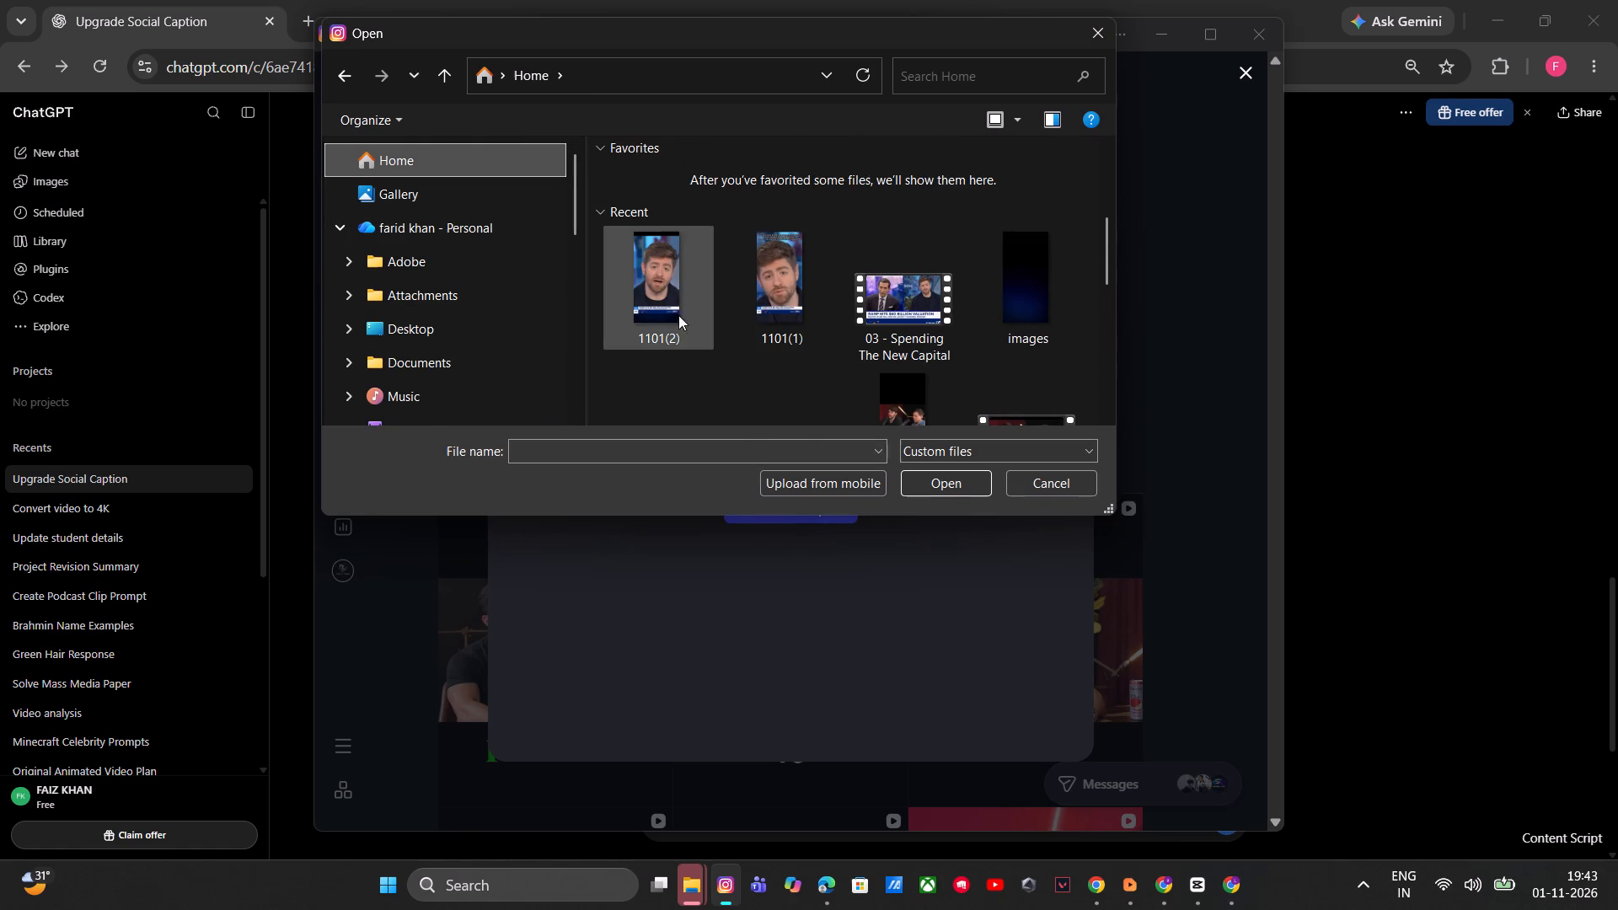
{"action": "left_click", "coordinate": [764, 276]}
{"action": "left_click", "coordinate": [965, 479]}
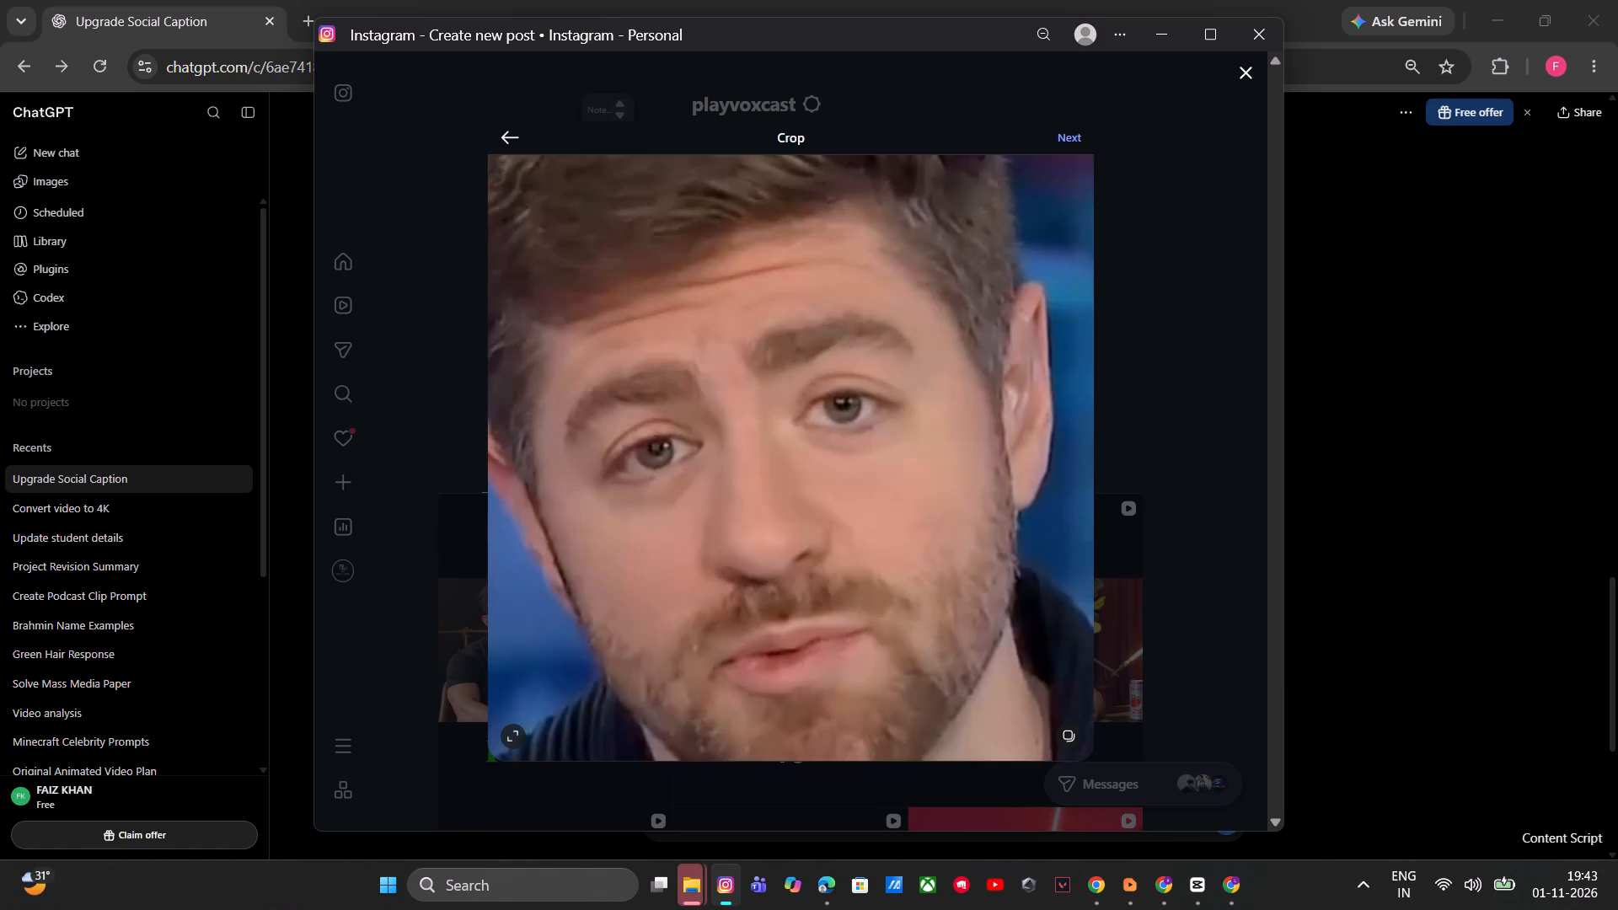
Crop the video to 9:16 and continue to the reel details, keeping the default cover and trim.
{"action": "left_click", "coordinate": [510, 735]}
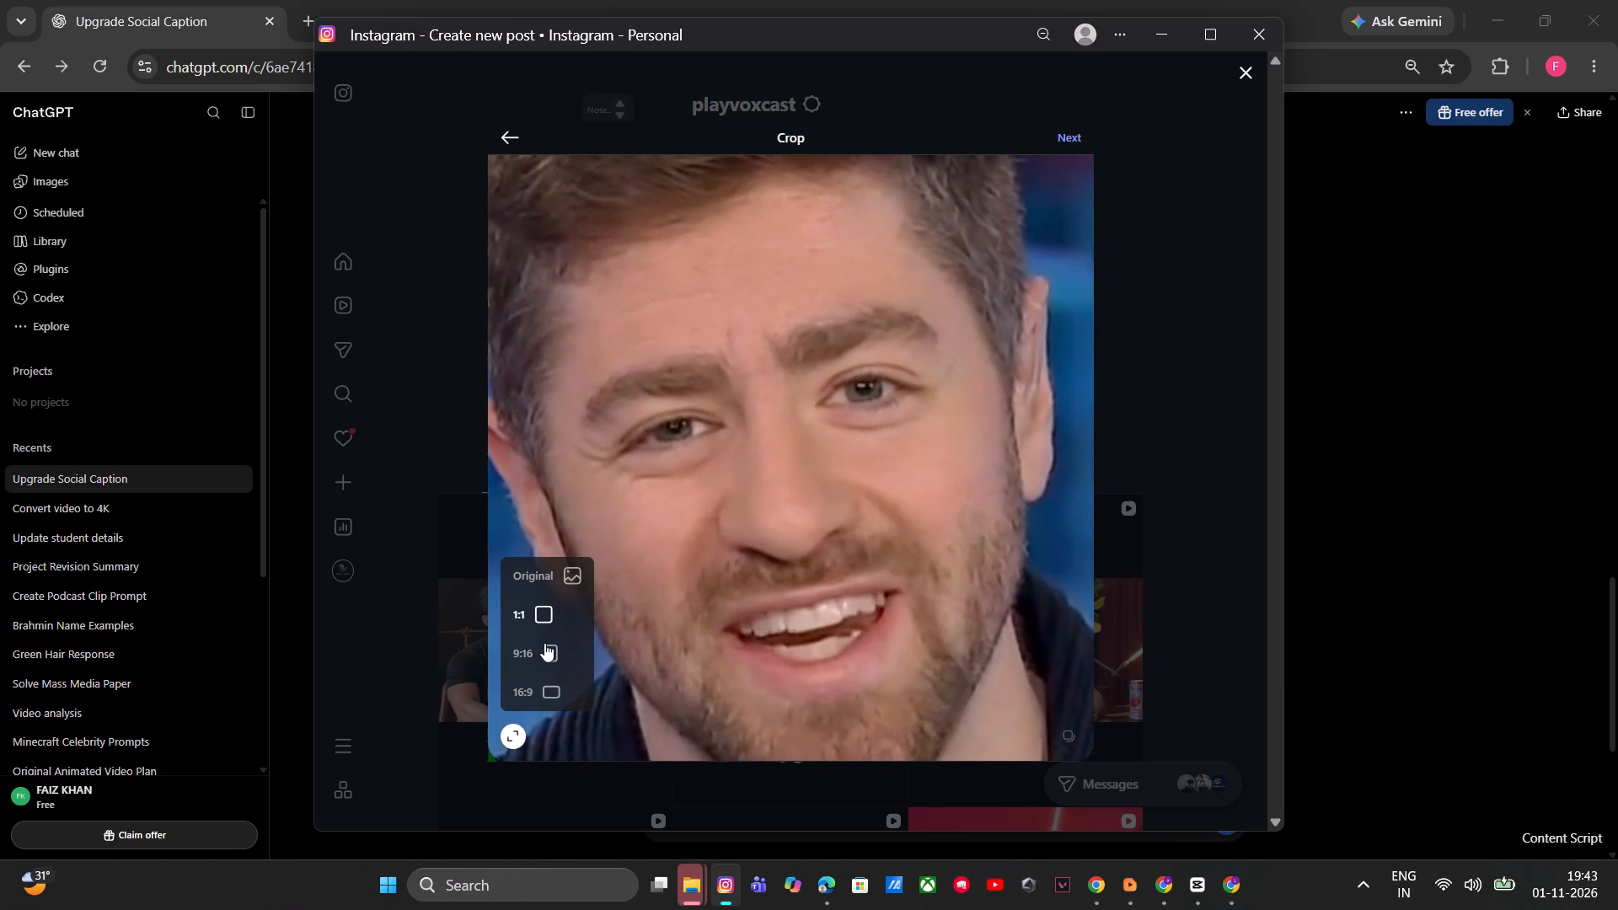
{"action": "left_click", "coordinate": [544, 643]}
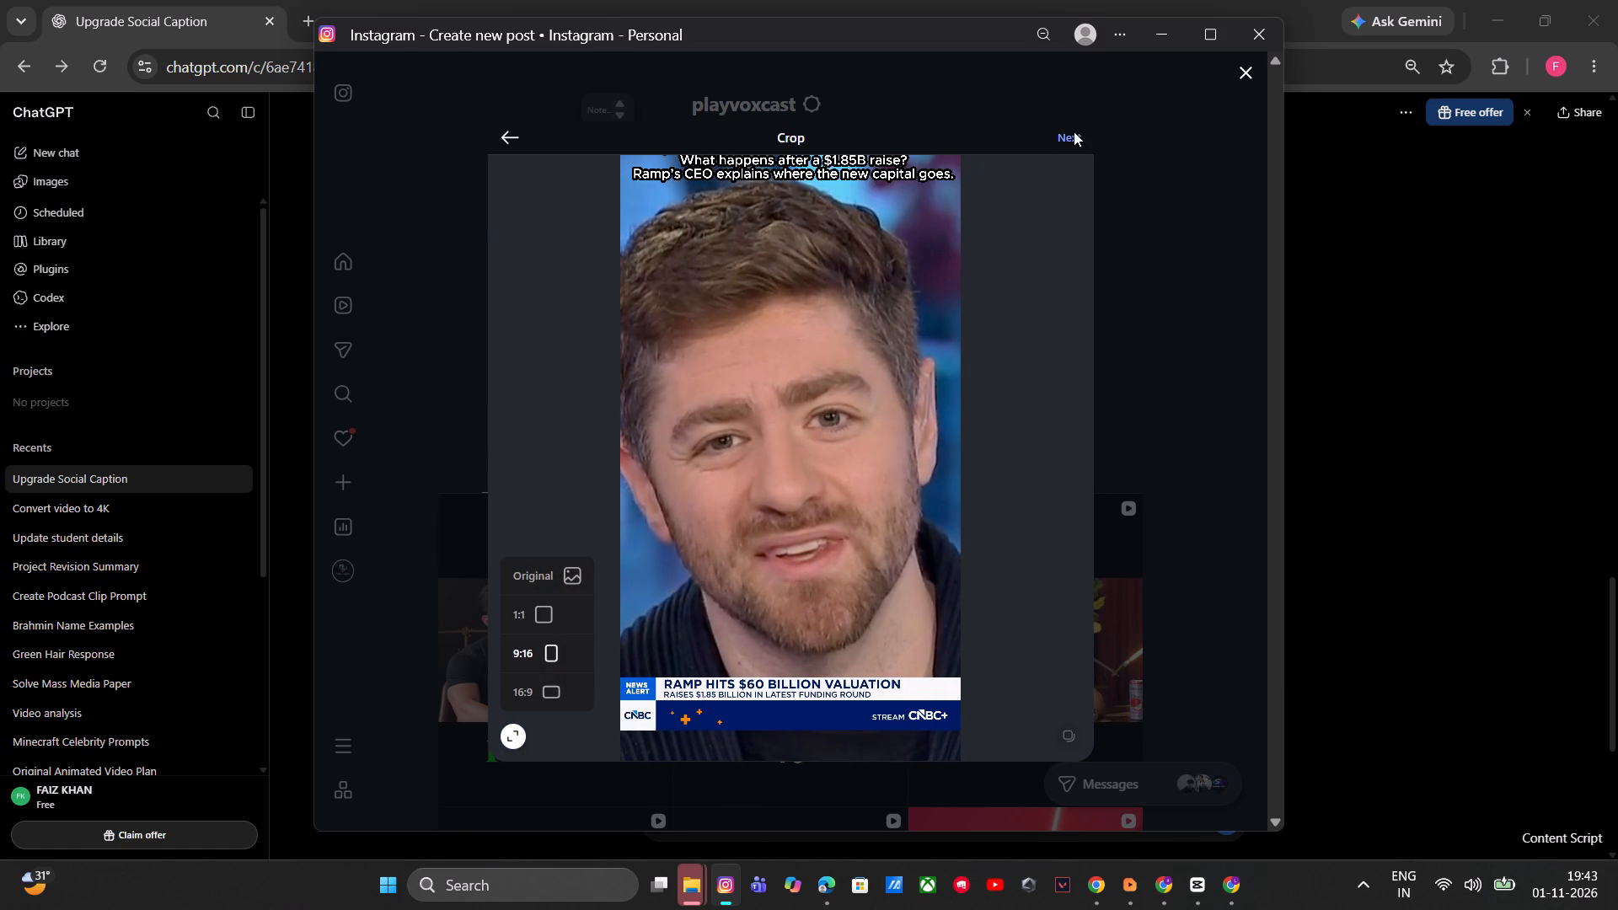
{"action": "left_click", "coordinate": [1068, 142]}
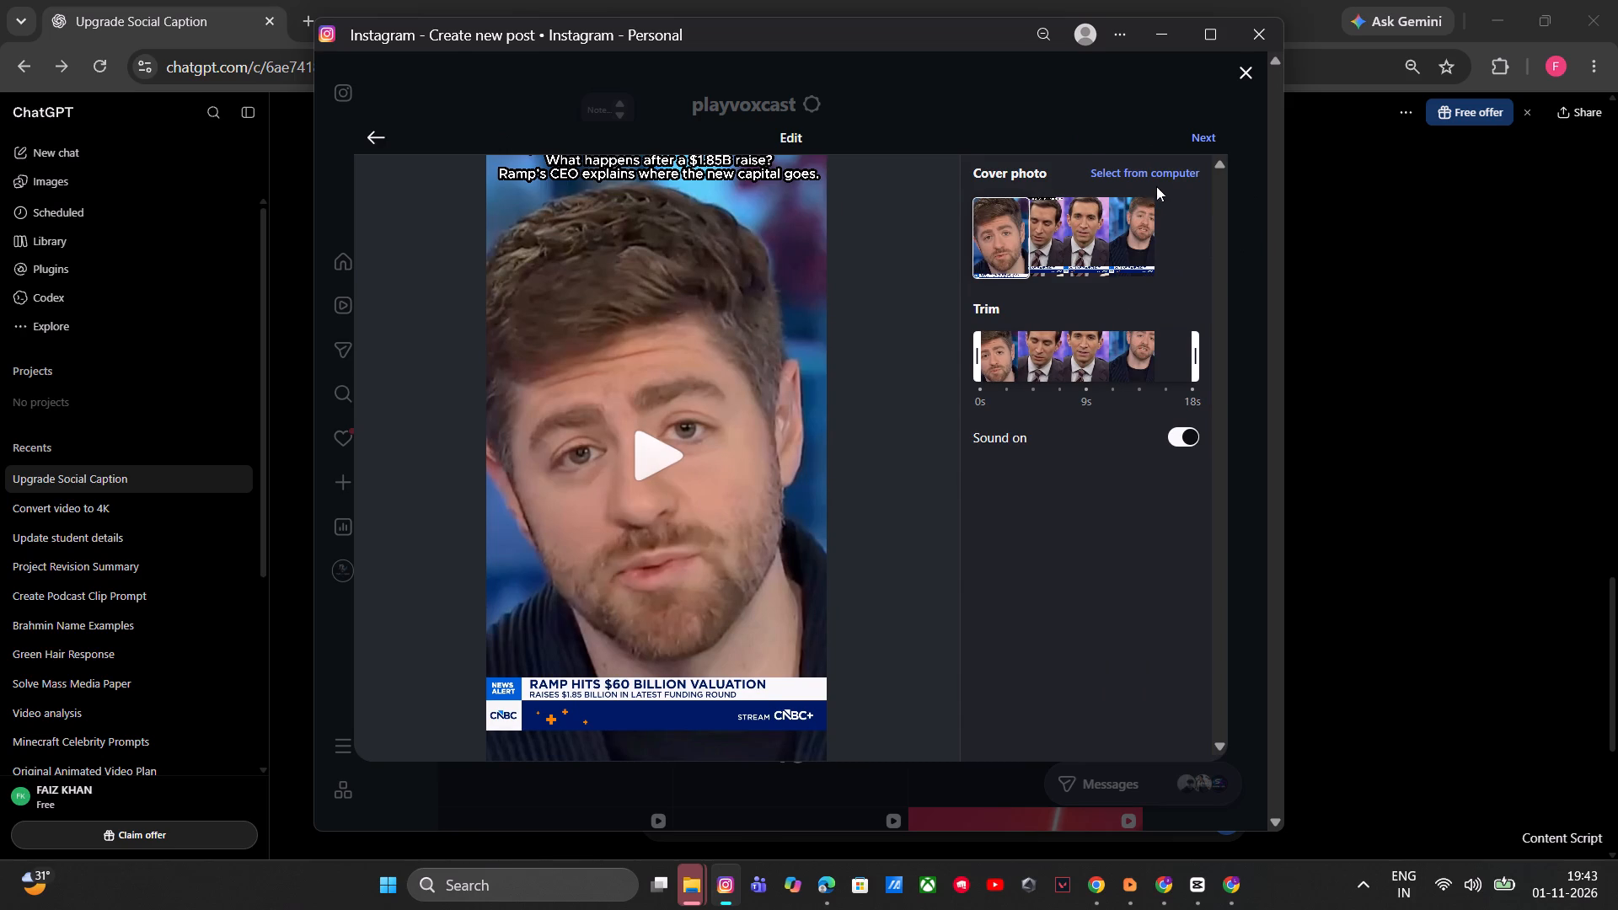
{"action": "left_click", "coordinate": [1194, 136]}
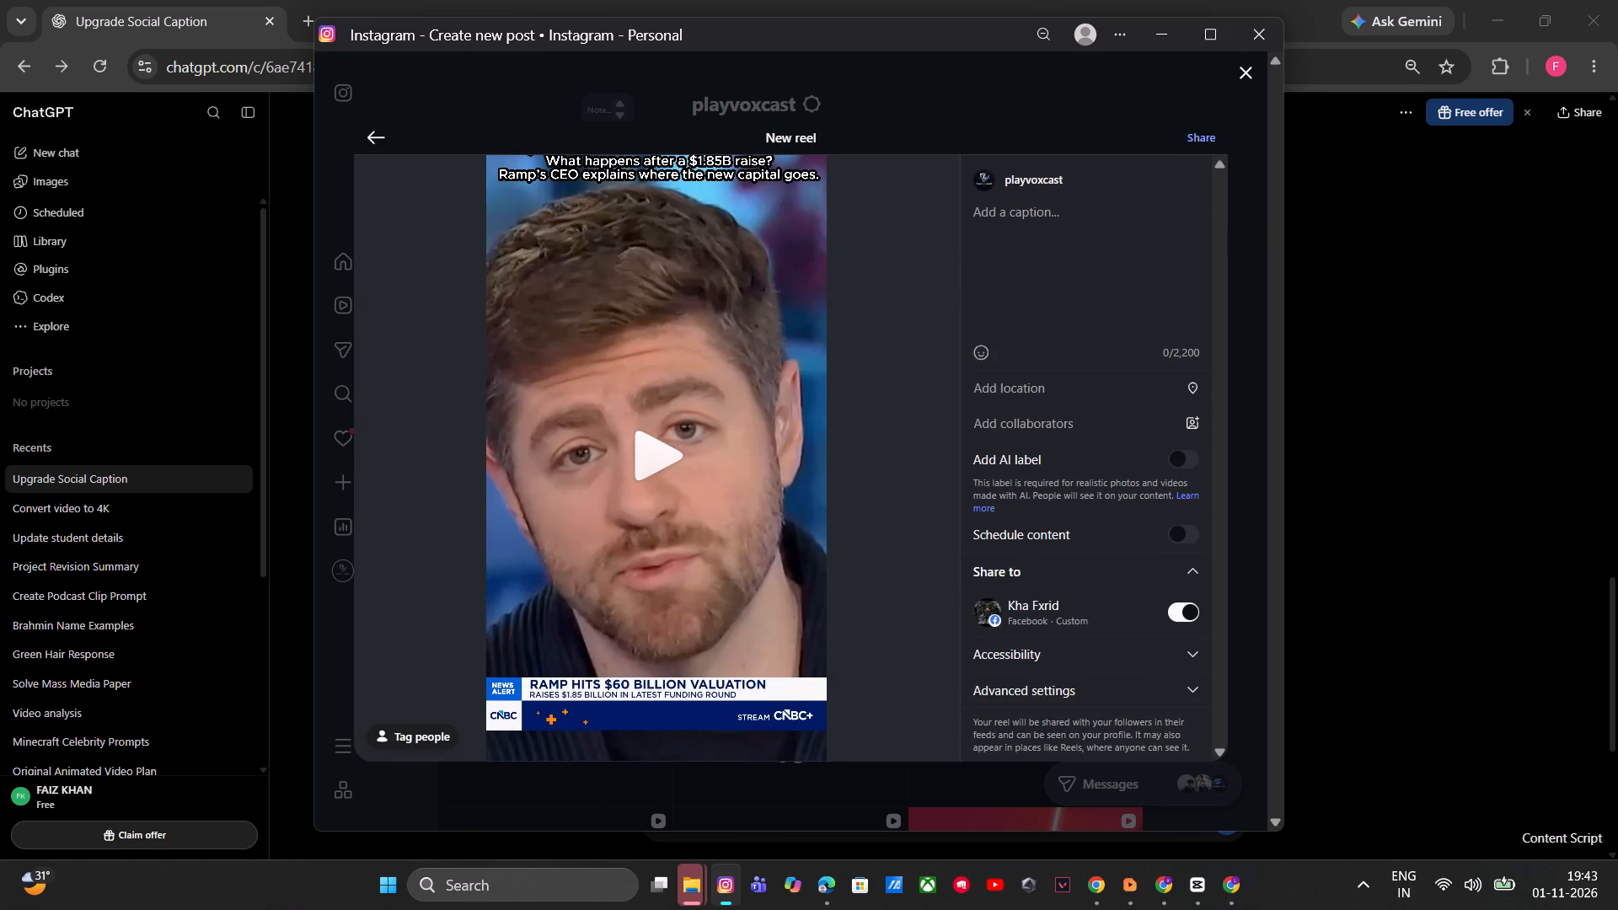
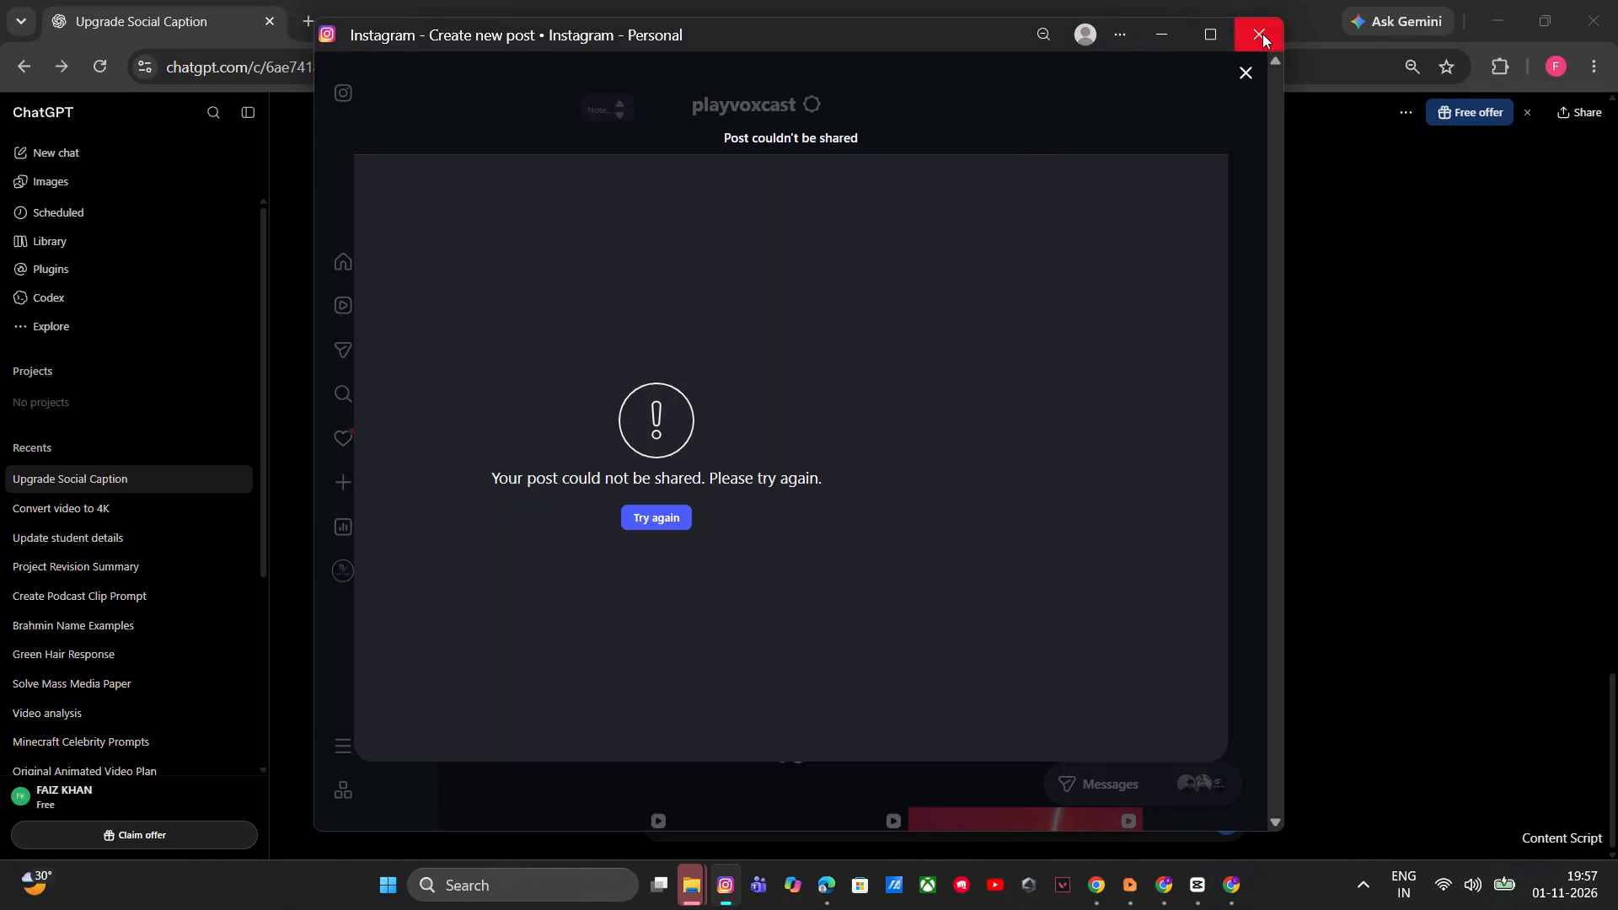
Close the Instagram post window and switch to the Chrome window with the YAPNIX channel's Shorts content in YouTube Studio.
{"action": "left_click", "coordinate": [1262, 34]}
{"action": "left_click", "coordinate": [317, 6]}
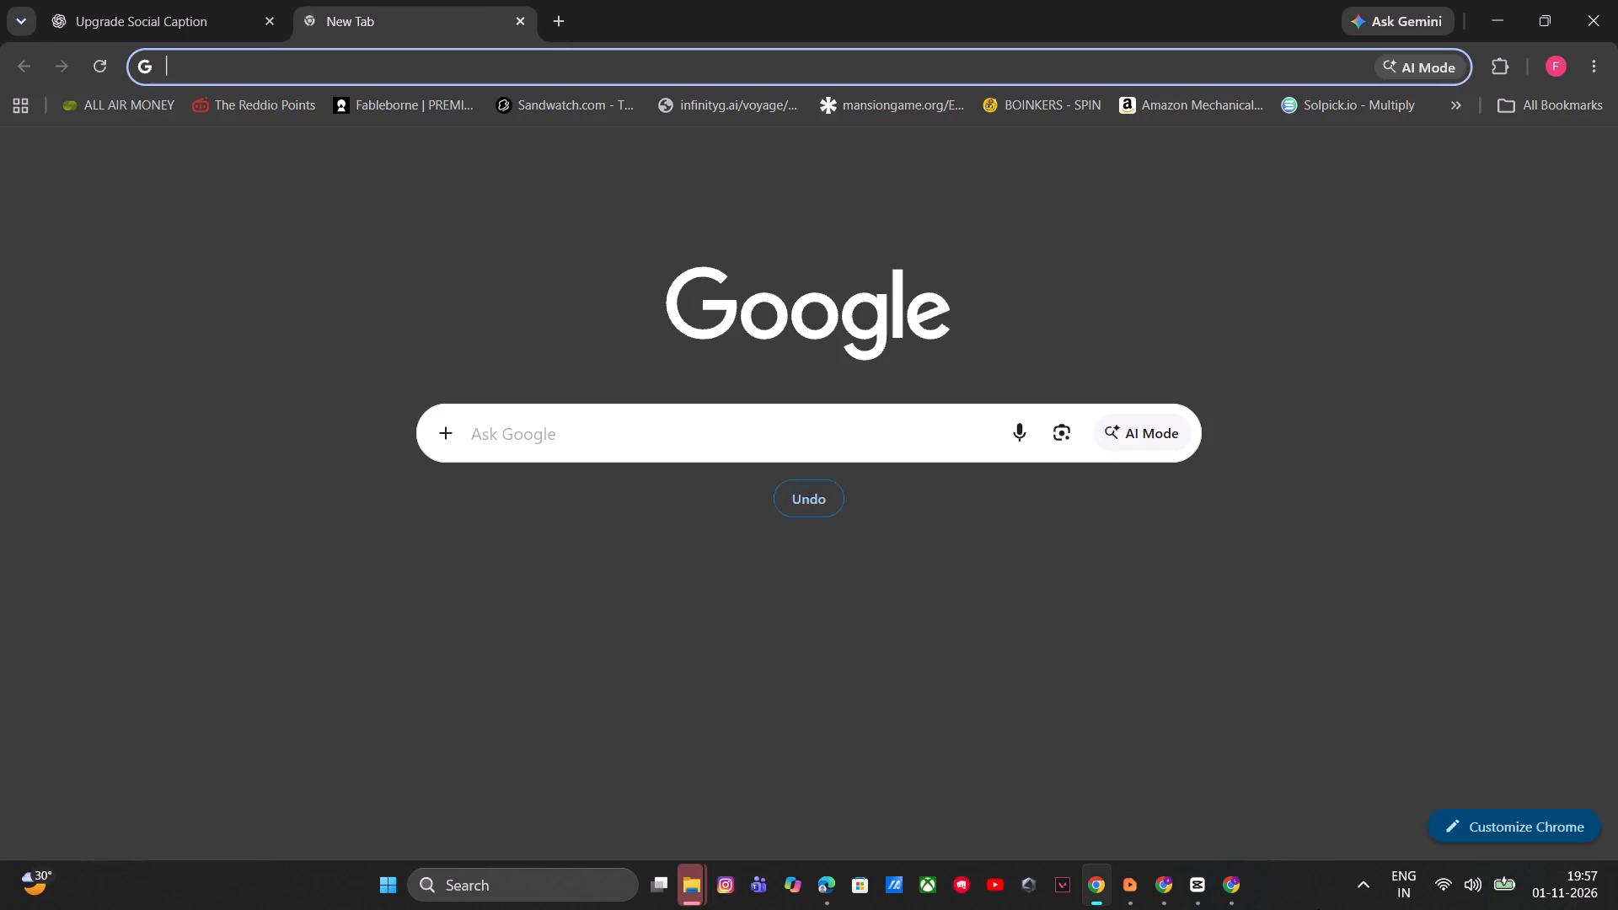
{"action": "left_click", "coordinate": [1245, 881]}
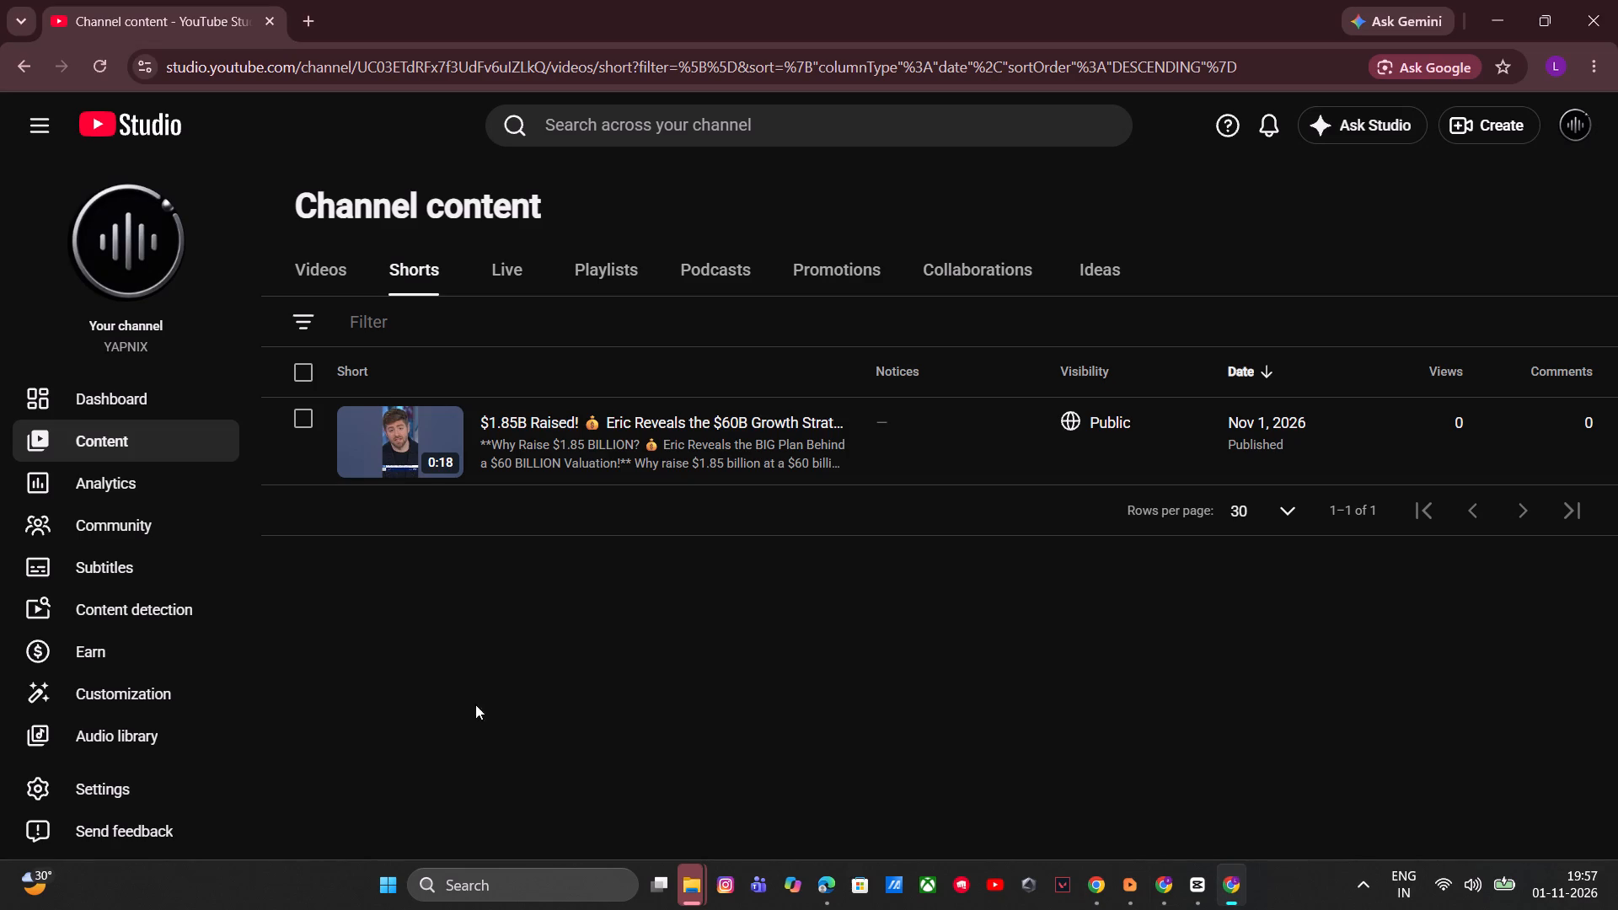
Refresh the channel's Shorts list and check the visibility options of the published $1.85B Raised Short.
{"action": "left_click", "coordinate": [109, 69]}
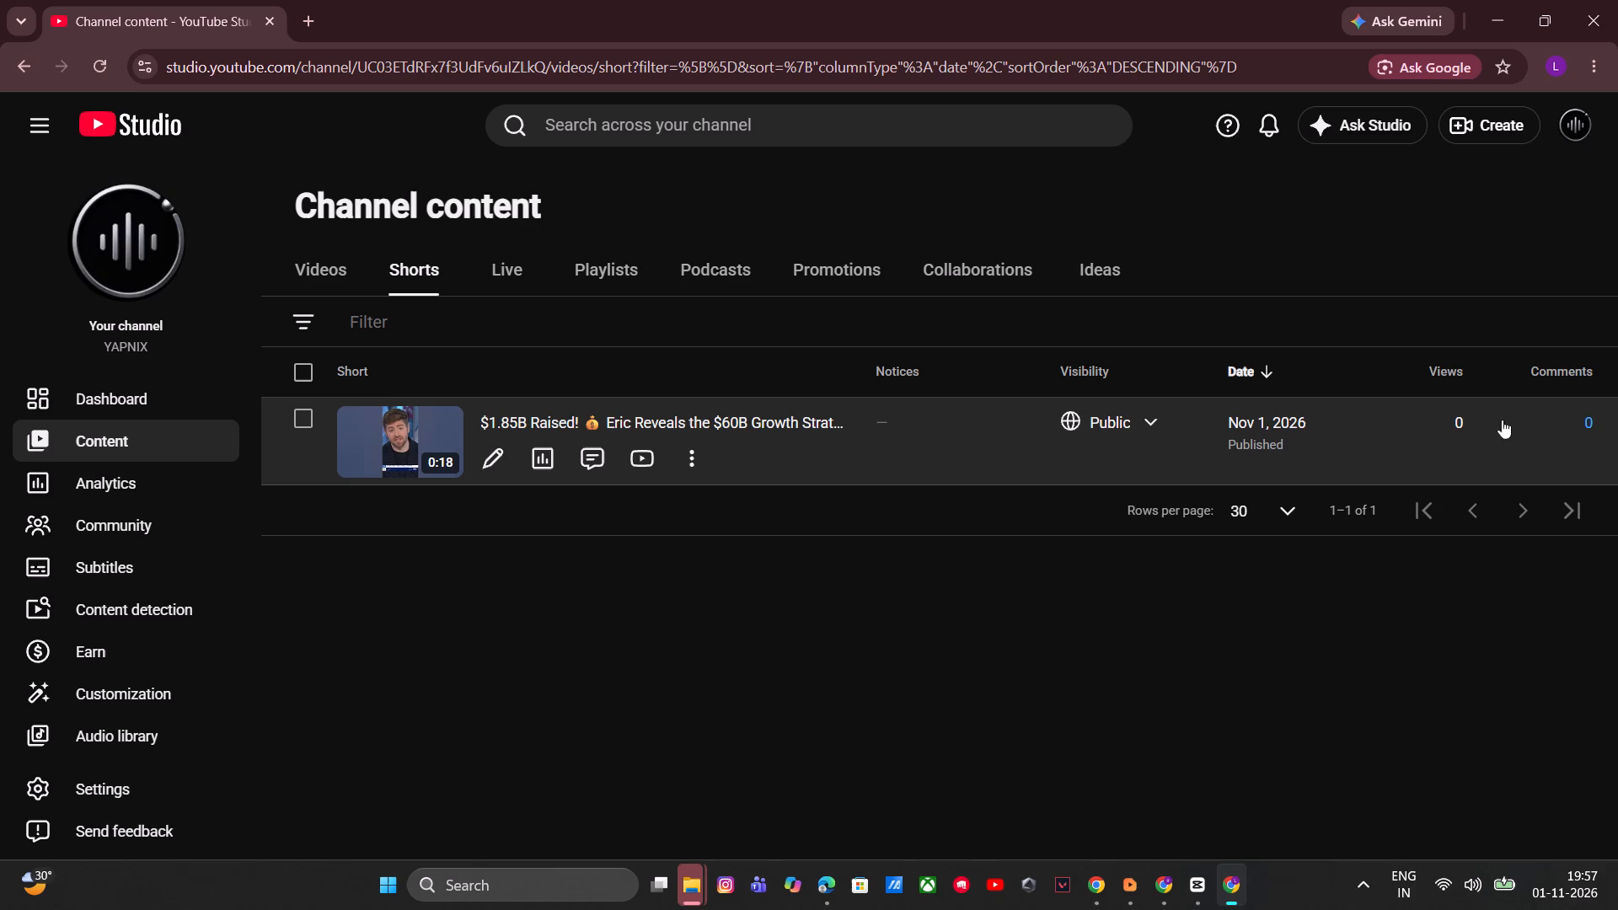
{"action": "left_click", "coordinate": [1272, 463]}
{"action": "left_click", "coordinate": [1160, 423]}
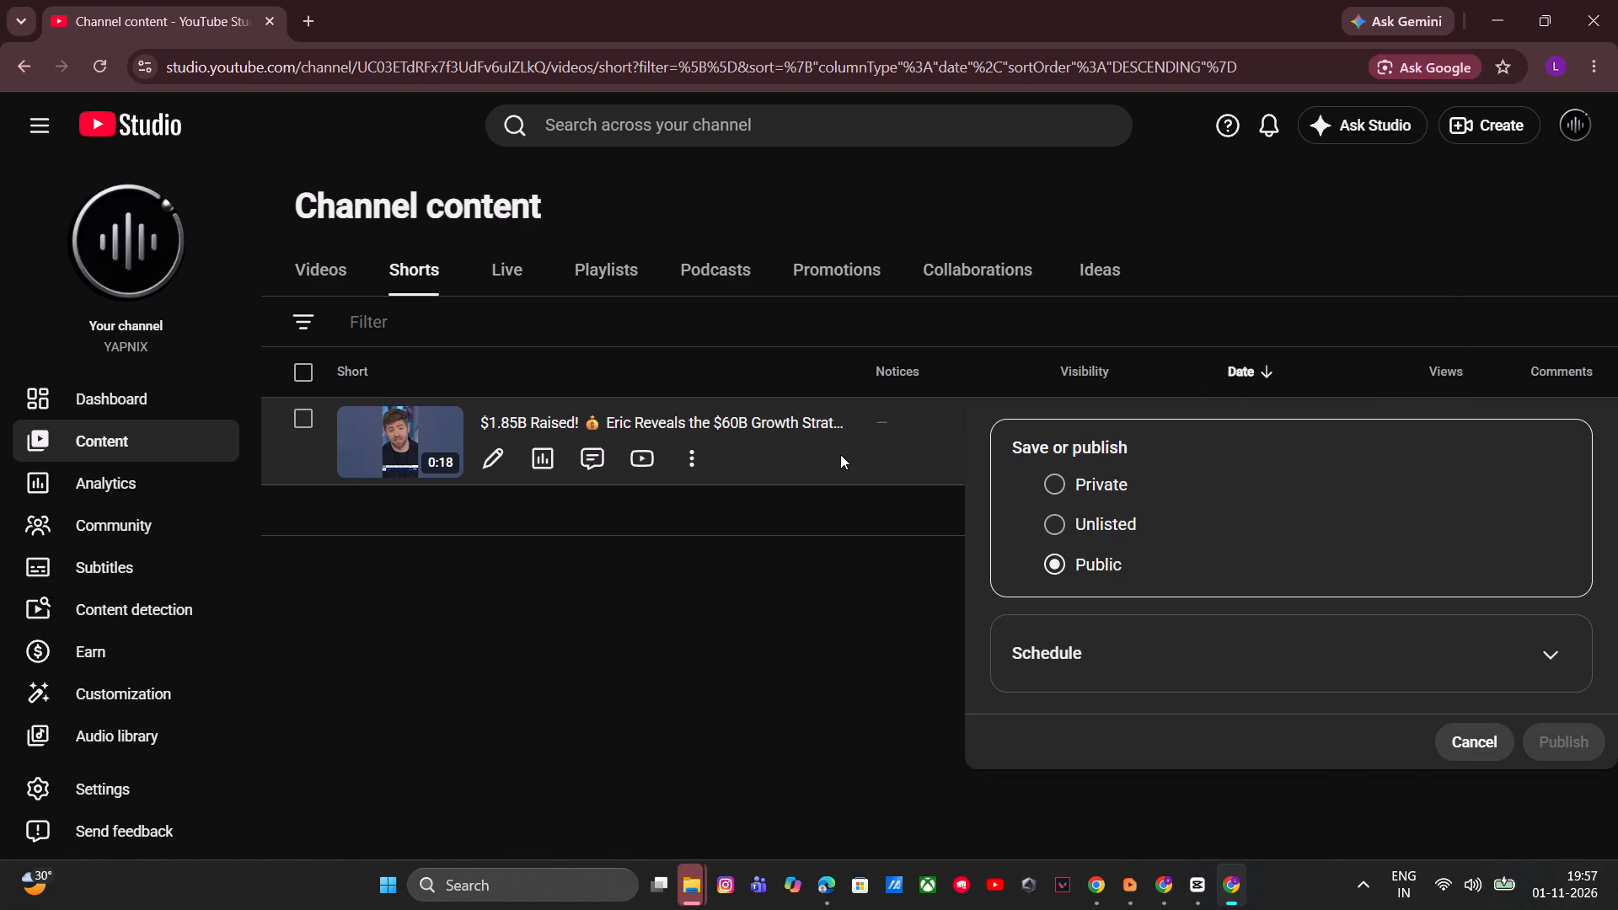
{"action": "left_click", "coordinate": [830, 458]}
Review the $1.85B Raised Short's video details, including the expanded paid promotion, AI use, collaboration and comment settings, and return to the channel content.
{"action": "left_click", "coordinate": [480, 450]}
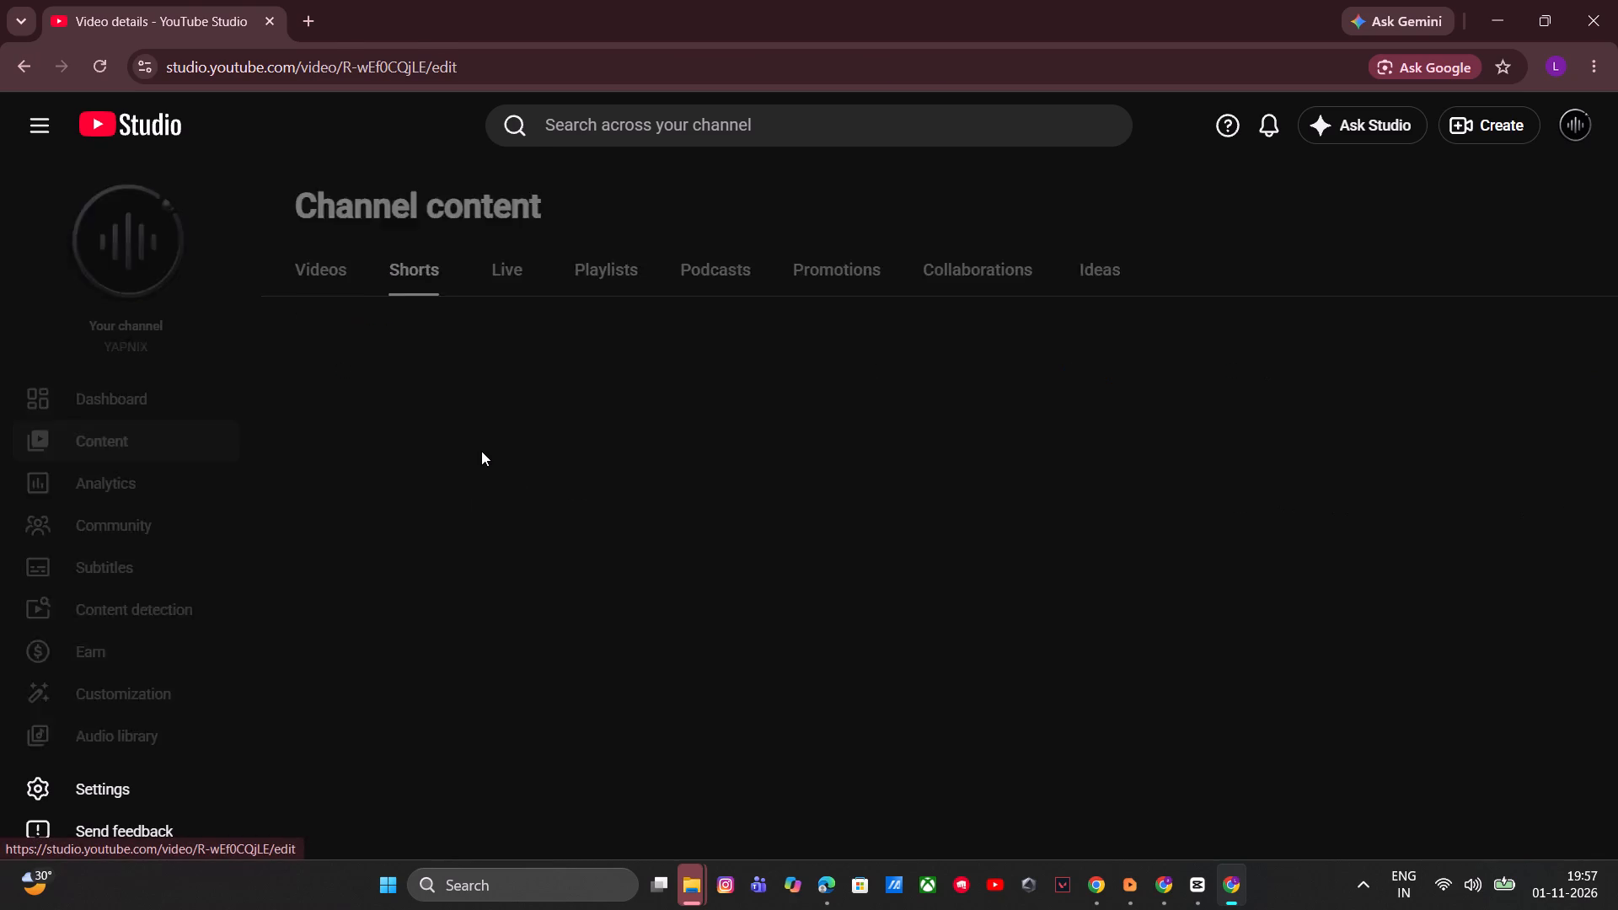
{"action": "scroll", "coordinate": [1096, 485], "scroll_direction": "down", "scroll_amount": 4}
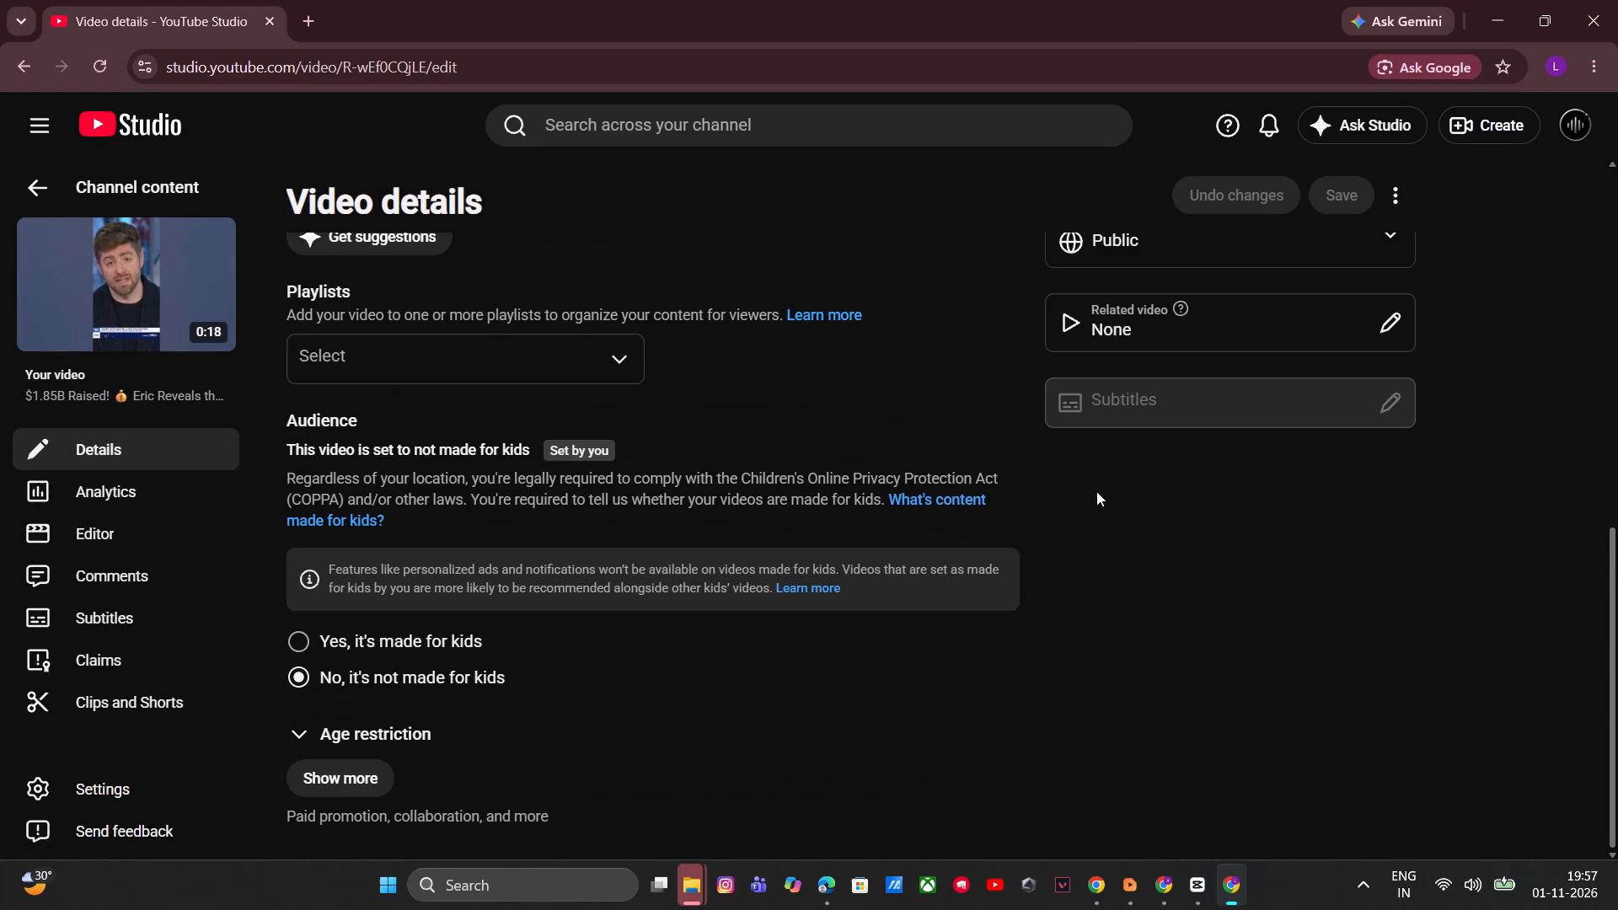
{"action": "scroll", "coordinate": [1096, 491], "scroll_direction": "down", "scroll_amount": 1}
{"action": "left_click", "coordinate": [342, 771]}
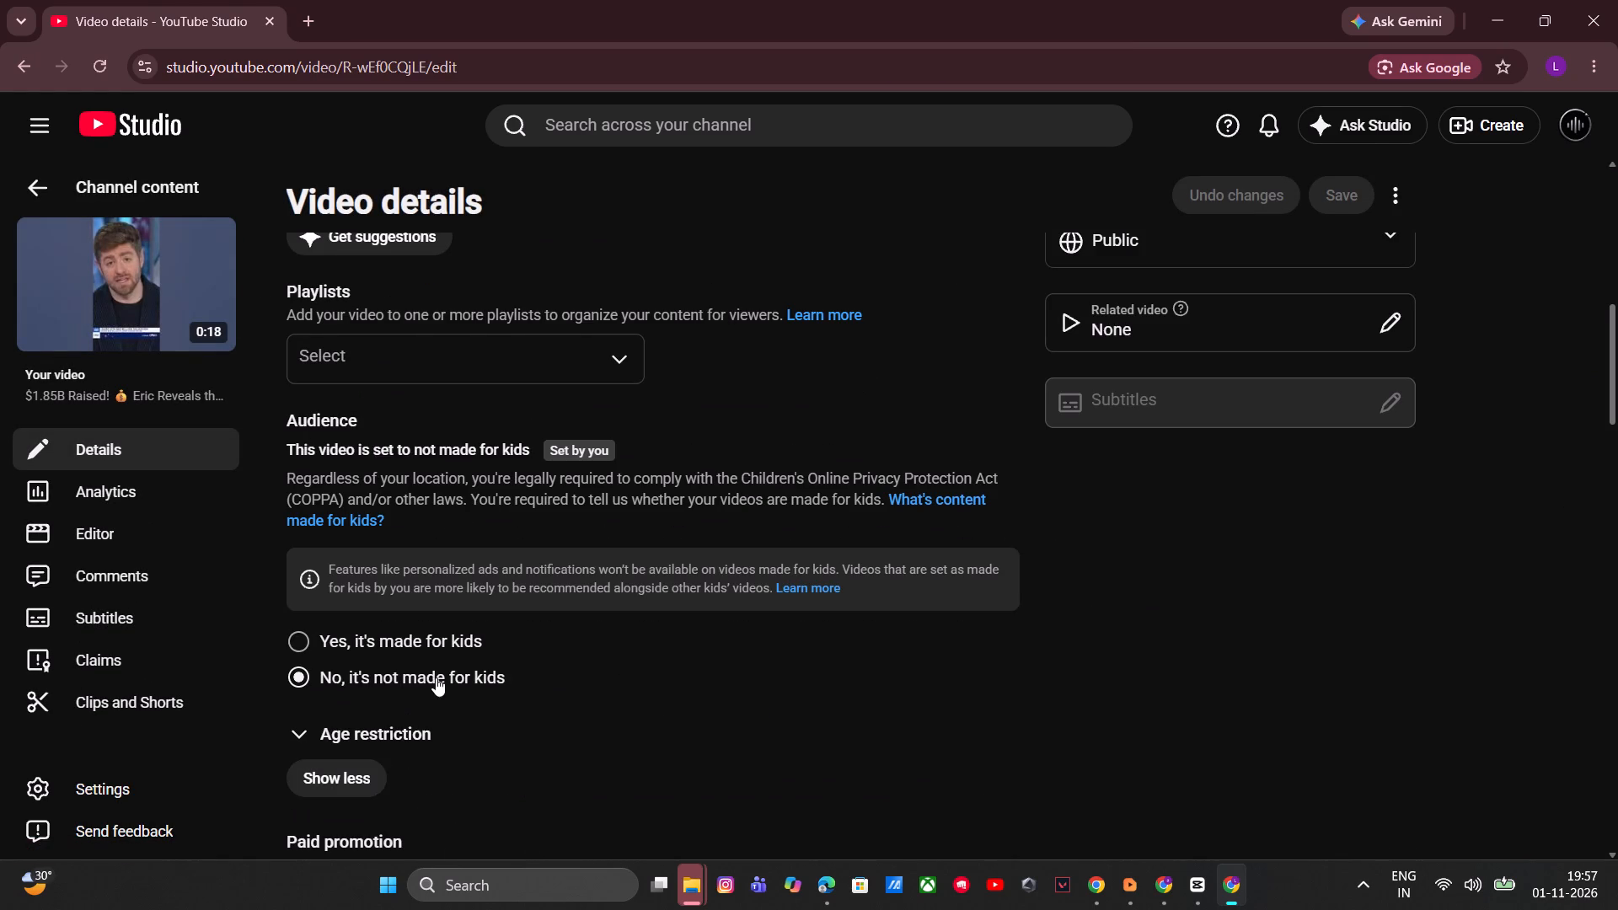
{"action": "scroll", "coordinate": [436, 678], "scroll_direction": "down", "scroll_amount": 2}
{"action": "scroll", "coordinate": [436, 678], "scroll_direction": "up", "scroll_amount": 1}
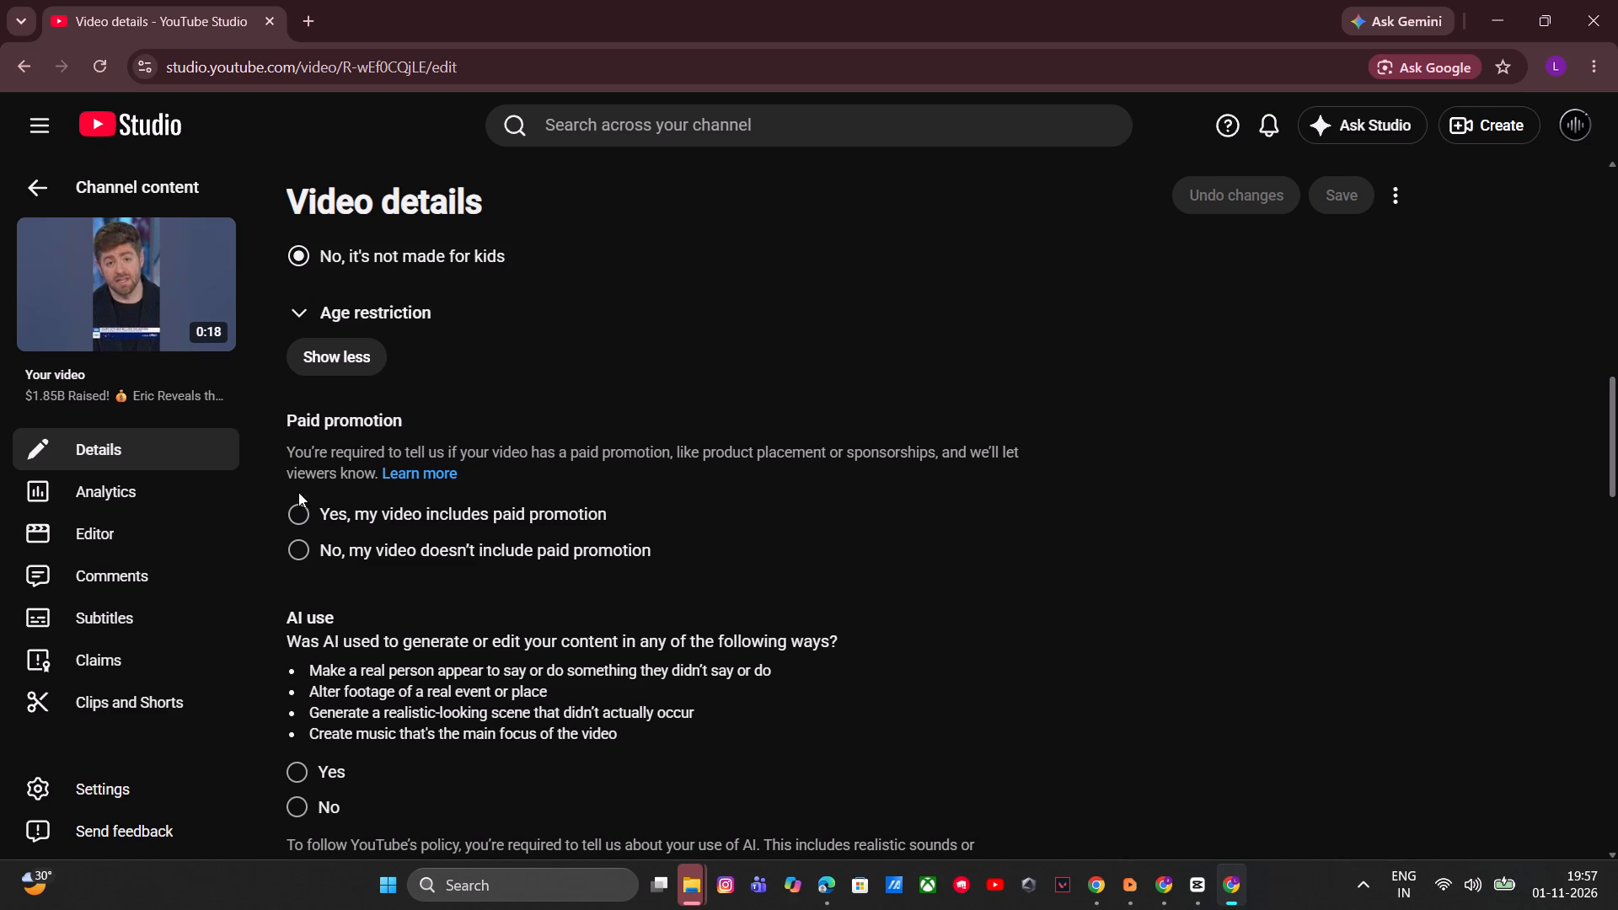
{"action": "scroll", "coordinate": [340, 540], "scroll_direction": "up", "scroll_amount": 1}
{"action": "scroll", "coordinate": [340, 540], "scroll_direction": "down", "scroll_amount": 1}
{"action": "scroll", "coordinate": [424, 589], "scroll_direction": "down", "scroll_amount": 1}
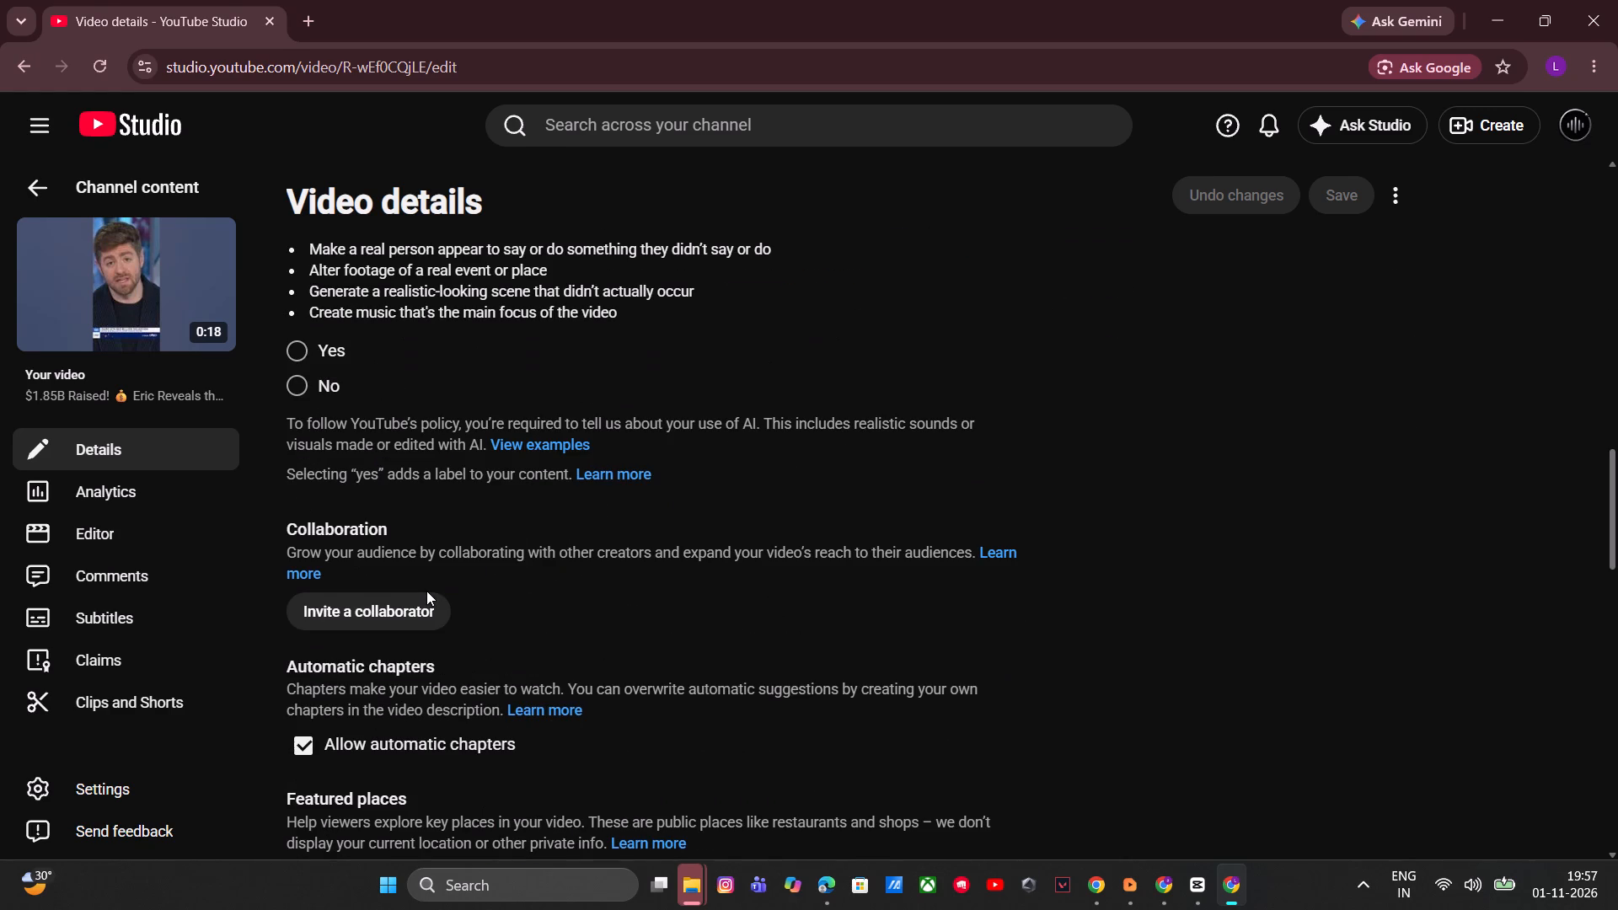
{"action": "scroll", "coordinate": [426, 591], "scroll_direction": "down", "scroll_amount": 3}
{"action": "scroll", "coordinate": [426, 591], "scroll_direction": "up", "scroll_amount": 1}
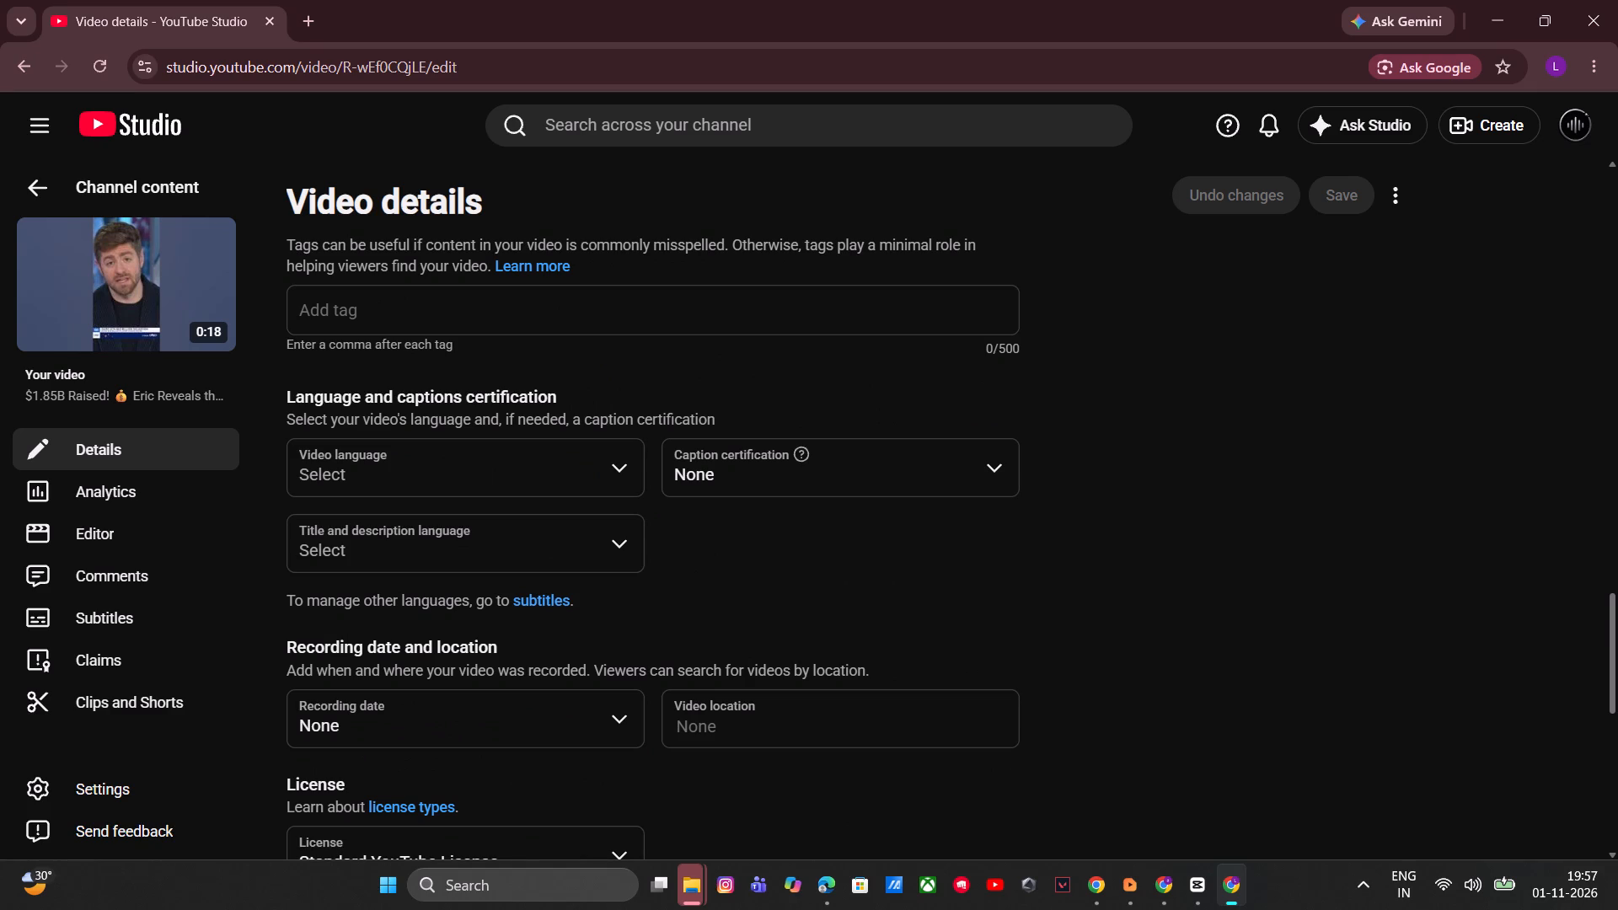
{"action": "scroll", "coordinate": [427, 591], "scroll_direction": "down", "scroll_amount": 4}
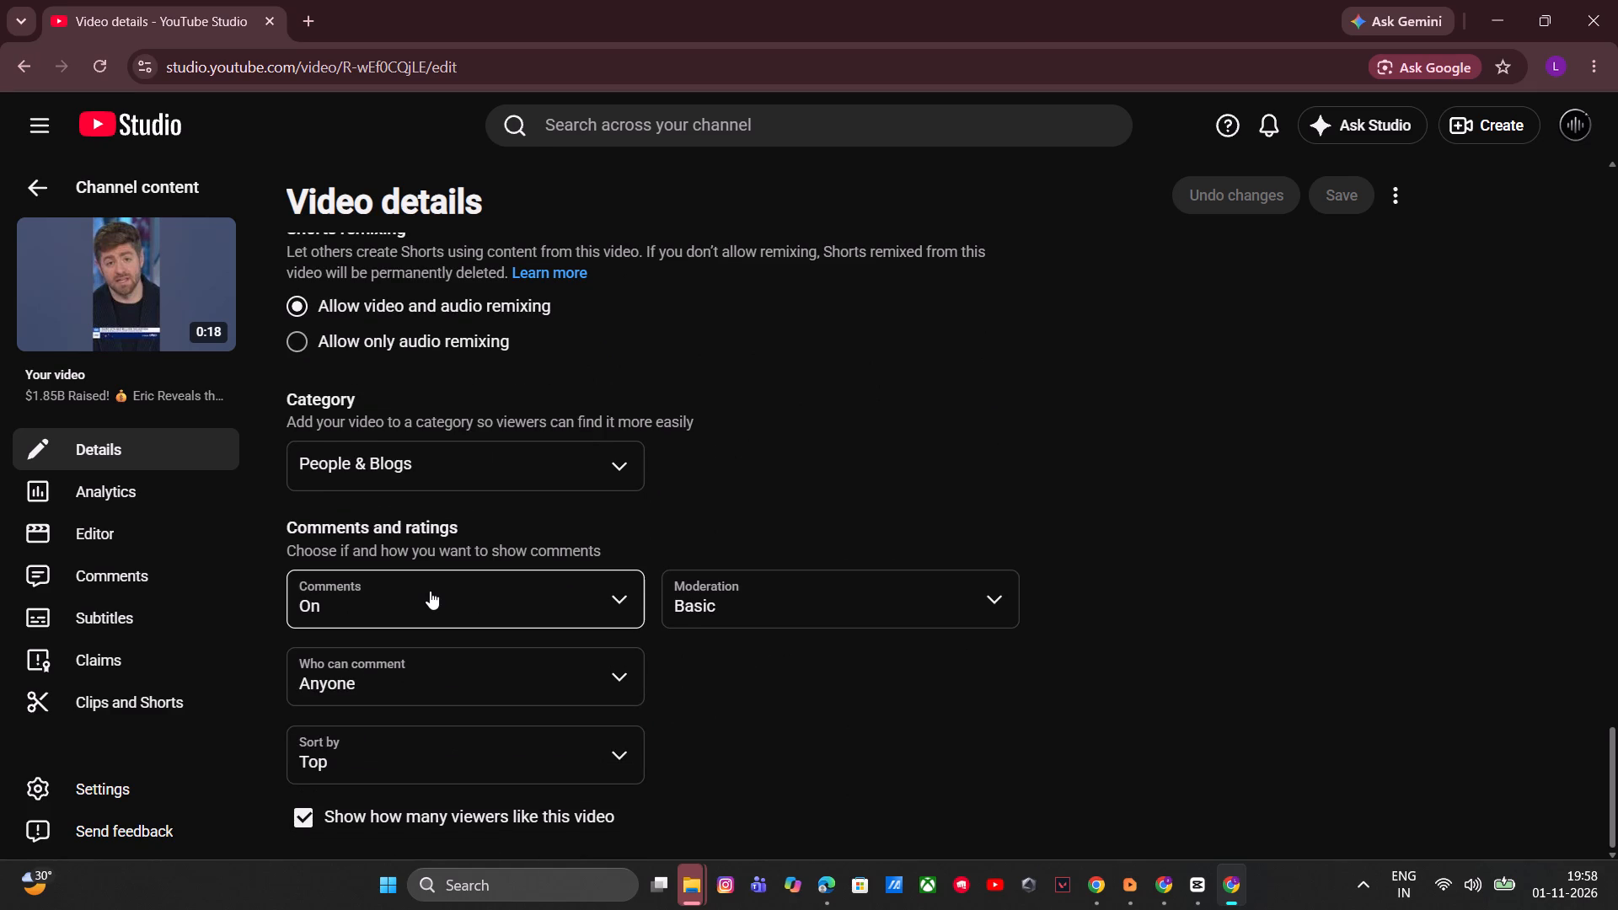
{"action": "scroll", "coordinate": [468, 541], "scroll_direction": "up", "scroll_amount": 4}
{"action": "scroll", "coordinate": [468, 541], "scroll_direction": "down", "scroll_amount": 7}
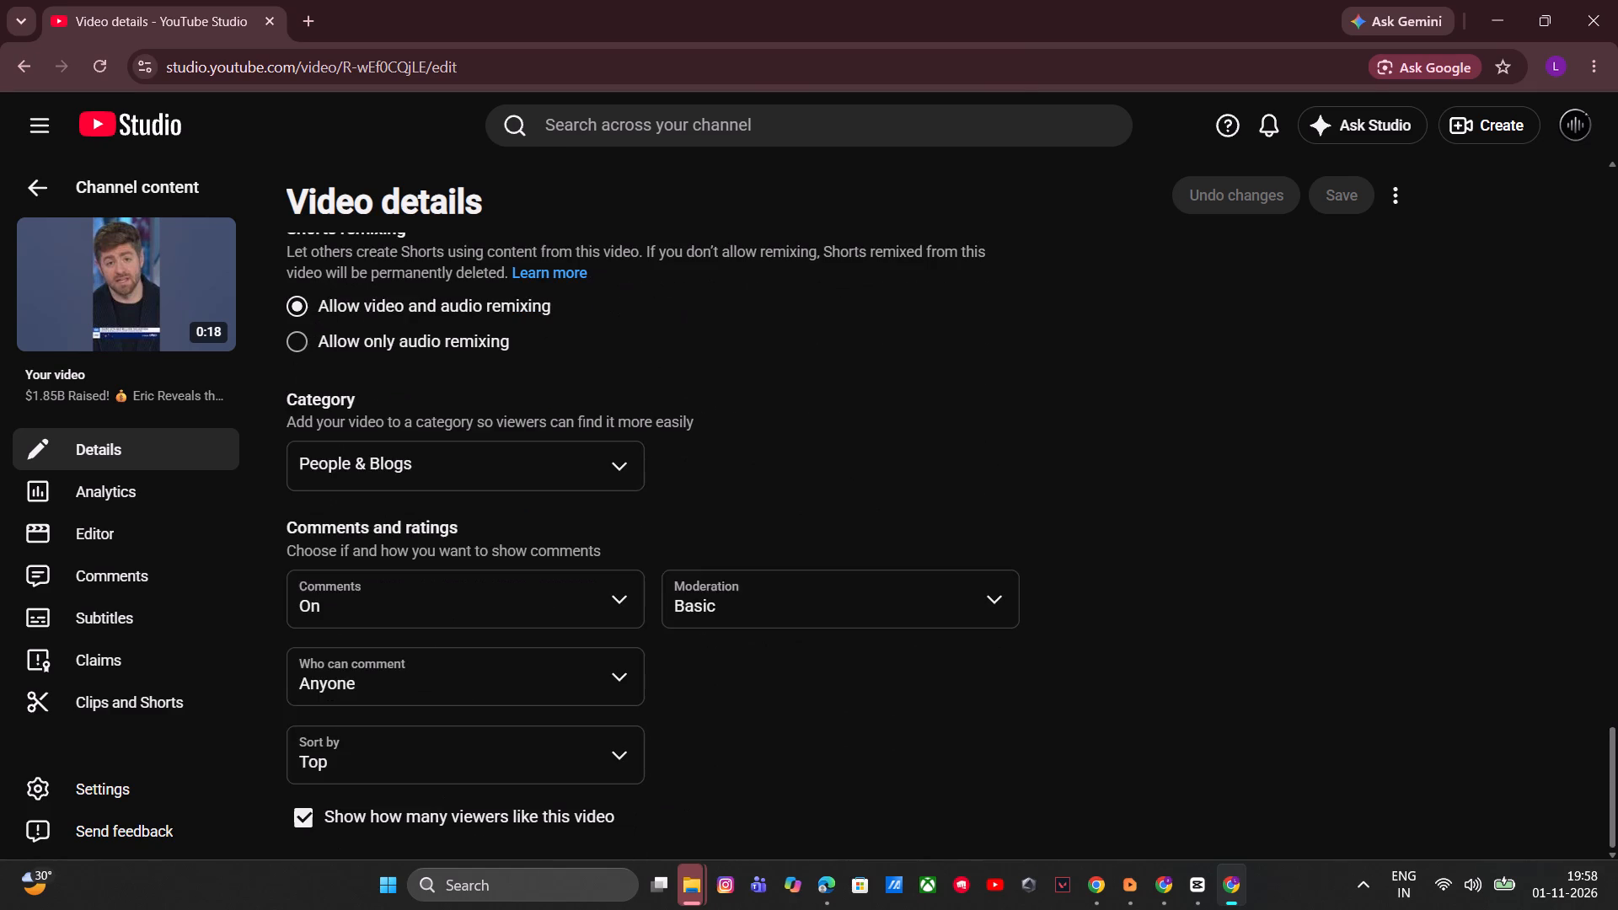
{"action": "scroll", "coordinate": [468, 541], "scroll_direction": "up", "scroll_amount": 11}
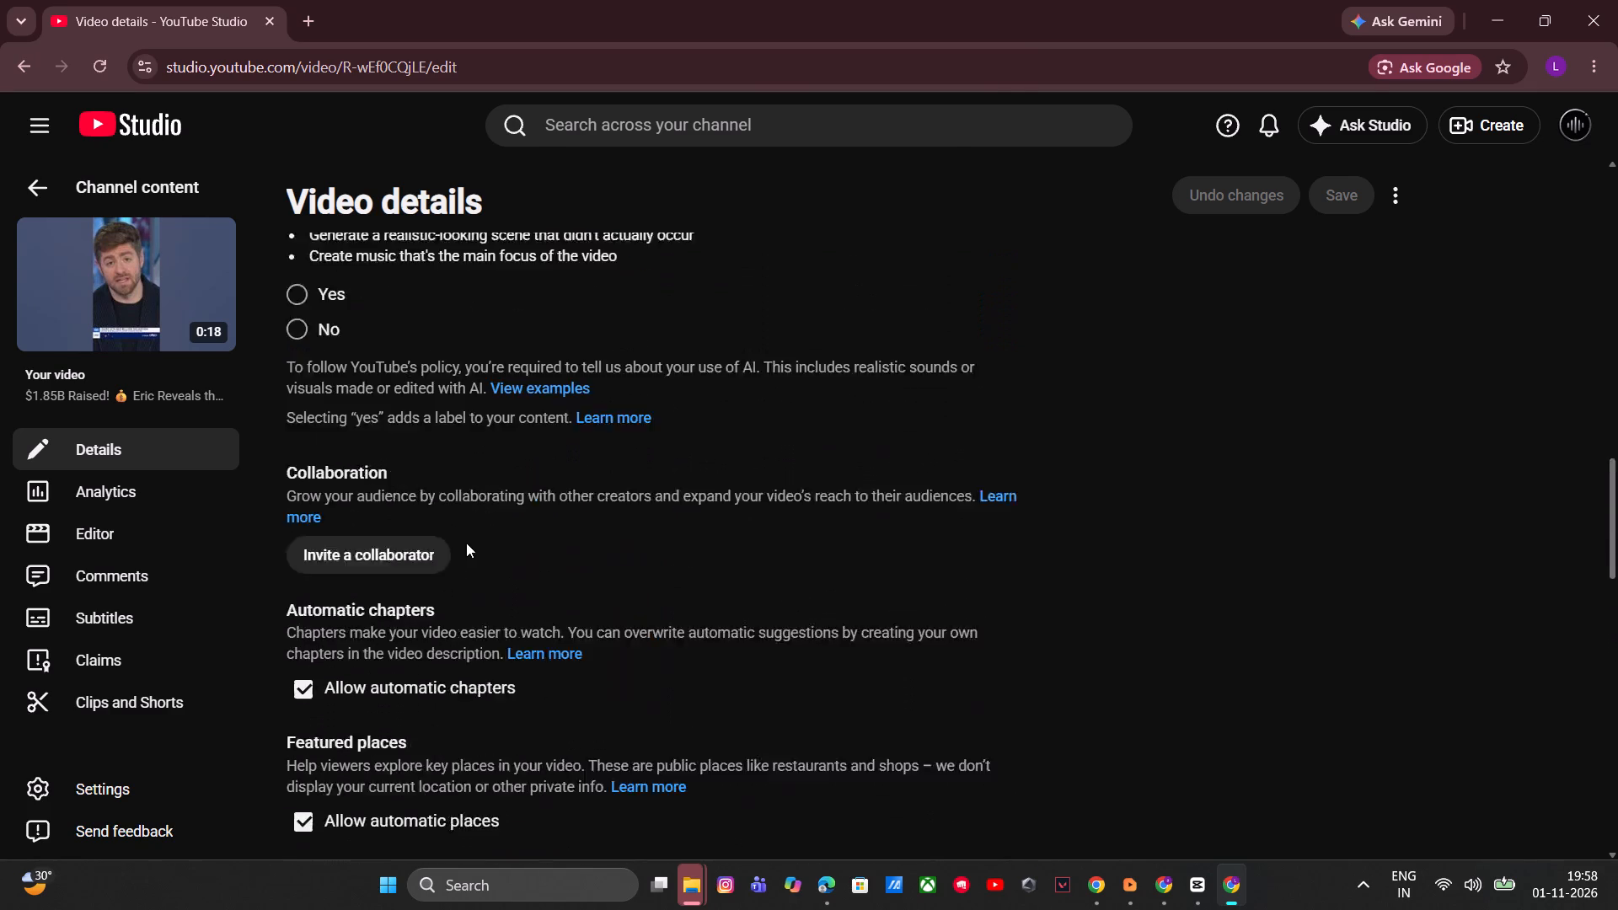
{"action": "scroll", "coordinate": [466, 543], "scroll_direction": "up", "scroll_amount": 6}
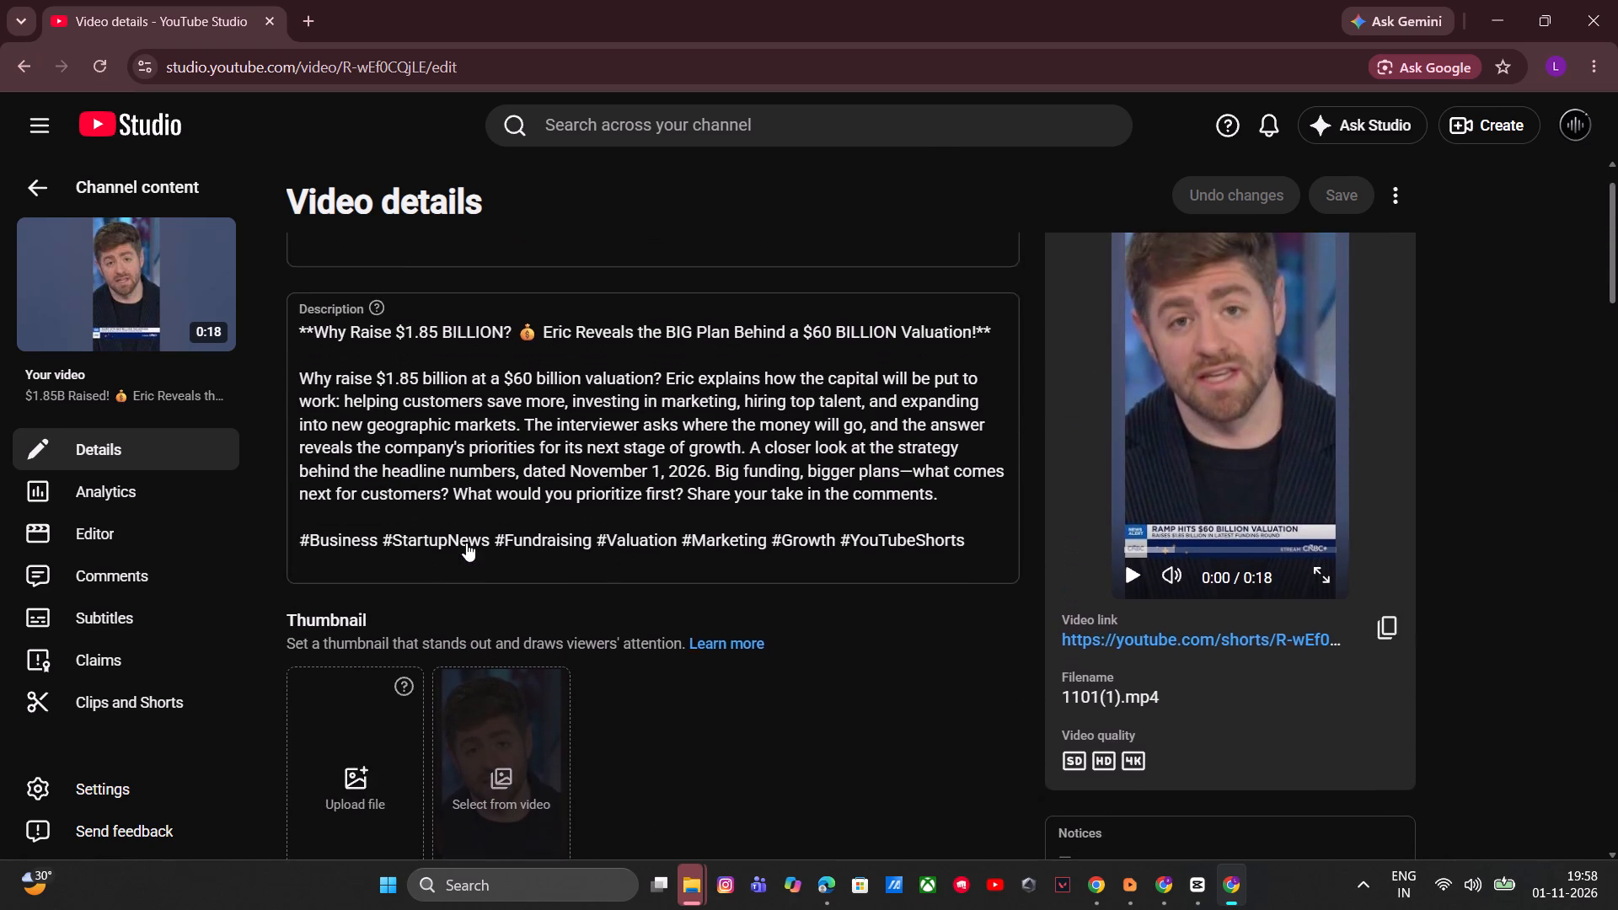
{"action": "scroll", "coordinate": [466, 543], "scroll_direction": "down", "scroll_amount": 7}
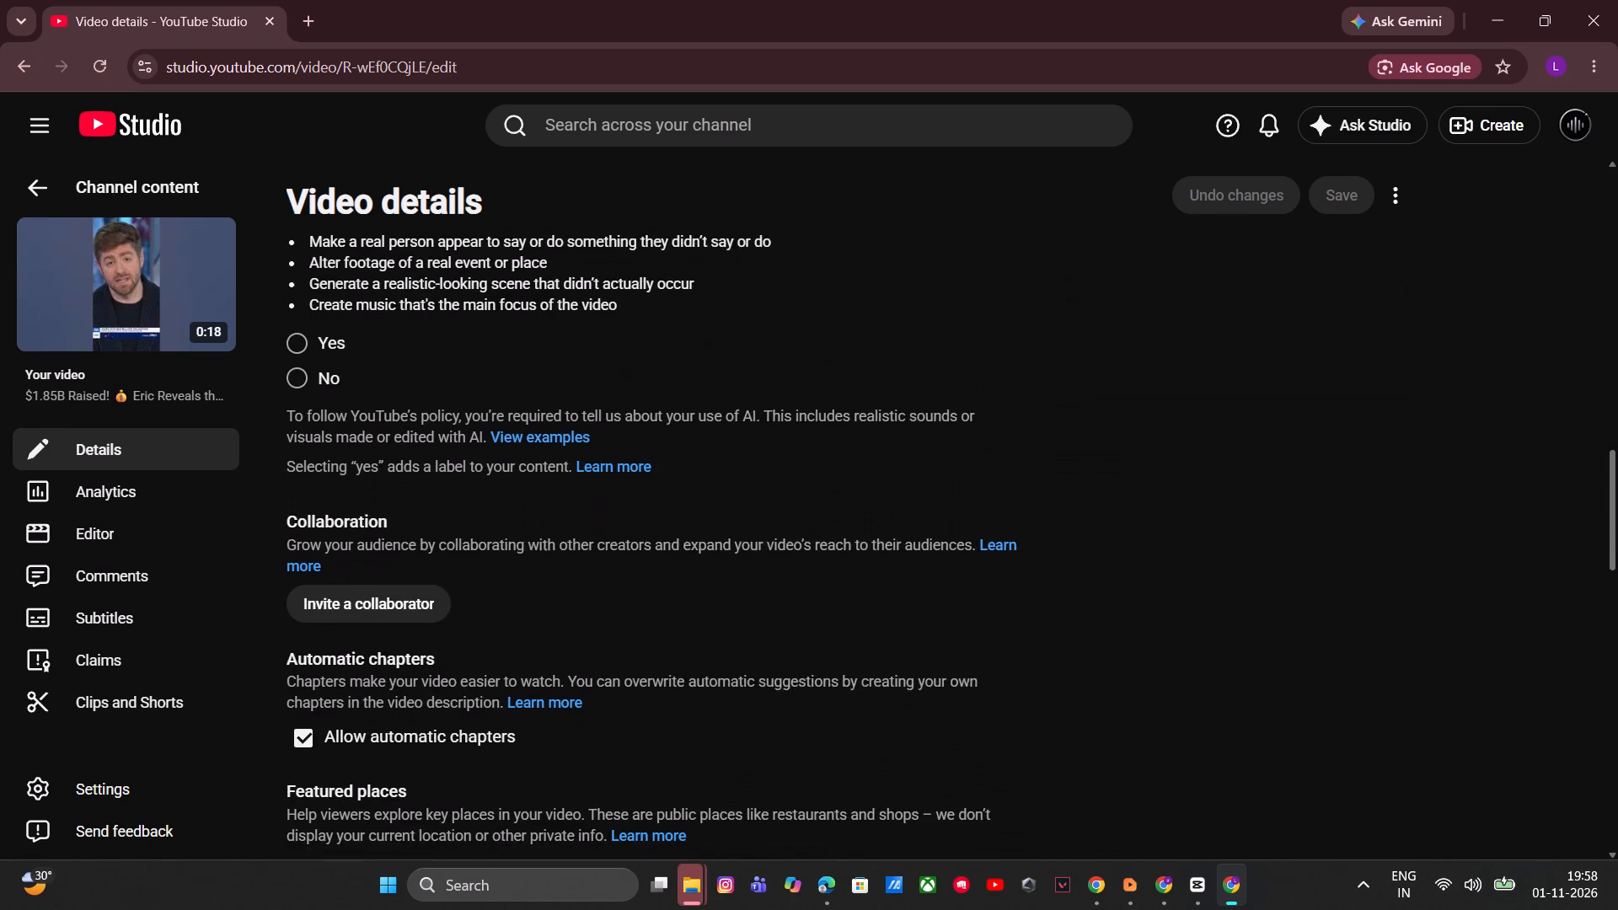
{"action": "left_click", "coordinate": [40, 185]}
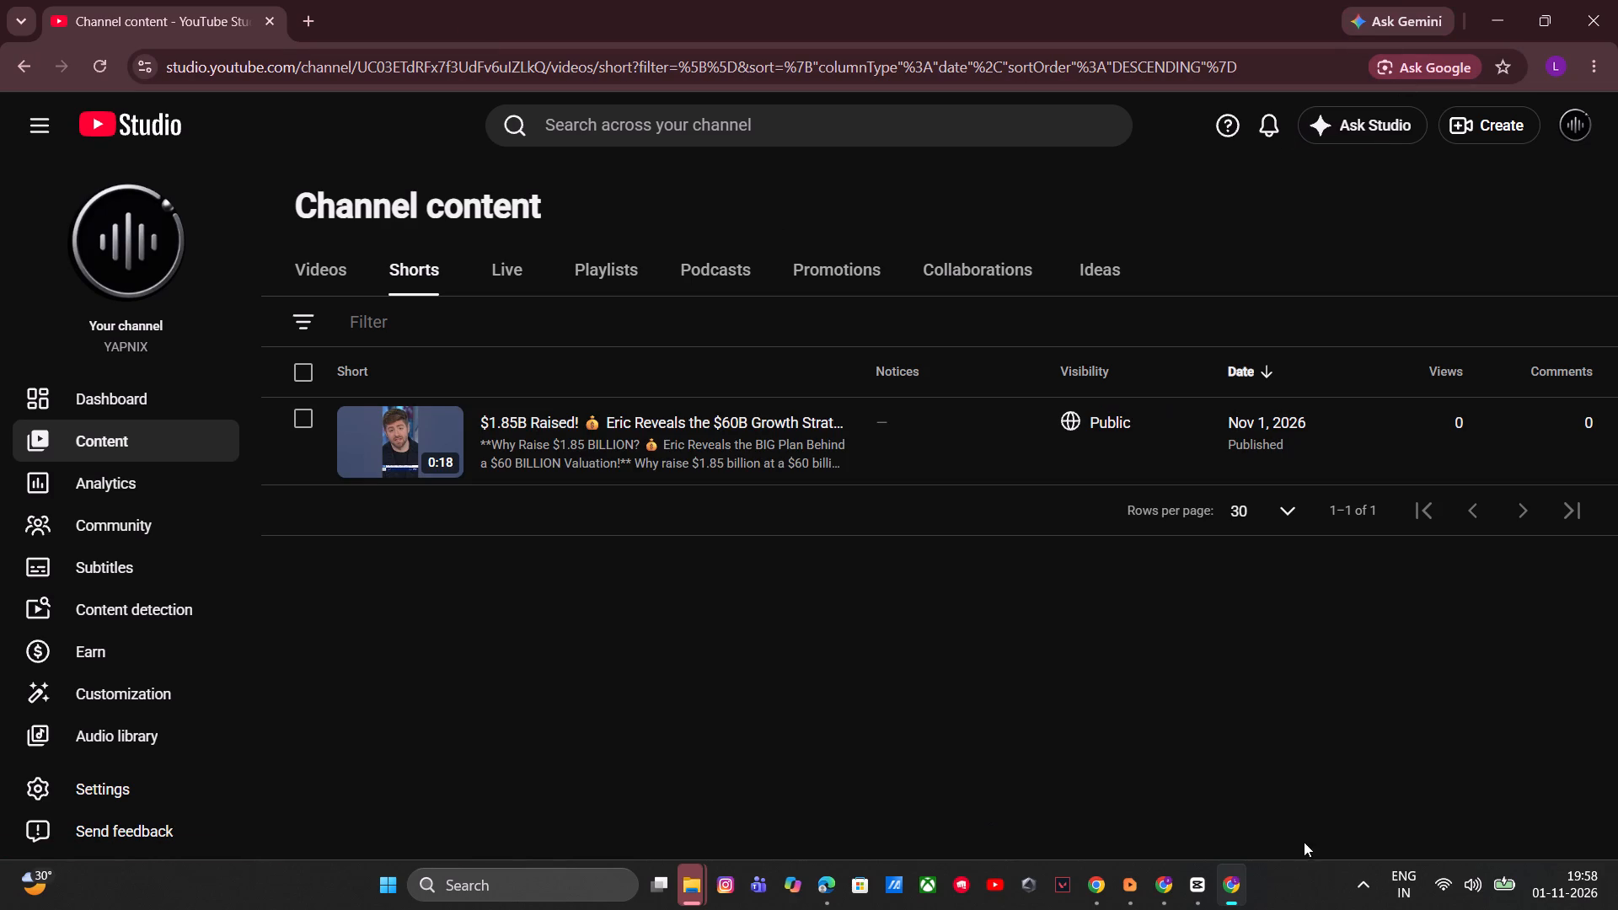
Minimize the CapCut and YouTube Studio windows, switch to the other Chrome profile's window and start a Google search in its new tab.
{"action": "left_click", "coordinate": [1192, 897]}
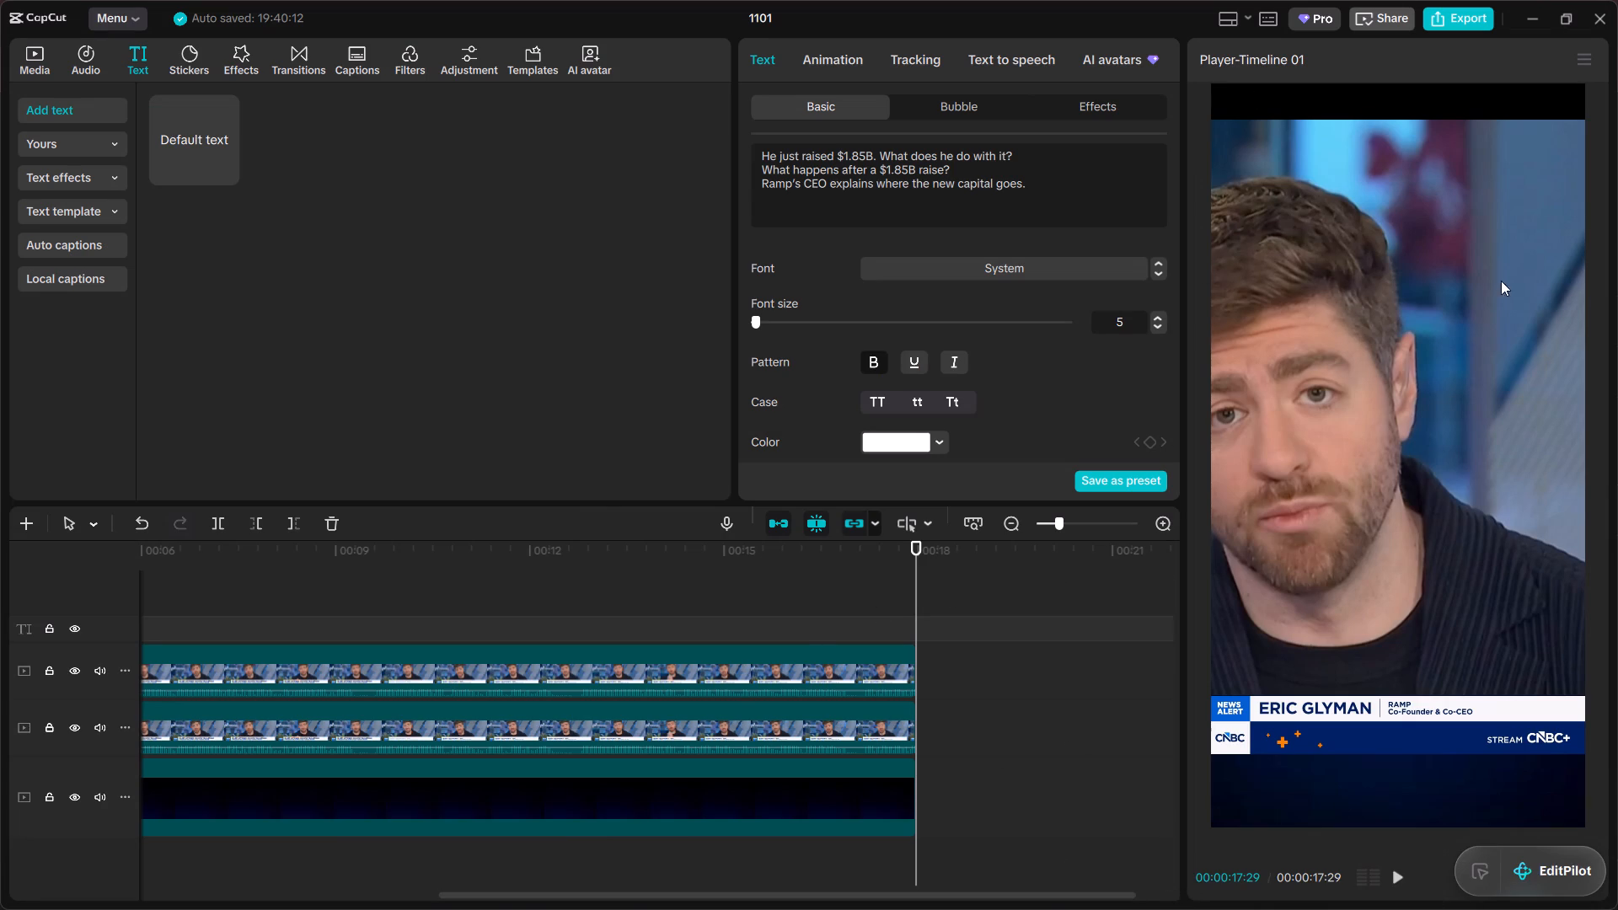
{"action": "left_click", "coordinate": [1536, 25]}
{"action": "left_click", "coordinate": [1491, 17]}
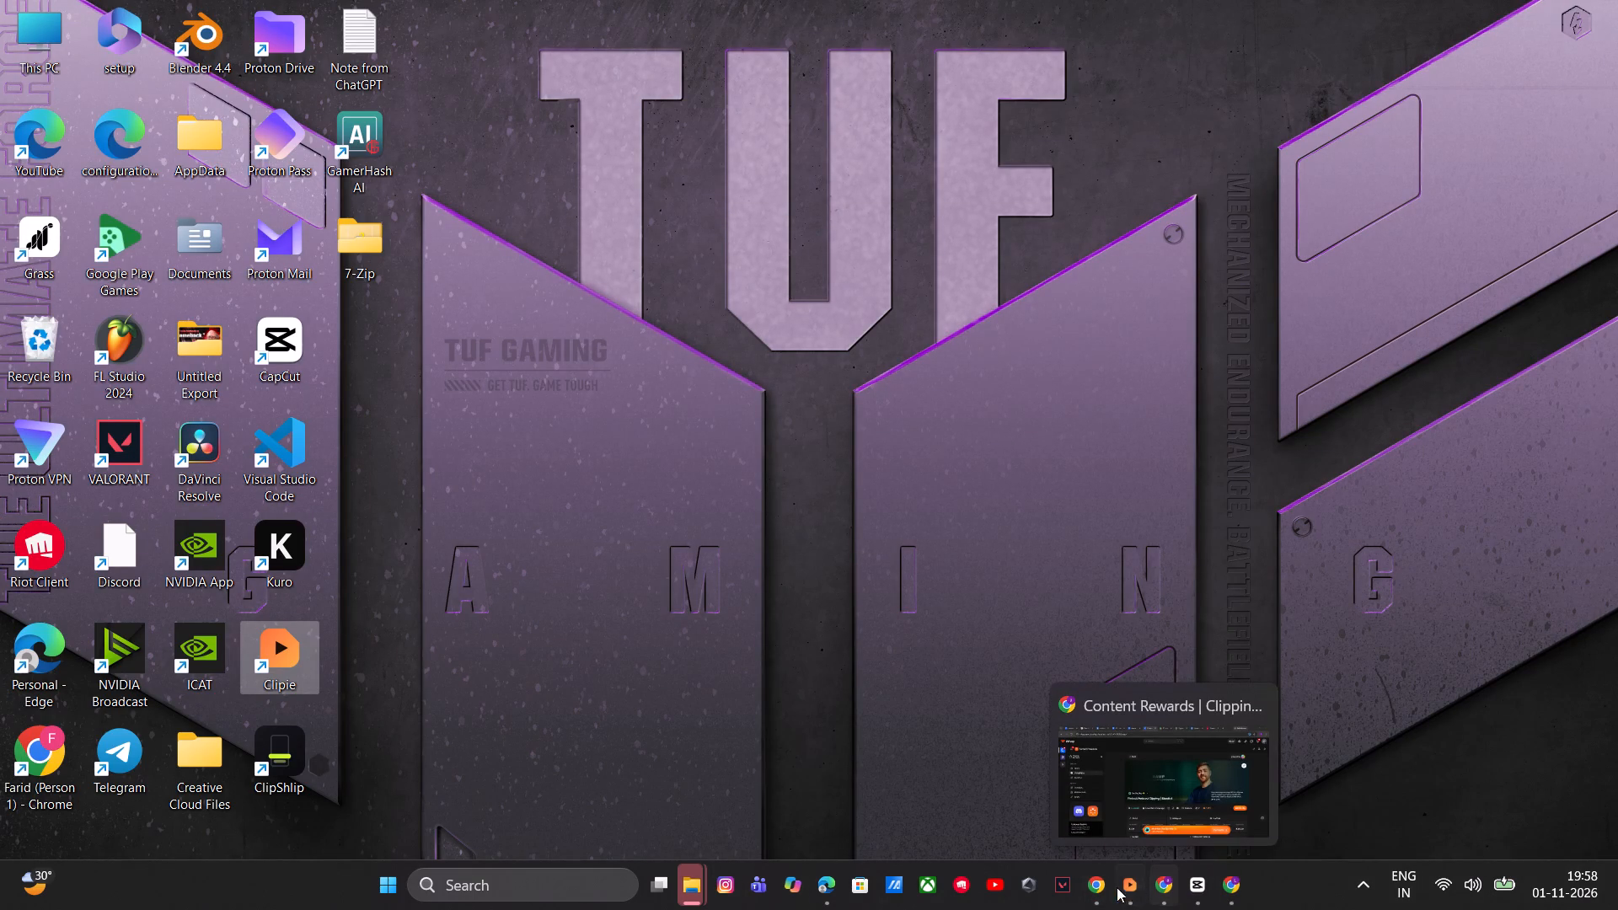
{"action": "left_click", "coordinate": [1088, 891]}
{"action": "left_click", "coordinate": [737, 424]}
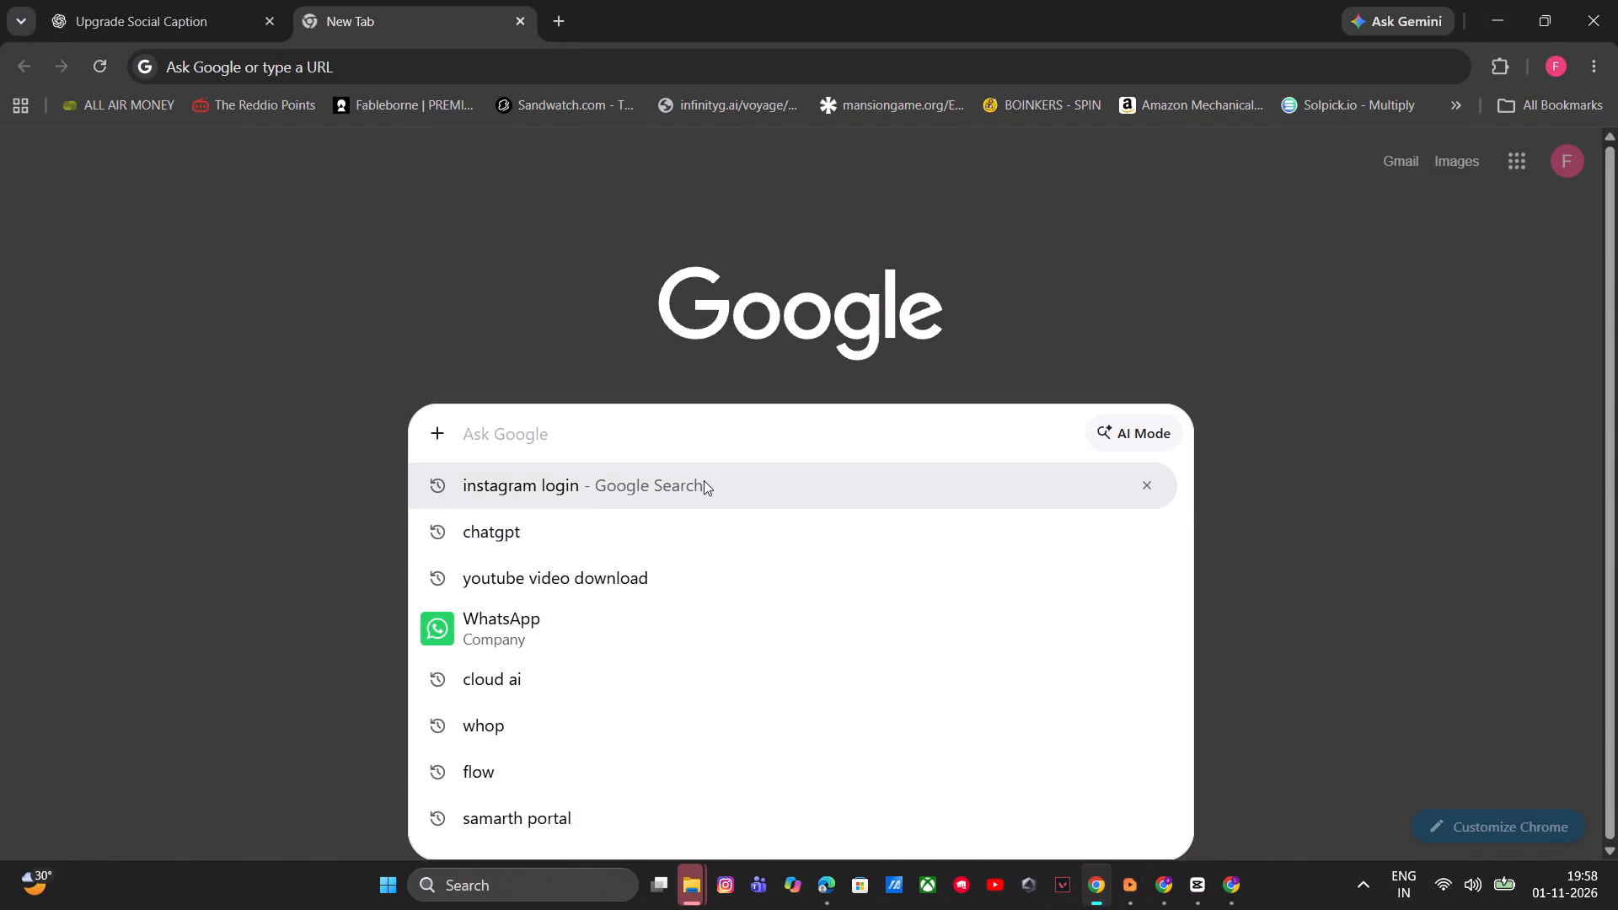
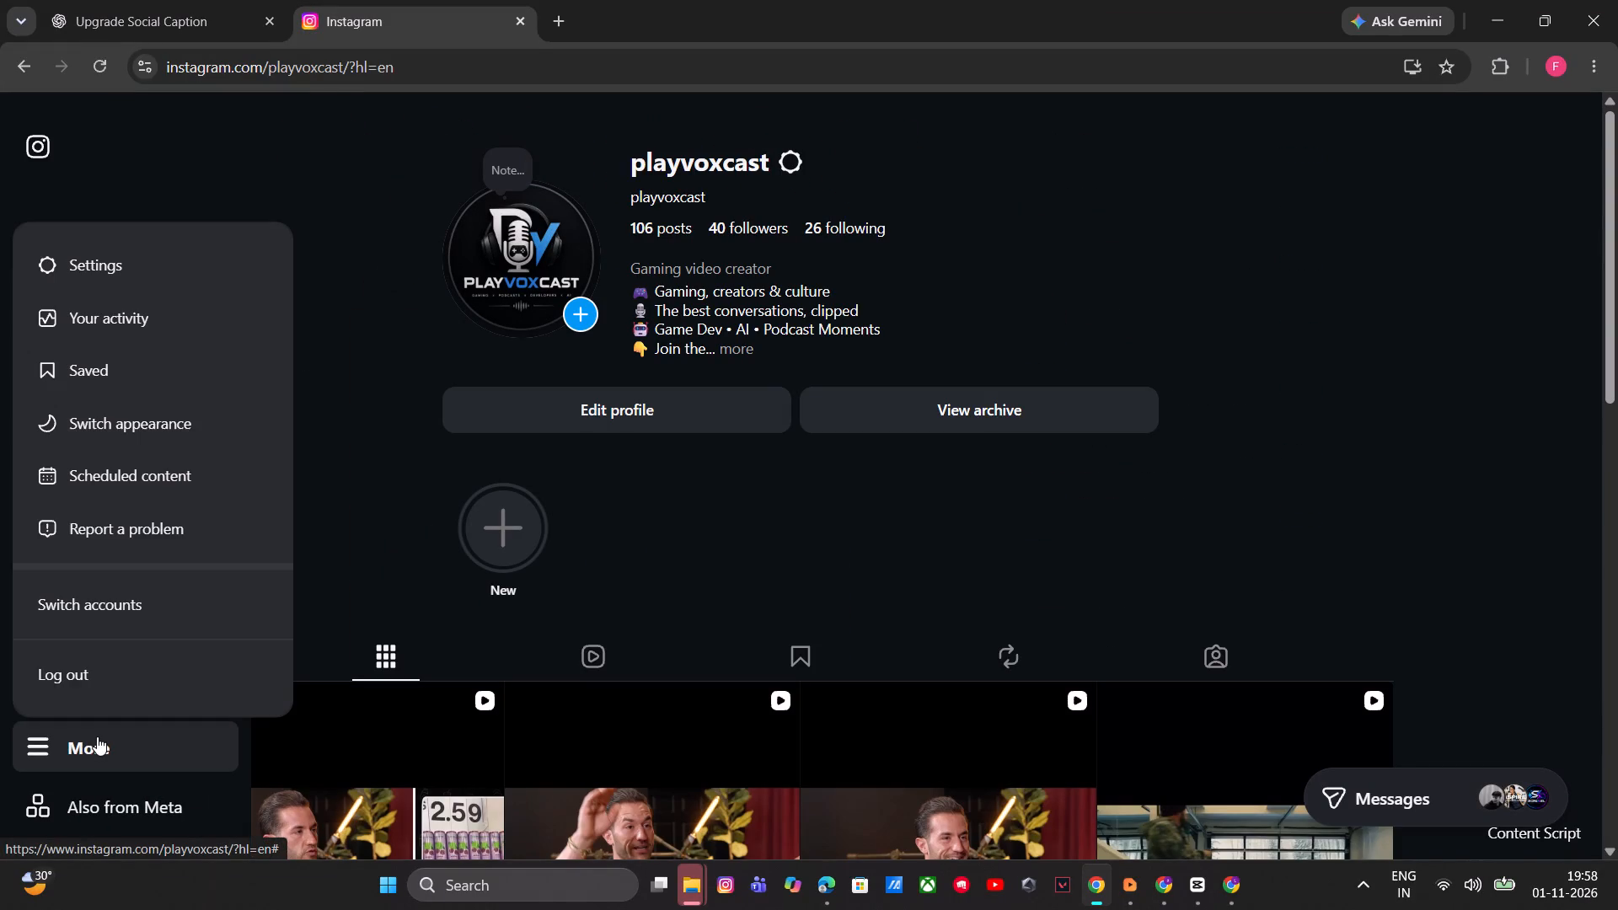
Log out of the playvoxcast Instagram account and proceed to the login page.
{"action": "left_click", "coordinate": [141, 671]}
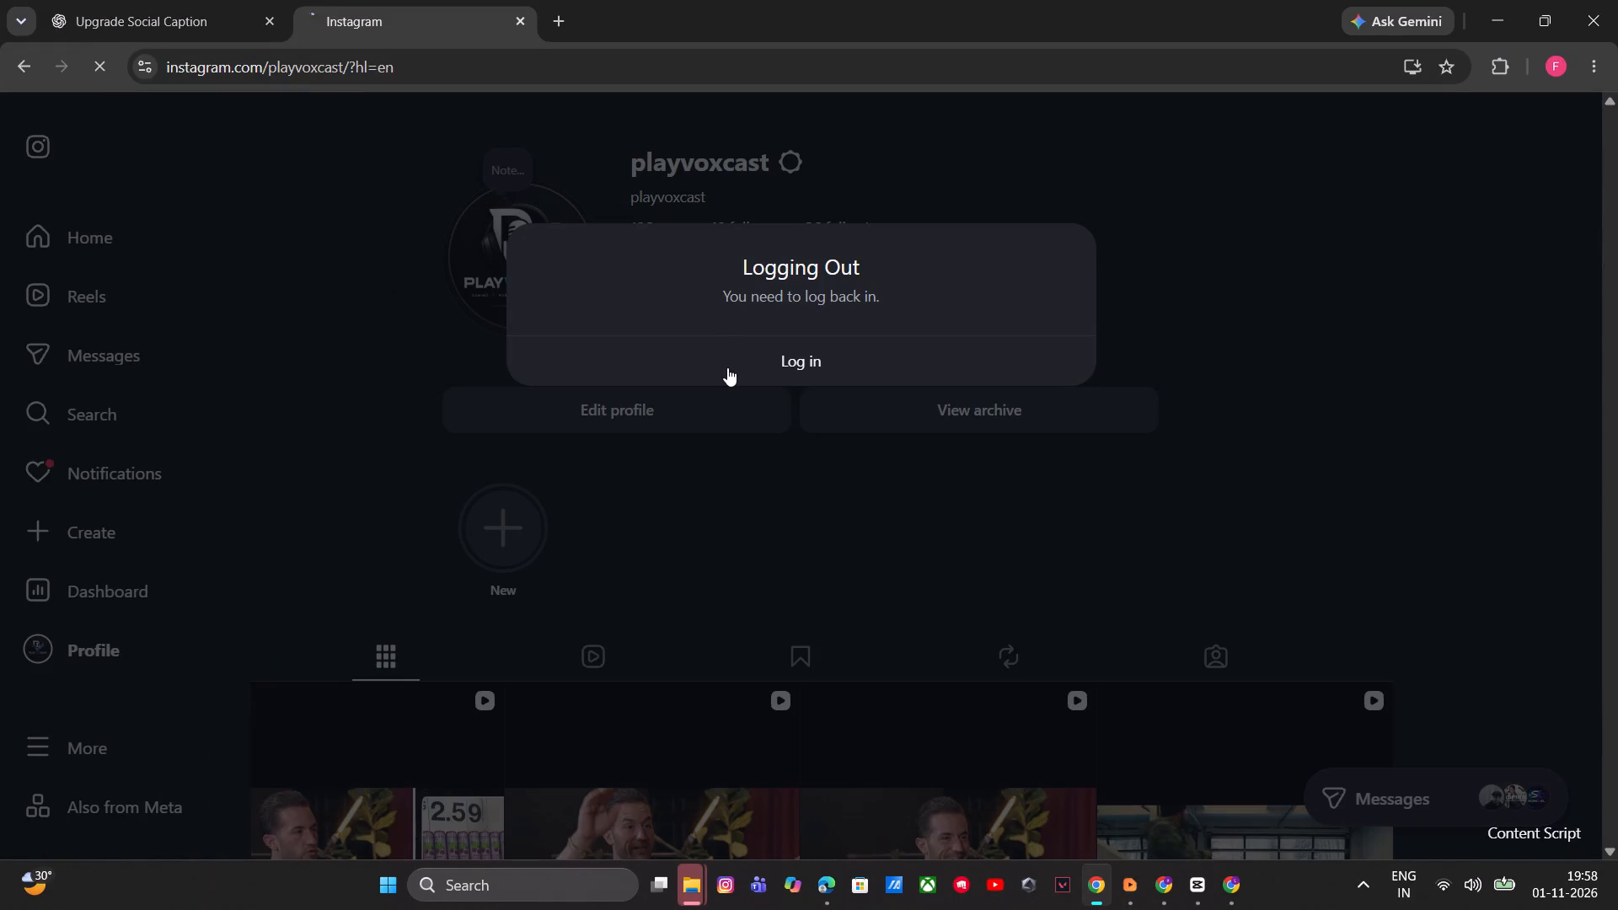
{"action": "left_click", "coordinate": [727, 367]}
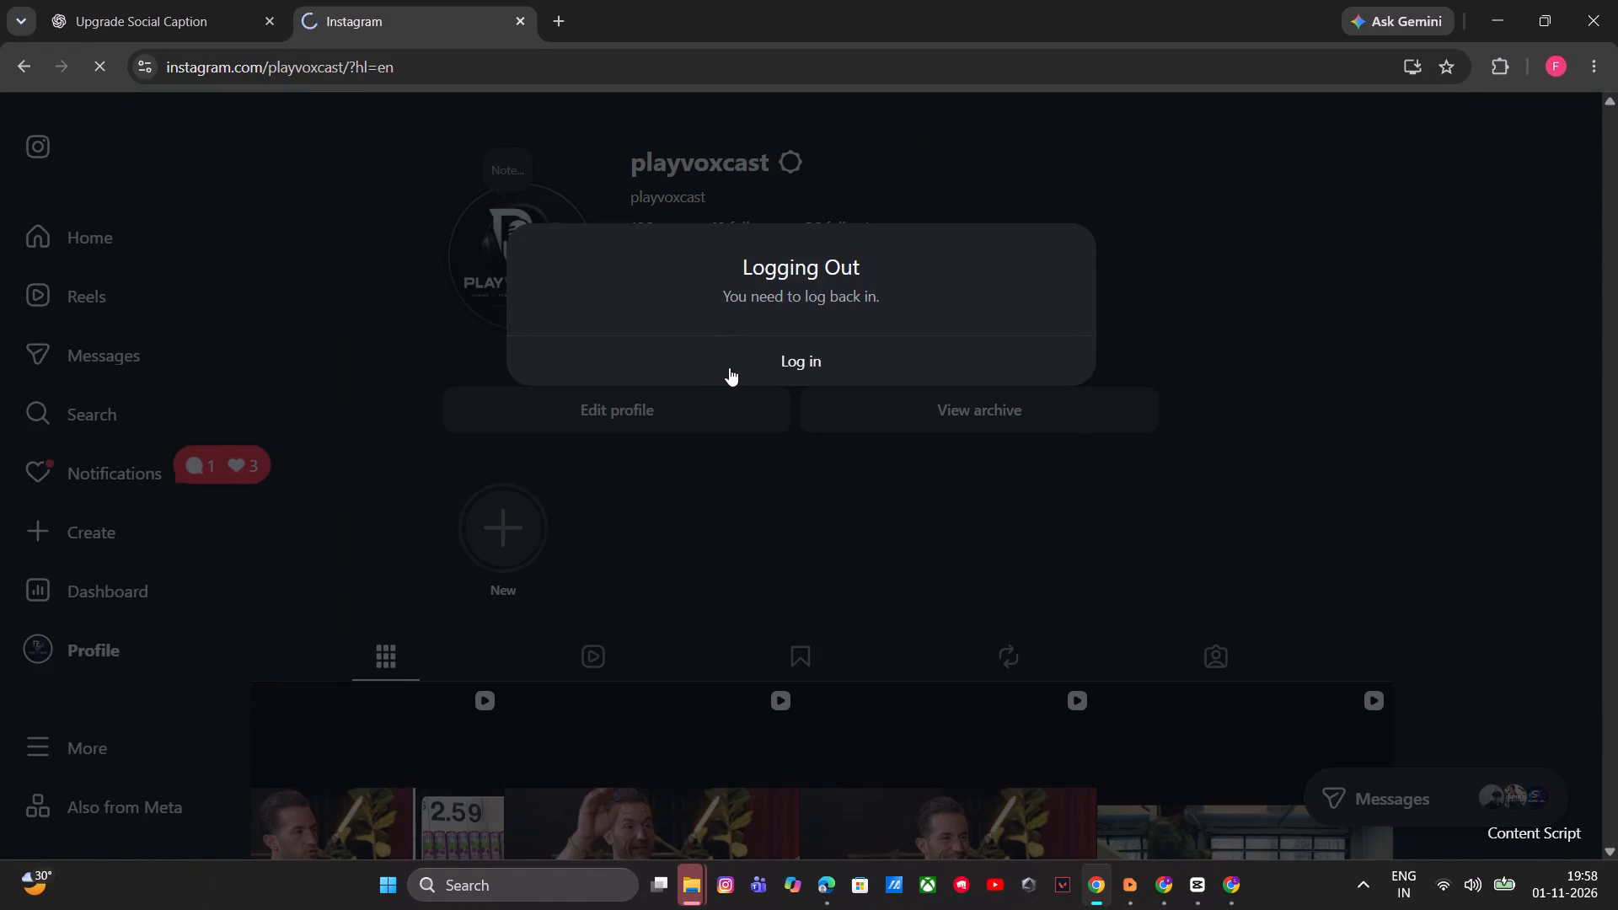